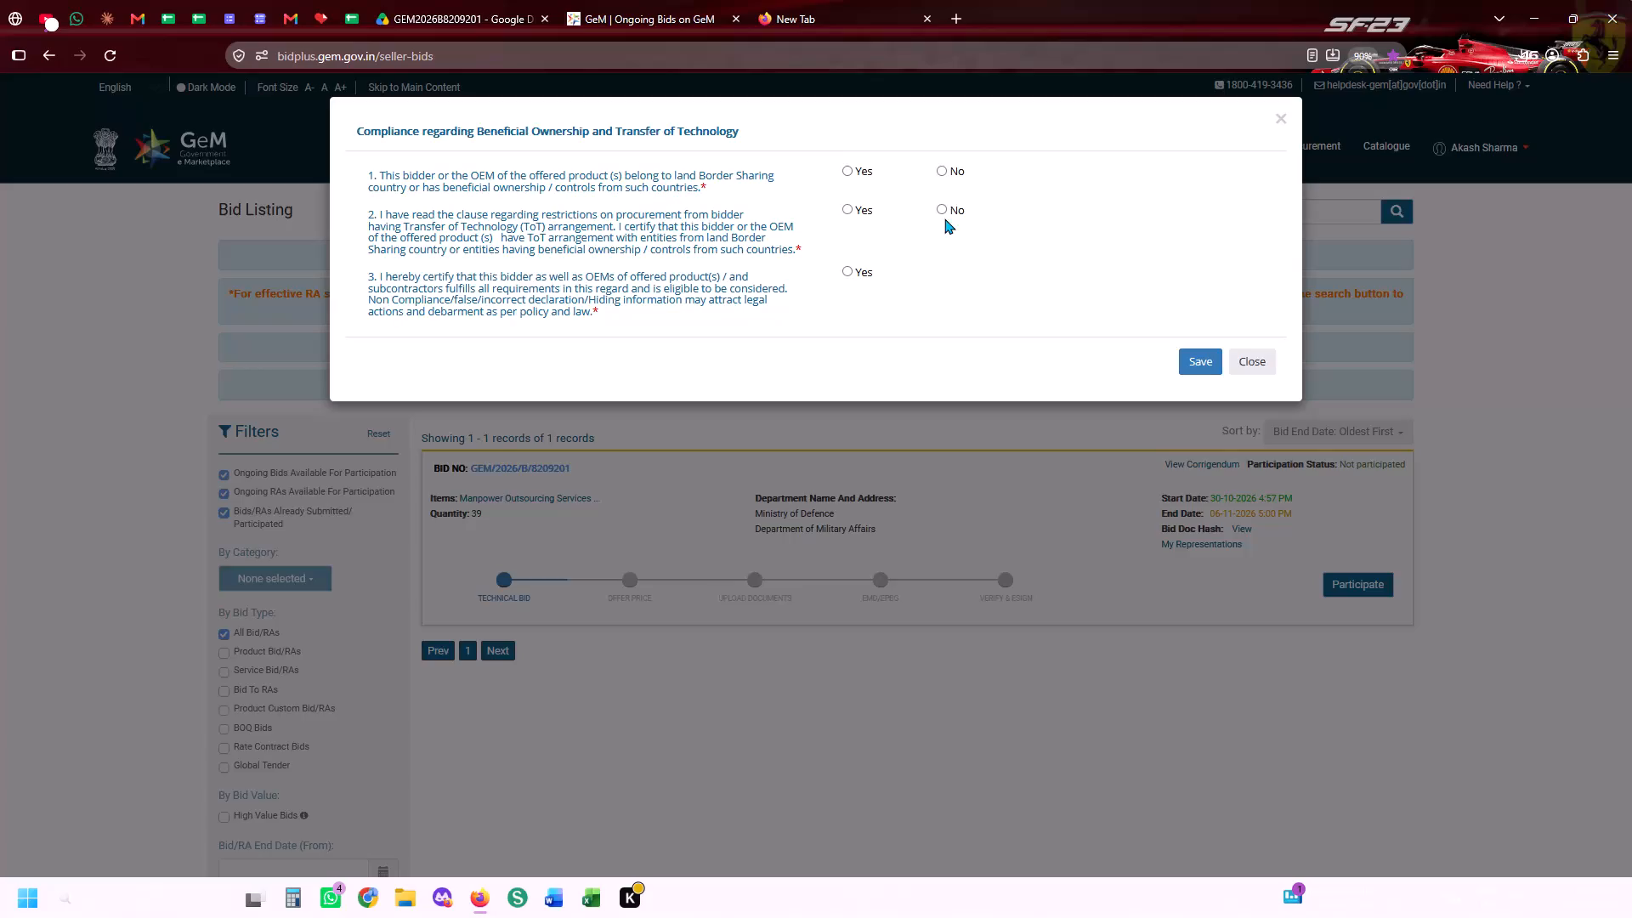
Answer No to the first two land-border and ToT compliance statements, Yes to the certification, and save the declaration.
left_click(948, 205)
left_click(952, 173)
left_click(852, 266)
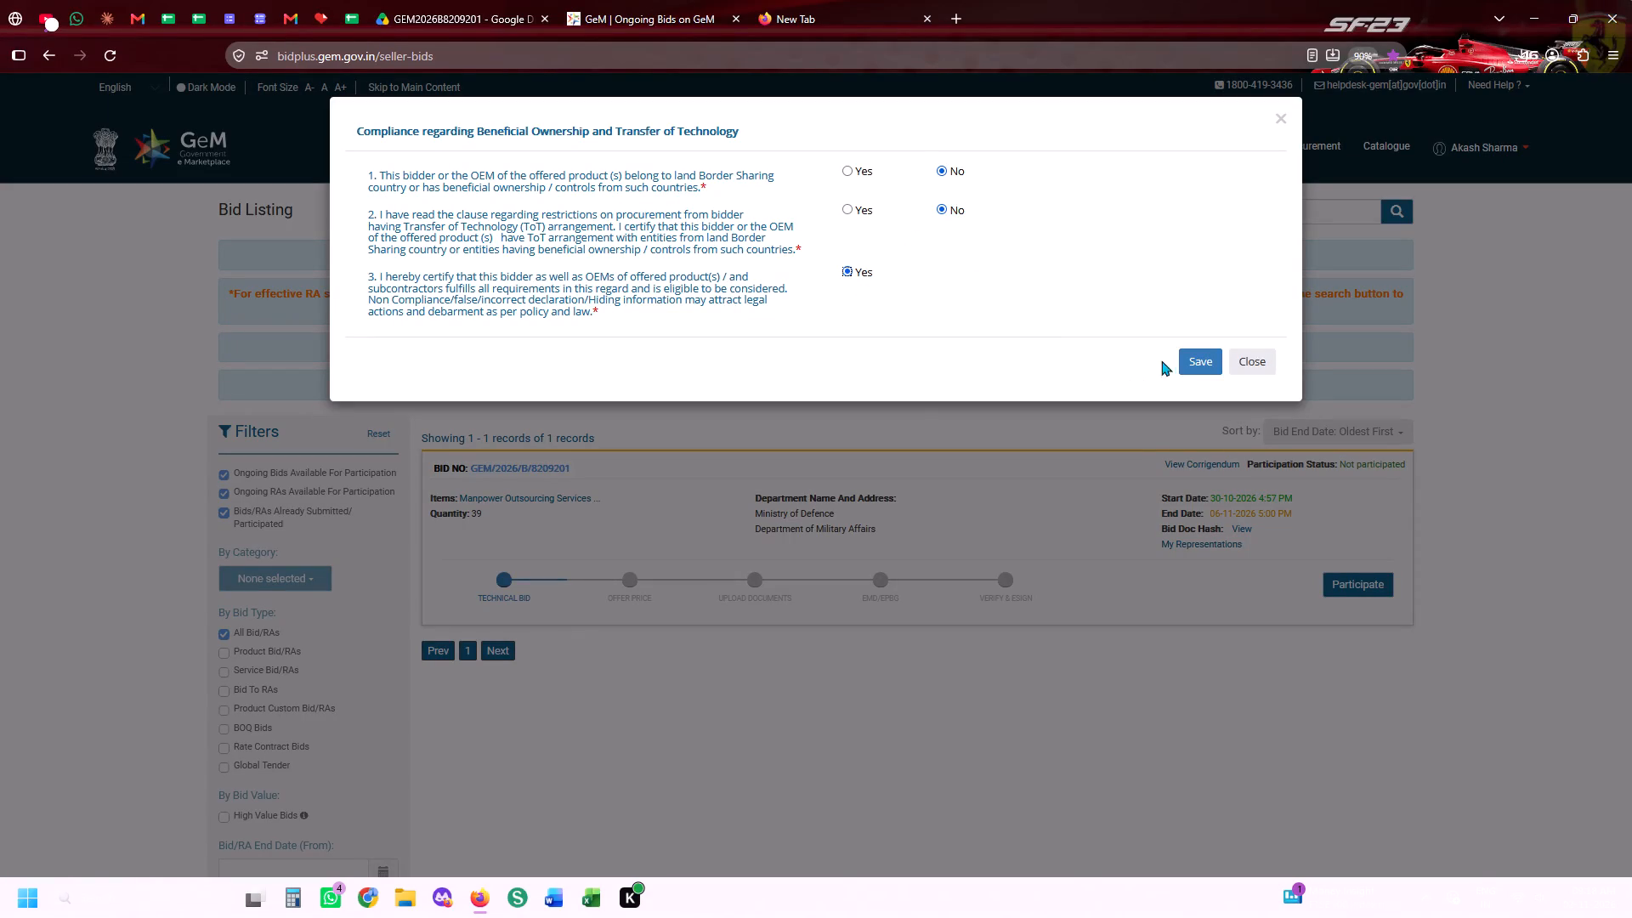
left_click(1196, 360)
Close the empty new browser tab and return to the GeM bid participation page.
left_click(506, 0)
left_click(602, 0)
left_click(821, 0)
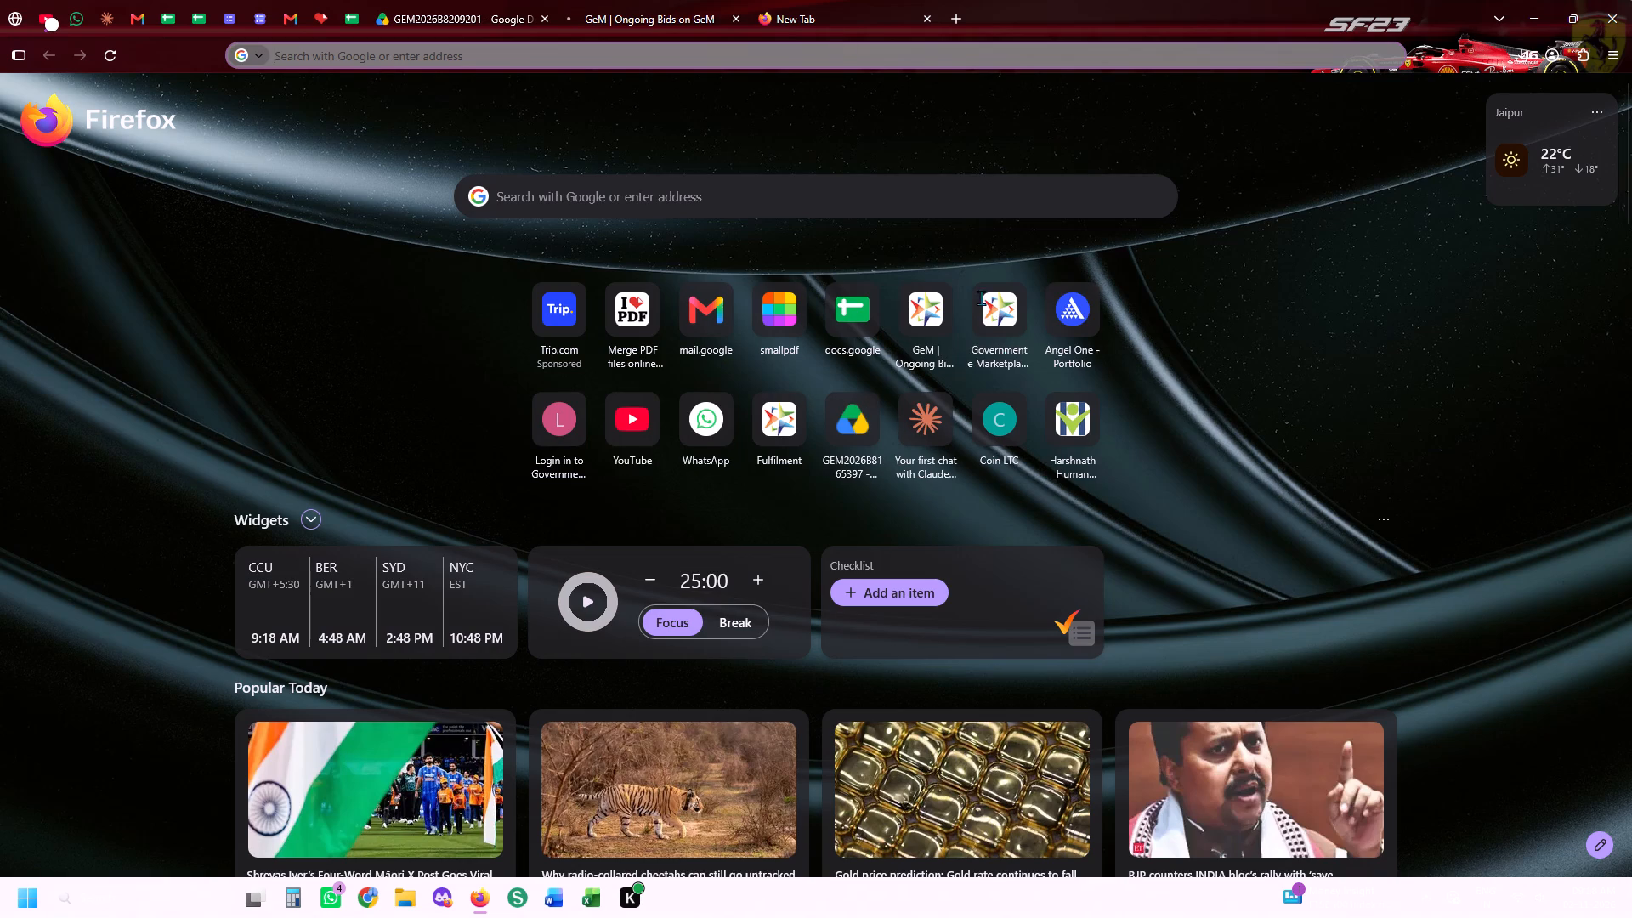
left_click(926, 24)
left_click(602, 0)
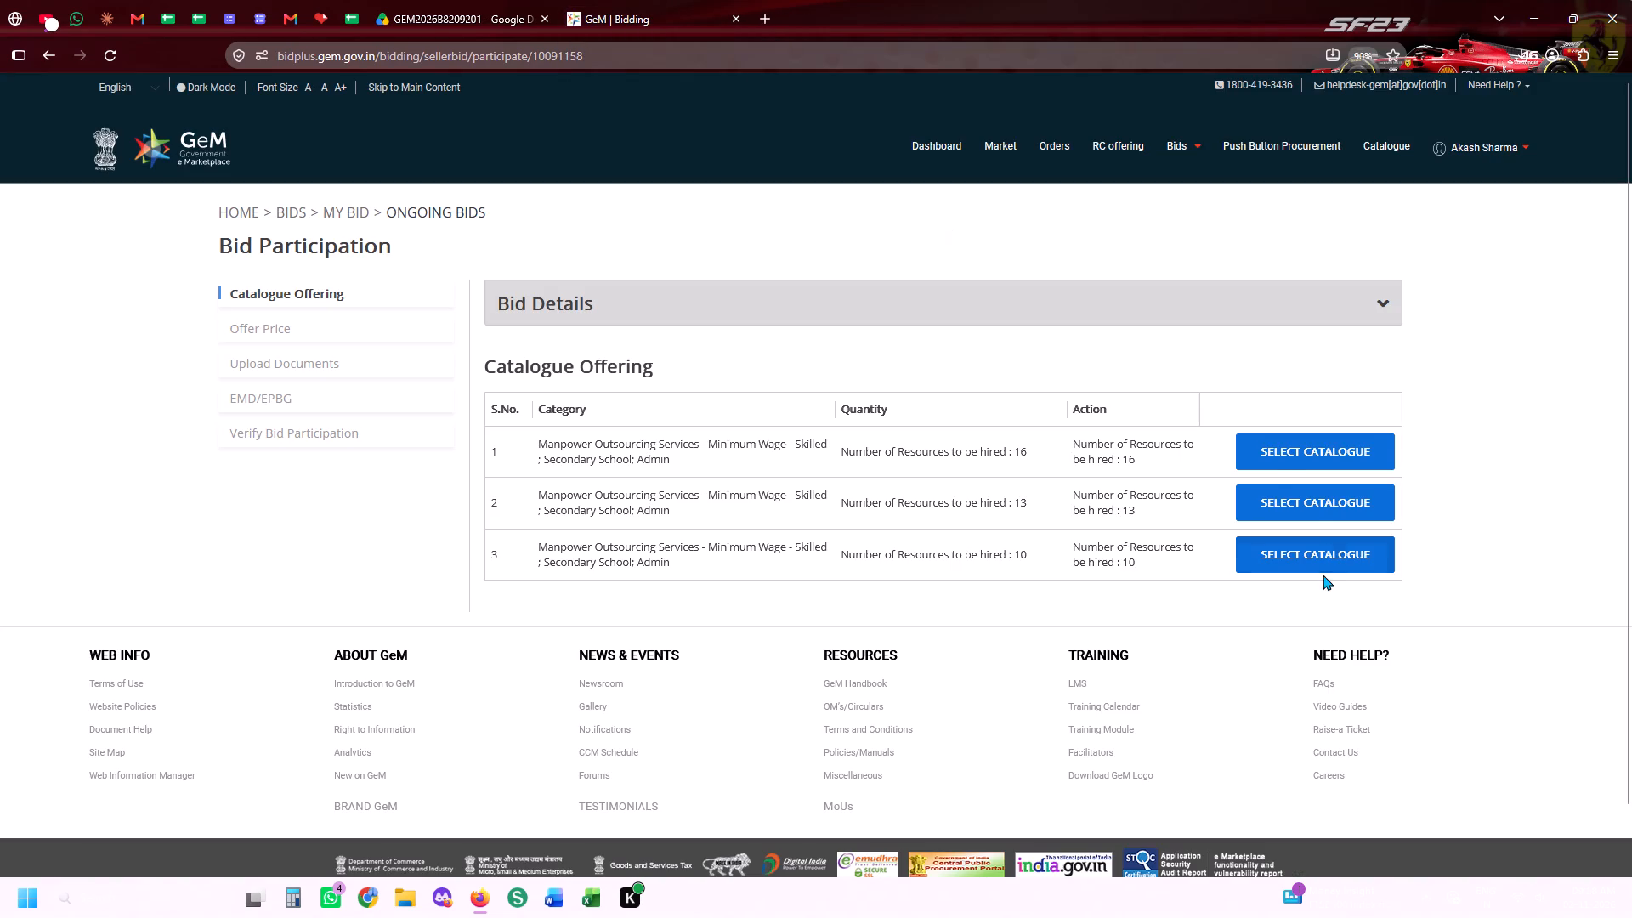
Select the catalogue for the first item (16 resources) and set its offered skill category to Skilled.
left_click(1270, 455)
left_click(527, 0)
left_click(598, 8)
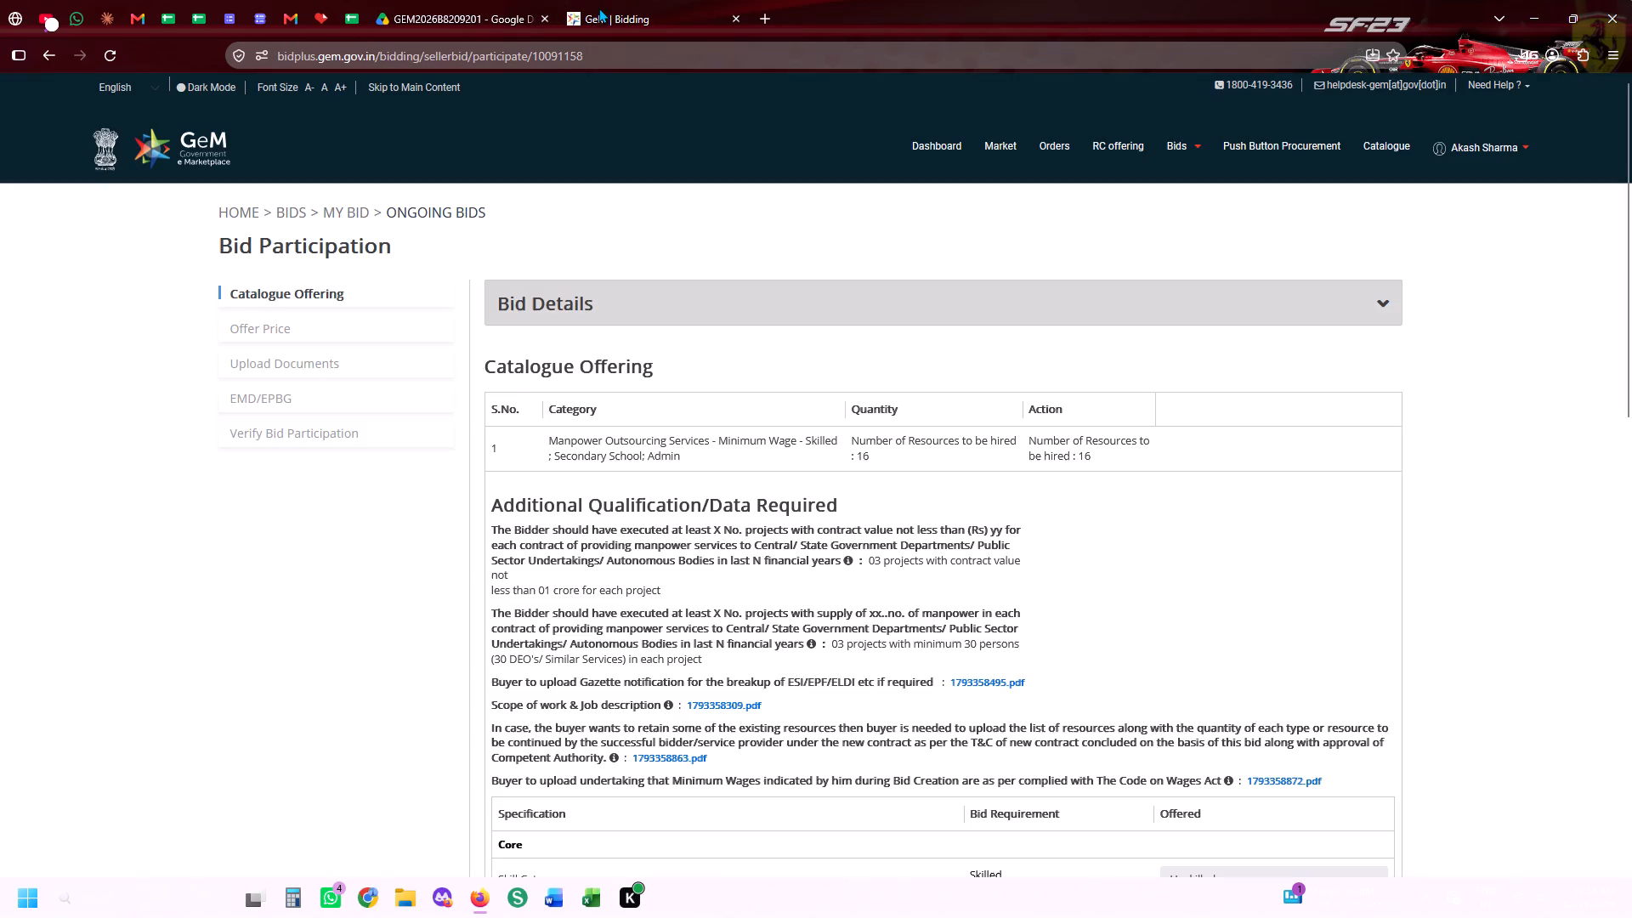
scroll(1068, 512, "down", 4)
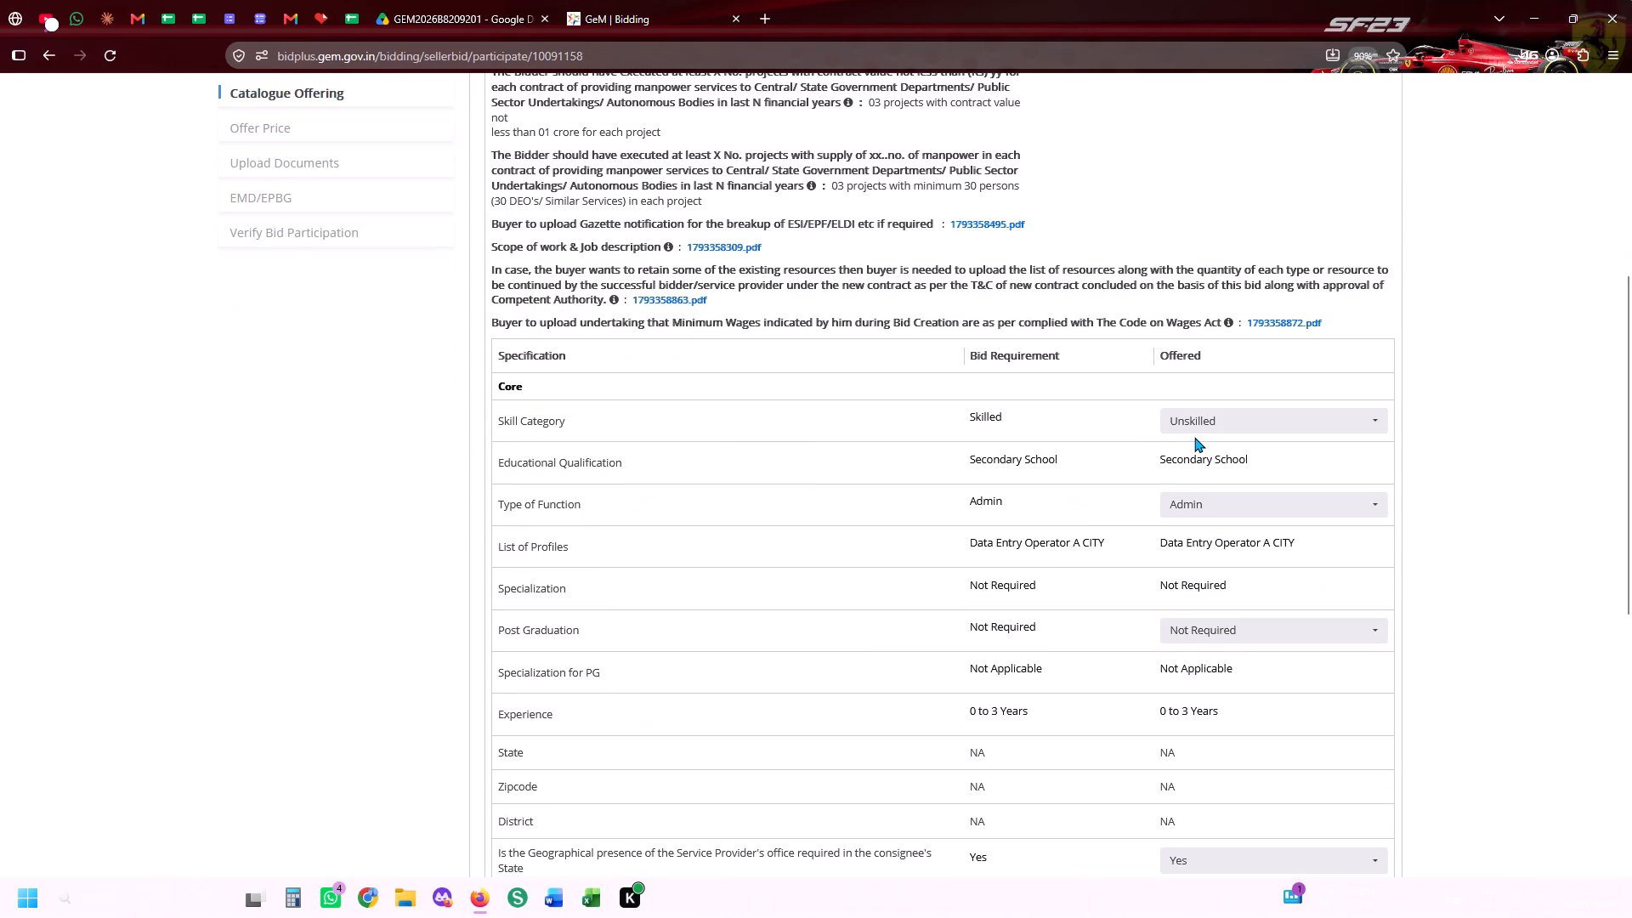
left_click(1200, 434)
left_click(1200, 432)
left_click(1187, 506)
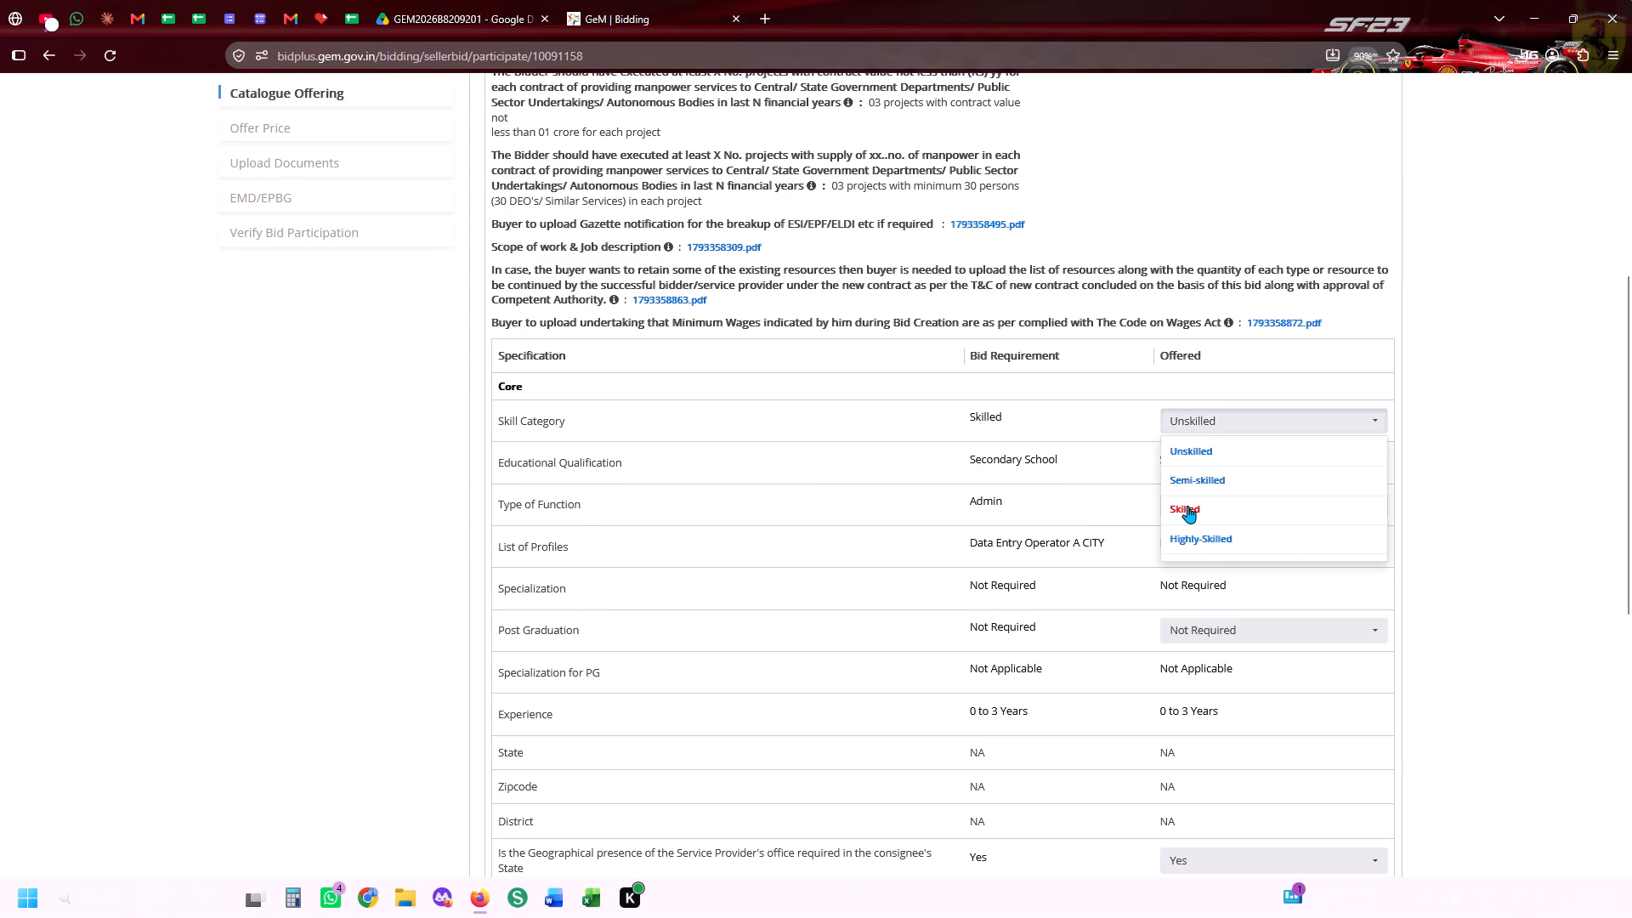
left_click(801, 628)
Choose Delhi as the first item's state for geographical presence, and encrypt and save the offering.
scroll(1051, 587, "down", 4)
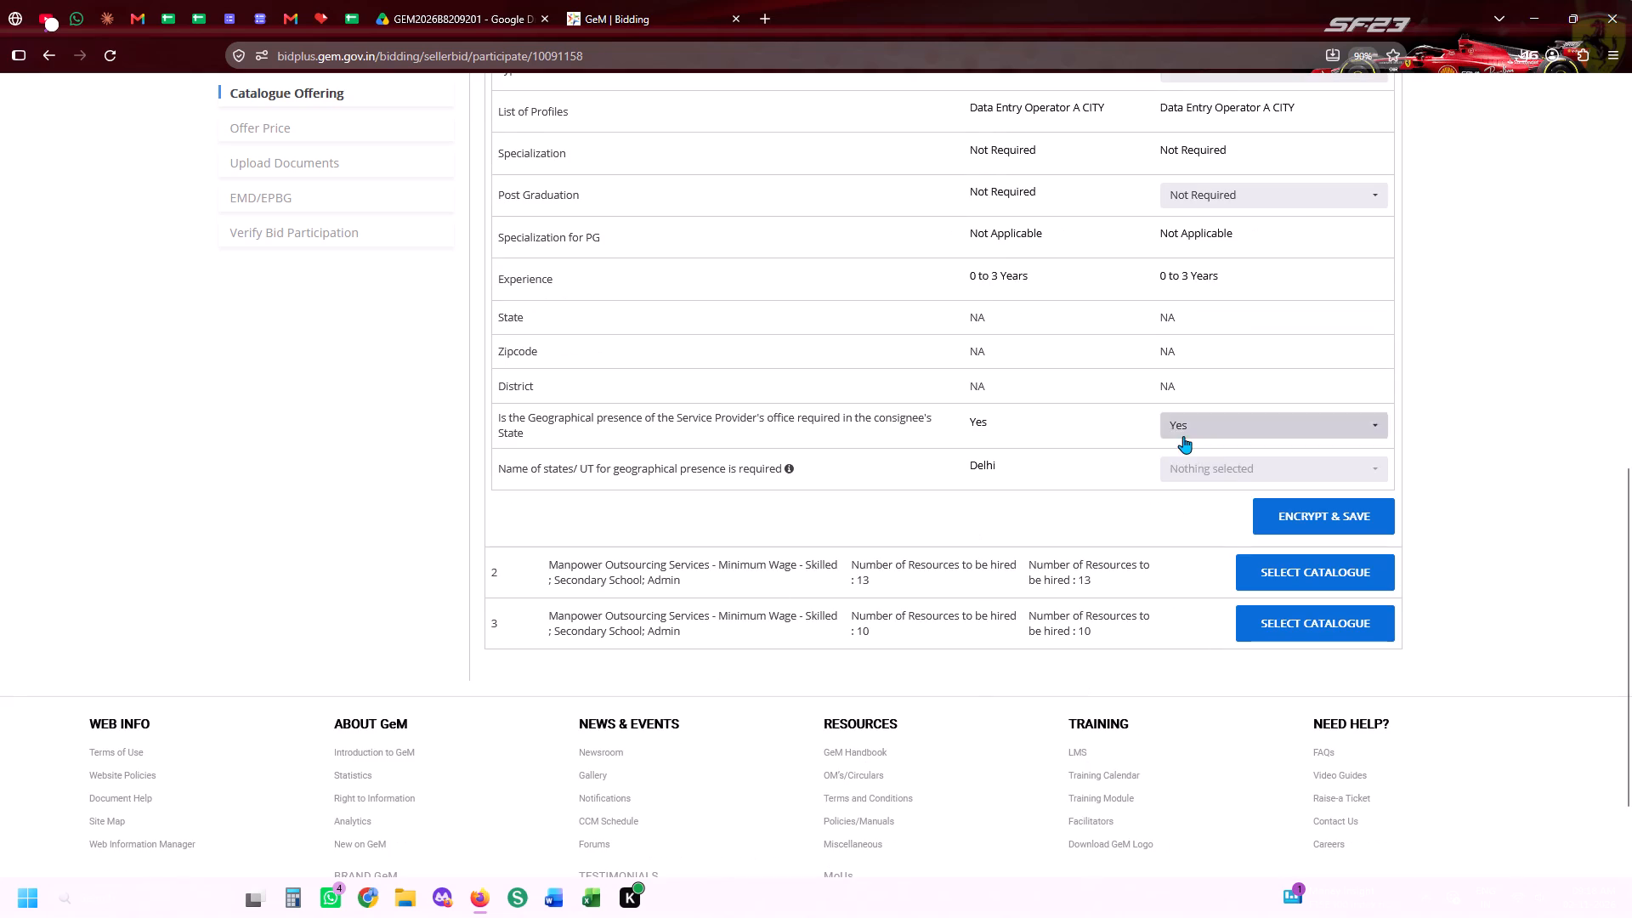
left_click(1201, 473)
key("d")
left_click(1178, 566)
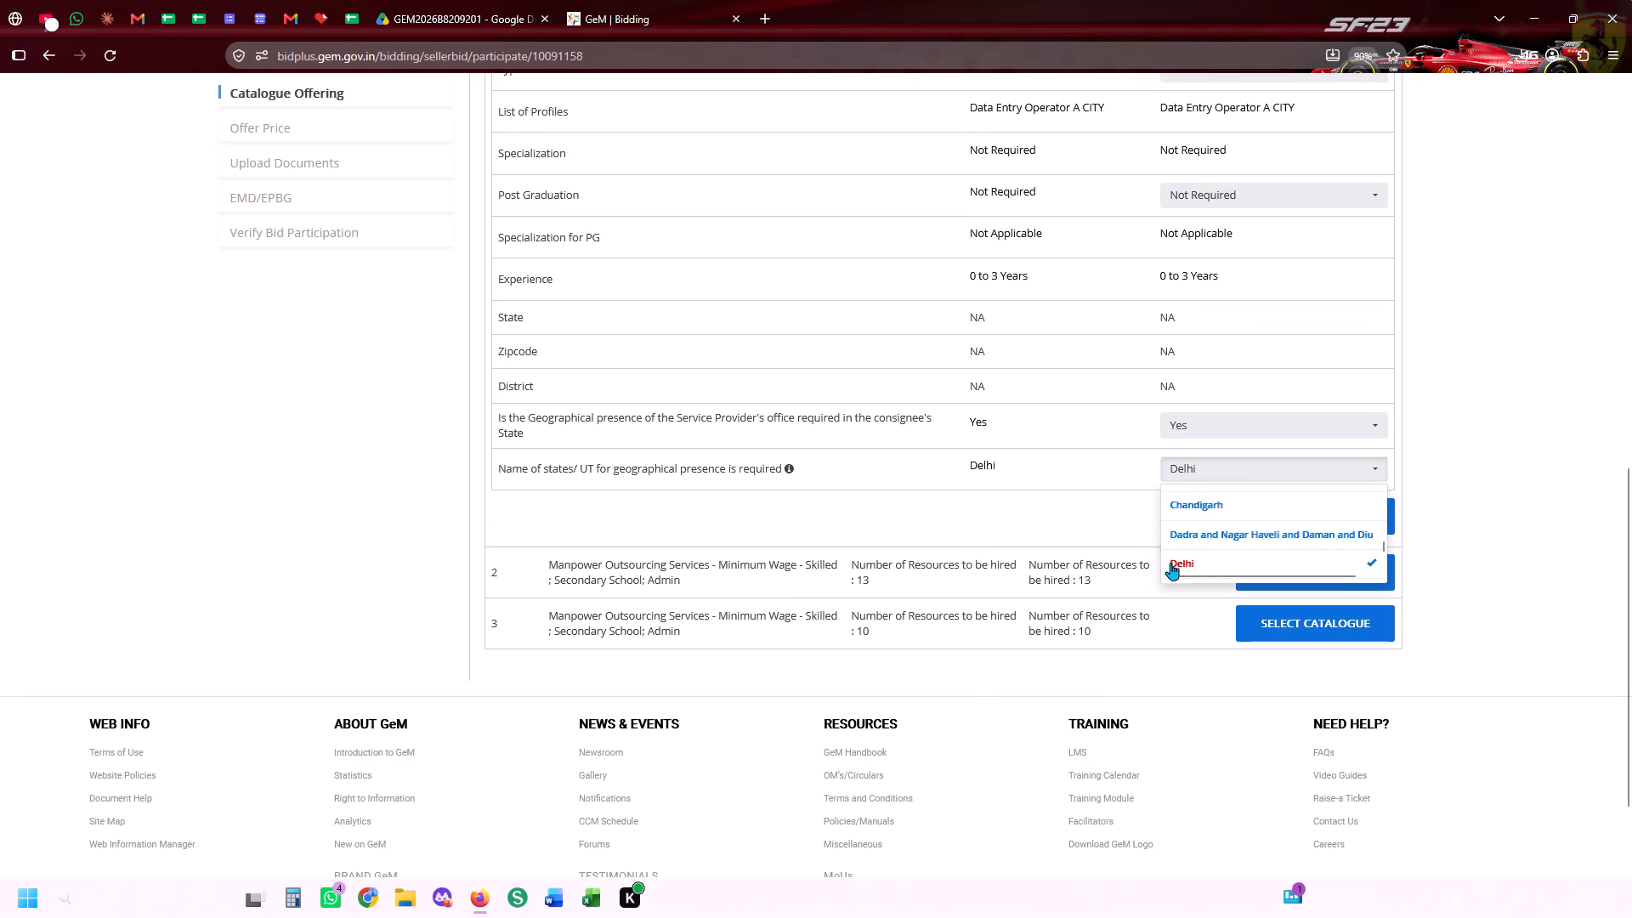
left_click(1053, 540)
left_click(1296, 509)
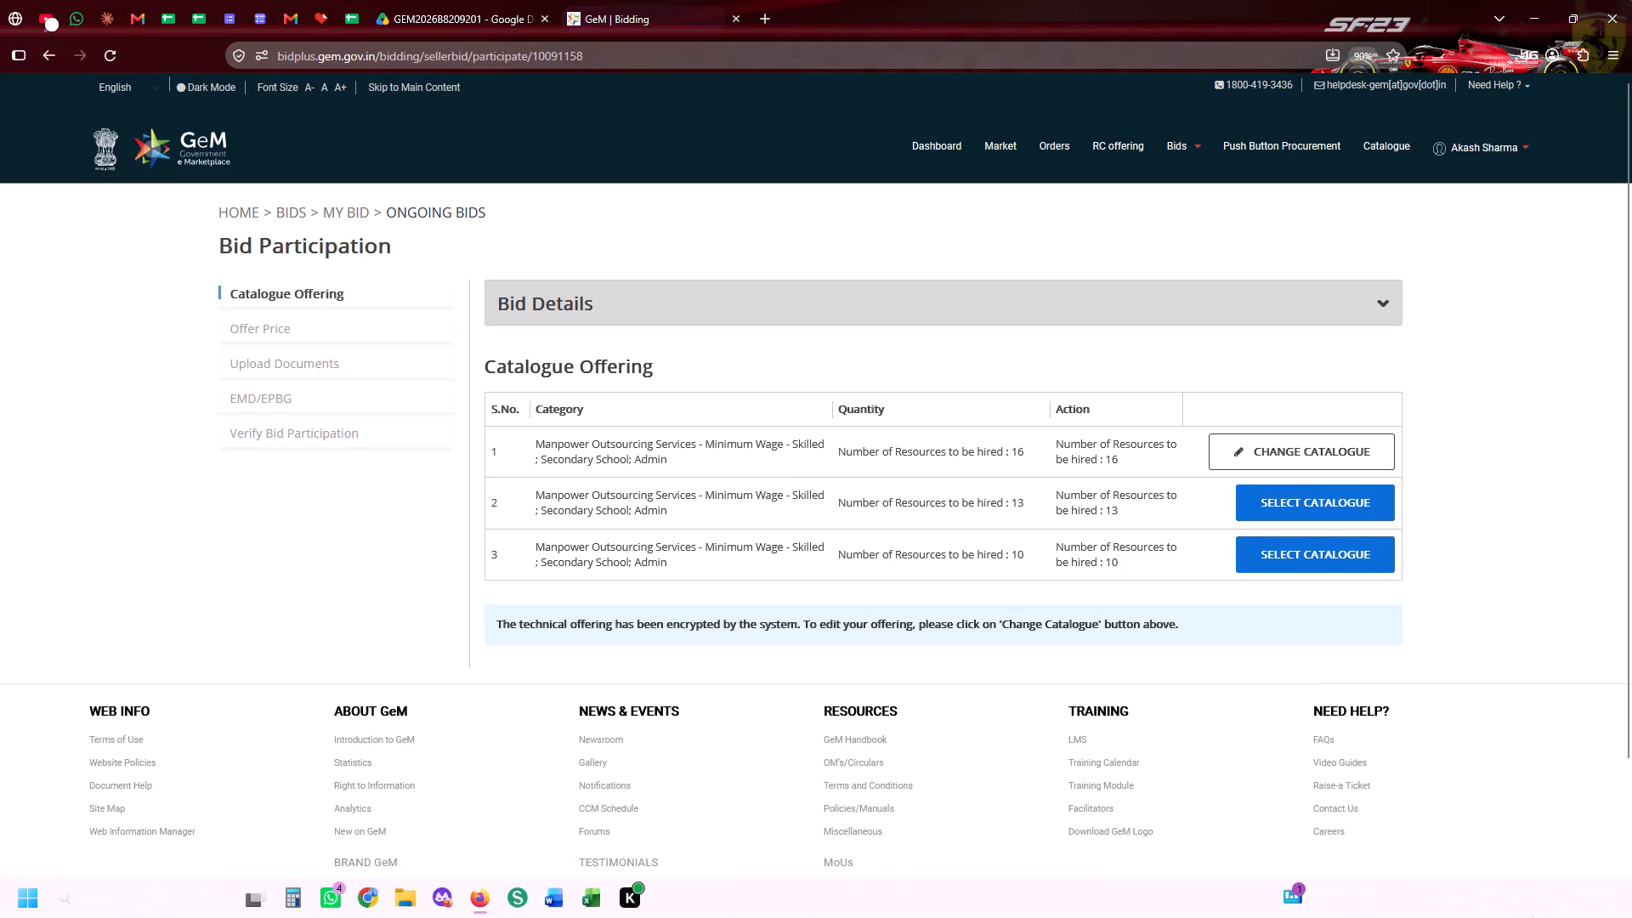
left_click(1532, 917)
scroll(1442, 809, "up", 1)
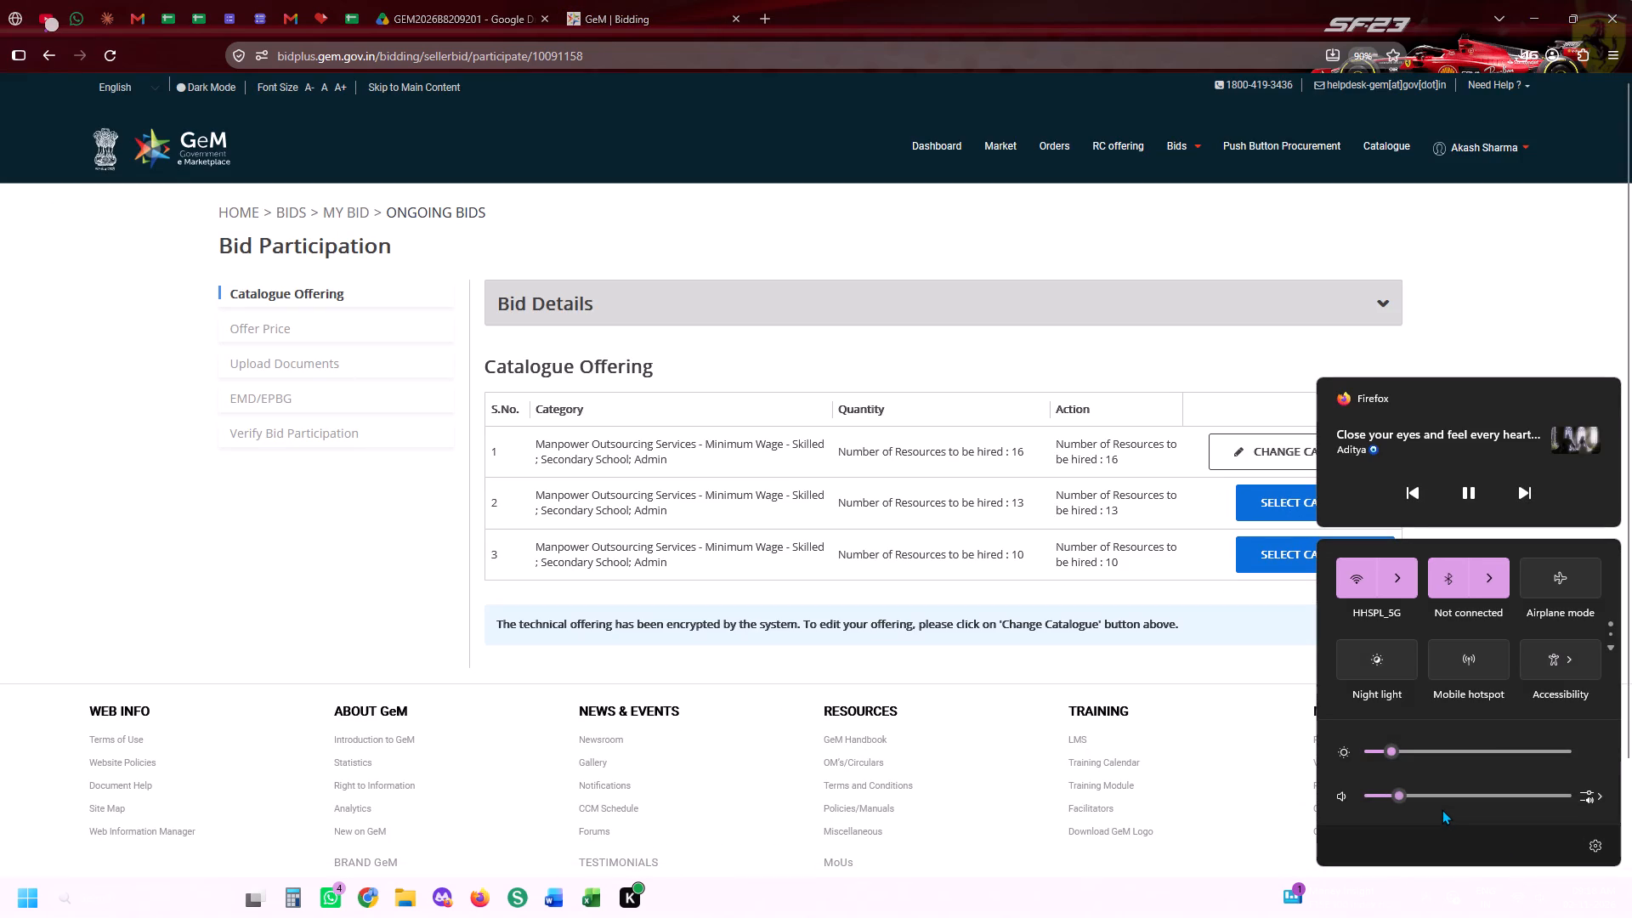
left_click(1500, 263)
Select the catalogue for the second item (13 resources) and set its offered skill category to Skilled.
left_click(1259, 507)
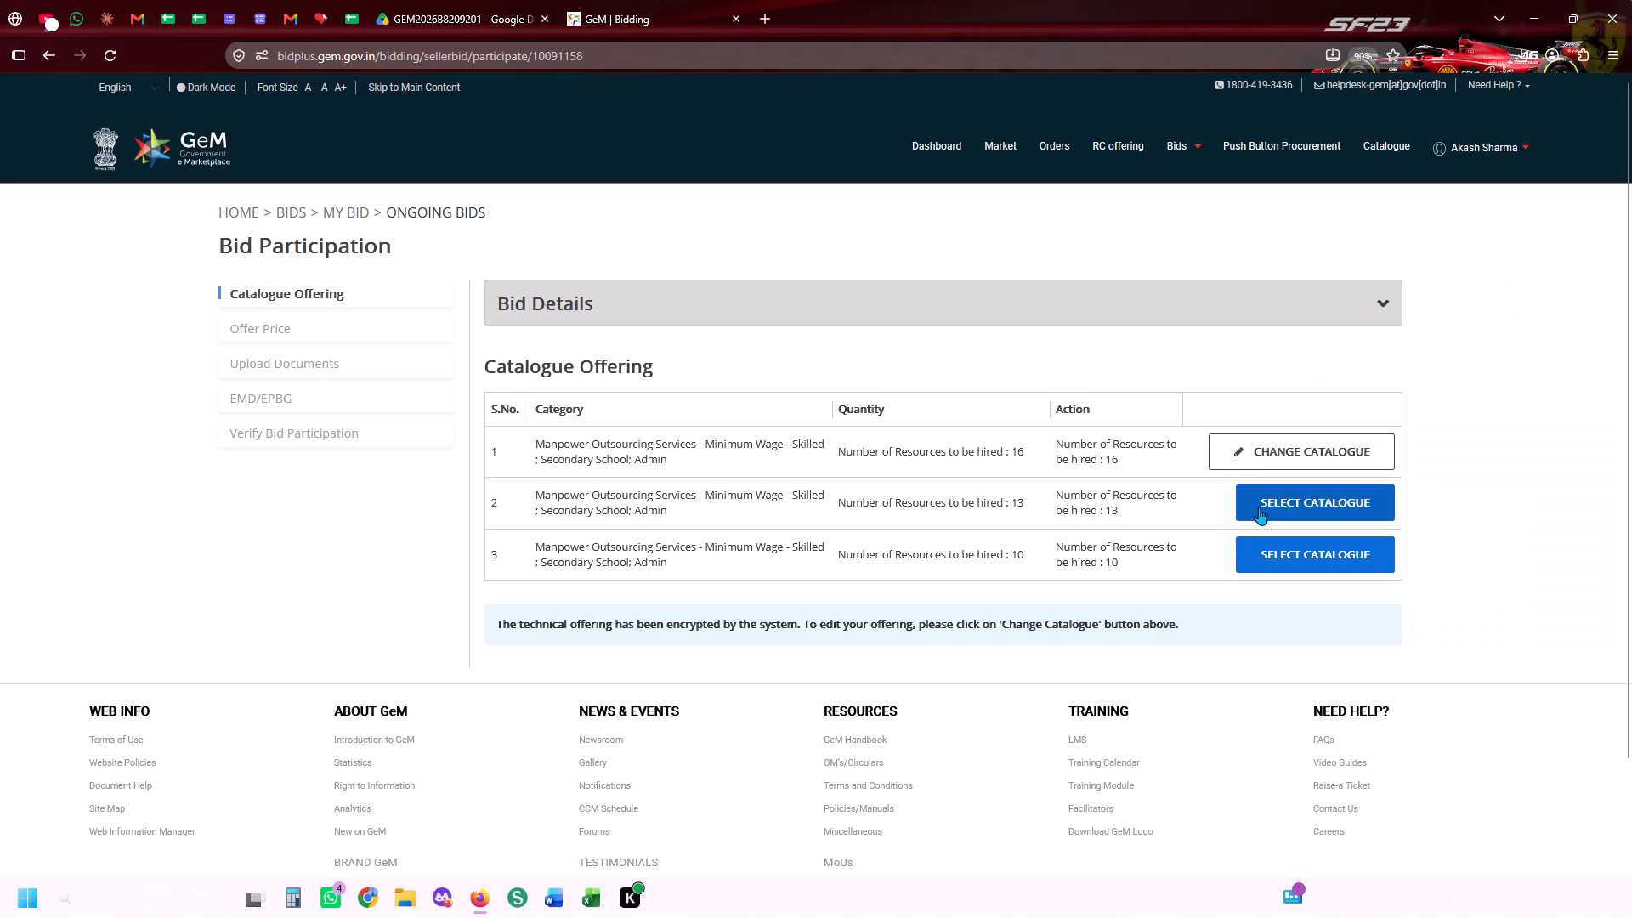
scroll(749, 541, "down", 4)
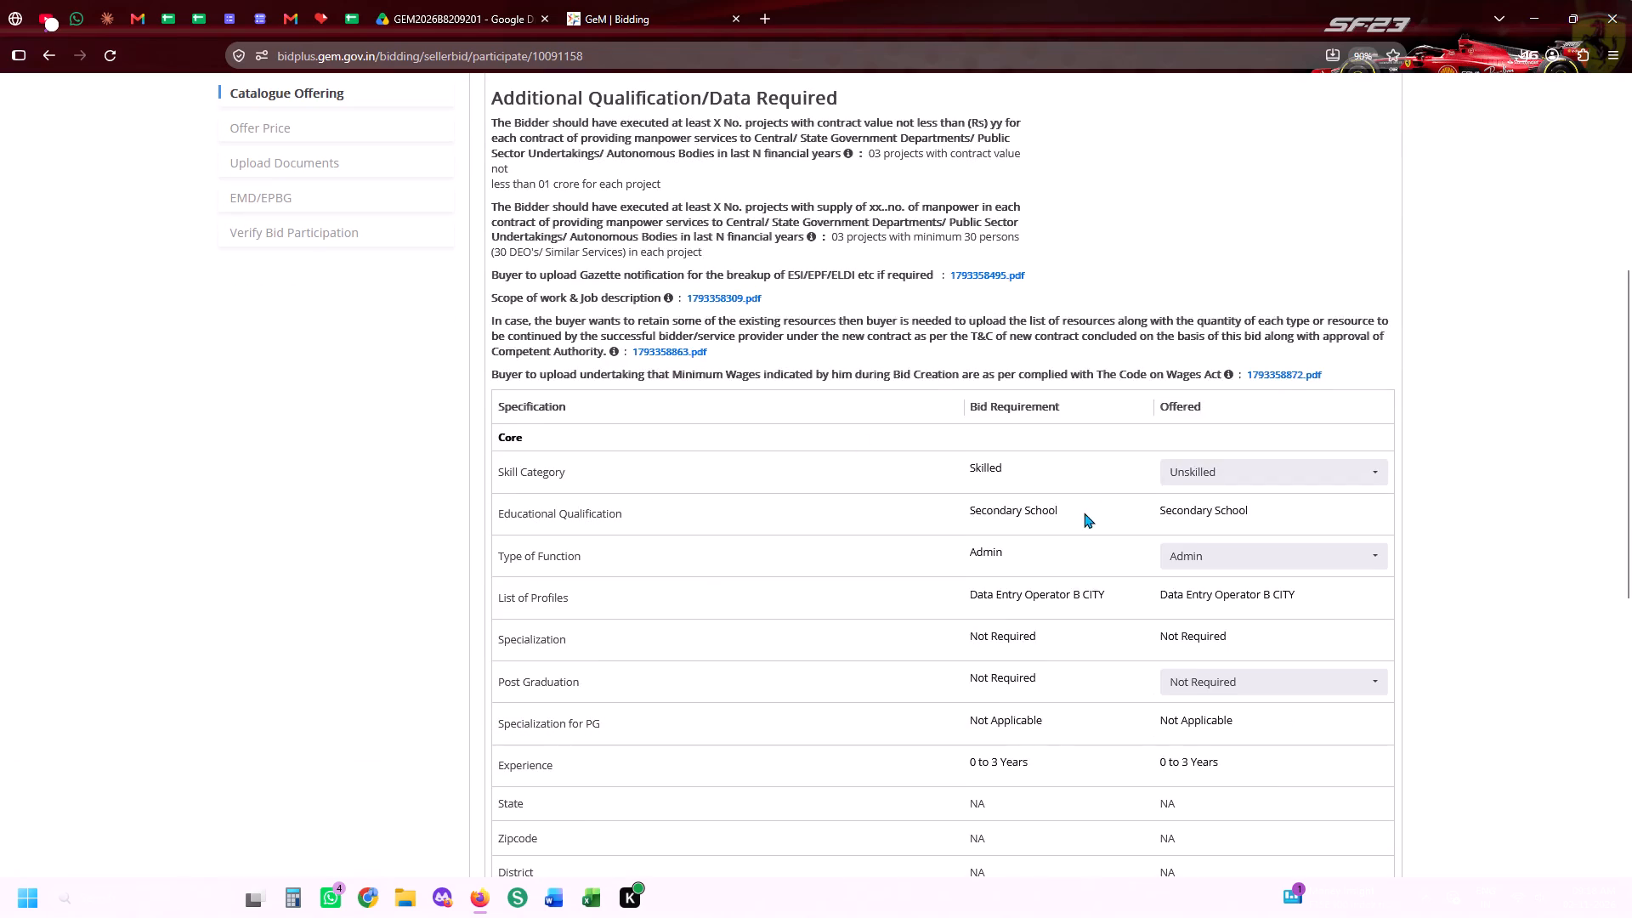
scroll(1139, 431, "down", 2)
left_click(1204, 273)
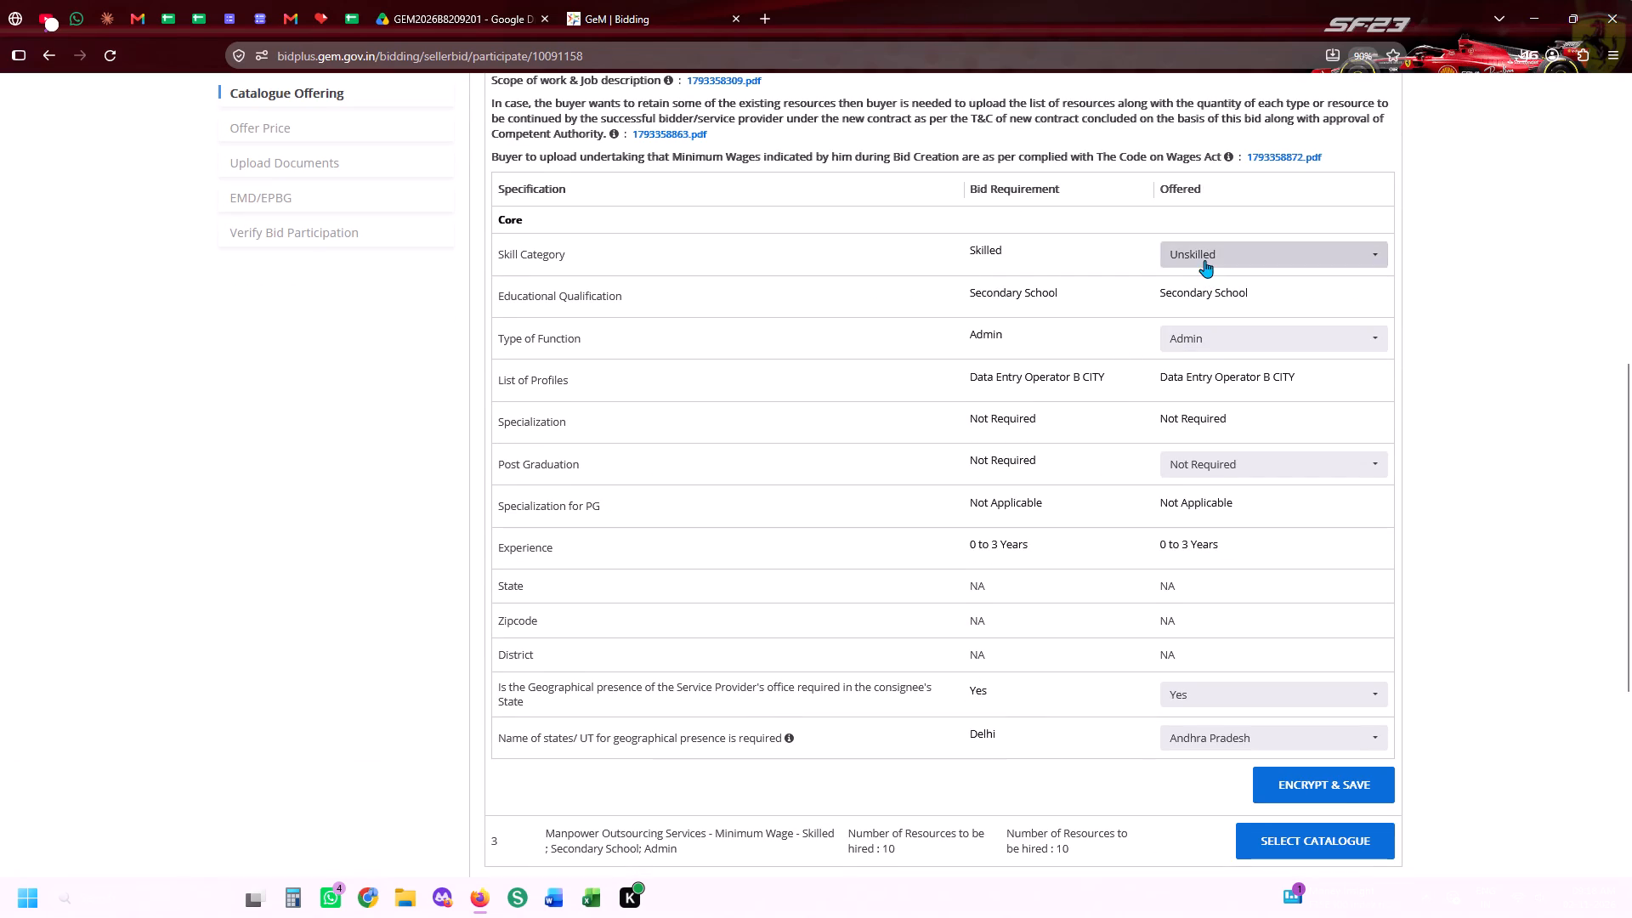
left_click(1204, 260)
double_click(1182, 336)
left_click(984, 438)
Choose Delhi as the second item's state for geographical presence, and encrypt and save the offering.
scroll(1149, 412, "down", 4)
left_click(1214, 307)
left_click(1215, 334)
key("d")
key("d")
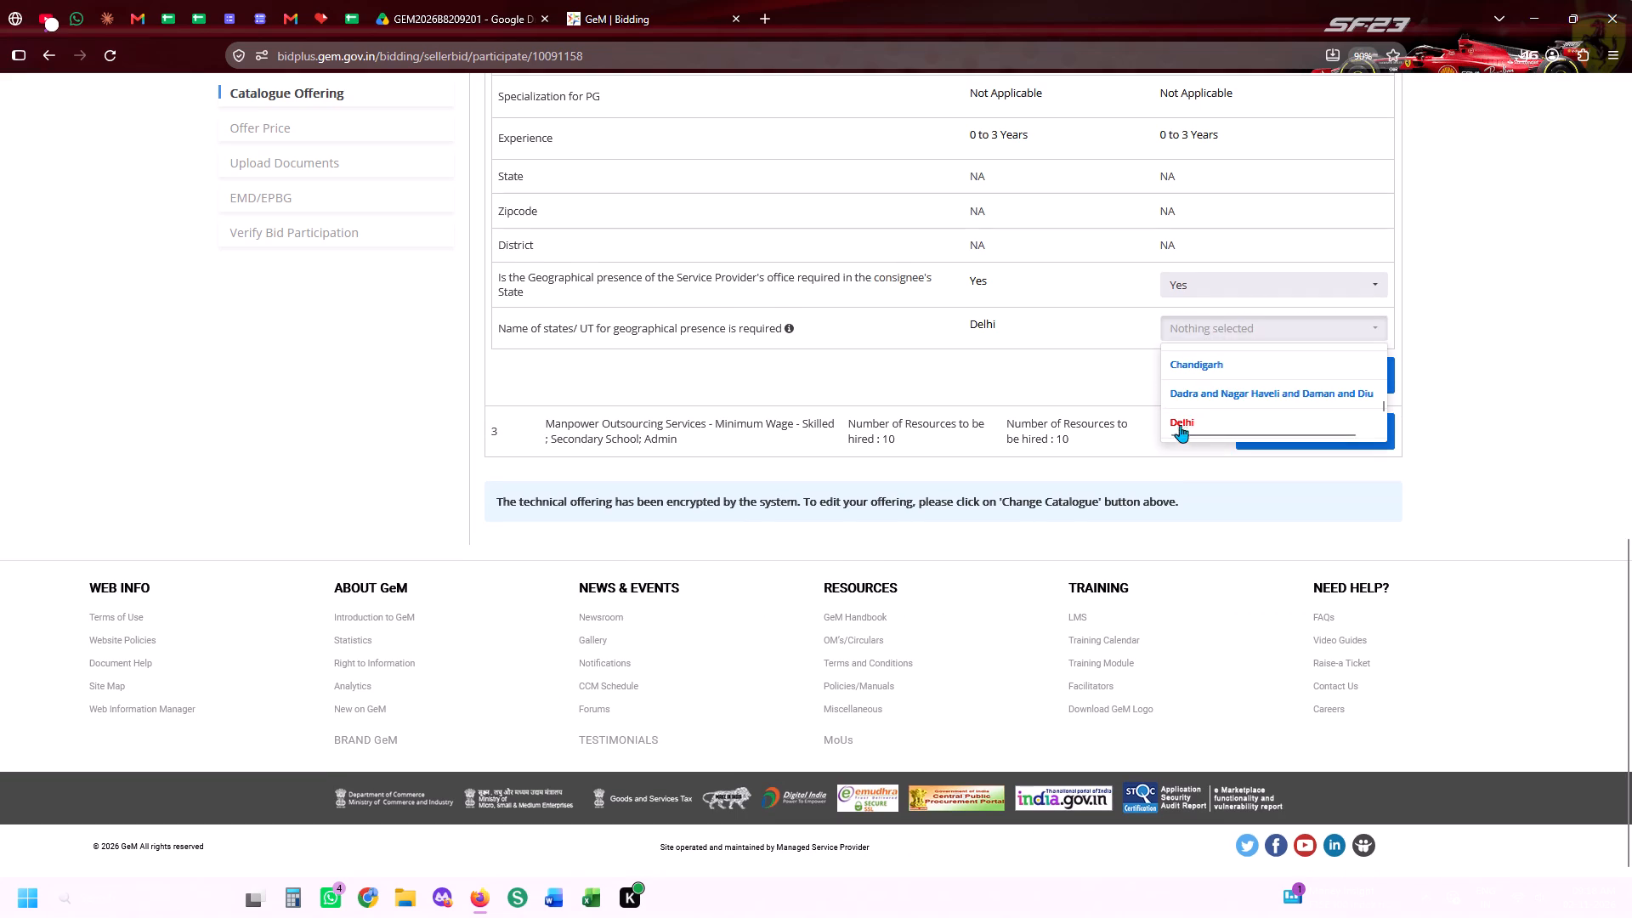
left_click(1187, 428)
left_click(837, 410)
left_click(1306, 371)
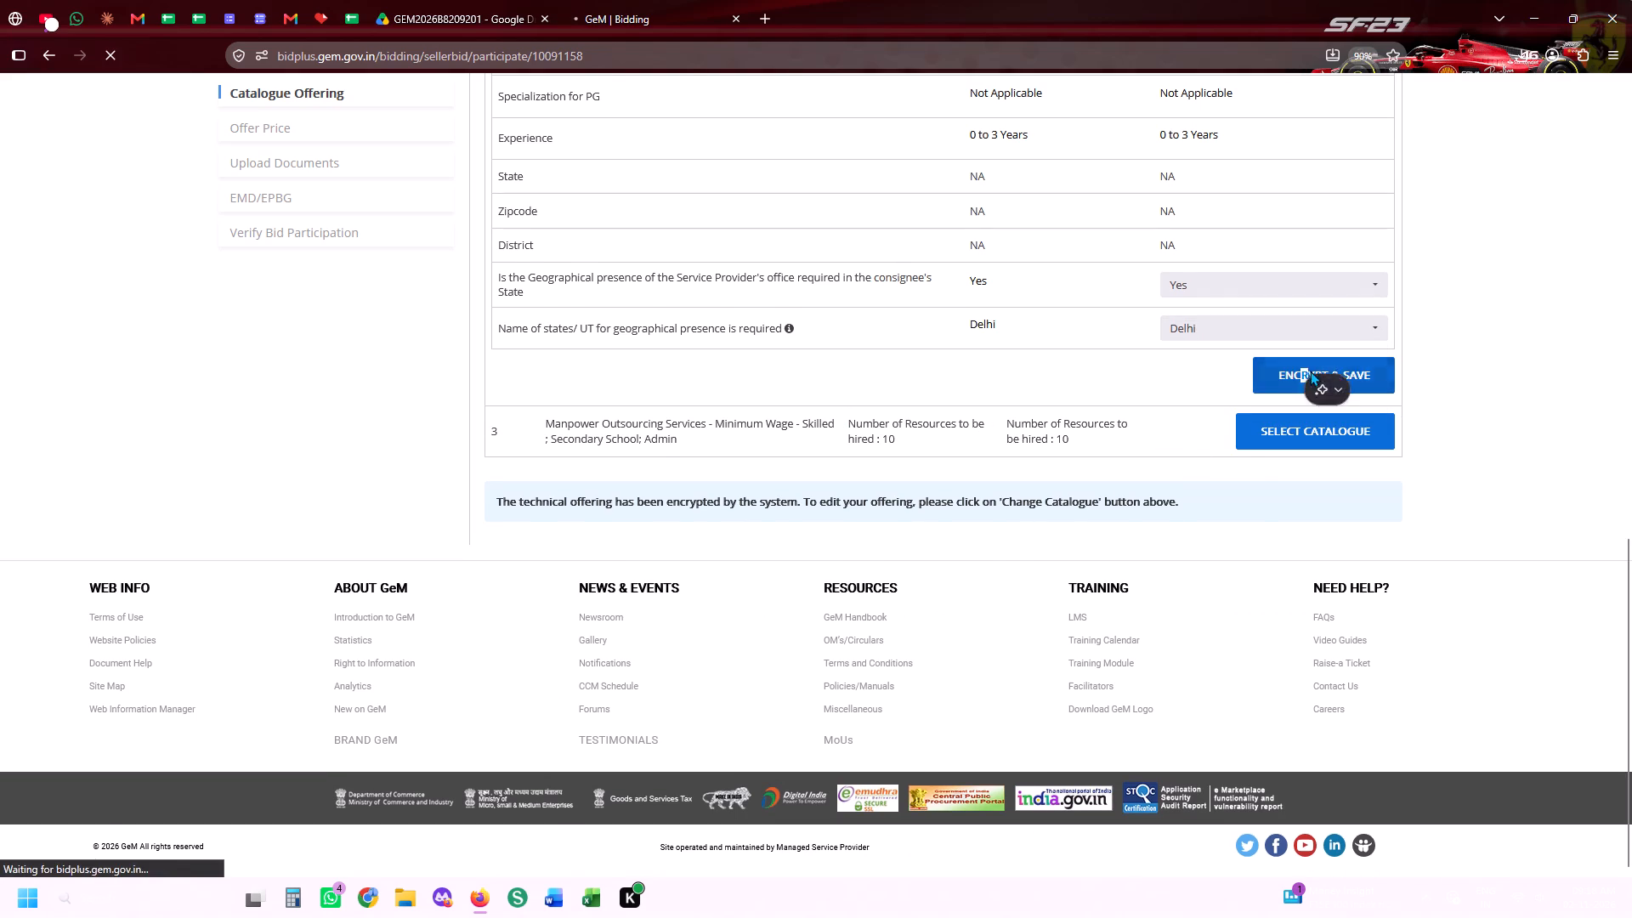
Select the catalogue for the third item (10 resources) and set its offered skill category to Skilled.
scroll(1304, 371, "down", 4)
left_click(1279, 456)
left_click(1251, 416)
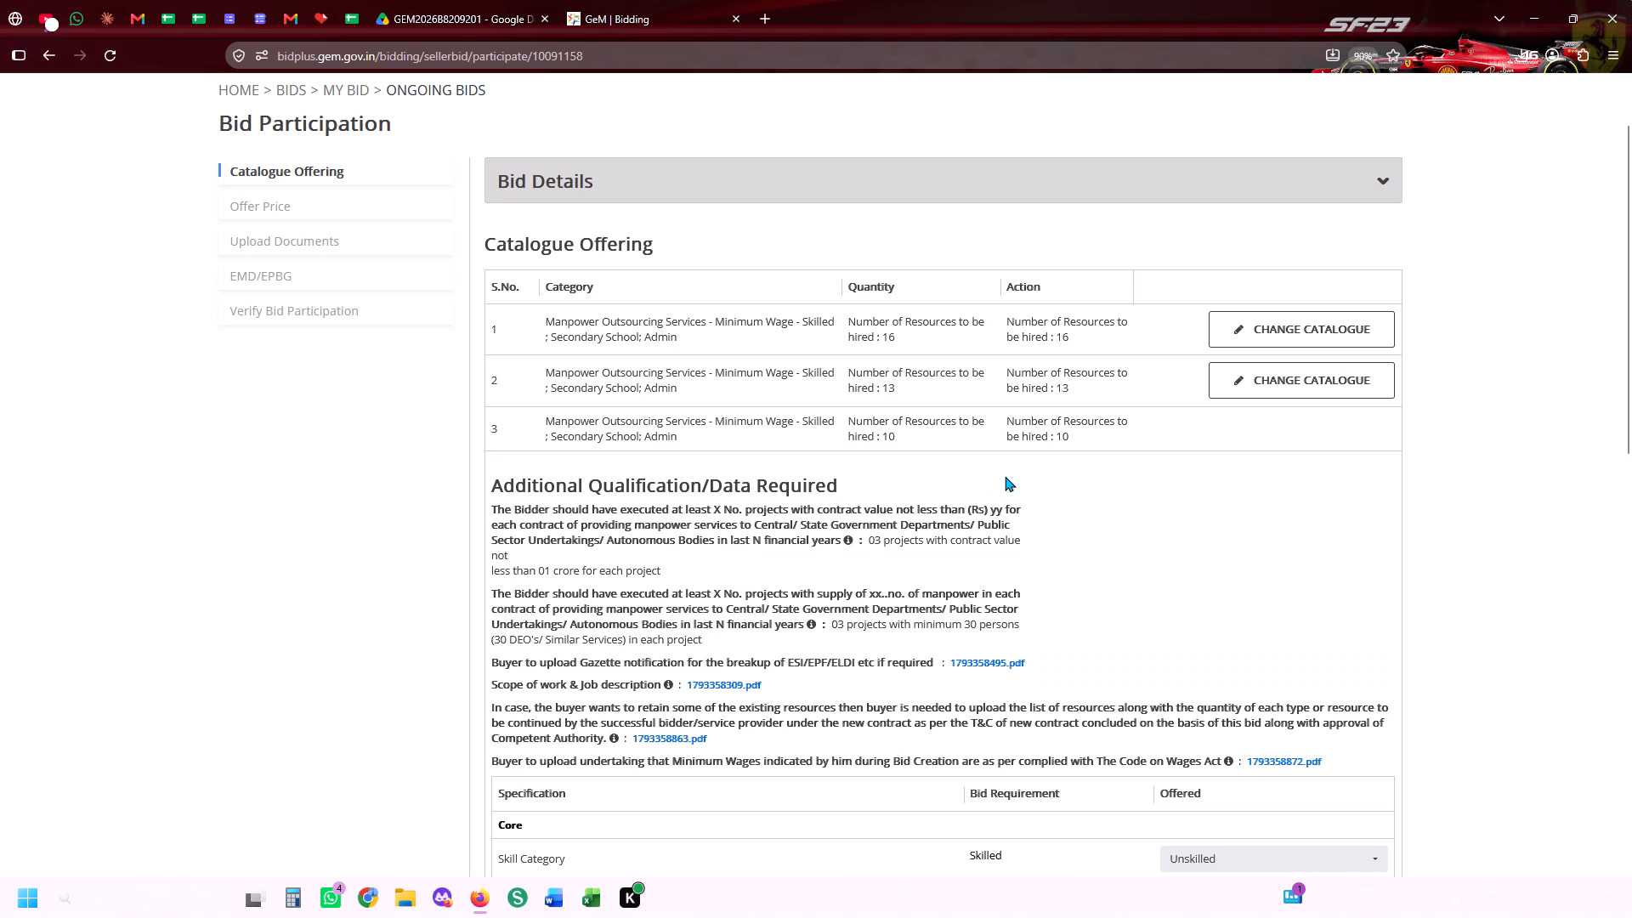
scroll(999, 428, "down", 5)
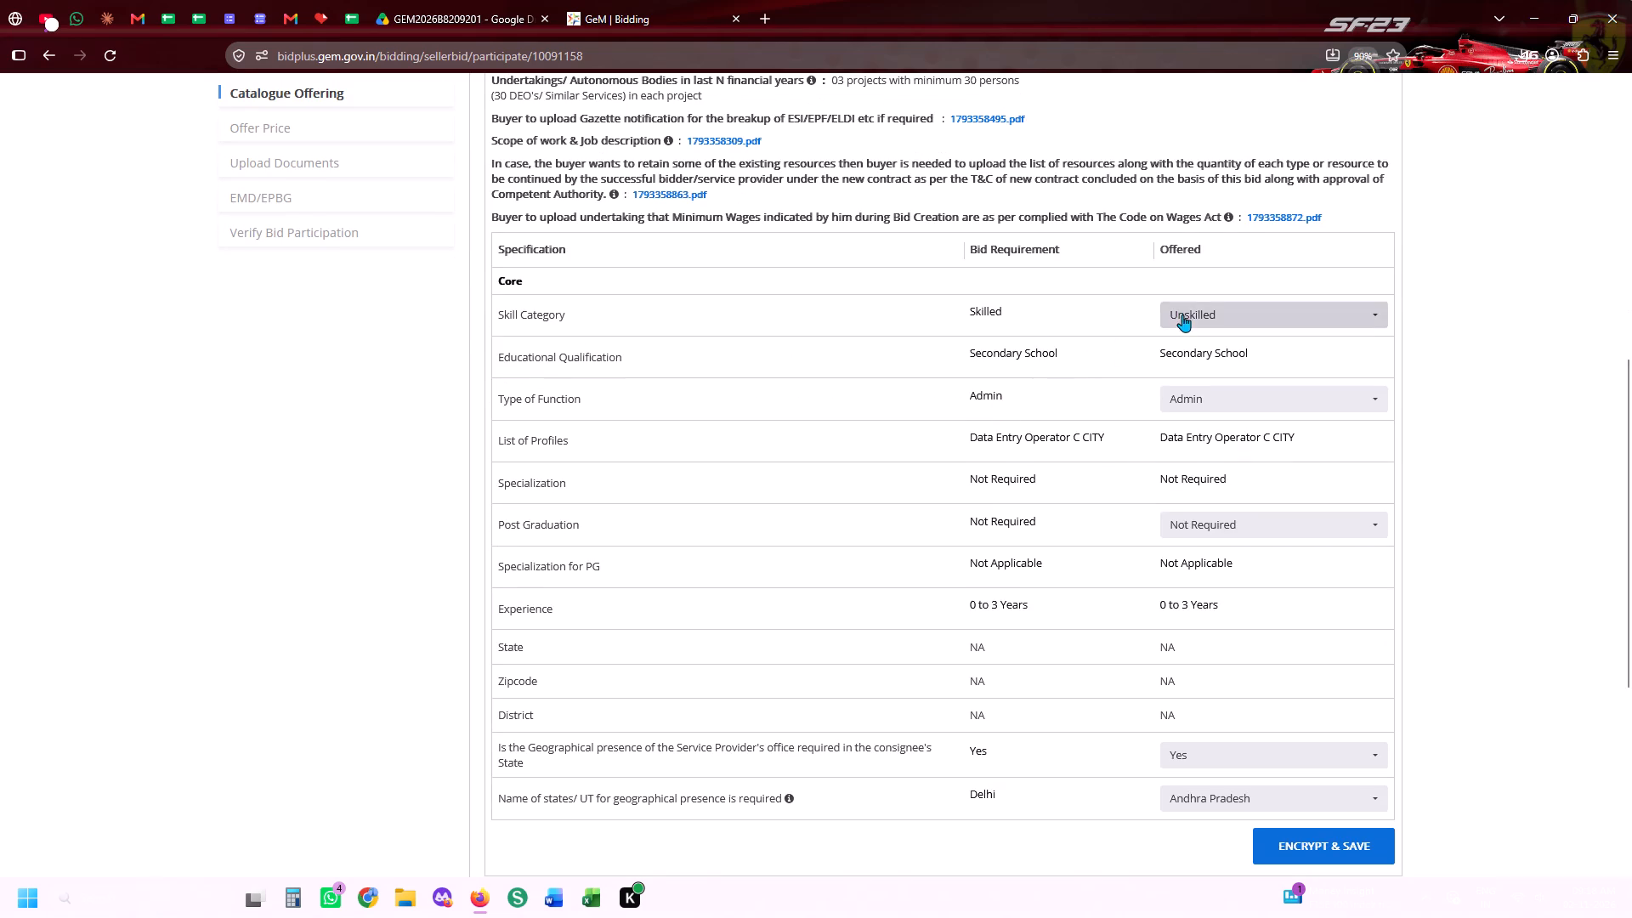
left_click(1182, 314)
double_click(1180, 408)
left_click(956, 553)
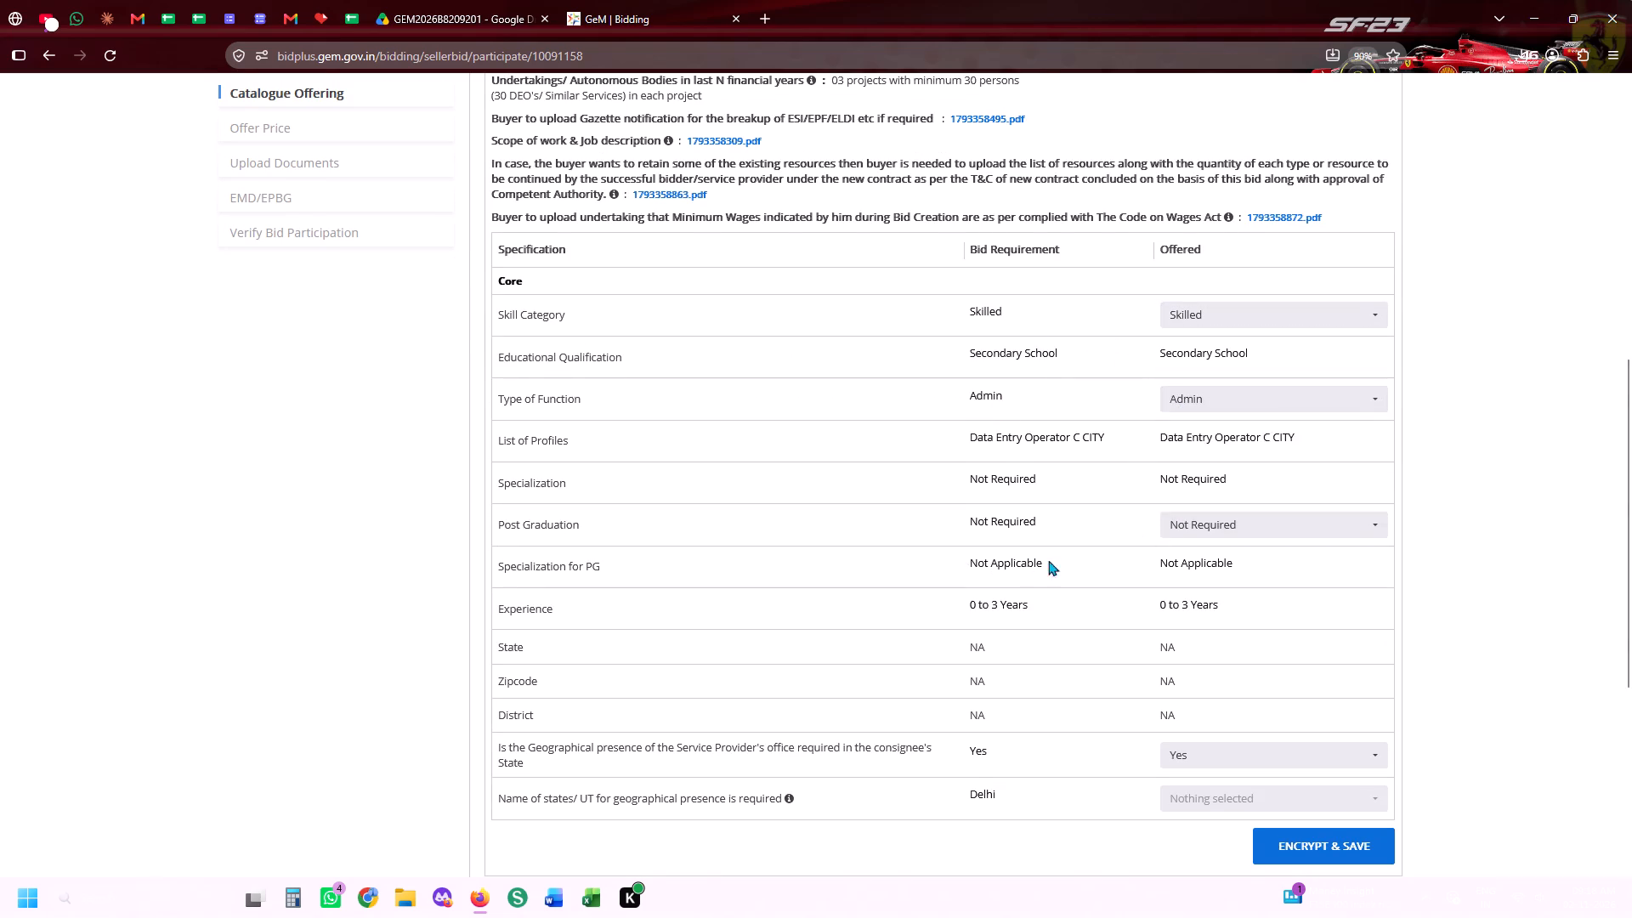
Choose Delhi as the third item's state for geographical presence, and encrypt and save the offering.
scroll(1122, 548, "down", 5)
left_click(1187, 387)
key("d")
key("d")
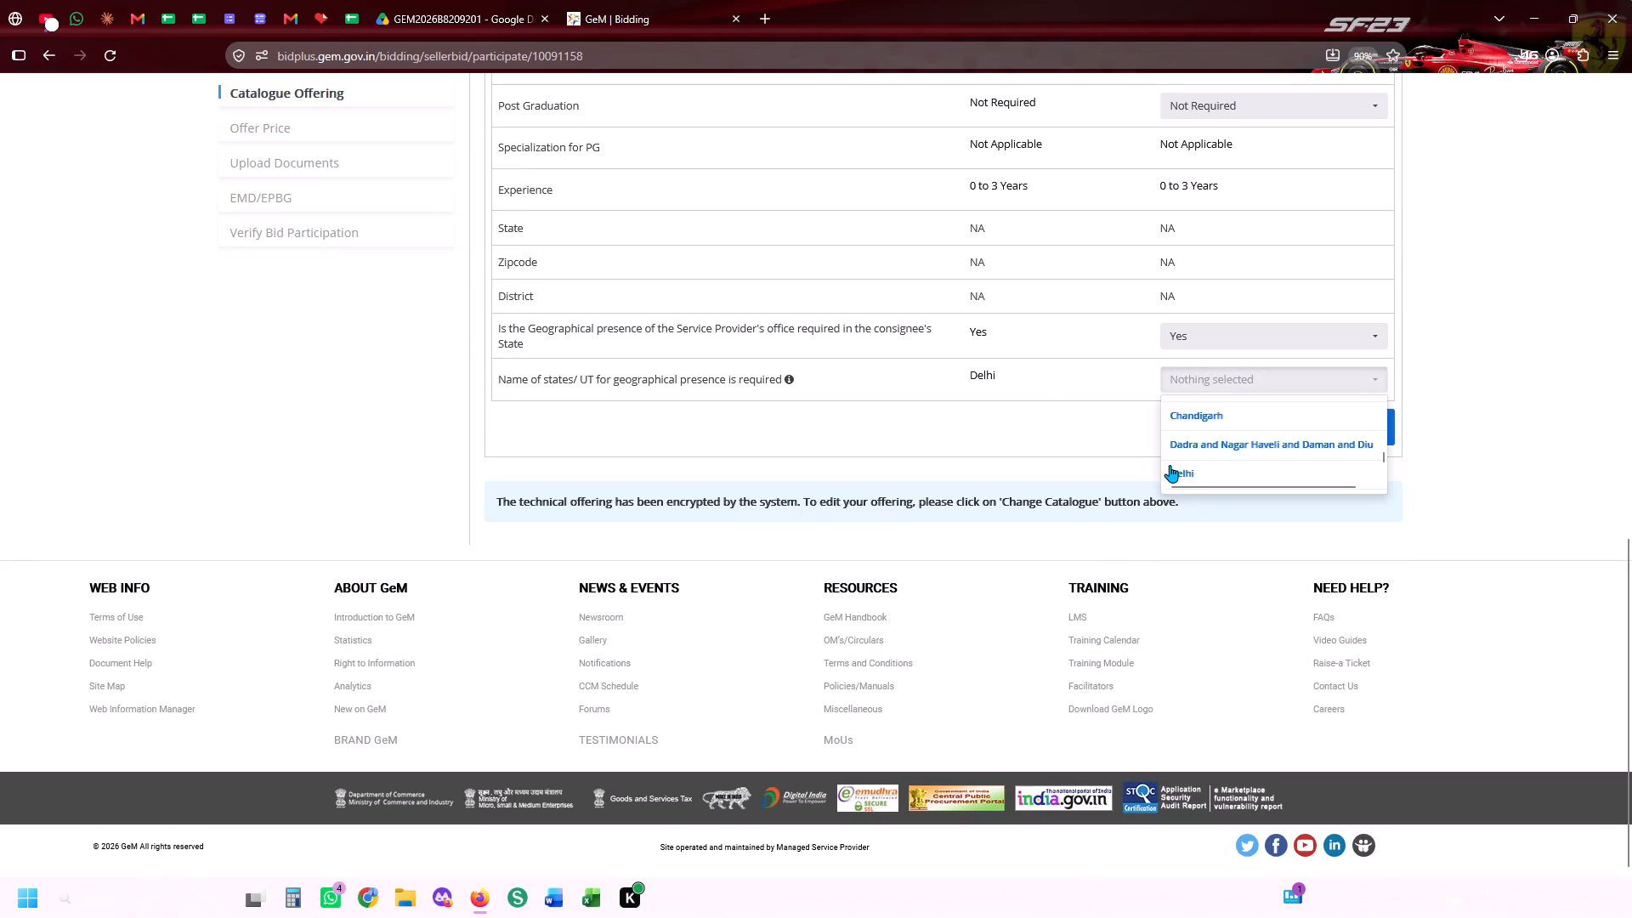
left_click(1196, 496)
left_click(1188, 375)
left_click(1176, 468)
left_click(1025, 450)
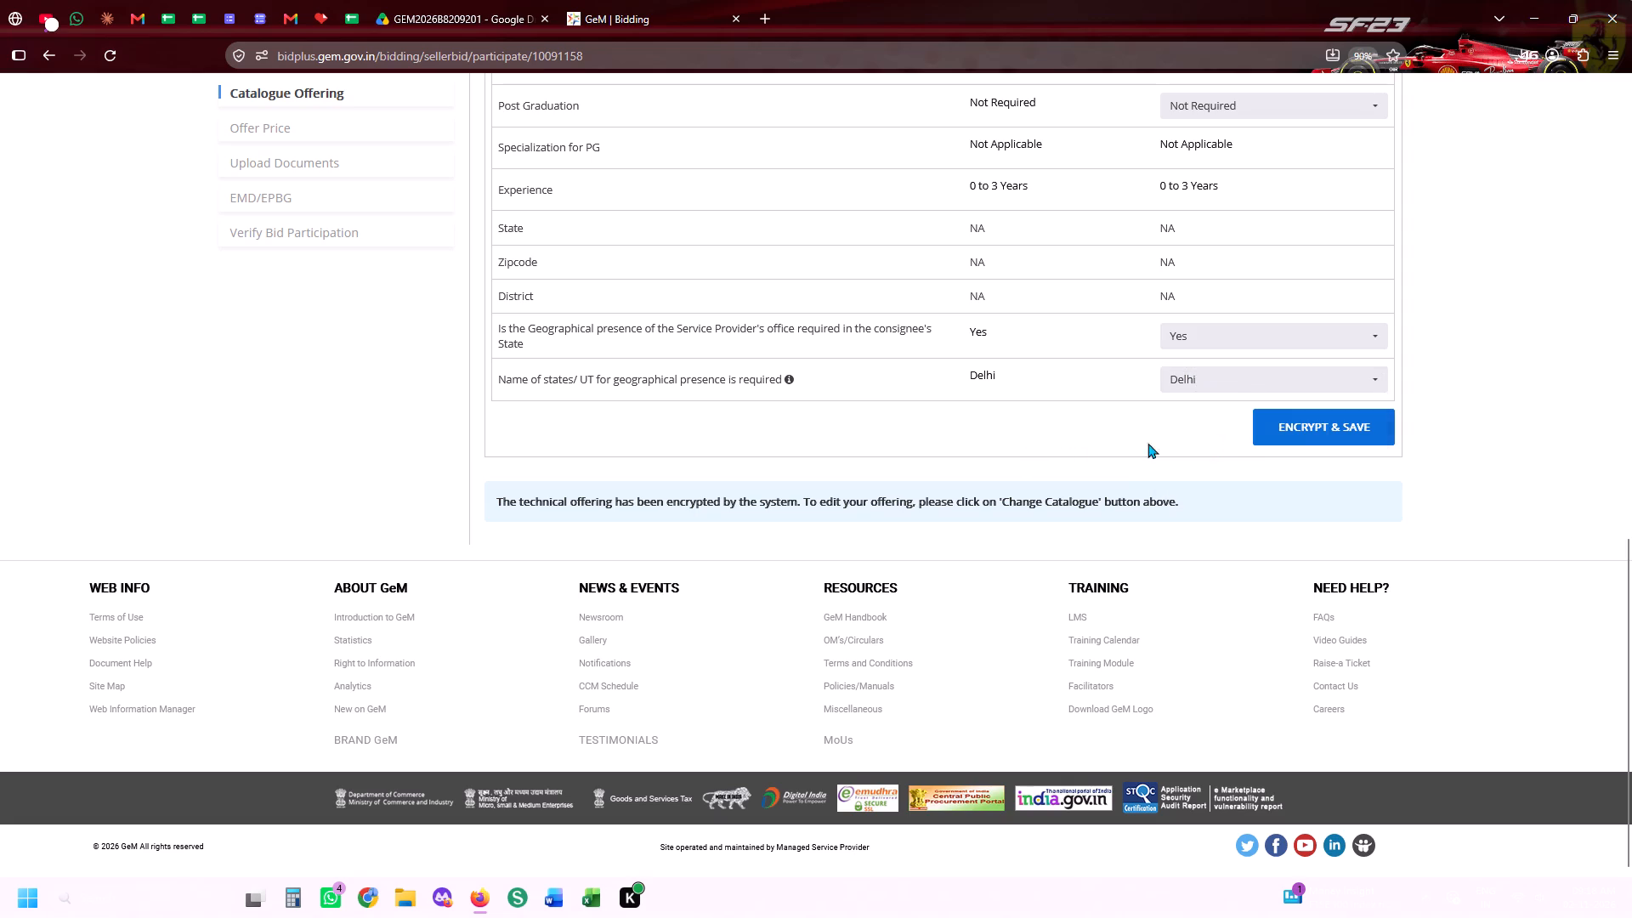
left_click(1349, 431)
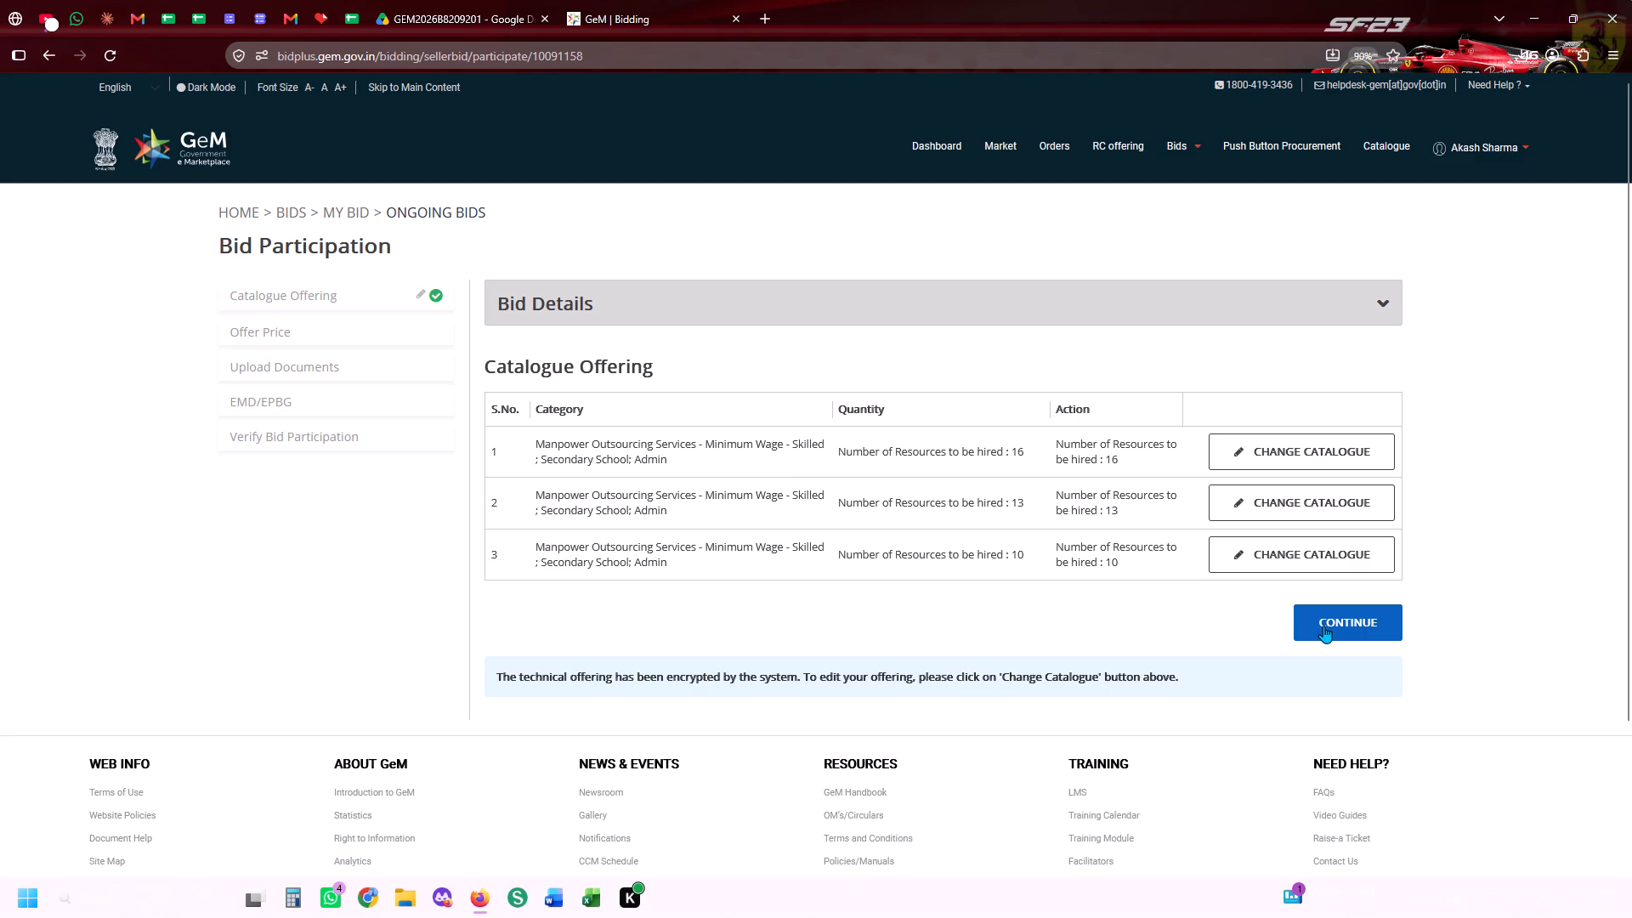
Continue to the Offer Price stage and enter 3.85 as the service charge percentage for all three manpower items.
left_click(1323, 624)
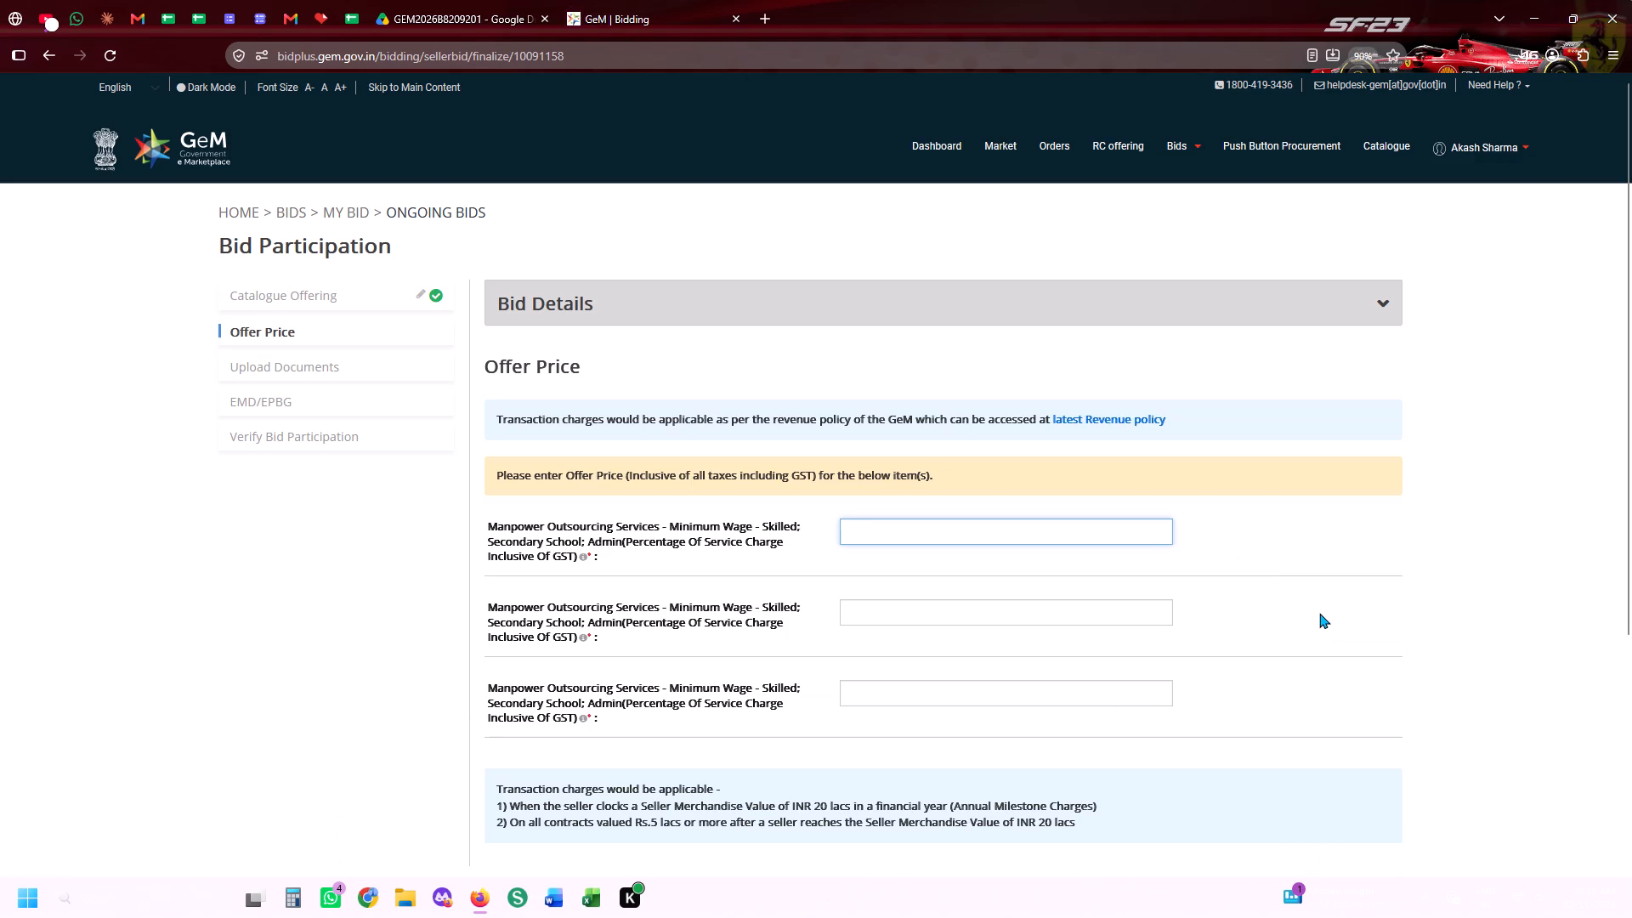
type("3.85")
key("Tab")
type("3.")
key("8")
key("Tab")
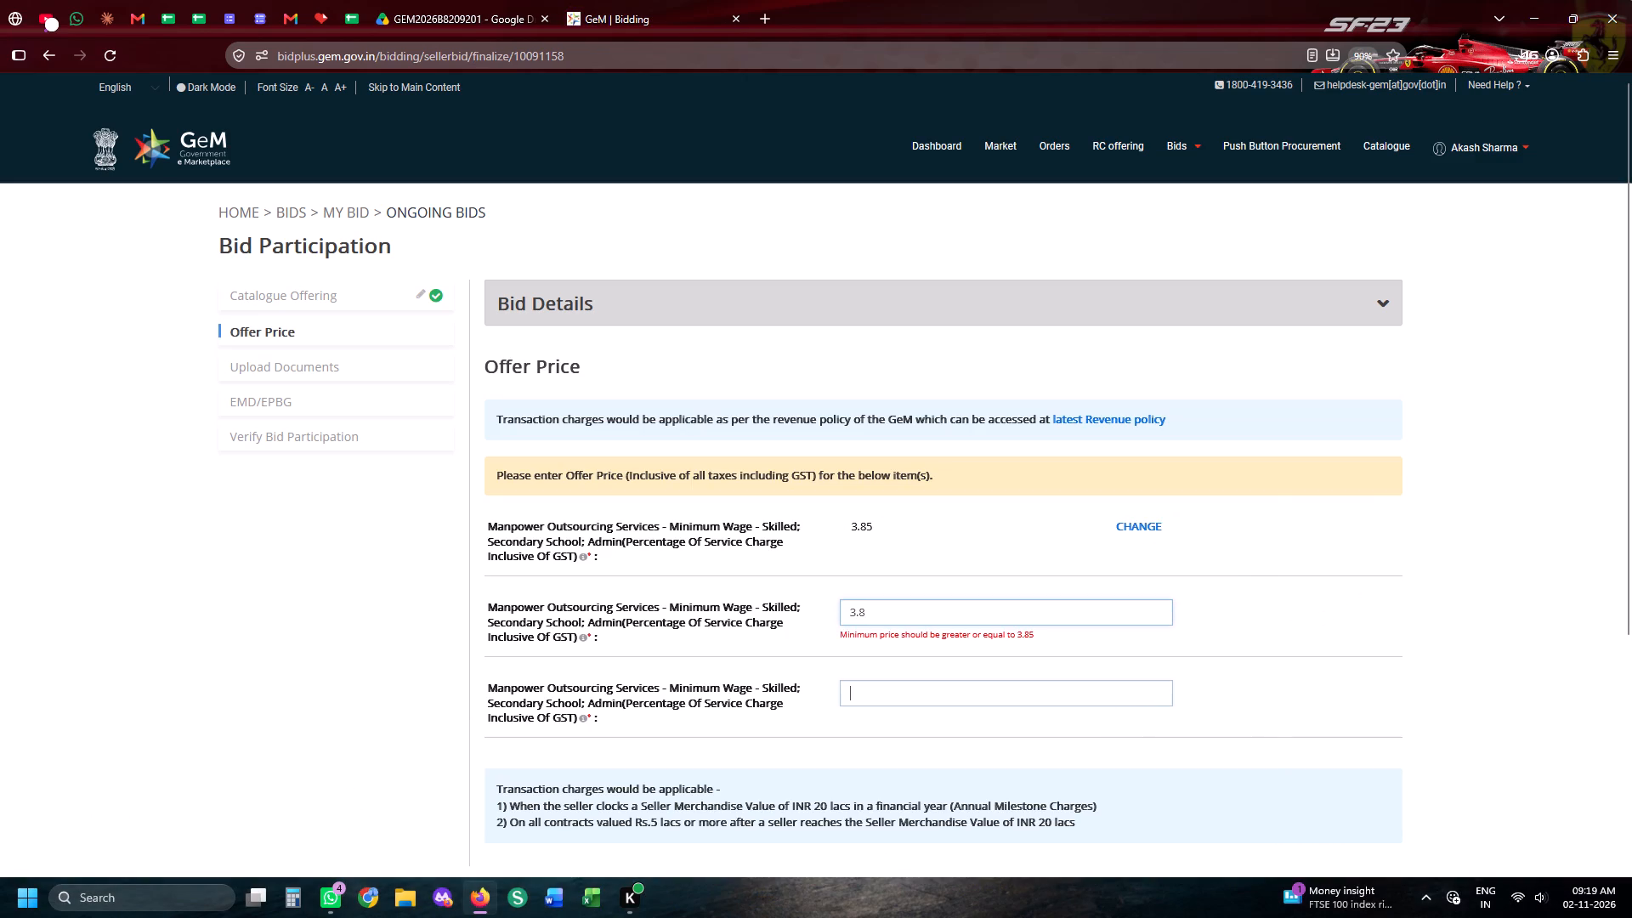
key("period")
key("BackSpace")
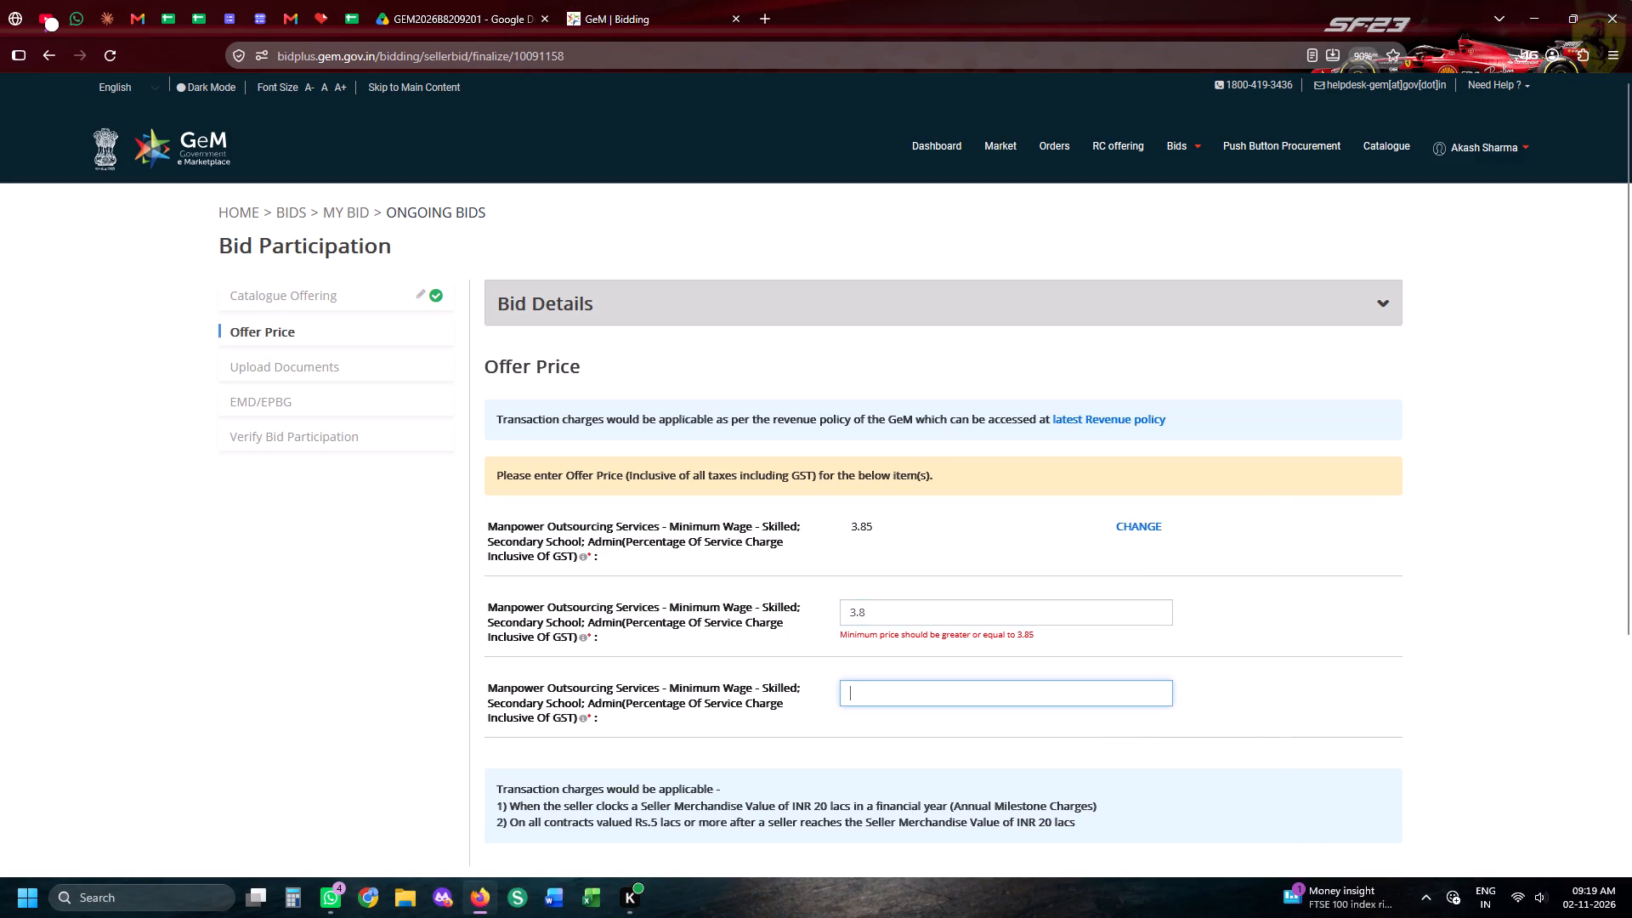
type("3.85")
key("Tab")
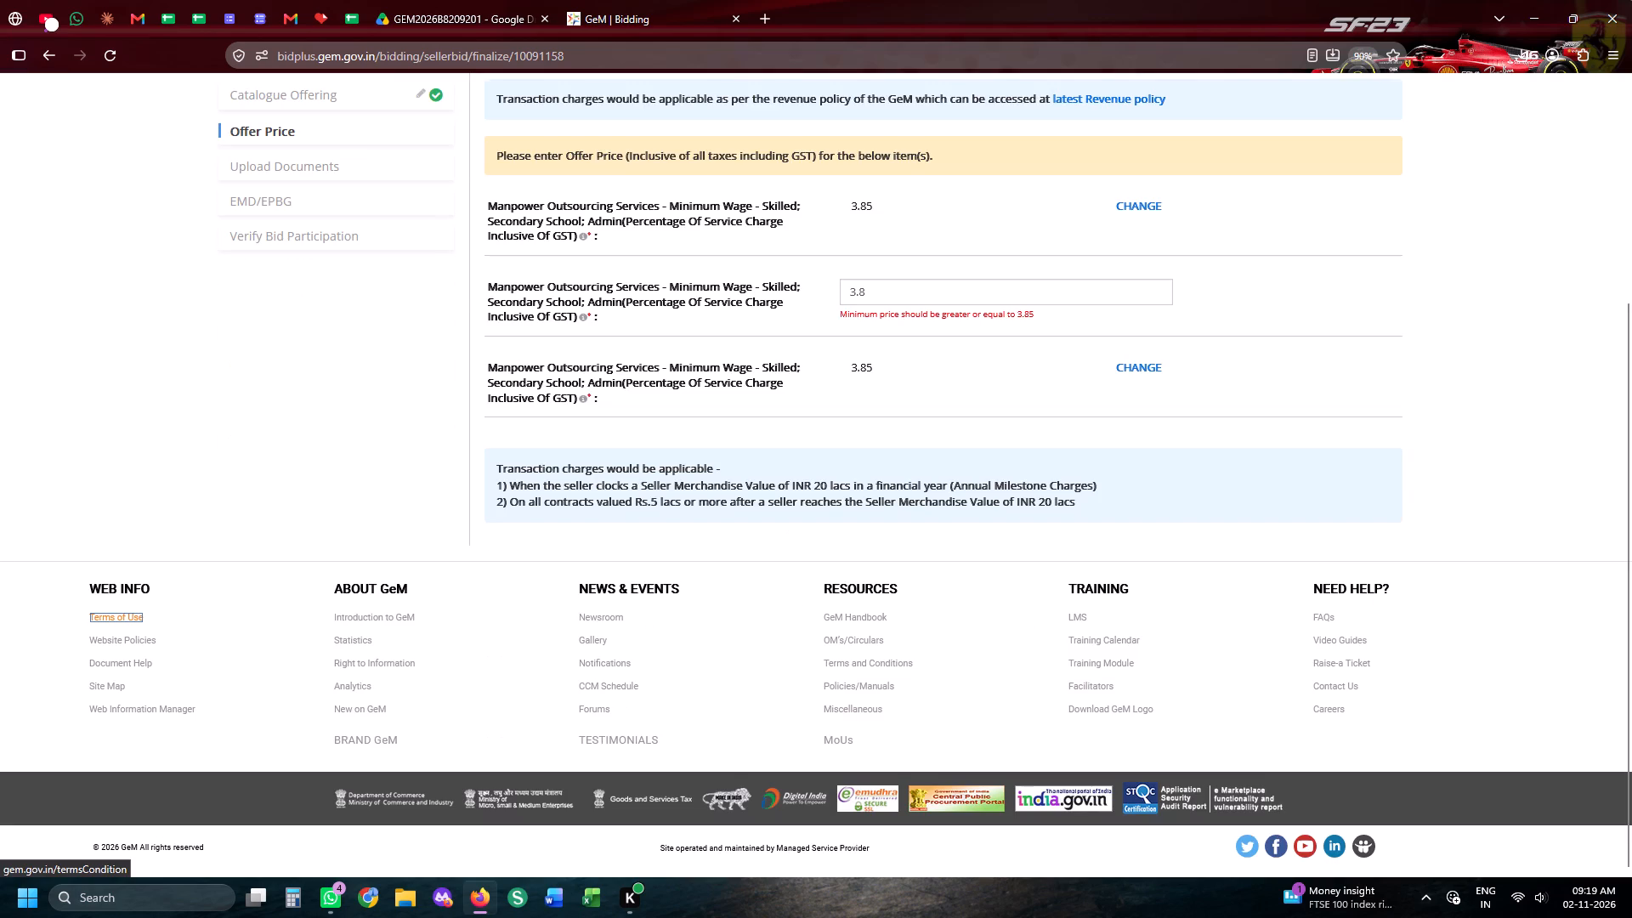
left_click(1016, 296)
key("5")
key("Tab")
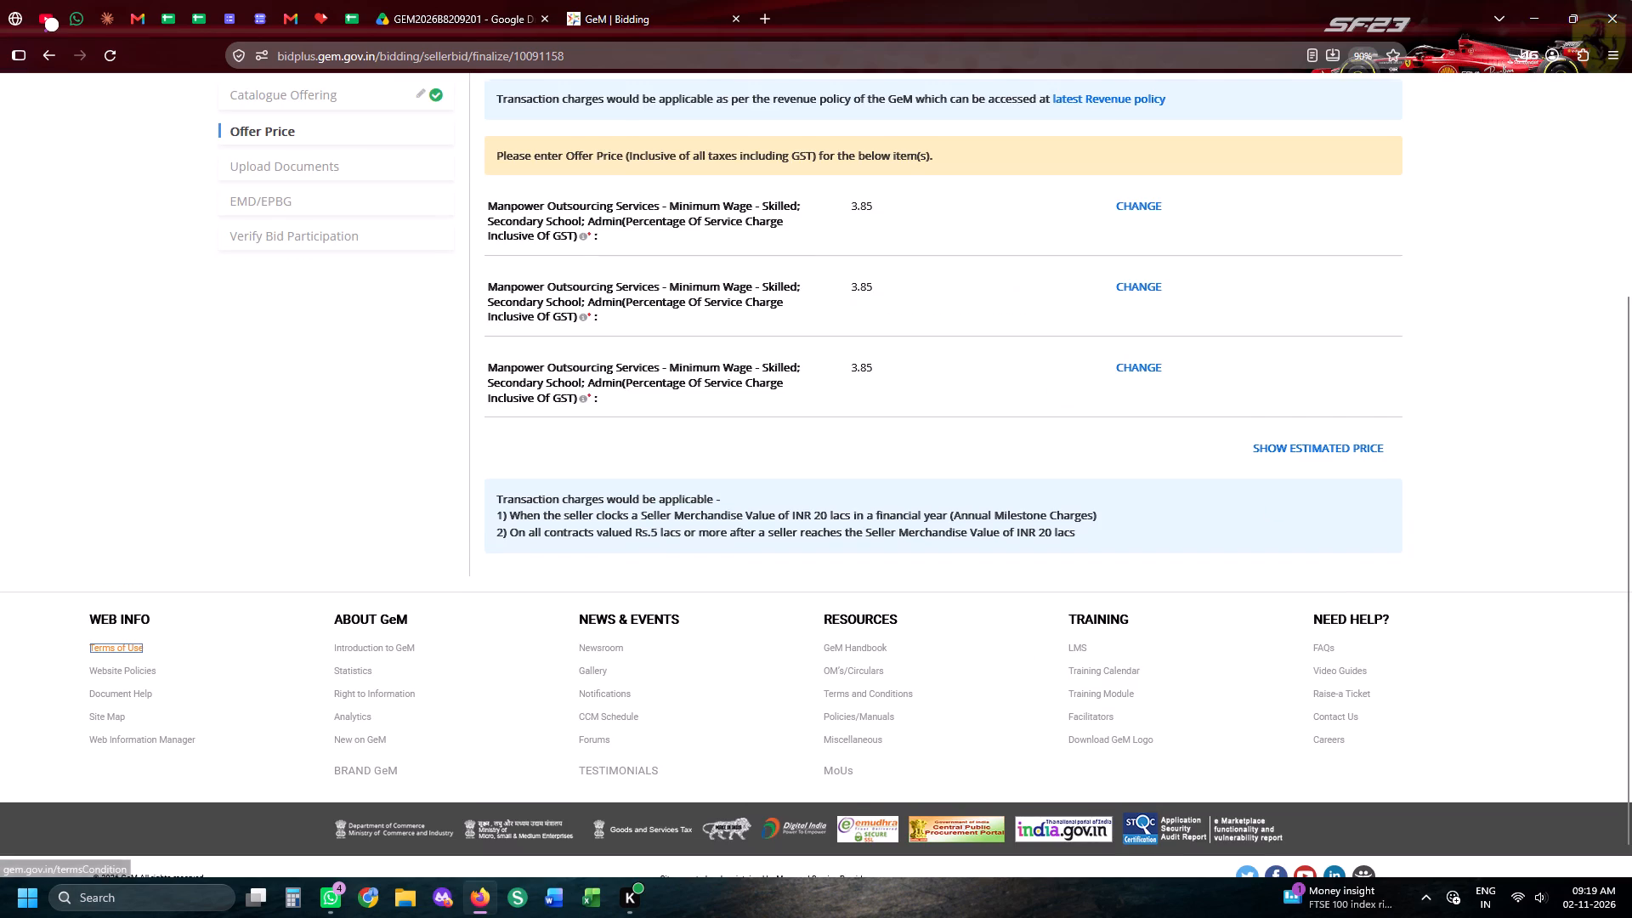
Show the estimated price for the three items, close it, and encrypt and save the financial quote.
left_click(1322, 467)
left_click(1295, 445)
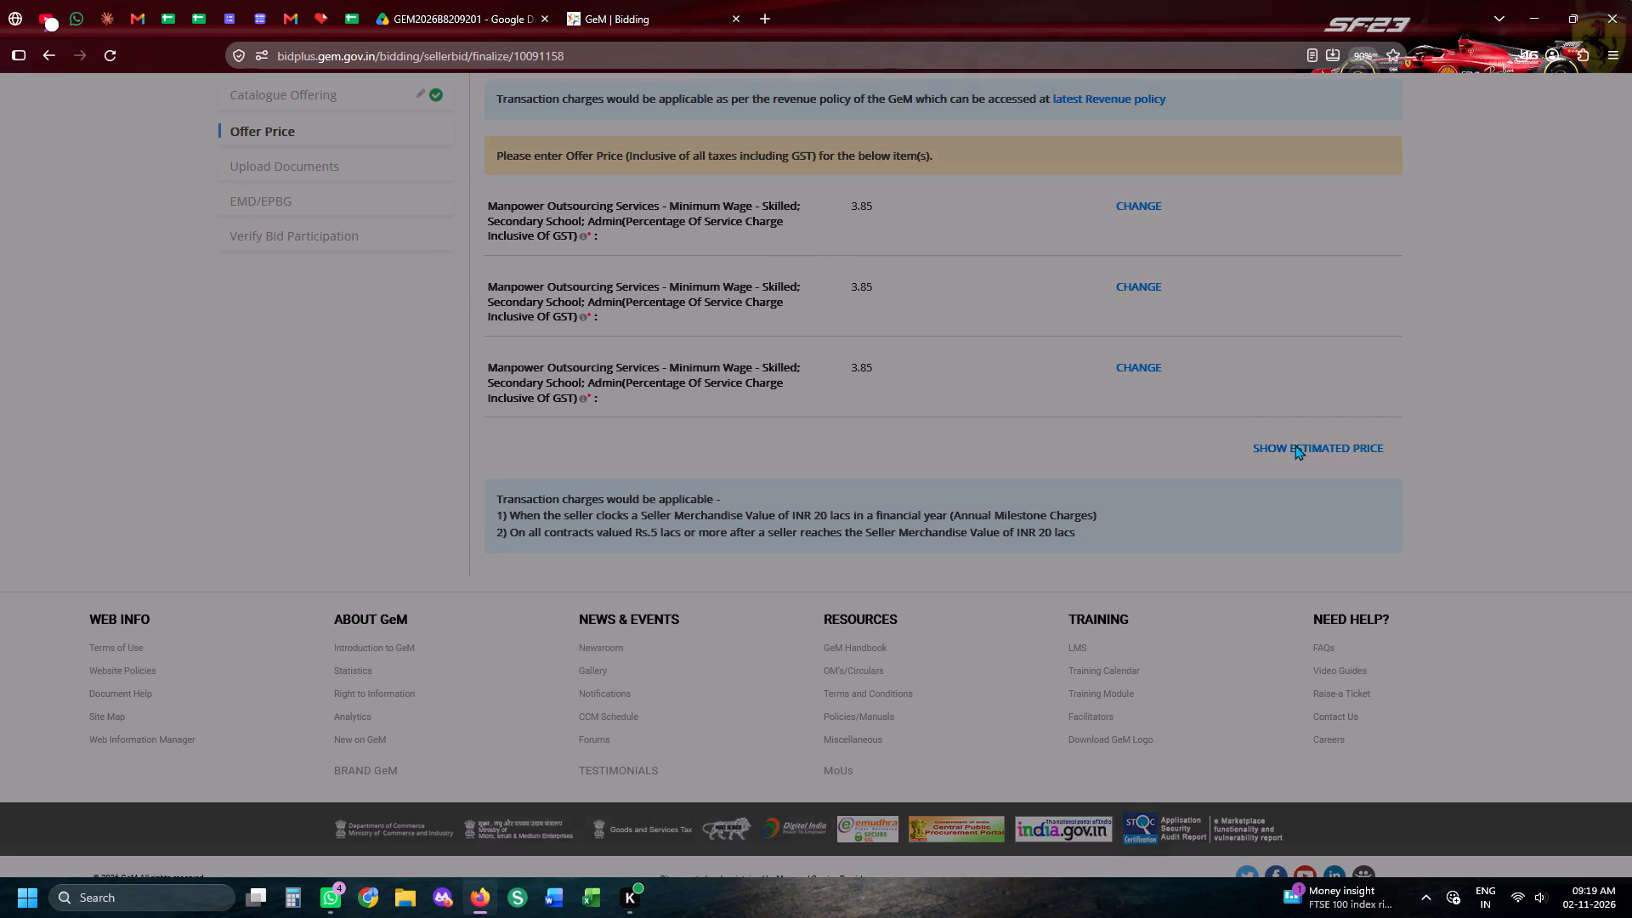
scroll(752, 479, "down", 8)
scroll(1001, 646, "down", 4)
left_click(1066, 830)
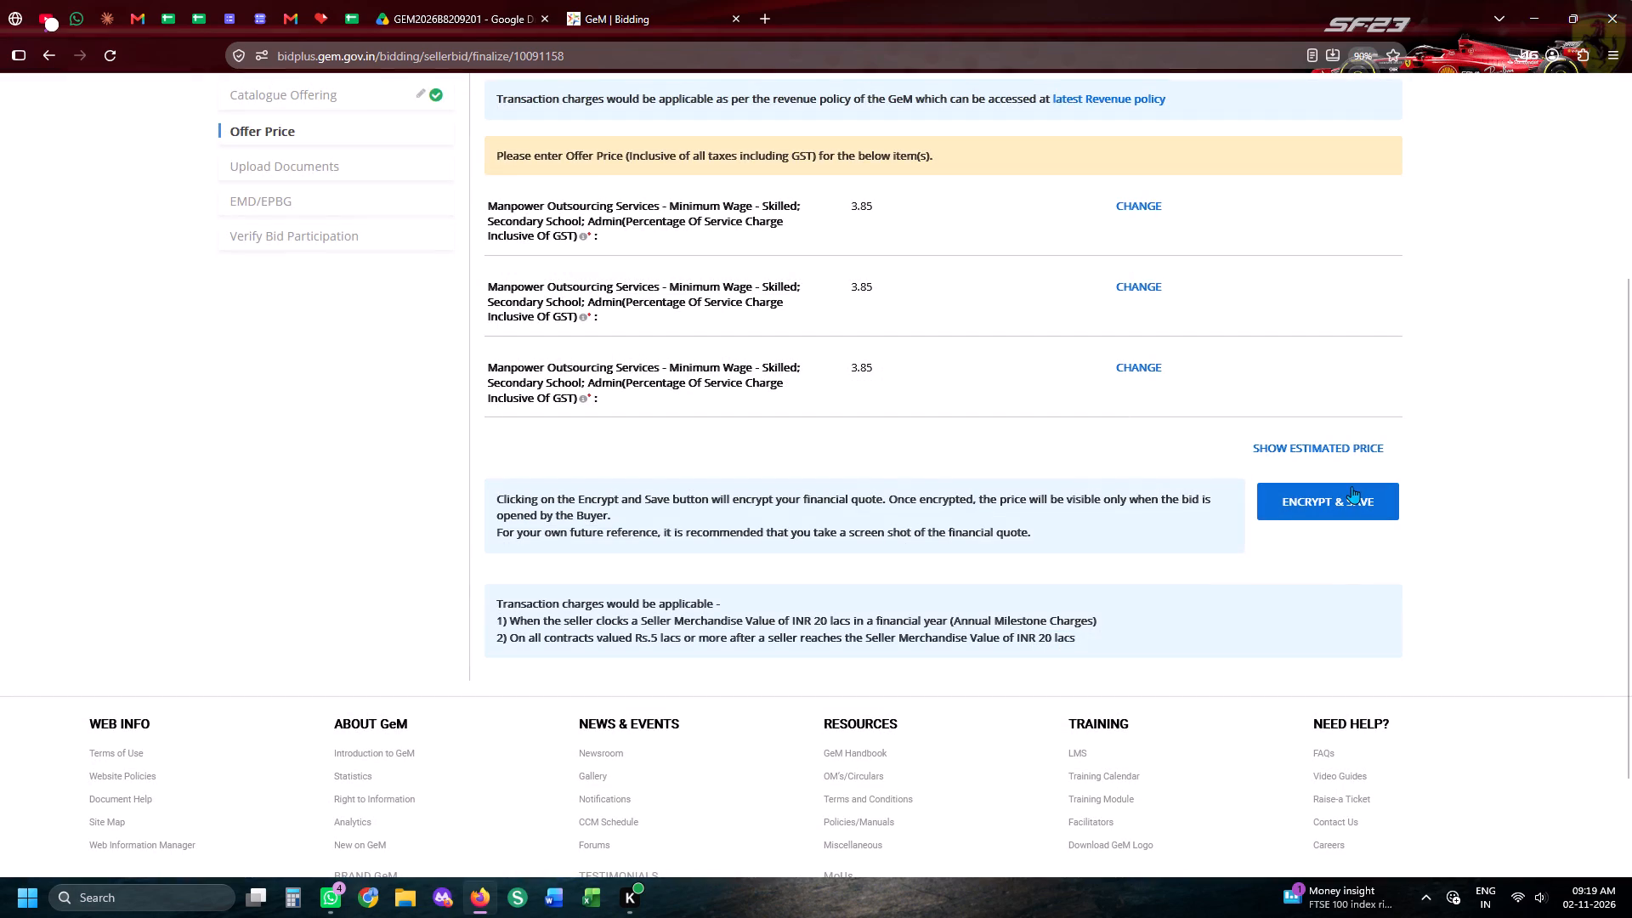
left_click(1351, 486)
left_click(880, 521)
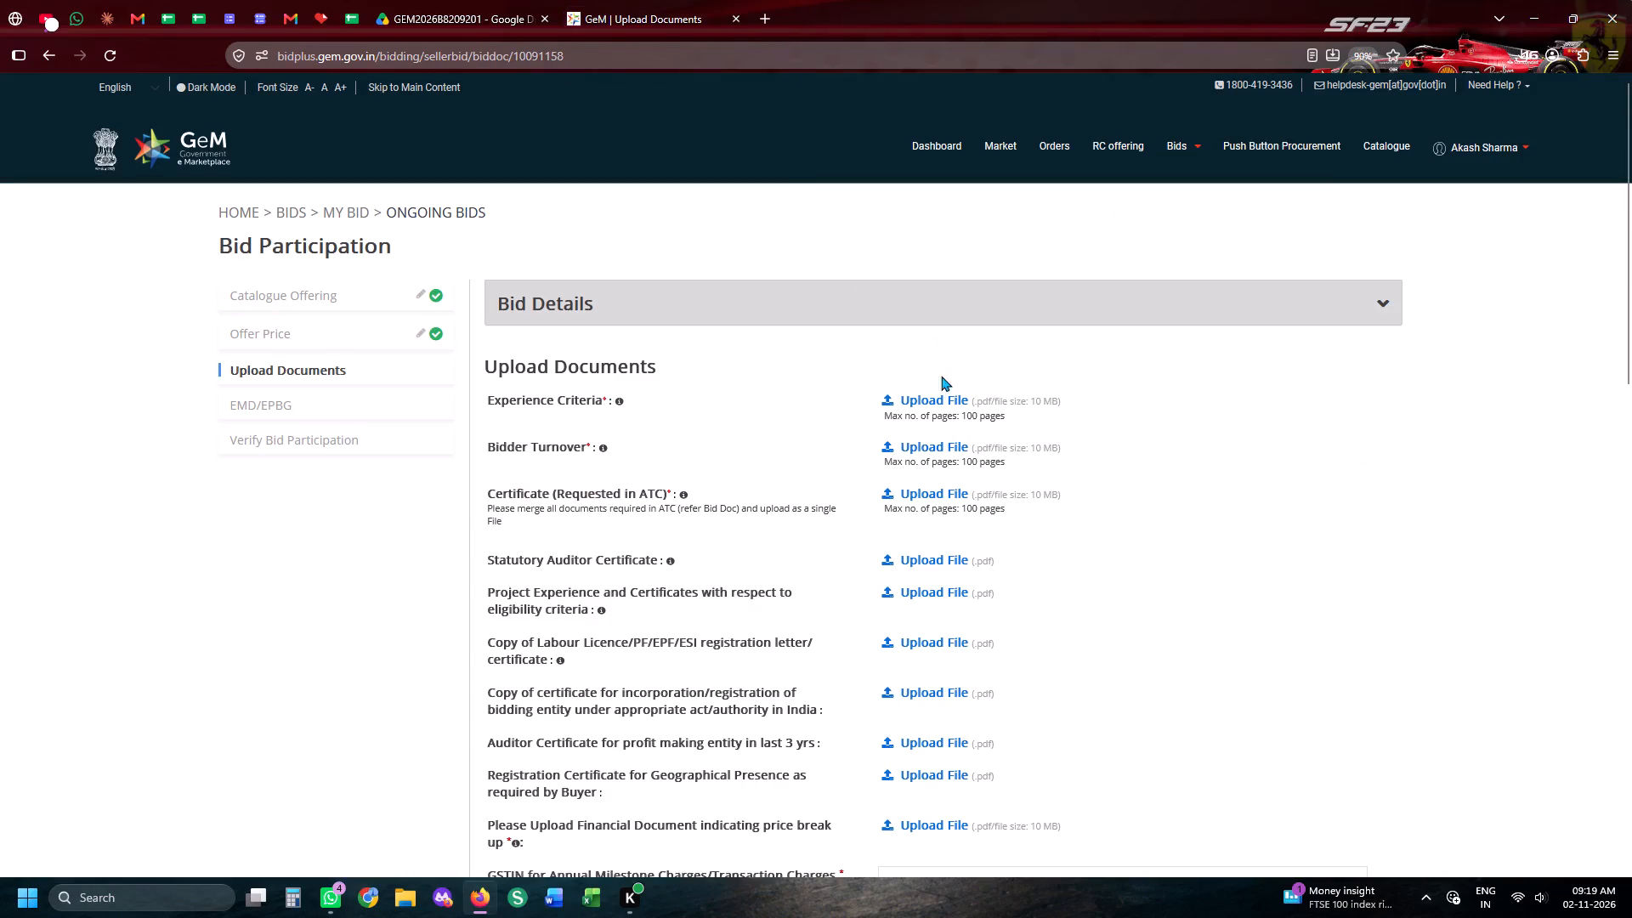
Upload experience-ceretera-hhspl from the Gem Bid Documents - HHSPL folder for Experience Criteria.
left_click(926, 394)
scroll(1295, 423, "up", 7)
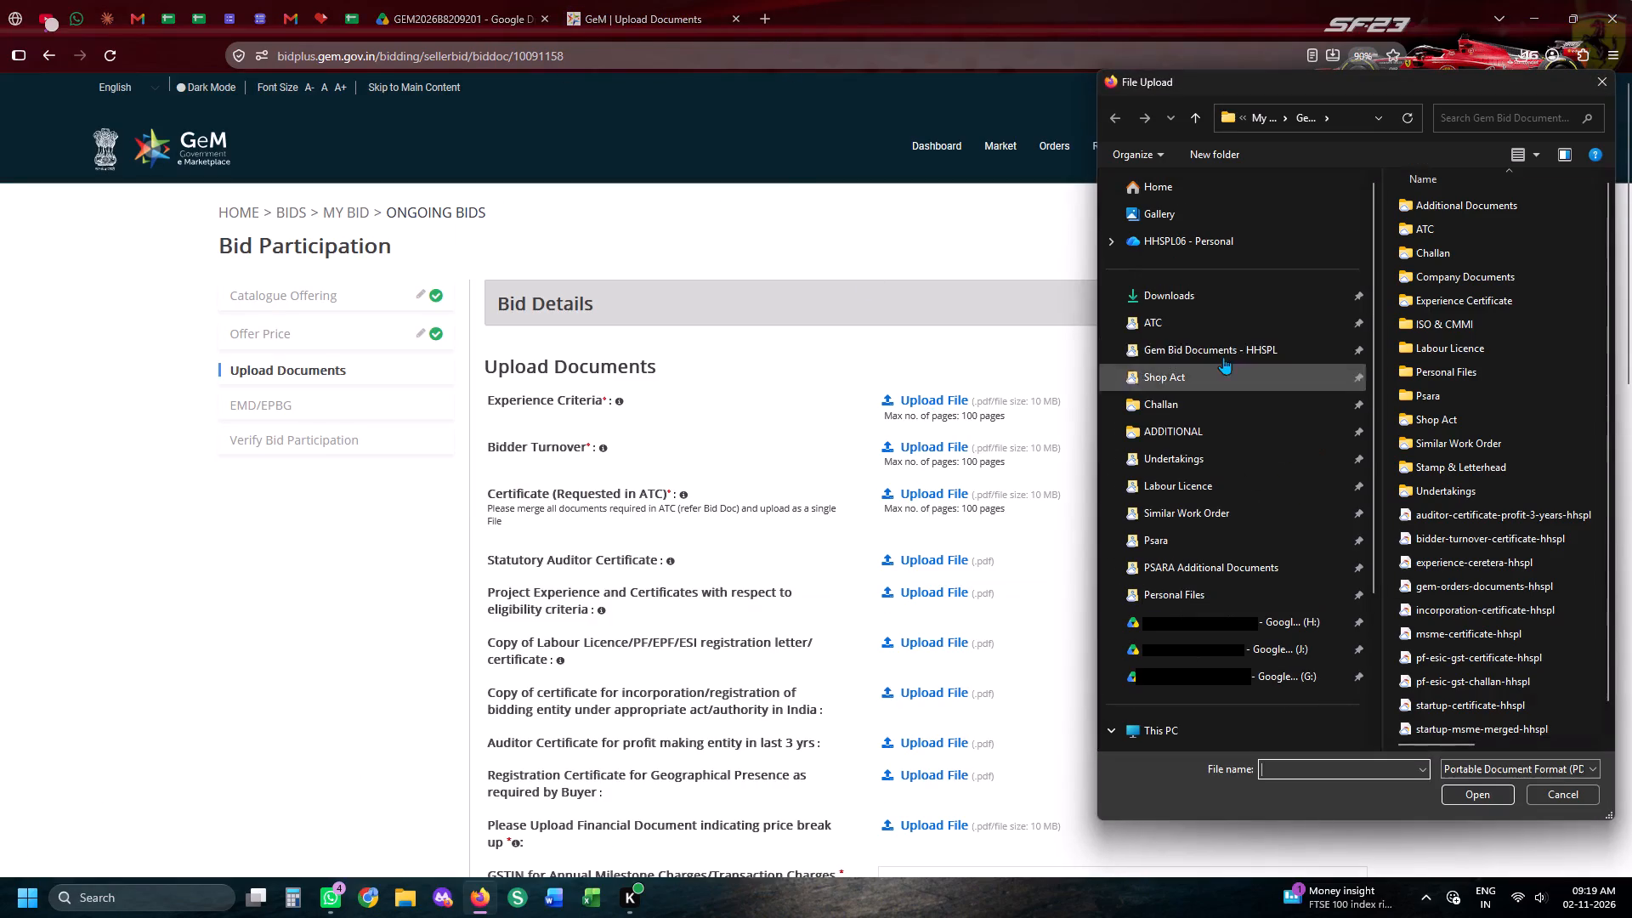
left_click(1215, 351)
double_click(1446, 557)
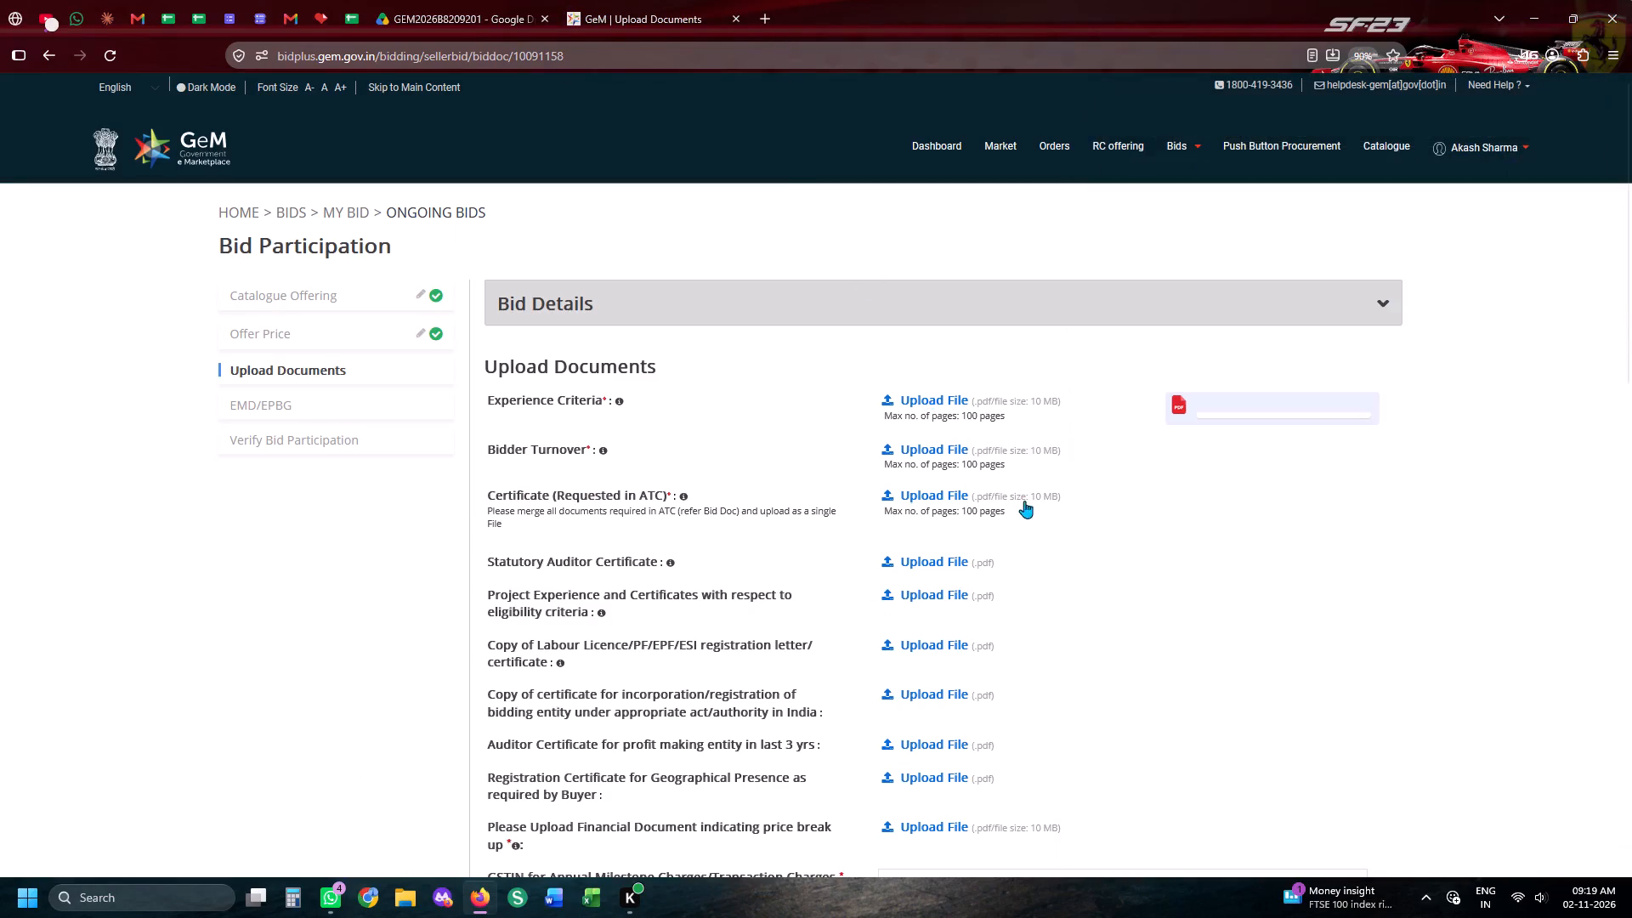
Upload bidder-turnover-certificate-hhspl as the Bidder Turnover document.
left_click(968, 453)
scroll(1480, 520, "down", 4)
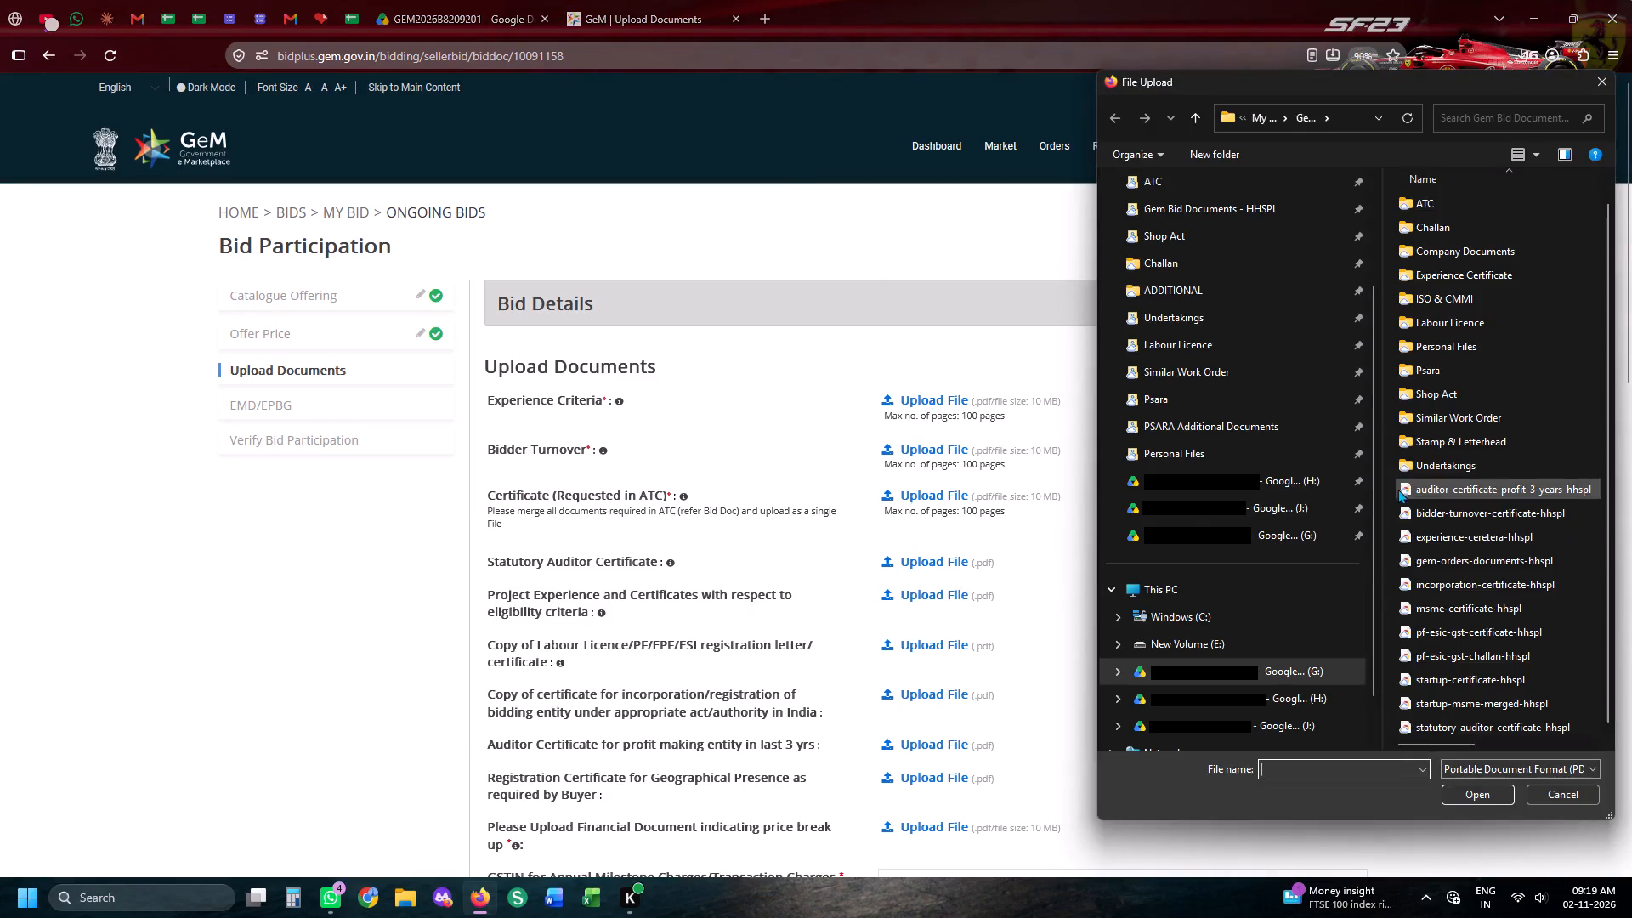
double_click(1413, 505)
Upload statutory-auditor-certificate-hhspl from the Gem Bid Documents - HHSPL folder as the Statutory Auditor Certificate.
left_click(949, 570)
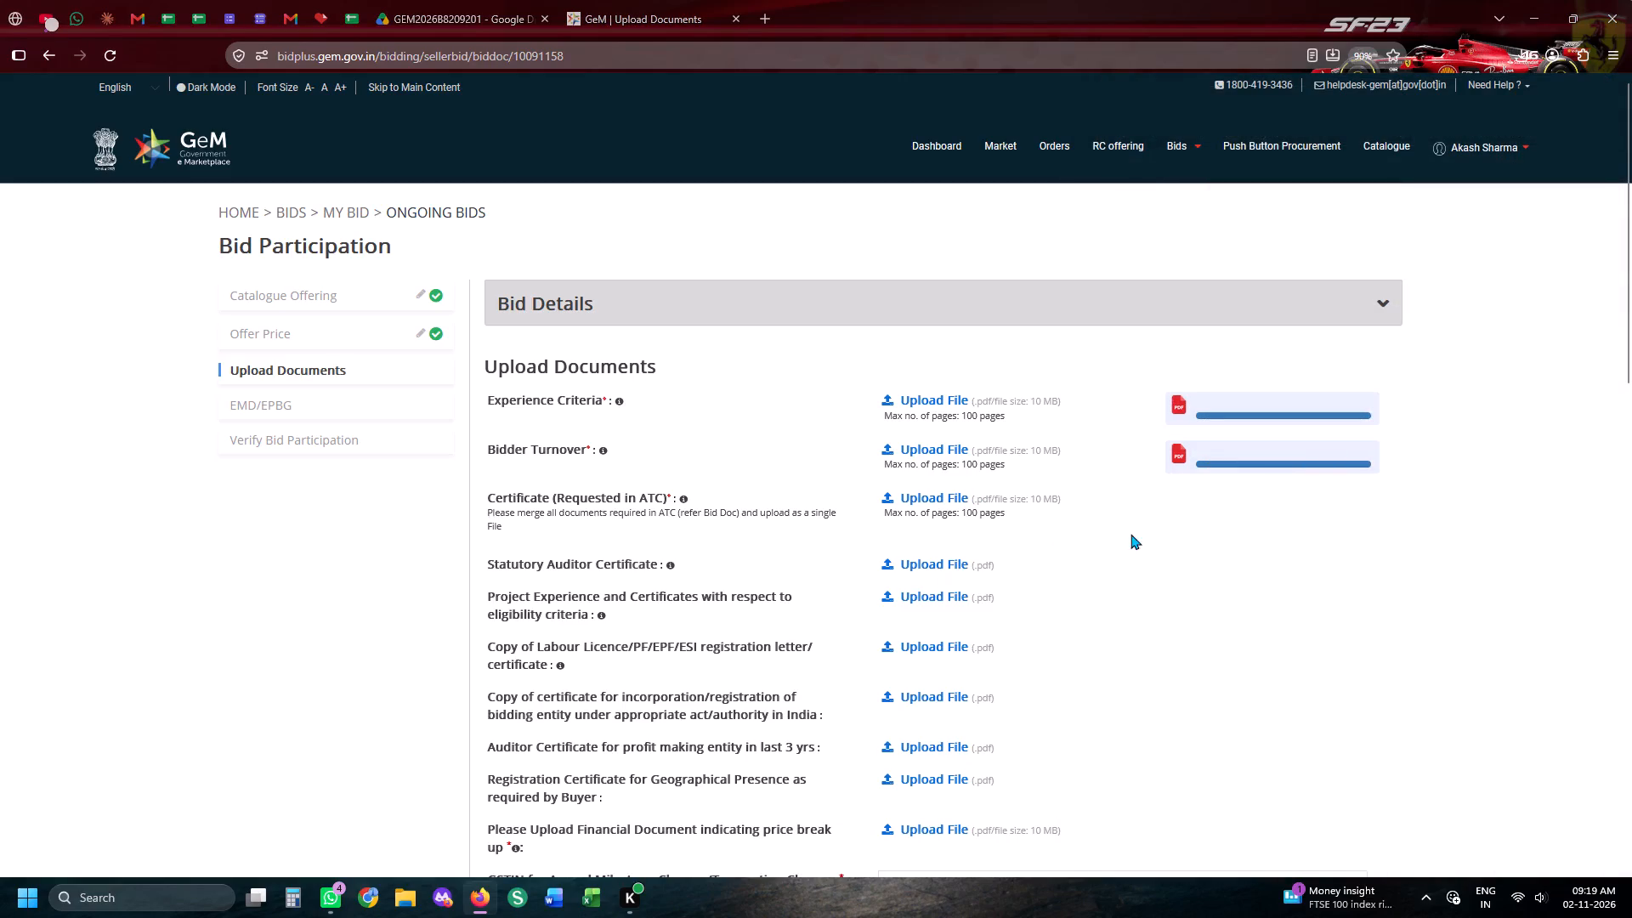
scroll(1228, 418, "up", 4)
left_click(1226, 354)
scroll(1429, 490, "down", 5)
left_click(1426, 739)
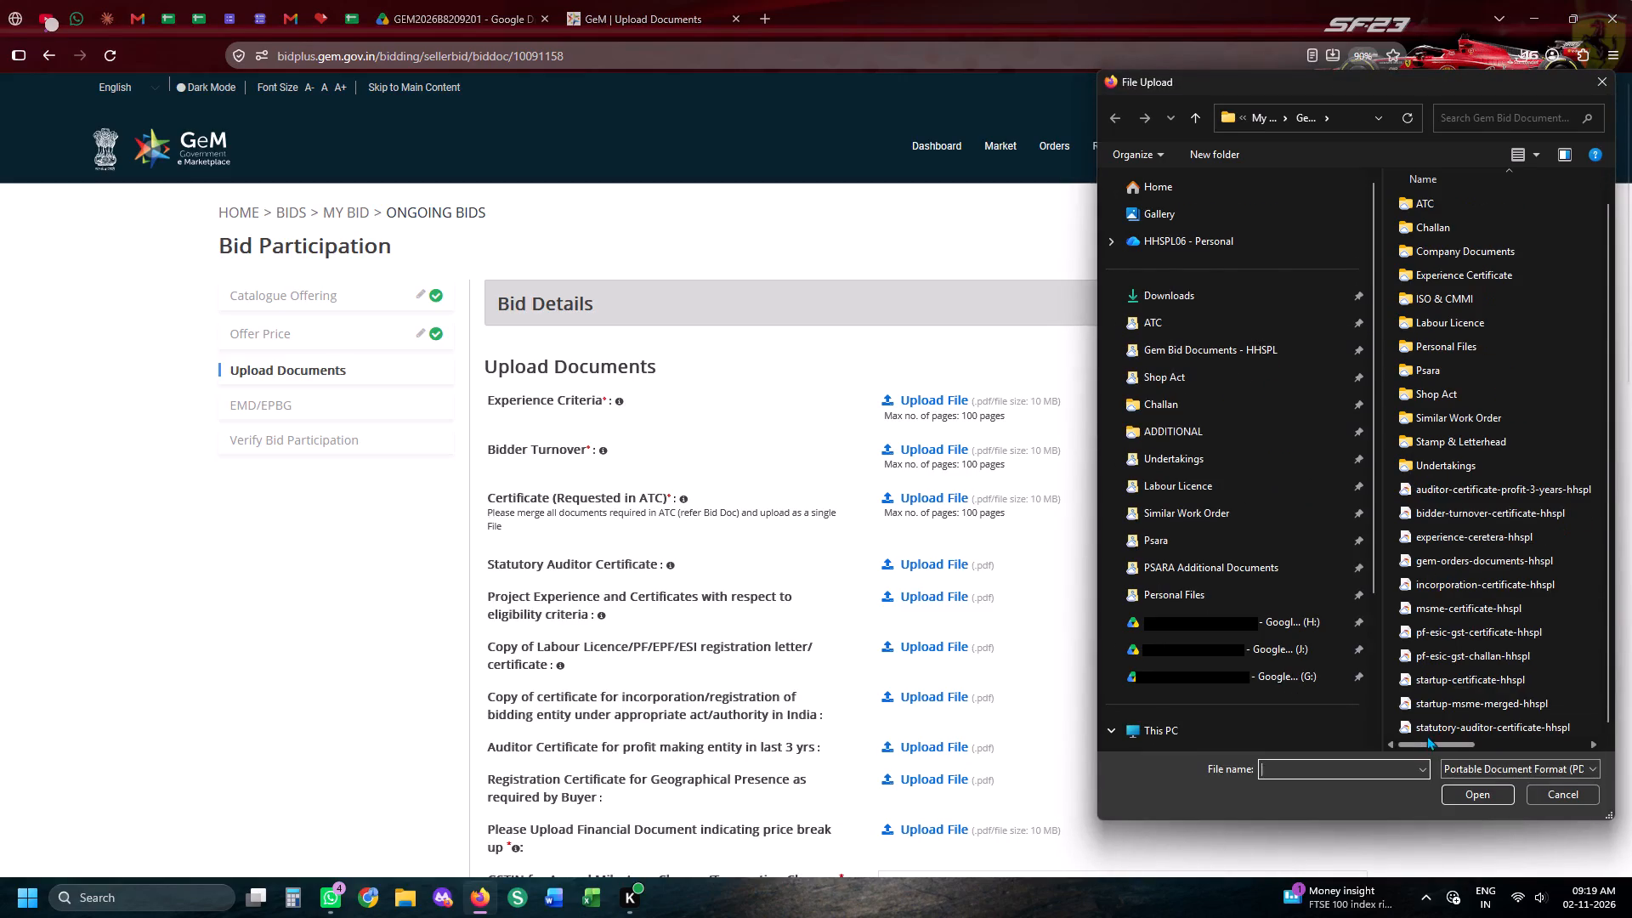
double_click(1426, 719)
Upload a company PDF for Project Experience and Certificates with respect to eligibility criteria.
scroll(1128, 425, "down", 1)
left_click(958, 475)
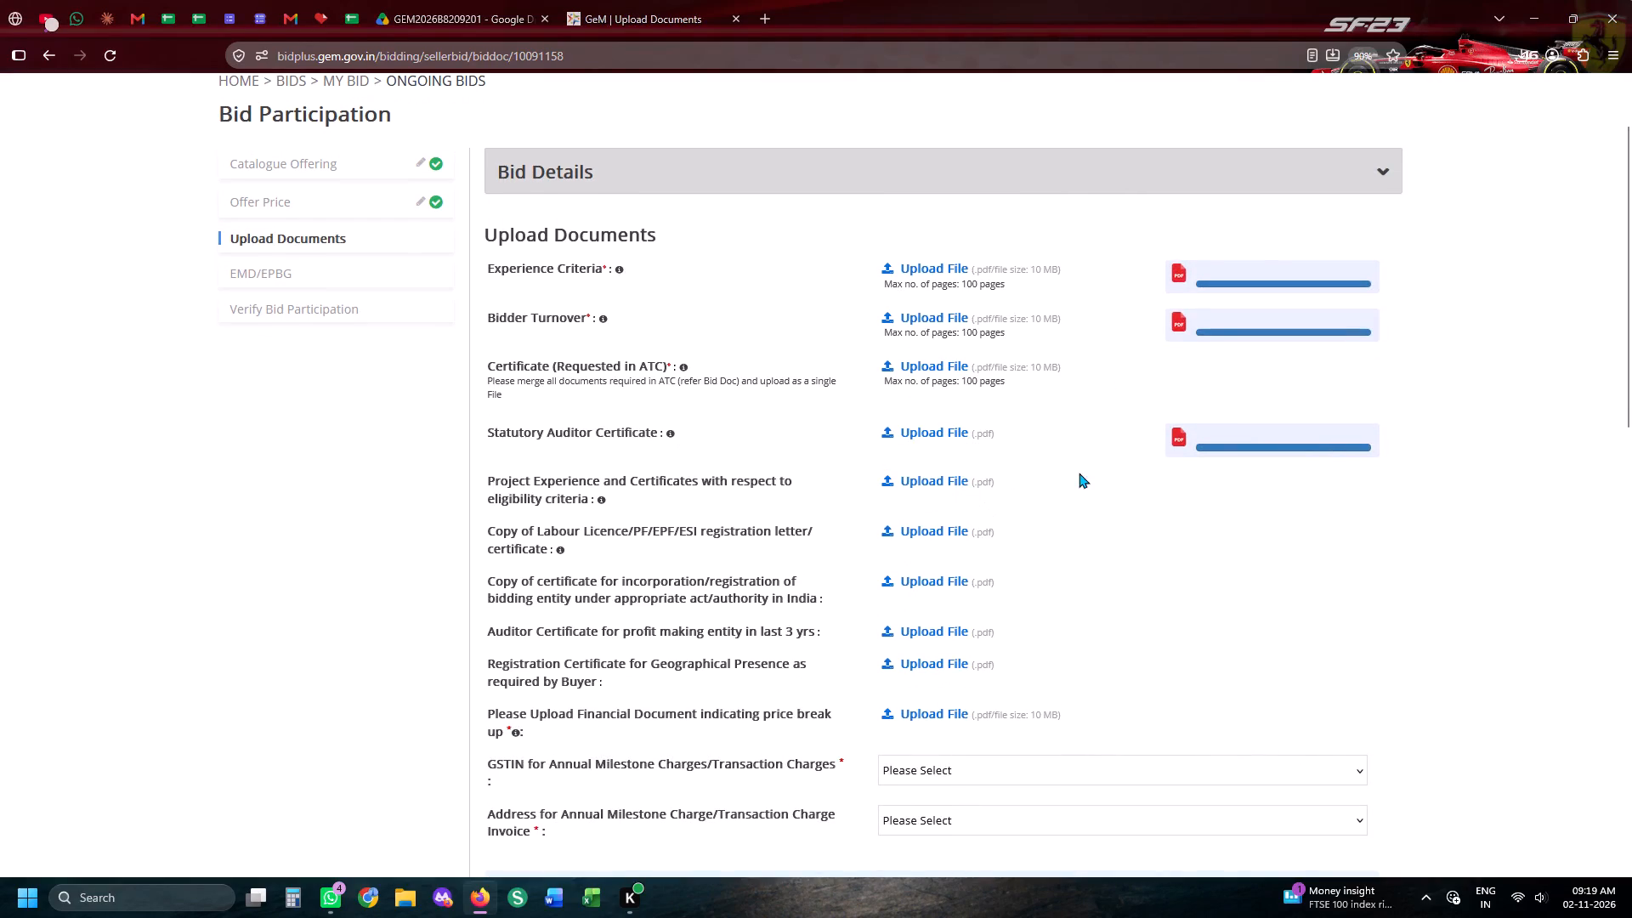
scroll(1334, 462, "down", 8)
double_click(1445, 587)
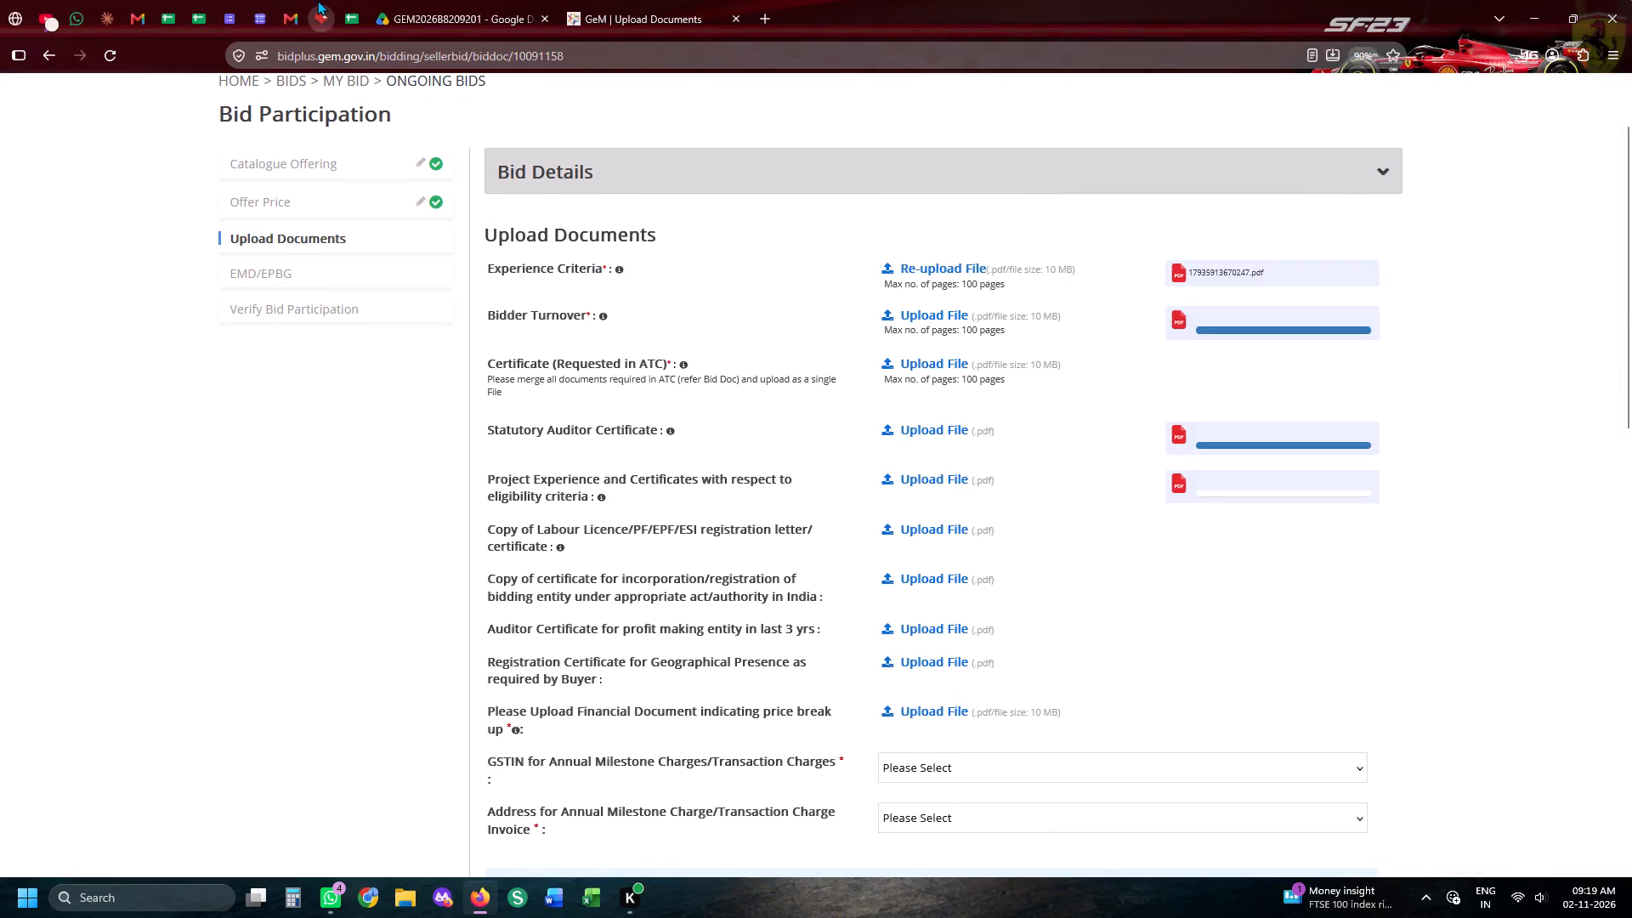
Download BUYER ADDED SLA 05, esic epf edli 01, MINIMUM WAGES 04, RETENTION OF EXISTING RESOURCES 03 and SCOPE OF WORK 02 from the GEM2026B8209201 Drive folder.
left_click(421, 0)
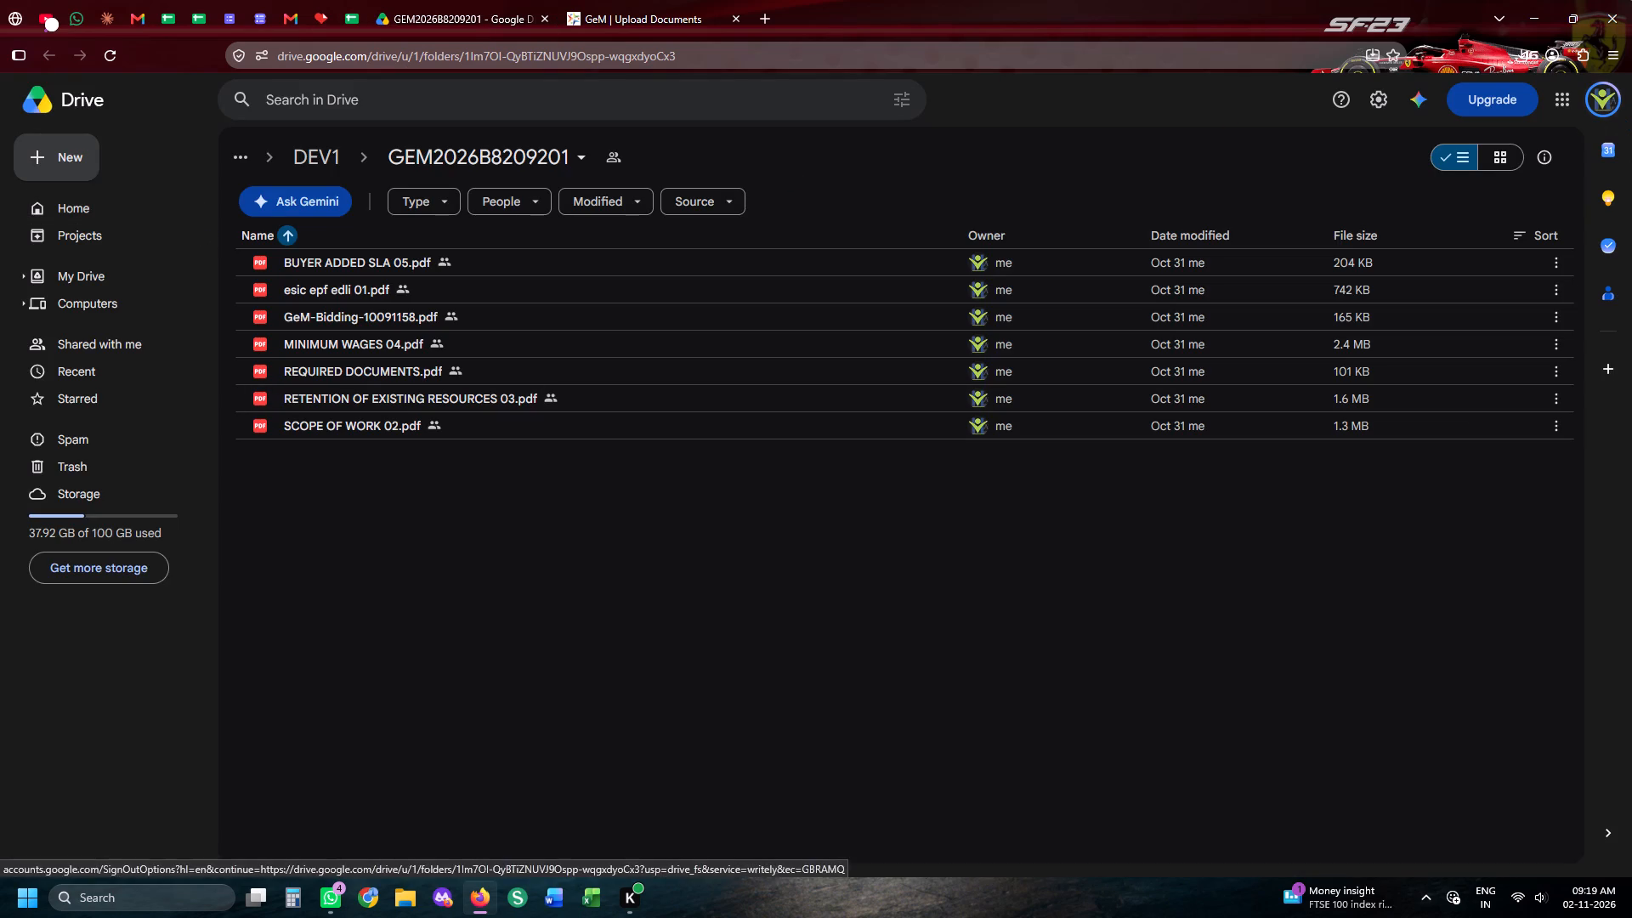
left_click(1498, 265)
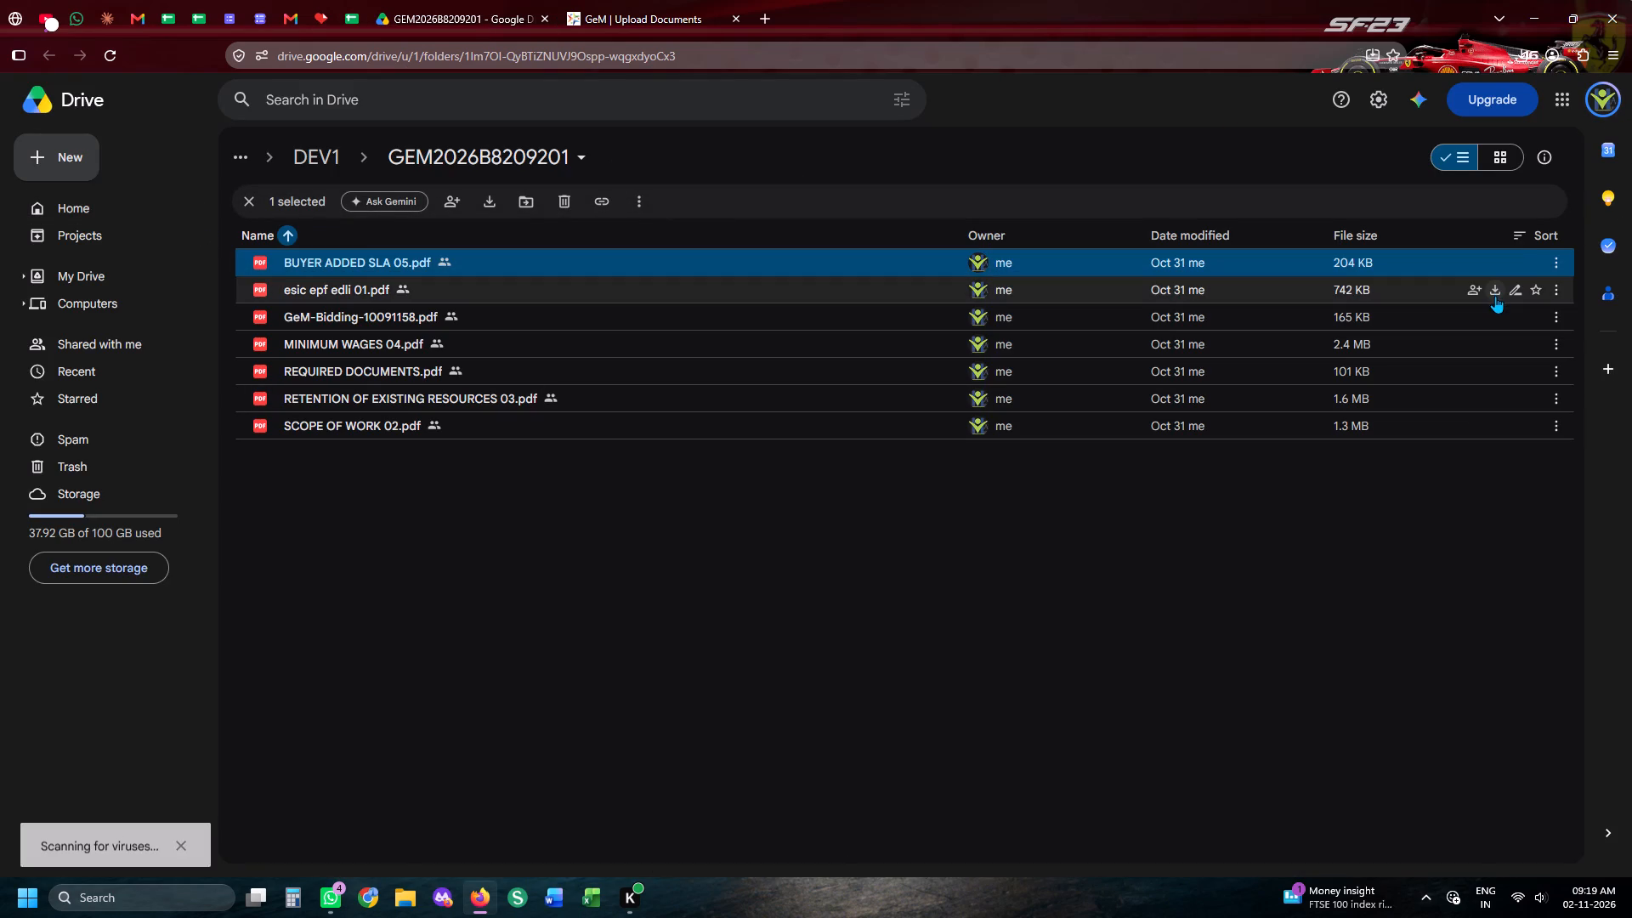
left_click(1494, 295)
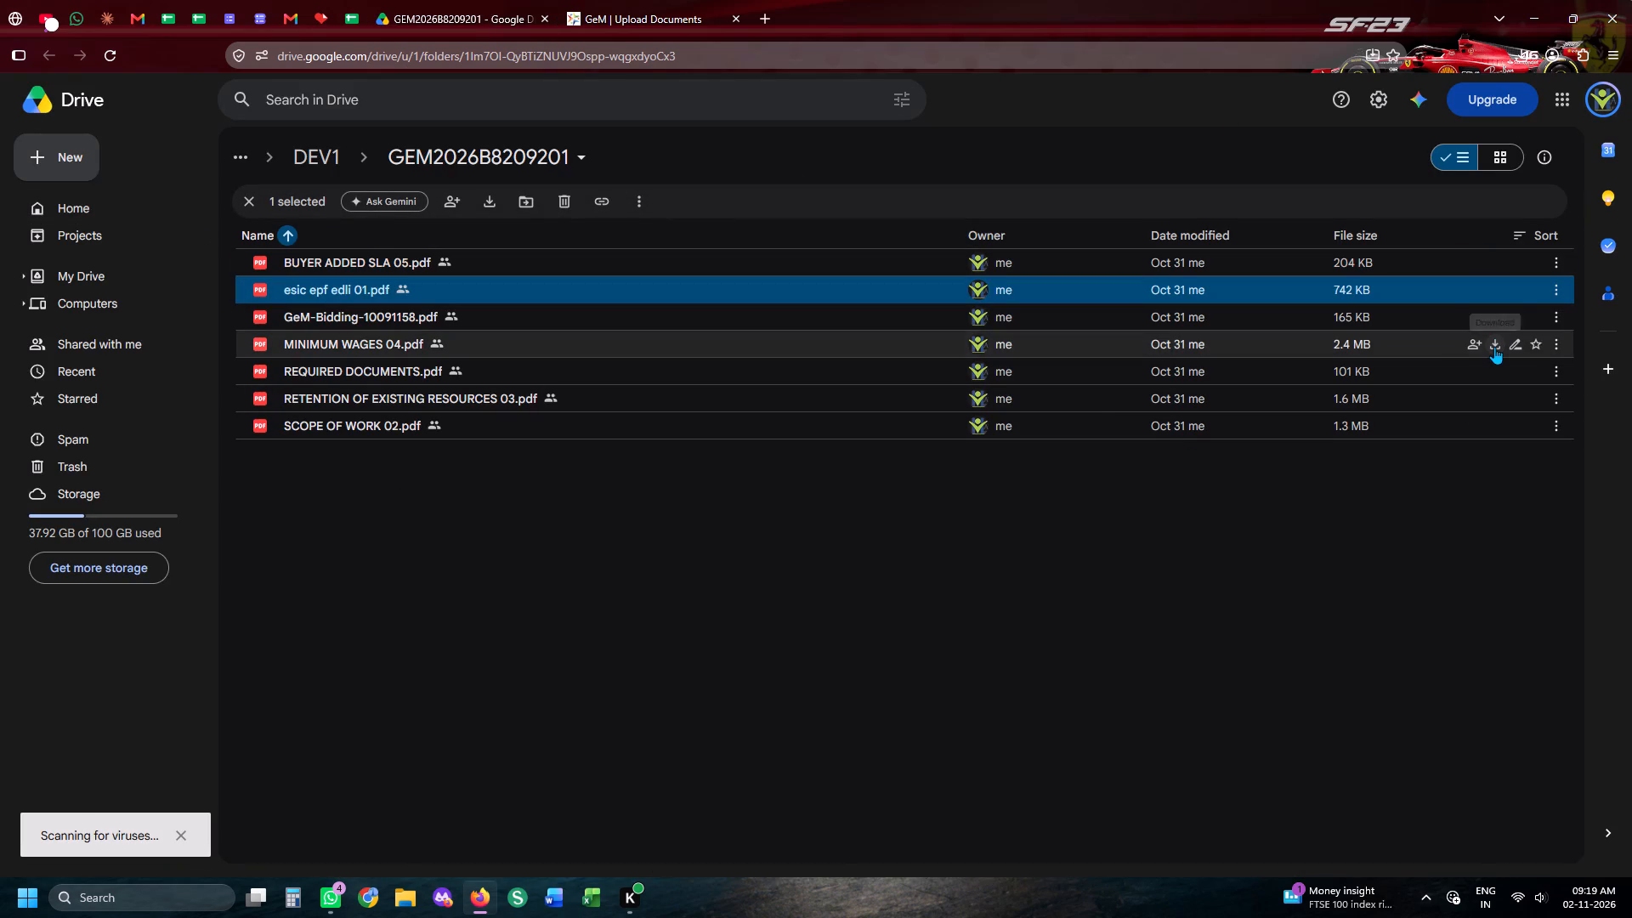
left_click(1494, 347)
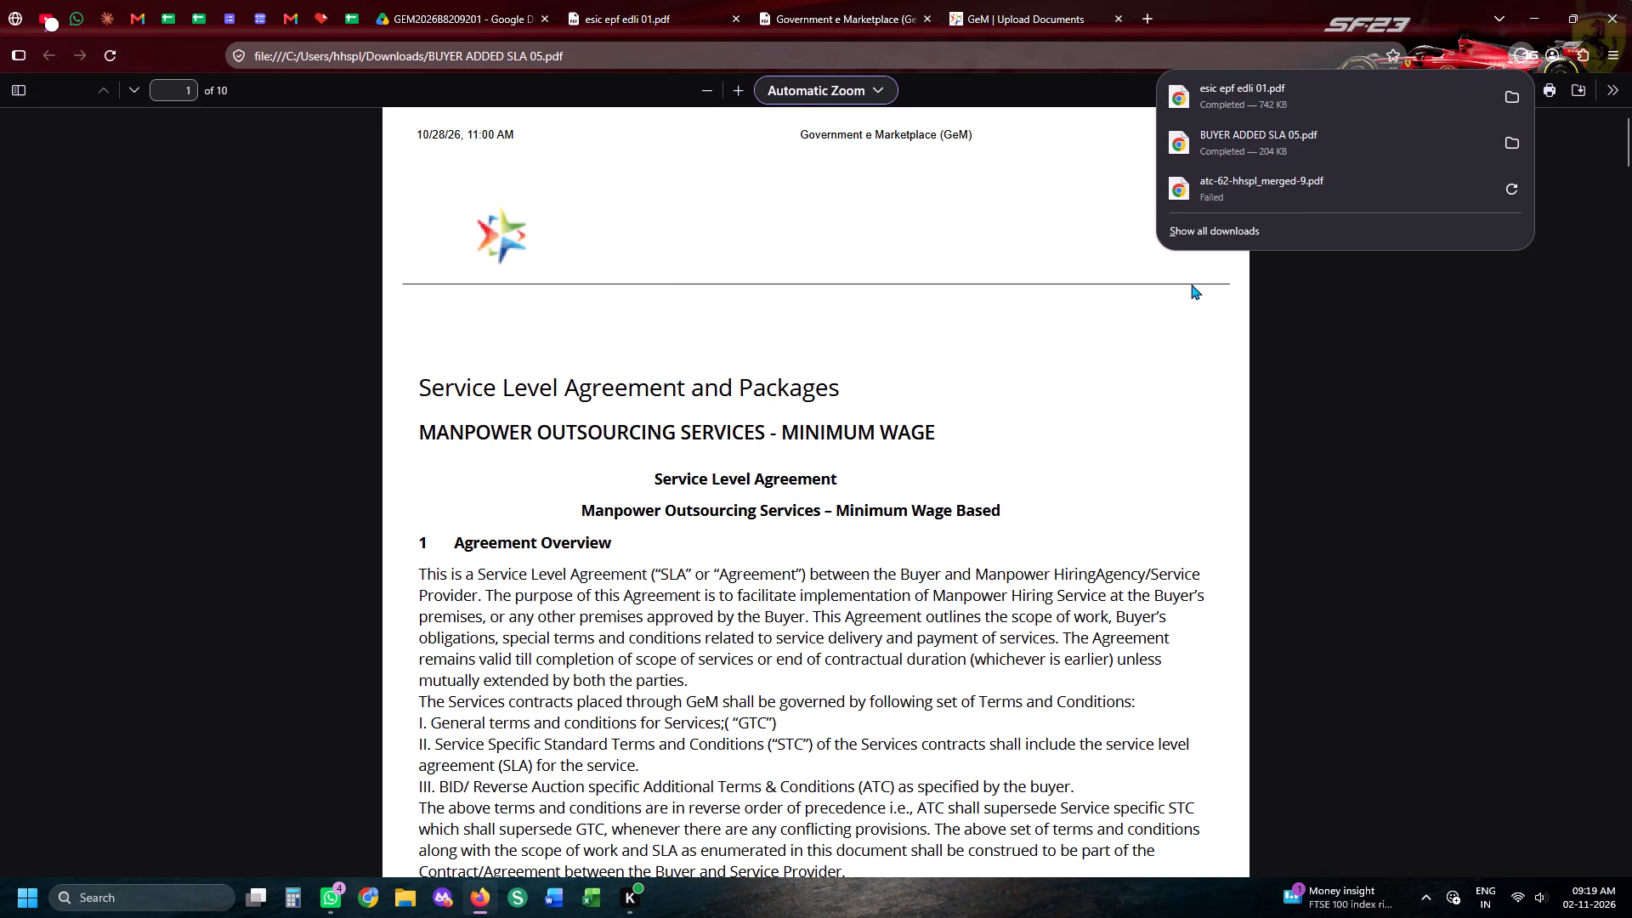
scroll(713, 506, "down", 14)
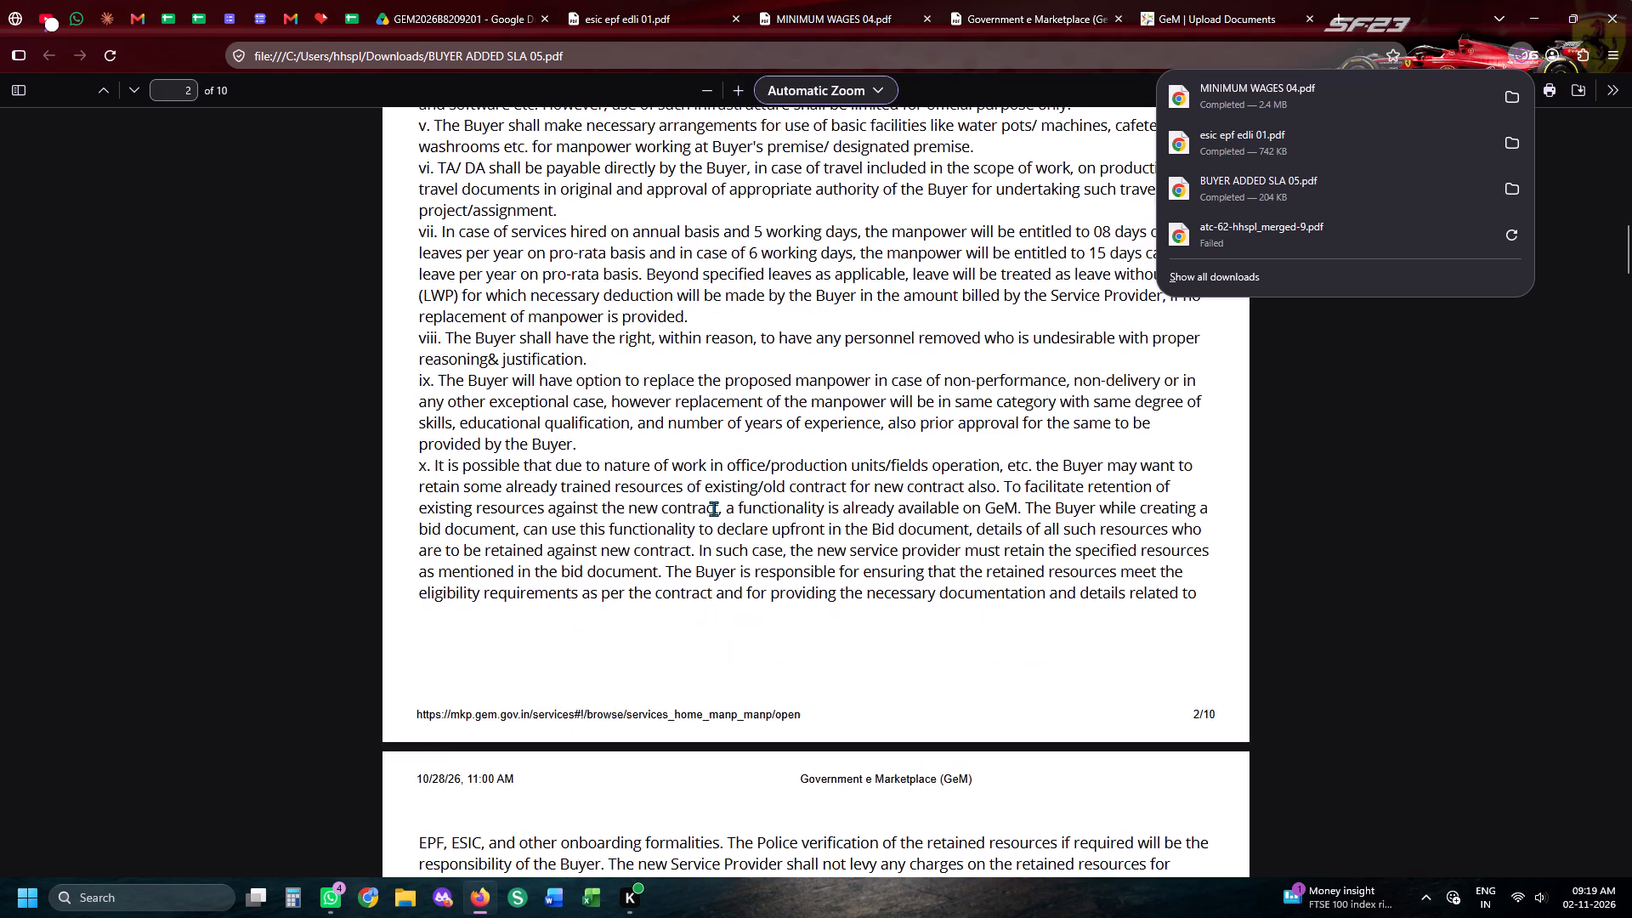
scroll(713, 508, "down", 7)
left_click(490, 0)
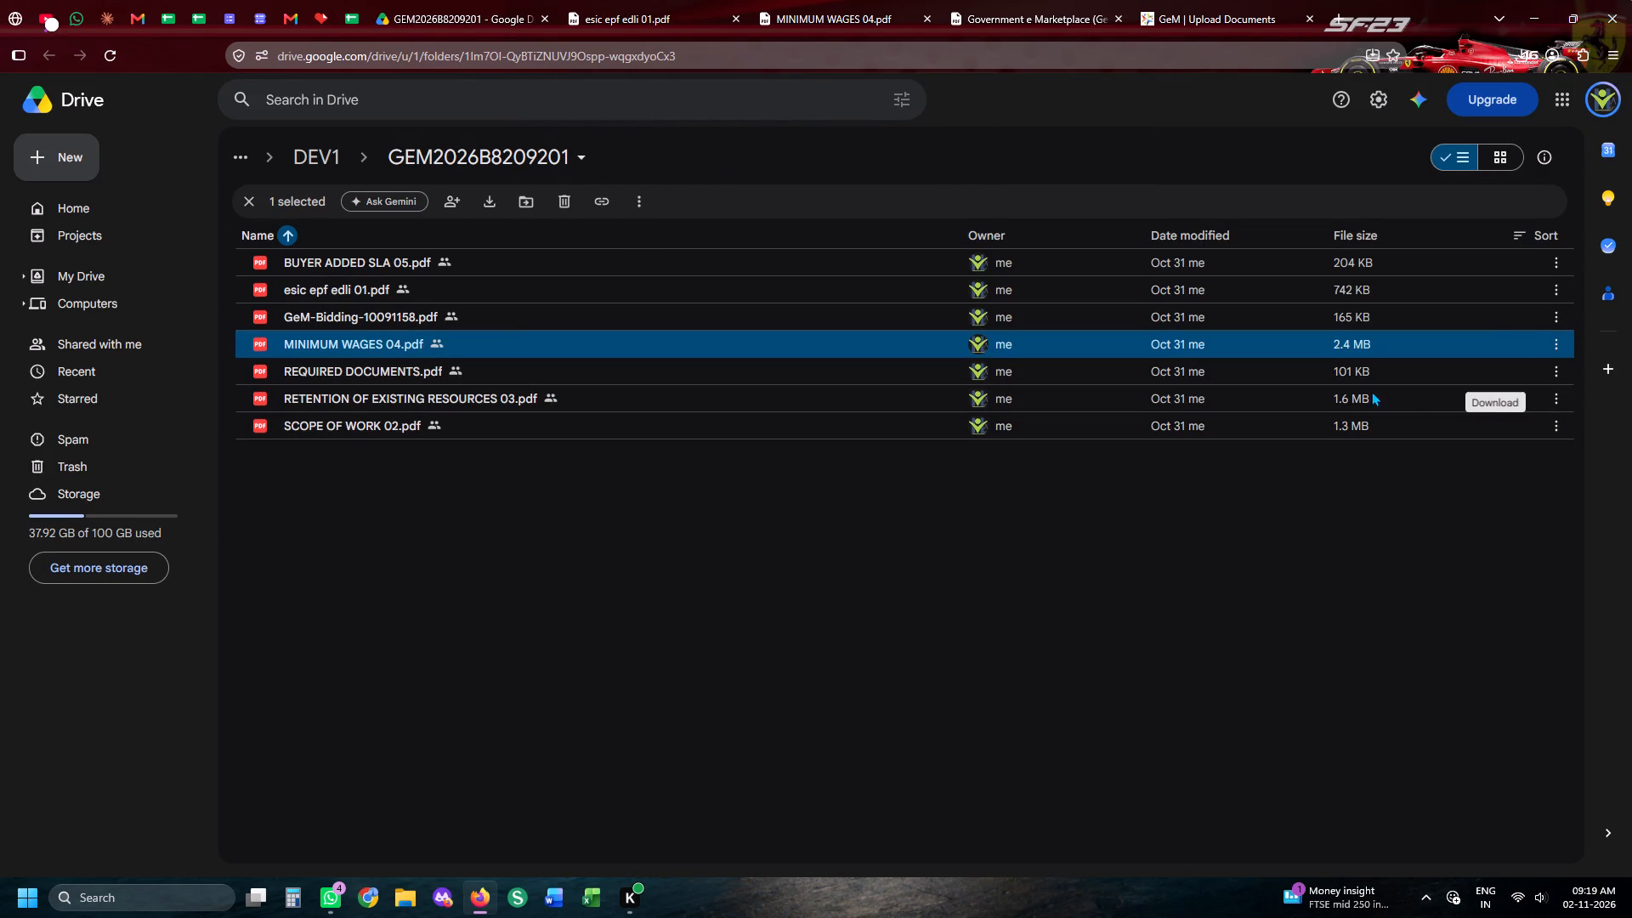
left_click(1493, 402)
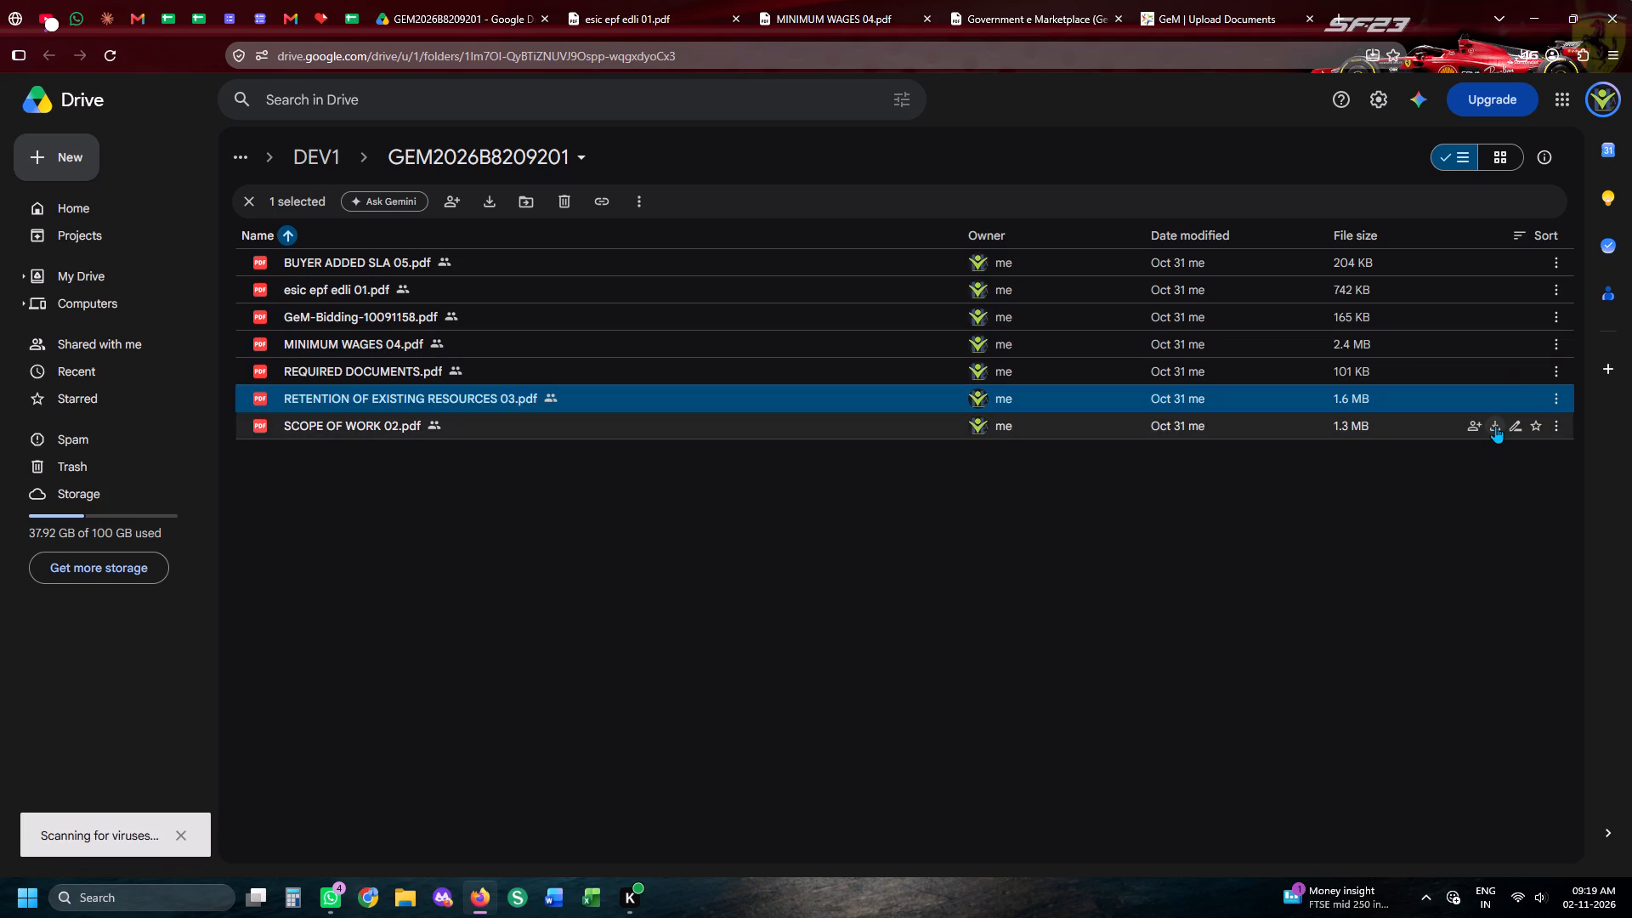
left_click(1495, 430)
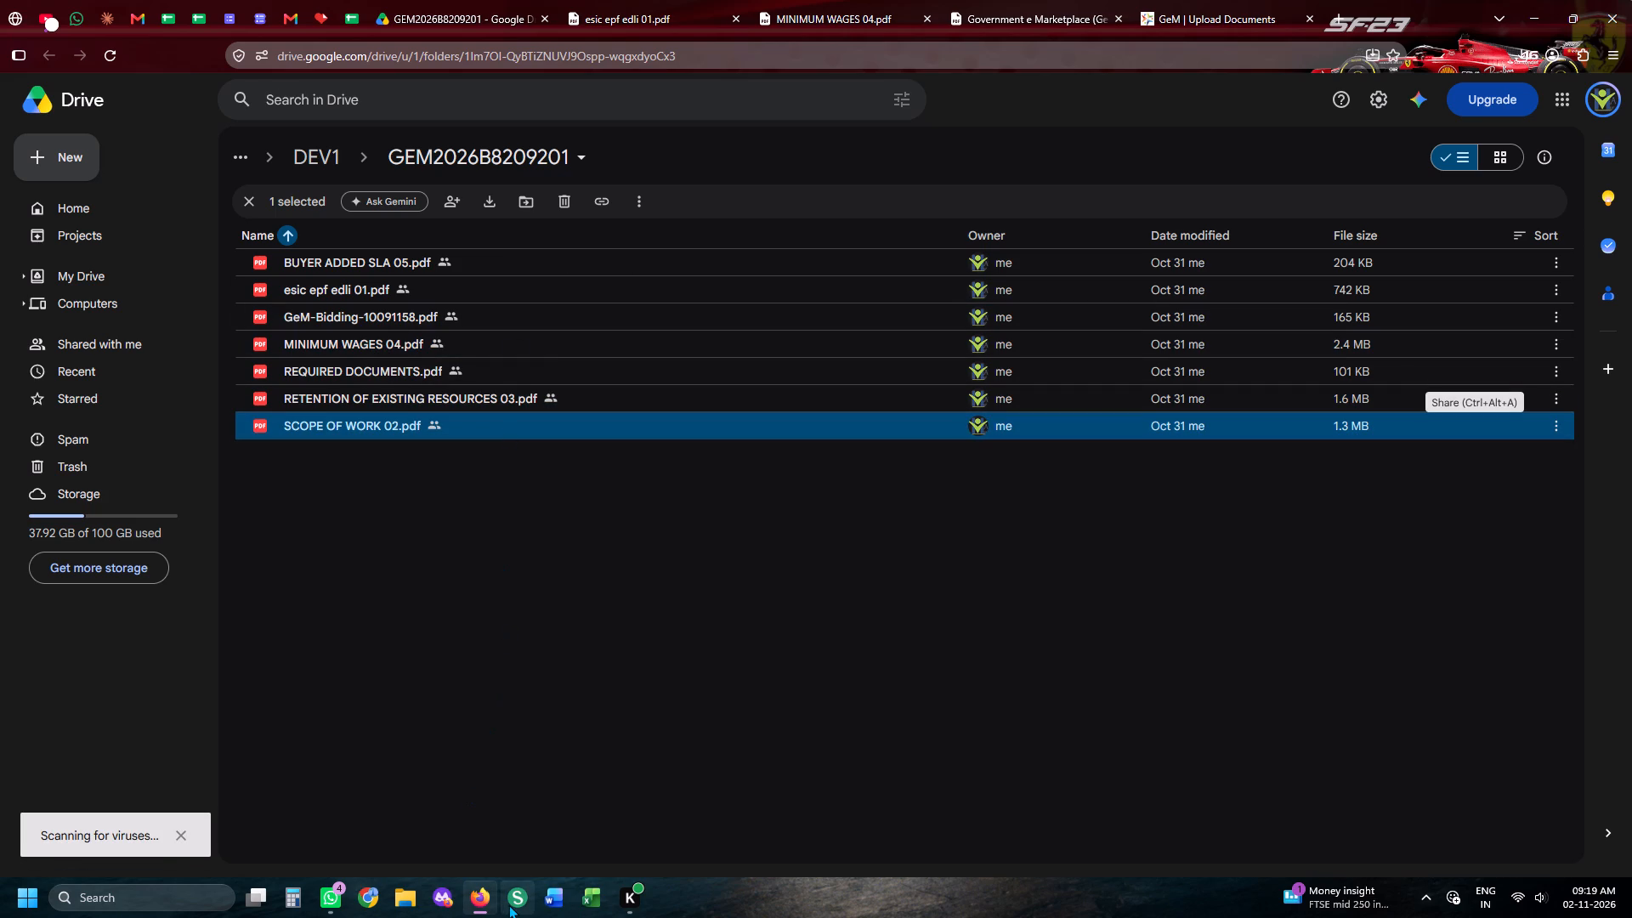
Switch to Sejda PDF Desktop and load the five PDFs downloaded today from Downloads into the Merge tool.
left_click(508, 904)
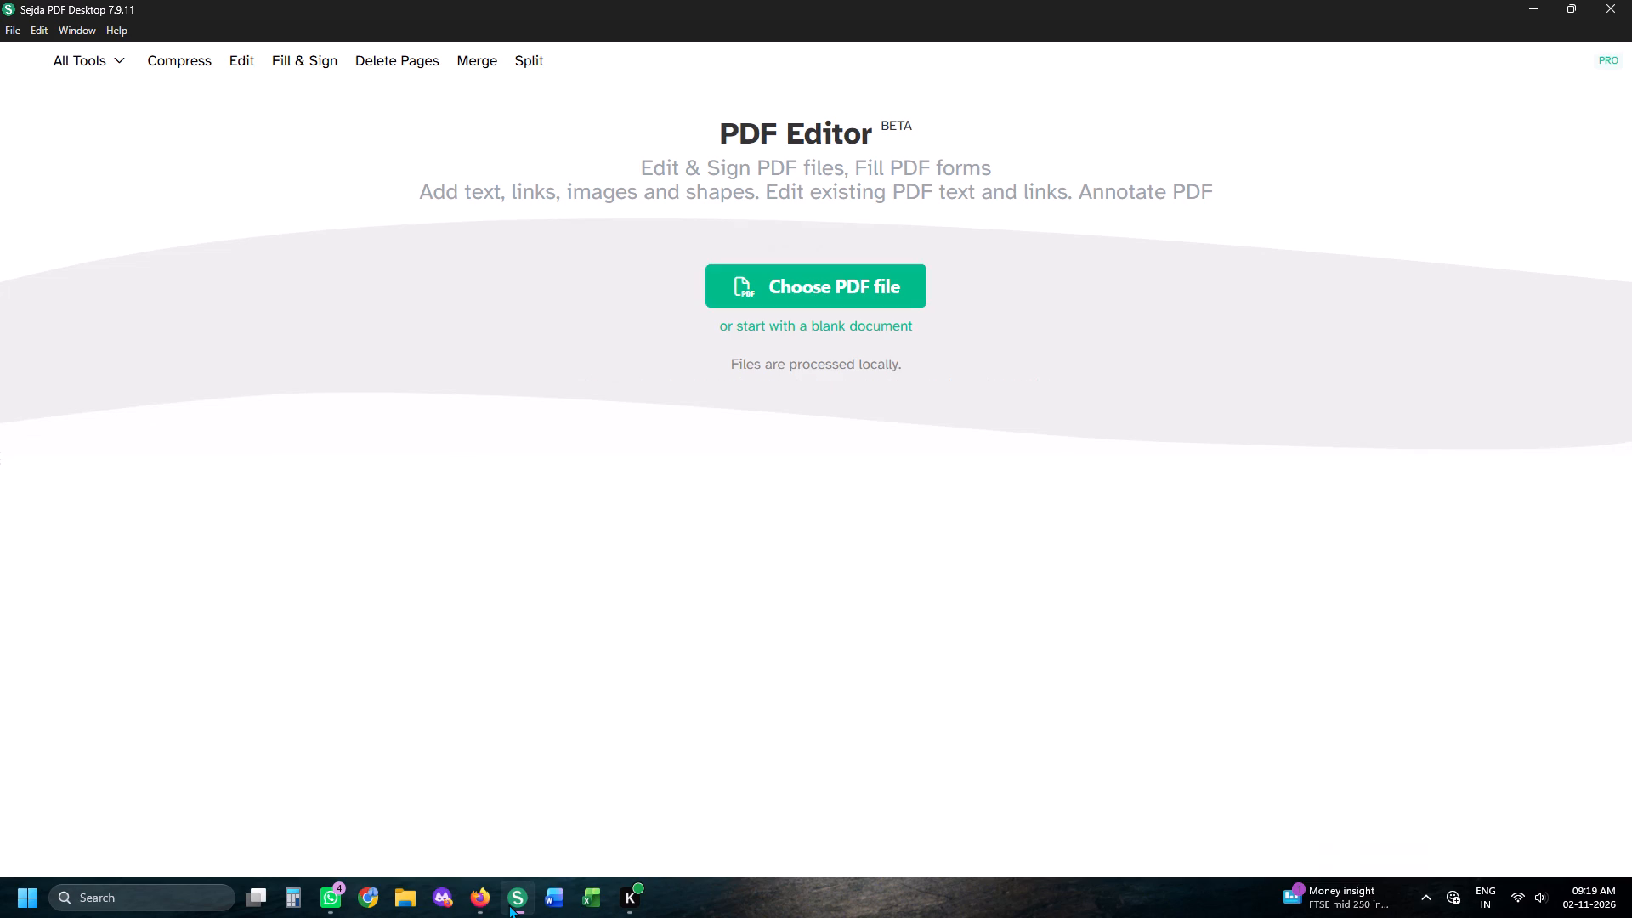
left_click(473, 72)
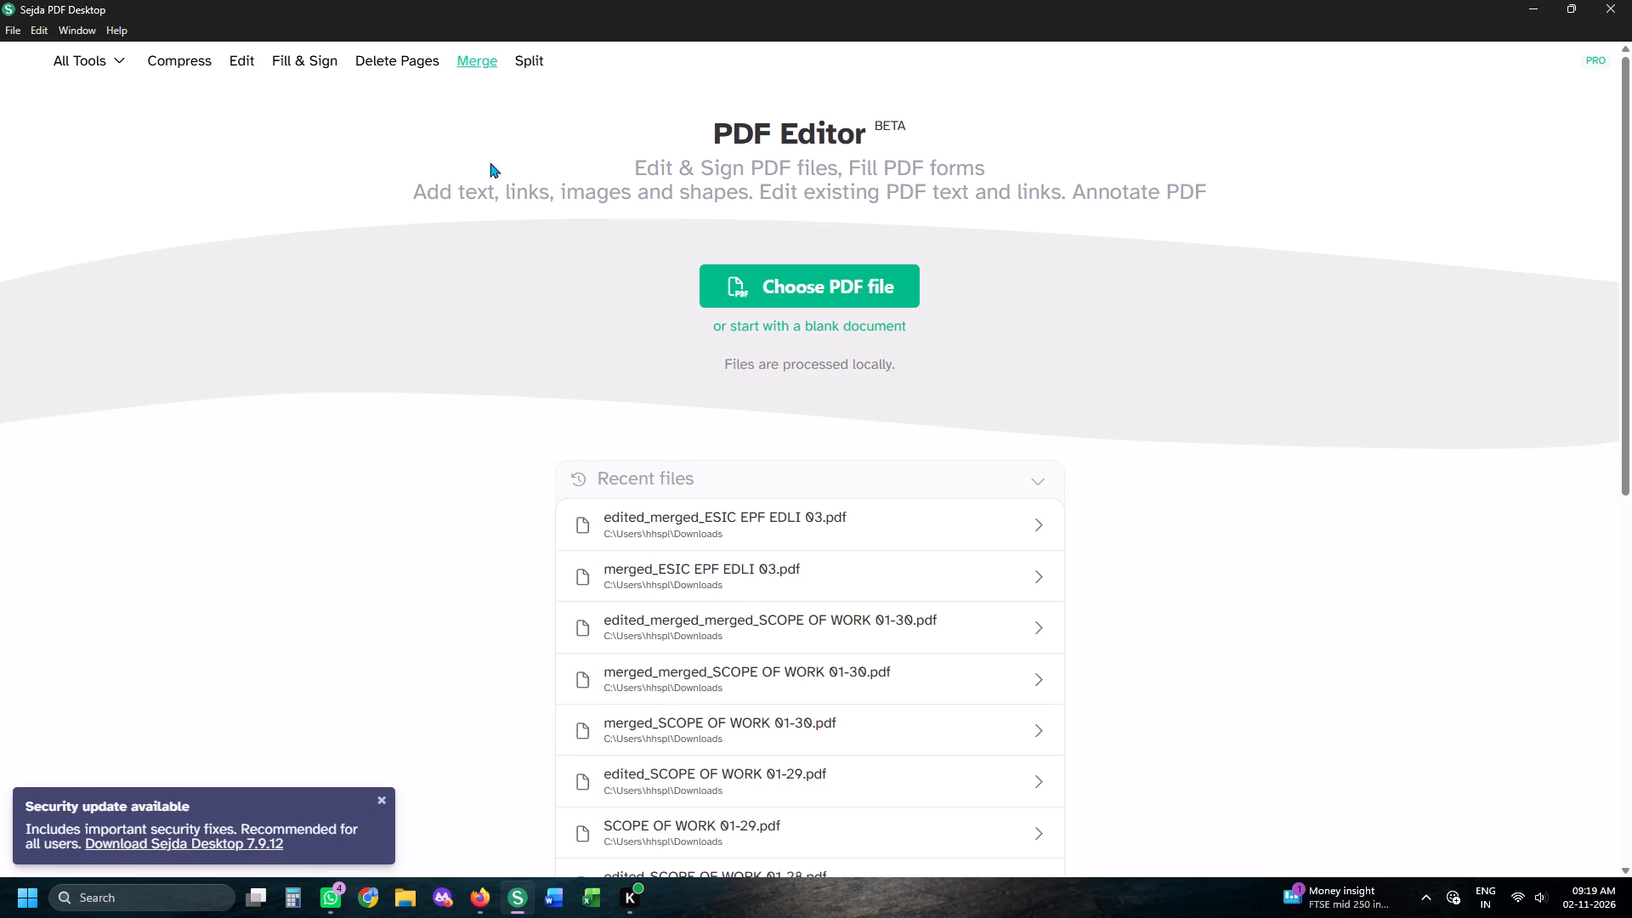
left_click(799, 284)
left_click(799, 281)
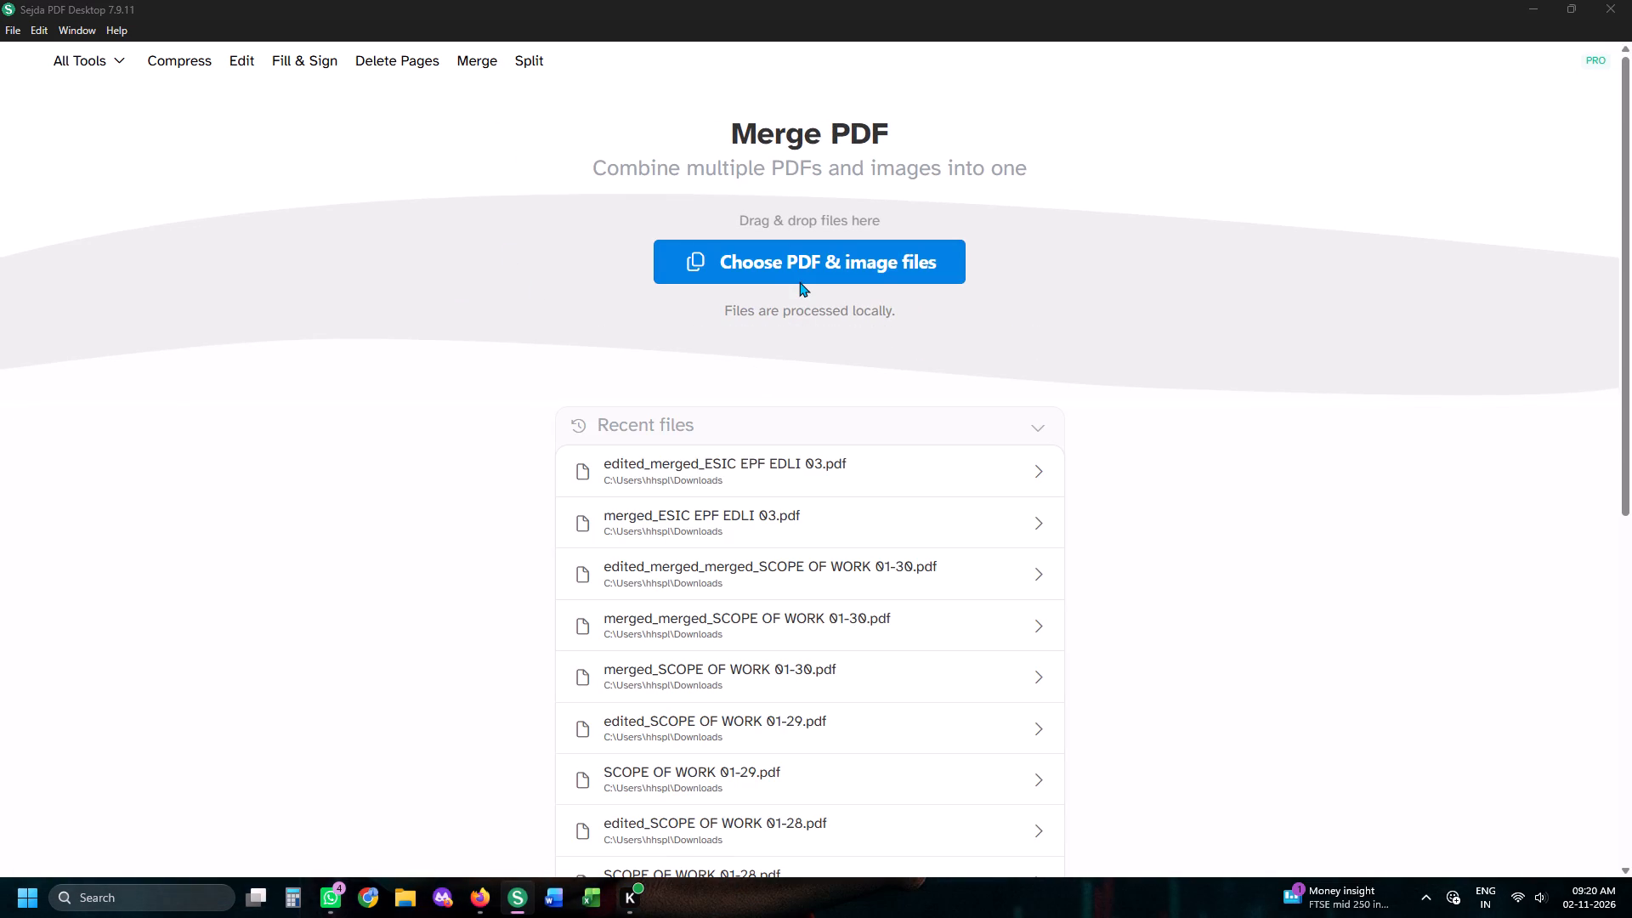
left_click_drag(300, 173, 316, 215)
left_click(115, 241)
left_click(112, 190)
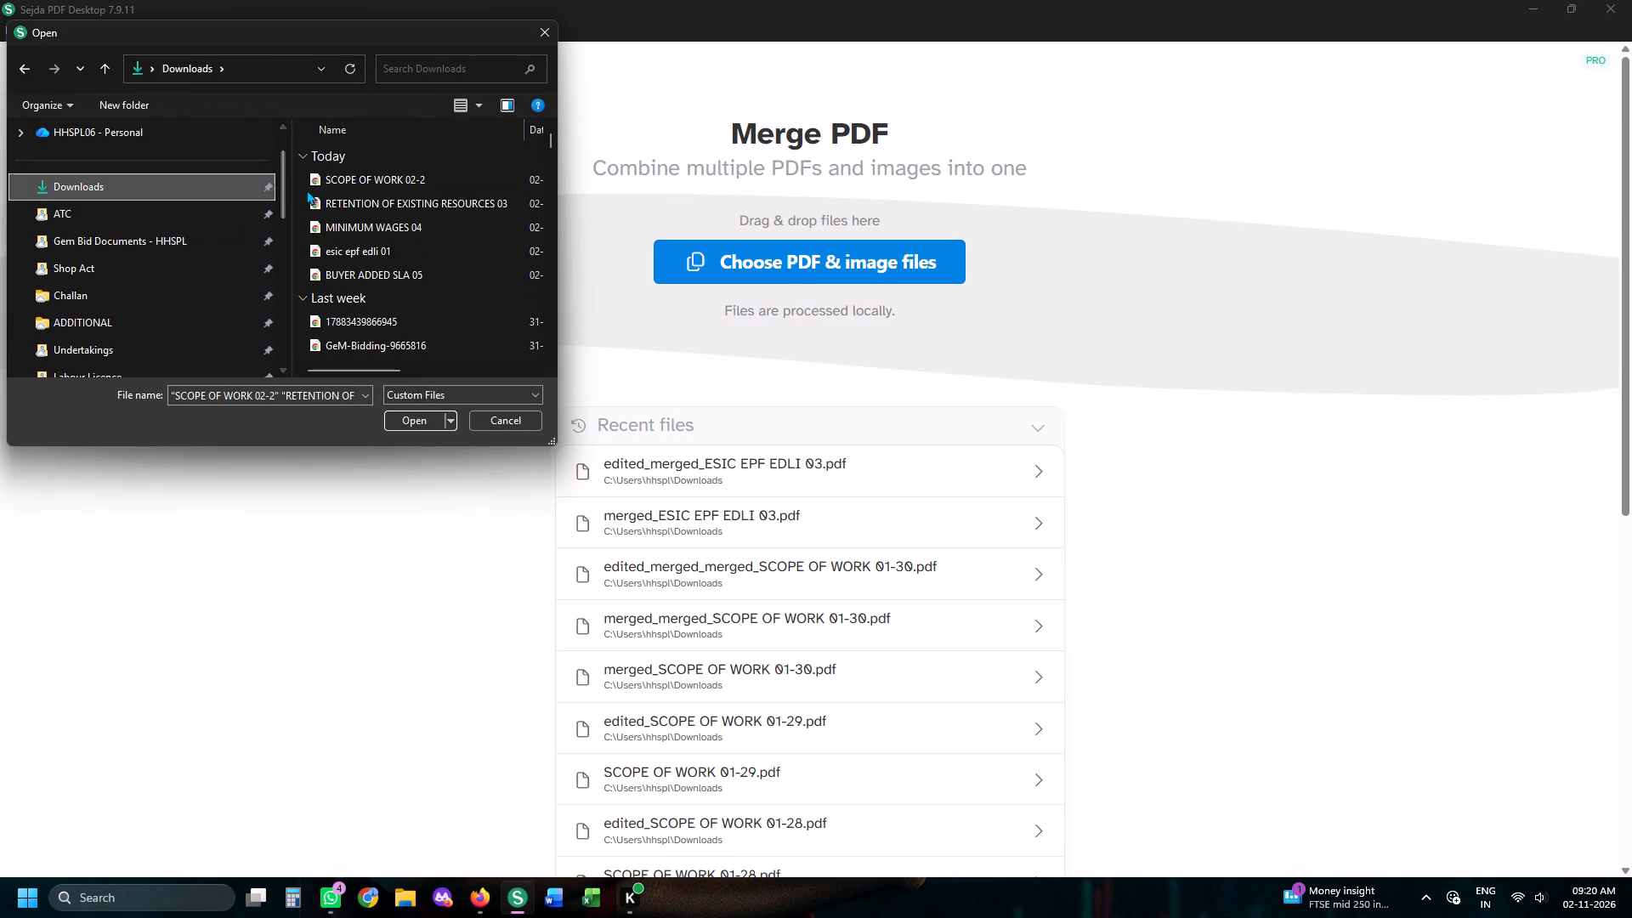
left_click_drag(299, 175, 360, 278)
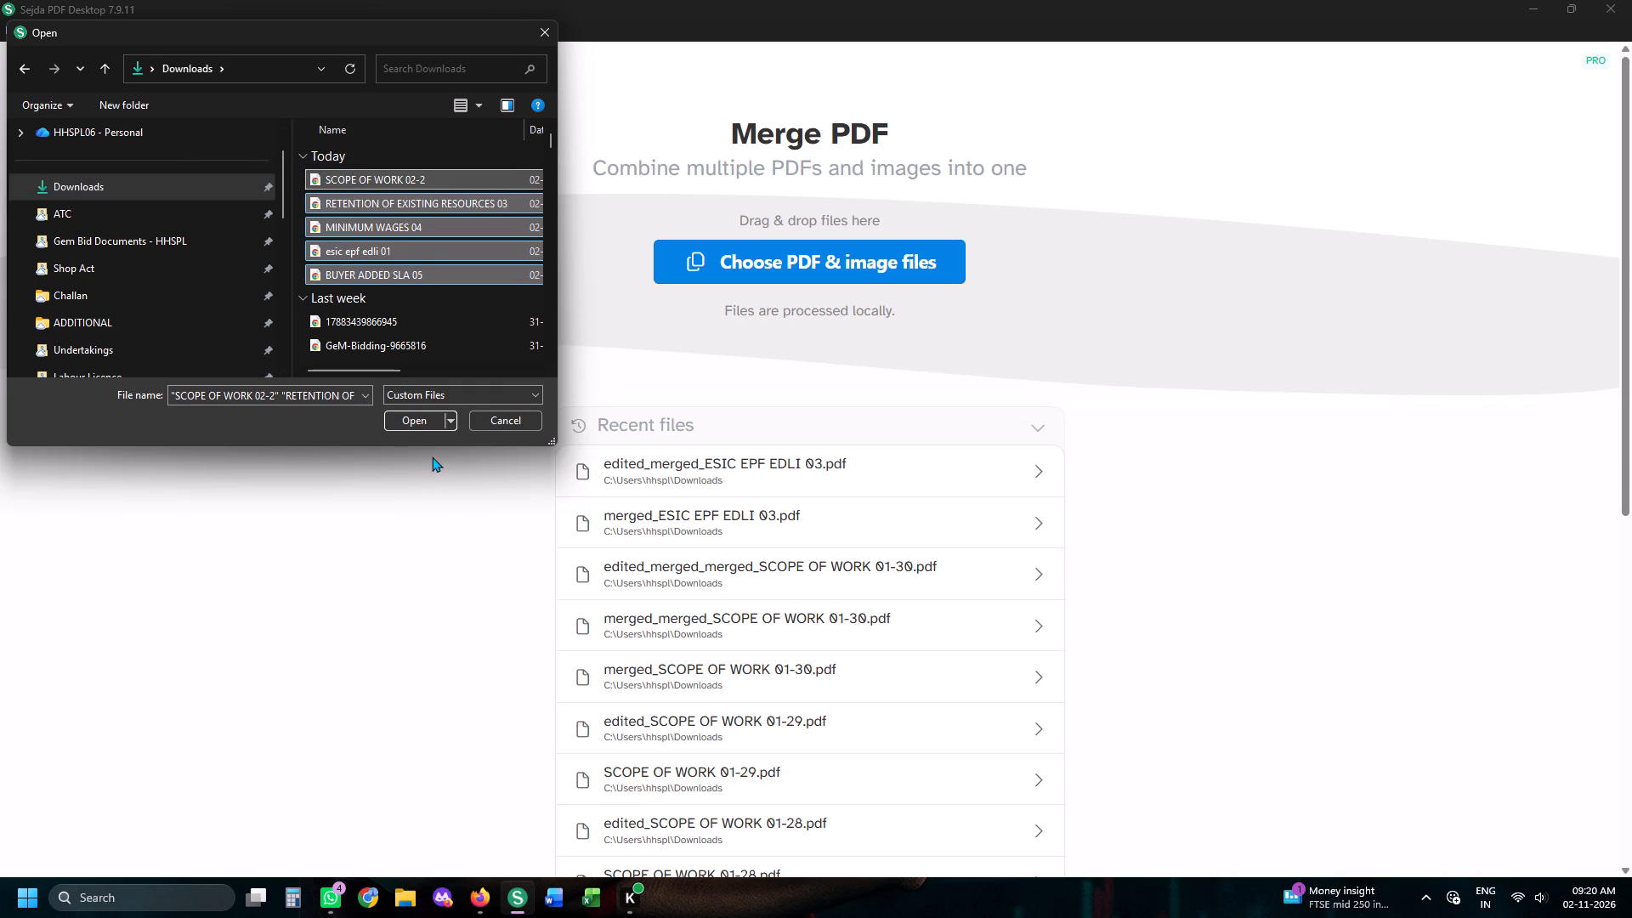
left_click(419, 419)
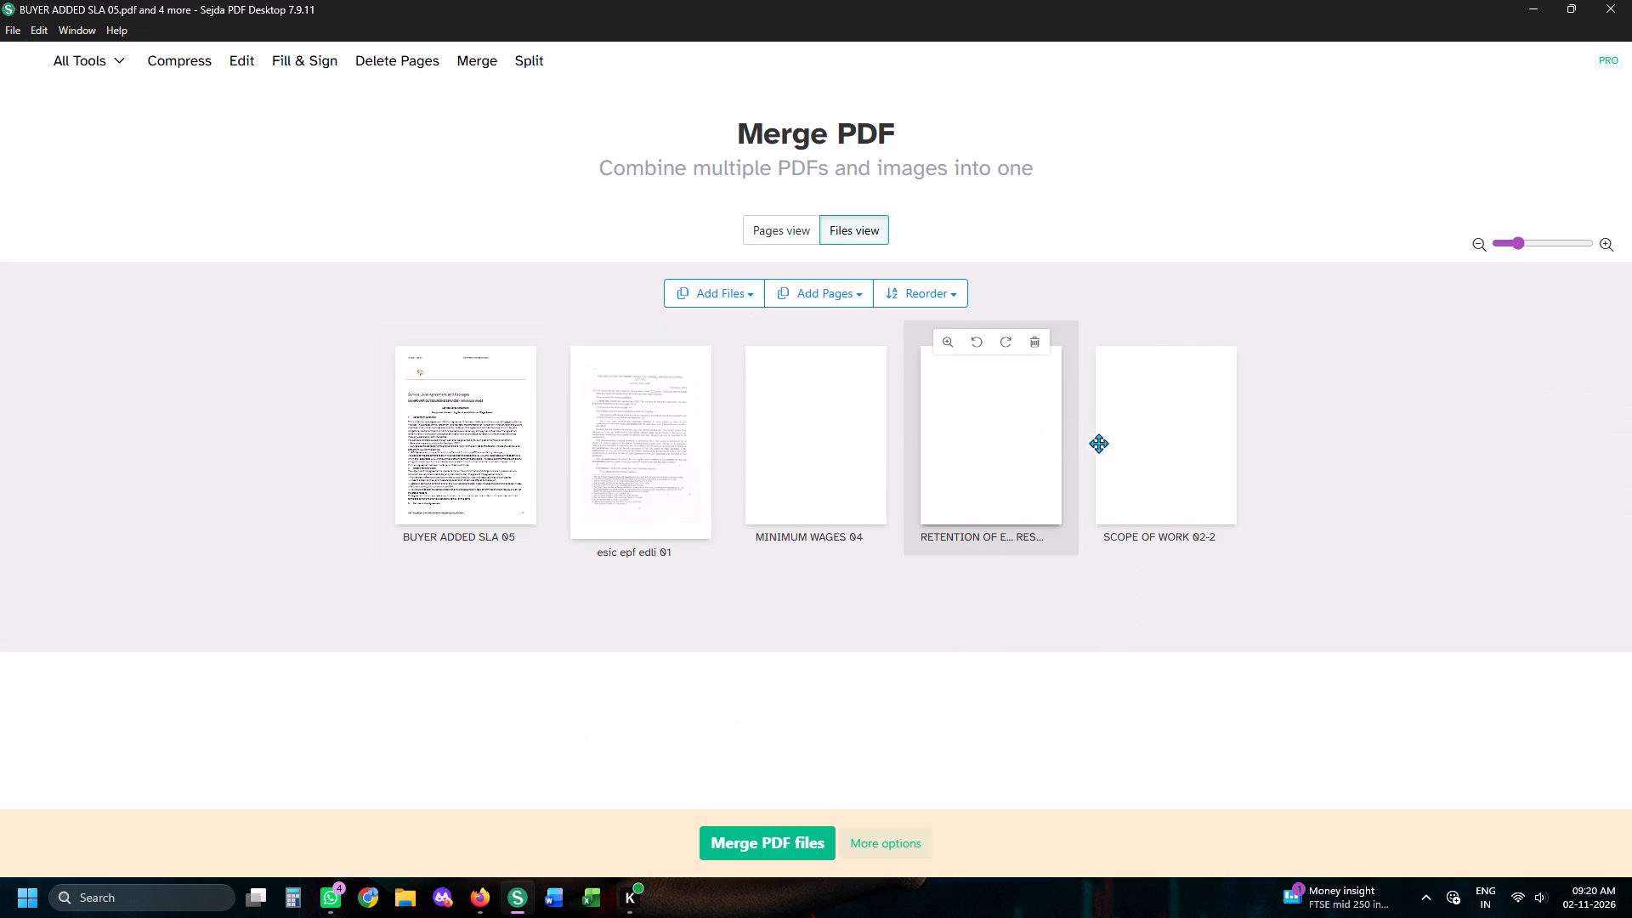
Order the files as esic epf edli, SCOPE OF WORK, RETENTION OF EXISTING RESOURCES, MINIMUM WAGES, BUYER ADDED SLA, and rotate SCOPE OF WORK counterclockwise.
left_click_drag(639, 489, 560, 467)
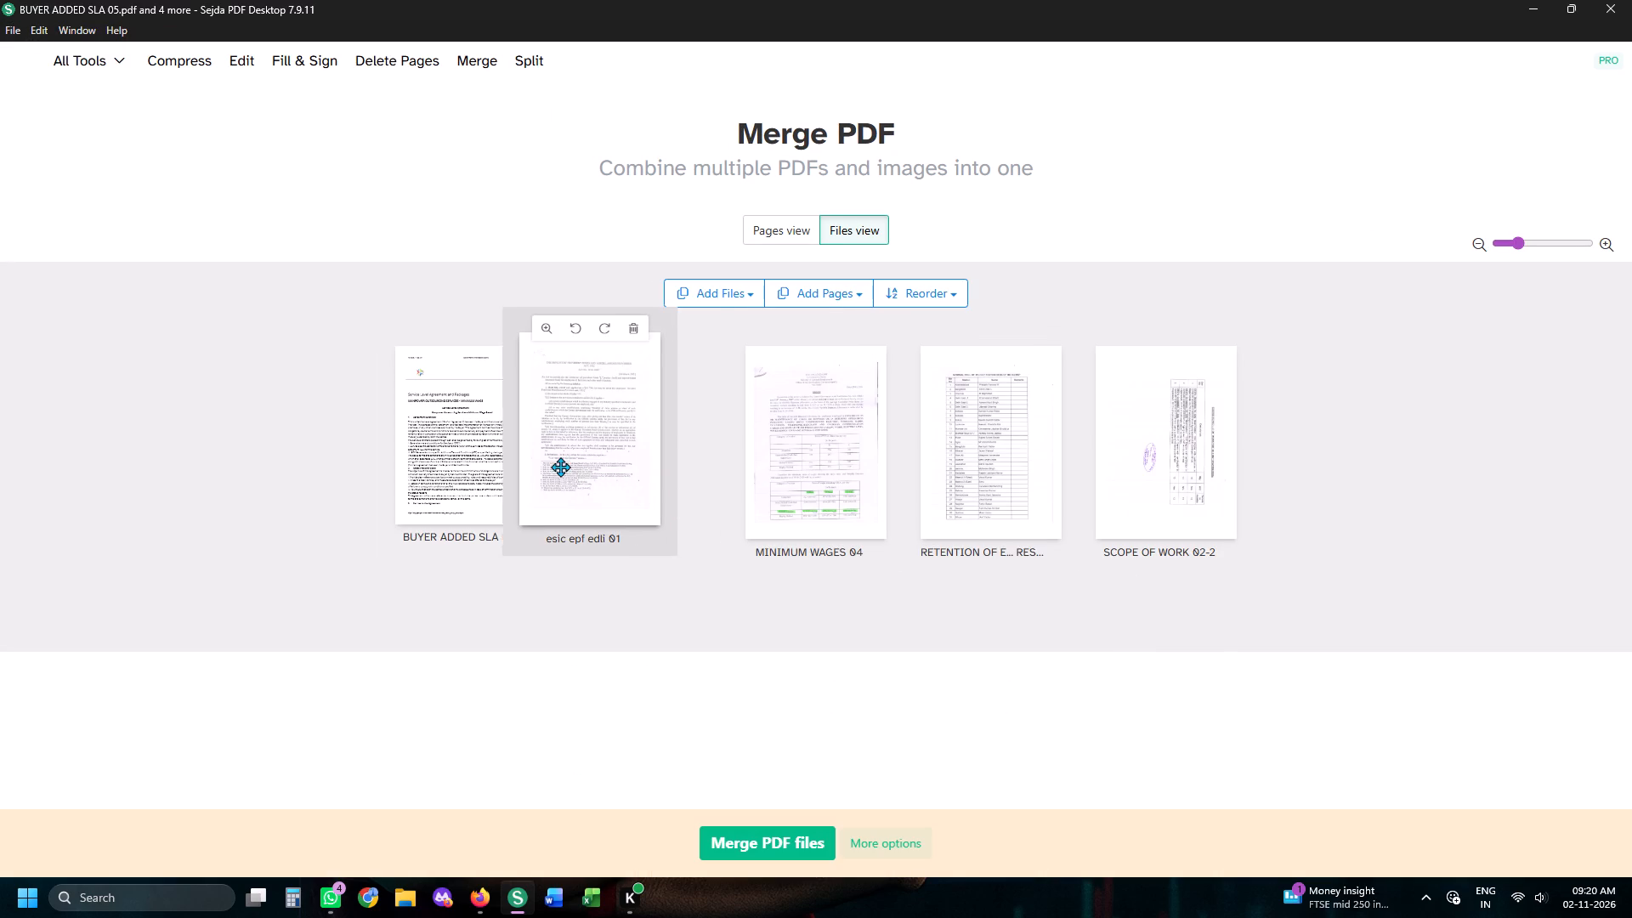
left_click_drag(560, 467, 360, 480)
left_click_drag(715, 509, 1141, 518)
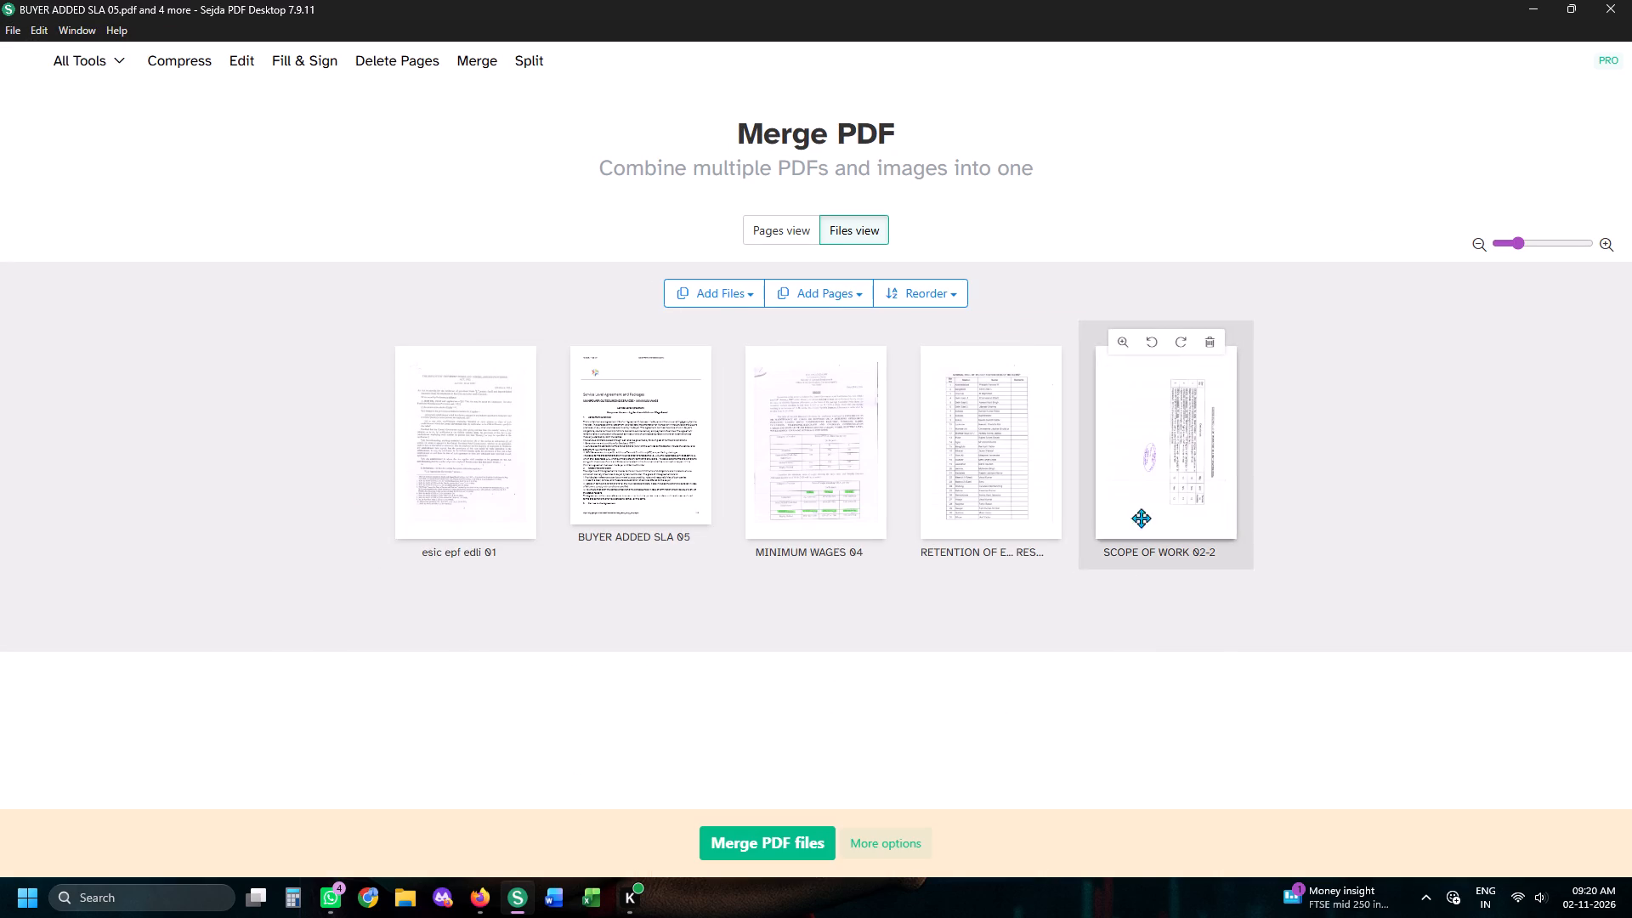
left_click_drag(1141, 518, 1254, 508)
left_click_drag(616, 473, 1235, 478)
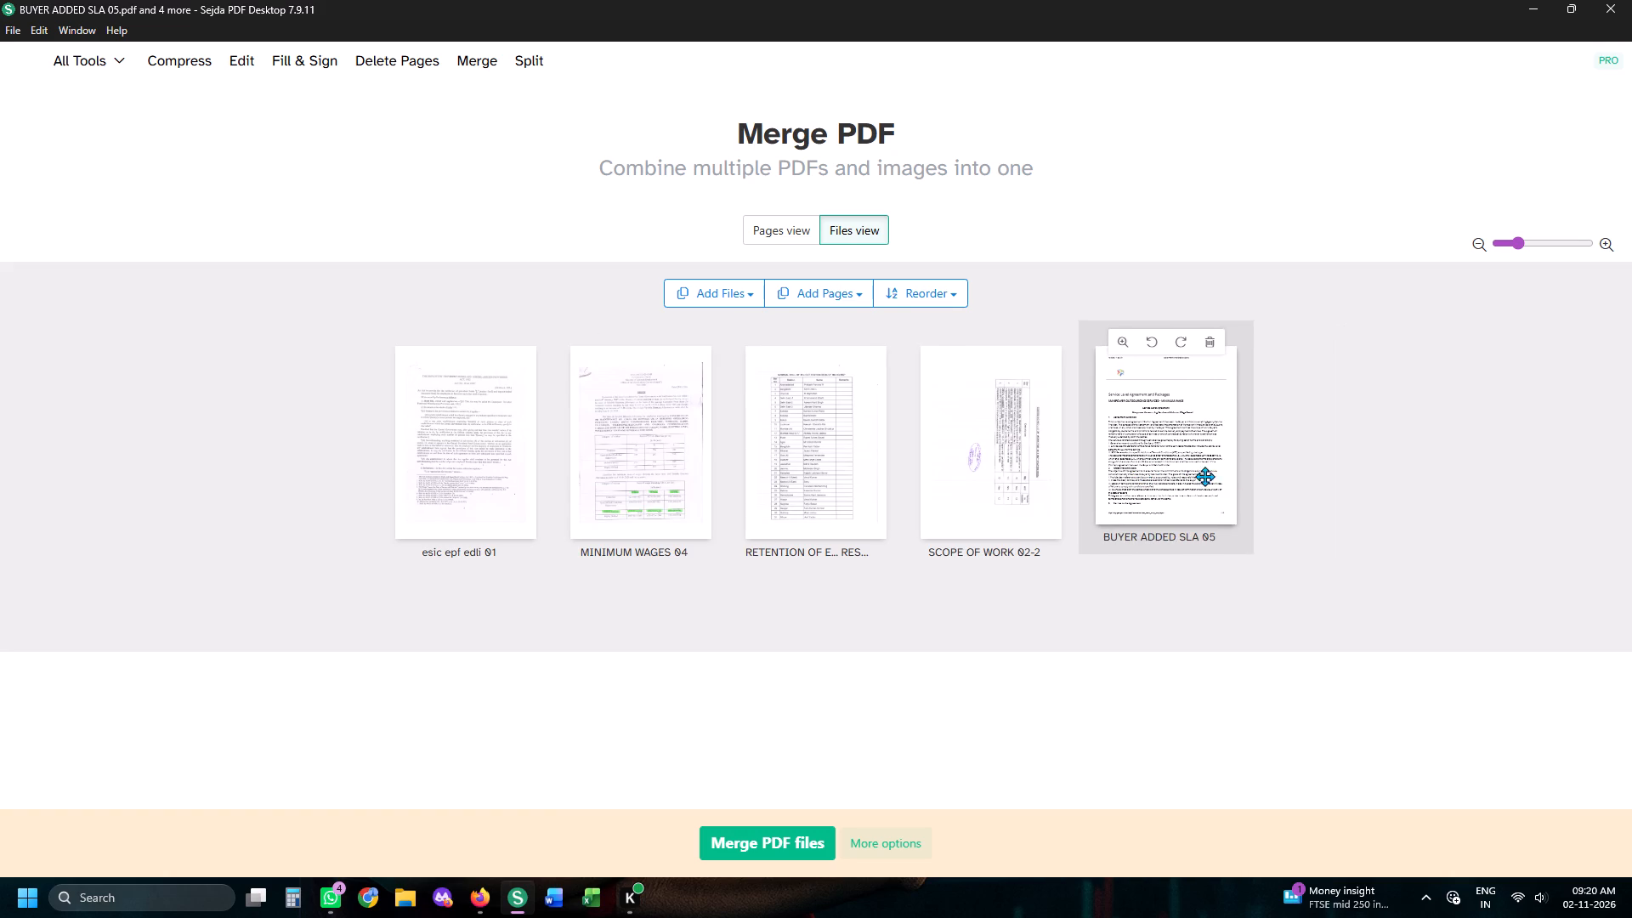
left_click(953, 445)
left_click_drag(997, 446, 609, 444)
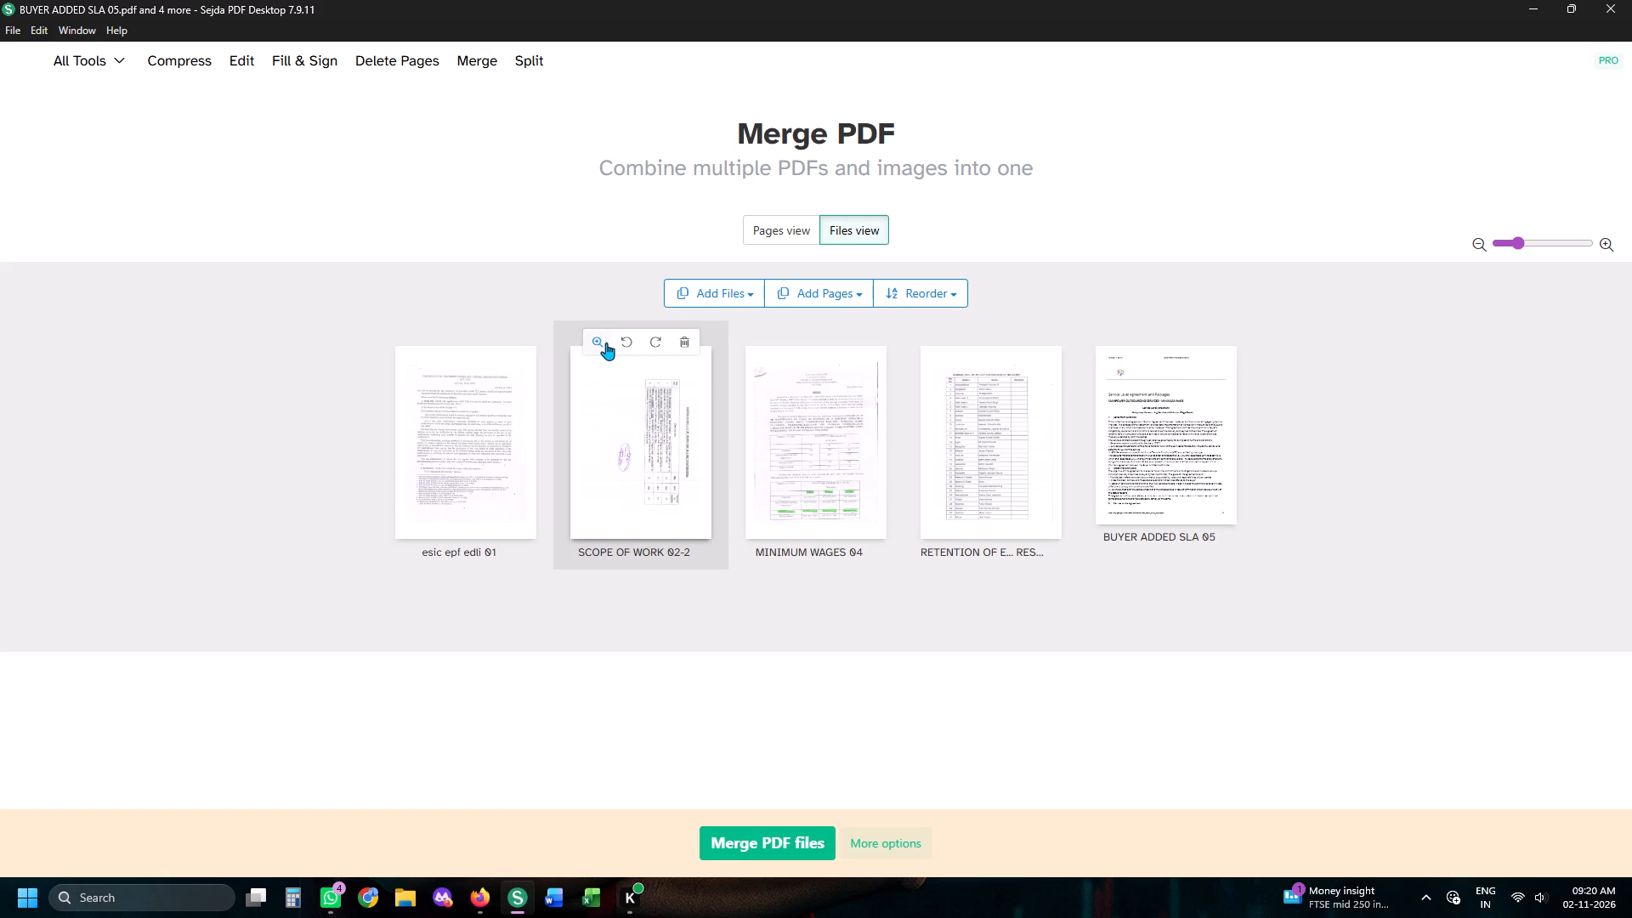
left_click(632, 342)
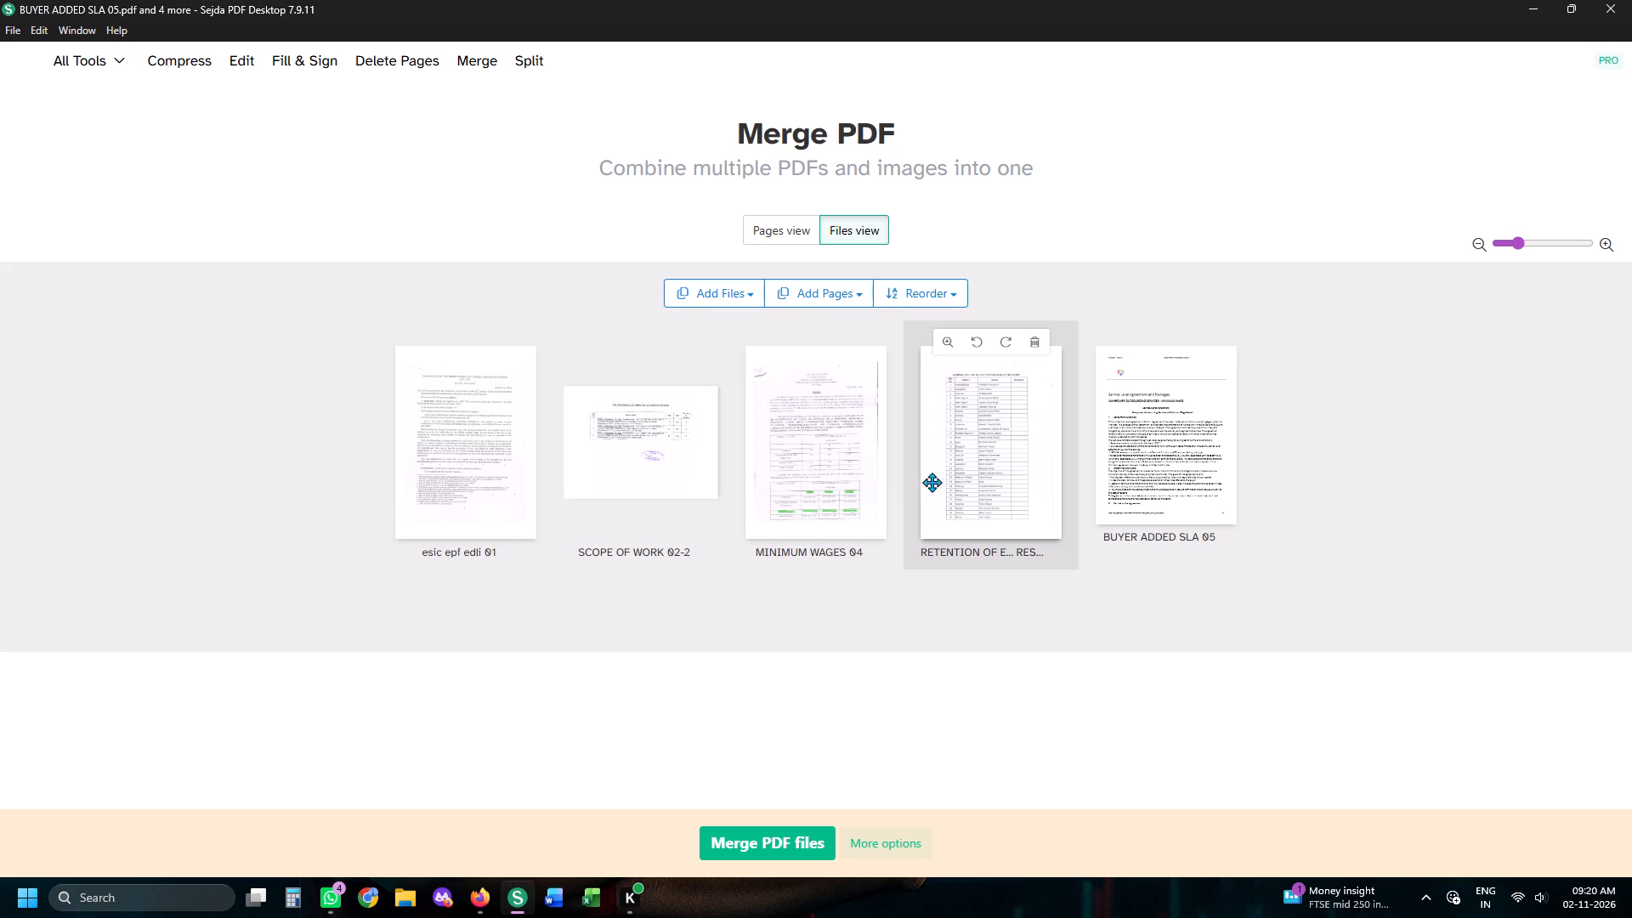
left_click_drag(995, 484, 804, 484)
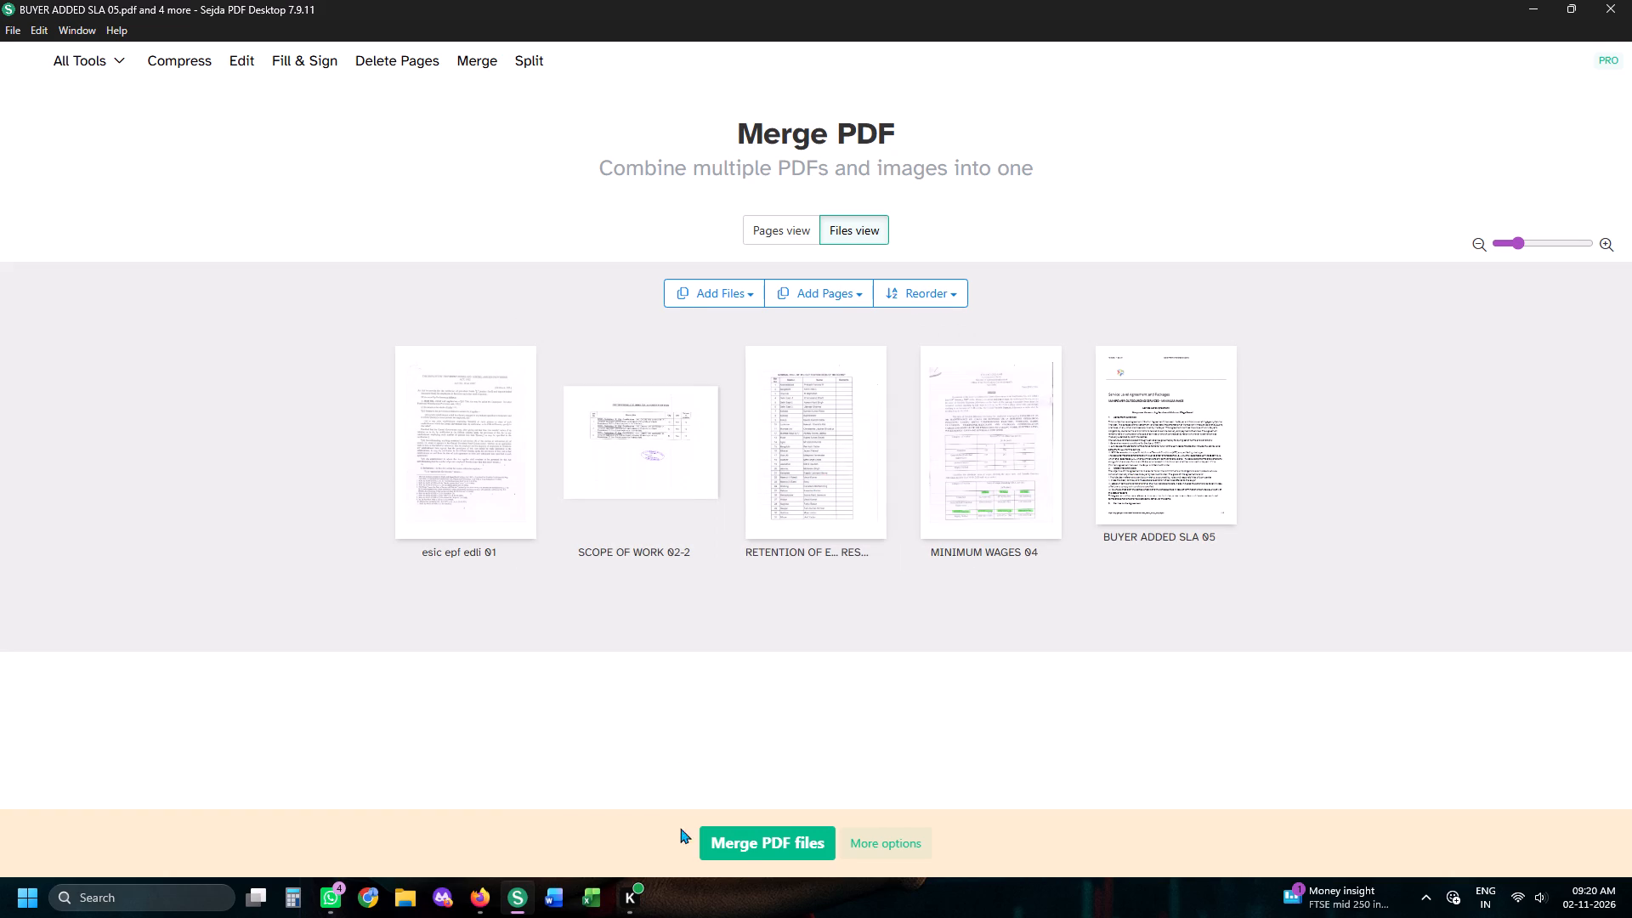
Merge the five PDFs and save the result in Downloads as merged_SCOPE OF WORK 02-2.
left_click(746, 864)
left_click(749, 855)
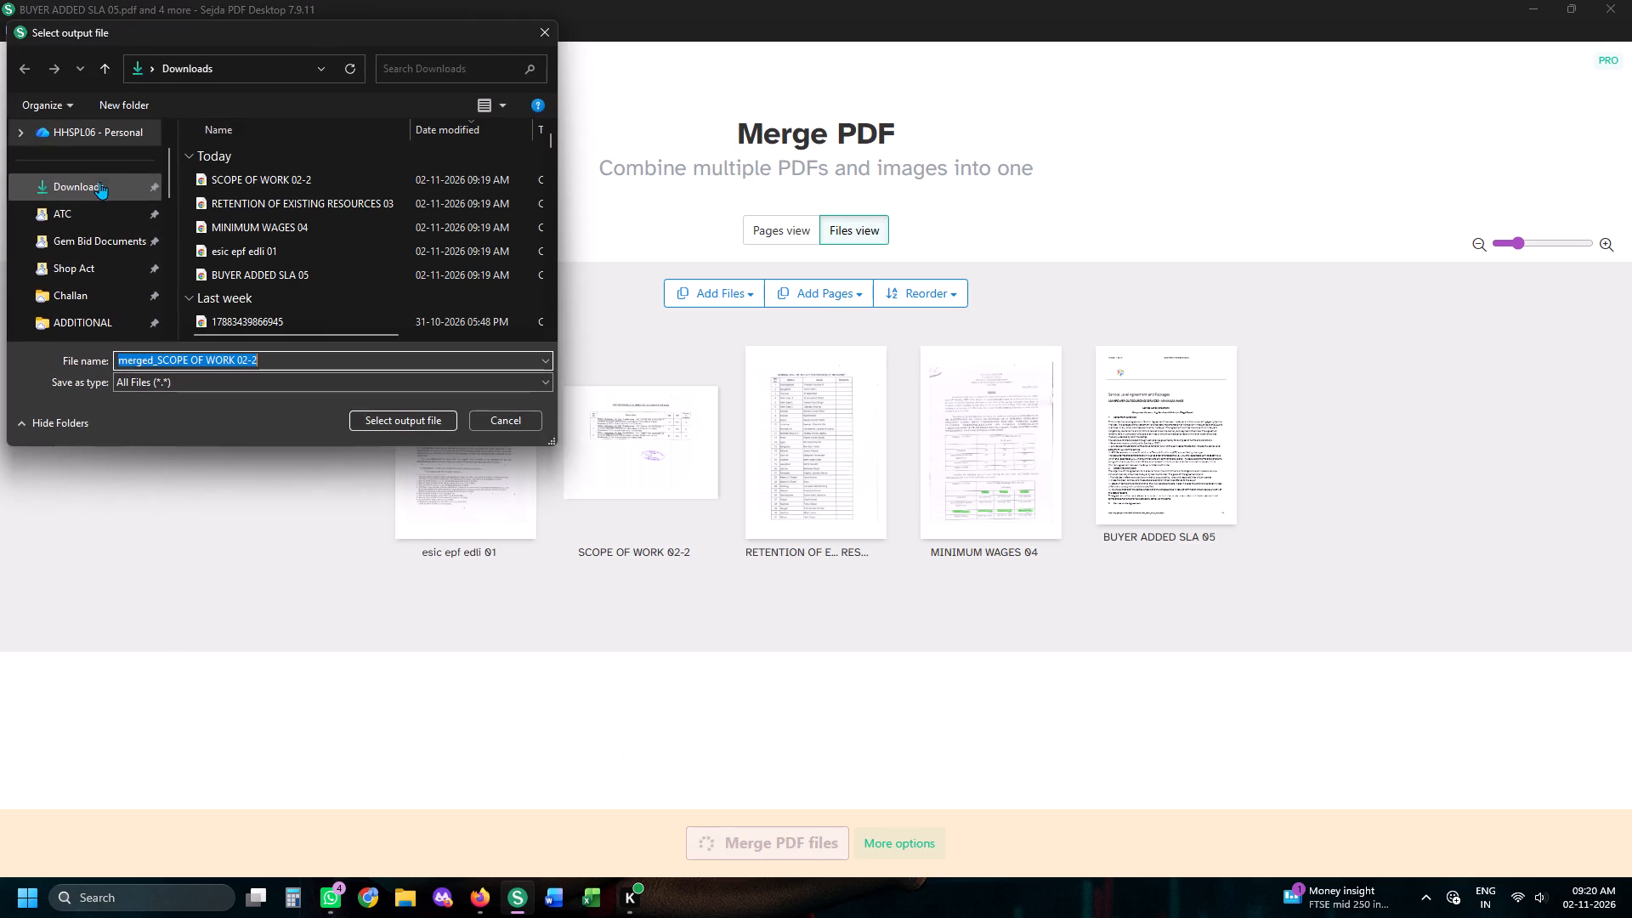
left_click(99, 182)
left_click(377, 420)
Launch Word and open the iLovePDF Merge PDF page in Firefox.
left_click(547, 895)
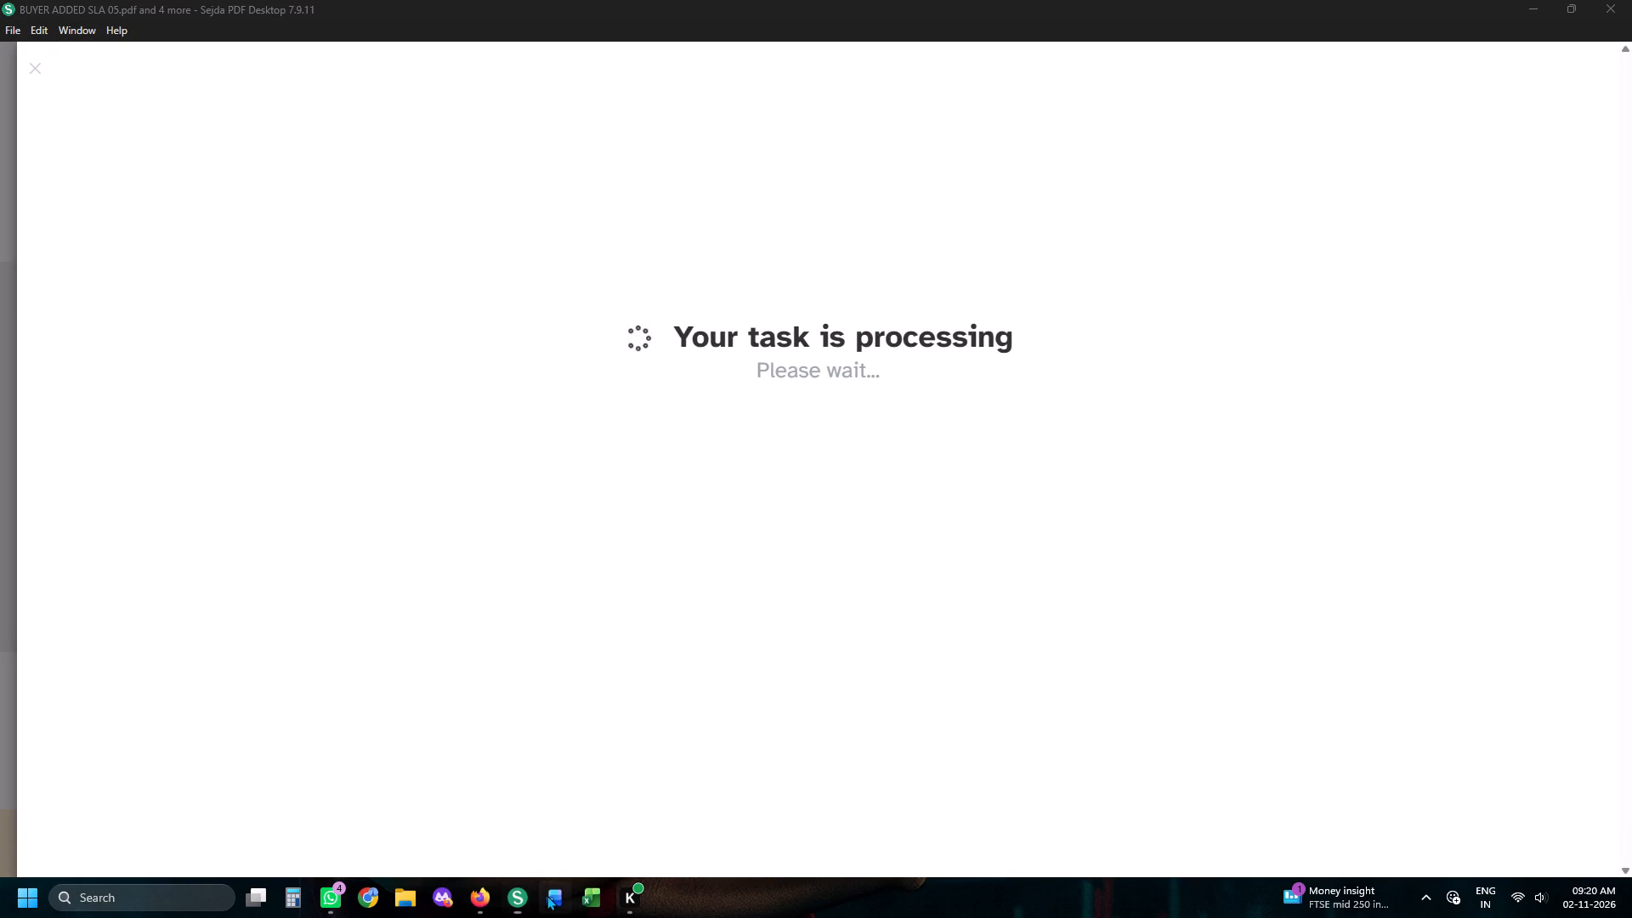
left_click(477, 893)
left_click(316, 13)
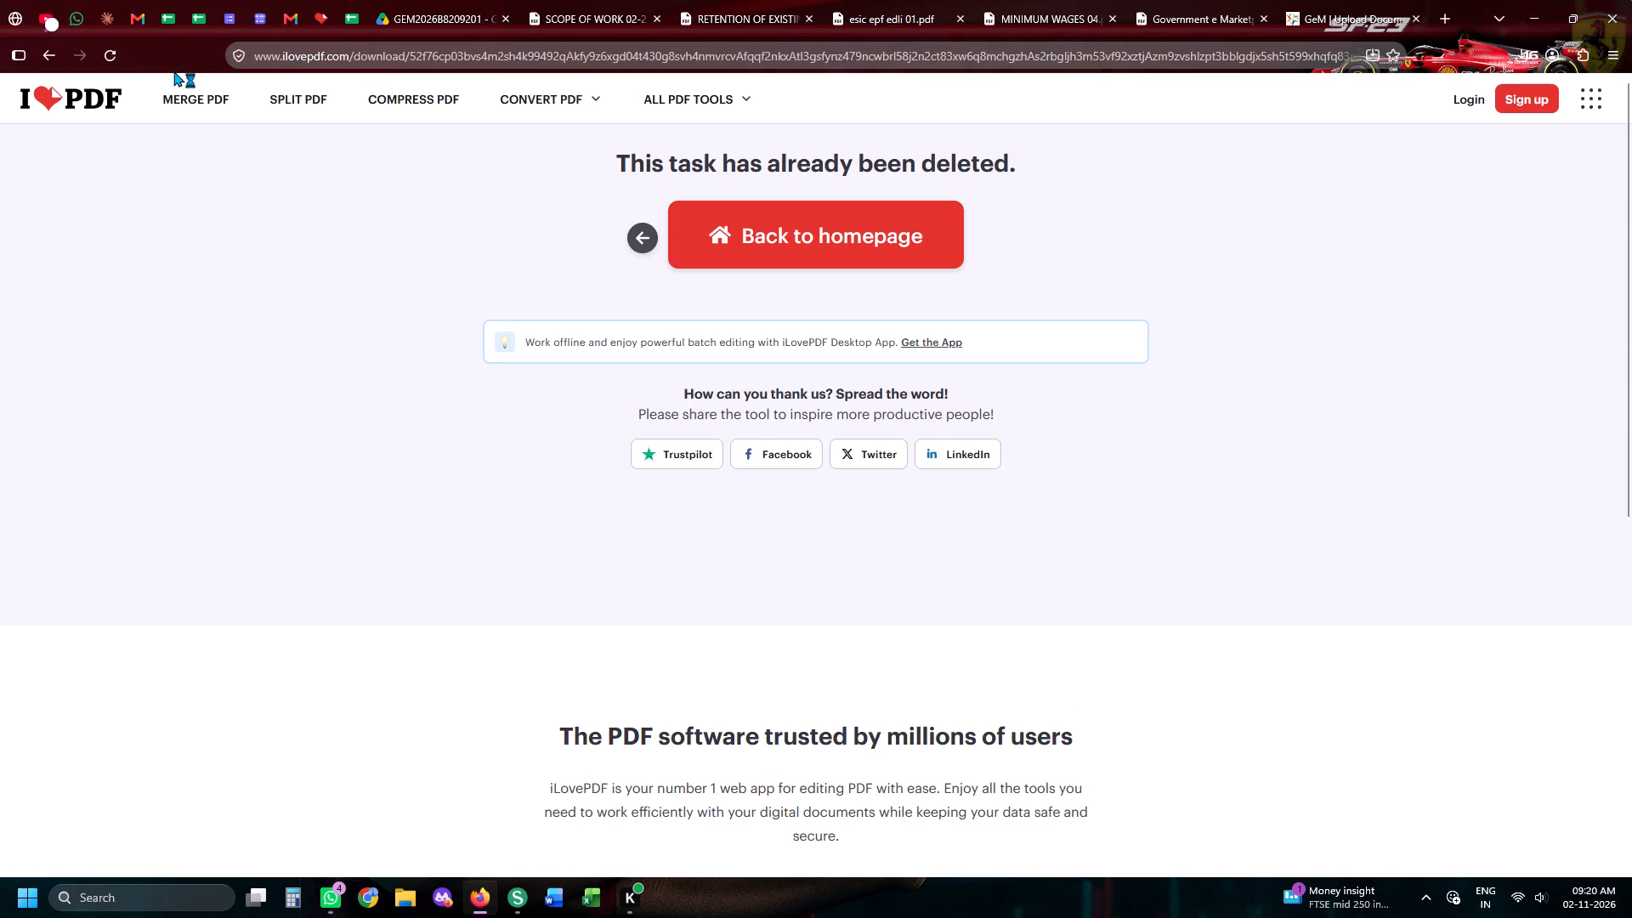
left_click(178, 102)
Review the merged PDF in Sejda and check it against the downloaded source PDFs open in Firefox.
key("alt+Tab")
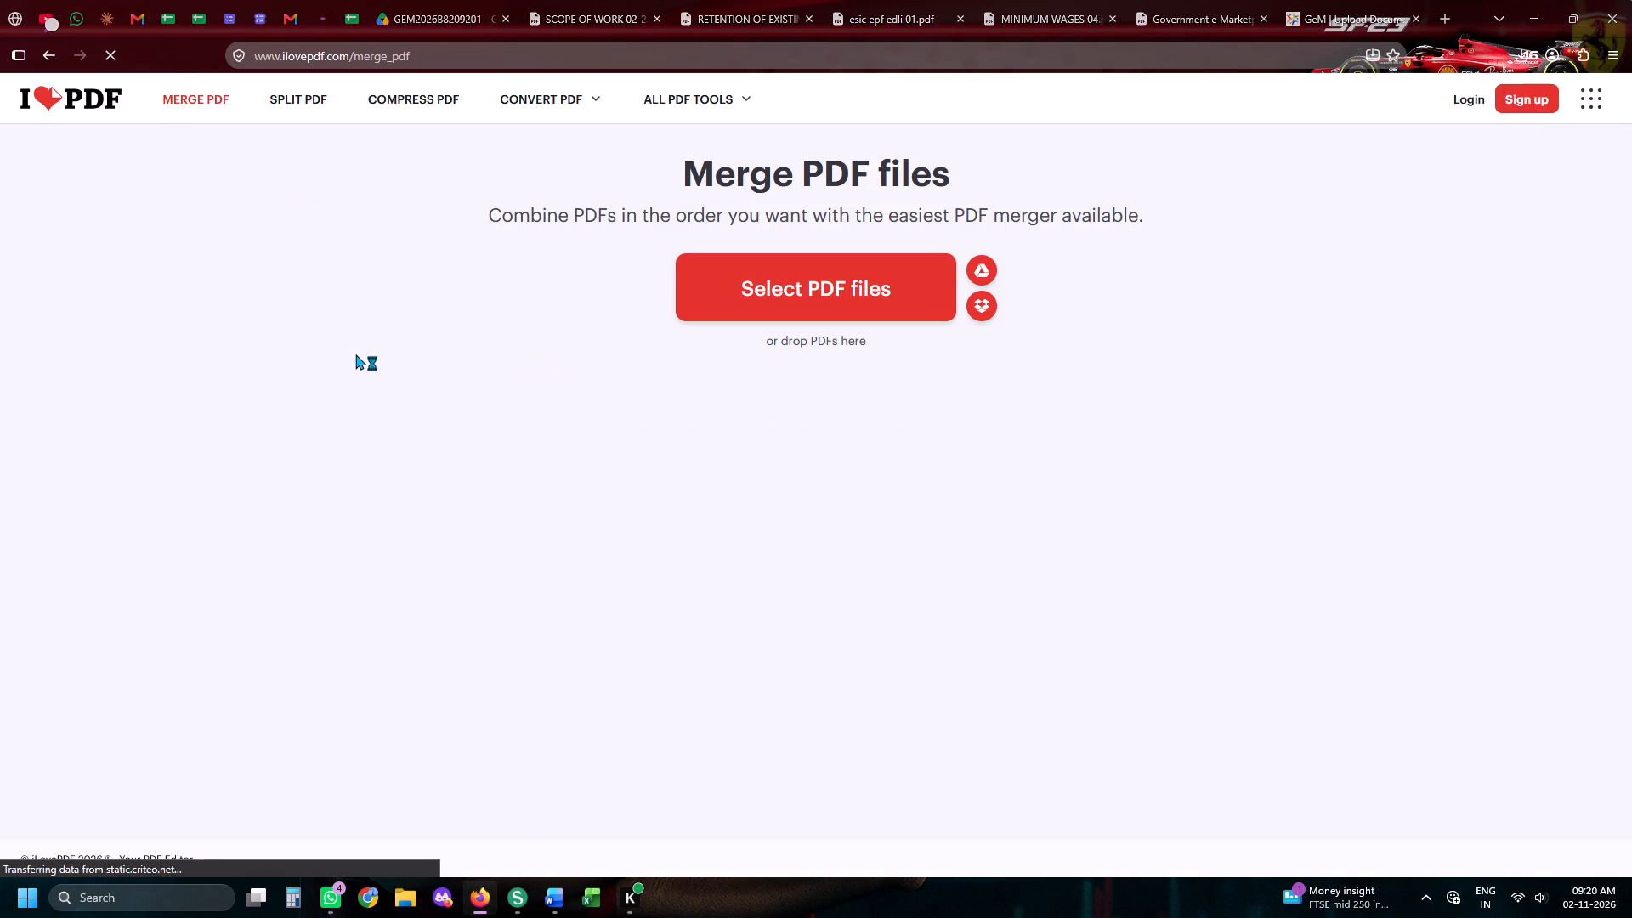
scroll(679, 365, "down", 3)
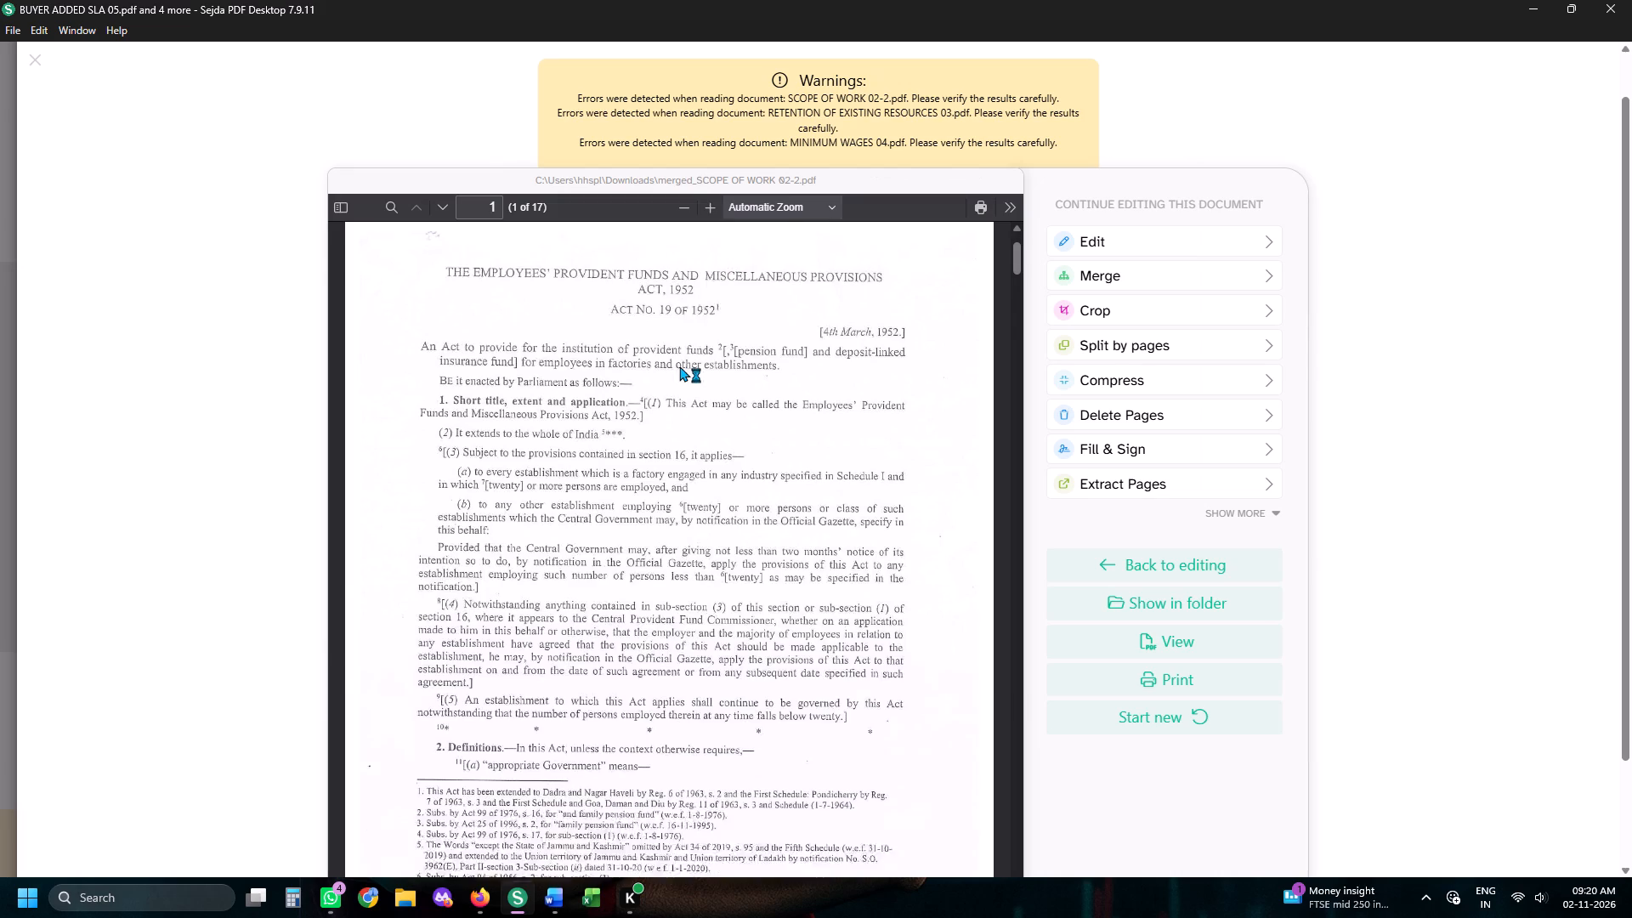
scroll(679, 365, "down", 14)
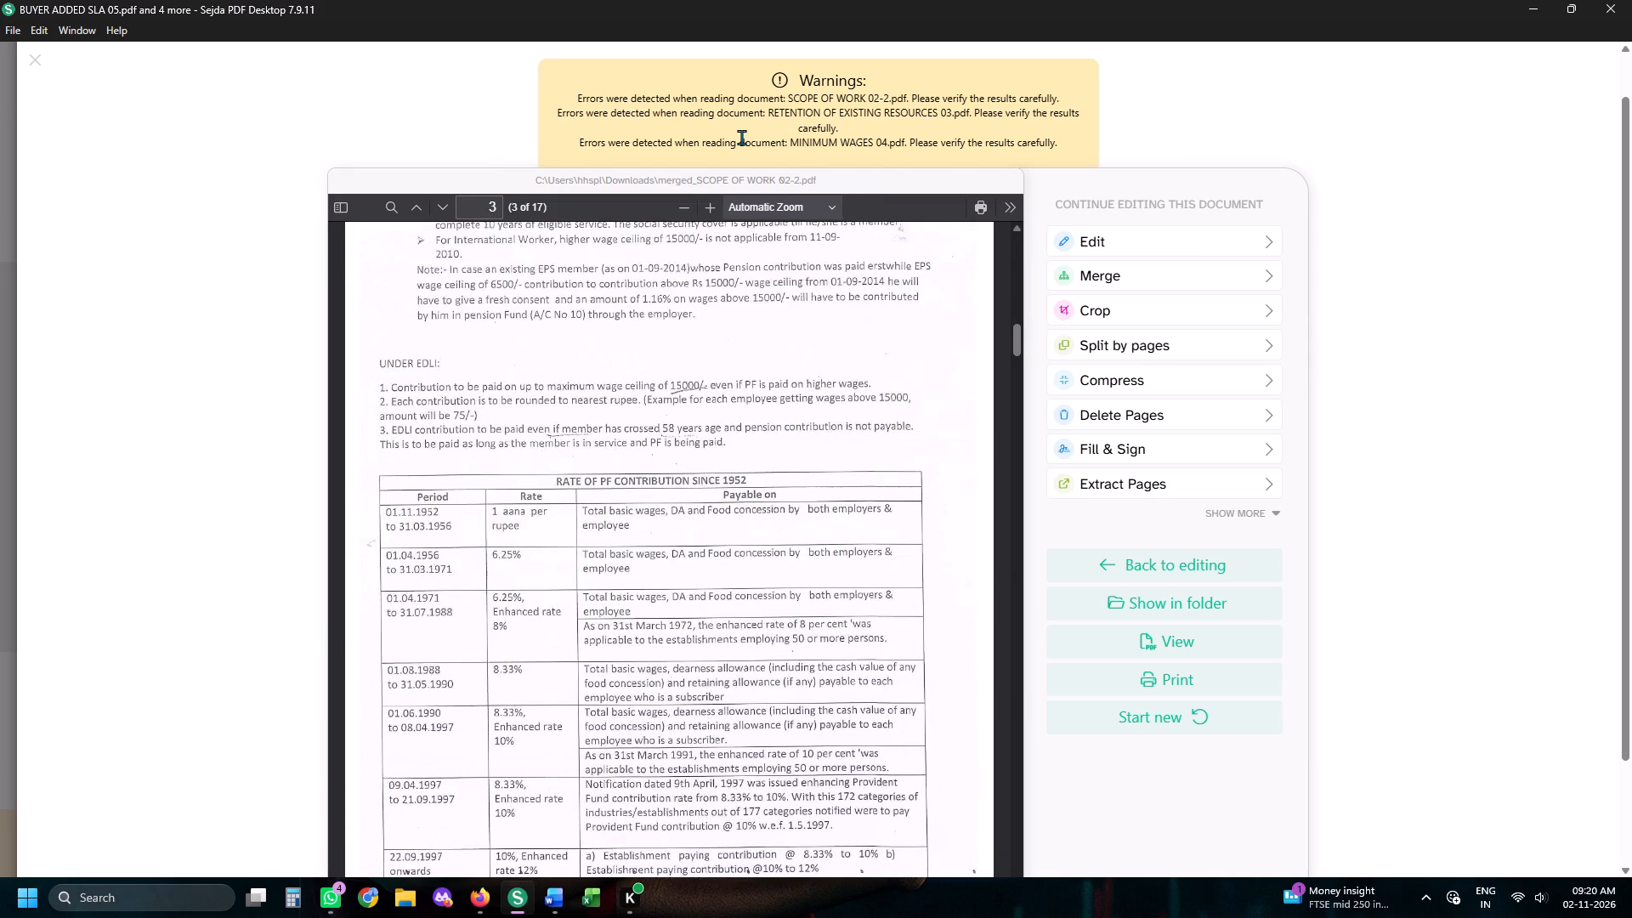
key("alt+Tab")
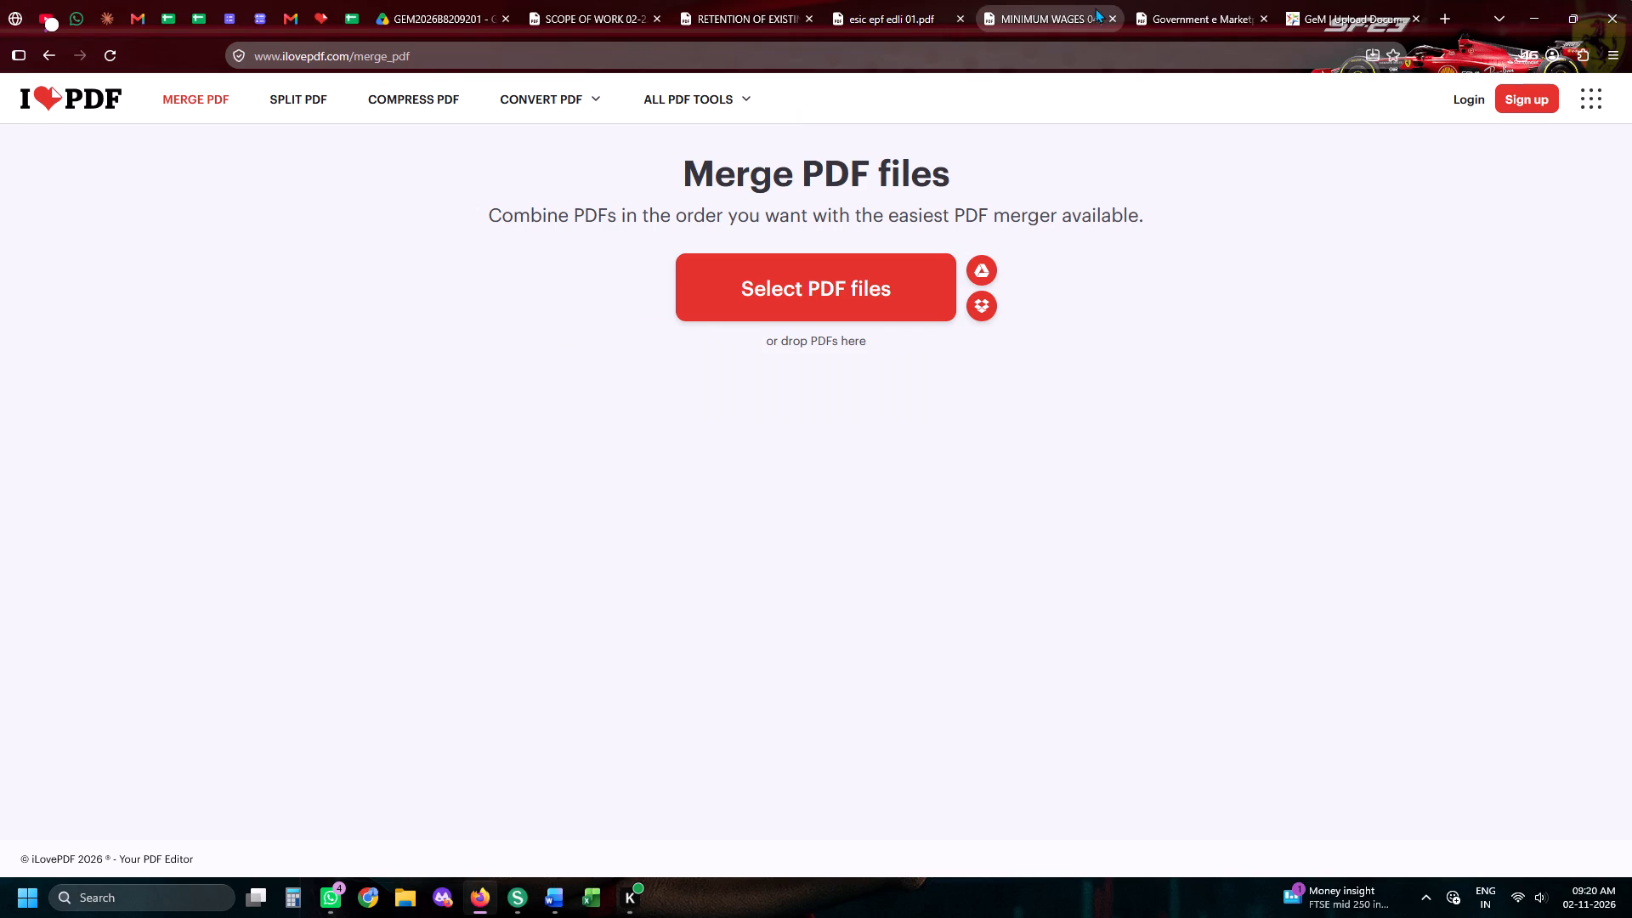
key("alt+Tab")
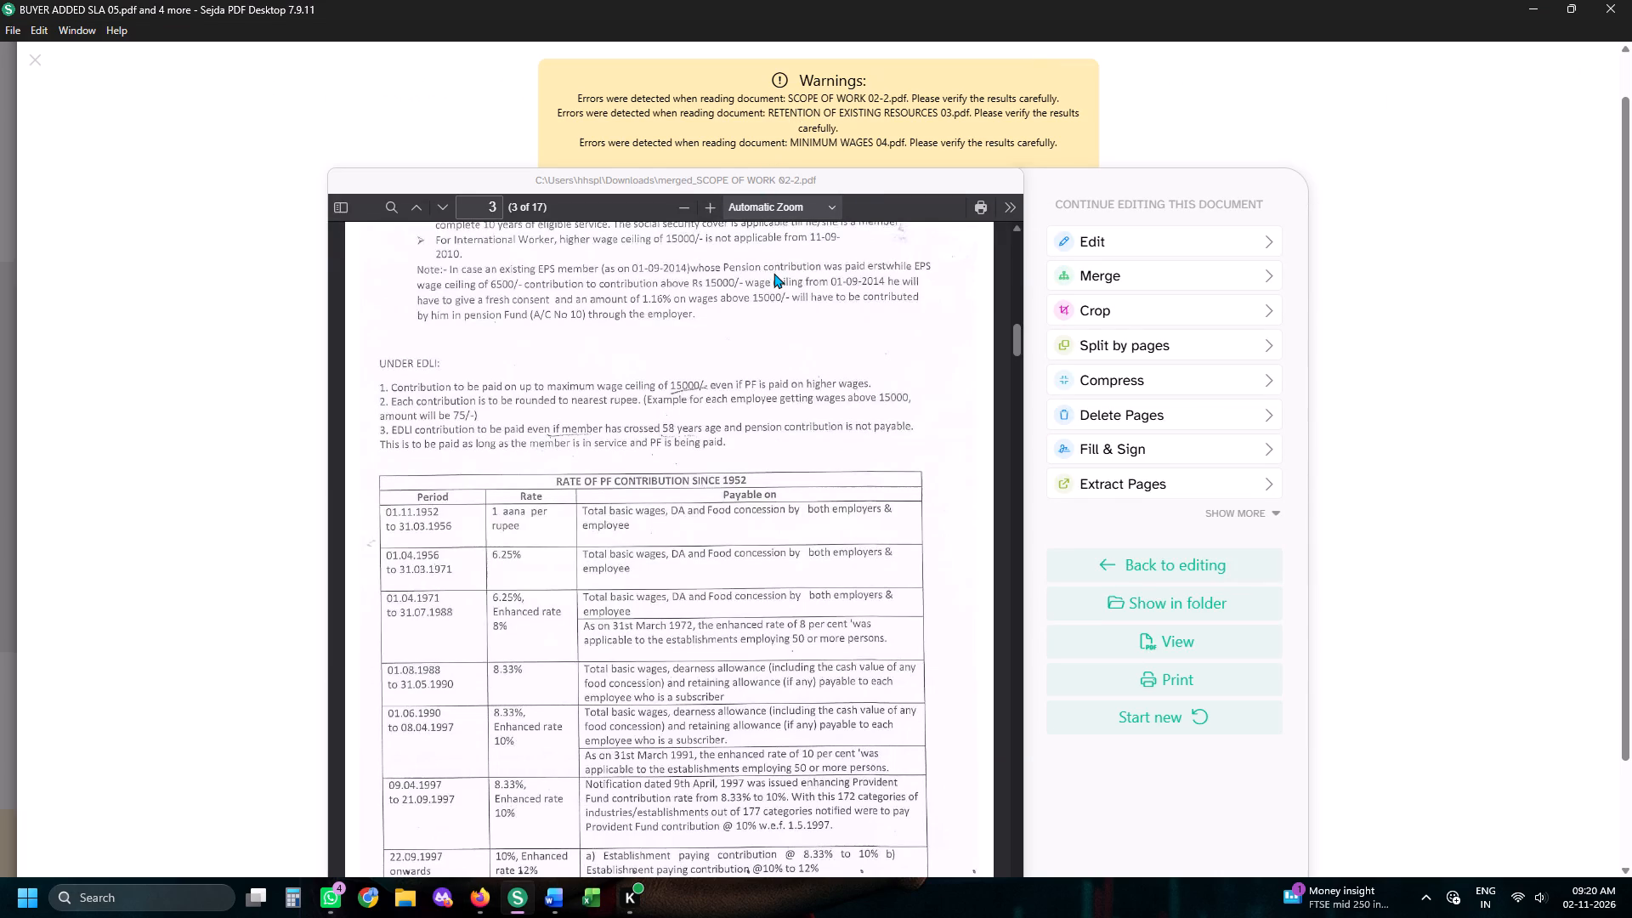
scroll(775, 273, "down", 7)
key("alt+Tab")
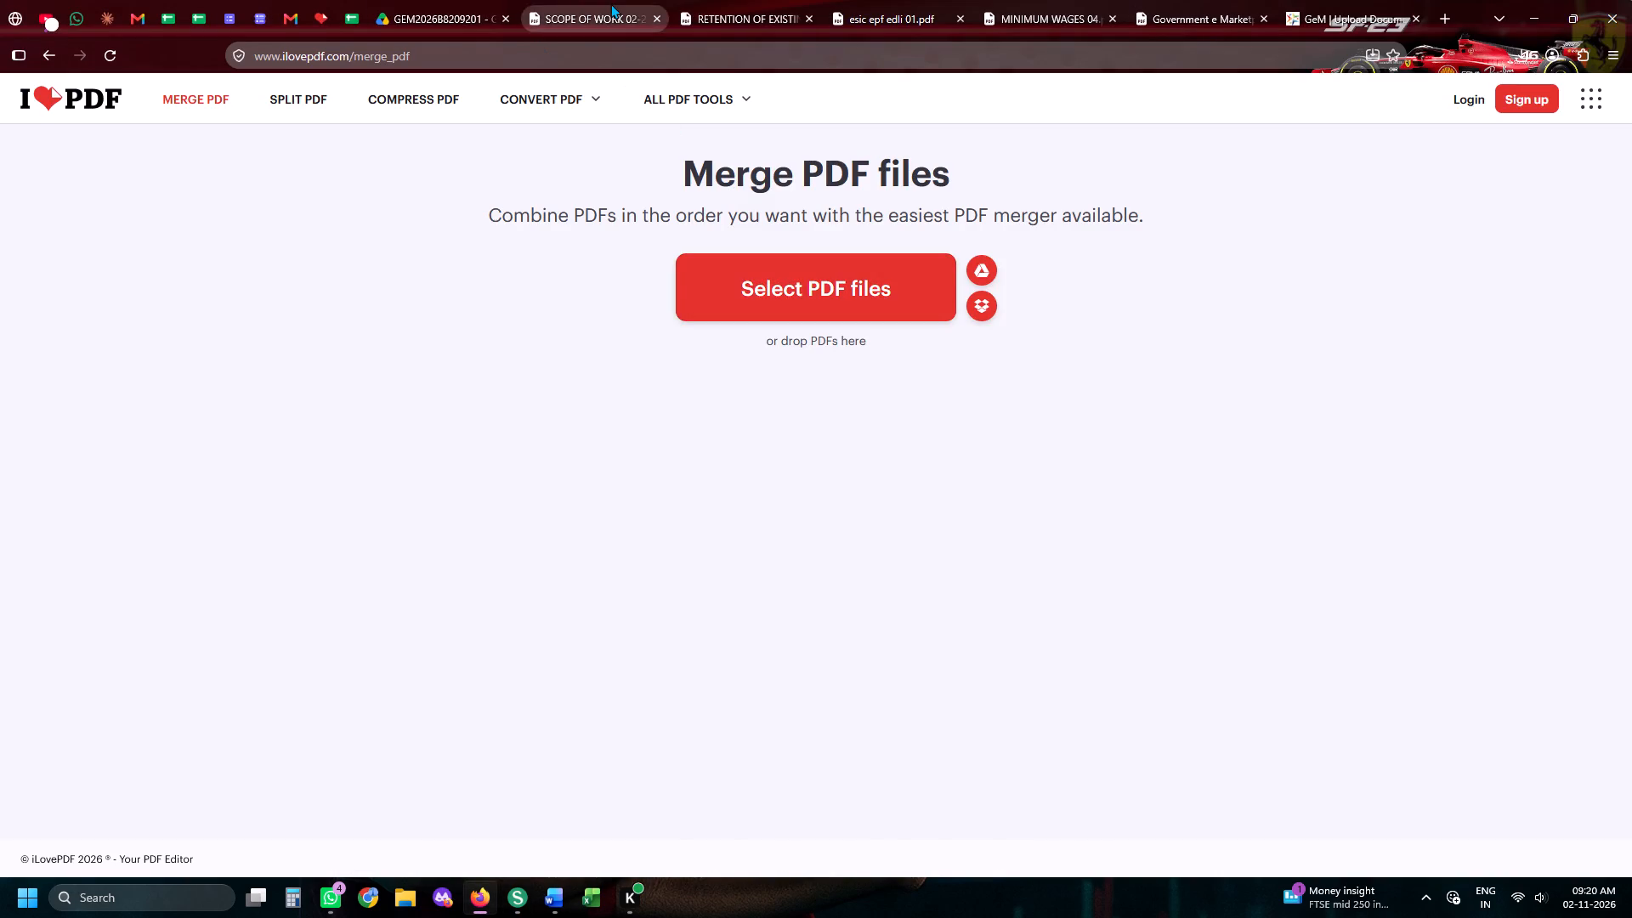
left_click(610, 3)
left_click(745, 0)
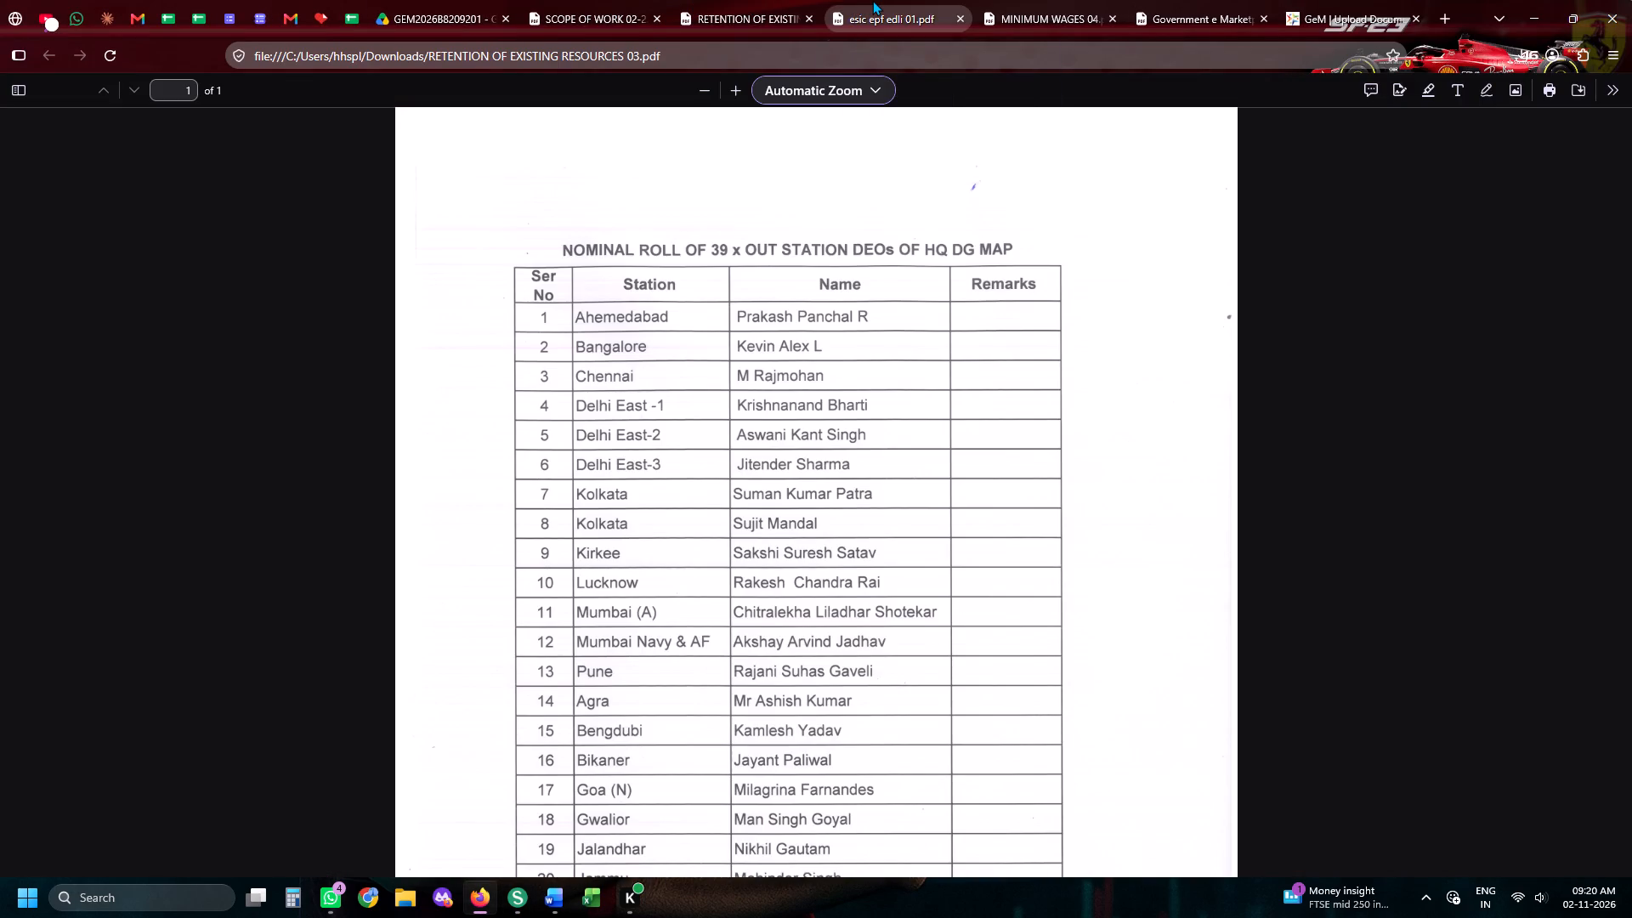
left_click(872, 0)
left_click(1085, 0)
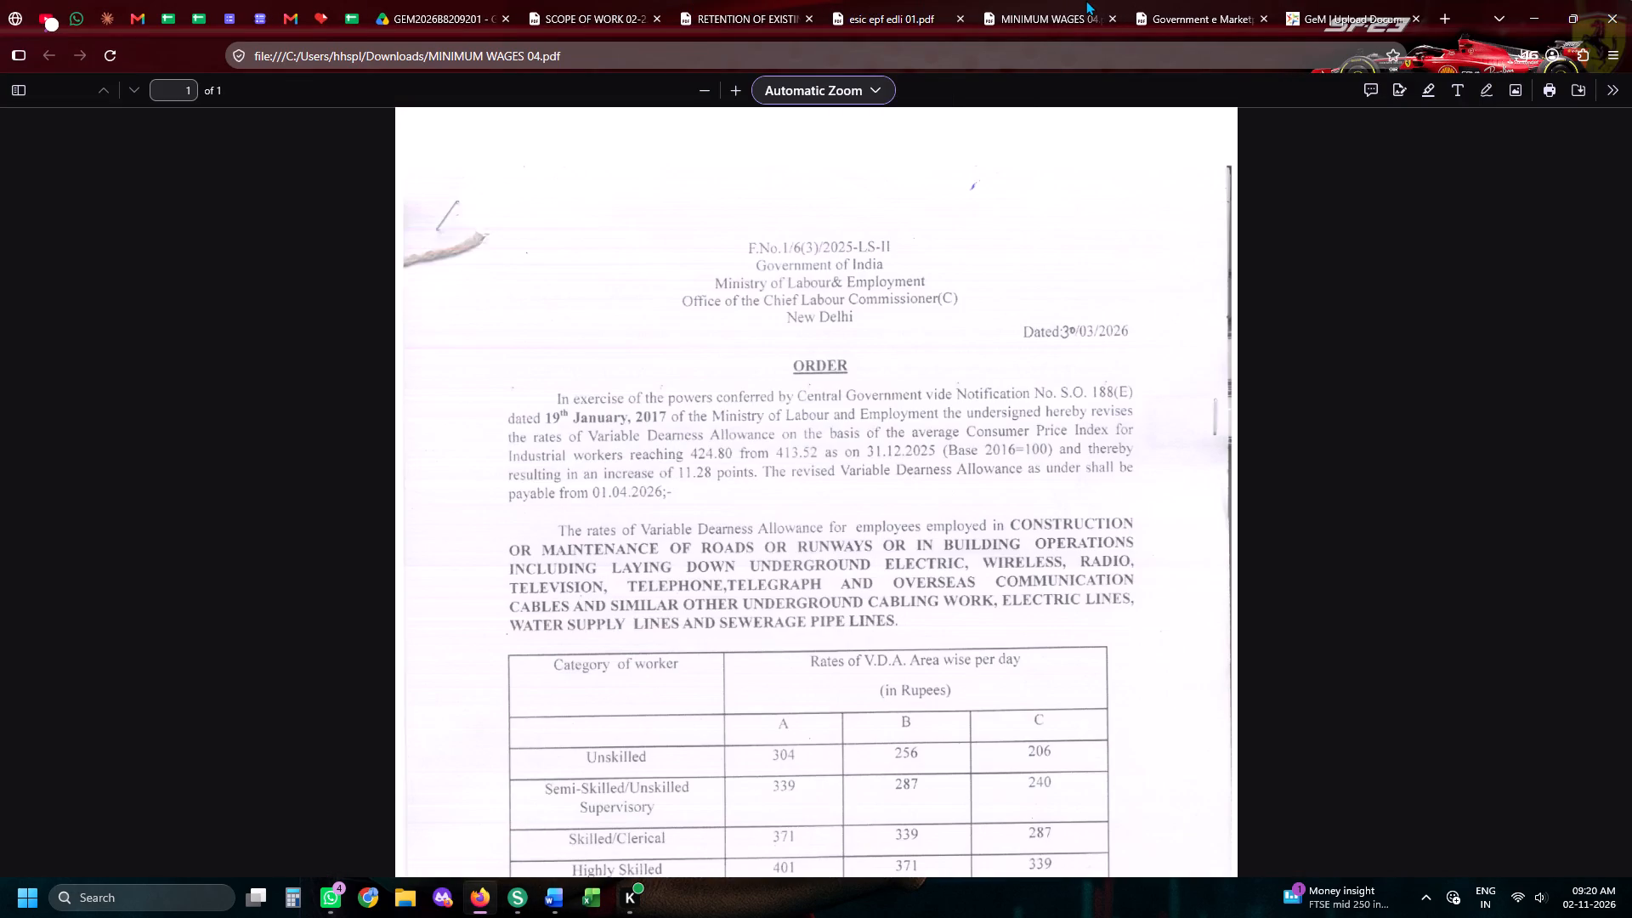
left_click(1186, 0)
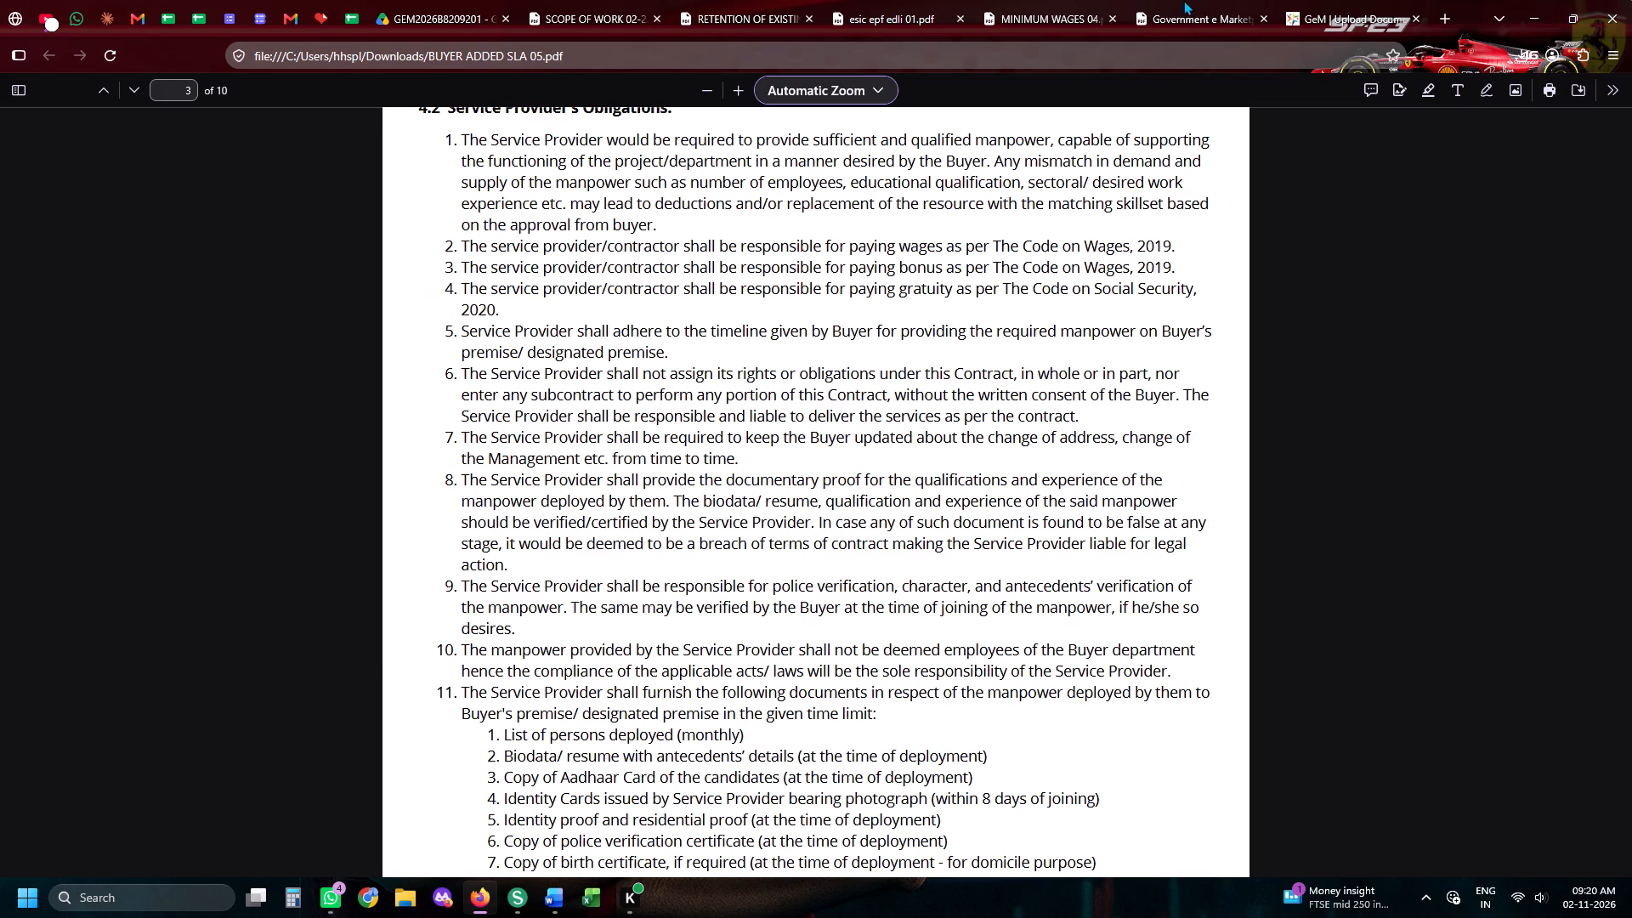
In Sejda, place the Harshnath Human Services stamp and director's signature at the bottom right of page 1 and repeat it on all pages.
key("alt+Tab")
left_click(1062, 246)
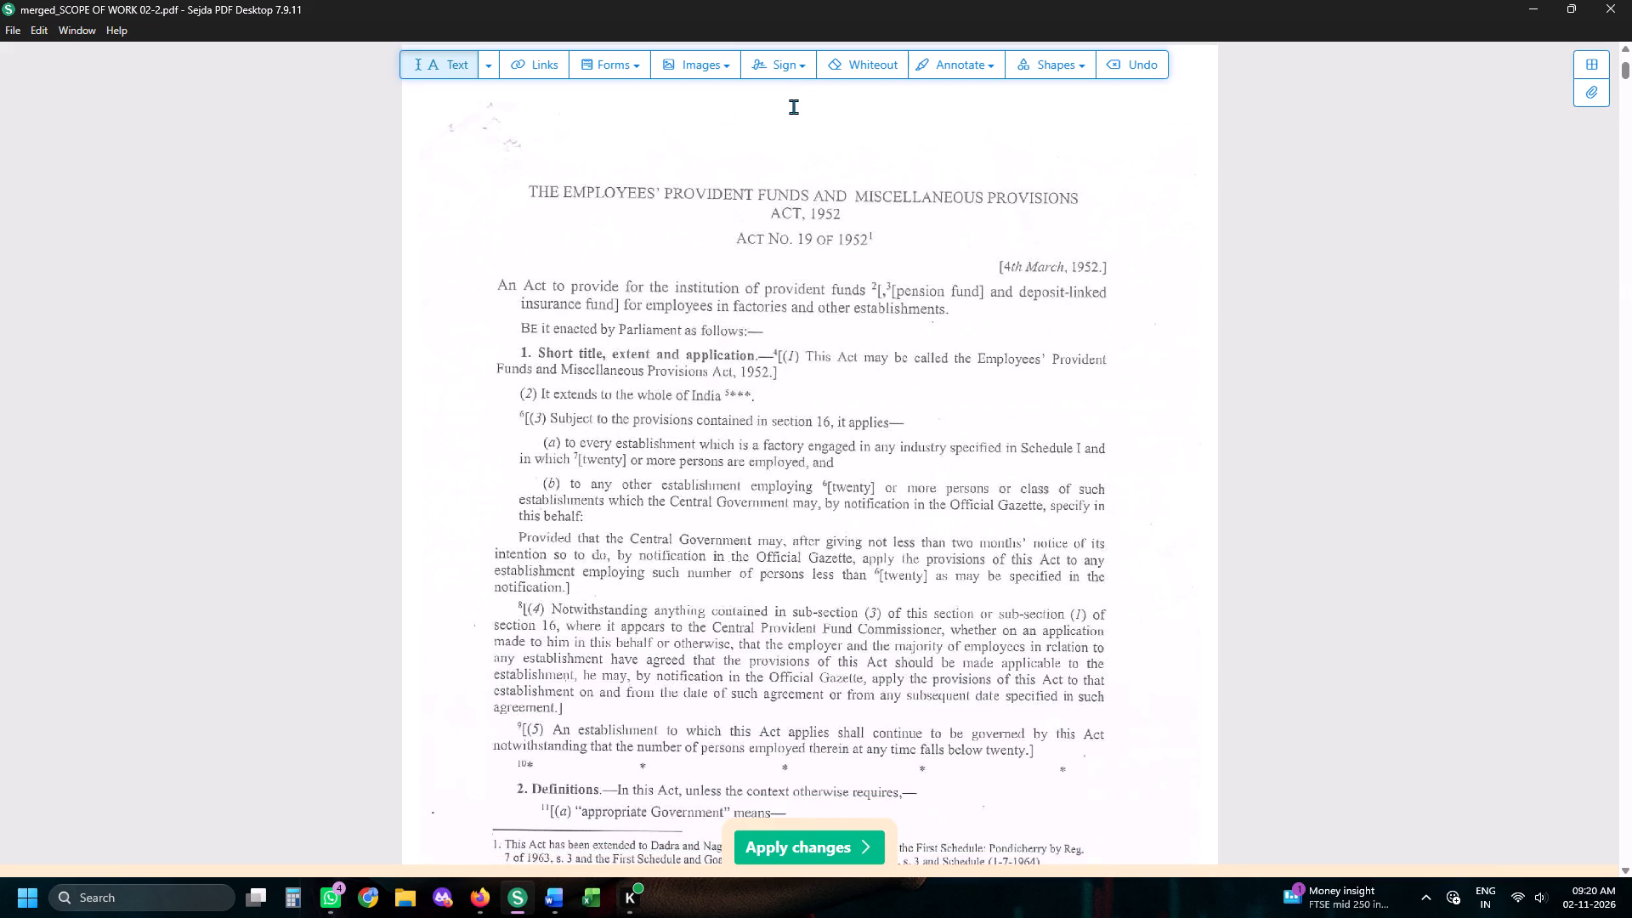
left_click(794, 69)
left_click(847, 167)
key("space")
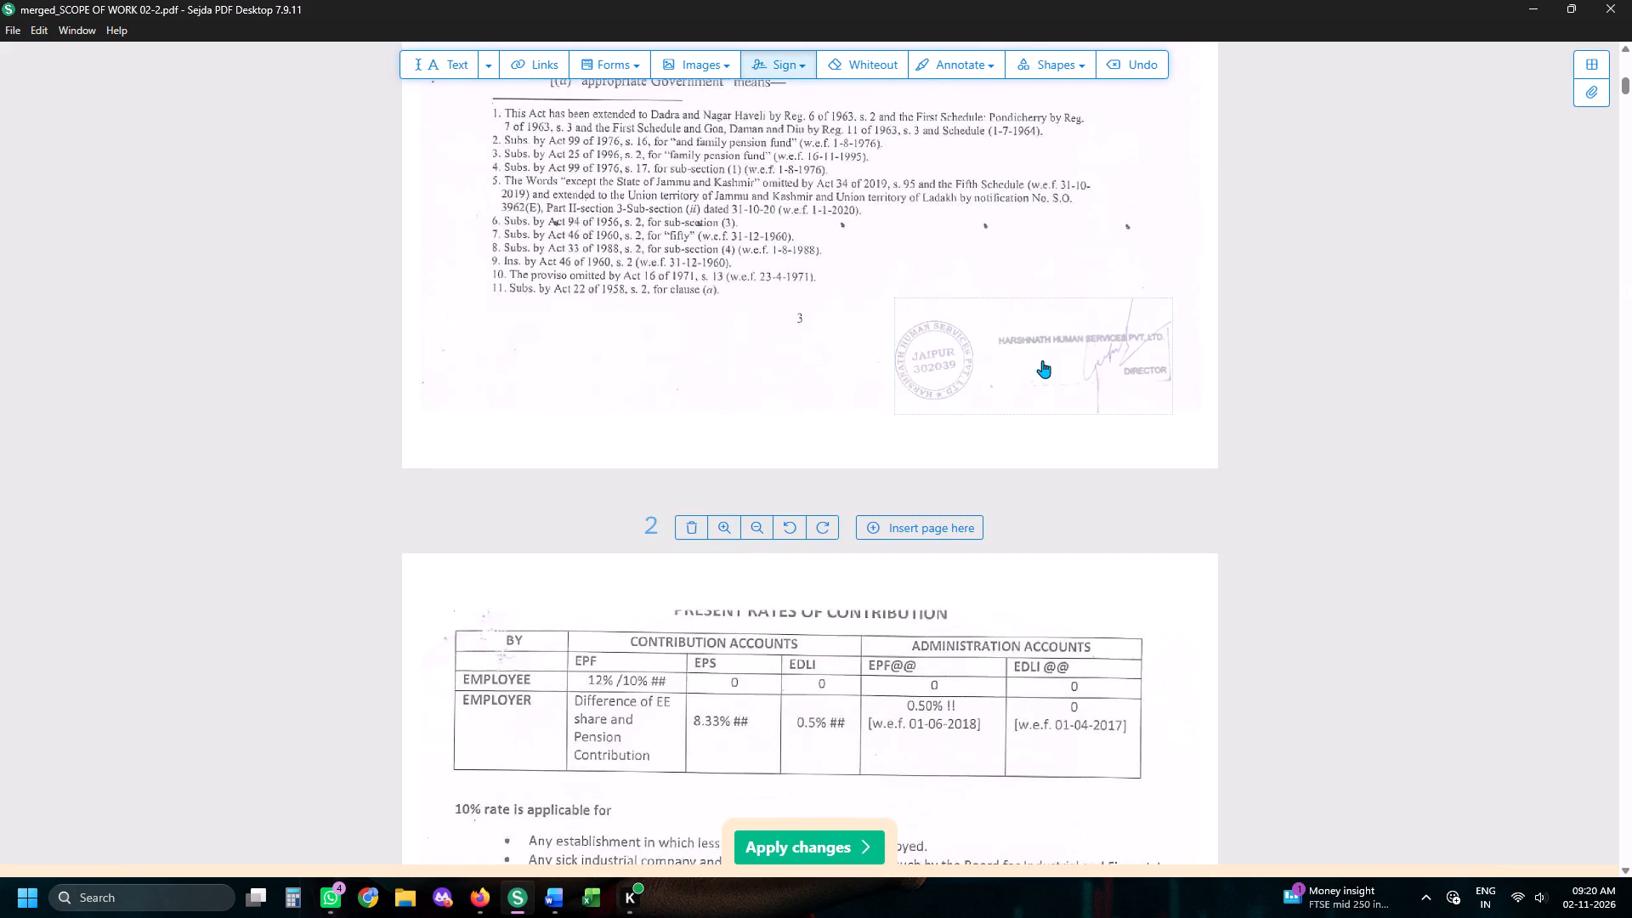
left_click(1044, 360)
left_click(977, 283)
left_click(986, 322)
Examine the stamp's placement on every page through to the end of the merged PDF.
key("space")
key("space")
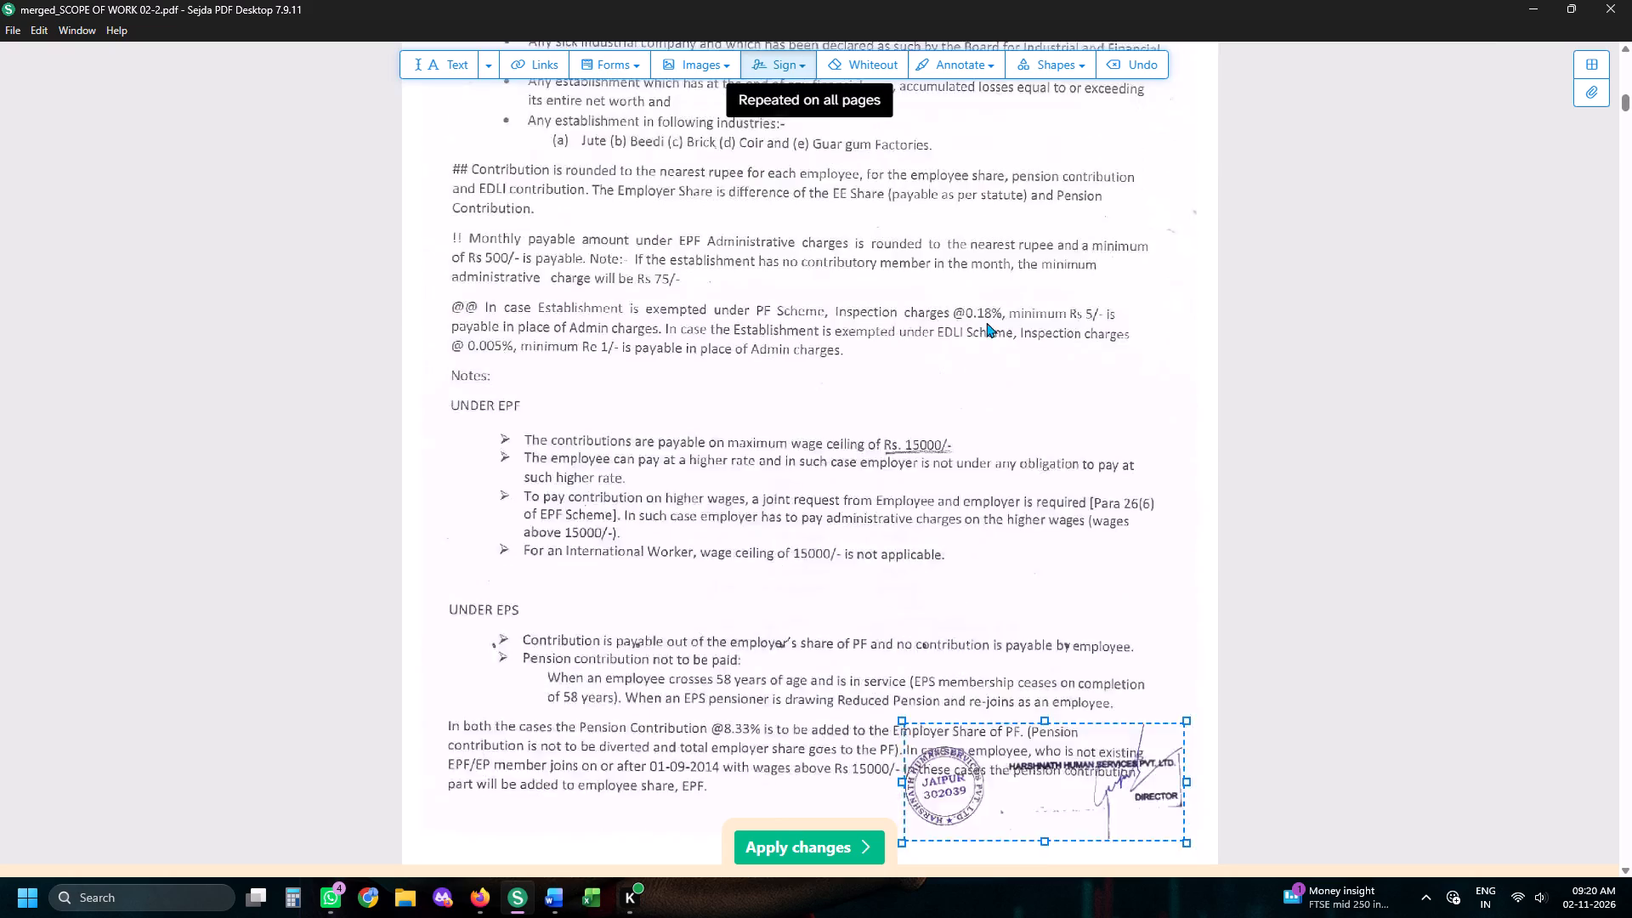
key("space")
key("space")
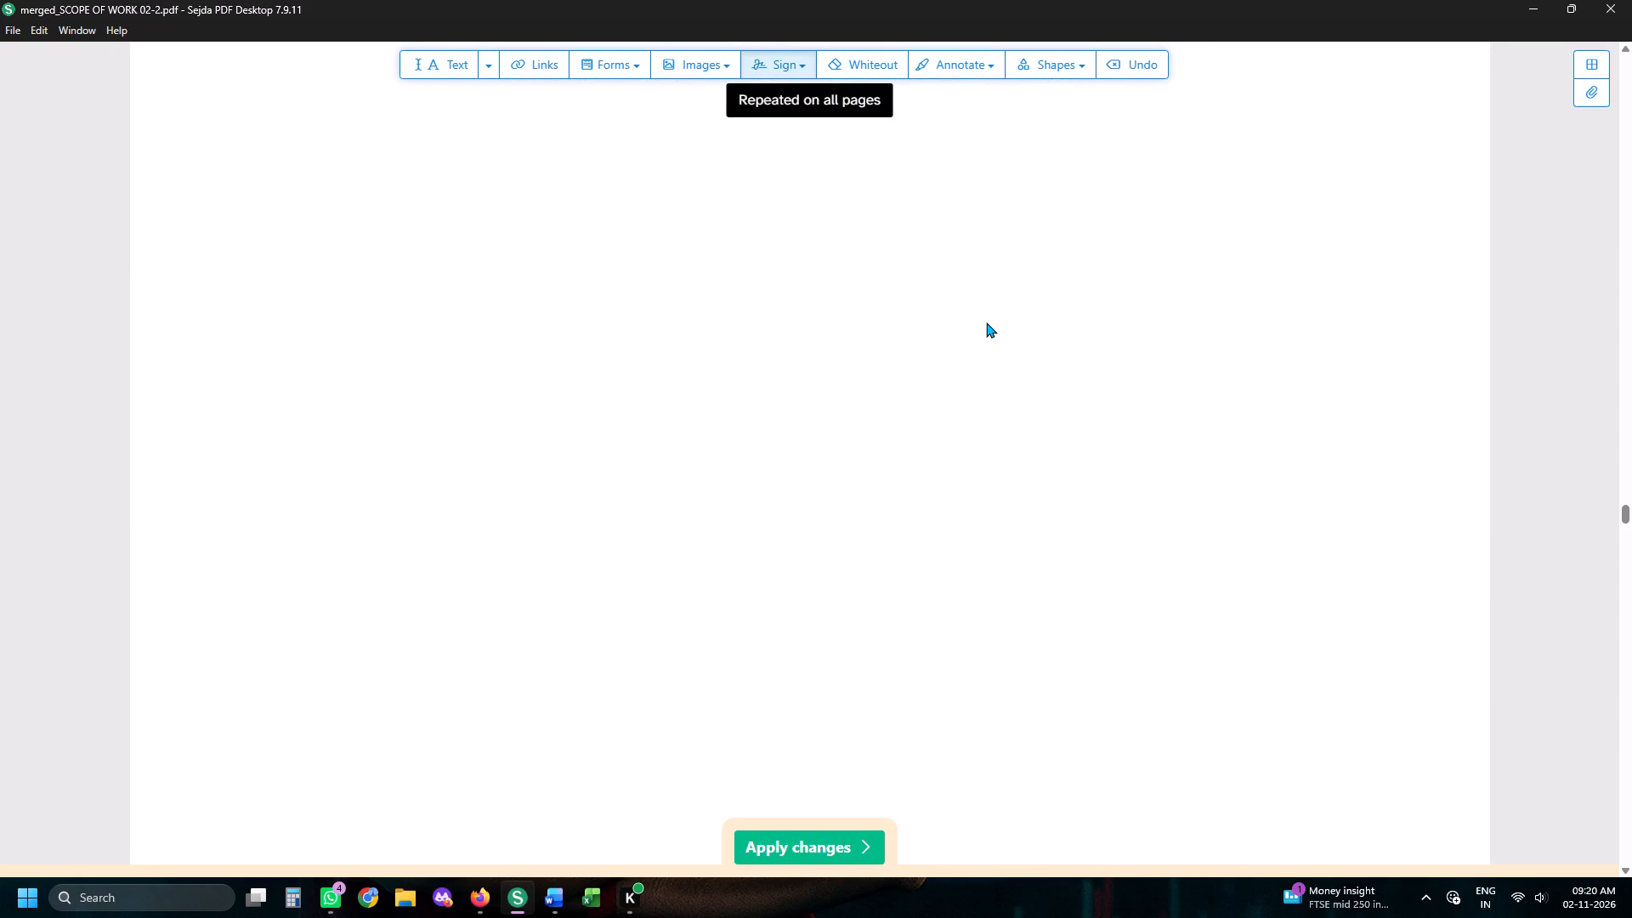
key("space")
key("space")
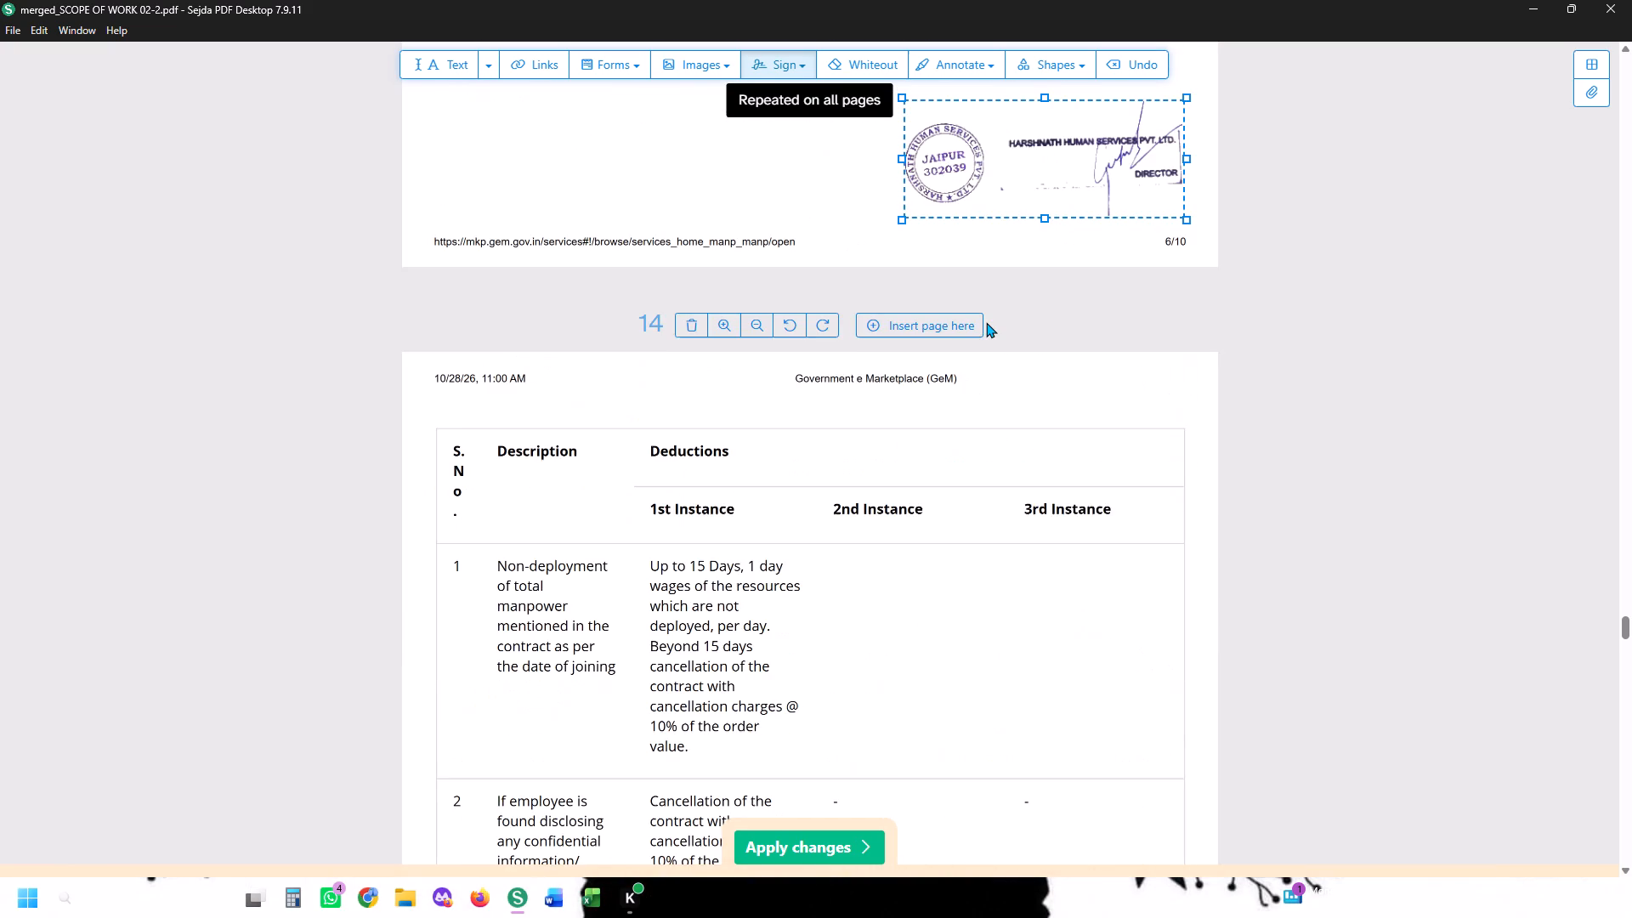
key("space")
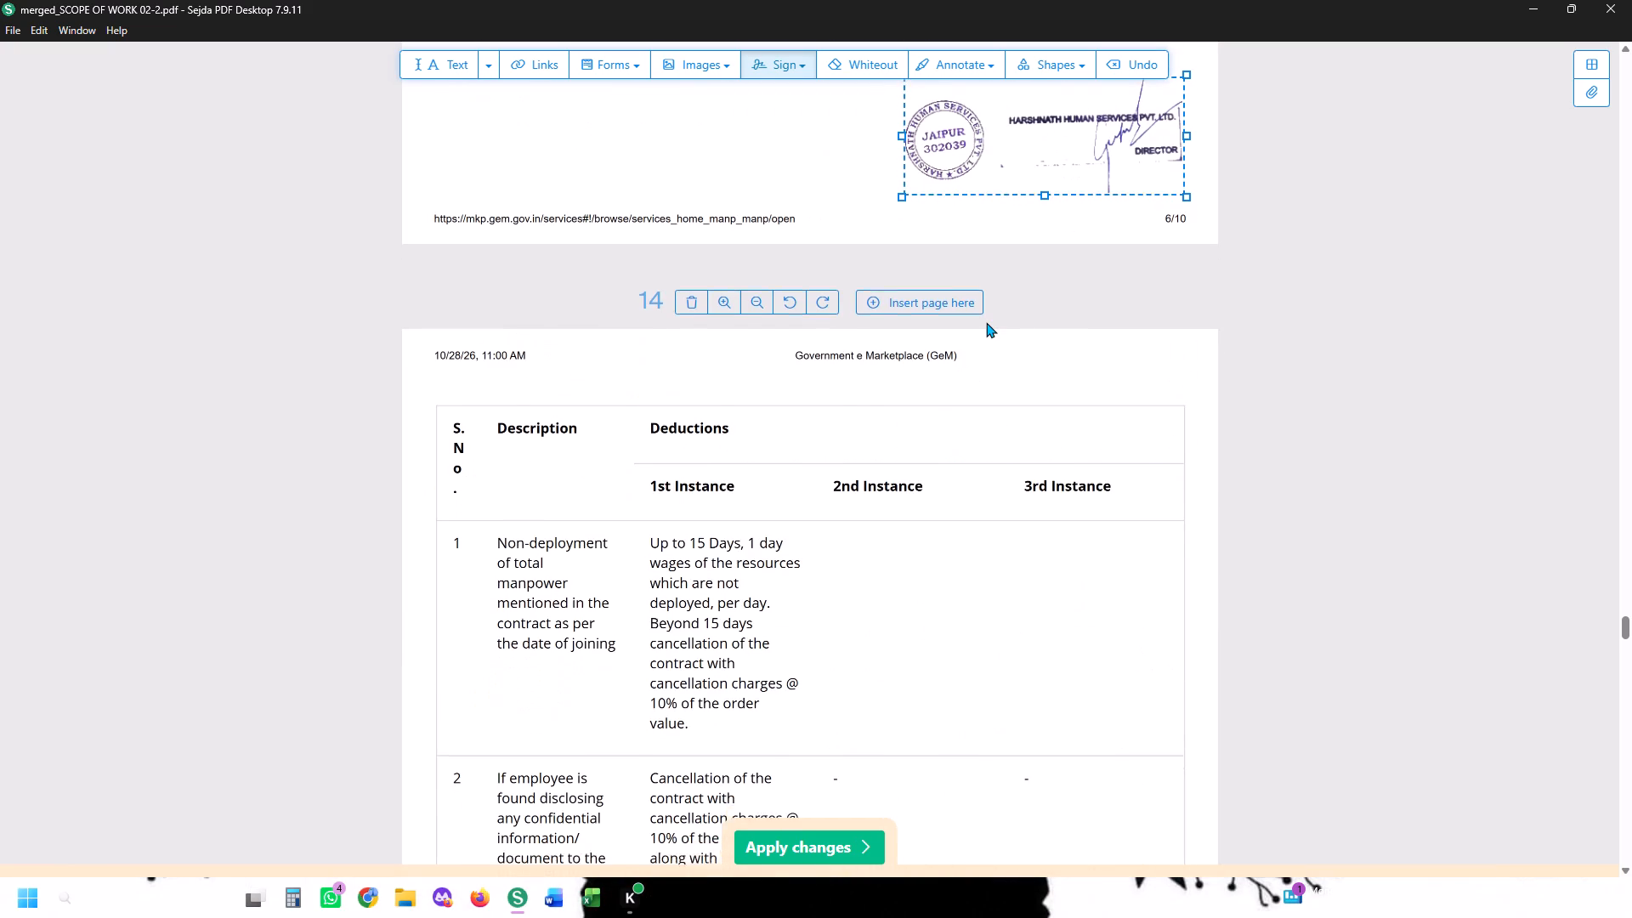
key("space")
key("space")
key("space")
key("space")
key("space")
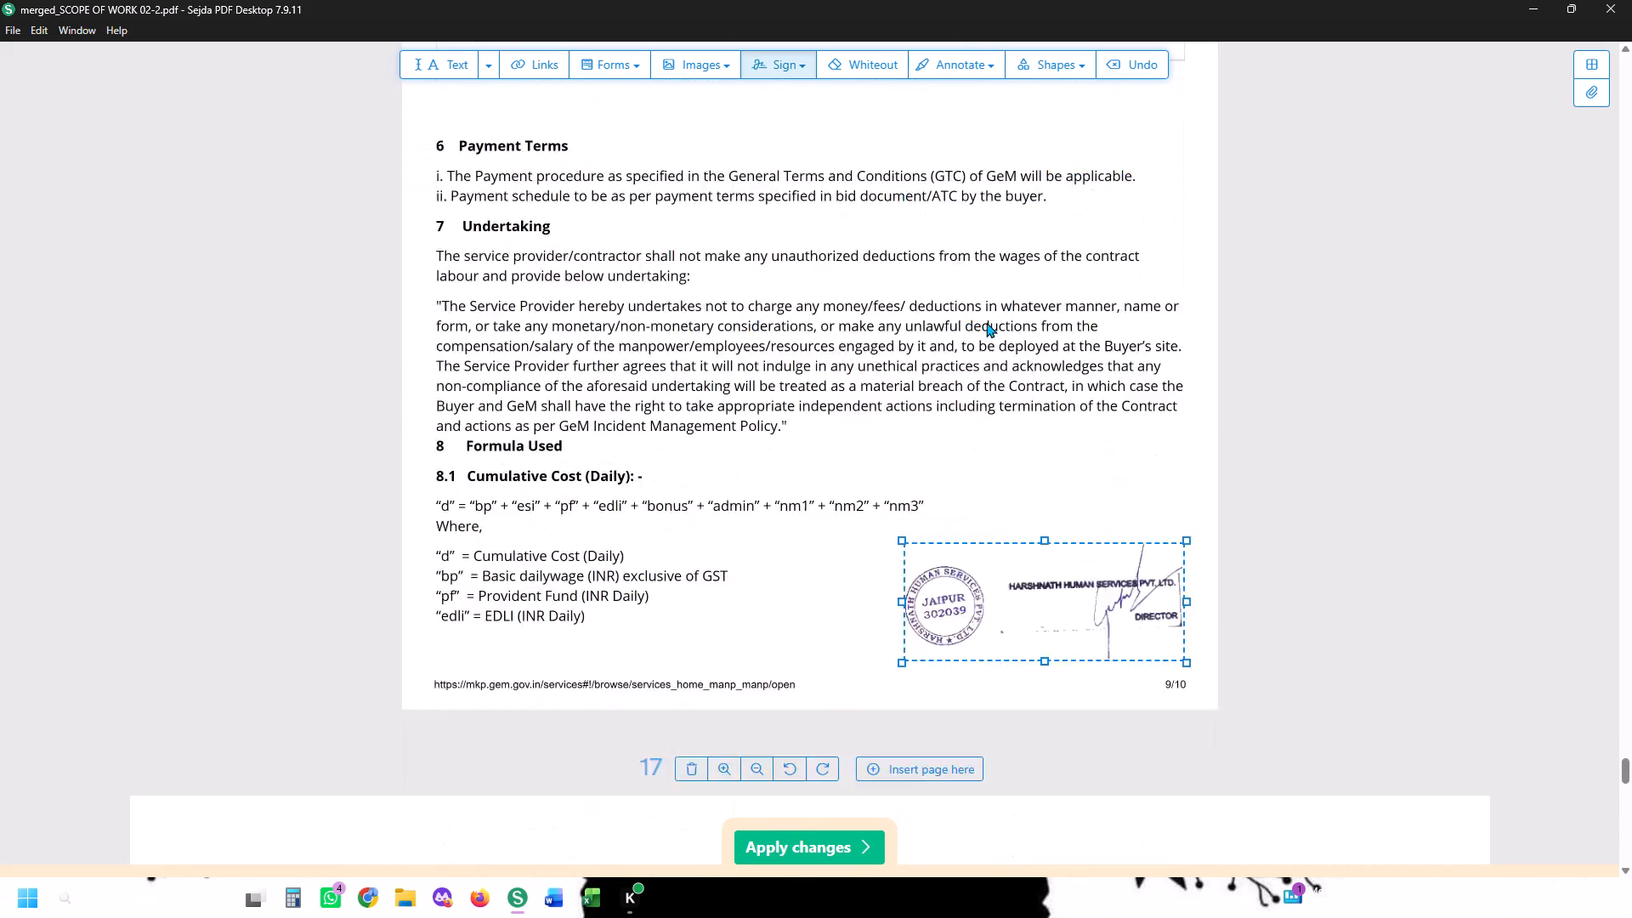
key("space")
key("space")
key("space")
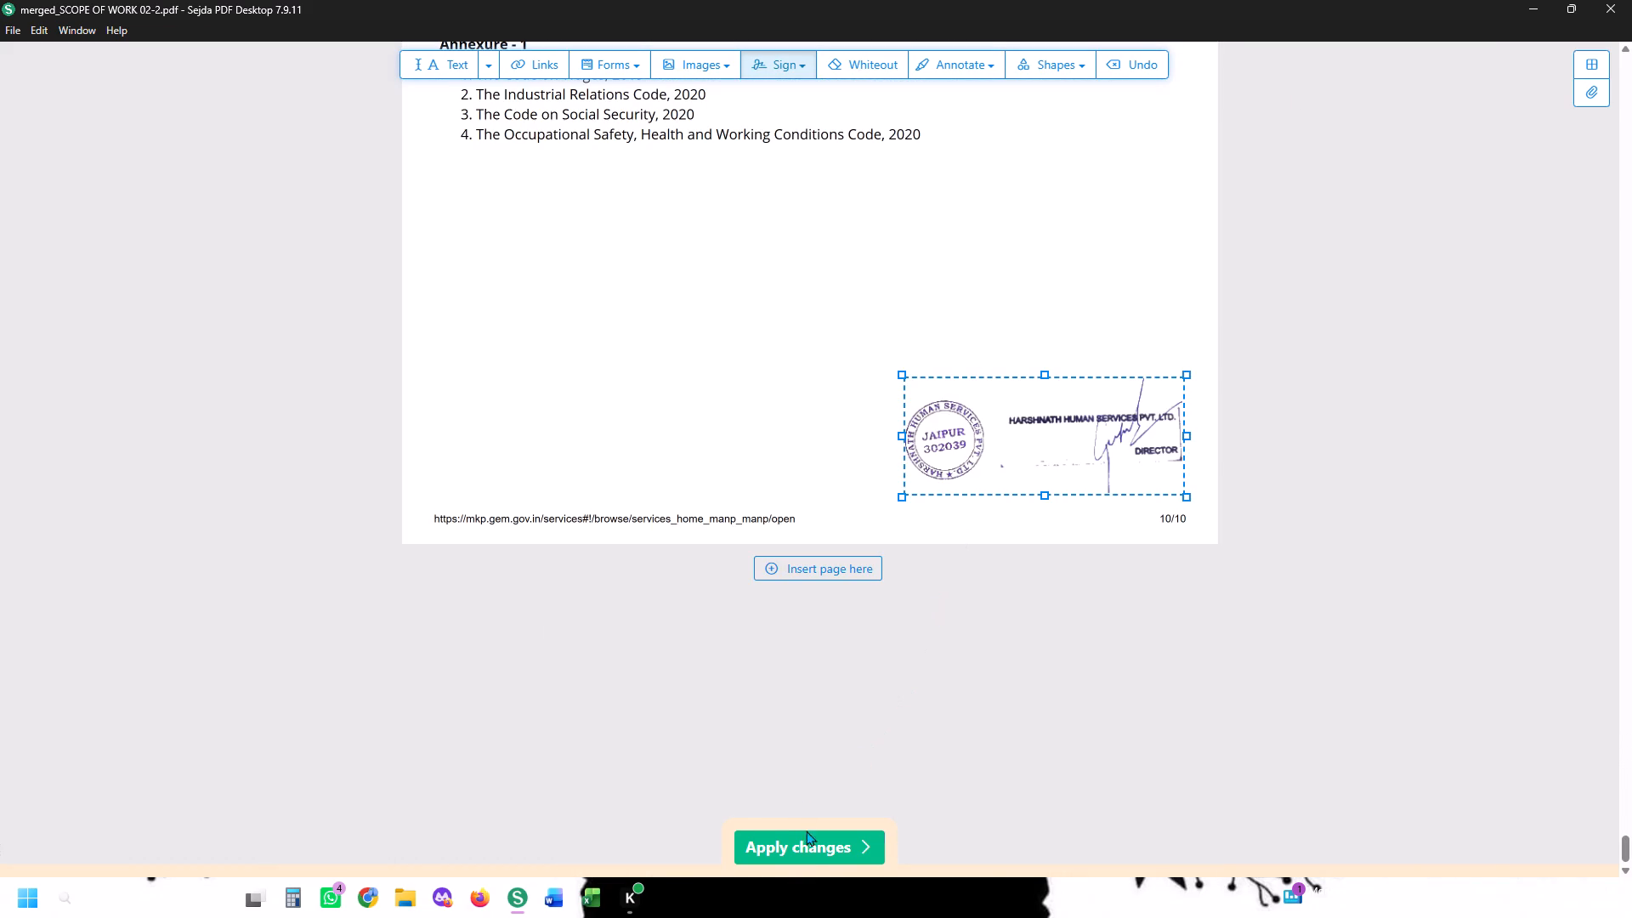
Apply the changes and save the stamped PDF in Downloads as PART61.
left_click(815, 846)
key("f")
type("EA")
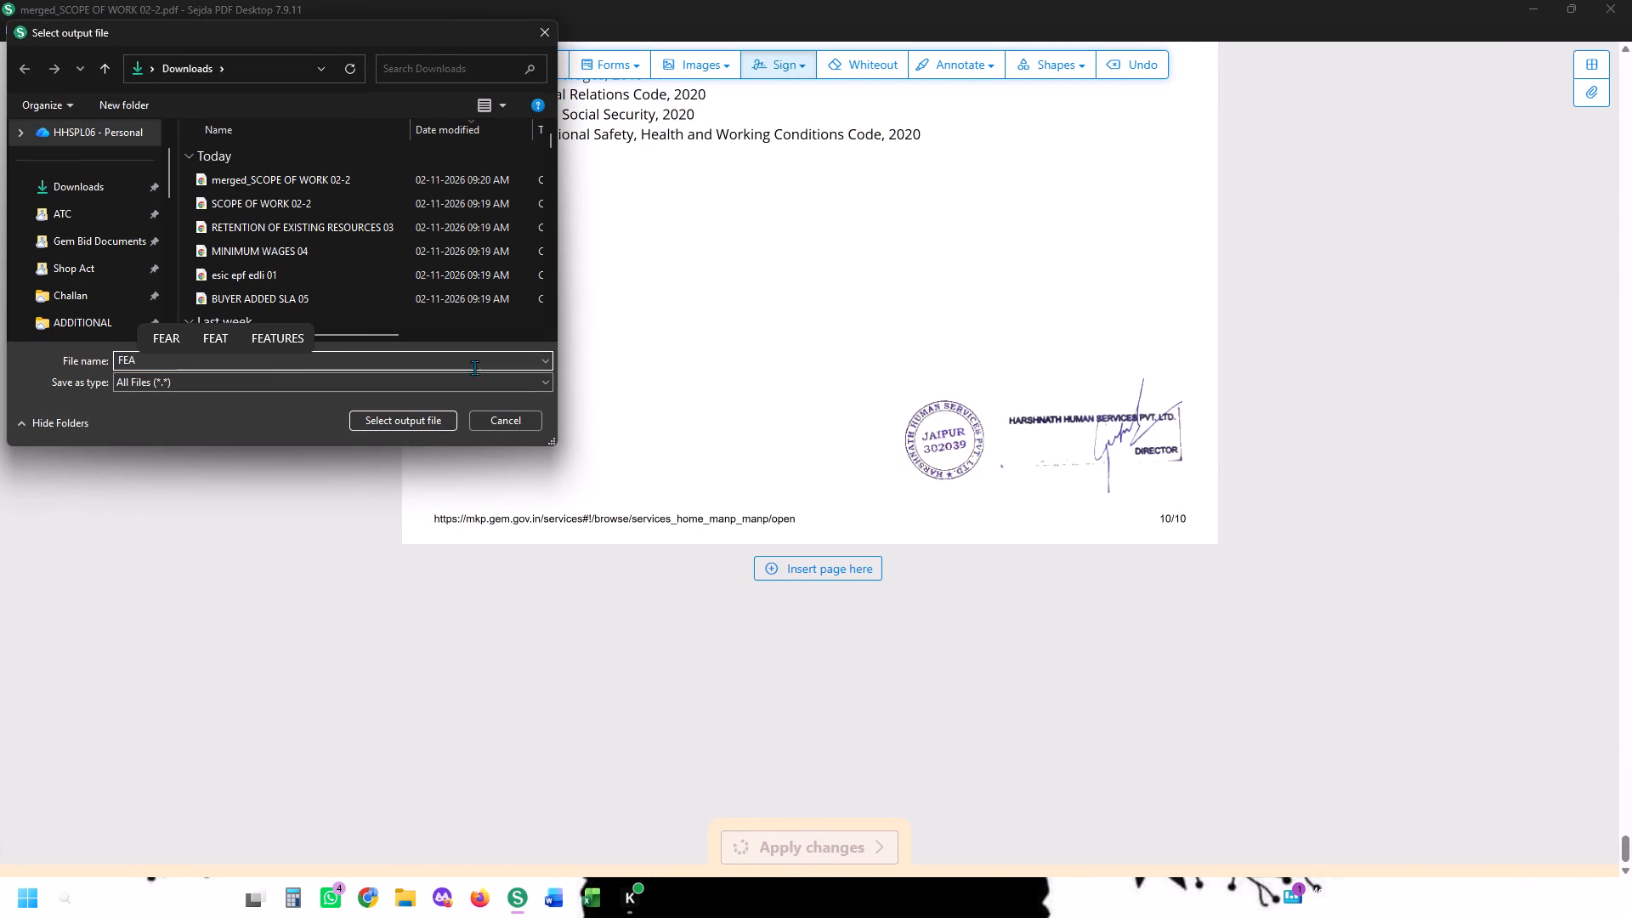
left_click(97, 162)
scroll(275, 295, "down", 3)
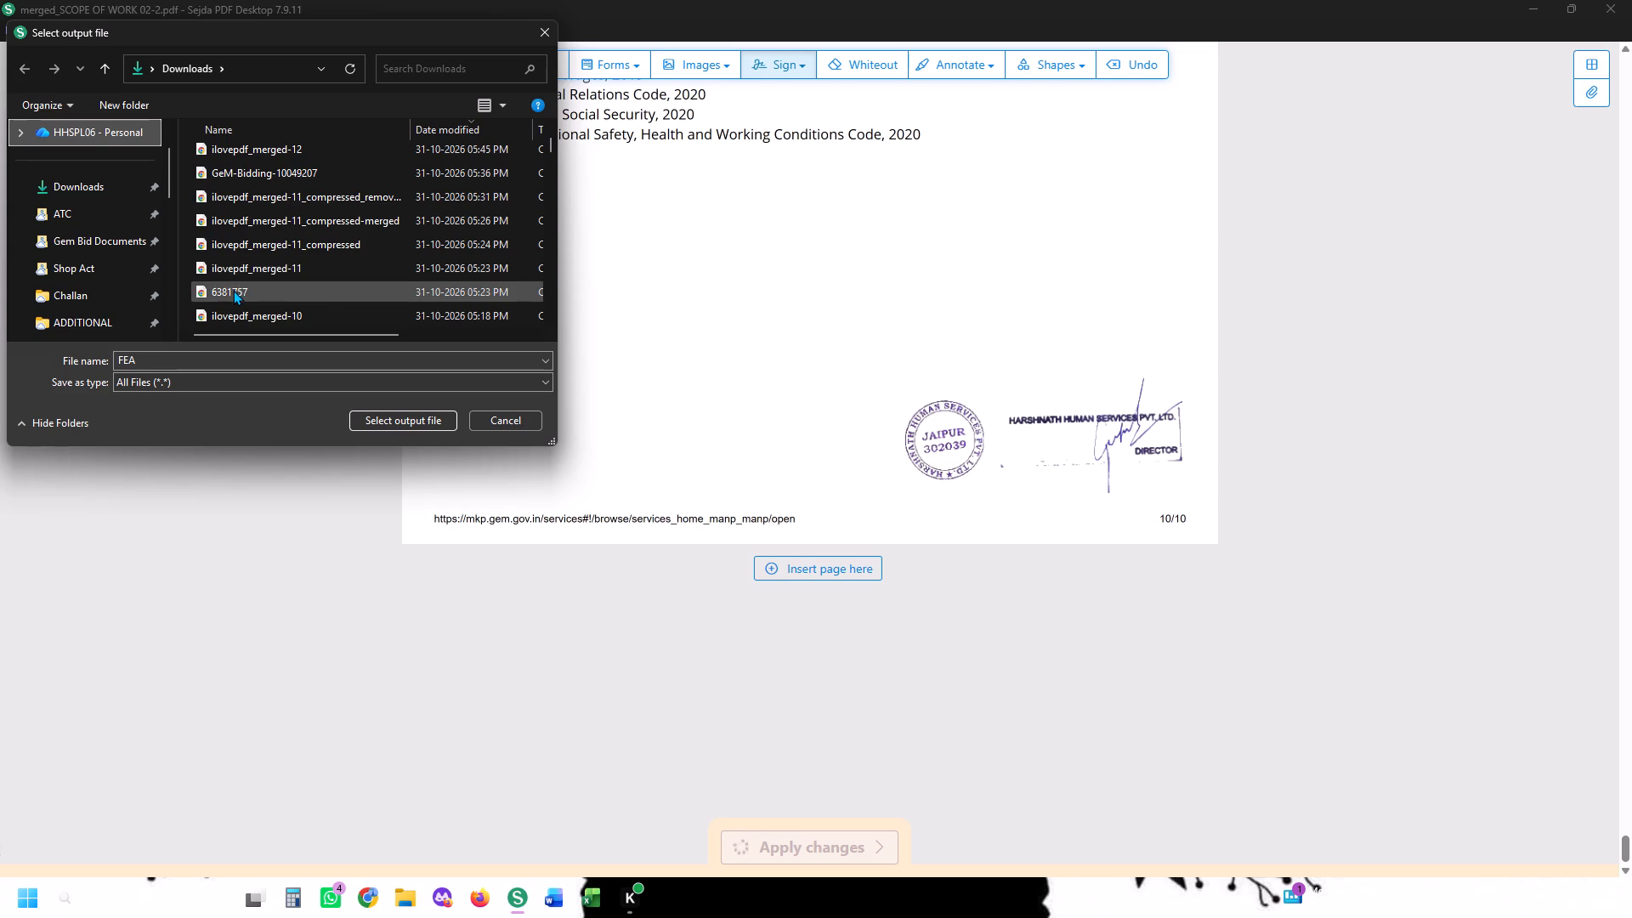
scroll(233, 290, "down", 1)
left_click(235, 245)
triple_click(181, 358)
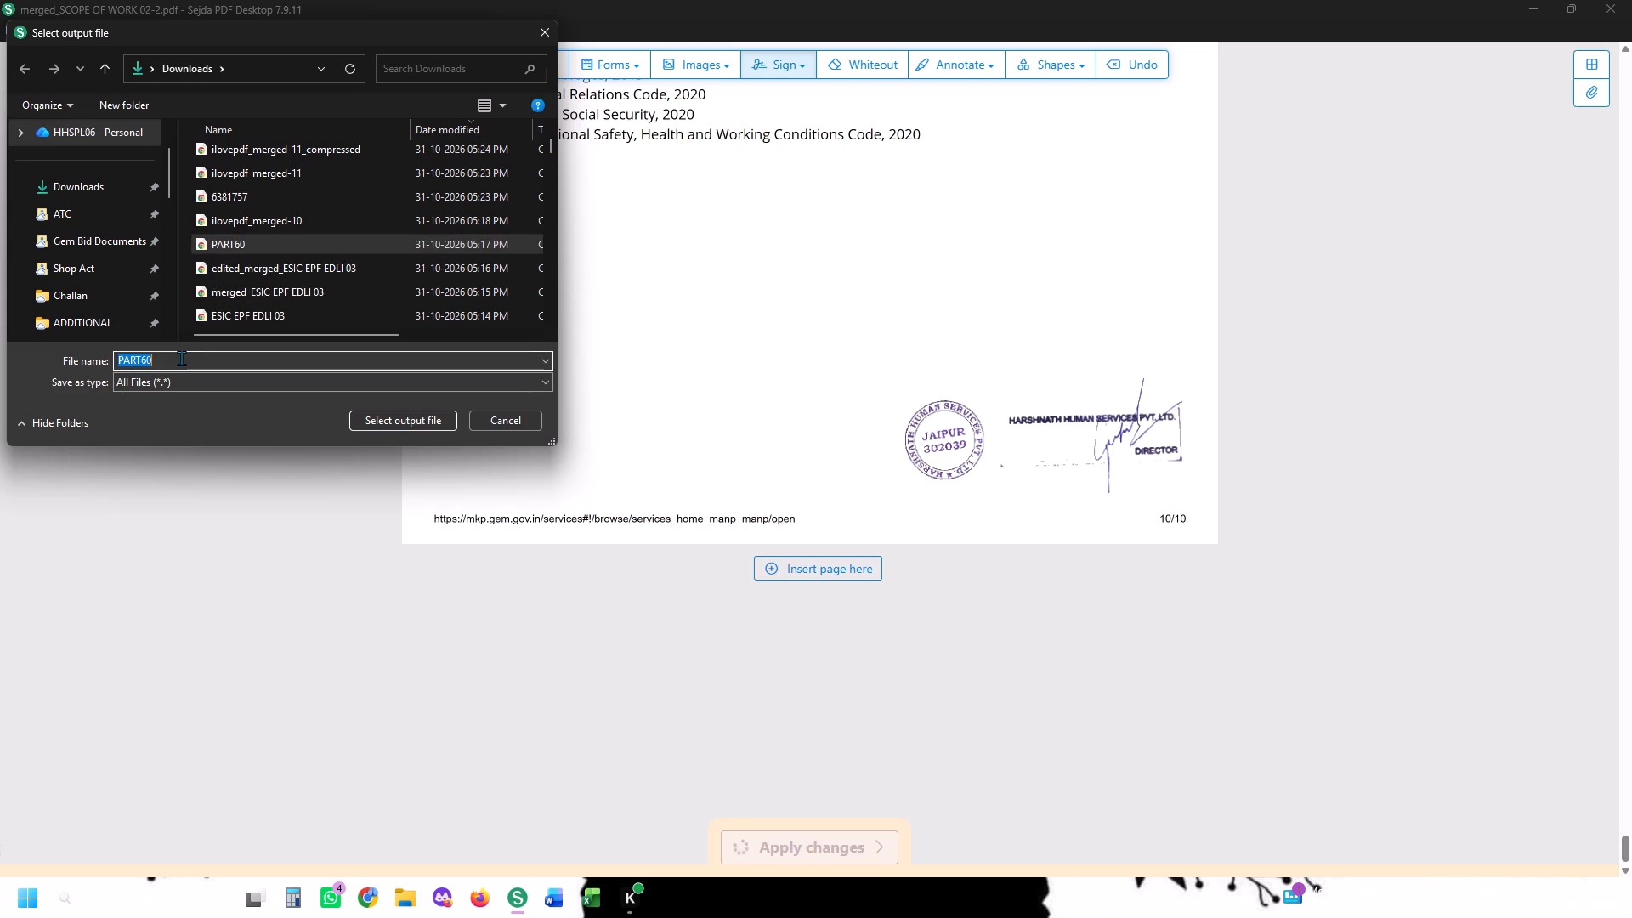
key("BackSpace")
key("1")
key("Return")
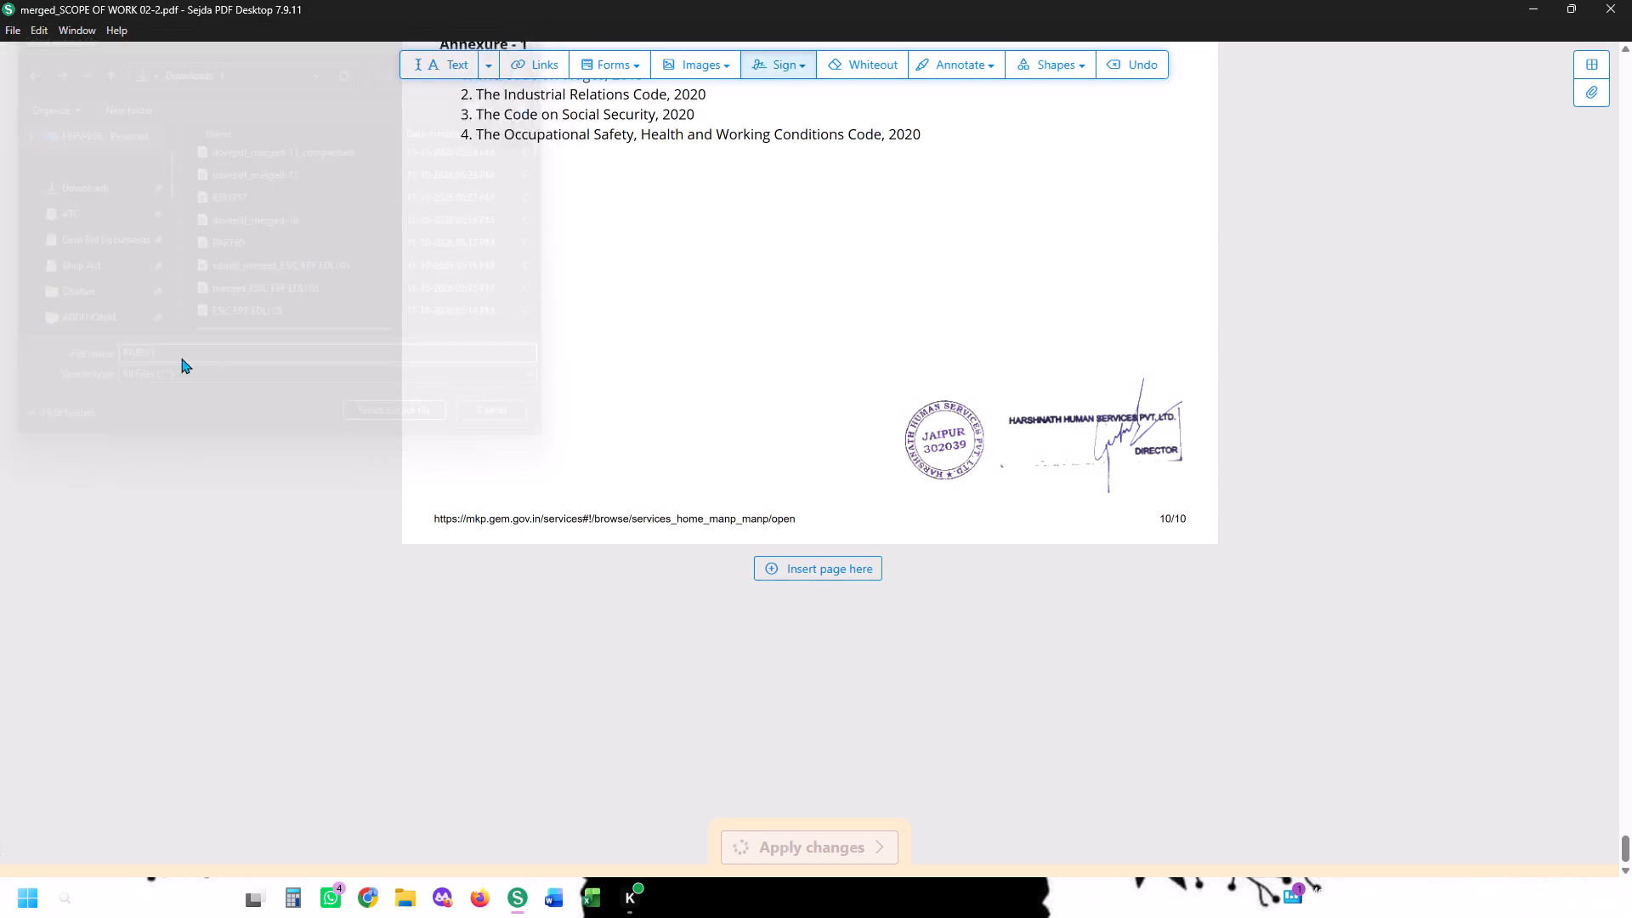
On the iLovePDF Merge PDF page in Firefox, add PART61 from Downloads followed by atc-62-hhspl from the ATC folder.
key("alt+Tab")
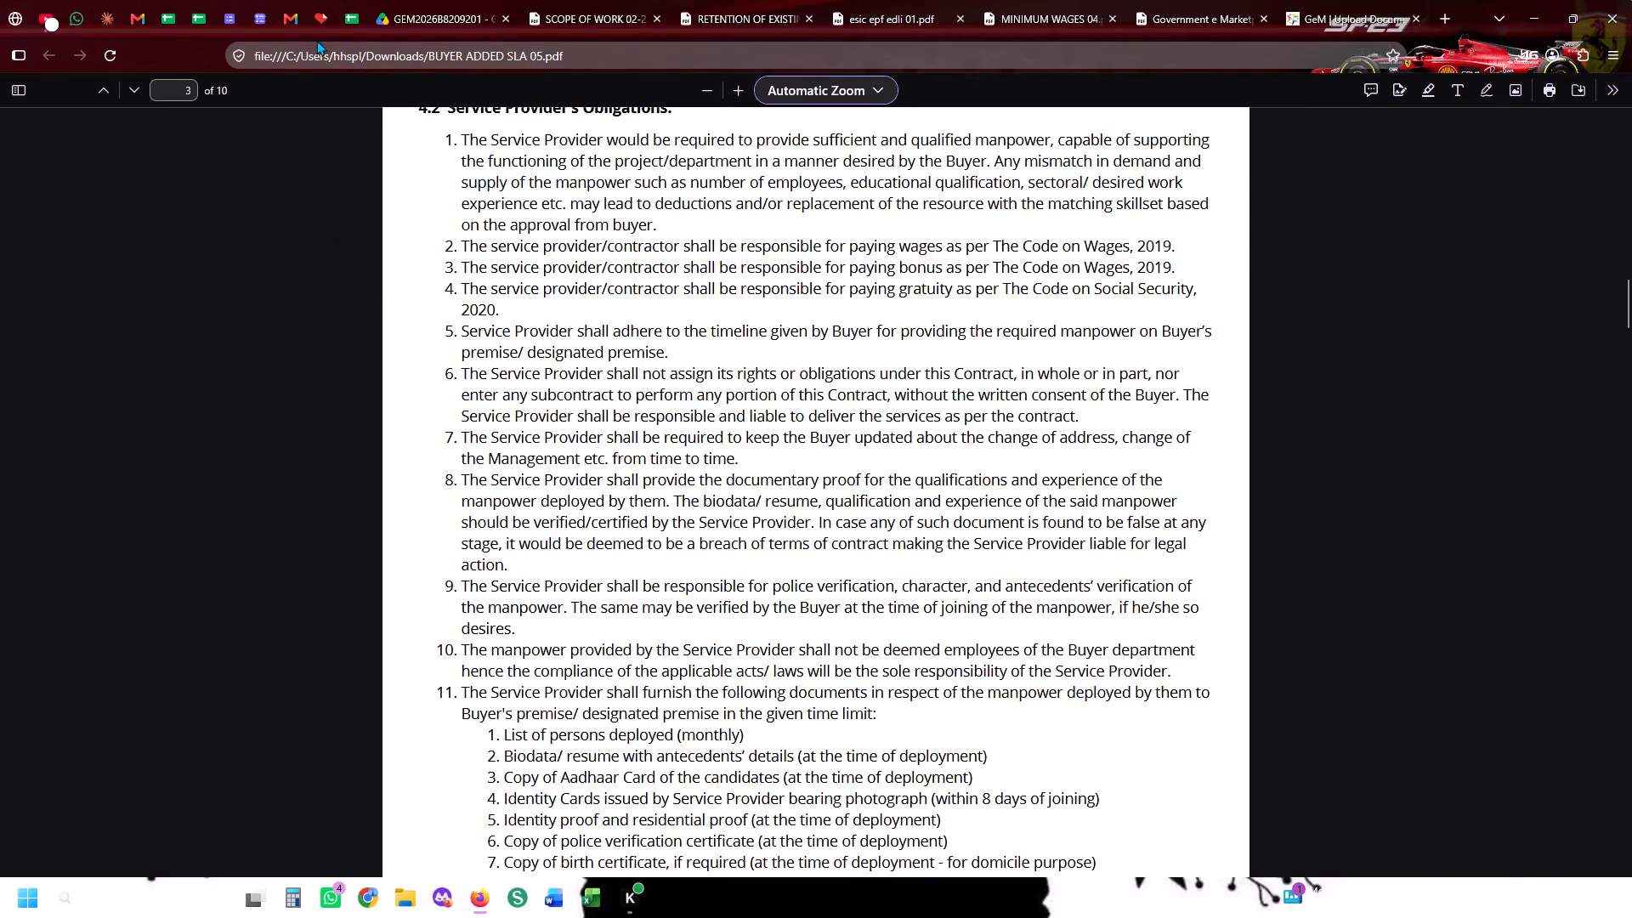
left_click(316, 23)
left_click(874, 291)
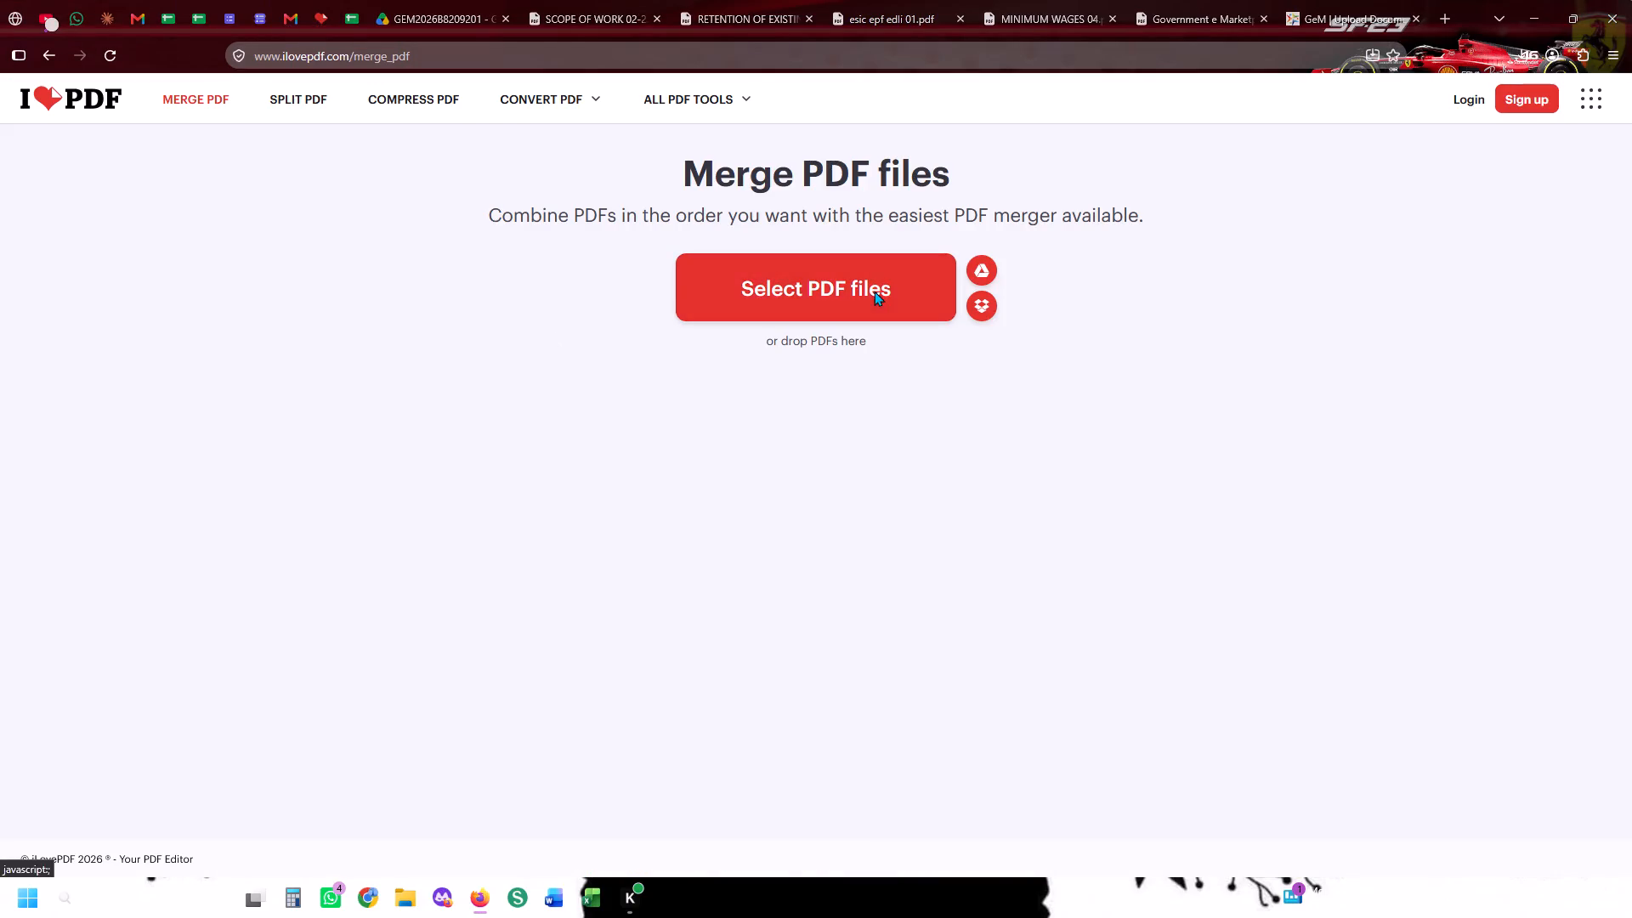
scroll(1200, 337, "up", 8)
left_click(1193, 333)
left_click(1169, 286)
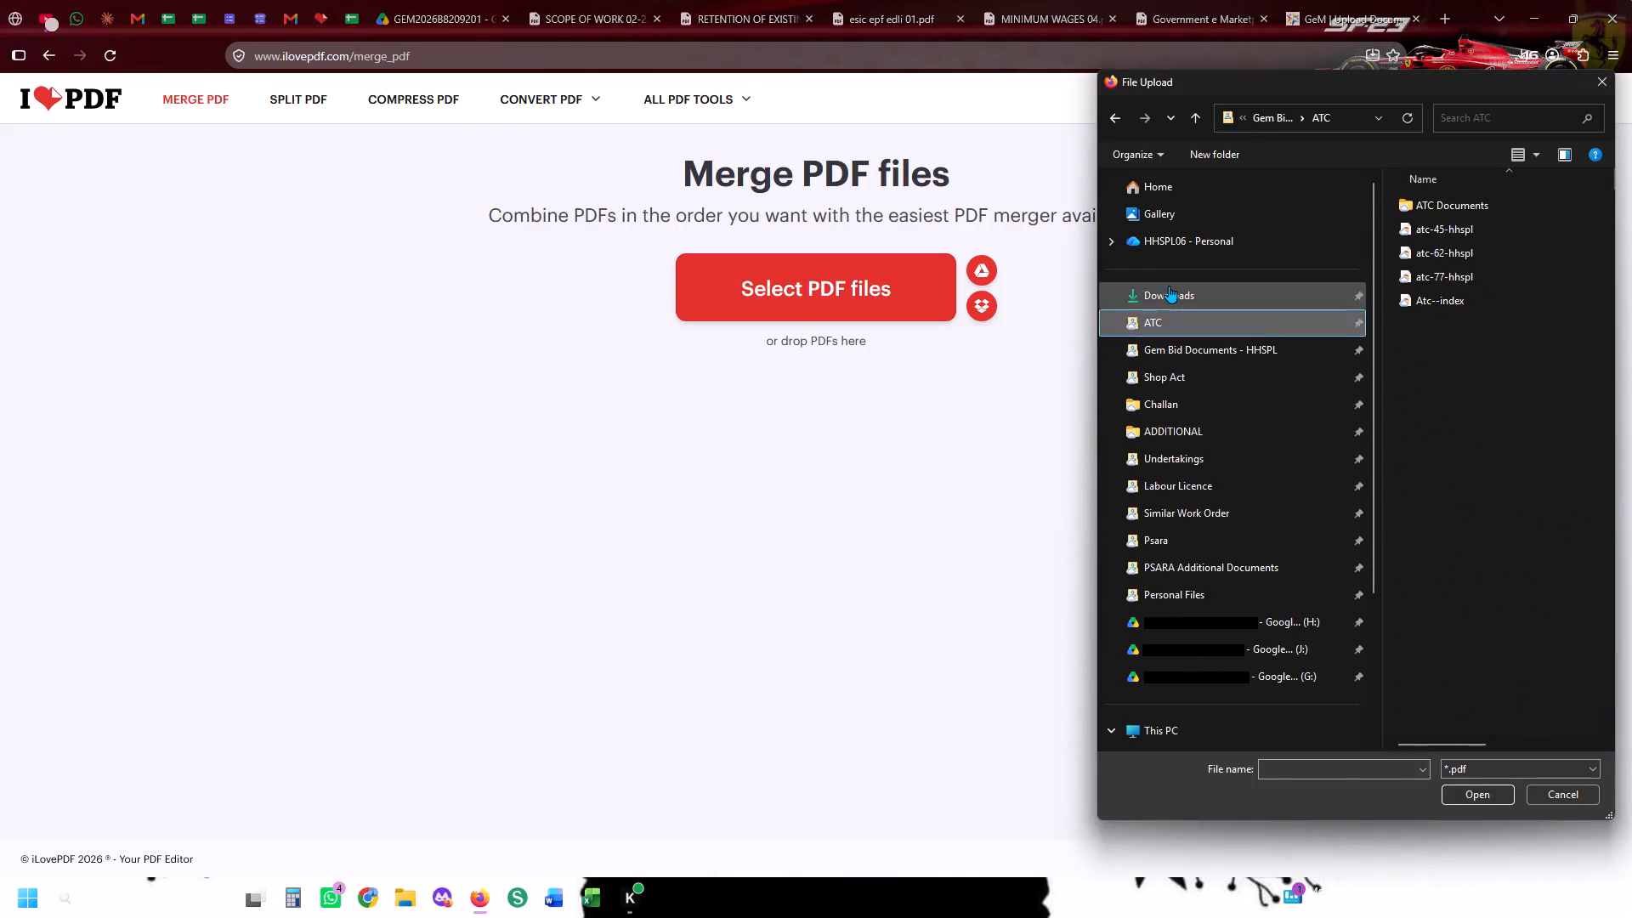
double_click(1493, 229)
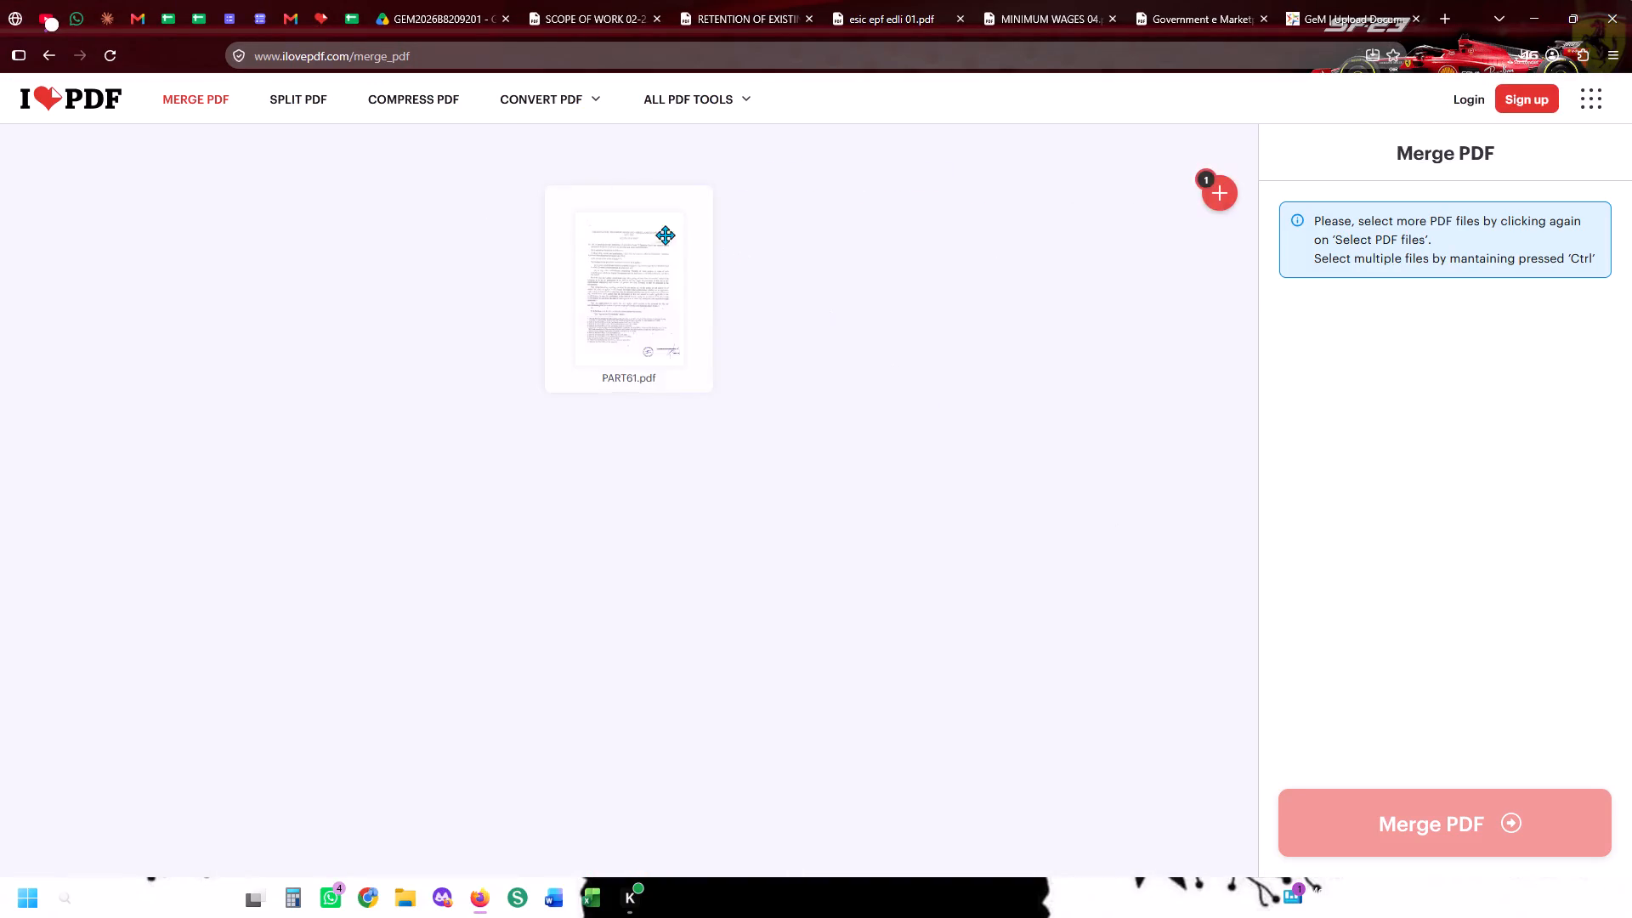
left_click(1214, 187)
left_click(1214, 194)
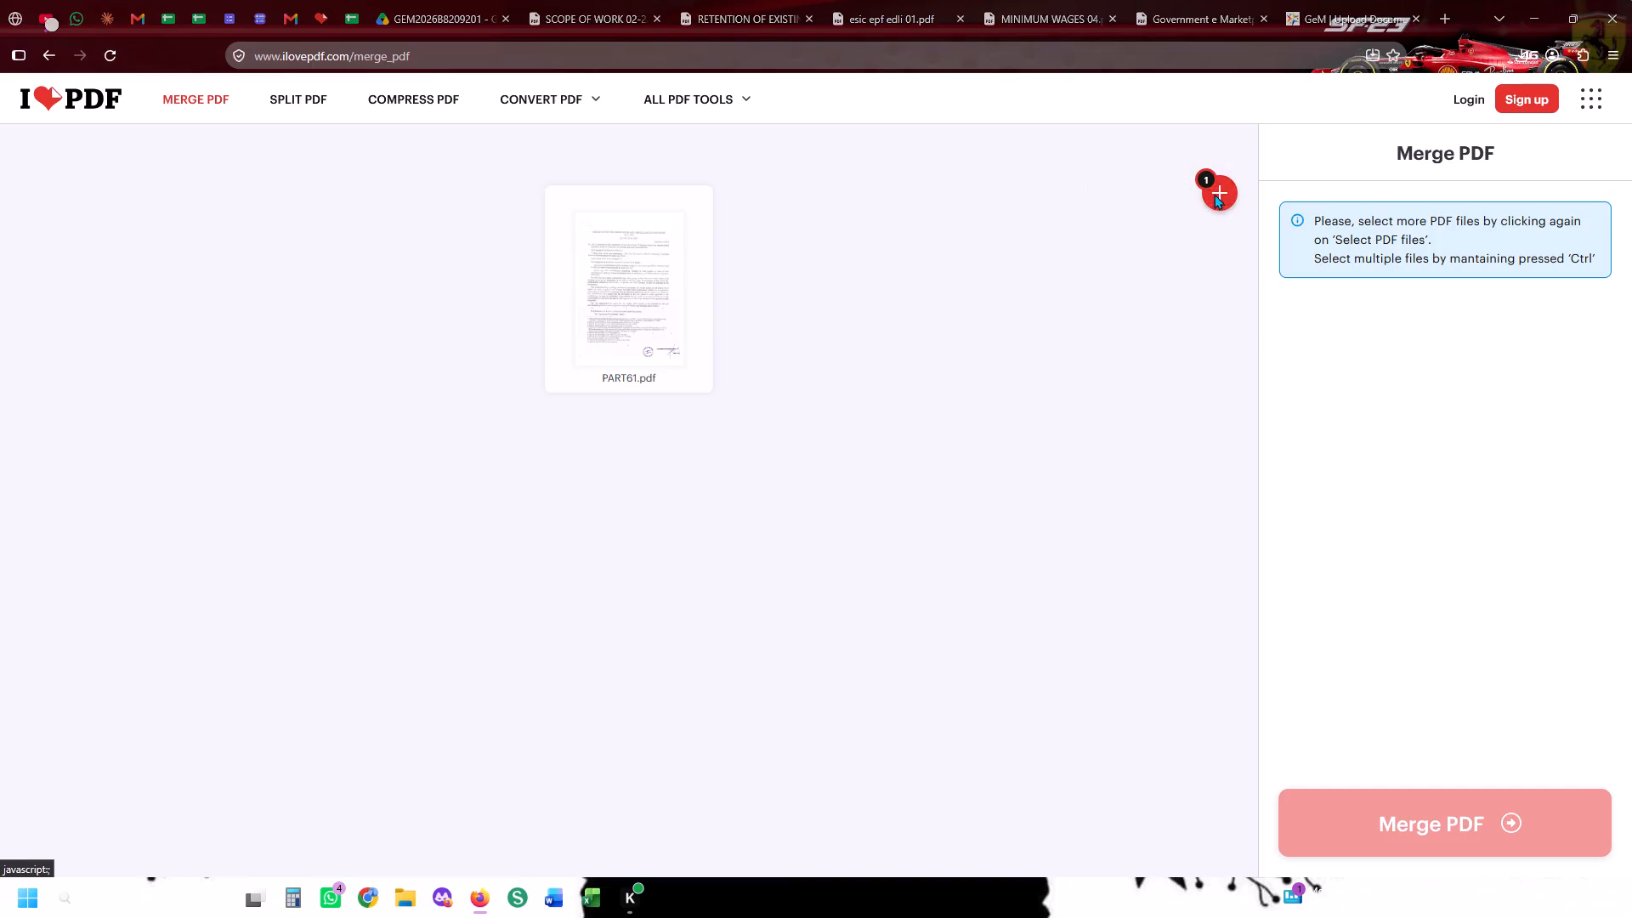
scroll(1176, 373, "up", 3)
left_click(1185, 318)
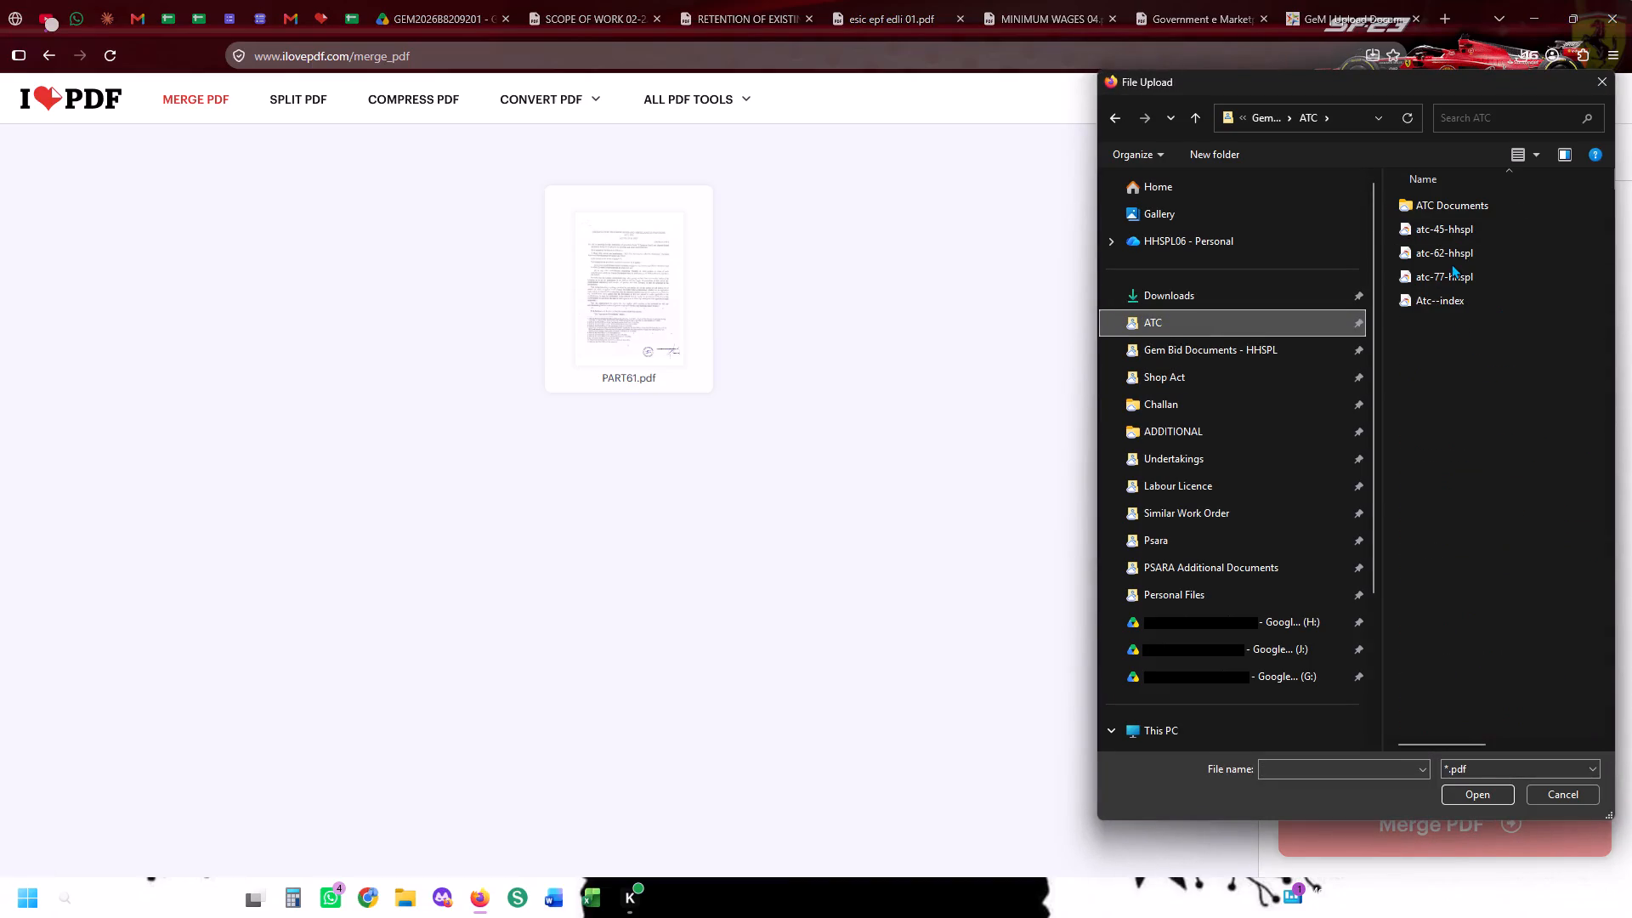
left_click(1451, 263)
double_click(1451, 258)
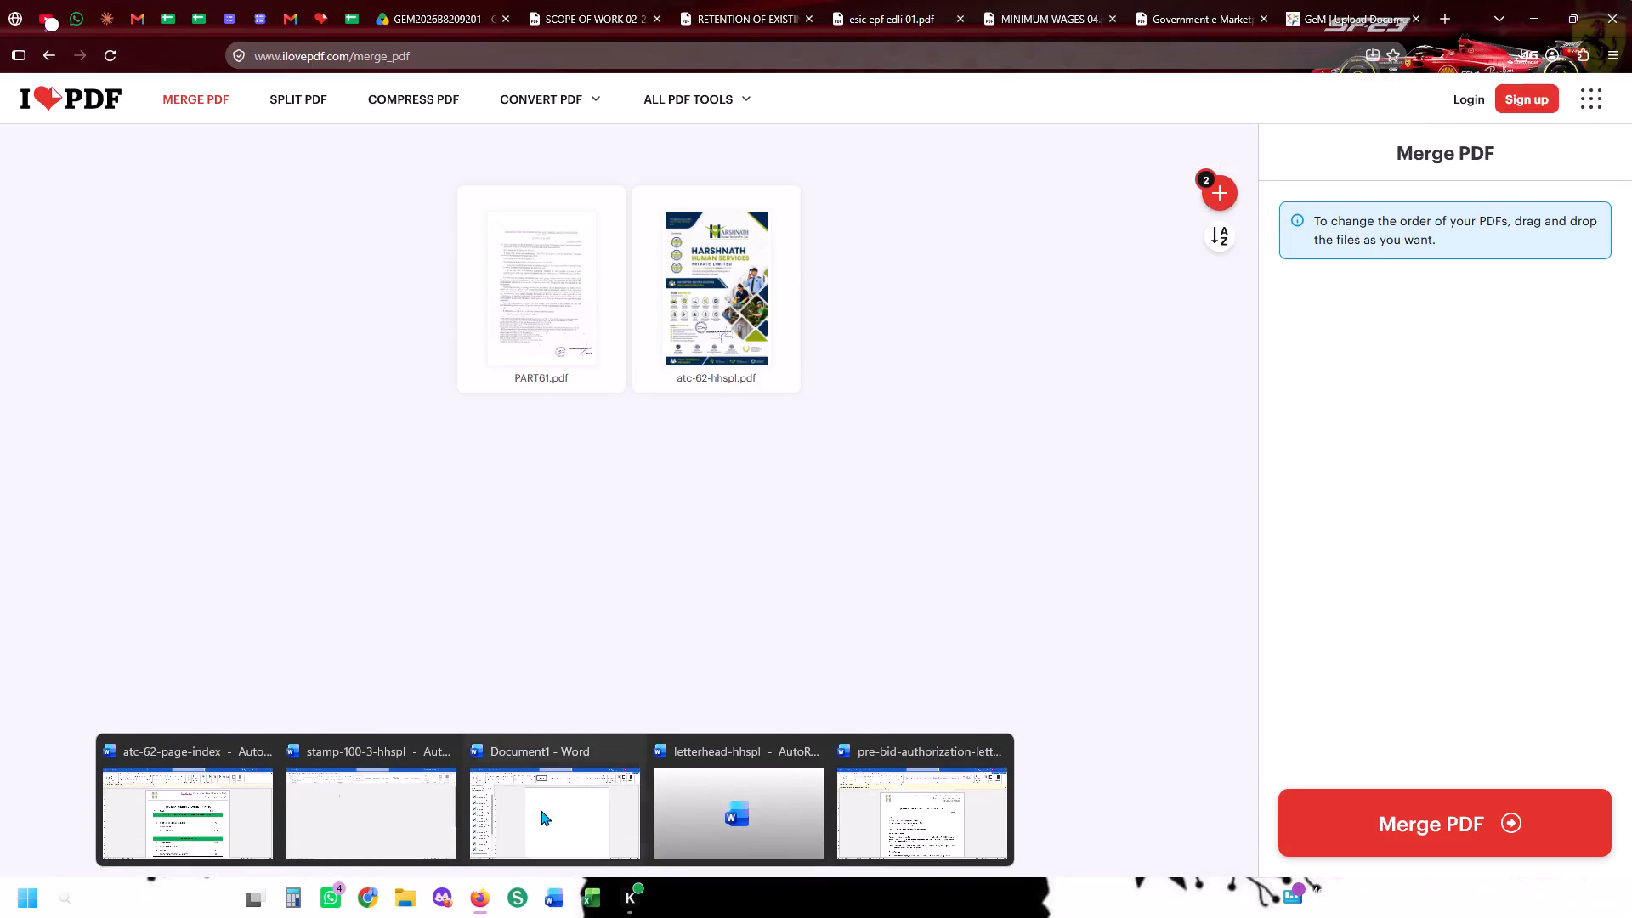
Switch to Word, close the blank Document1 and bring up the atc-62-page-index document.
left_click(542, 805)
left_click(1618, 0)
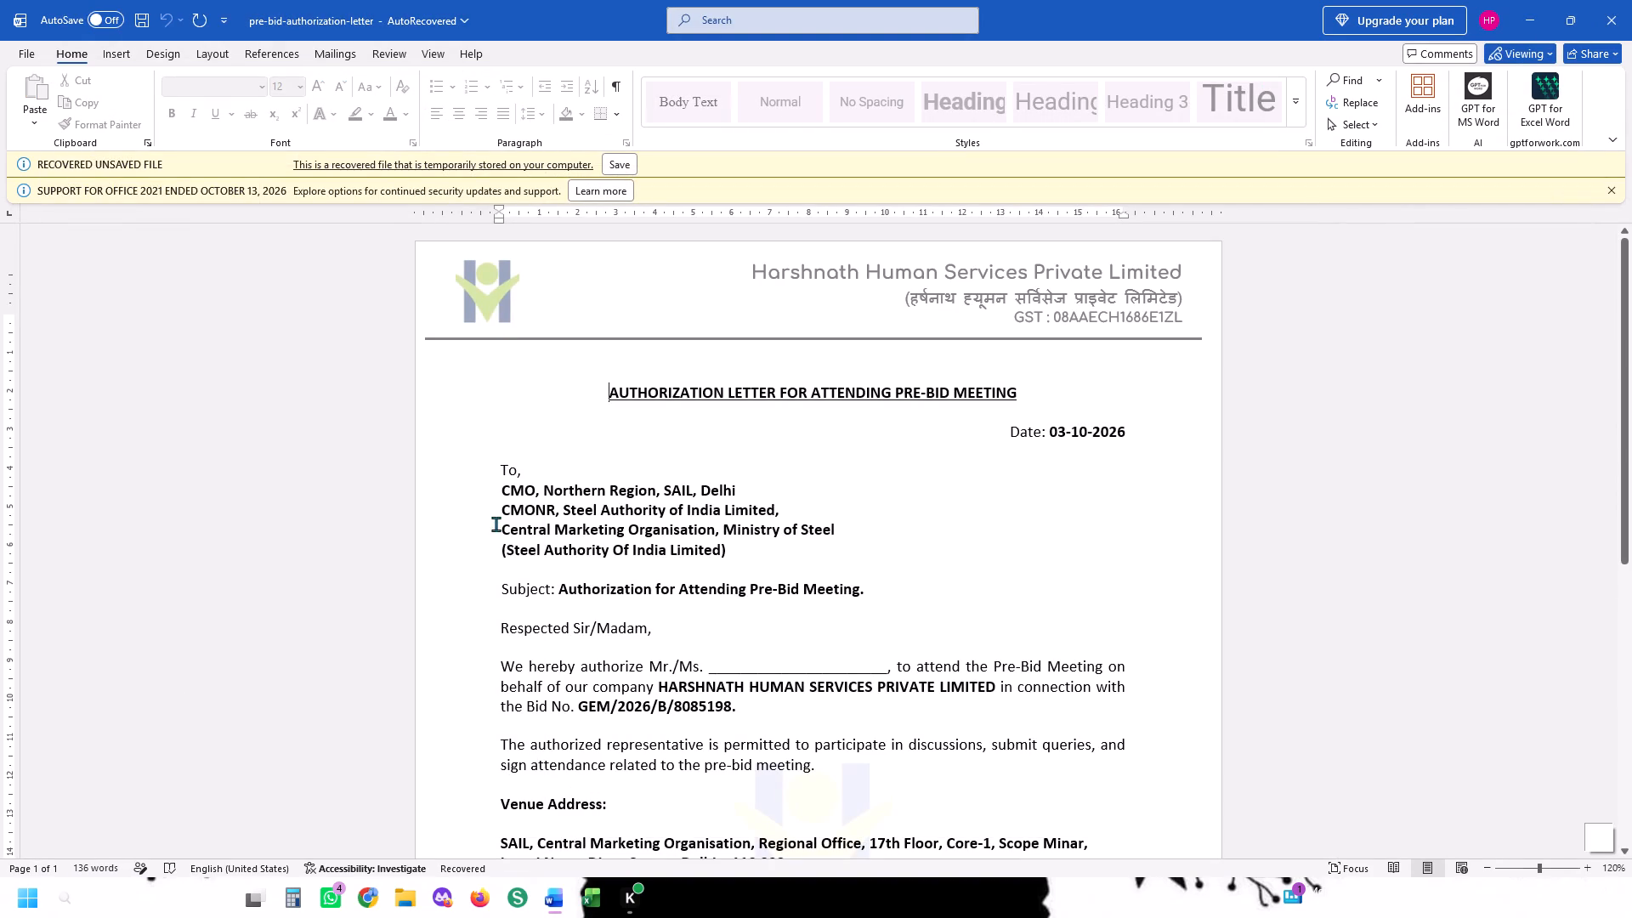
left_click(598, 188)
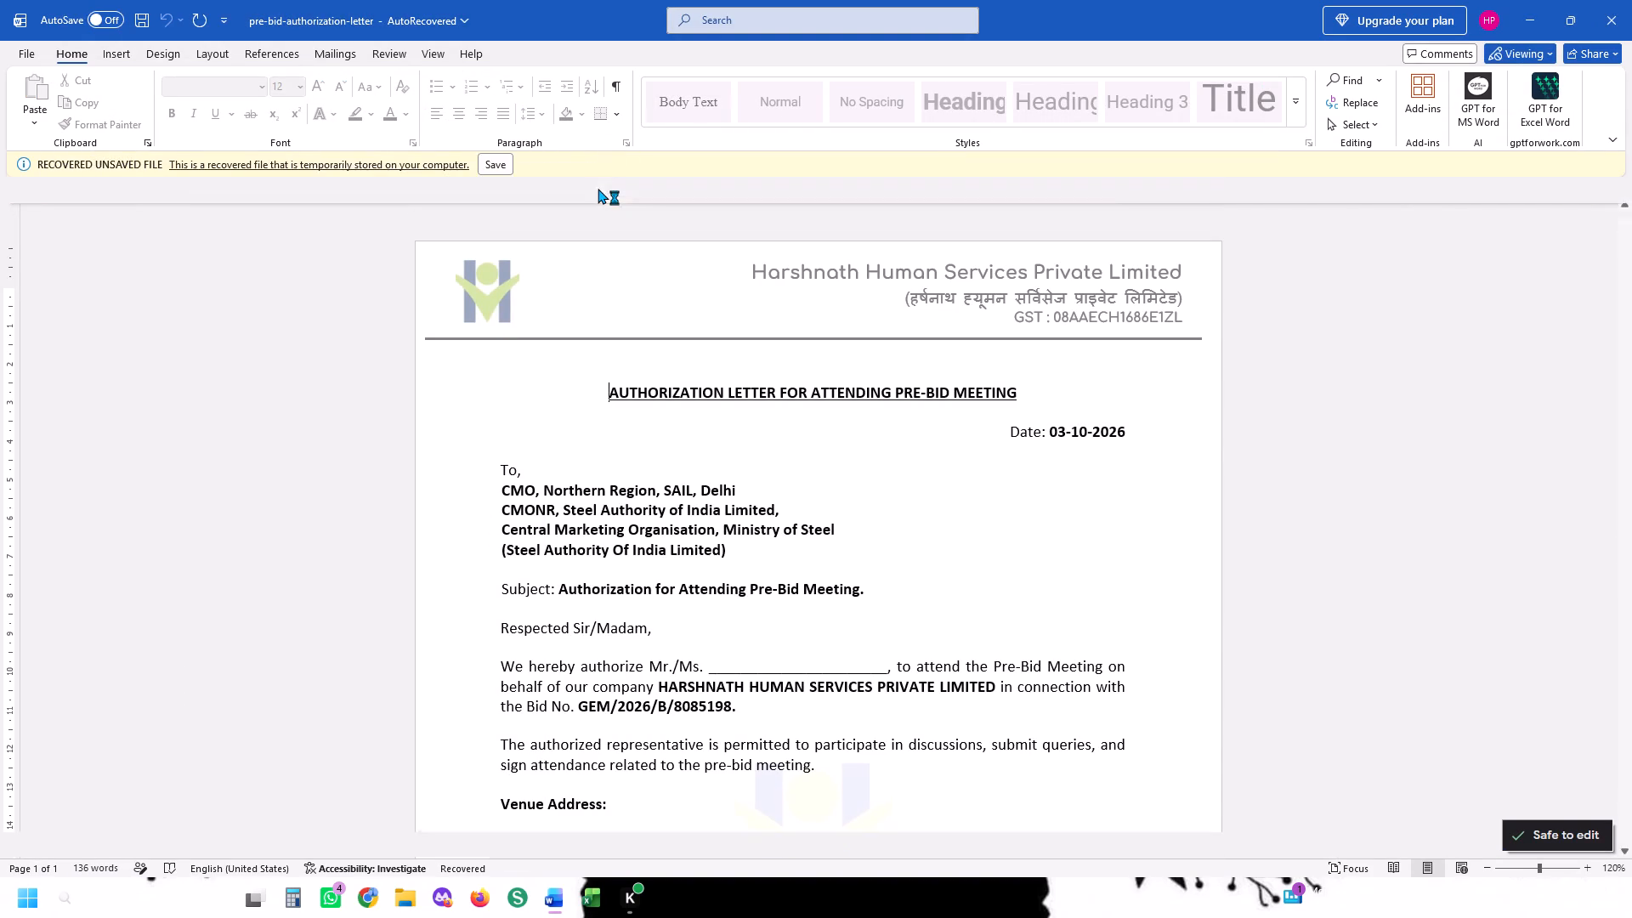
key("alt+Tab")
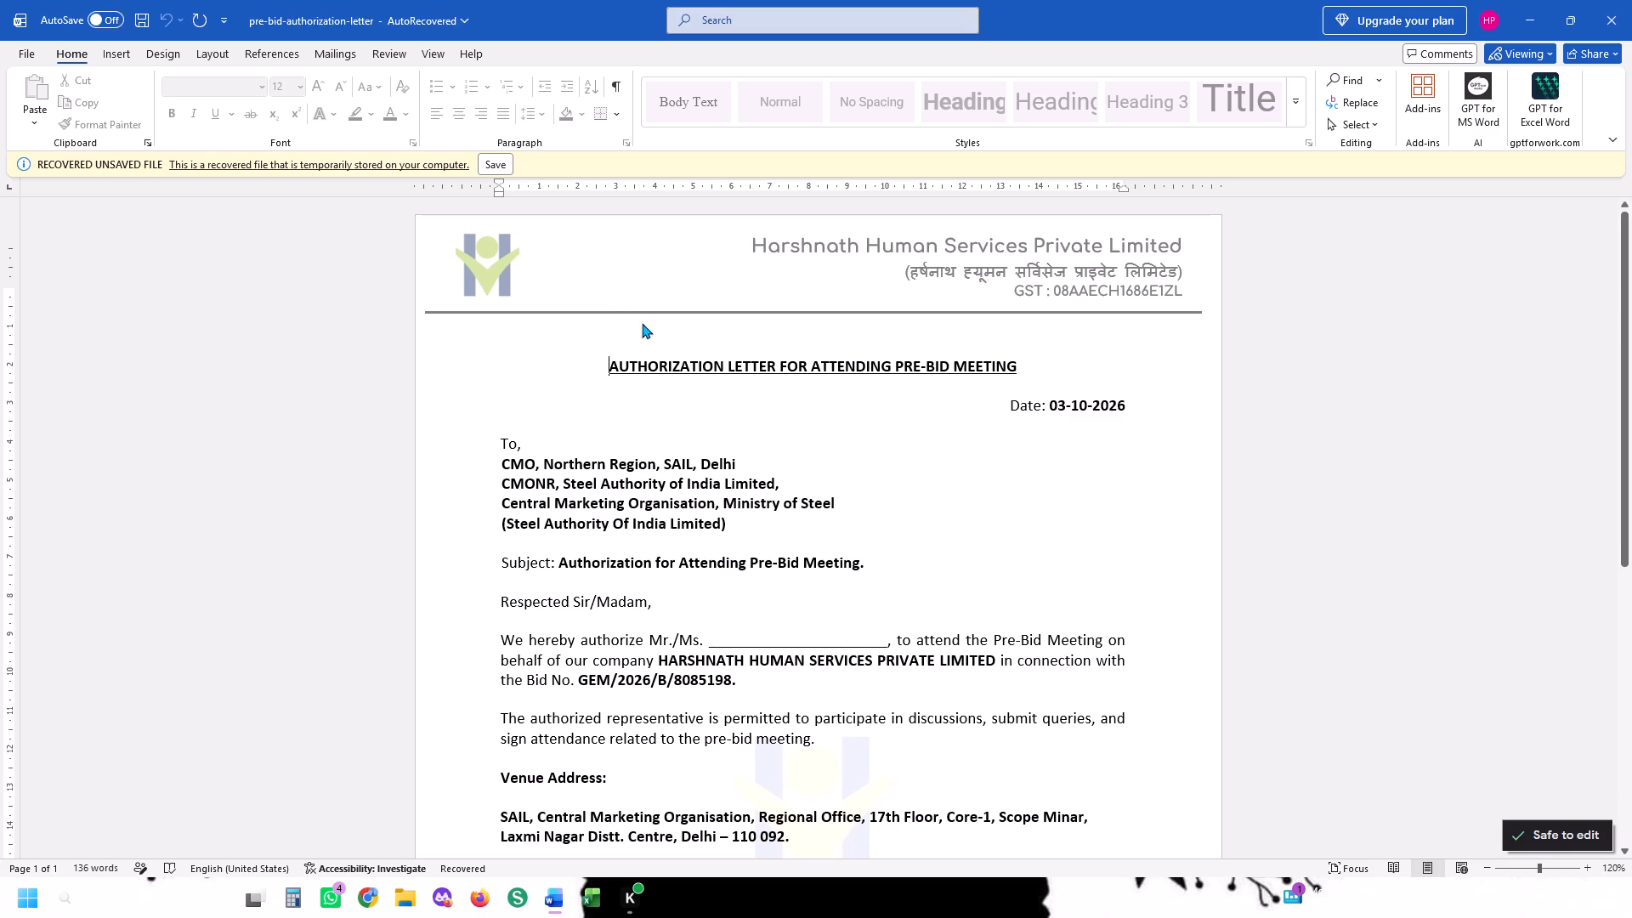
left_click(545, 915)
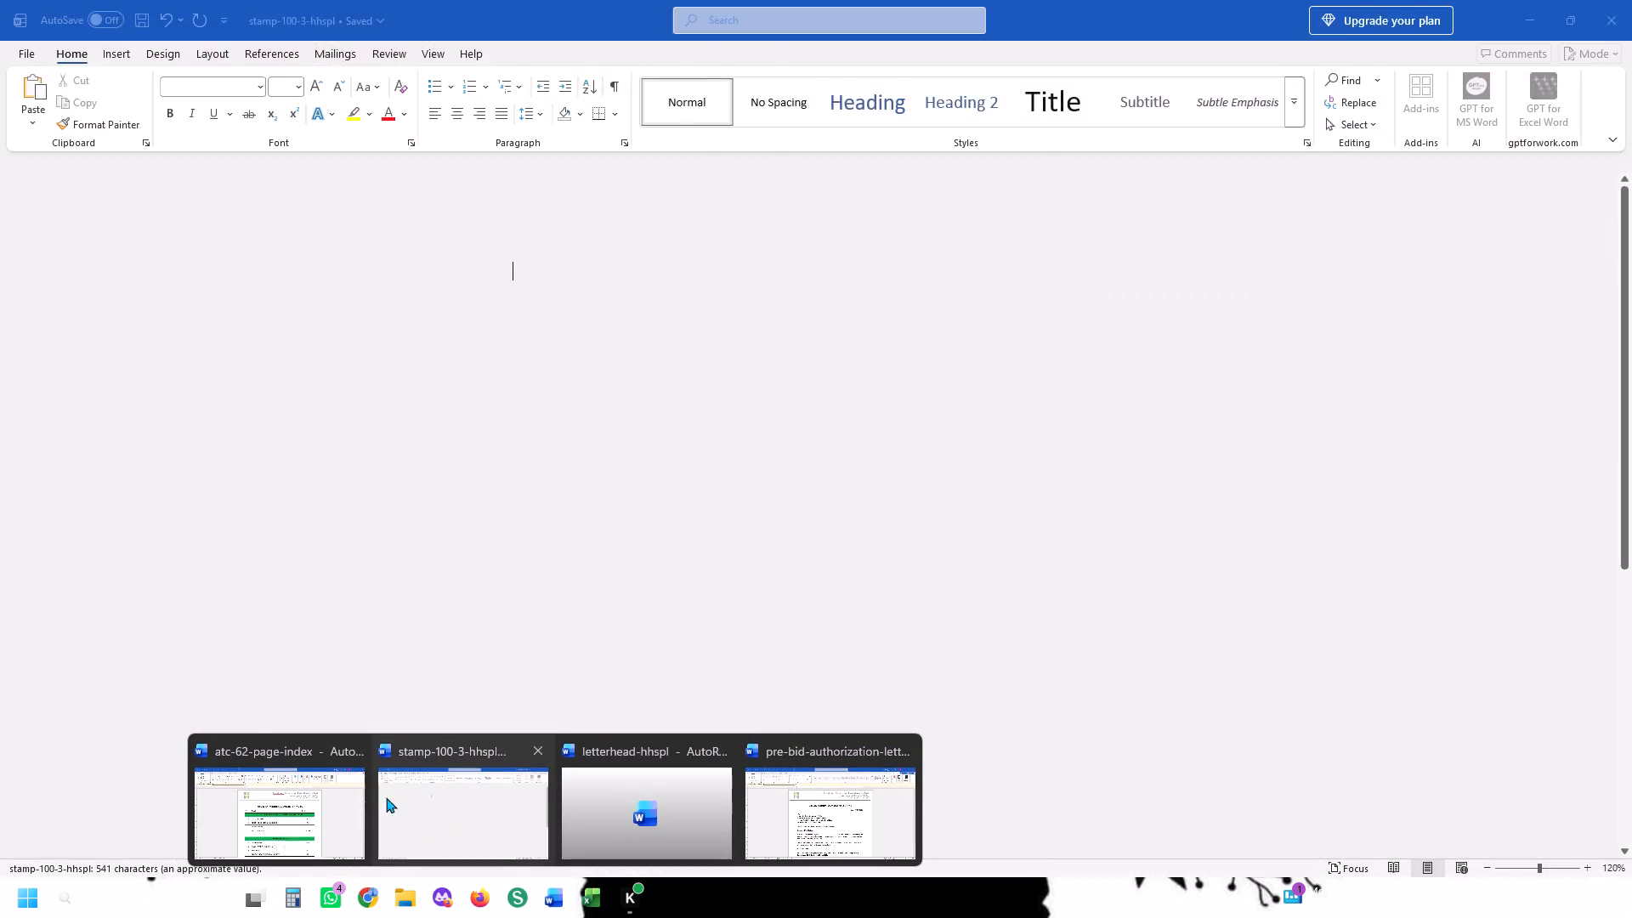
left_click(295, 794)
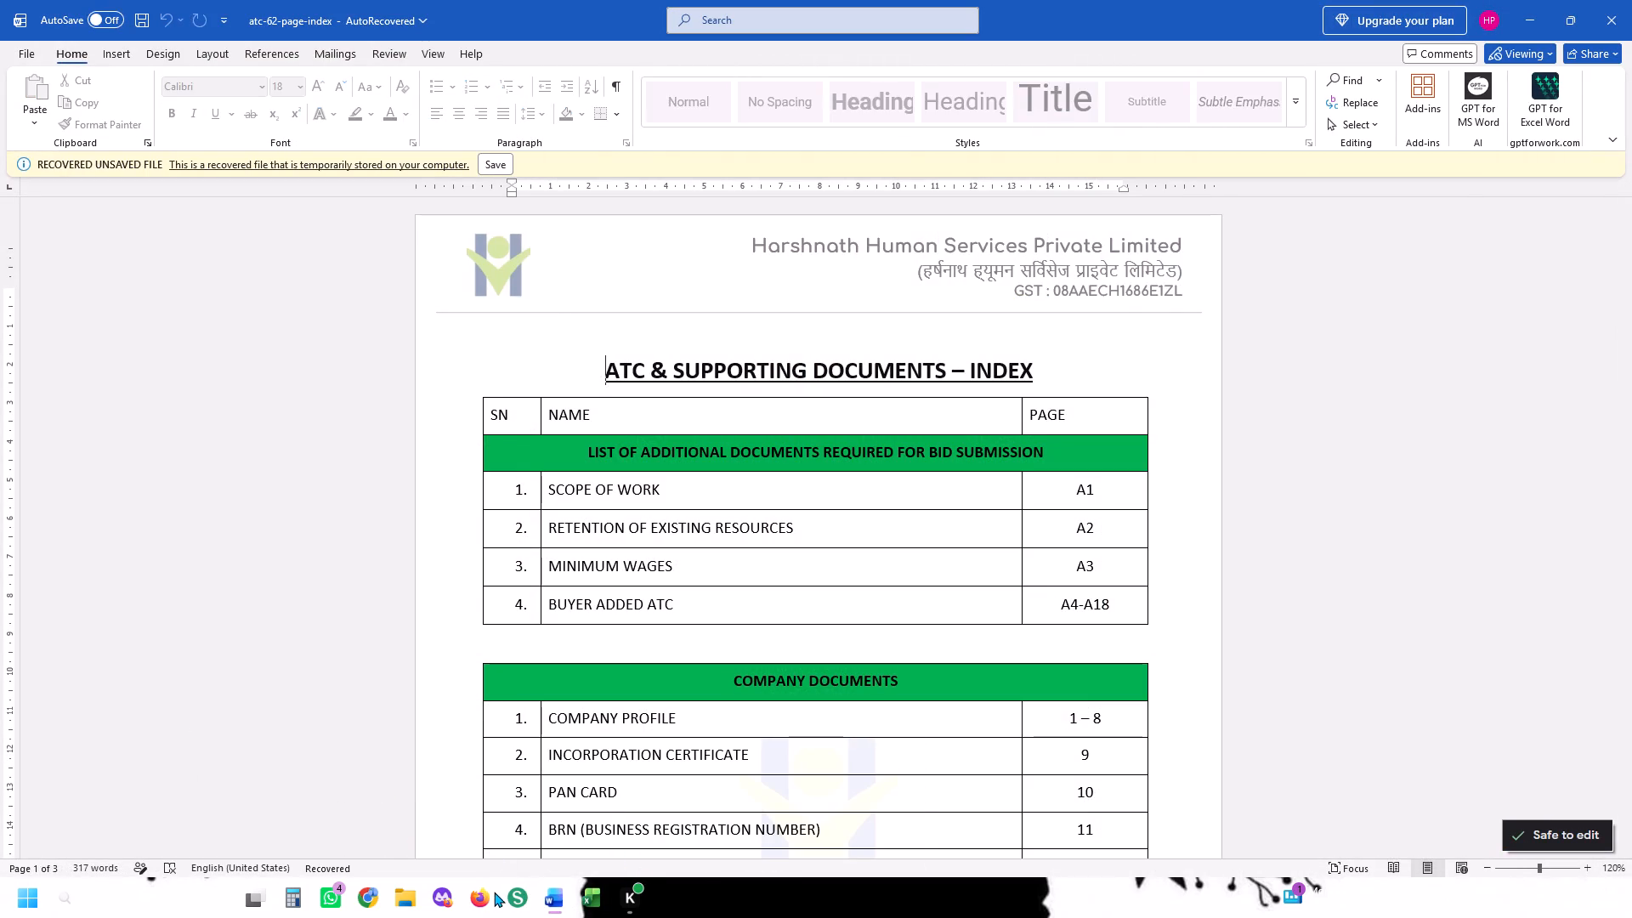
Switch to Firefox and move the K app's taskbar icon ahead of the Calculator icon.
left_click(484, 892)
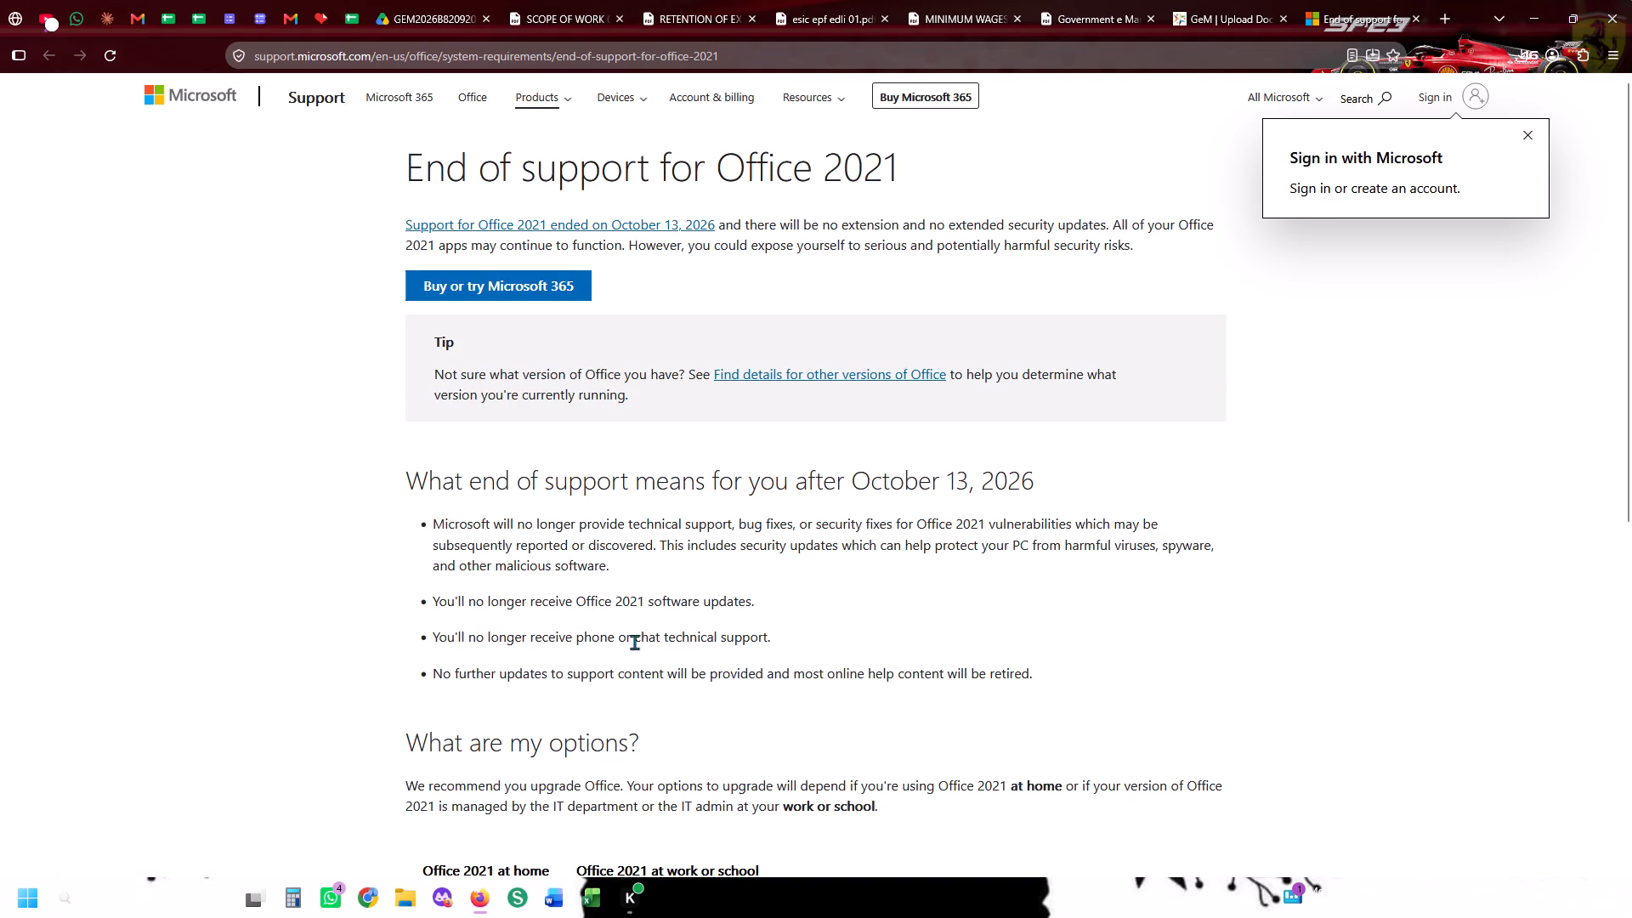
left_click_drag(635, 900, 322, 900)
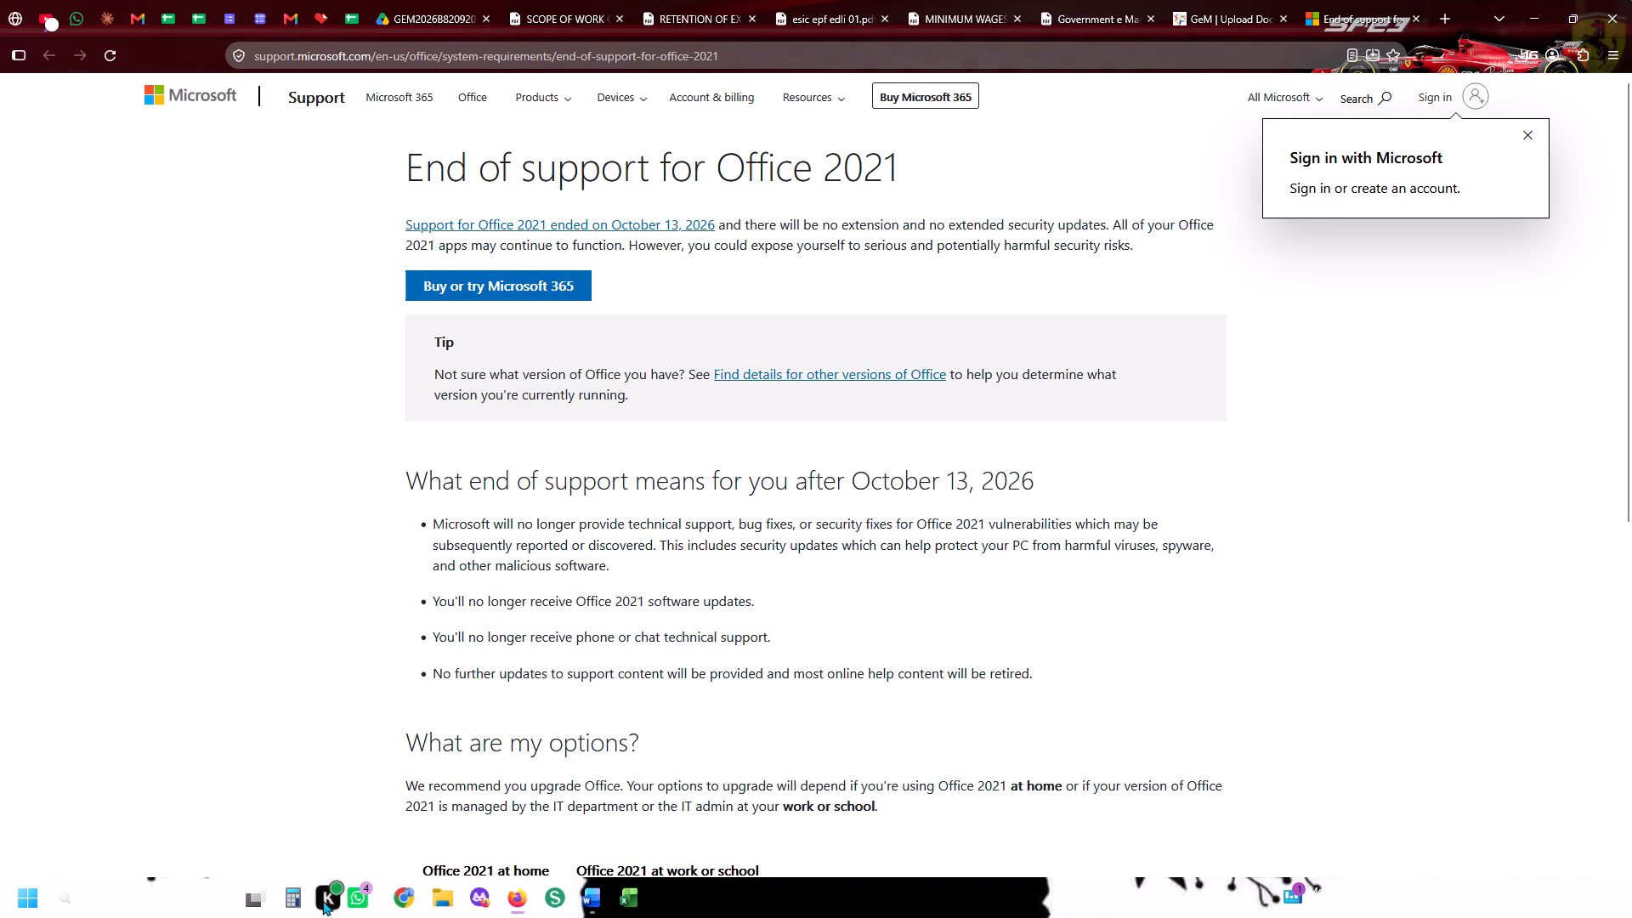
left_click_drag(322, 900, 282, 900)
View the bid's Drive folder and the esic epf edli 01 PDF, and copy the document name from its file path.
left_click(530, 0)
left_click(467, 0)
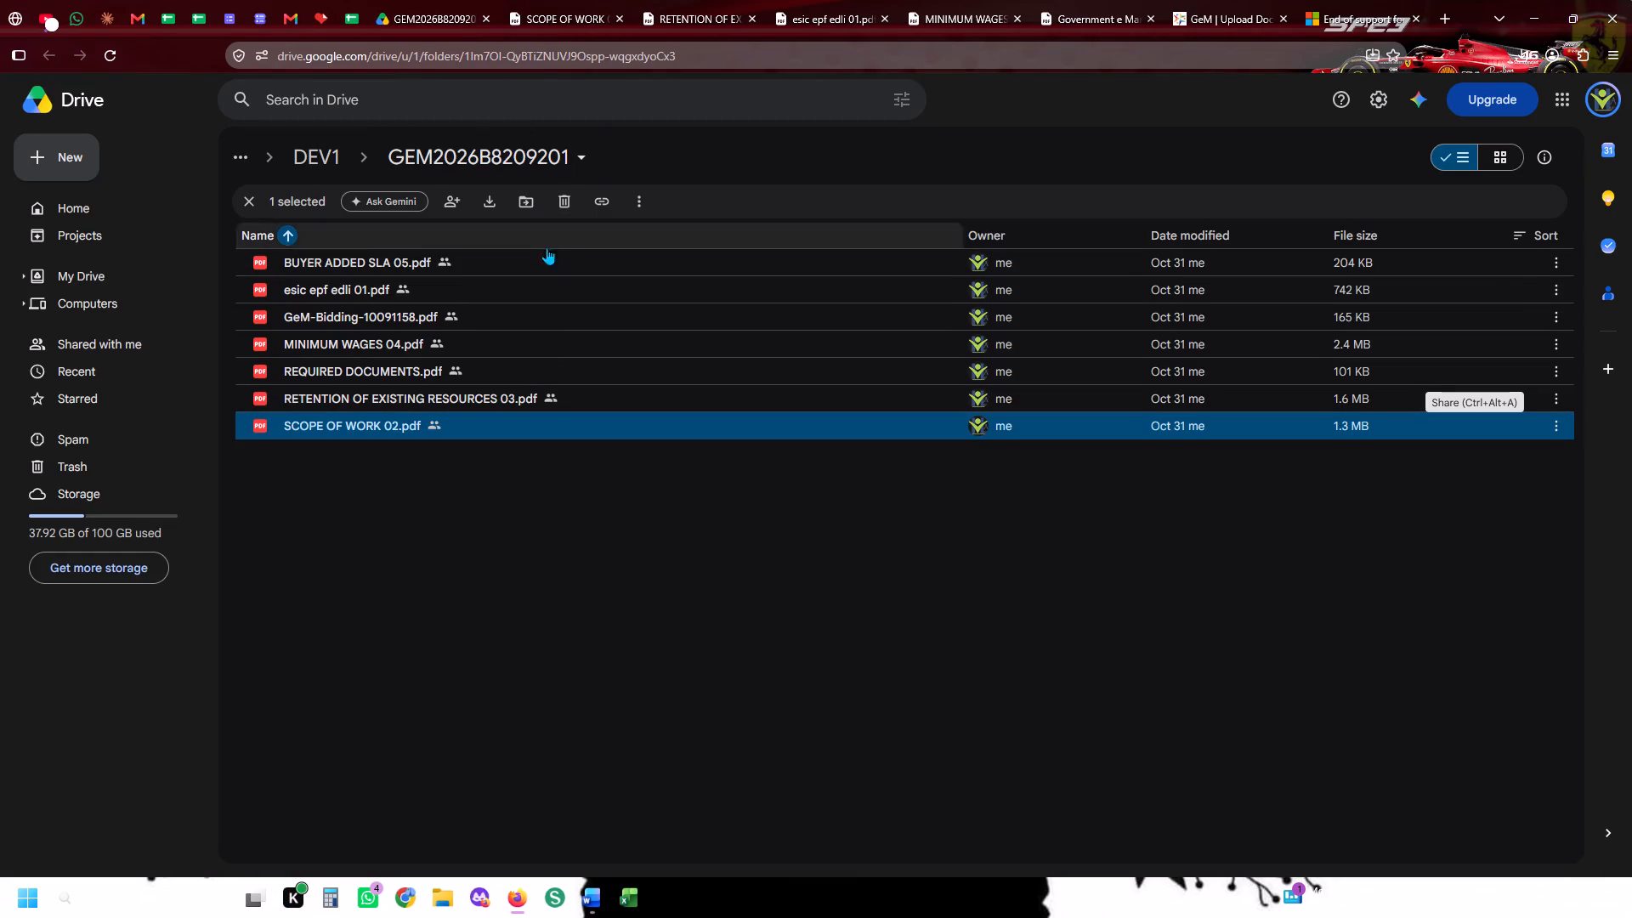
left_click(829, 0)
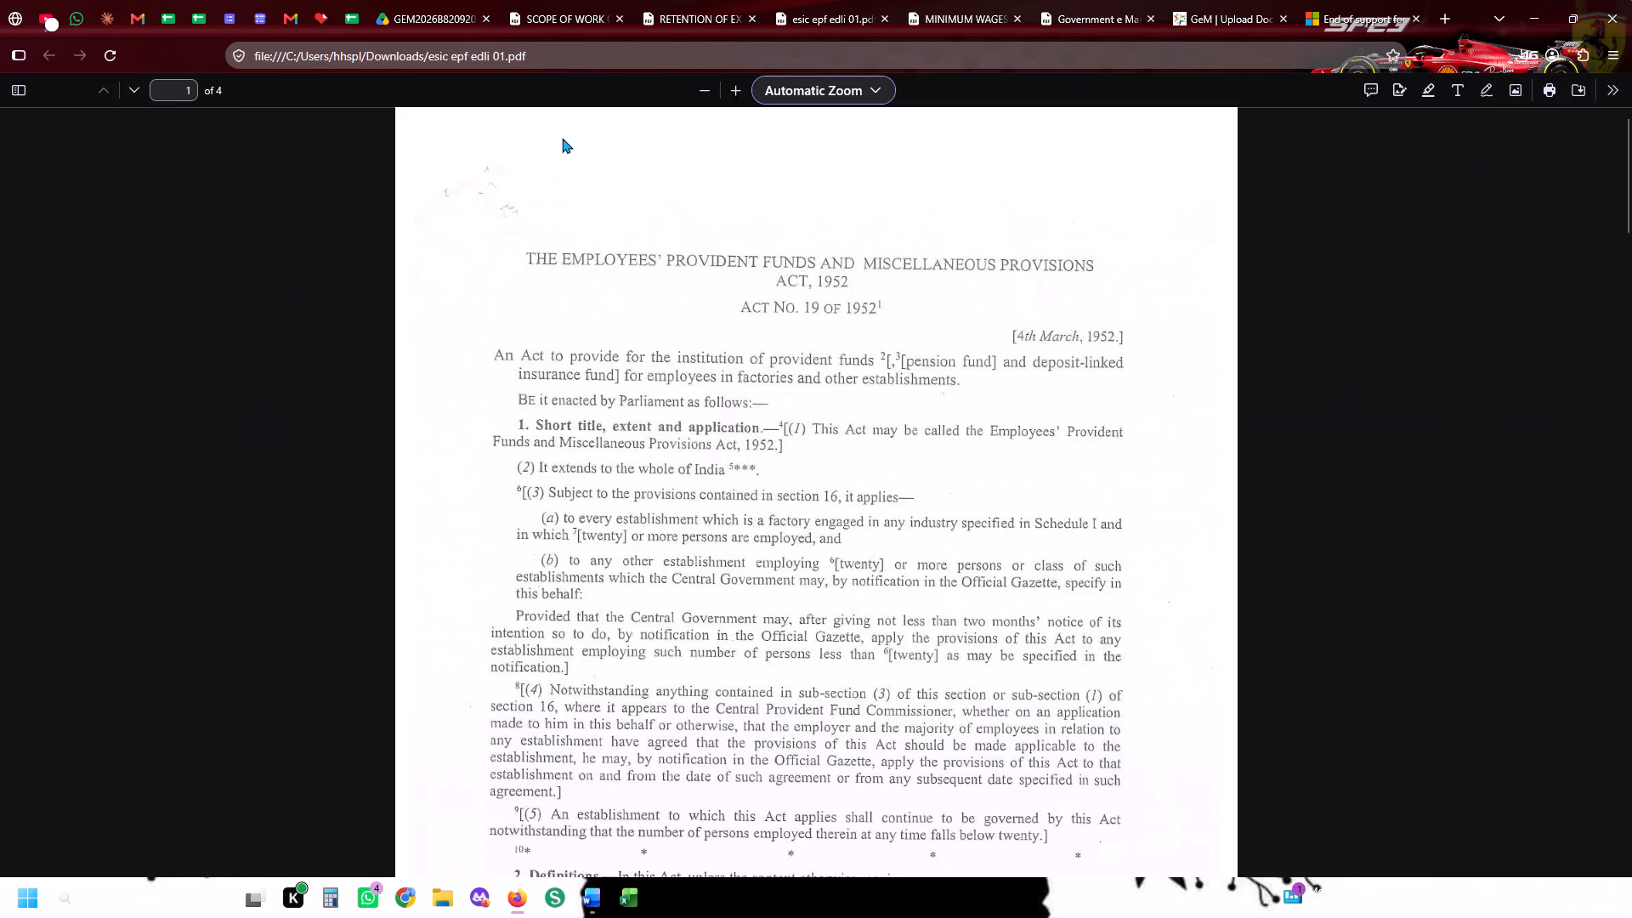
left_click_drag(495, 59, 463, 59)
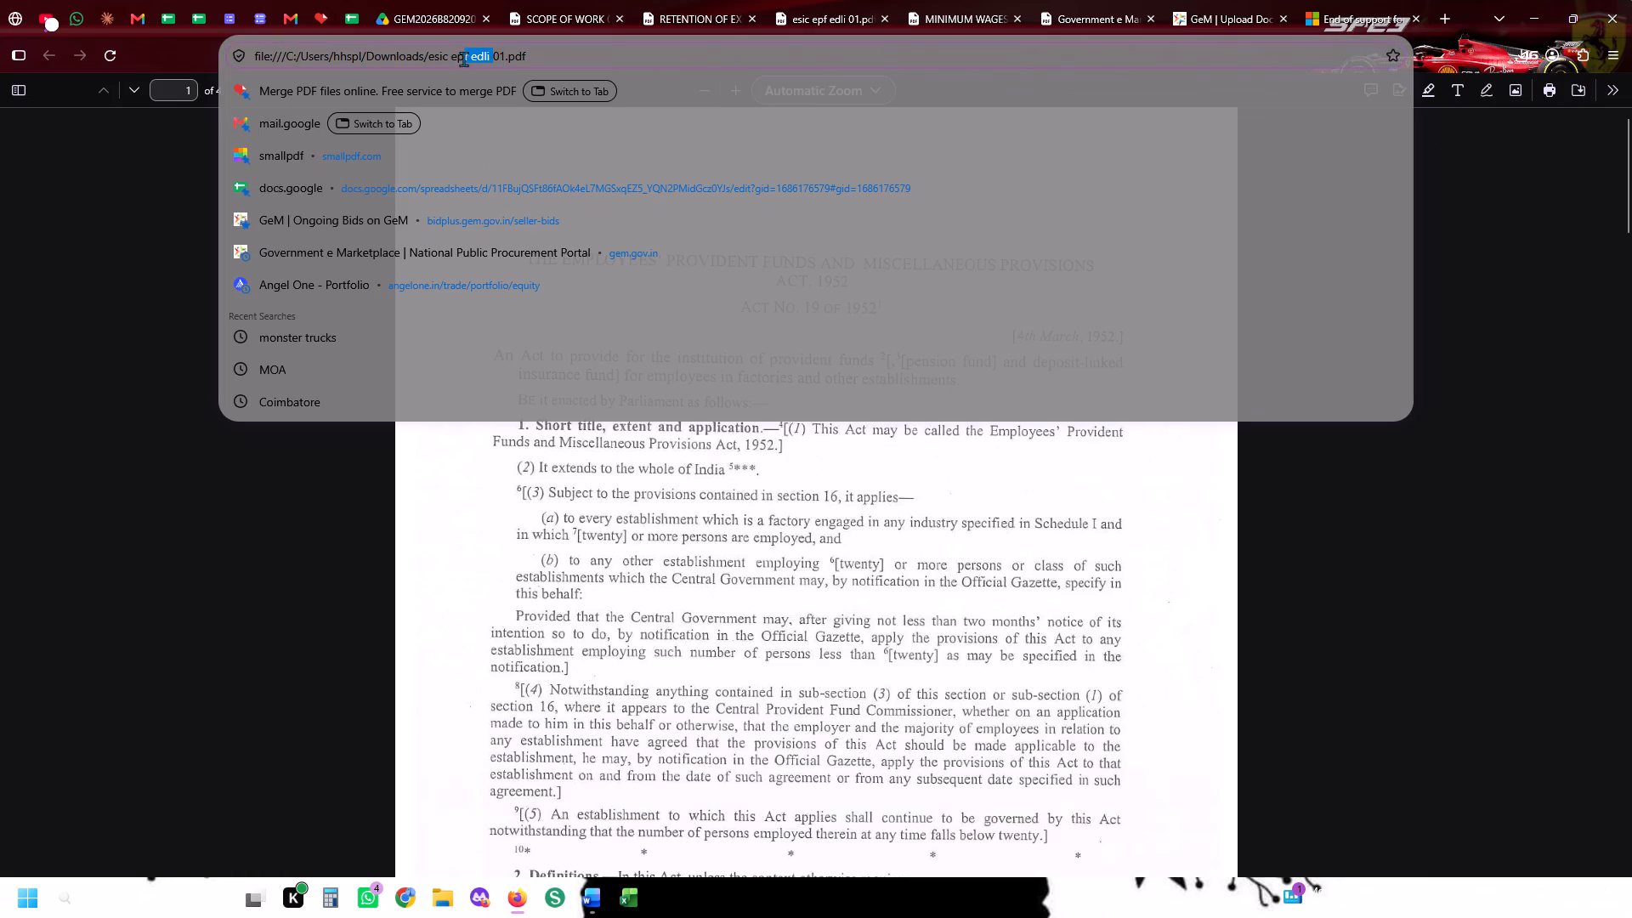
left_click_drag(463, 59, 425, 58)
key("ctrl+c")
key("ctrl+c")
Enable editing of the atc-62-page-index document in Word and set the first additional-documents row to ESIC EPF EDLI, pages A1-A4.
key("alt+Tab")
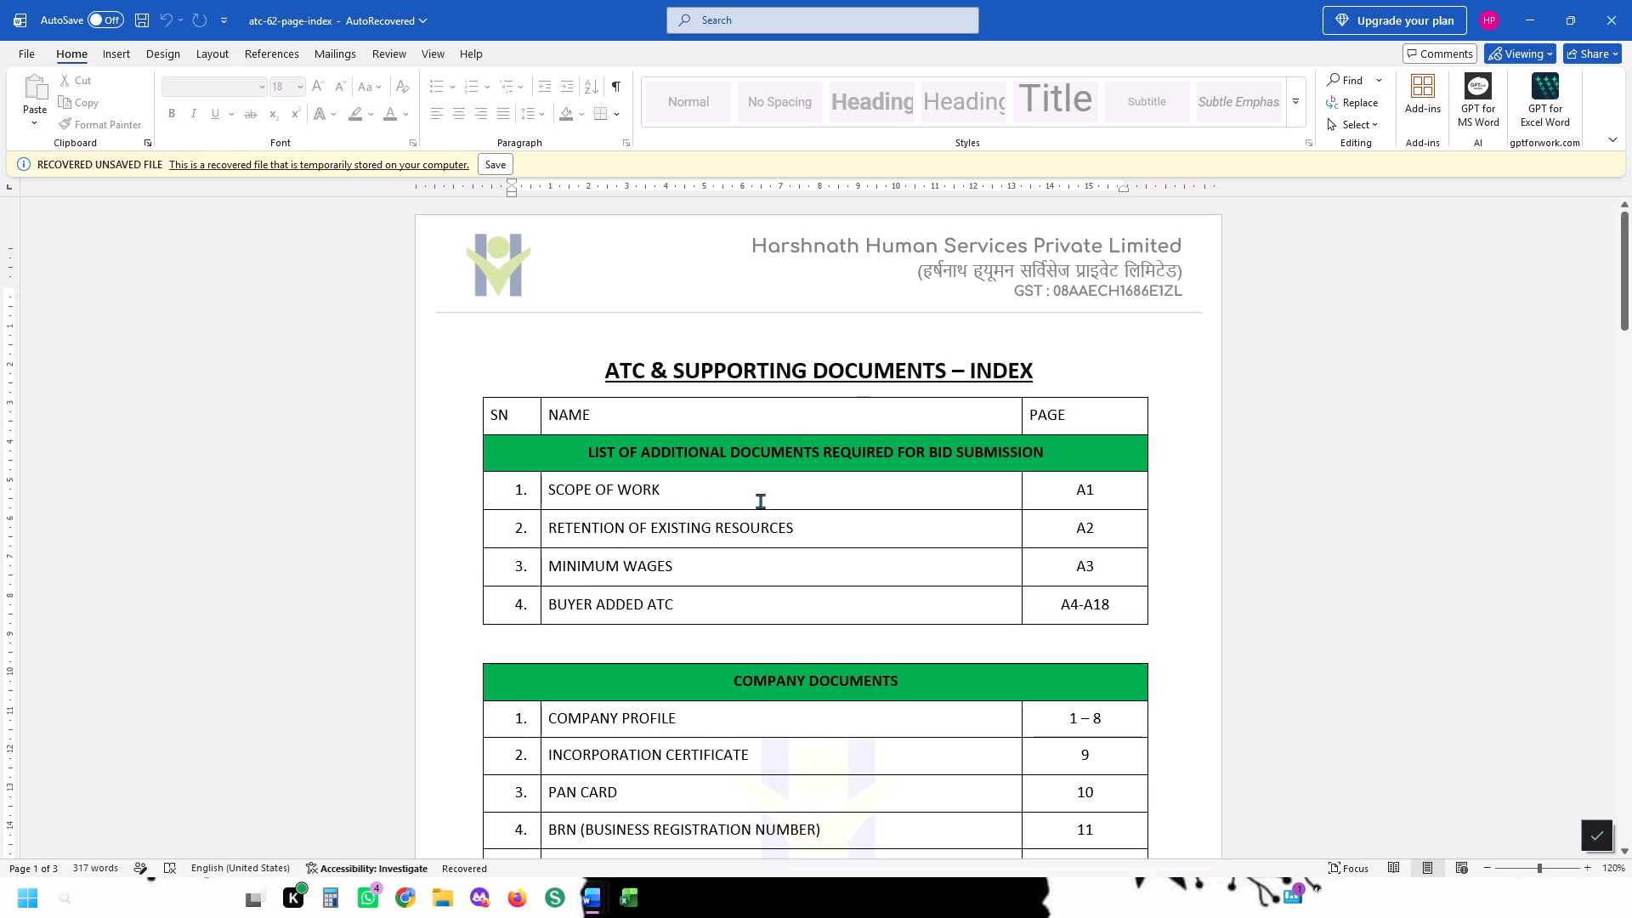
left_click(1023, 523)
left_click(931, 539)
key("BackSpace")
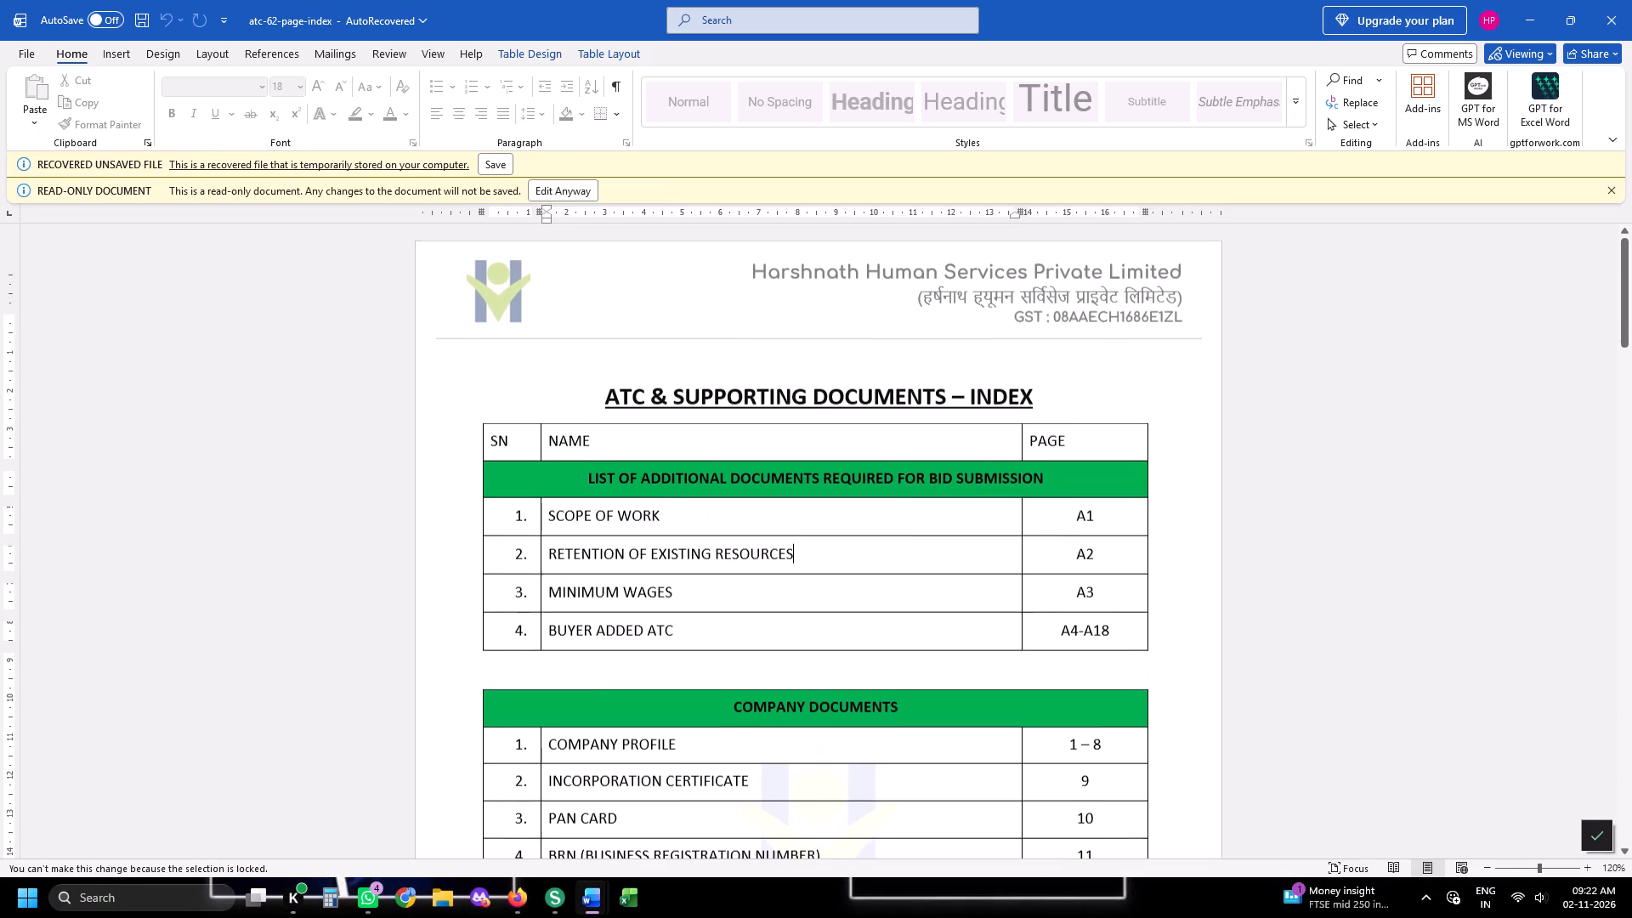
left_click(576, 182)
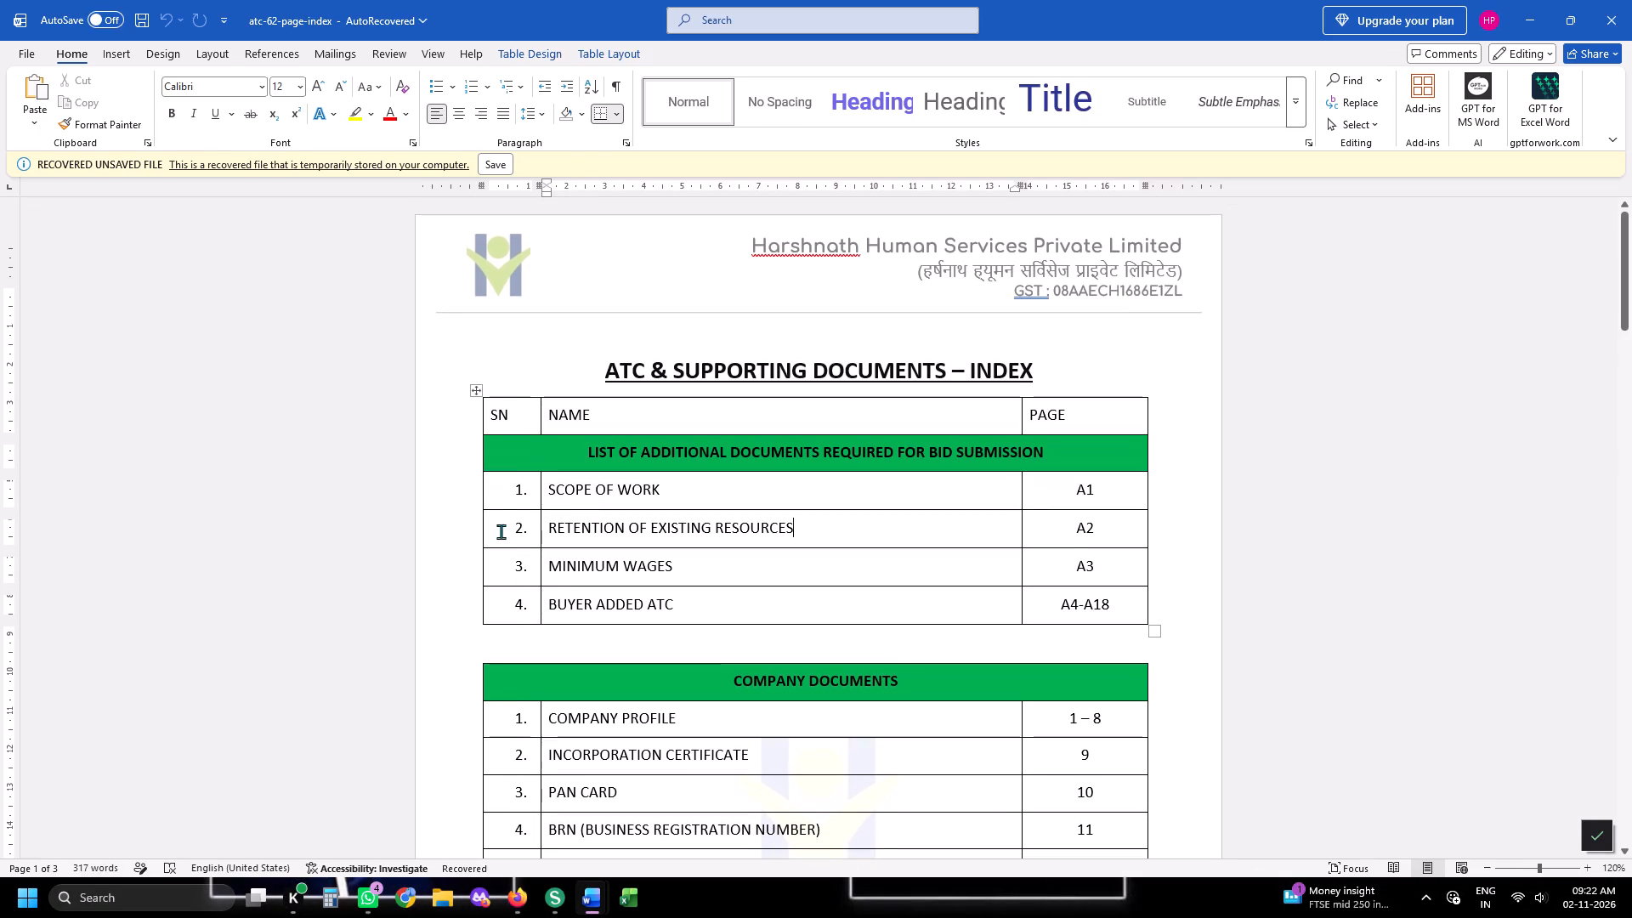
left_click_drag(669, 486, 566, 477)
type("ESIC EPF EDLI")
key("Tab")
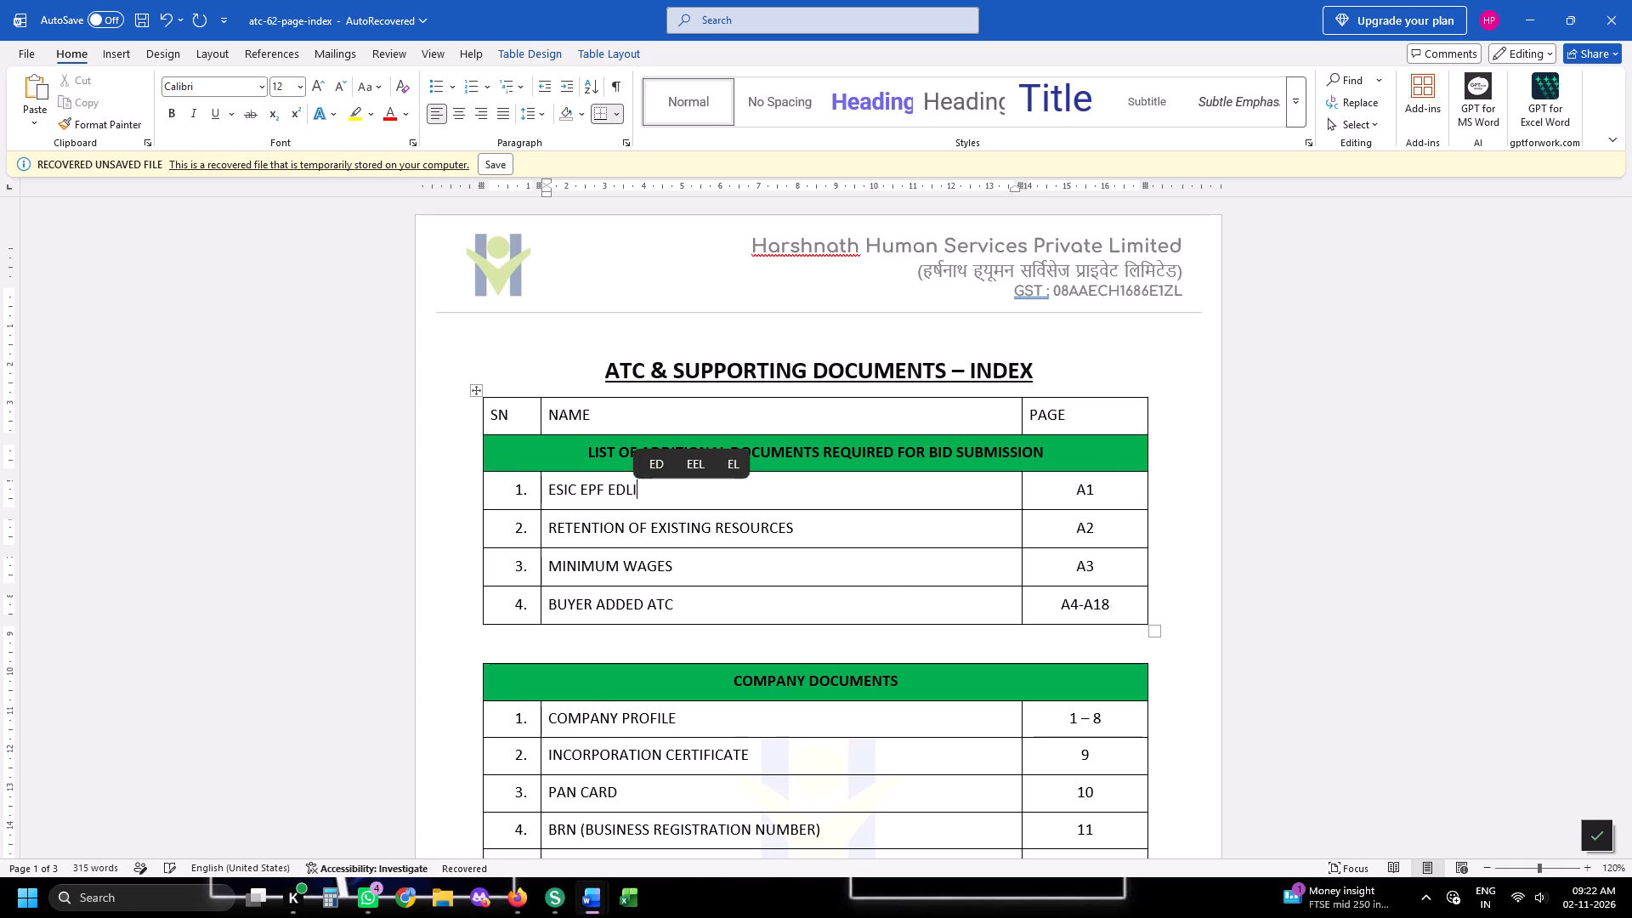
key("alt+Tab")
key("alt+Tab")
key("Right")
type("-A4")
Switch to Firefox, close the esic epf edli 01 PDF, and copy the name SCOPE OF WORK from that PDF's file path.
key("alt+Tab")
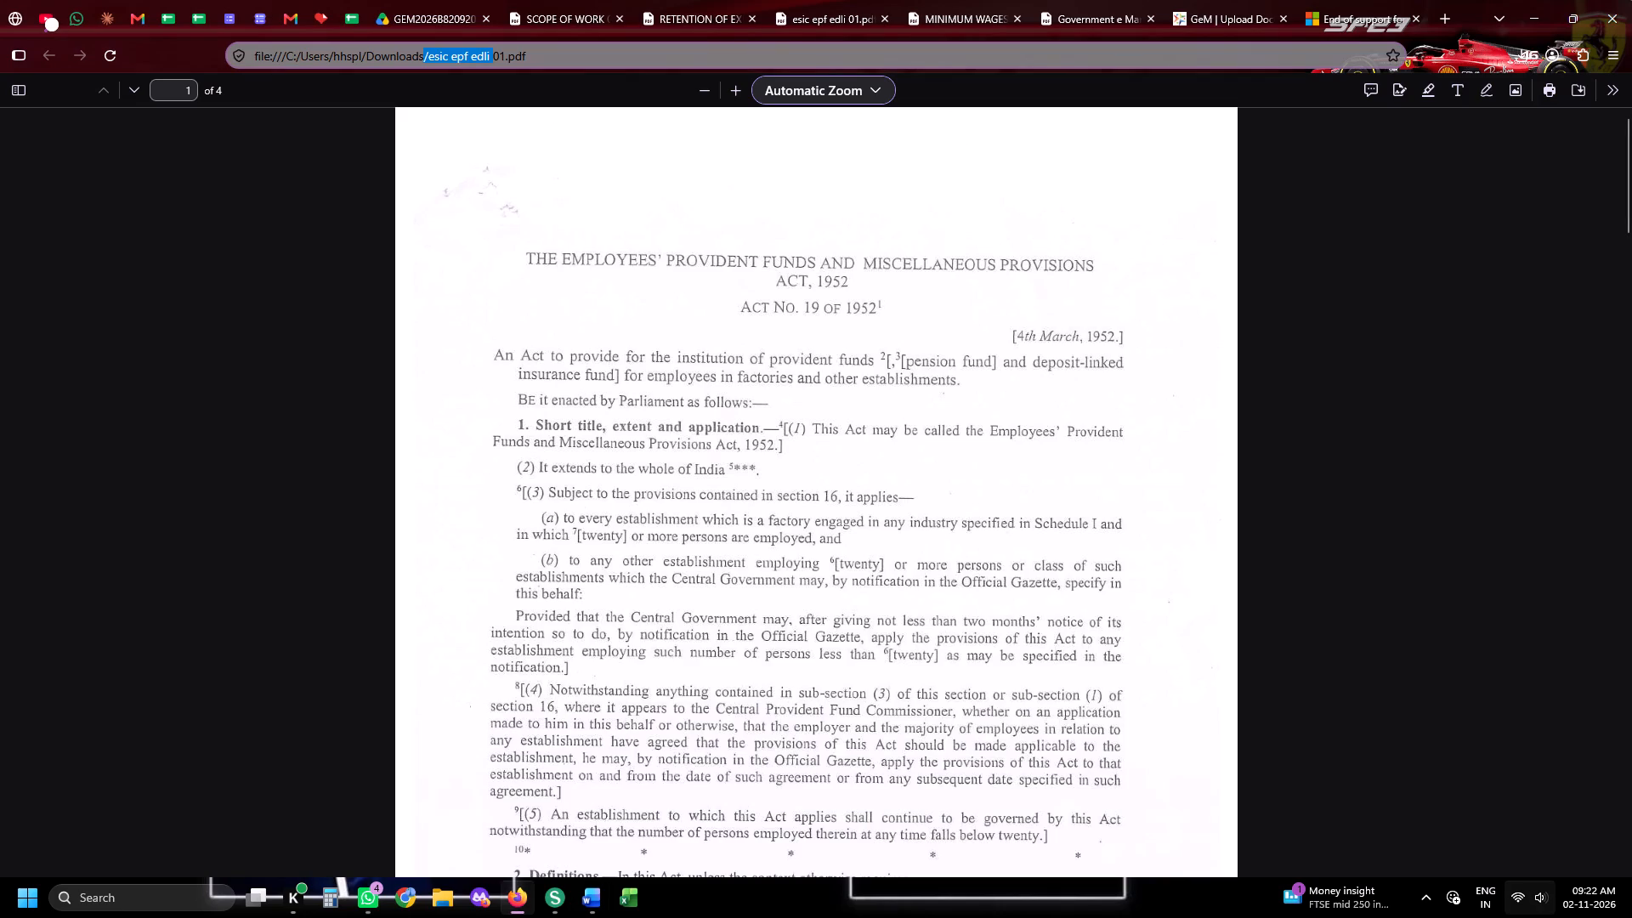
left_click(879, 15)
left_click(678, 0)
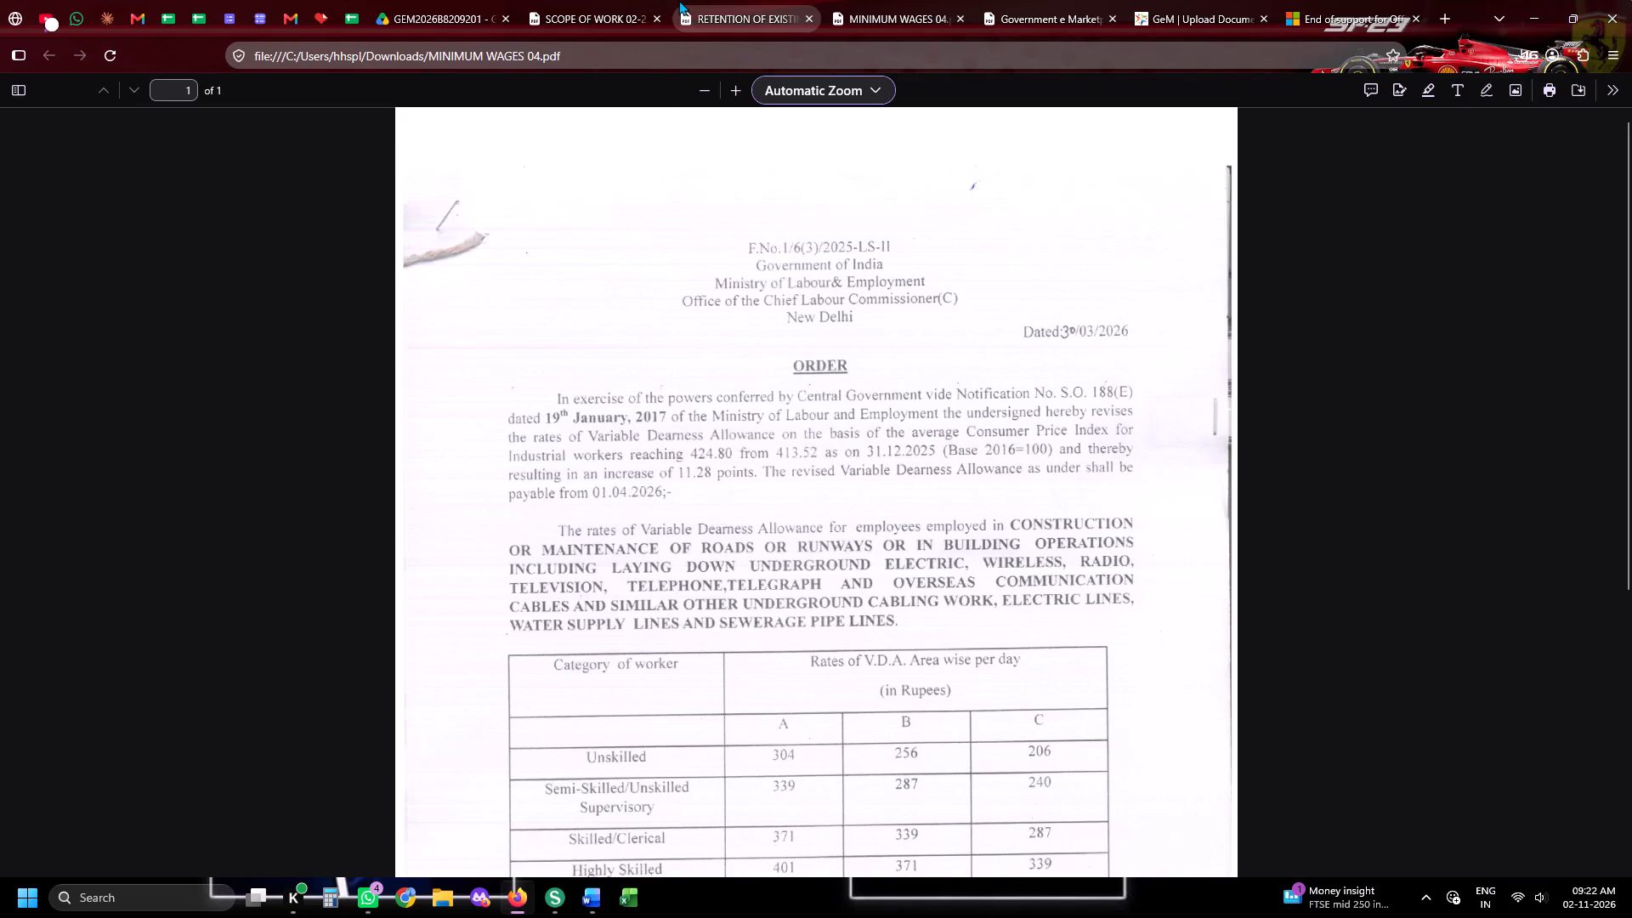
left_click(528, 0)
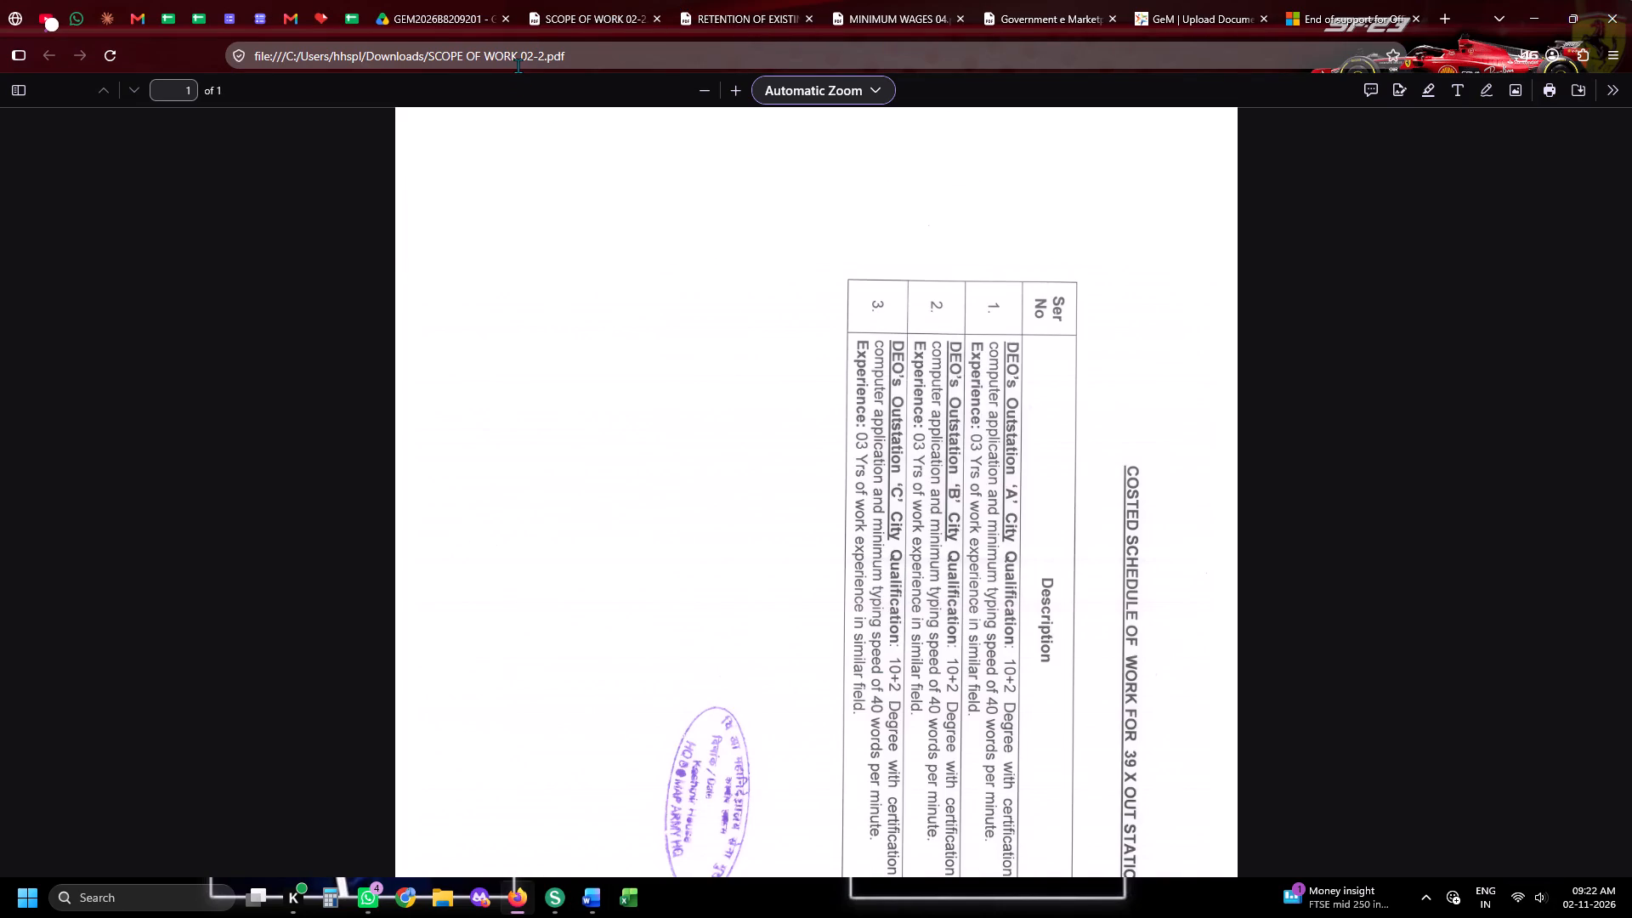
left_click_drag(518, 59, 429, 64)
key("ctrl+x")
left_click(392, 563)
In the Word index, set the second additional-documents row to SCOPE OF WORK, page A5.
key("alt+Tab")
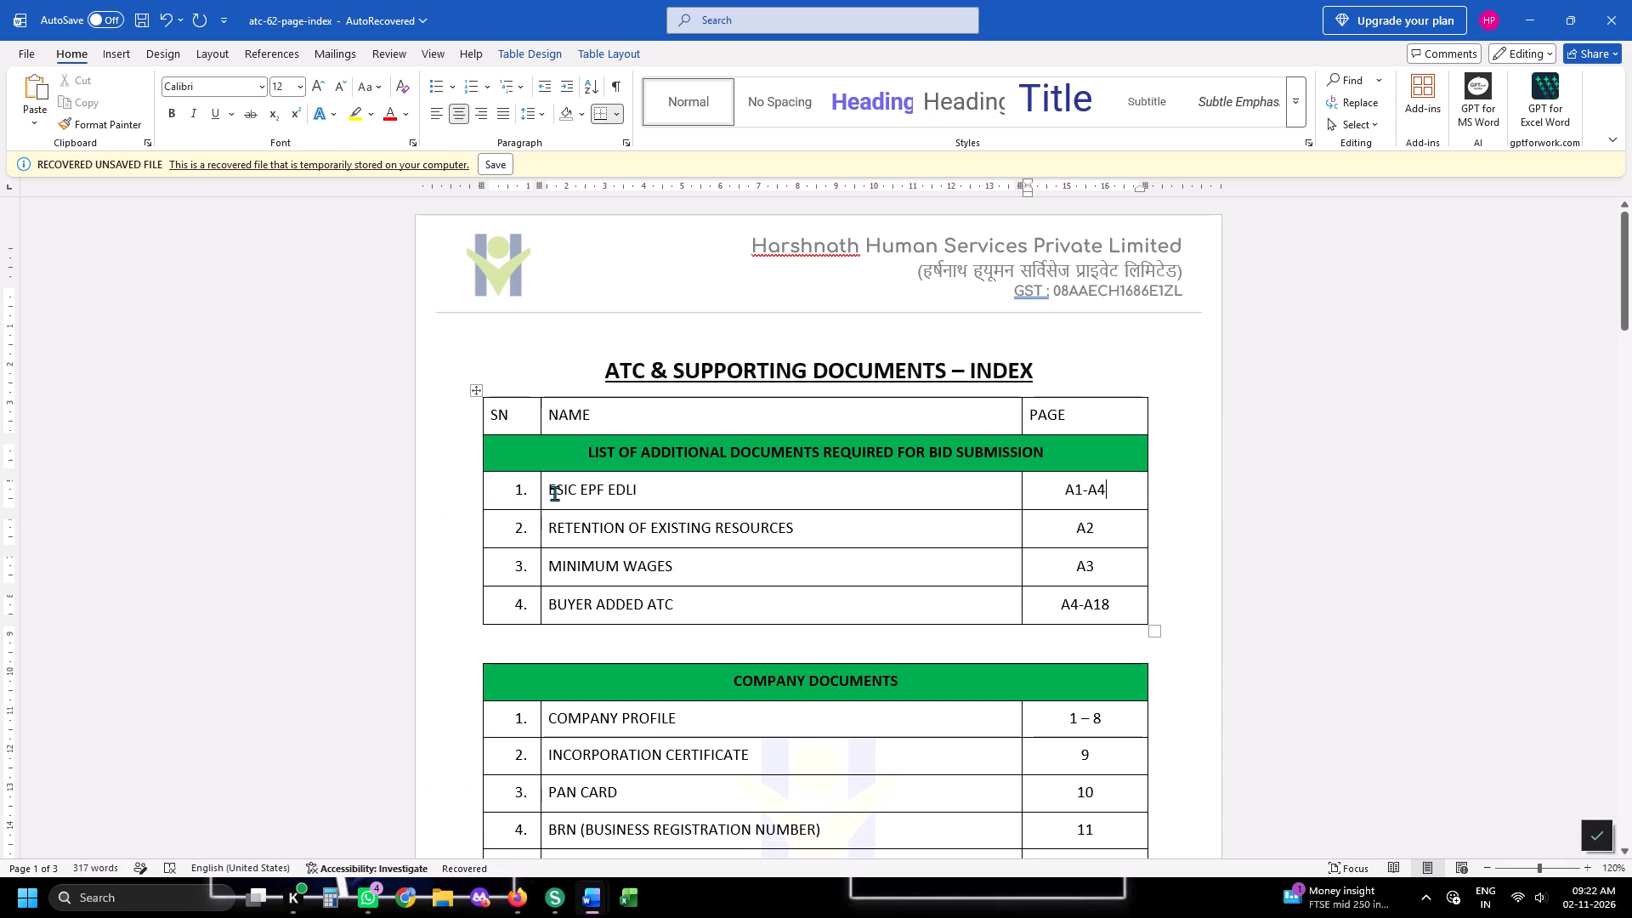
key("Tab")
key("Tab")
key("ctrl+v")
key("grave")
key("Tab")
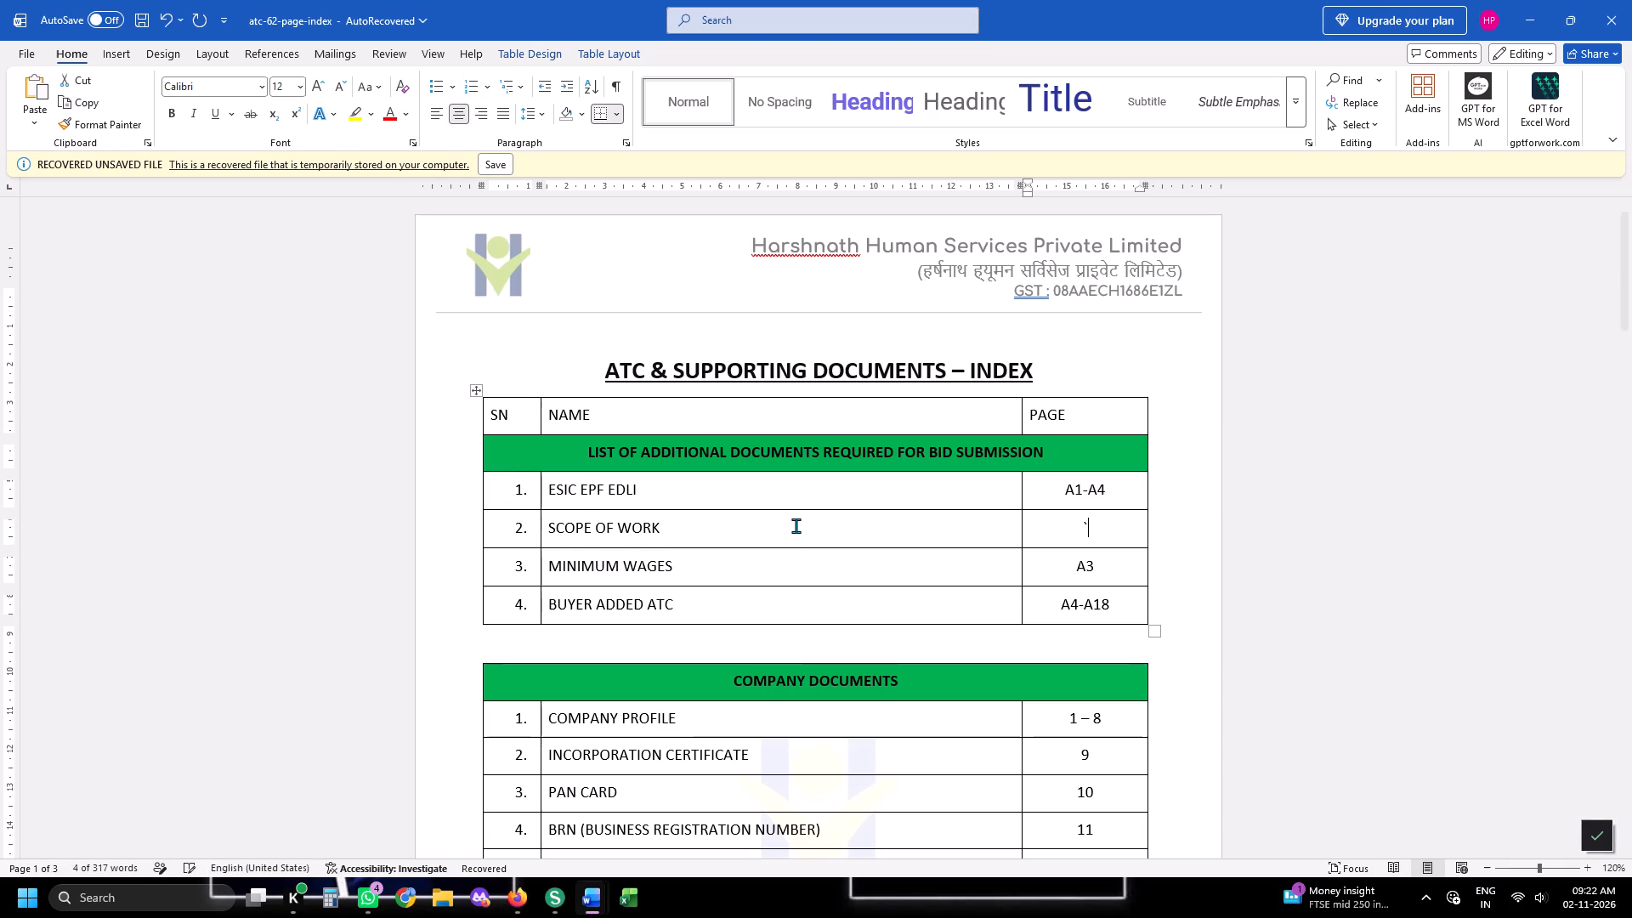
key("BackSpace")
type("A5")
Switch to Firefox, close the SCOPE OF WORK PDF, and copy the name RETENTION OF EXISTING RESOURCES from its PDF's file path.
key("alt+Tab")
left_click(647, 20)
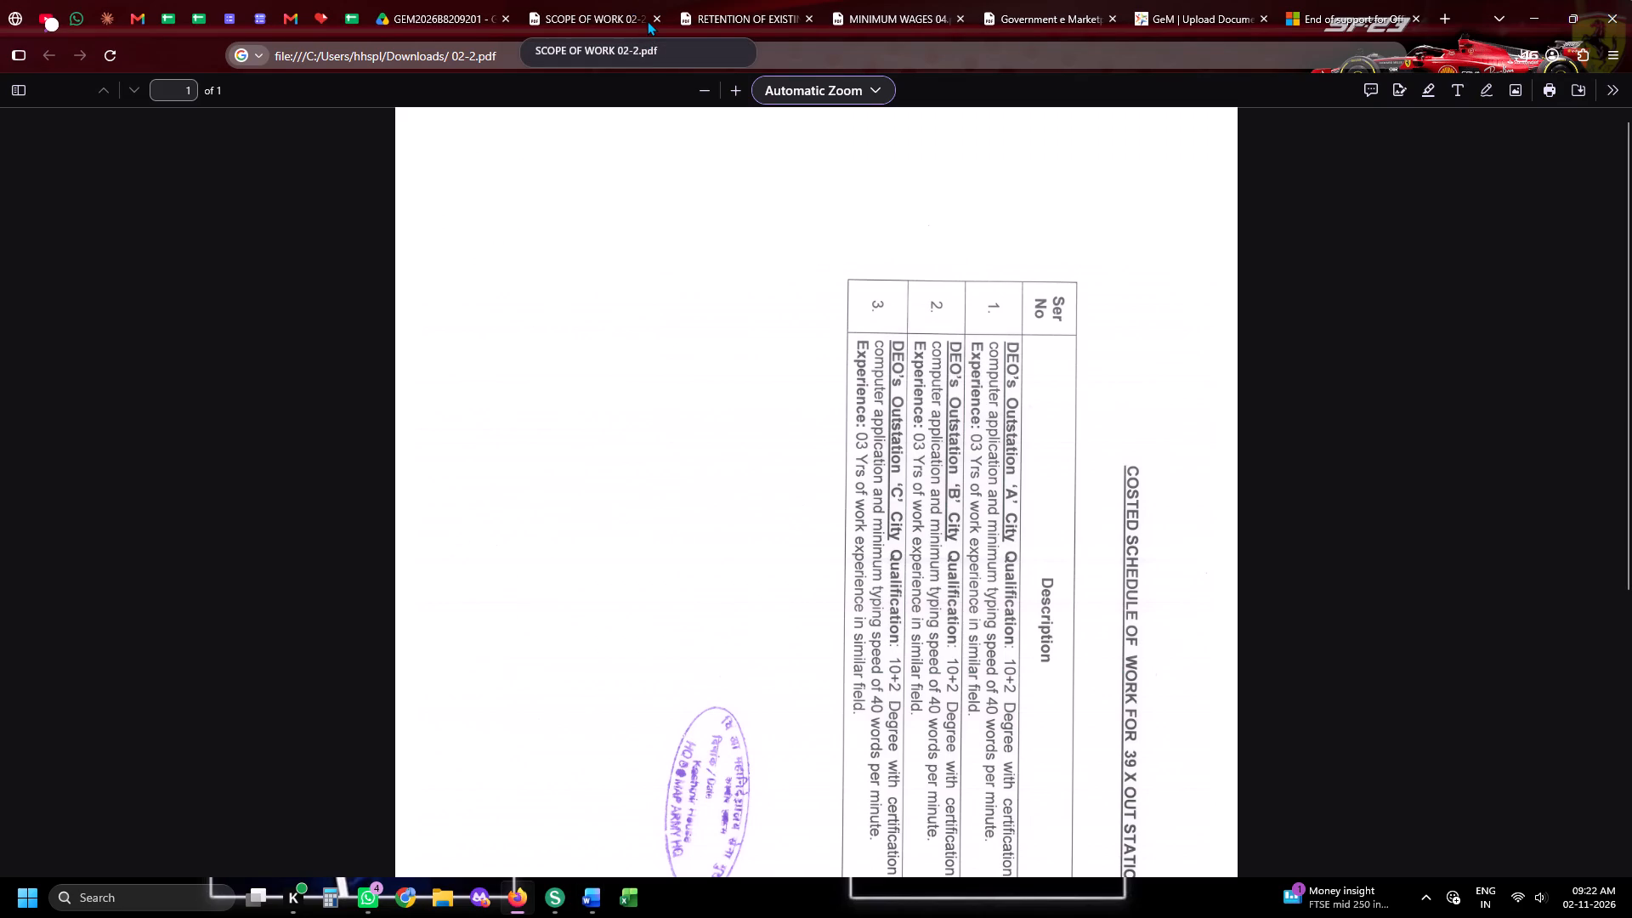
left_click(656, 10)
left_click(656, 14)
left_click(501, 0)
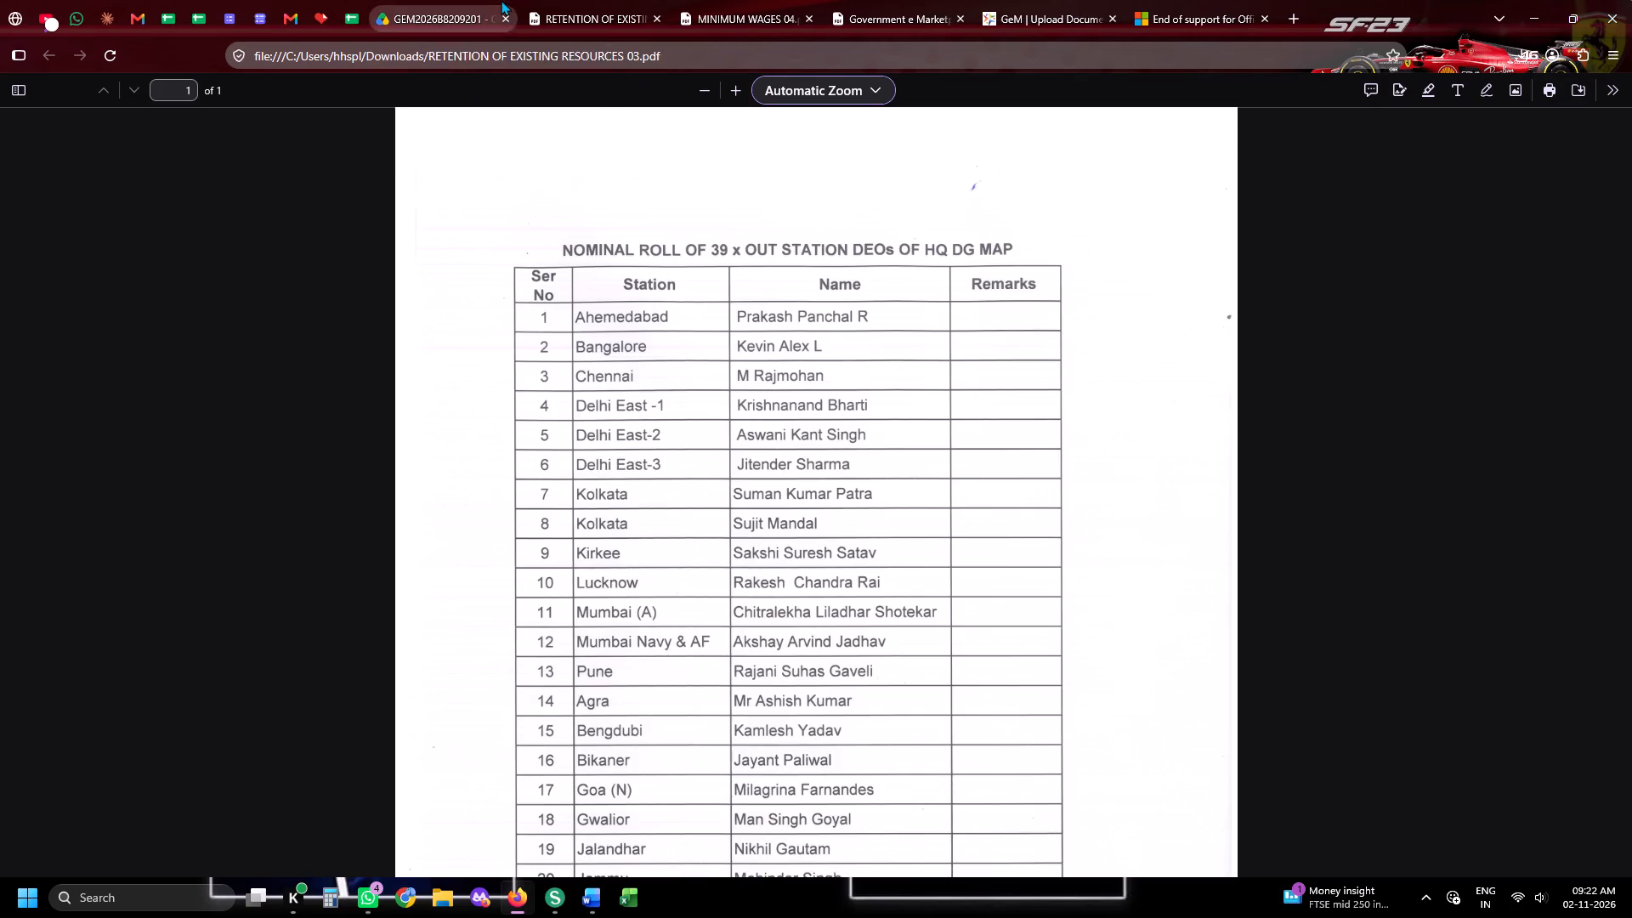
left_click(578, 0)
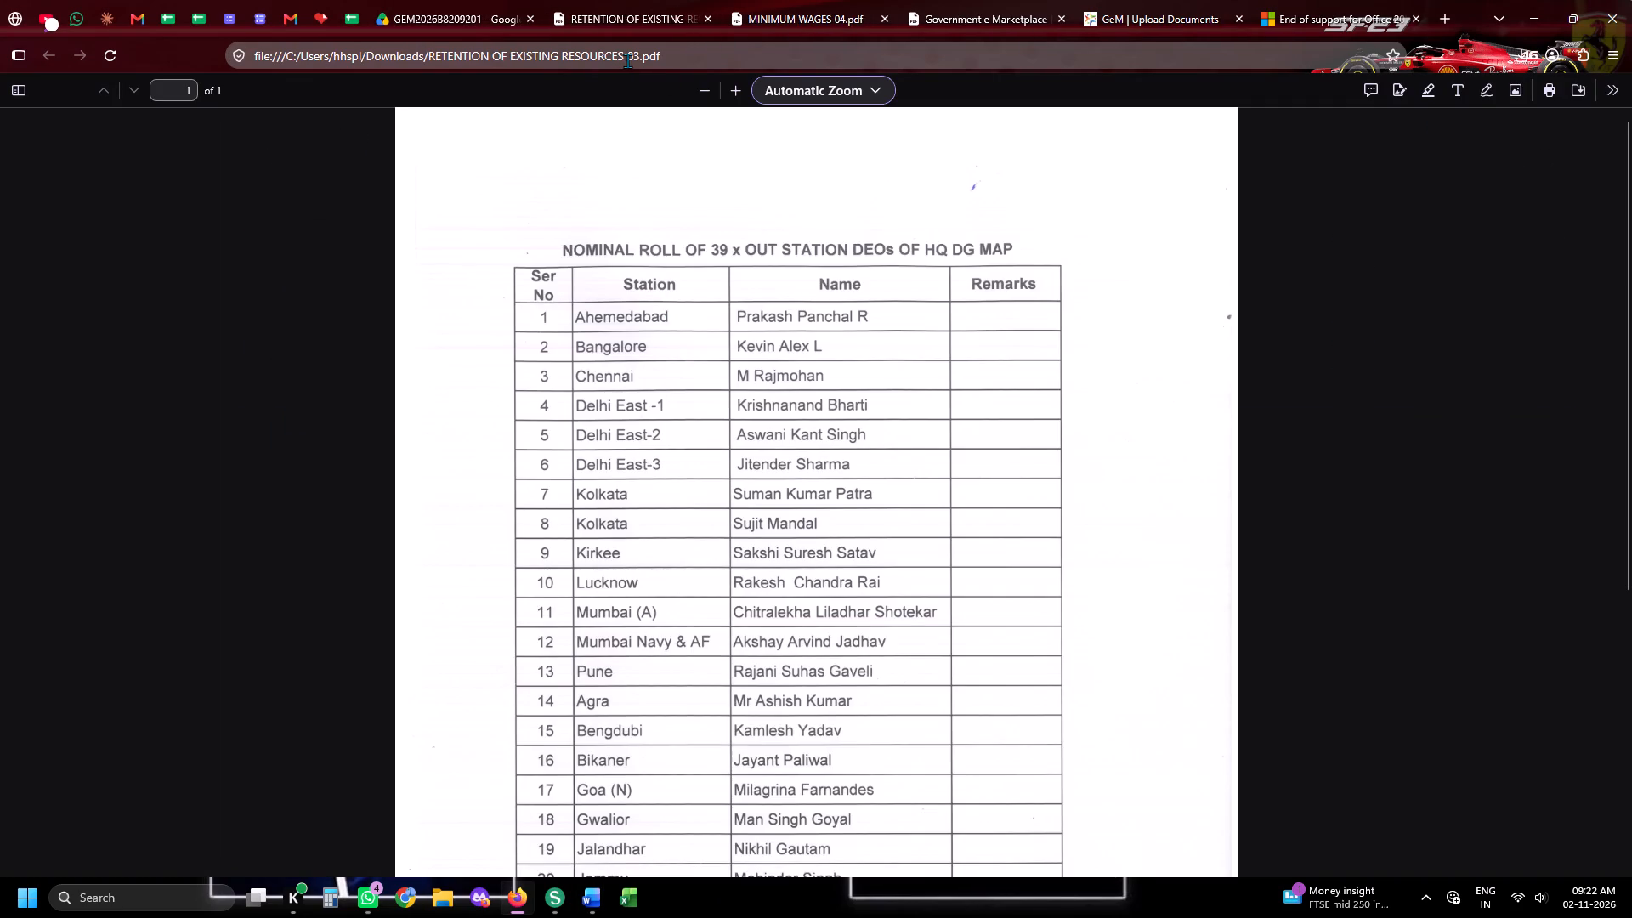
left_click_drag(627, 60, 430, 58)
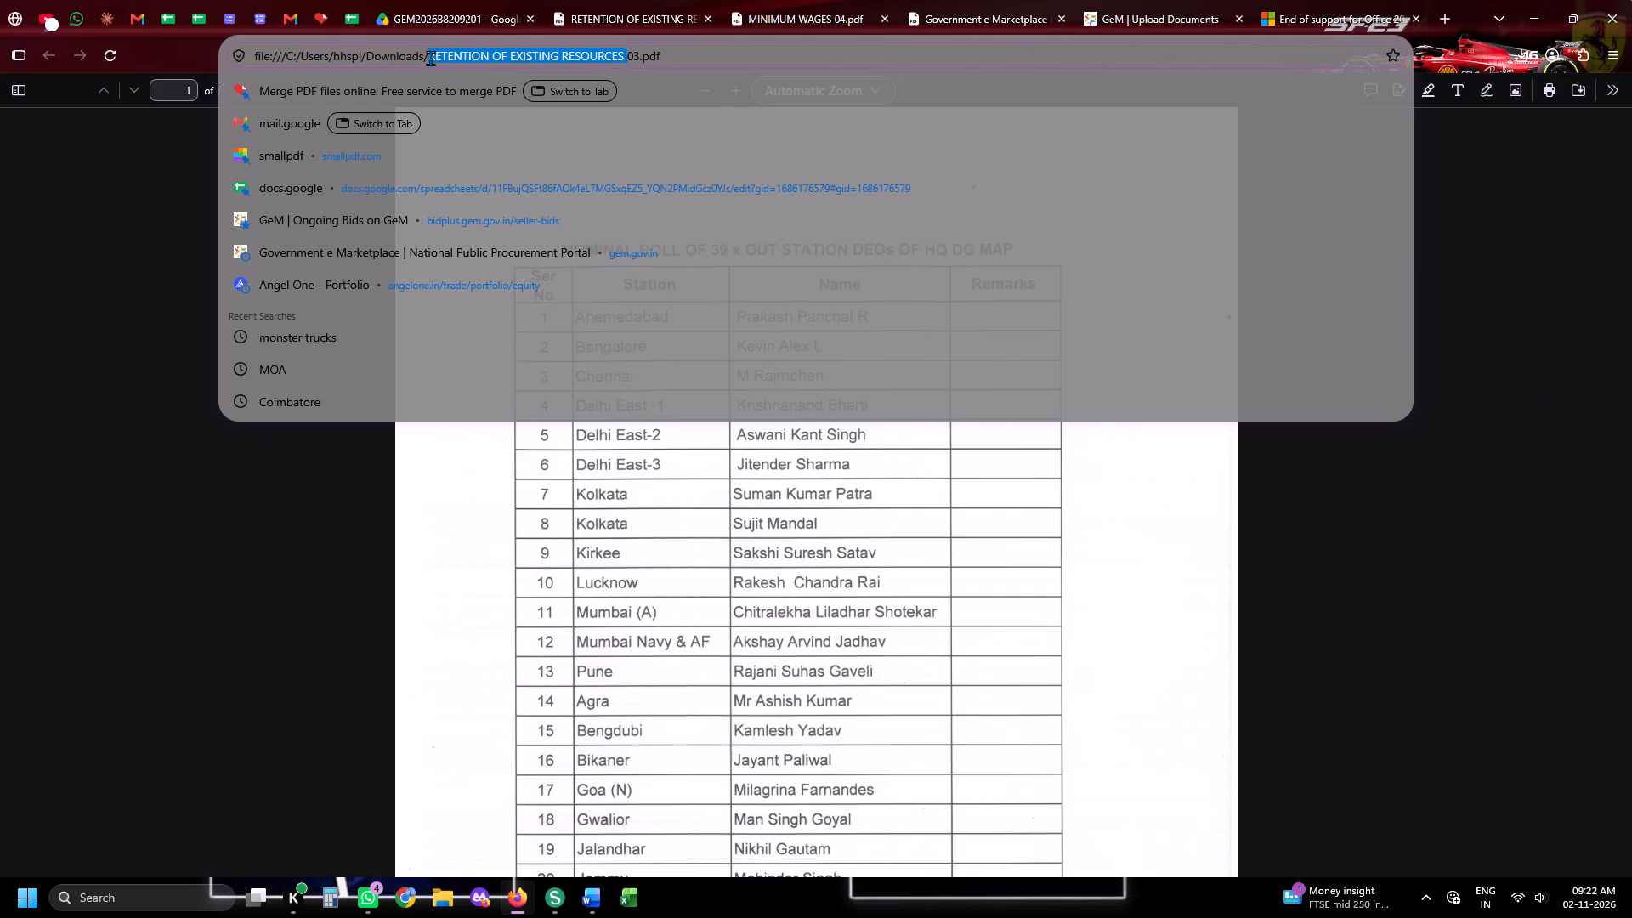
key("ctrl+c")
key("ctrl+c")
key("ctrl+c")
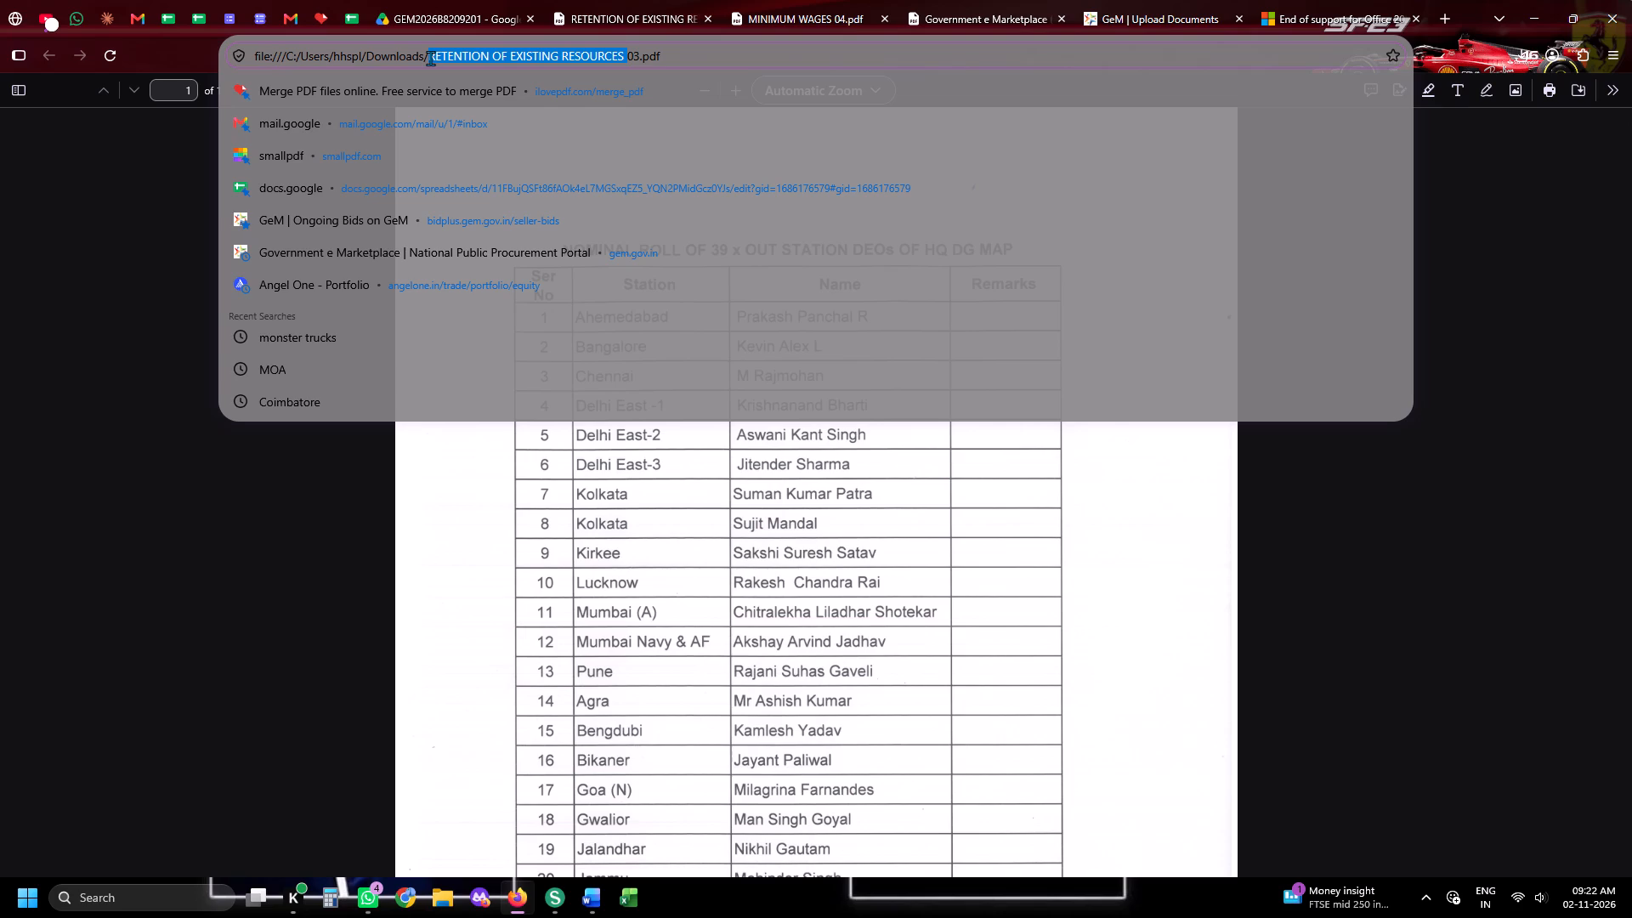
key("ctrl+c")
key("ctrl+c")
key("ctrl+c")
key("ctrl+c")
key("ctrl+c")
left_click(194, 603)
In the Word index, set the third additional-documents row to RETENTION OF EXISTING RESOURCES, page A6.
key("alt+Tab")
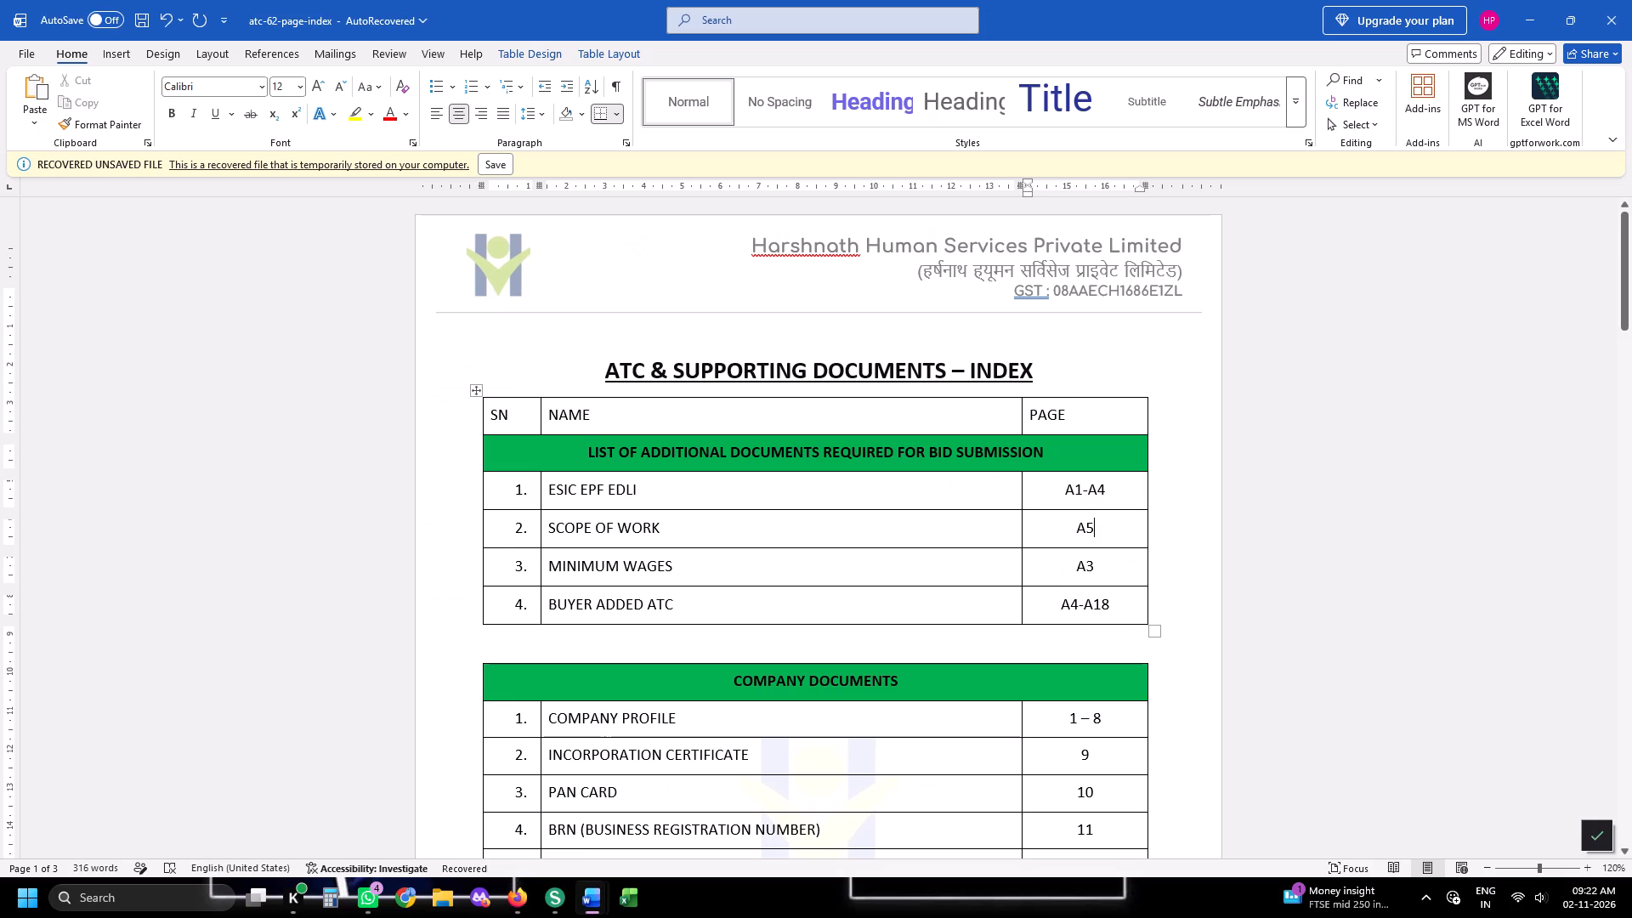
key("Tab")
key("Tab")
key("ctrl+v")
key("Tab")
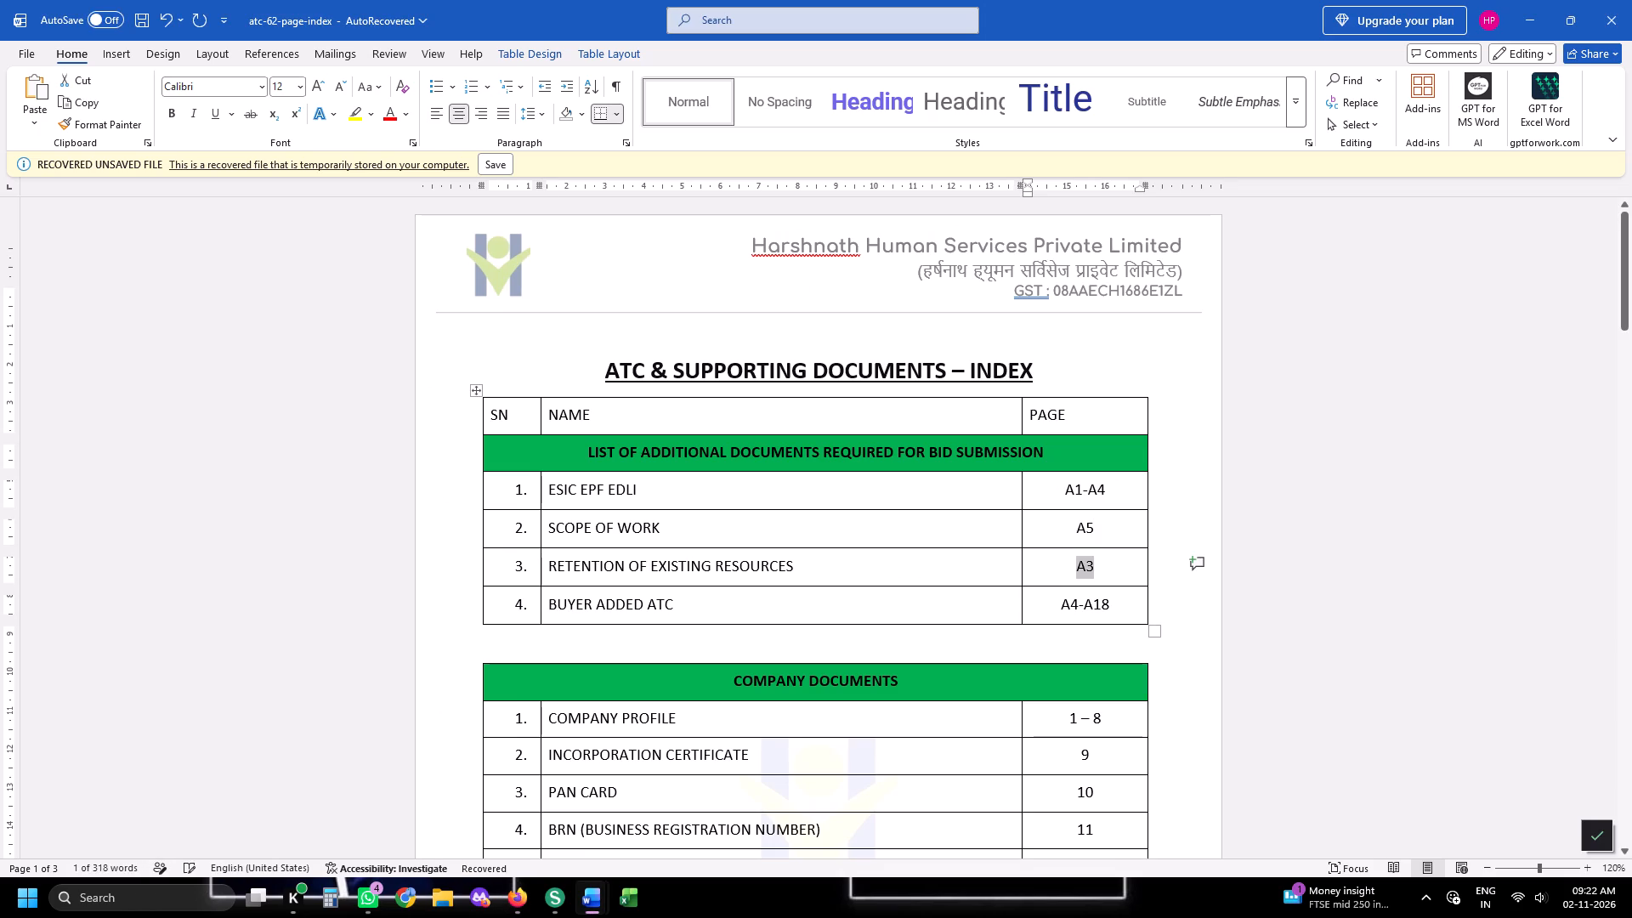
type("A6")
Close the RETENTION OF EXISTING RESOURCES PDF in Firefox and set the Word index's fourth additional-documents row to MINIMUM WAGES, page A7.
key("alt+Tab")
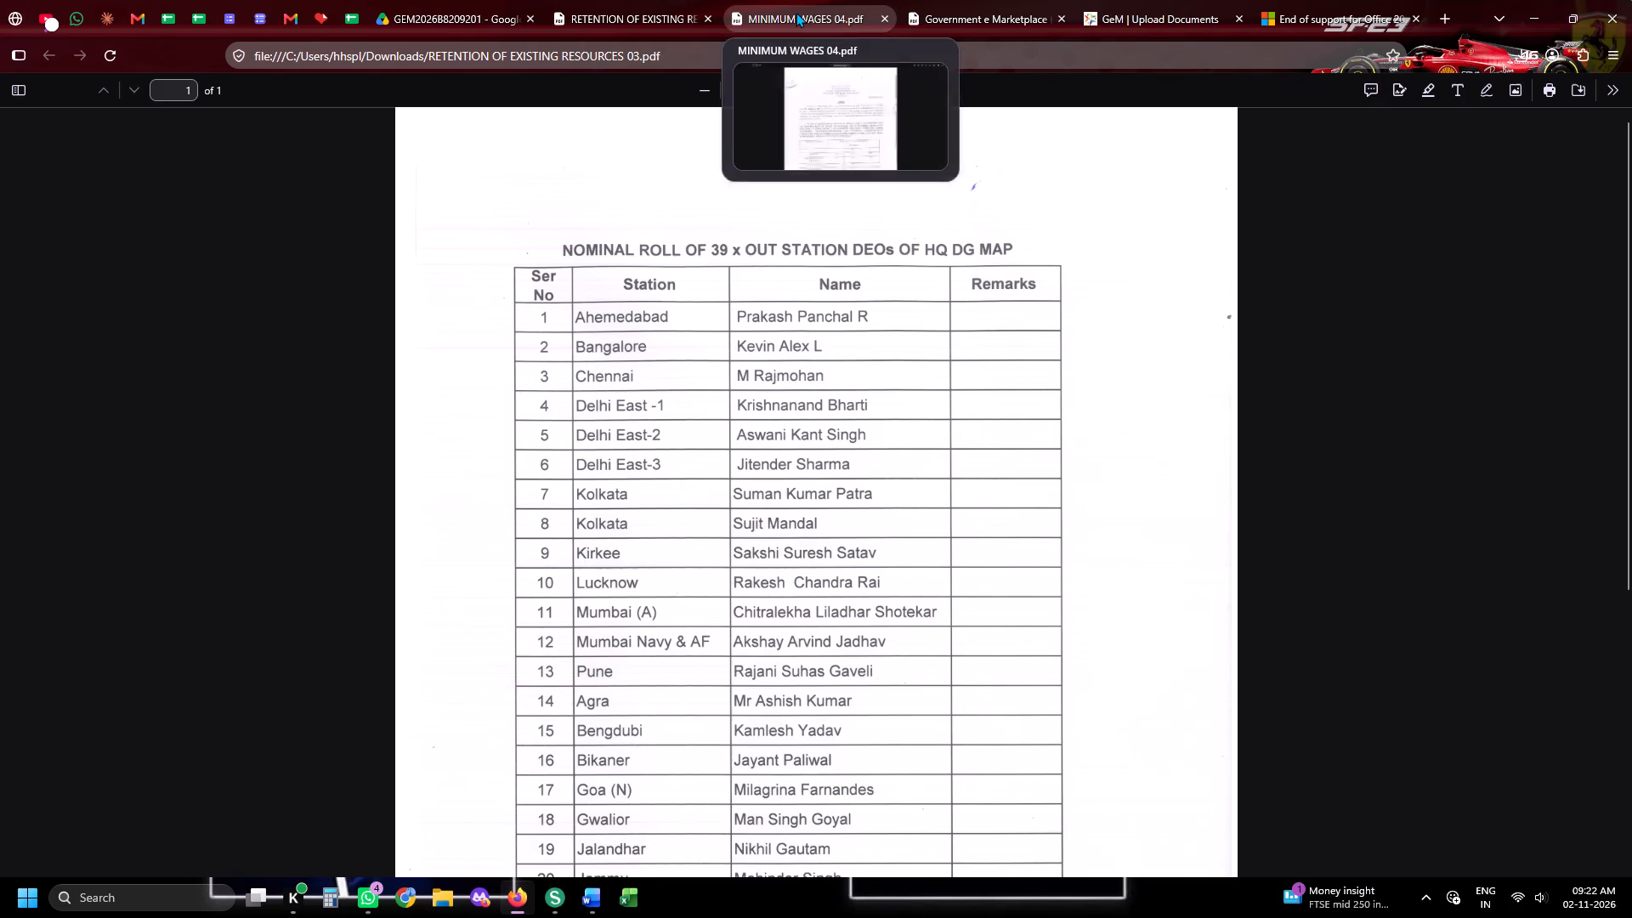
left_click(705, 20)
left_click(642, 3)
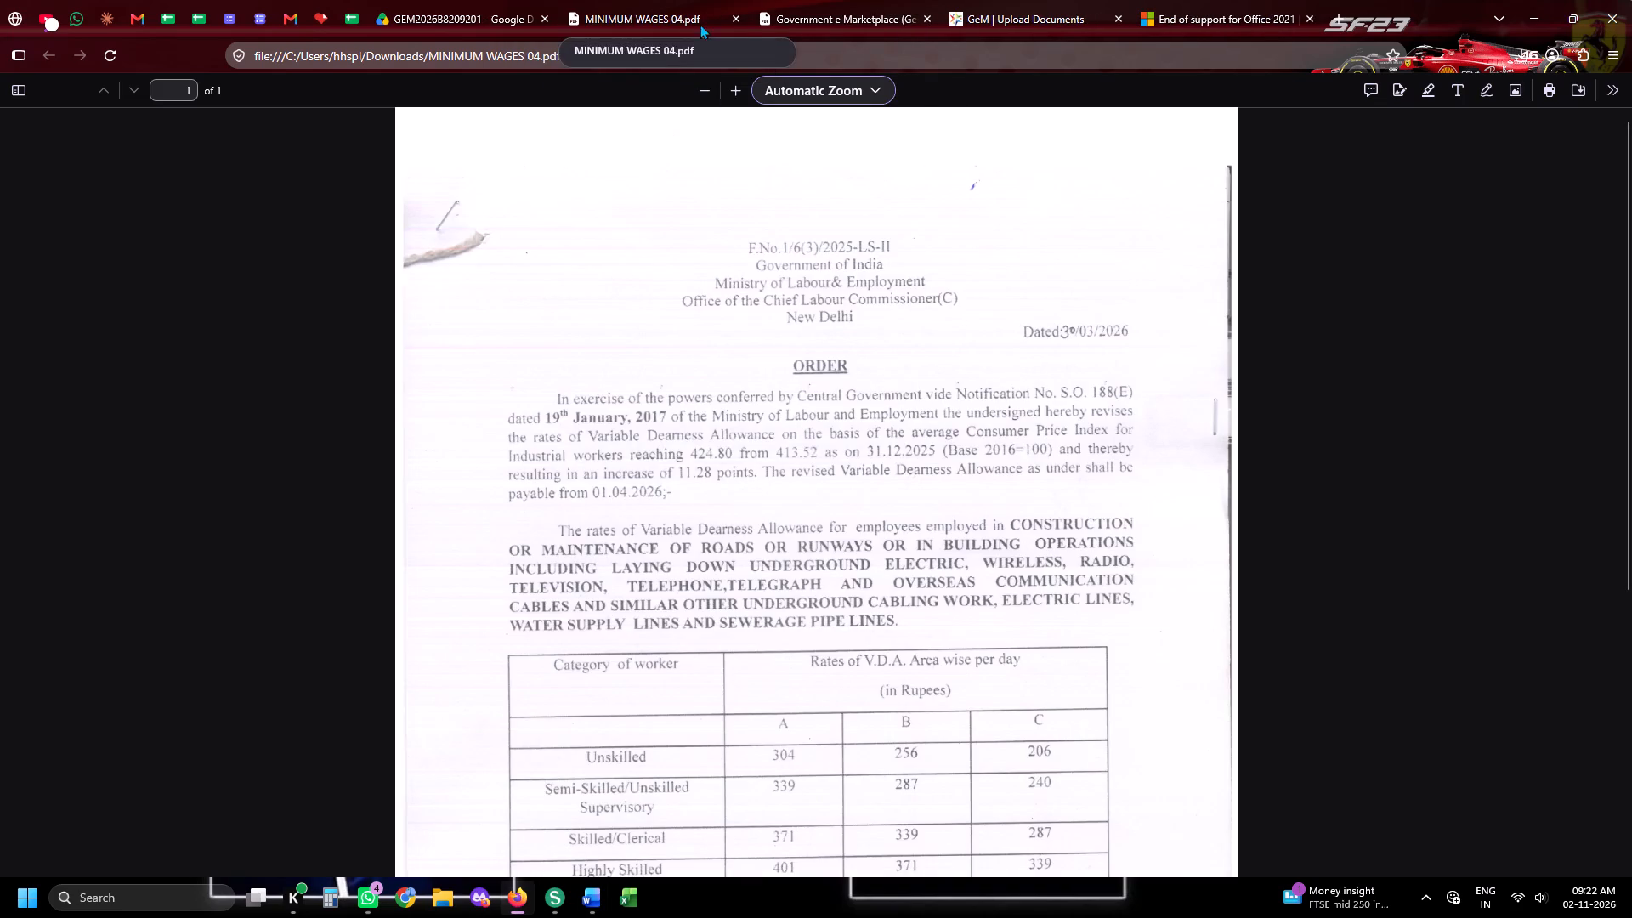
key("alt+Tab")
key("Tab")
key("Tab")
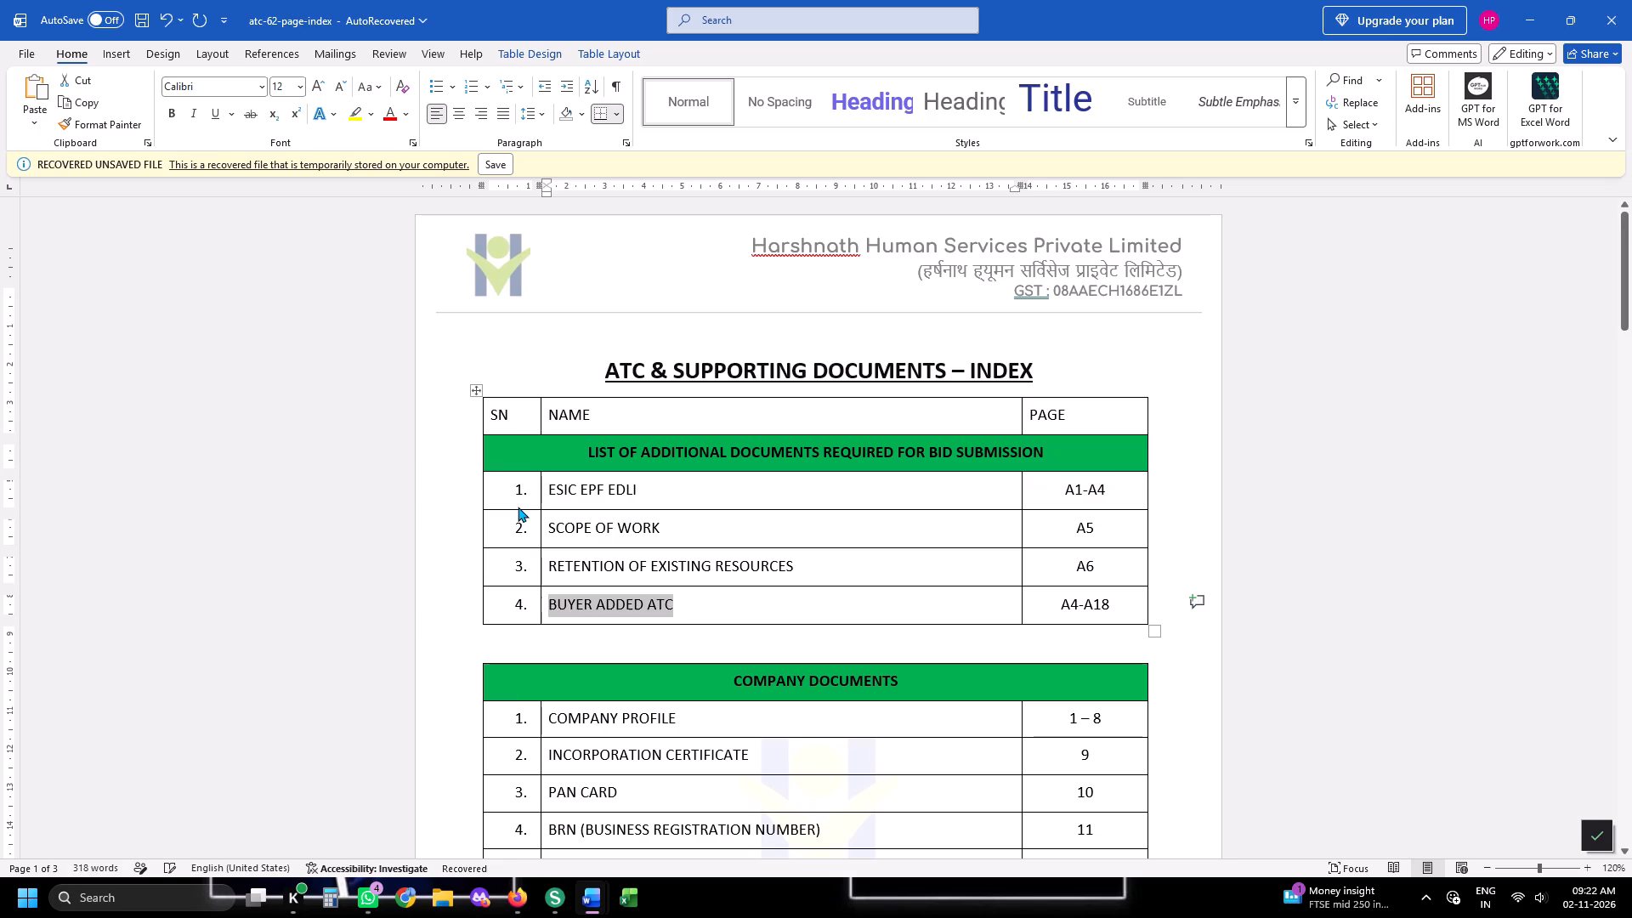
type("MINIMUMWAGES")
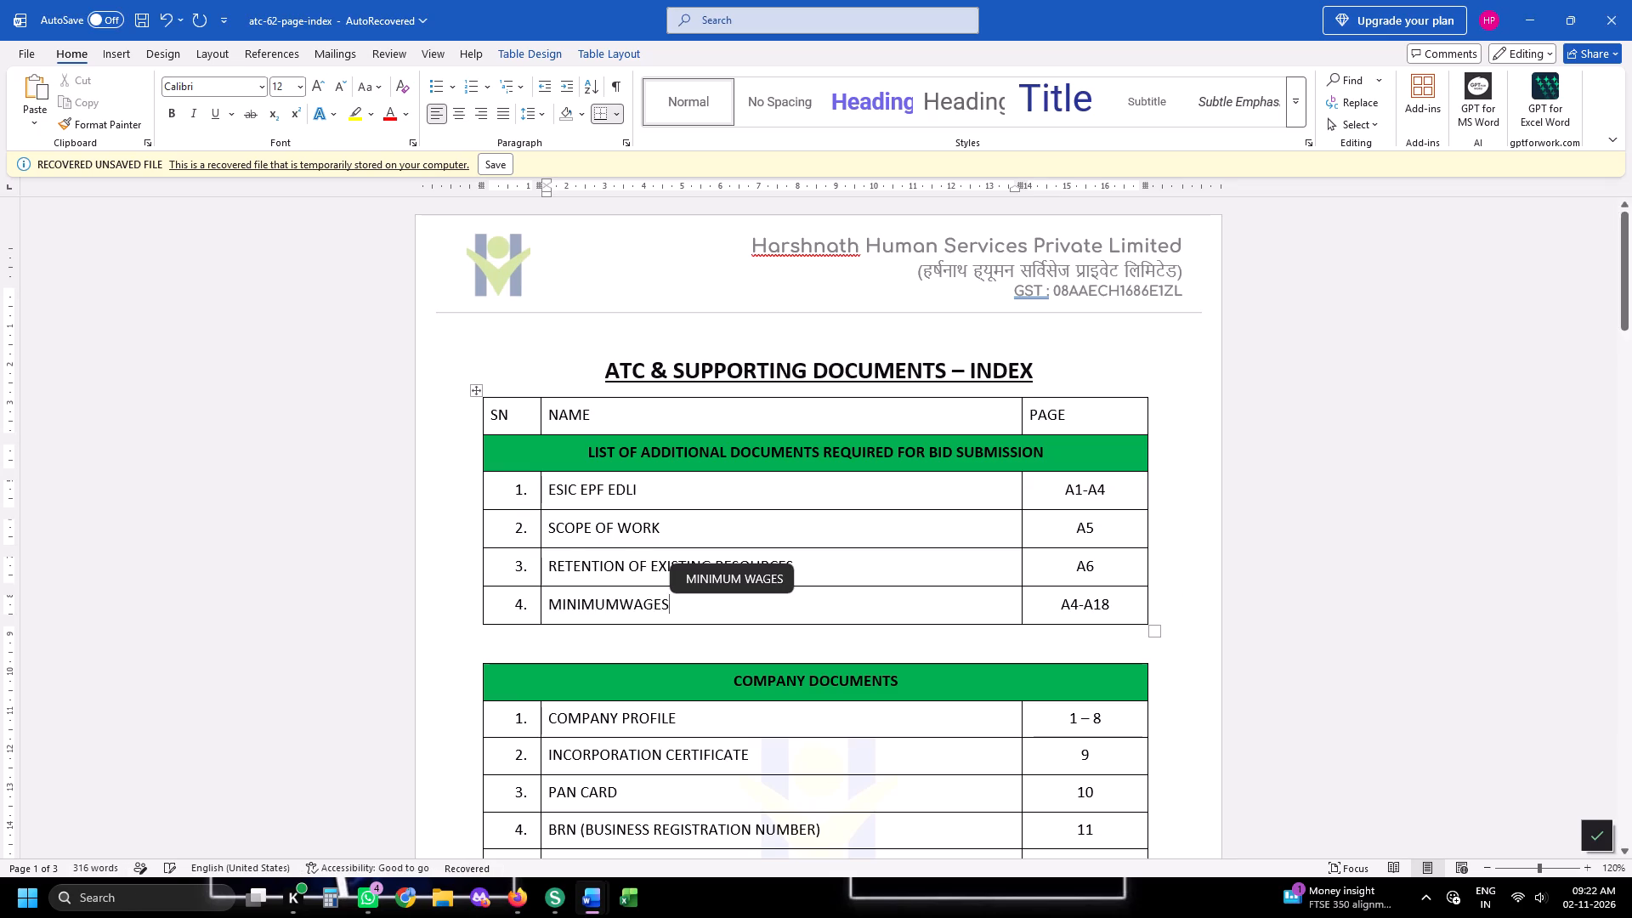
left_click(689, 586)
key("Tab")
type("A7")
In Firefox, check the files in the PDF merge list and copy the name BUYER ADDED SLA from its PDF's file path.
key("alt+Tab")
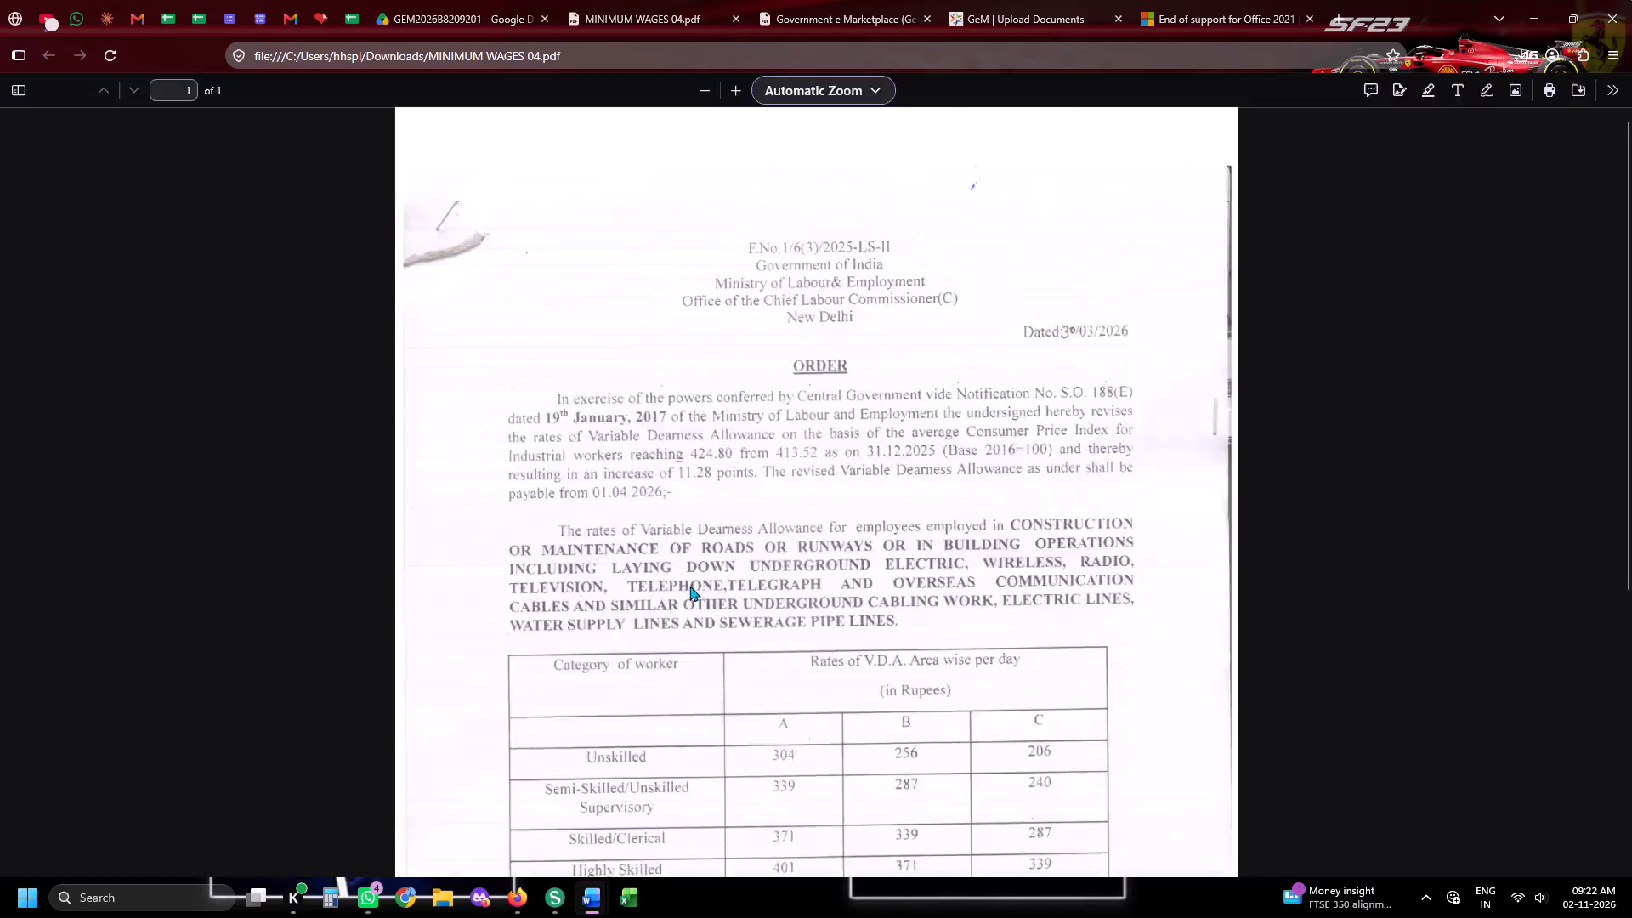
left_click(322, 0)
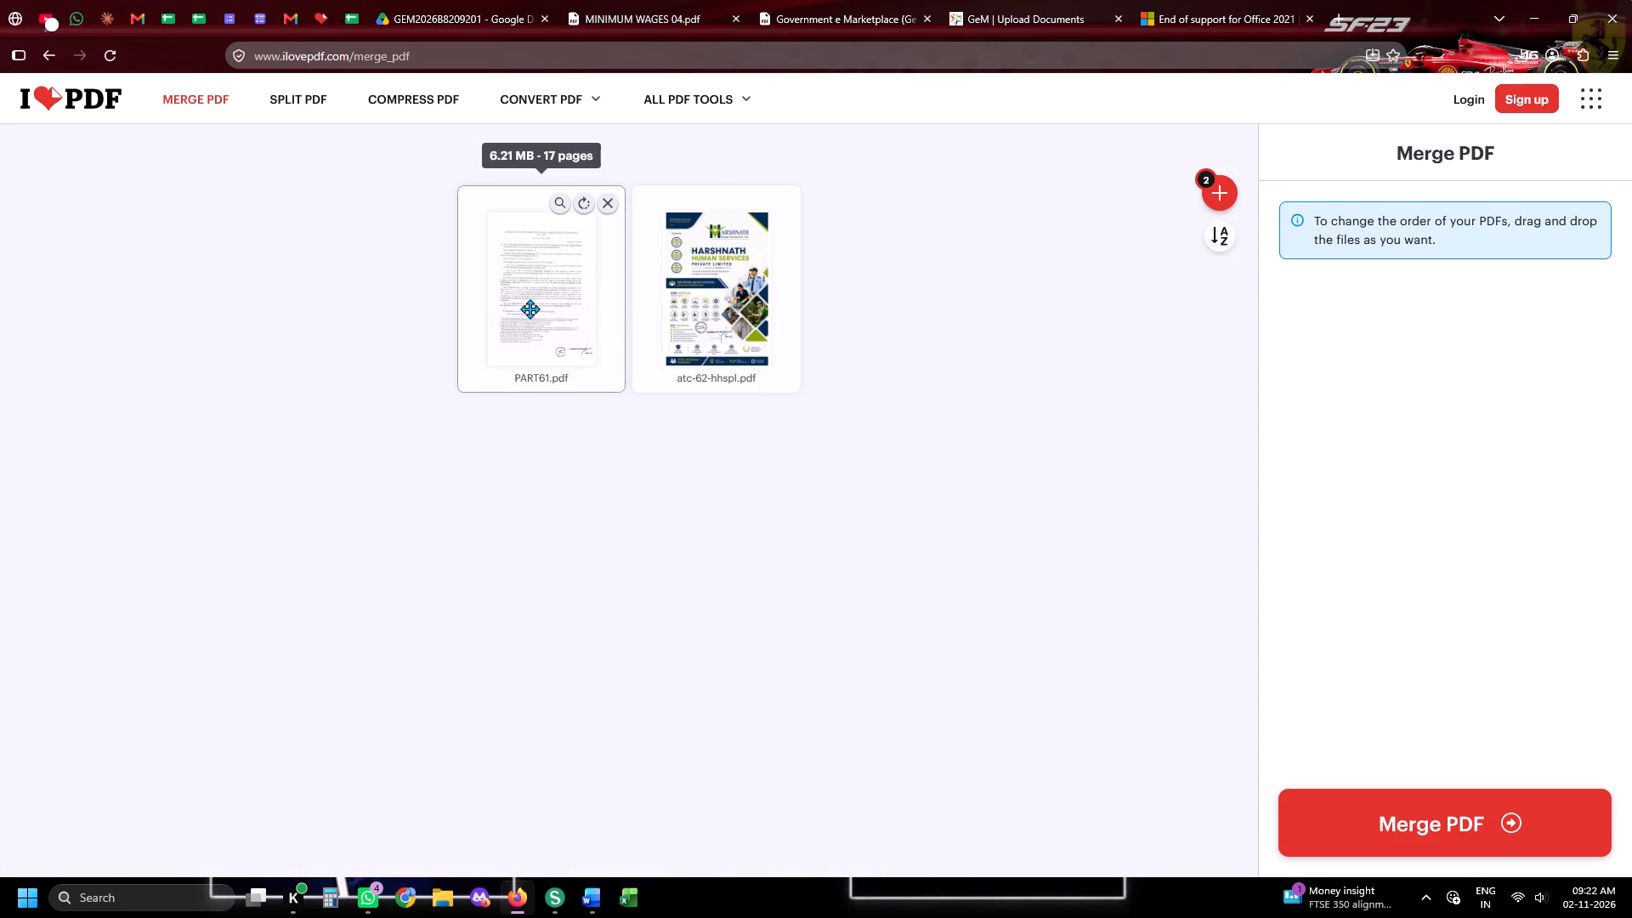
key("alt+Tab")
key("alt+Tab")
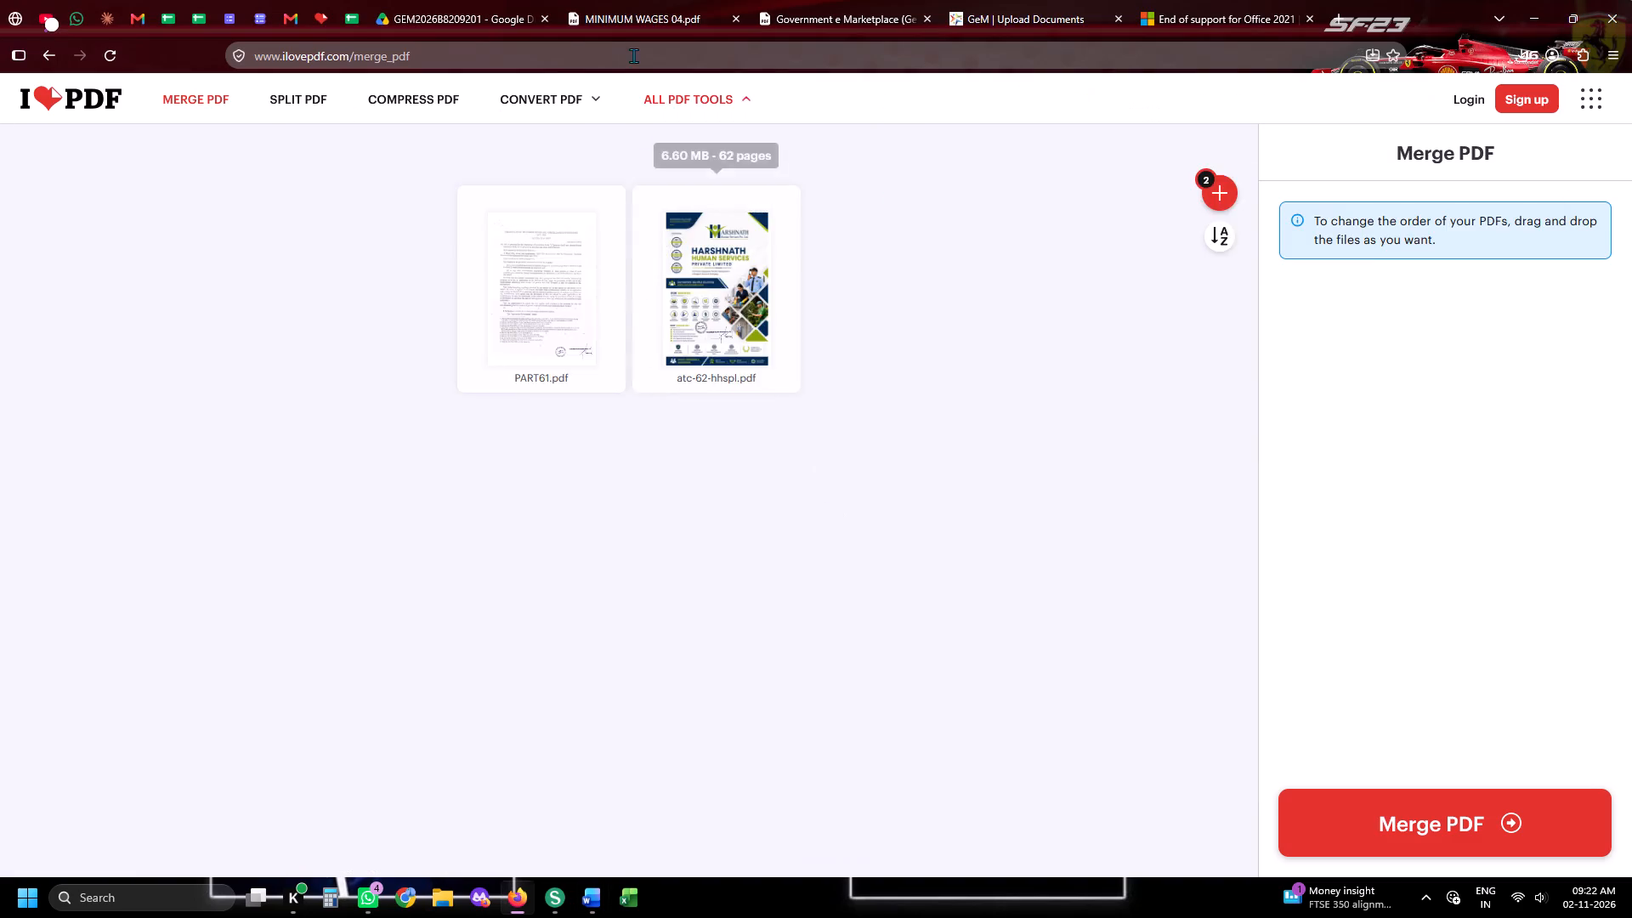
left_click(632, 13)
left_click(795, 11)
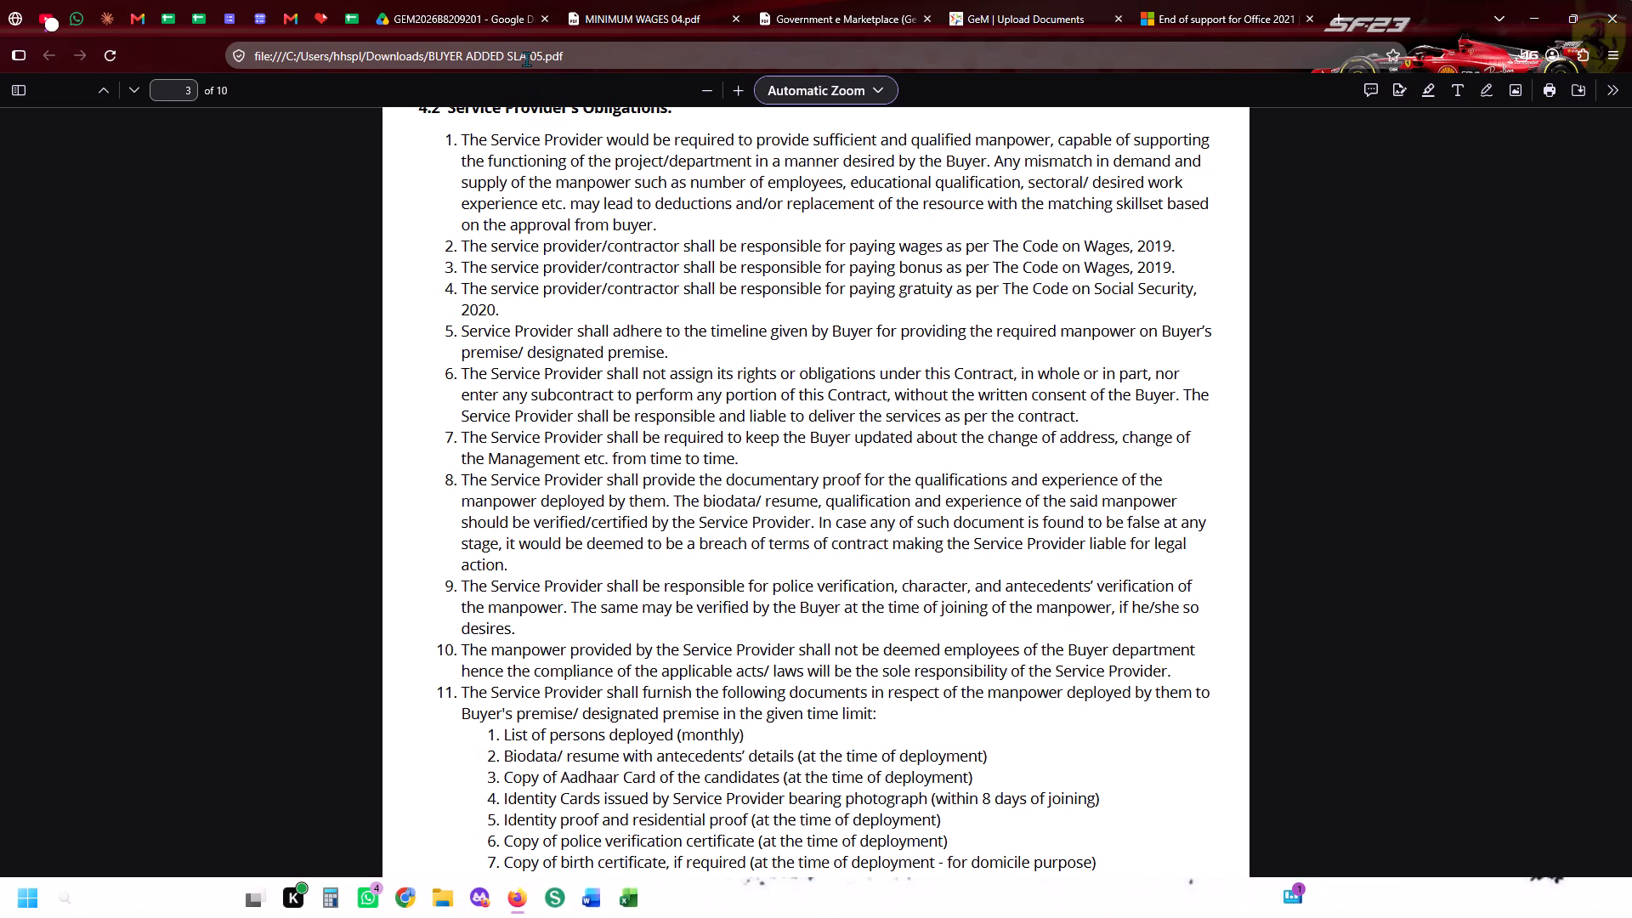
left_click_drag(526, 59, 428, 61)
key("ctrl+c")
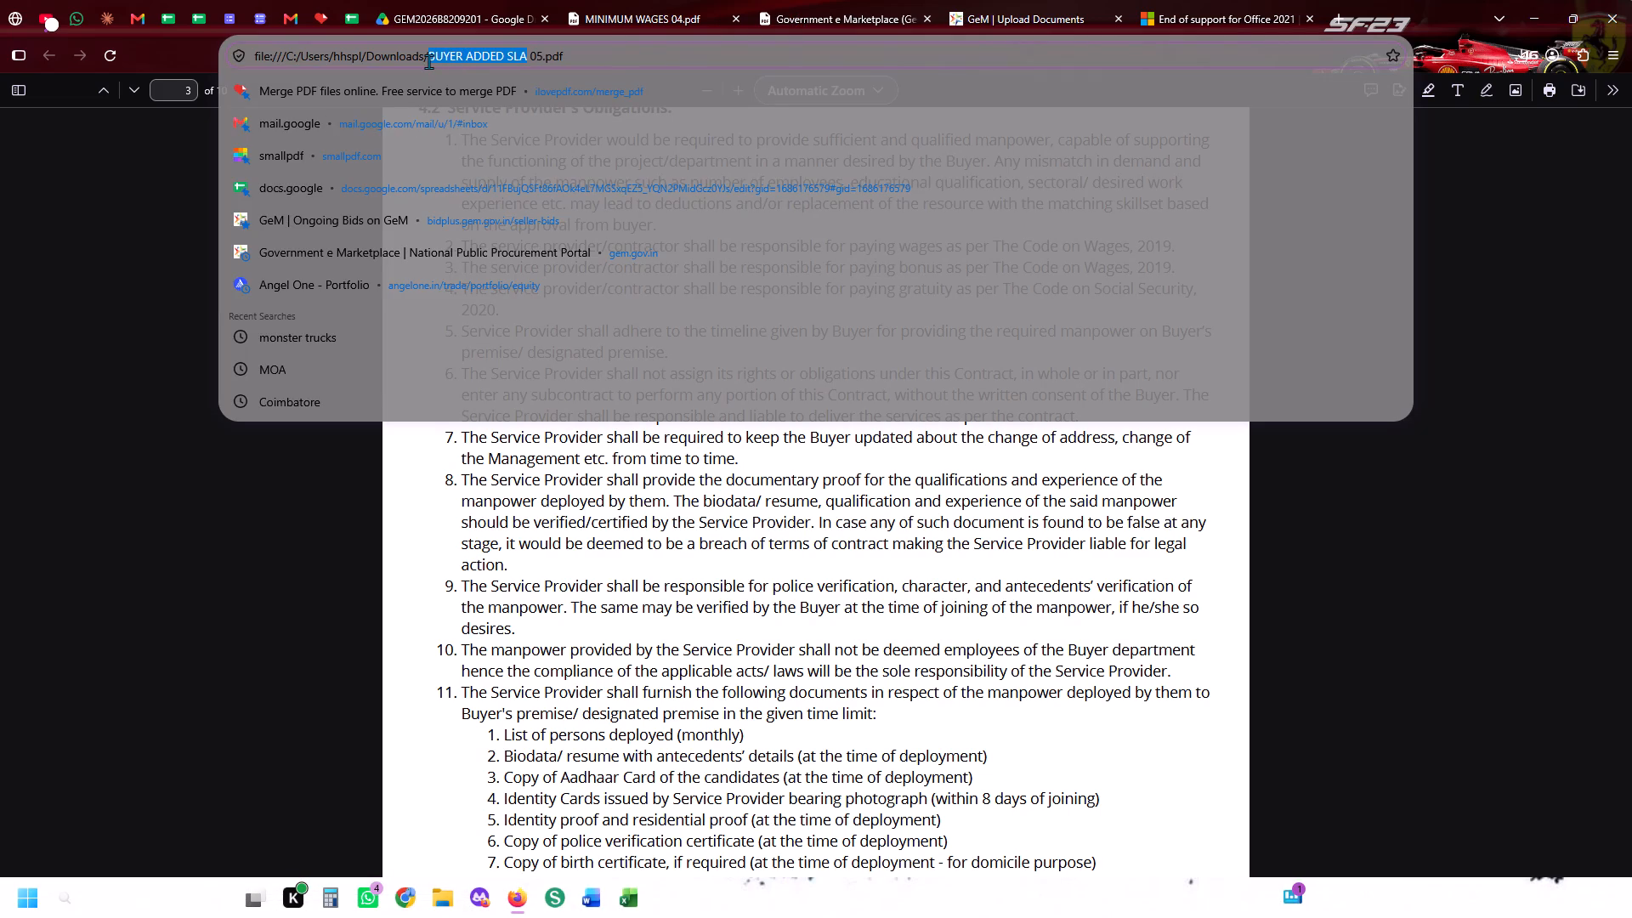
key("ctrl+c")
In the Word index, add a fifth row to the additional-documents table with the name BUYER ADDED SLA.
key("alt+Tab")
key("Tab")
key("Tab")
key("ctrl+b")
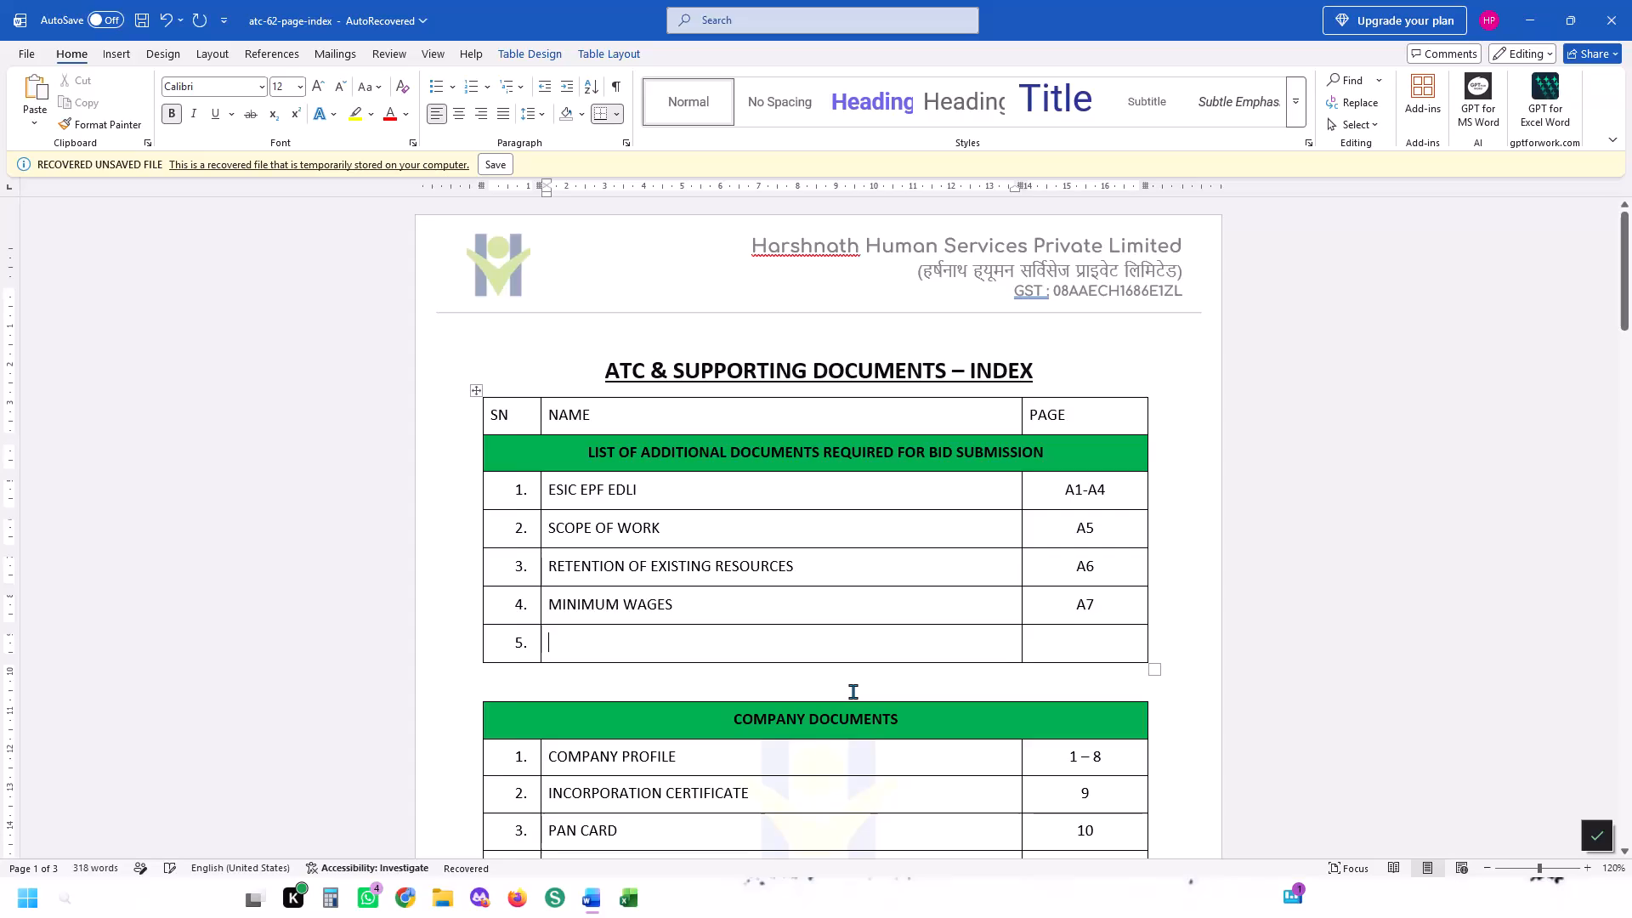
key("Tab")
key("Left")
key("ctrl+v")
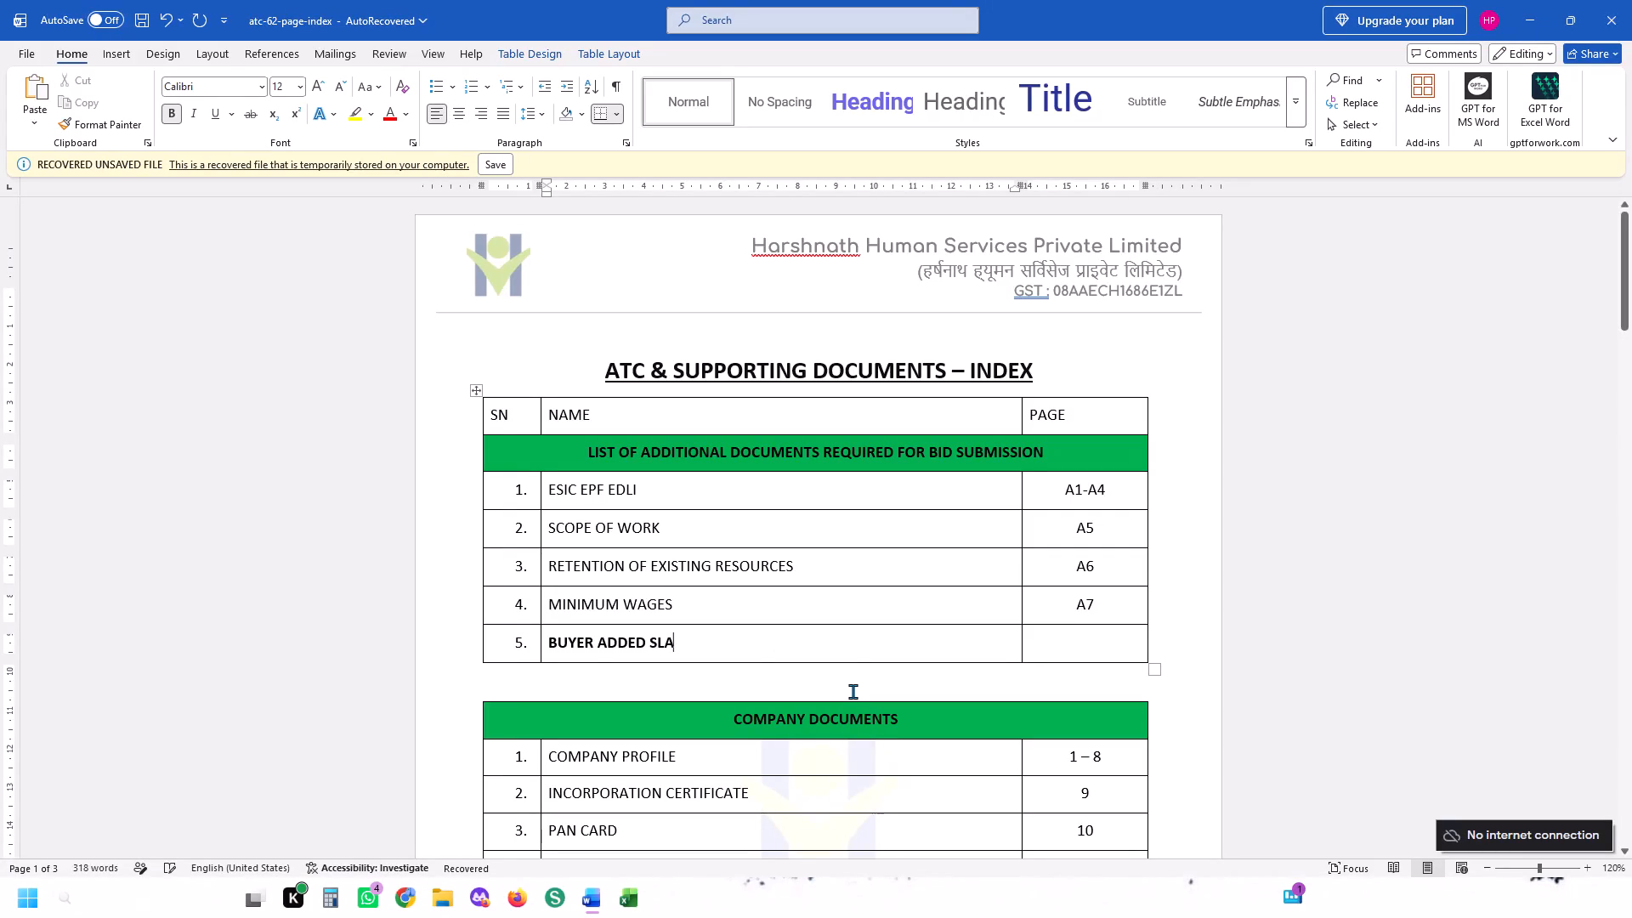
Remove the bold formatting from BUYER ADDED SLA and set its pages to A8-A17.
key("shift+Left")
key("shift+Left")
key("shift+Left")
key("shift+Left")
key("shift+Left")
key("shift+Left")
key("shift+Left")
key("shift+Left")
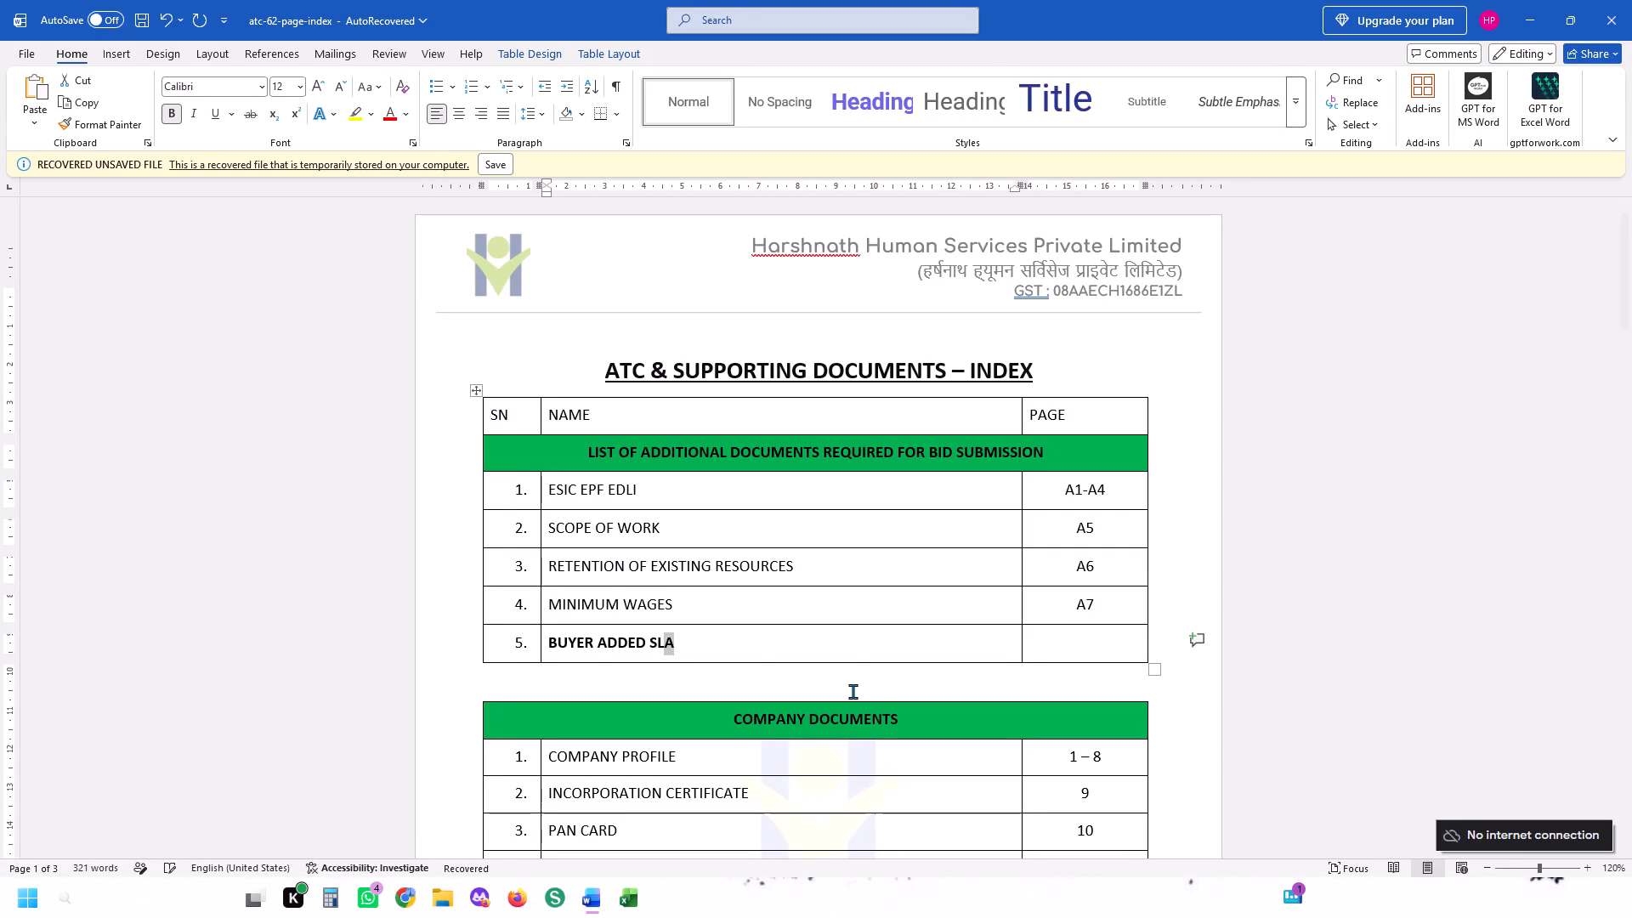
key("shift+Left")
key("shift+Left")
key("shift+Left")
key("shift+Left")
key("shift+Left")
key("shift+Left")
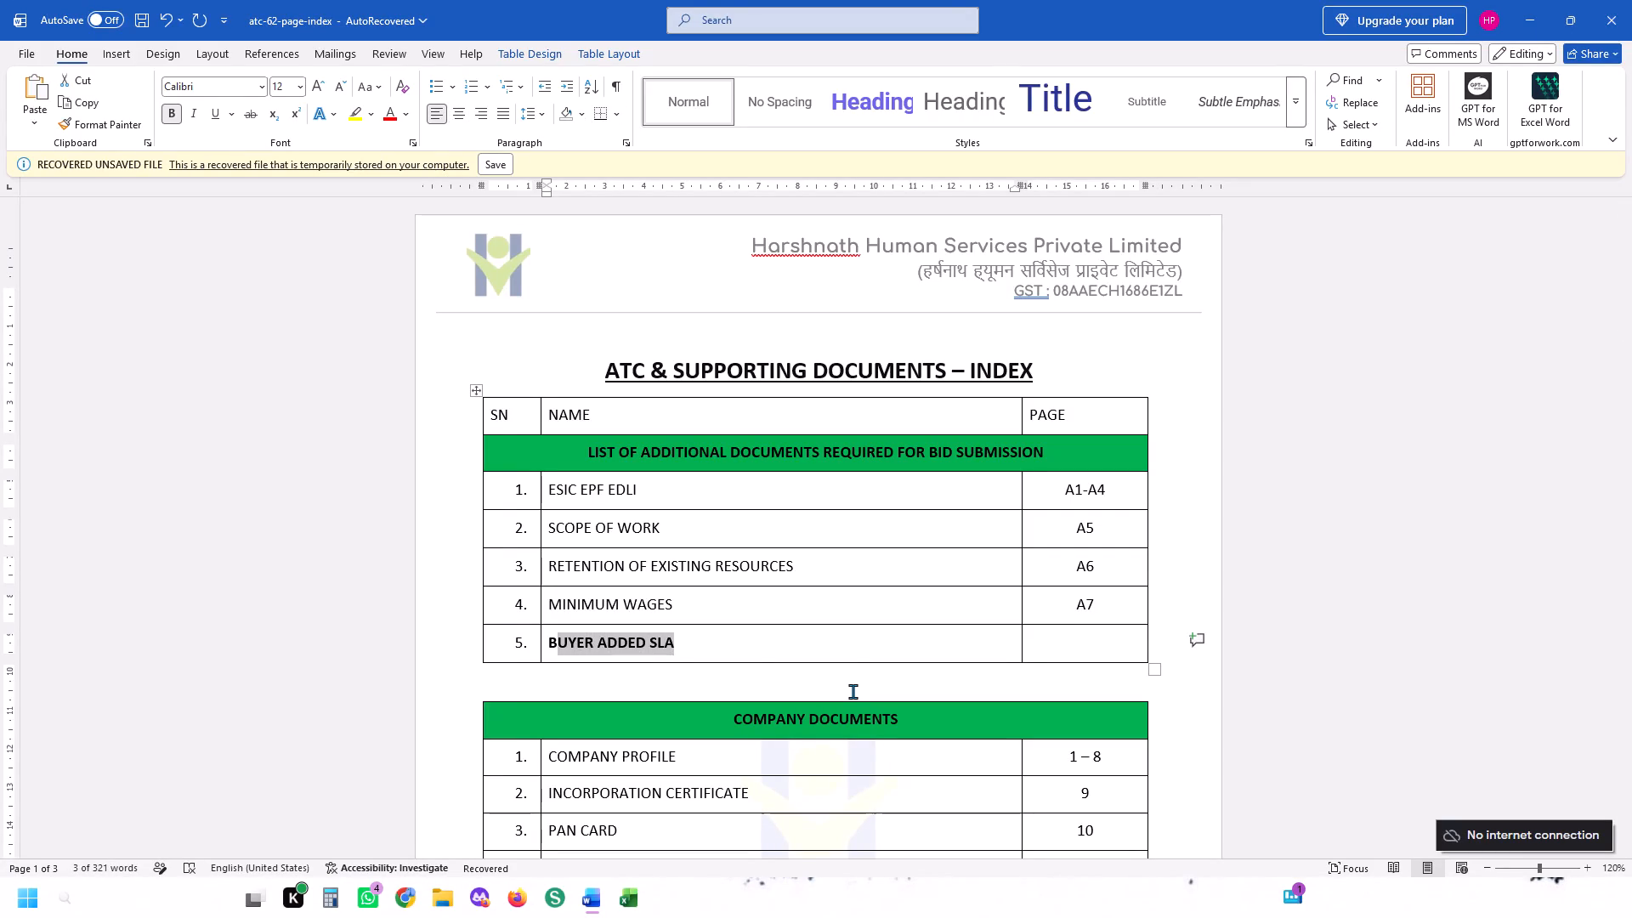
key("shift+Left")
key("ctrl+b")
key("Tab")
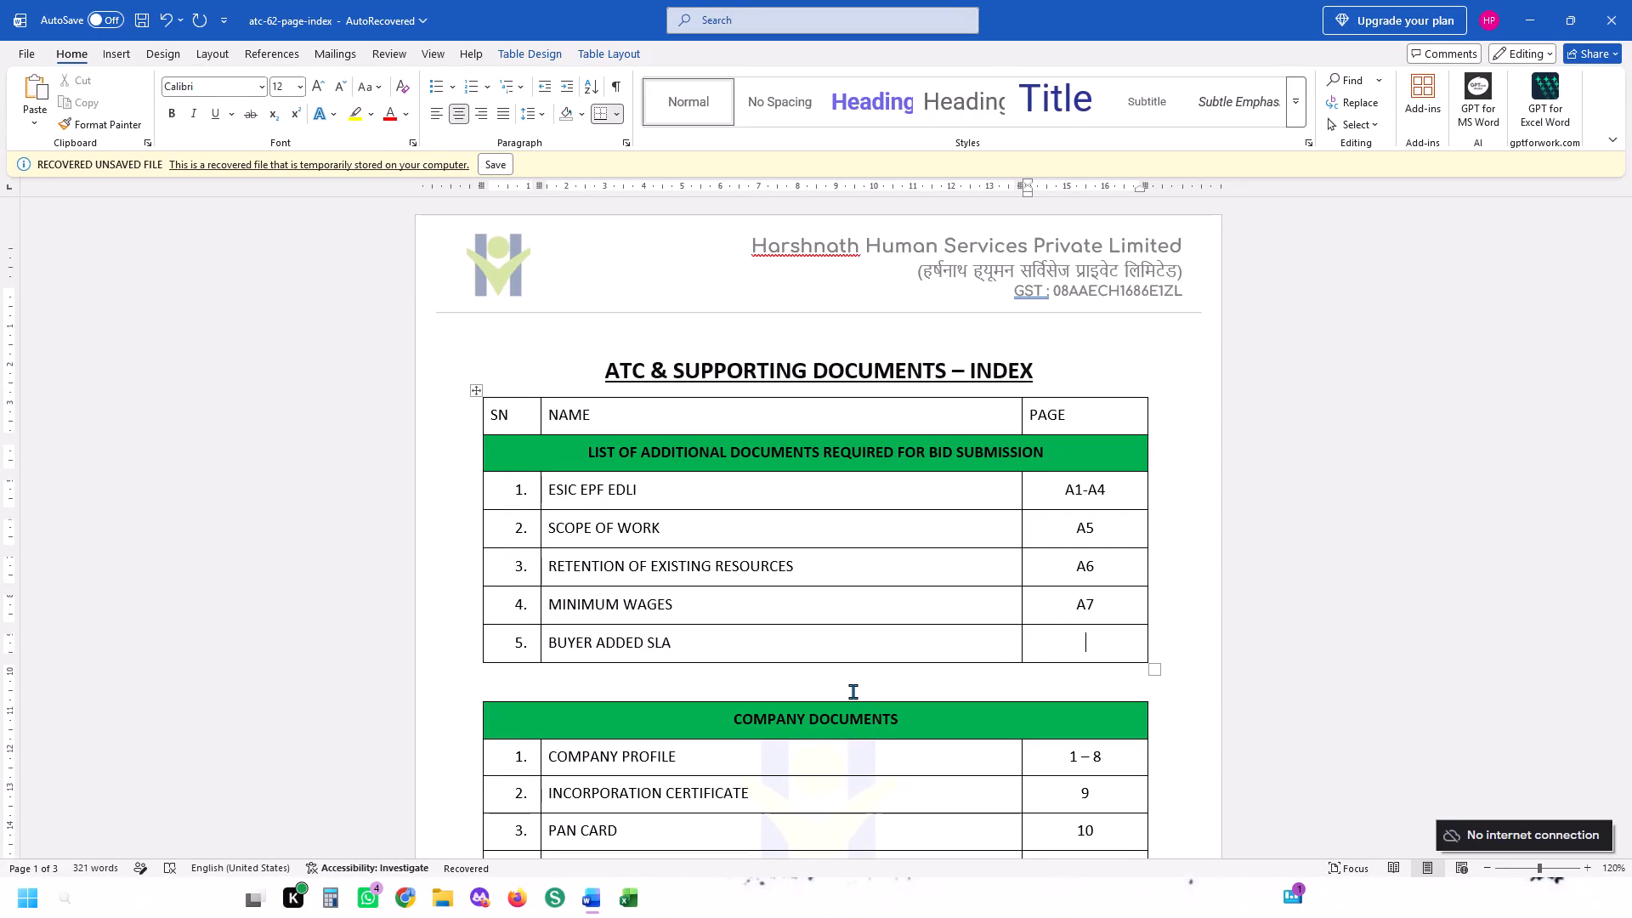
type("A8-A17")
In Firefox, recheck the PDF merge list, open REQUIRED DOCUMENTS.pdf from the bid's Drive folder, and copy Labour License from item 8.
key("alt+Tab")
left_click(309, 2)
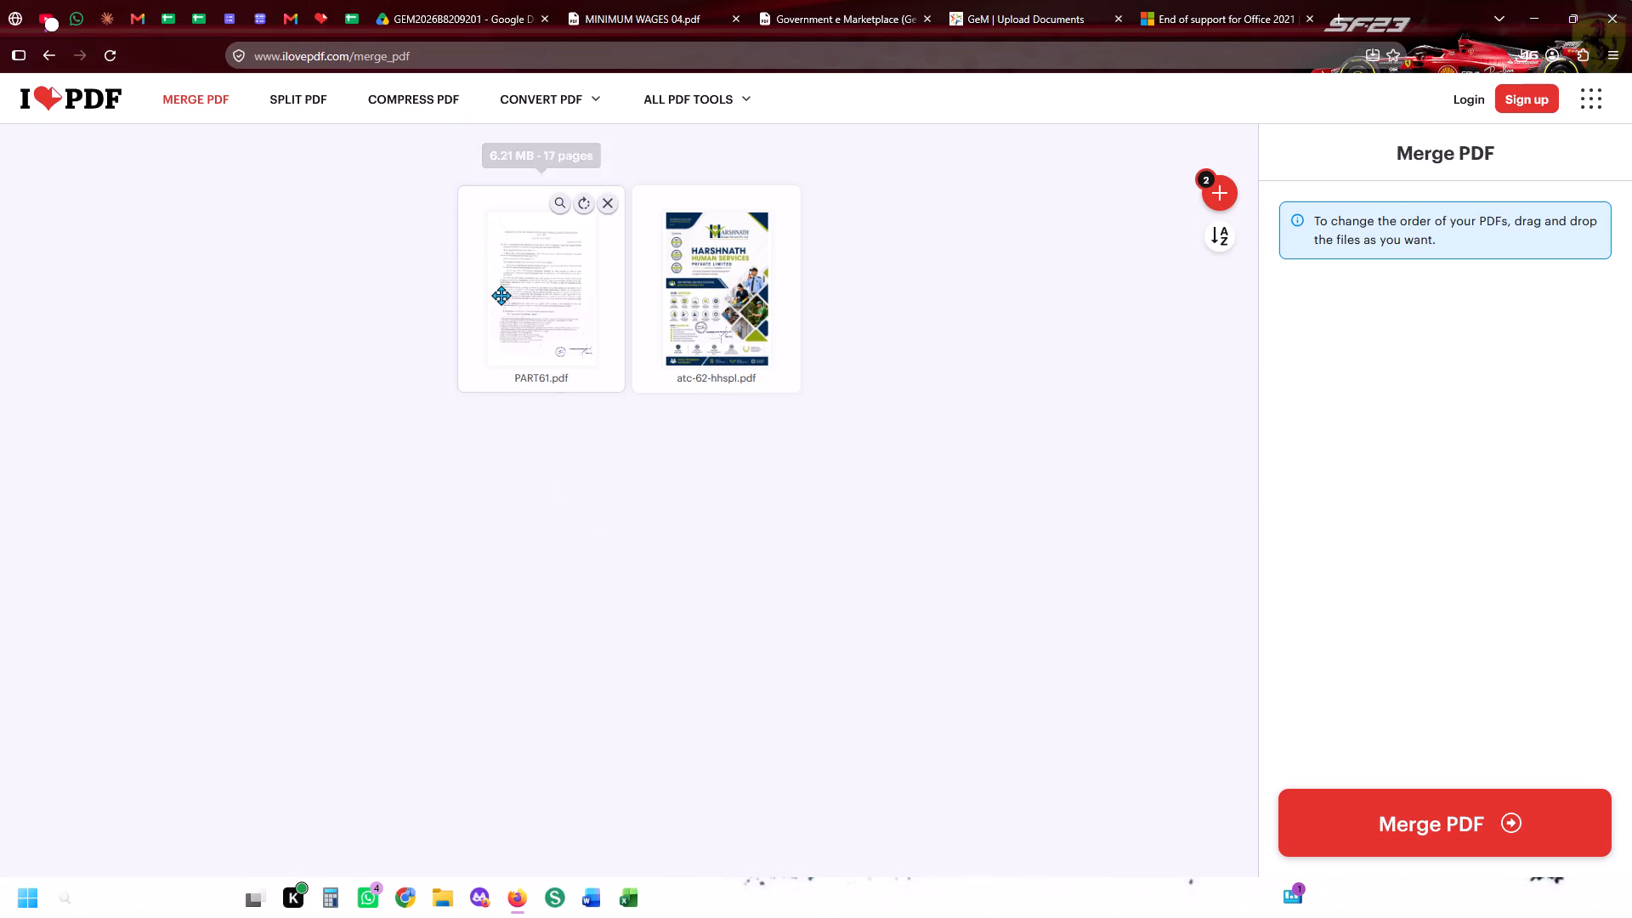
left_click(324, 0)
left_click(443, 0)
left_click(309, 300)
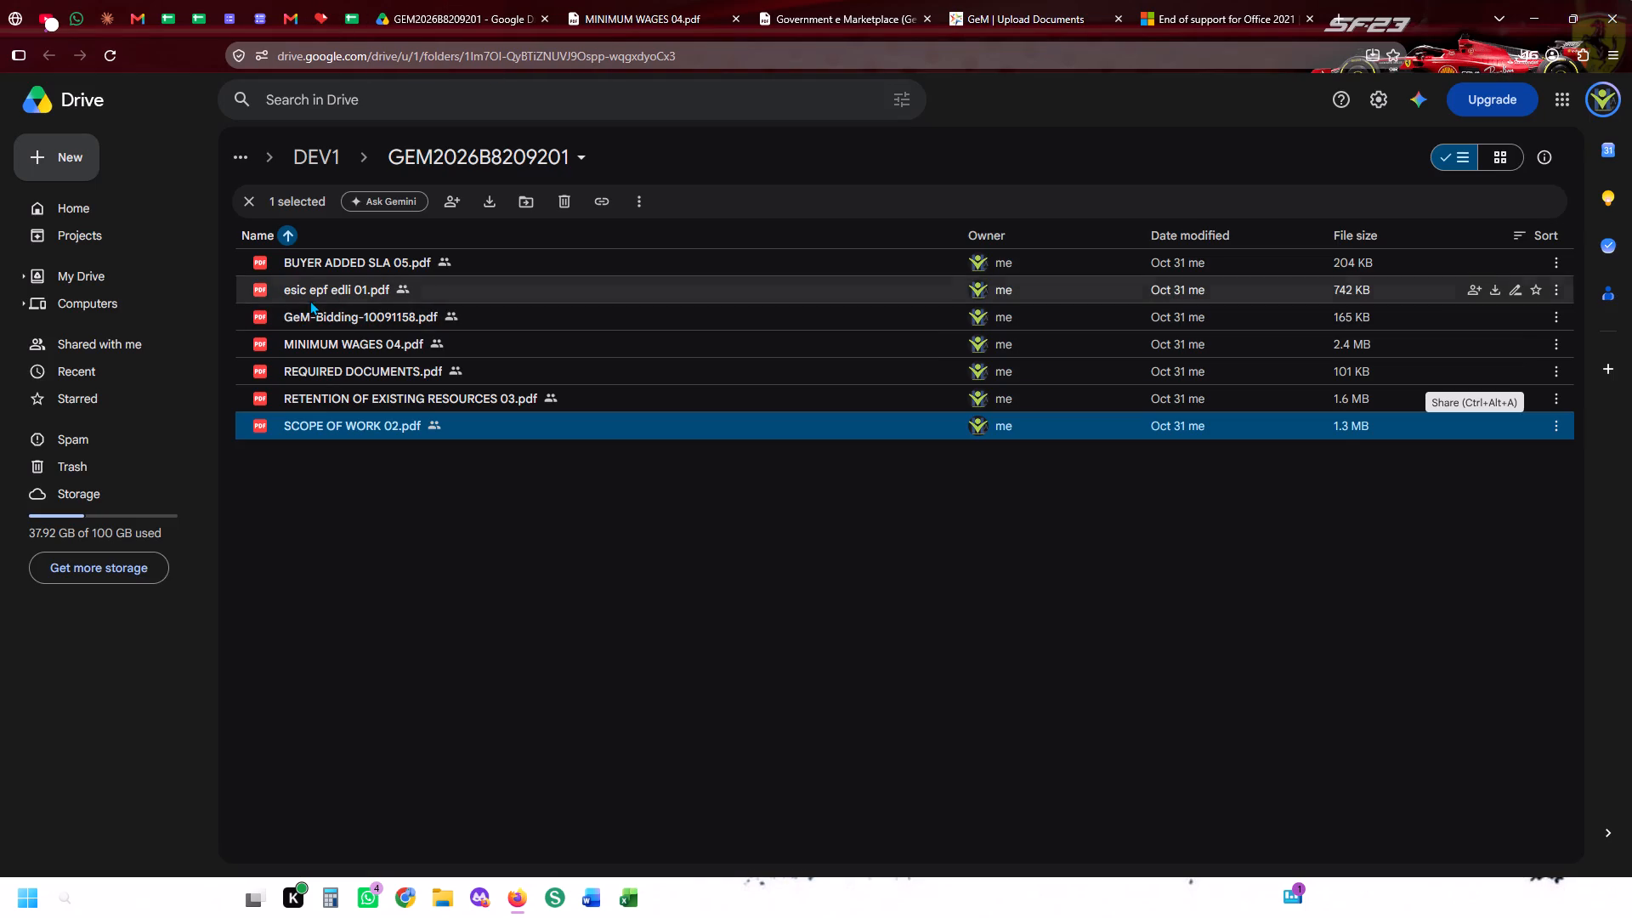
left_click(308, 368)
double_click(308, 368)
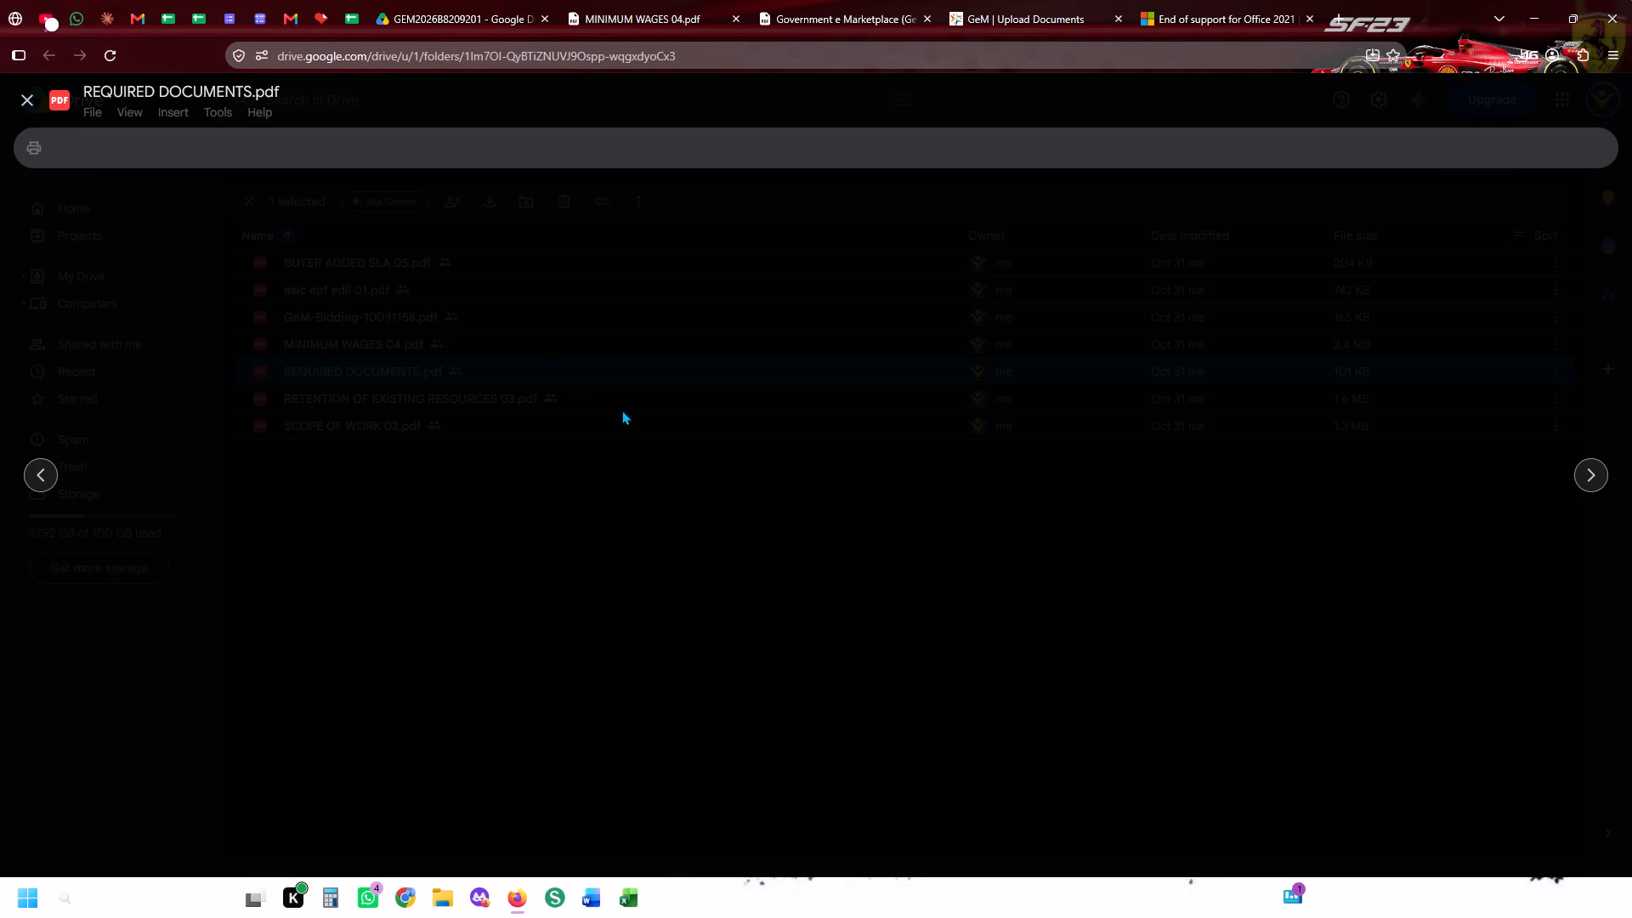
left_click_drag(641, 347, 792, 373)
left_click_drag(600, 510, 716, 518)
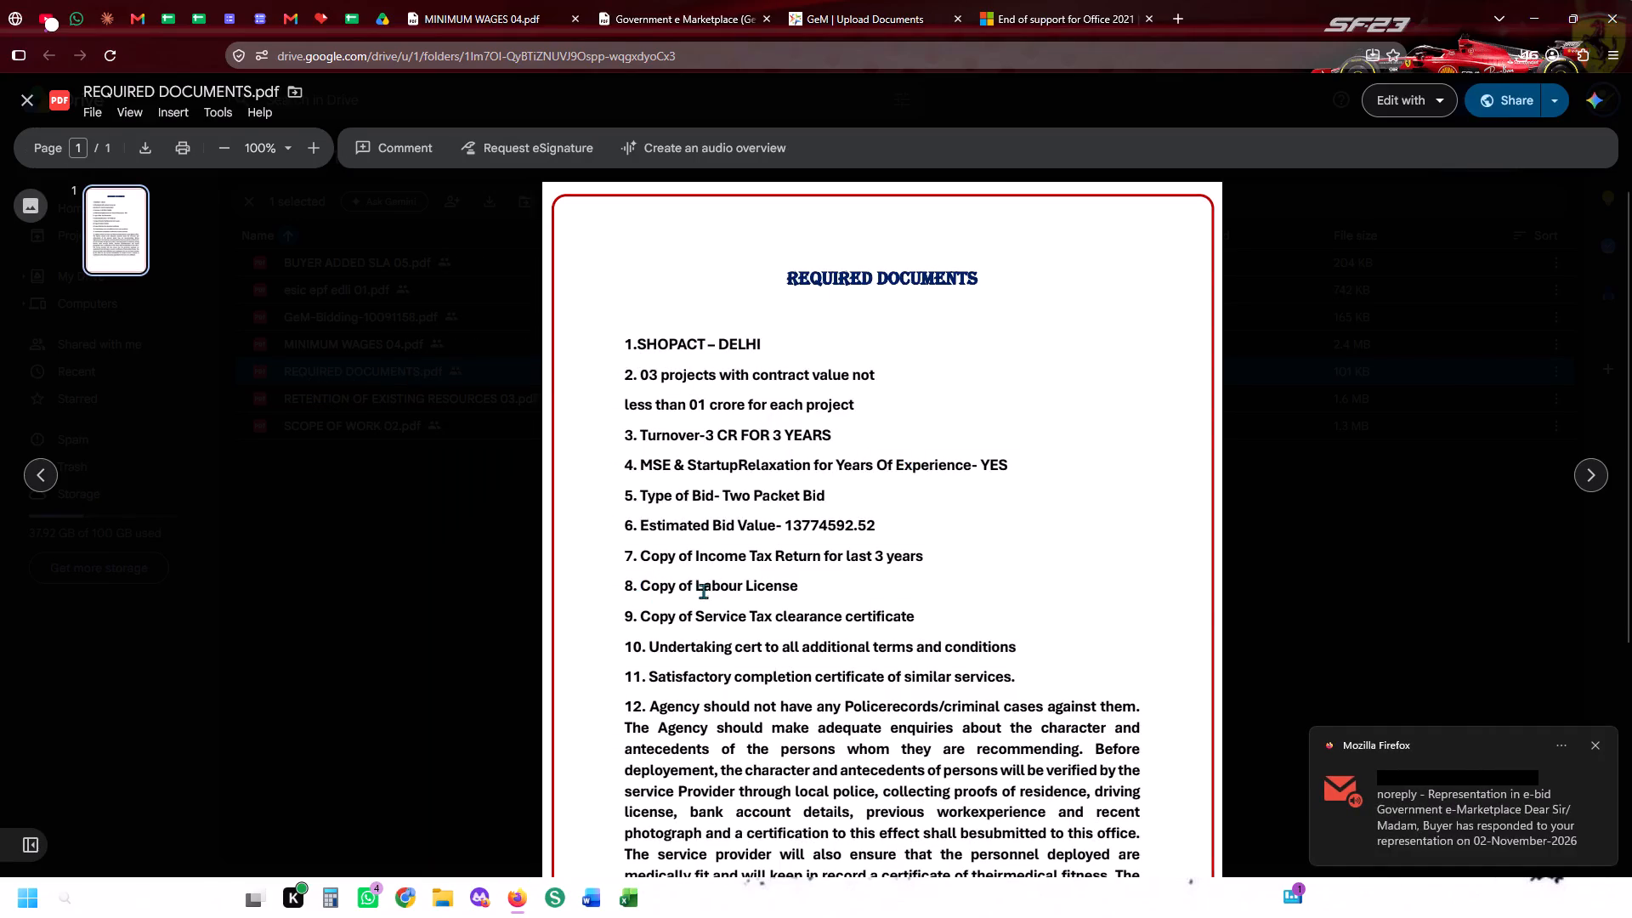
left_click_drag(696, 587, 887, 585)
key("ctrl+c")
key("ctrl+c")
key("ctrl+c")
Add a sixth row named Labour License to the Word index and check the remaining items in REQUIRED DOCUMENTS.pdf.
key("alt+Tab")
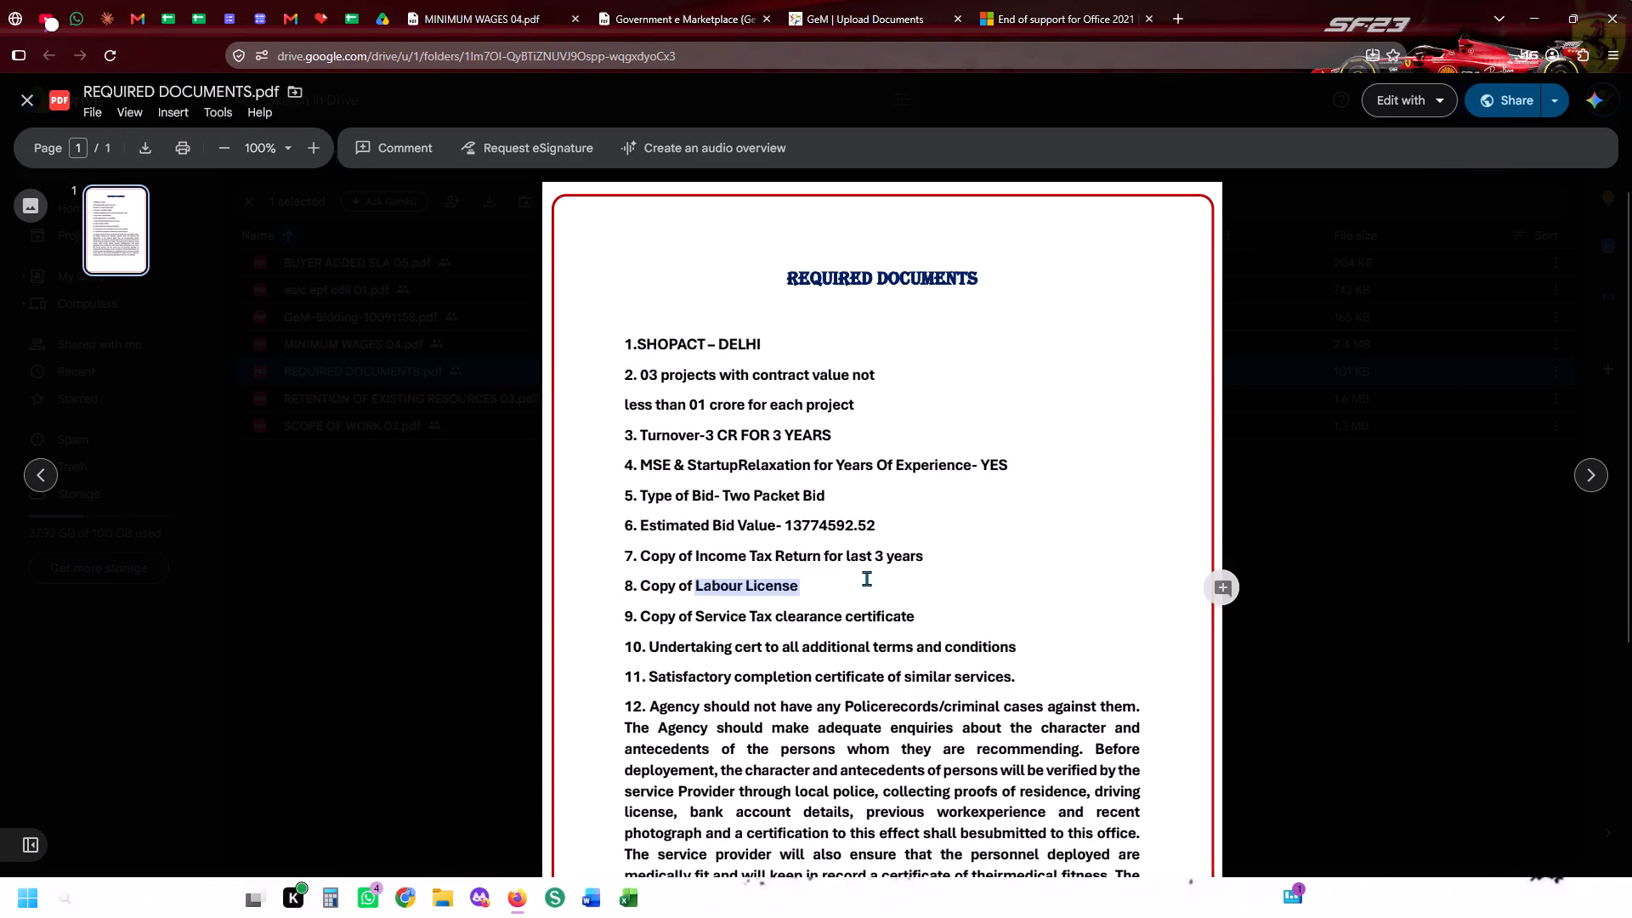
key("Tab")
key("Tab")
key("ctrl+v")
key("alt+Tab")
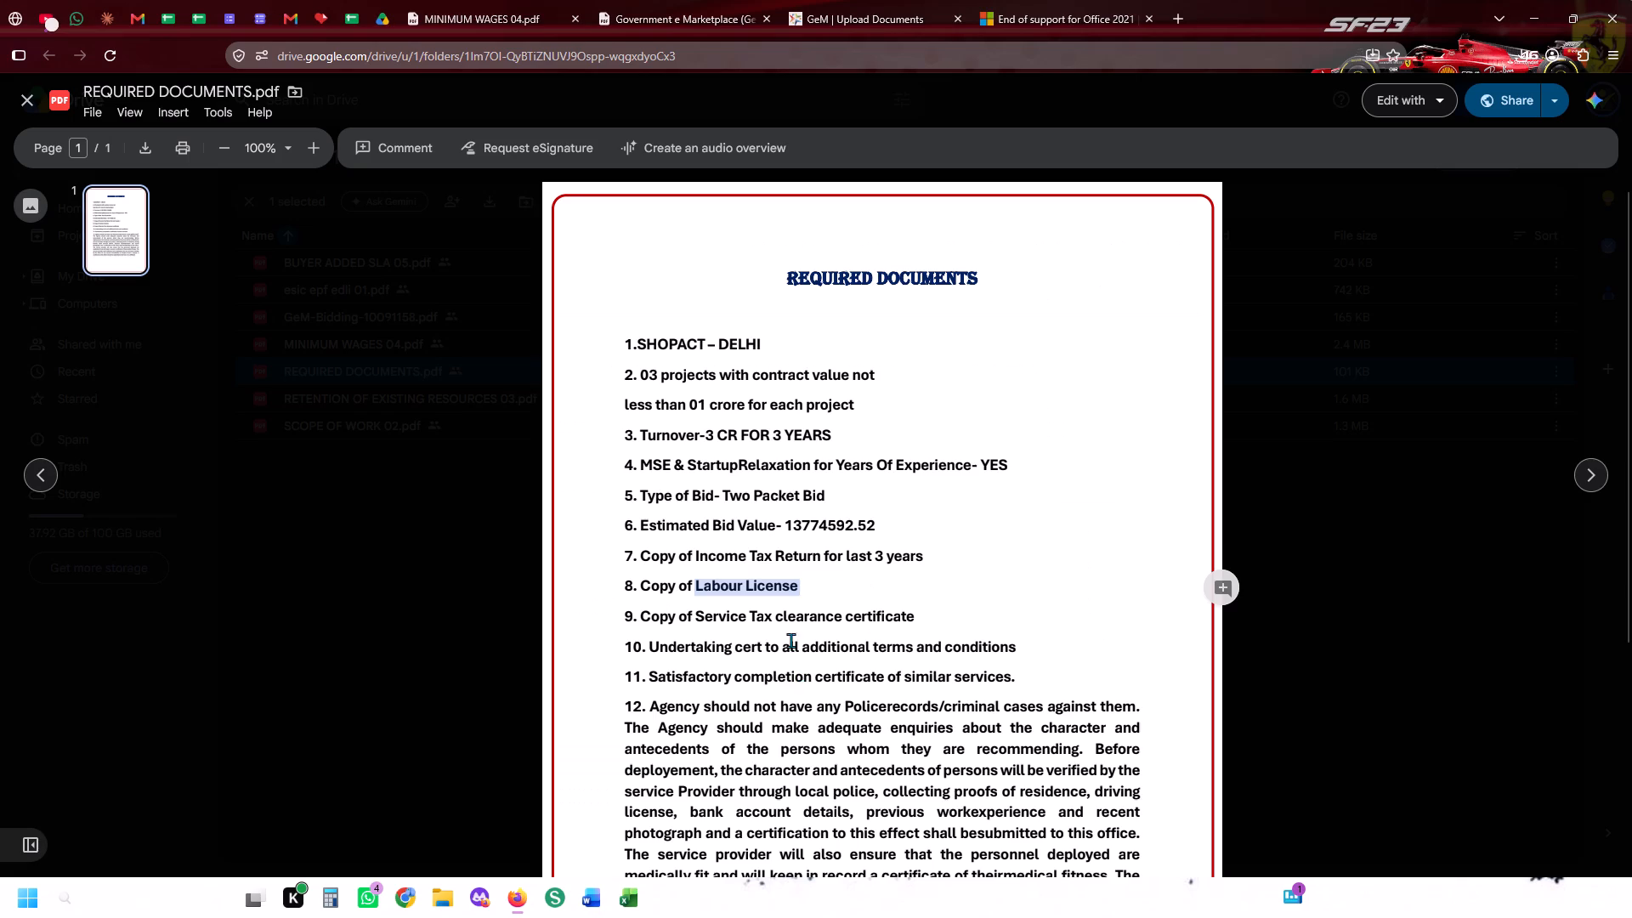
scroll(750, 490, "down", 1)
scroll(1011, 515, "down", 2)
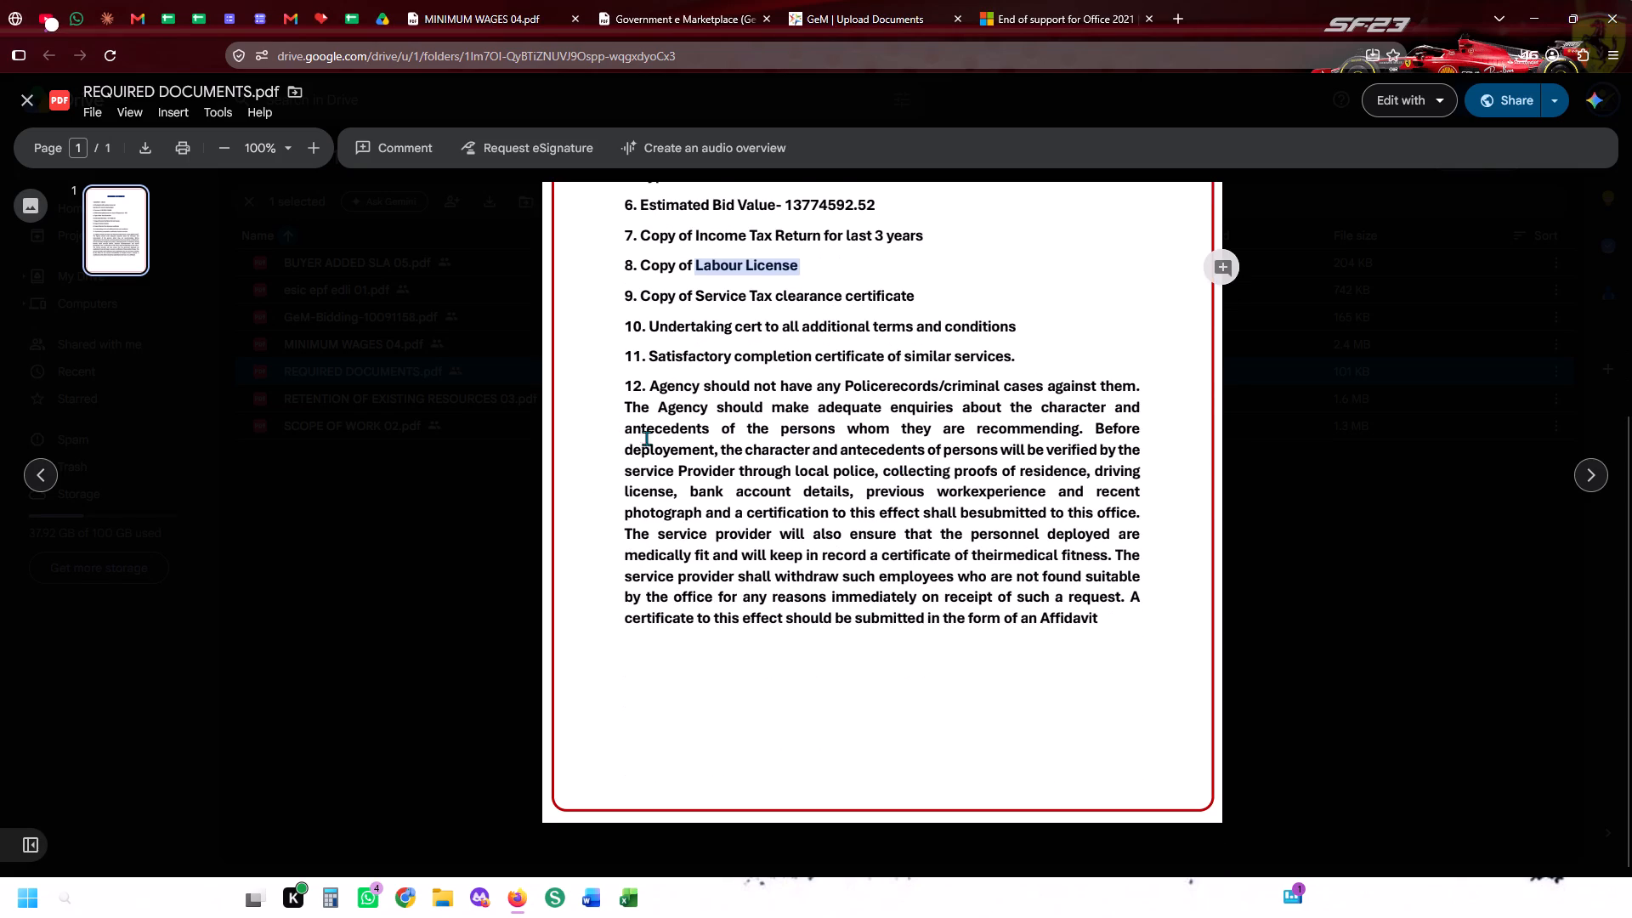
scroll(773, 440, "down", 6)
In the Word index, change the Labour License entry to uppercase and enter its page range starting at A18.
key("alt+Tab")
left_click_drag(660, 678, 560, 674)
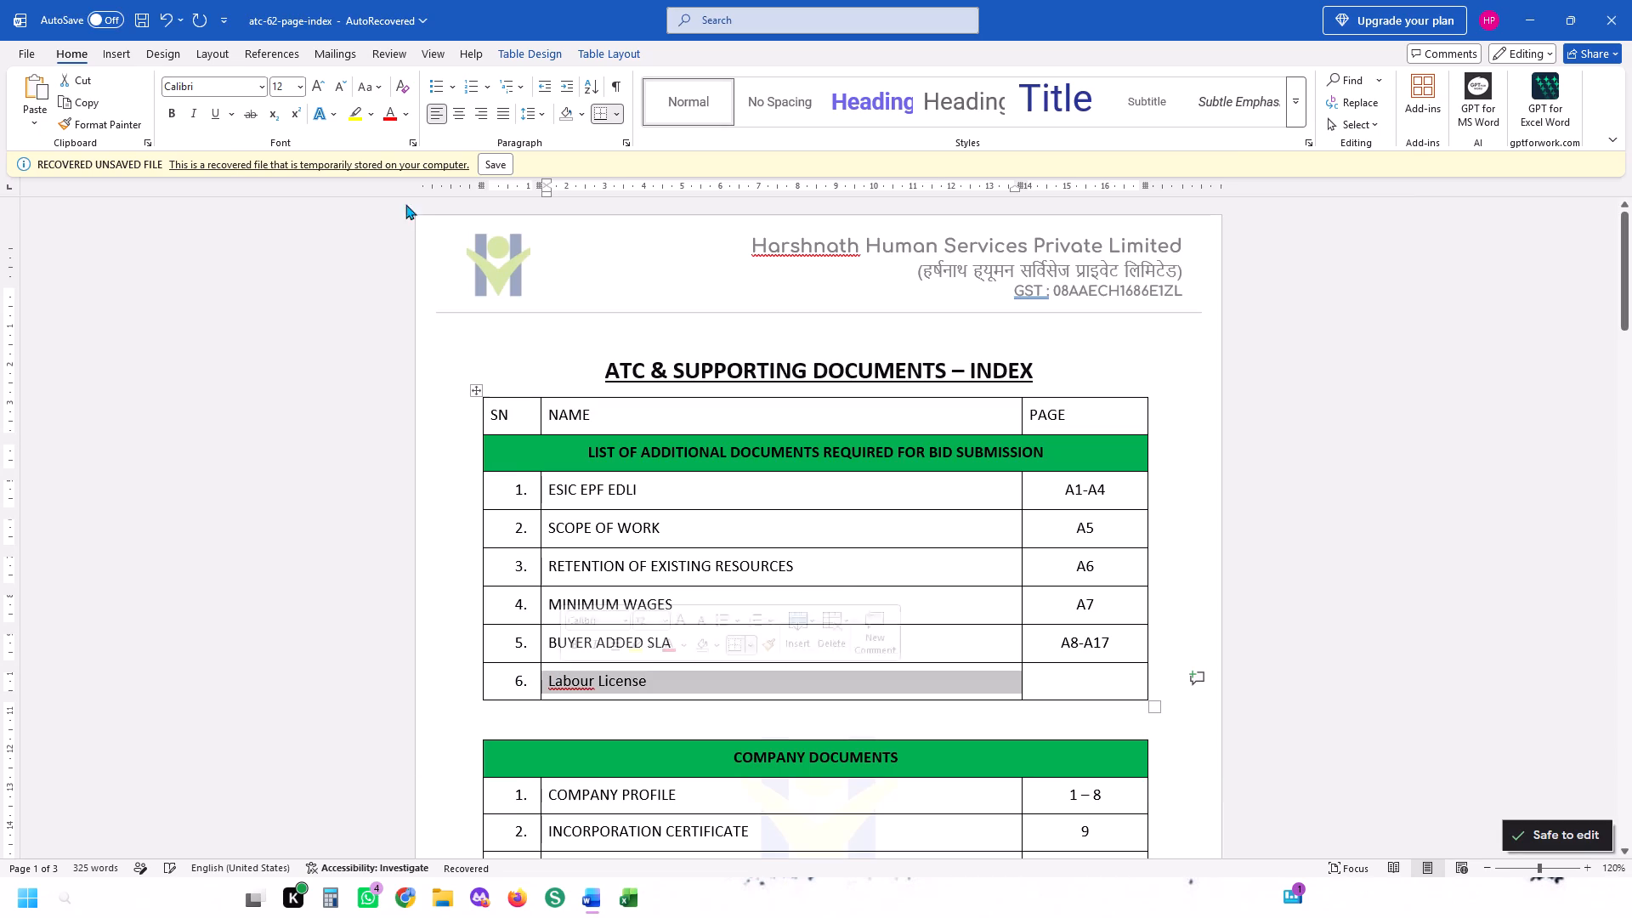
left_click(377, 92)
left_click(420, 162)
key("Tab")
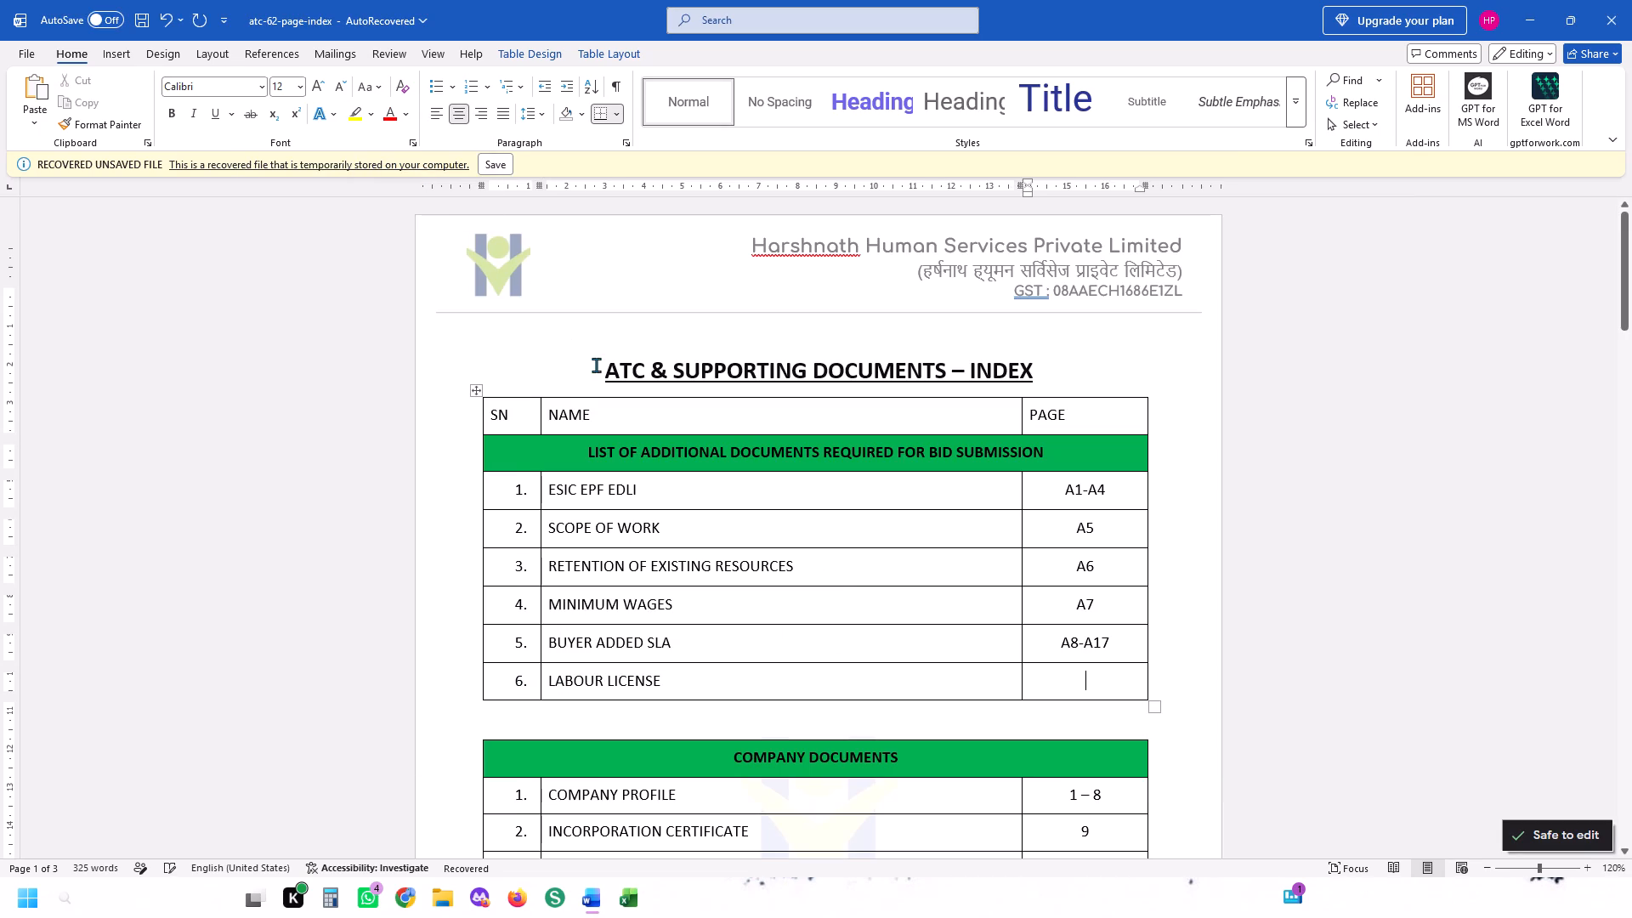
type("A18-A1")
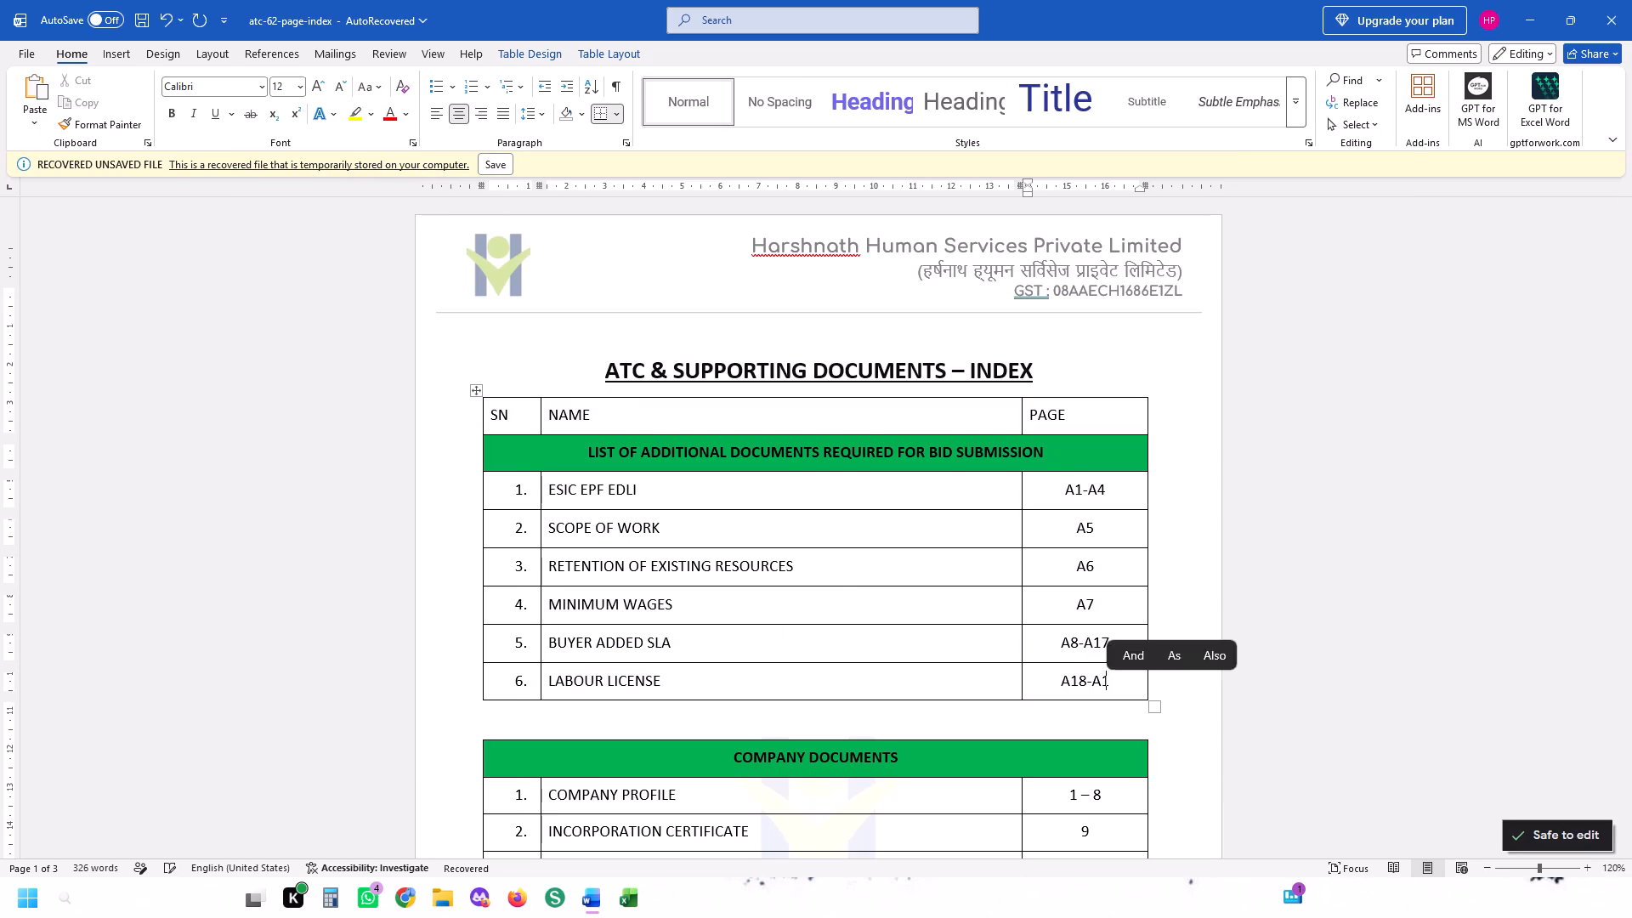
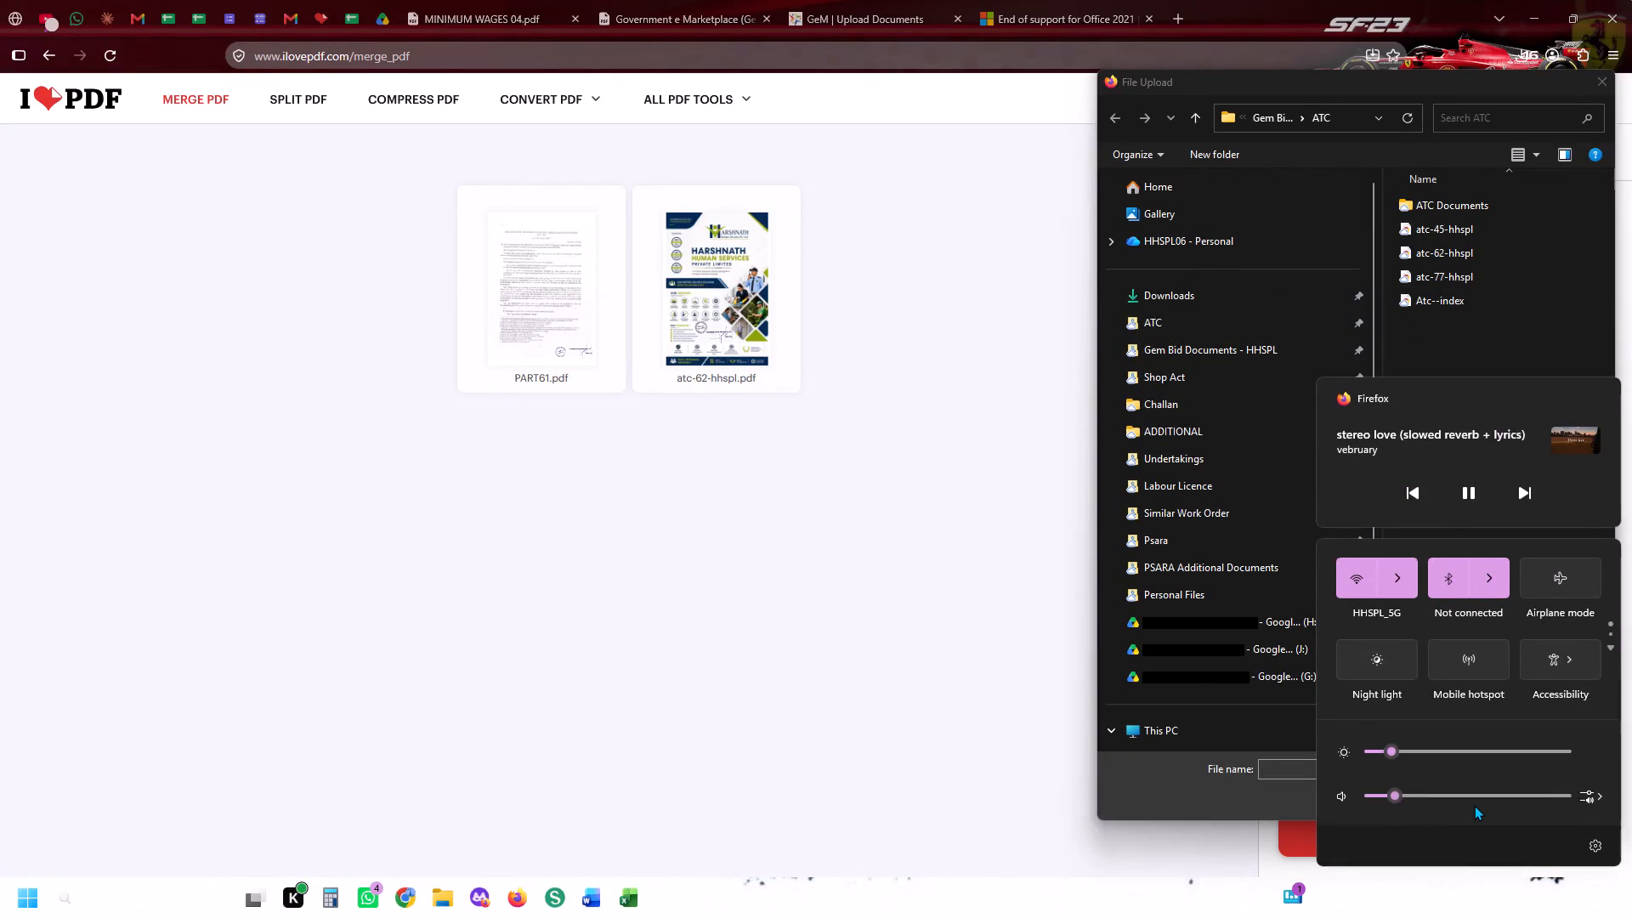
Add delhi-labour-licence-hhspl.pdf from the Labour Licence folder to the merge list, placed between PART61.pdf and atc-62-hhspl.pdf.
left_click(850, 376)
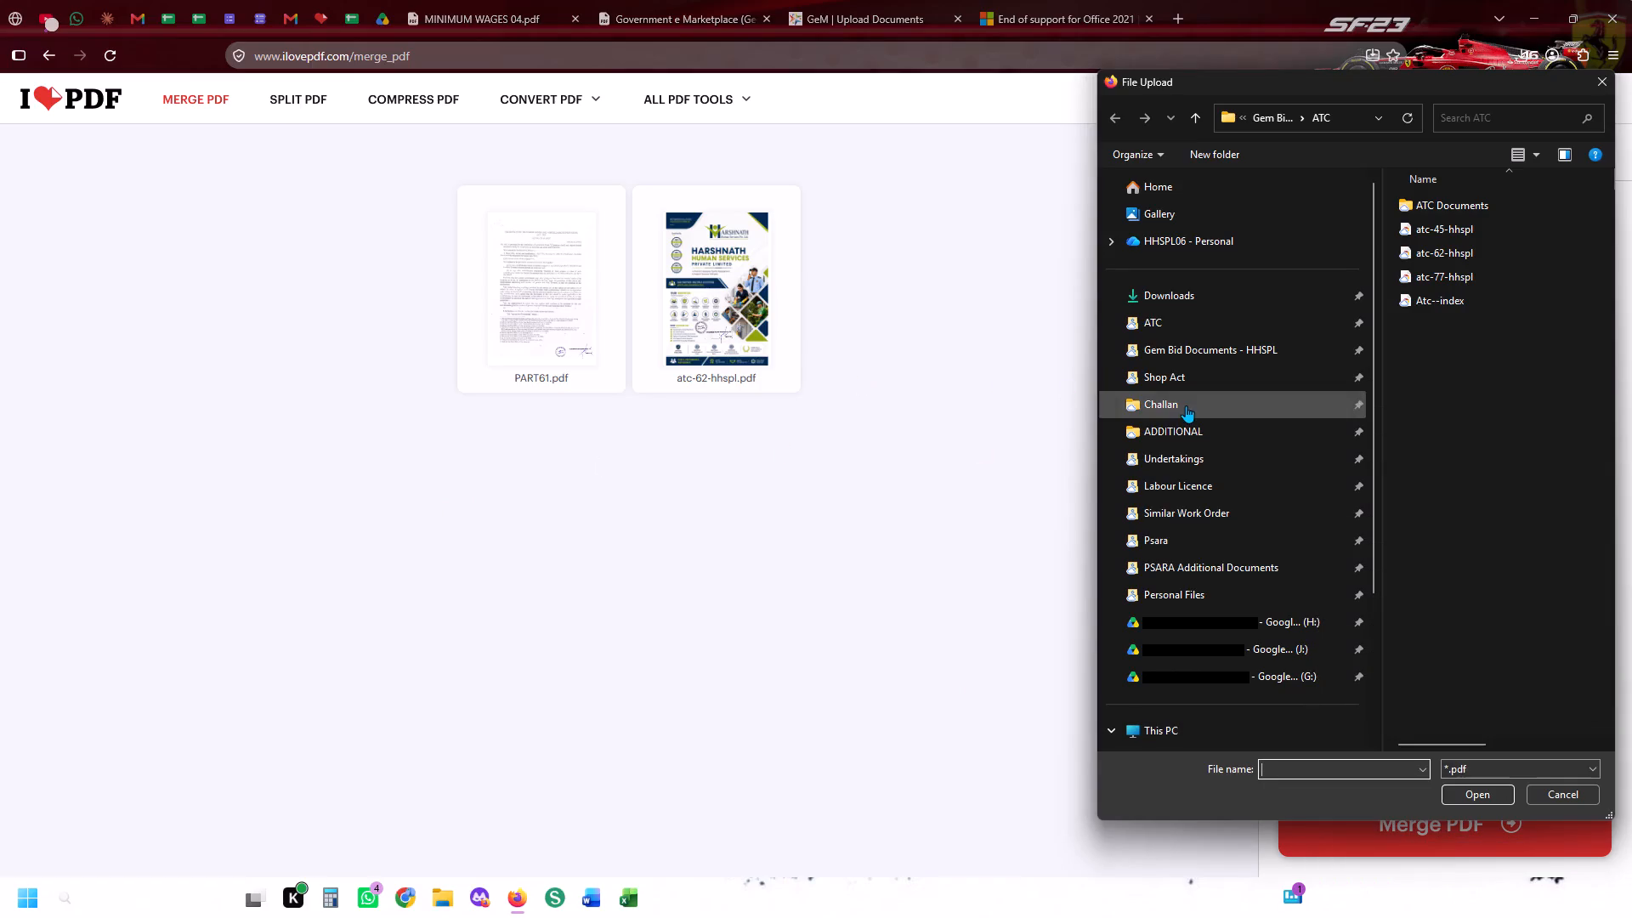
left_click(1163, 472)
left_click(1173, 483)
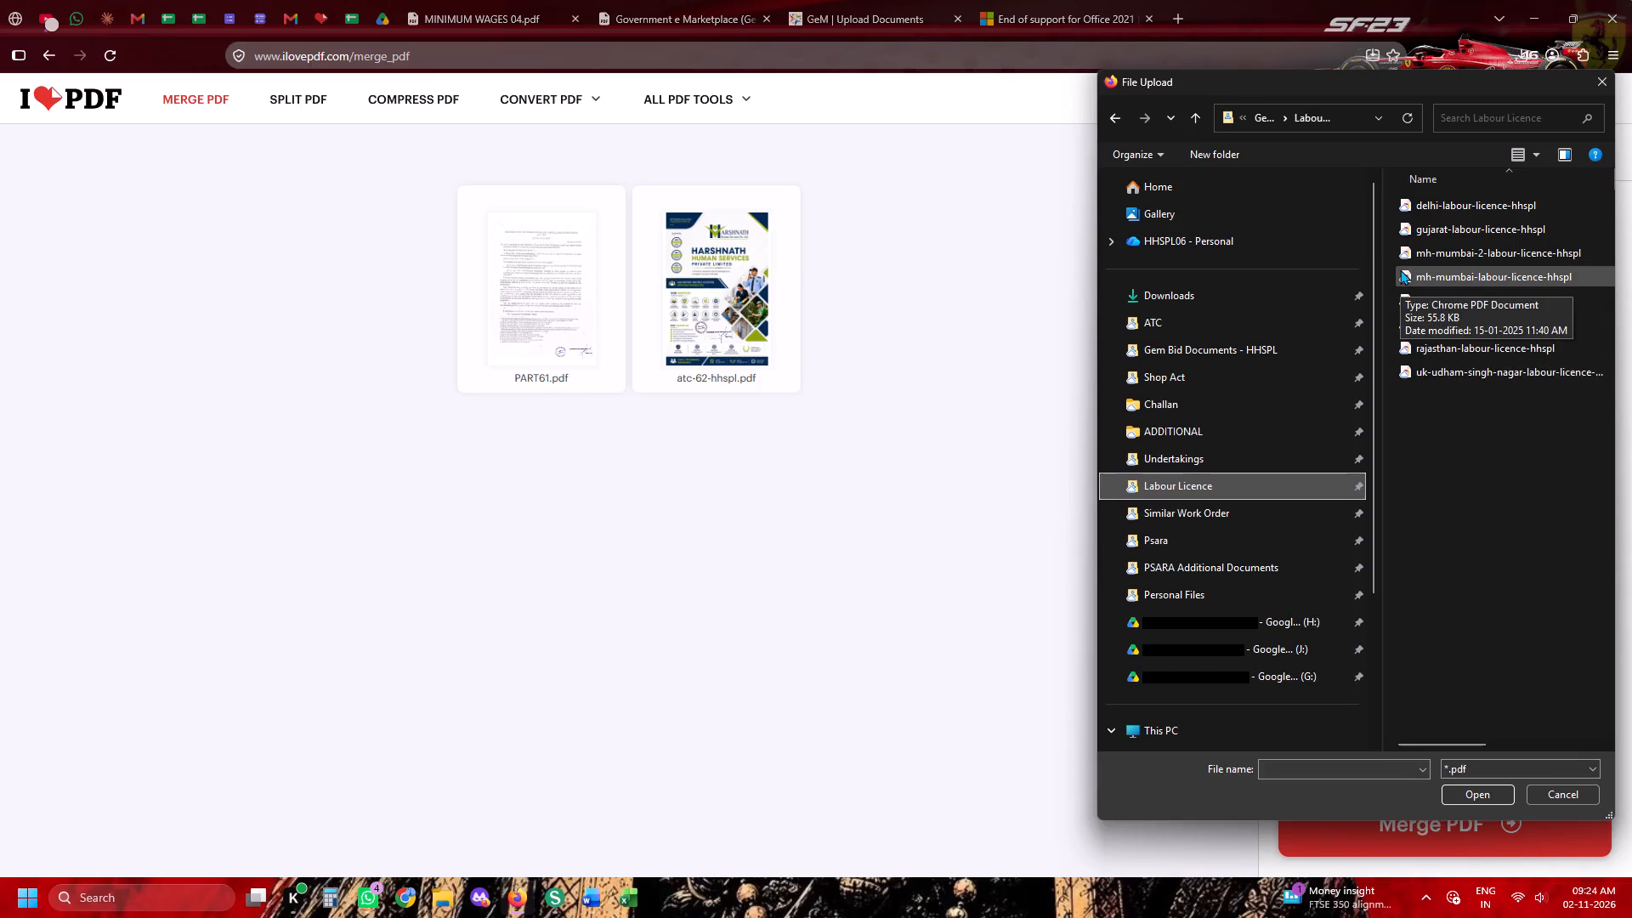
double_click(1484, 201)
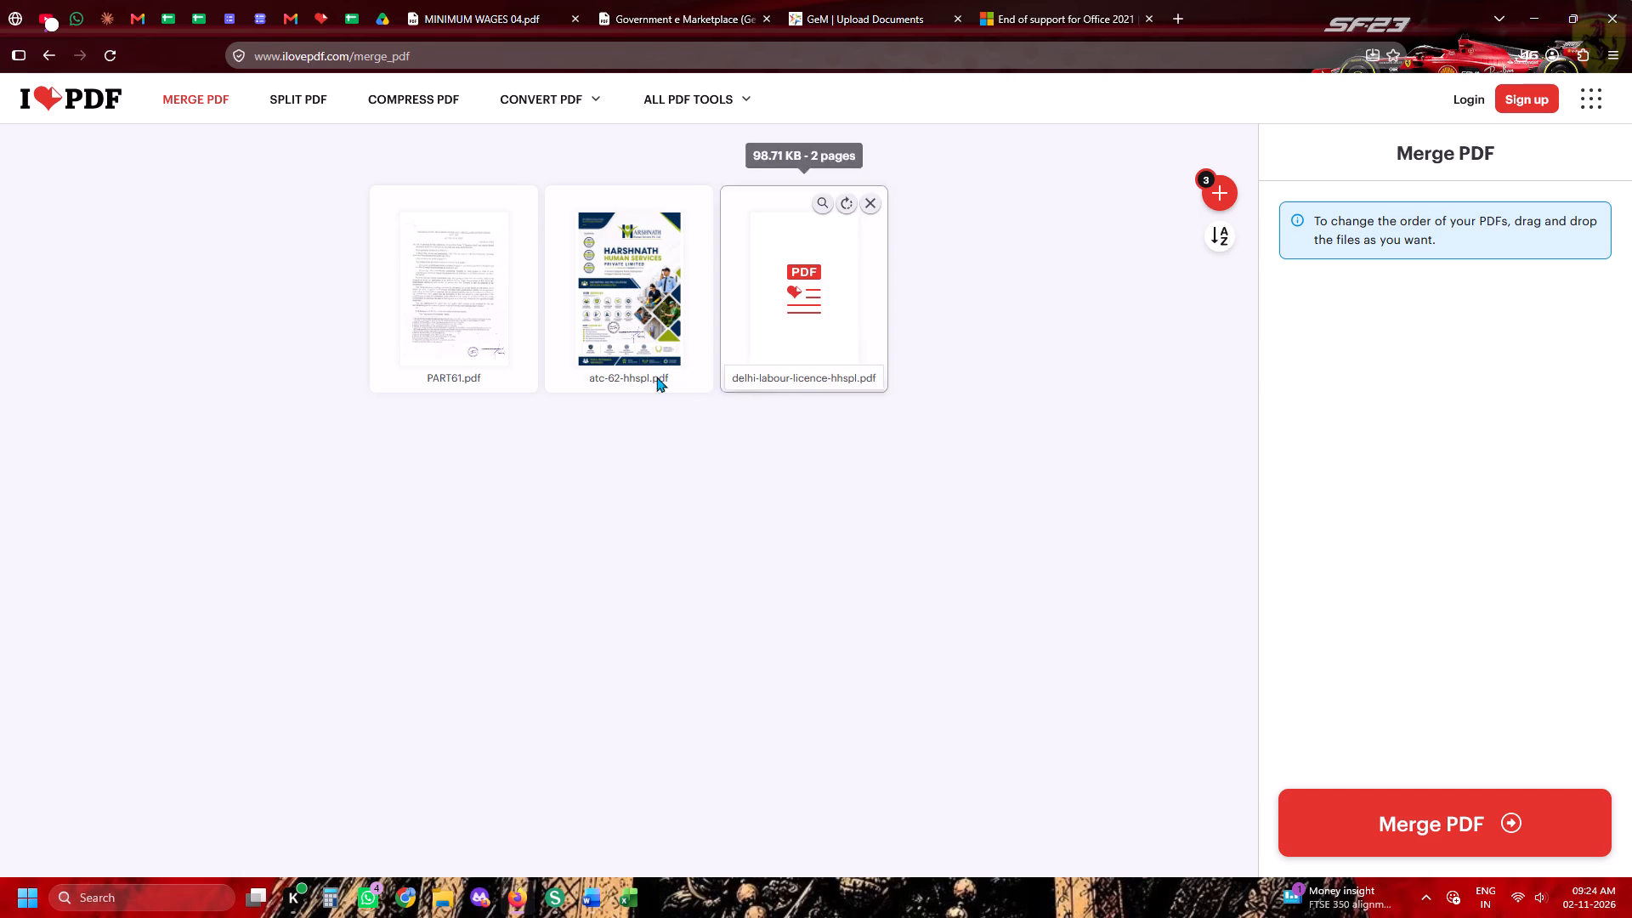
left_click_drag(601, 346, 806, 348)
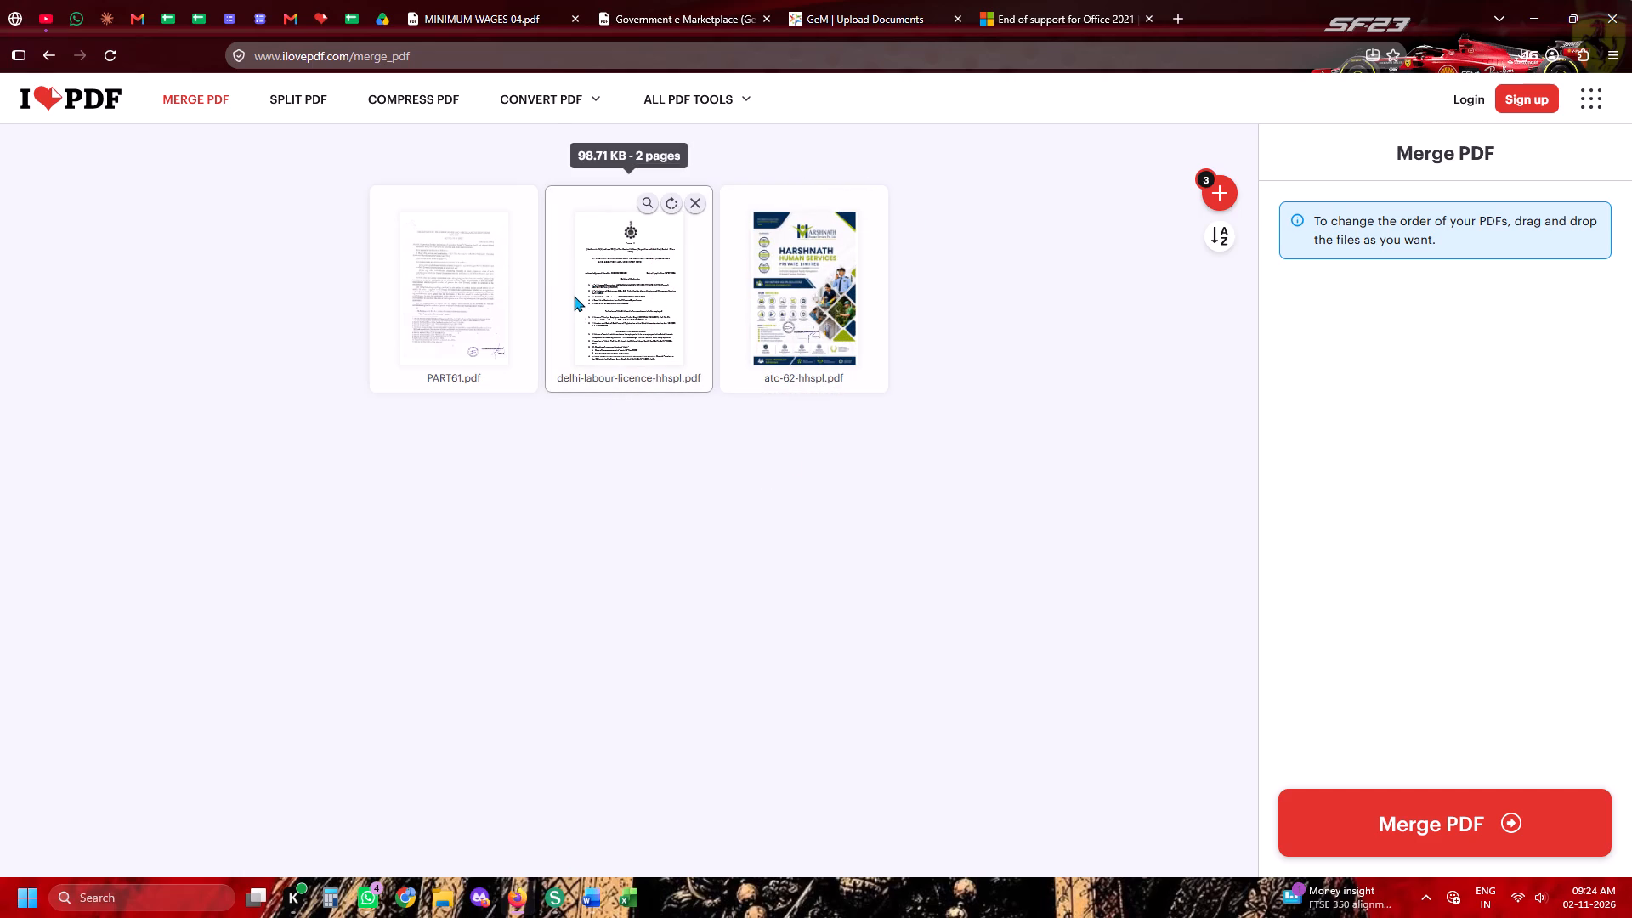
Switch to the Word index and export it to the Downloads folder as a PDF named PART62.
key("alt+Tab")
left_click(807, 245)
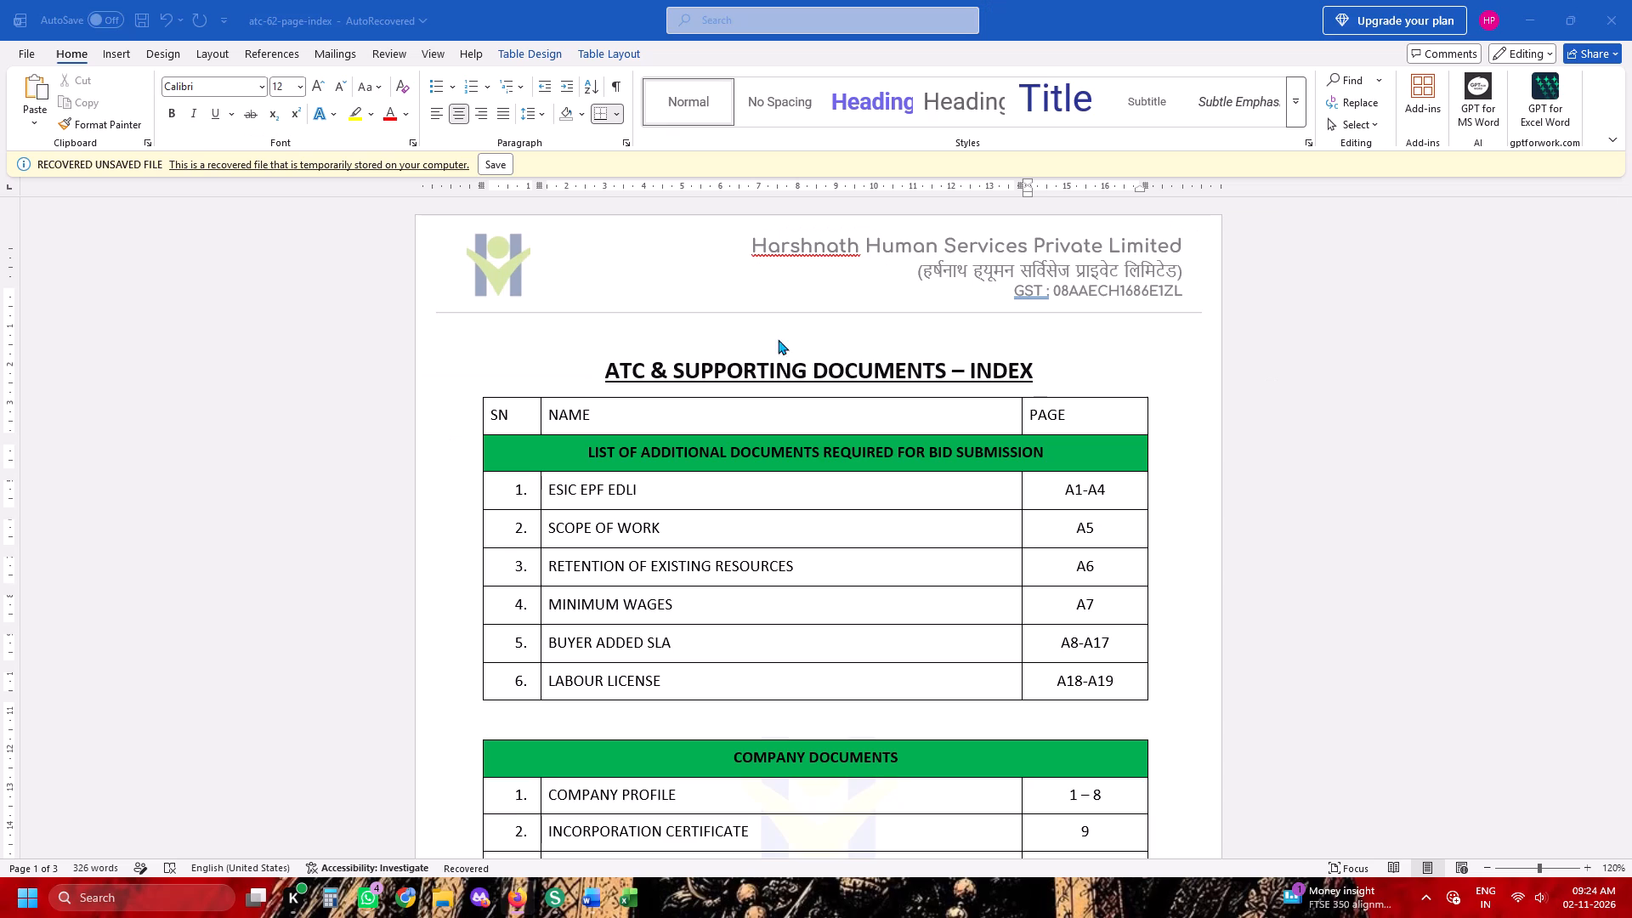
key("alt+f")
key("alt+e")
key("alt+a")
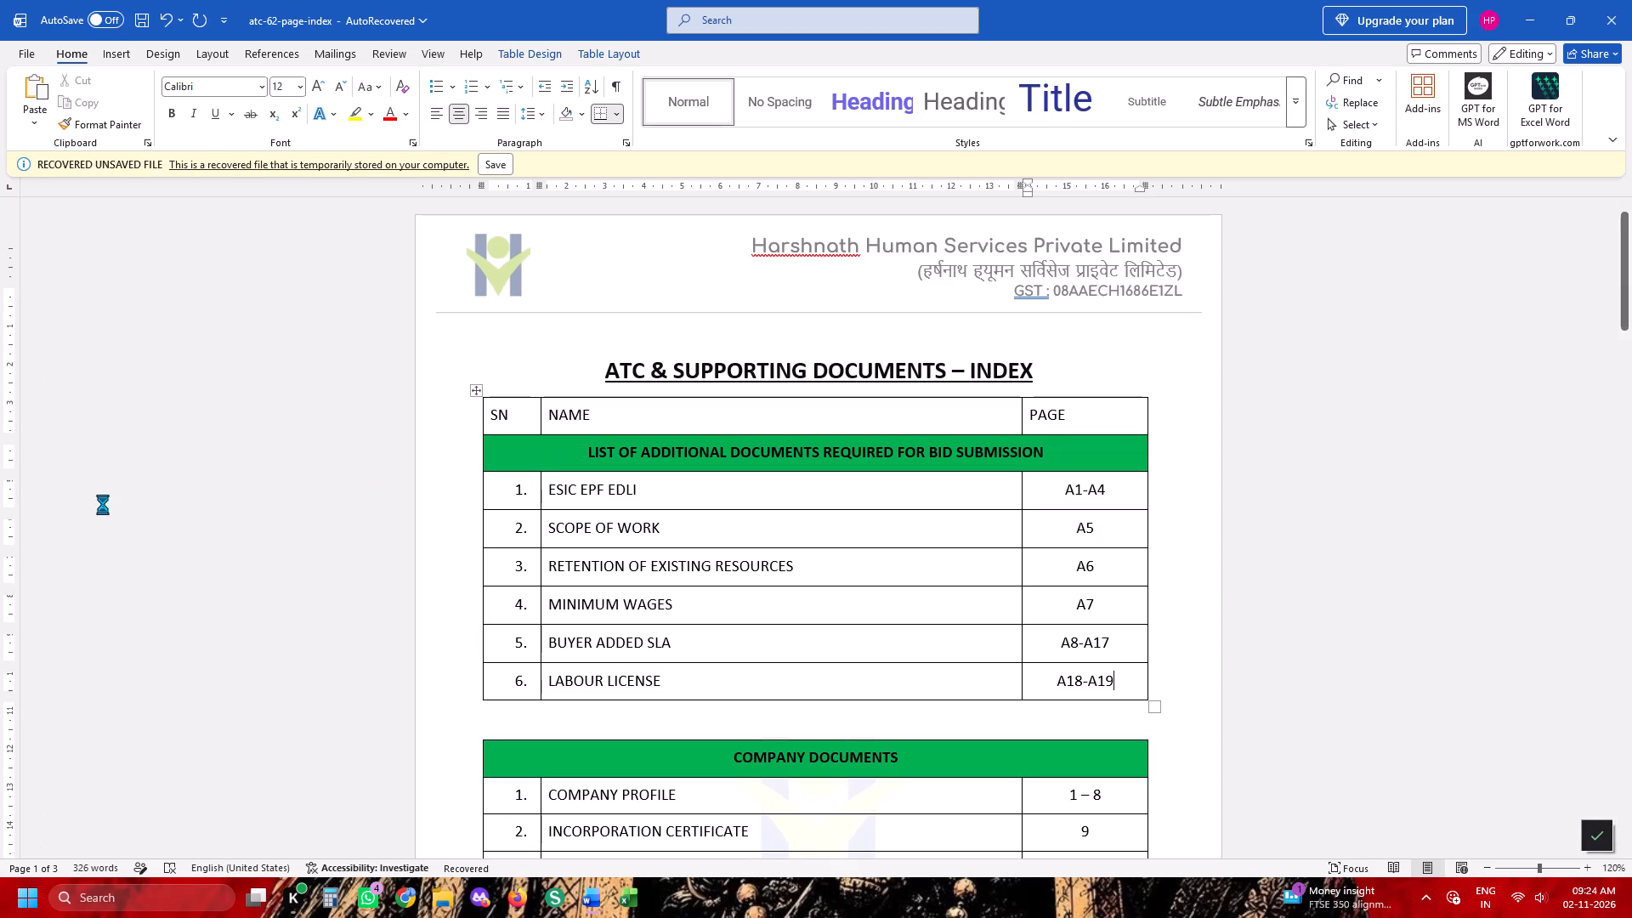
scroll(80, 500, "up", 15)
left_click(91, 498)
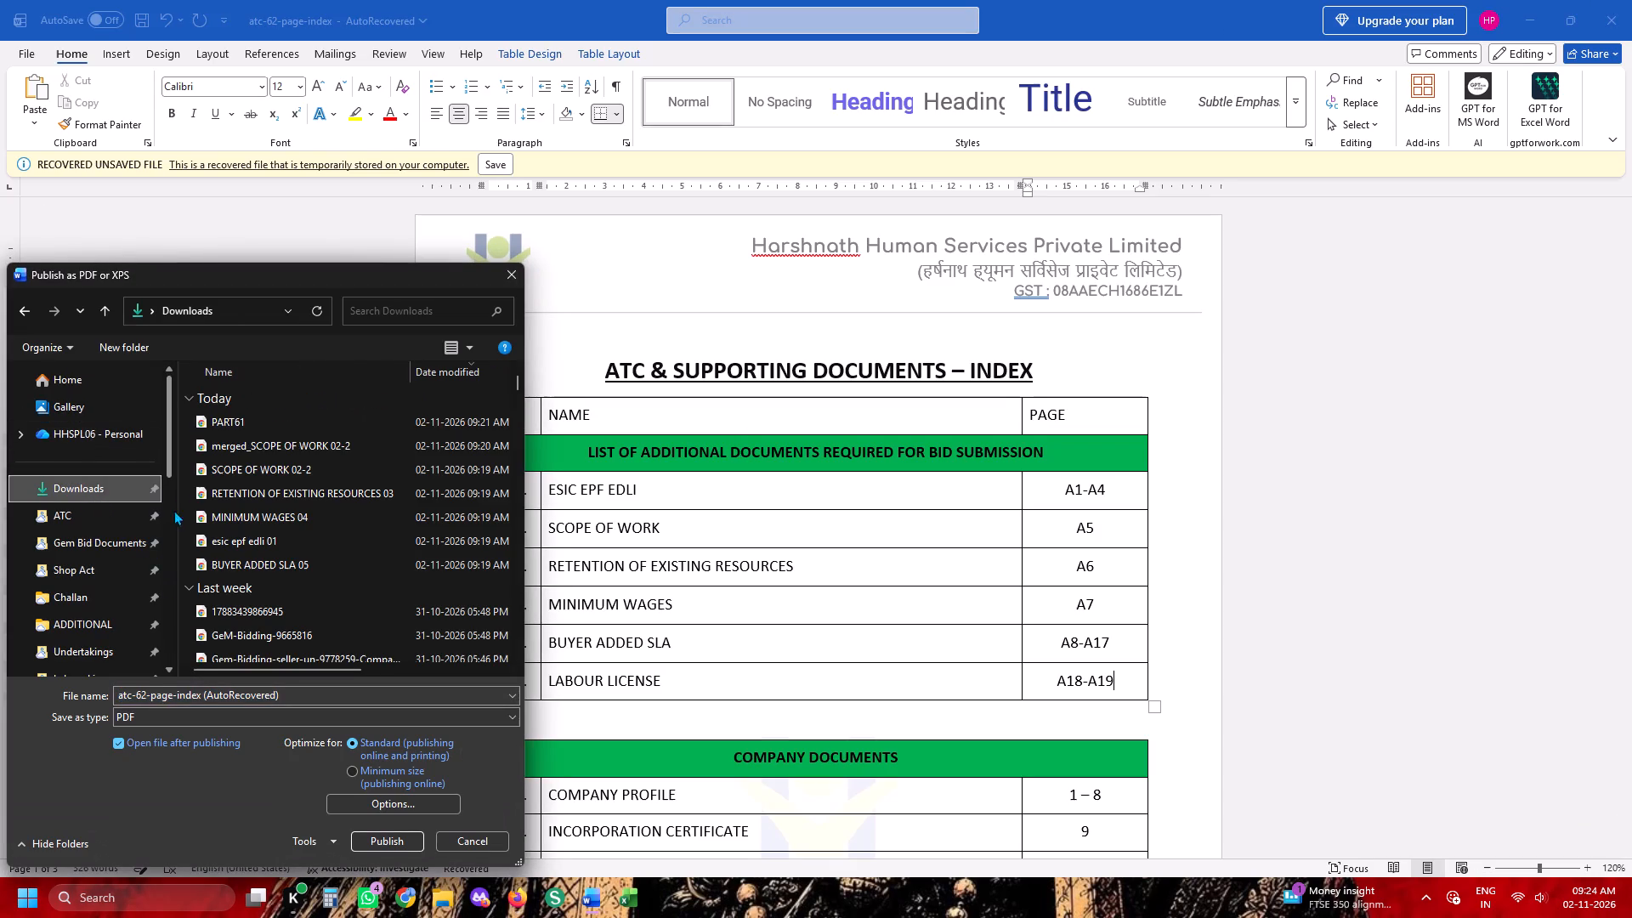
left_click(219, 429)
left_click(164, 690)
left_click(161, 692)
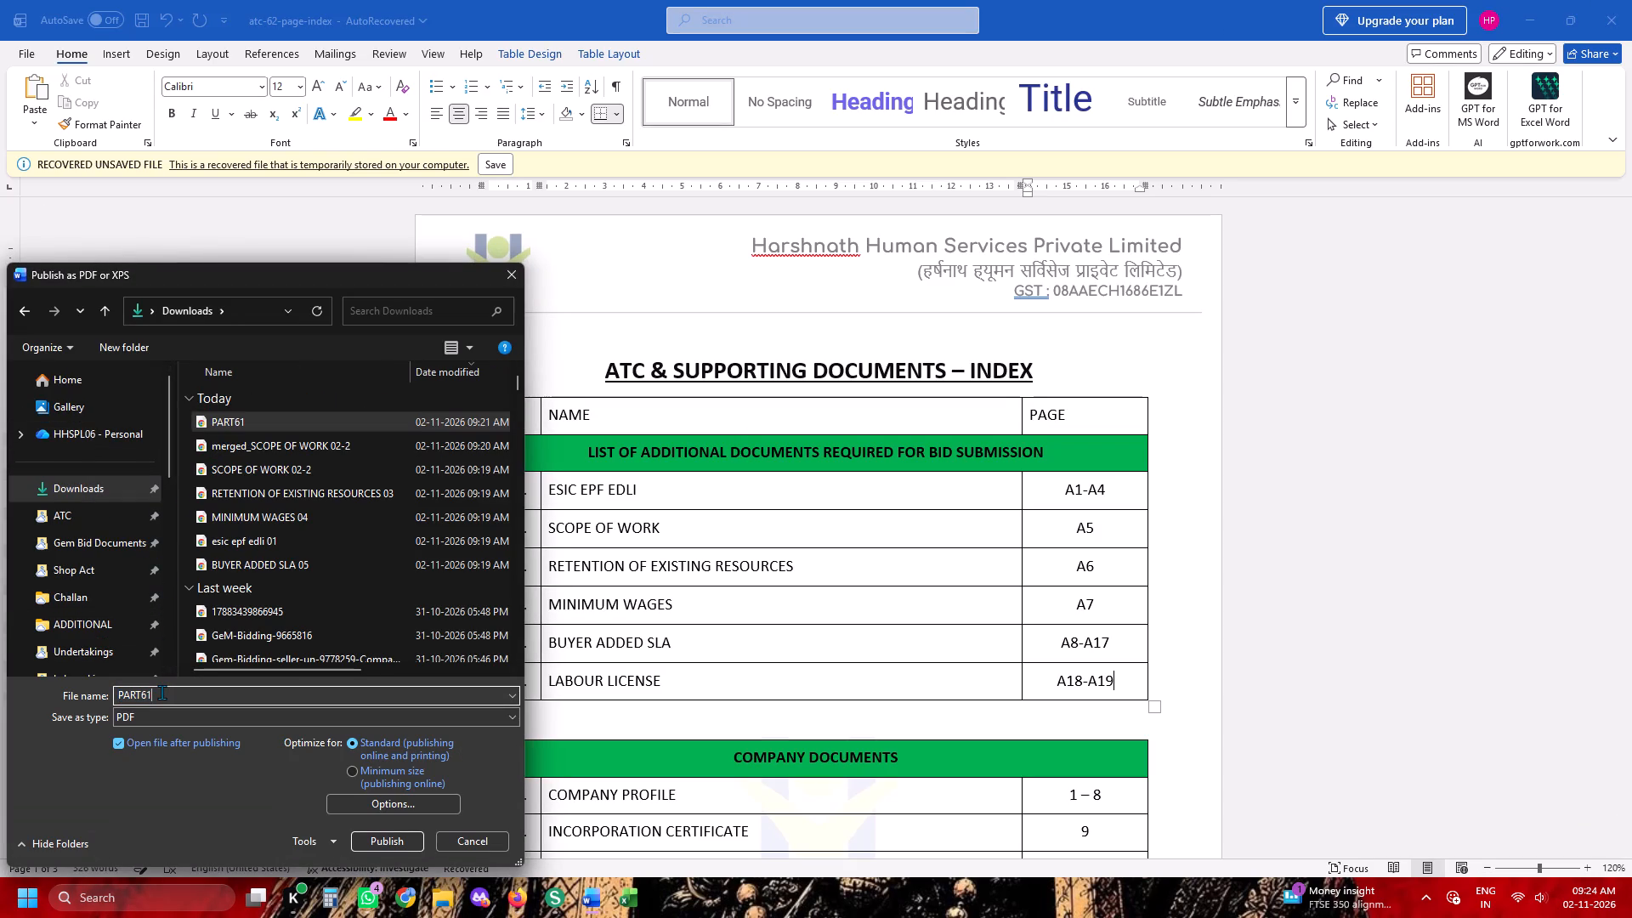
key("BackSpace")
key("2")
key("Return")
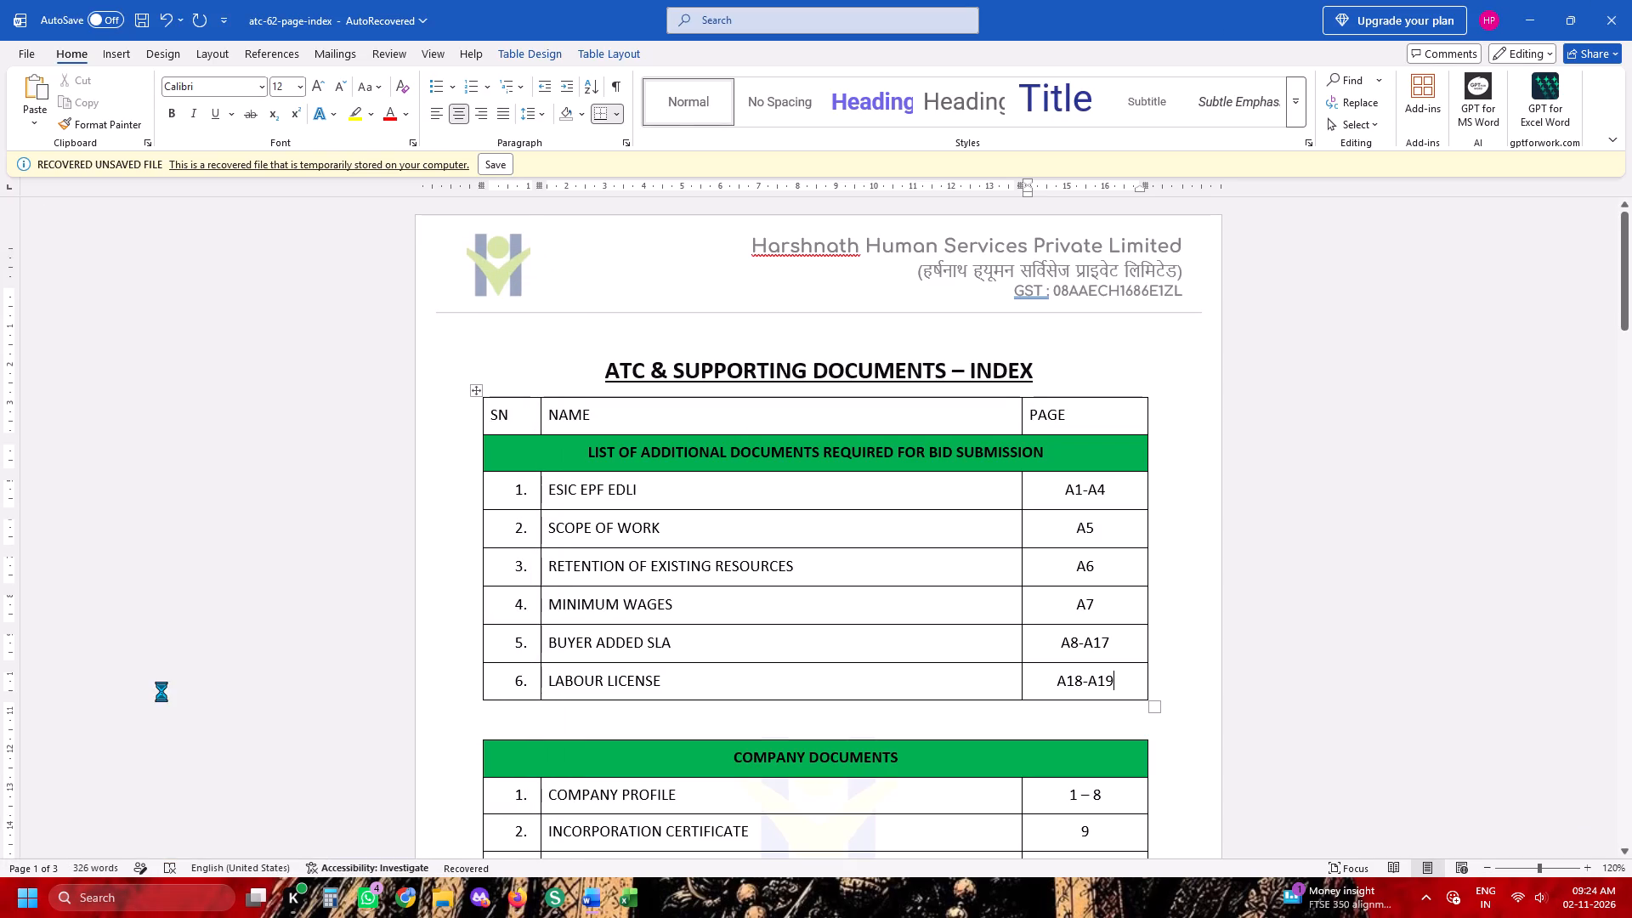
Back in Firefox, add PART62.pdf to the merge list as the first file and merge the four PDFs.
key("alt+Tab")
left_click(1222, 196)
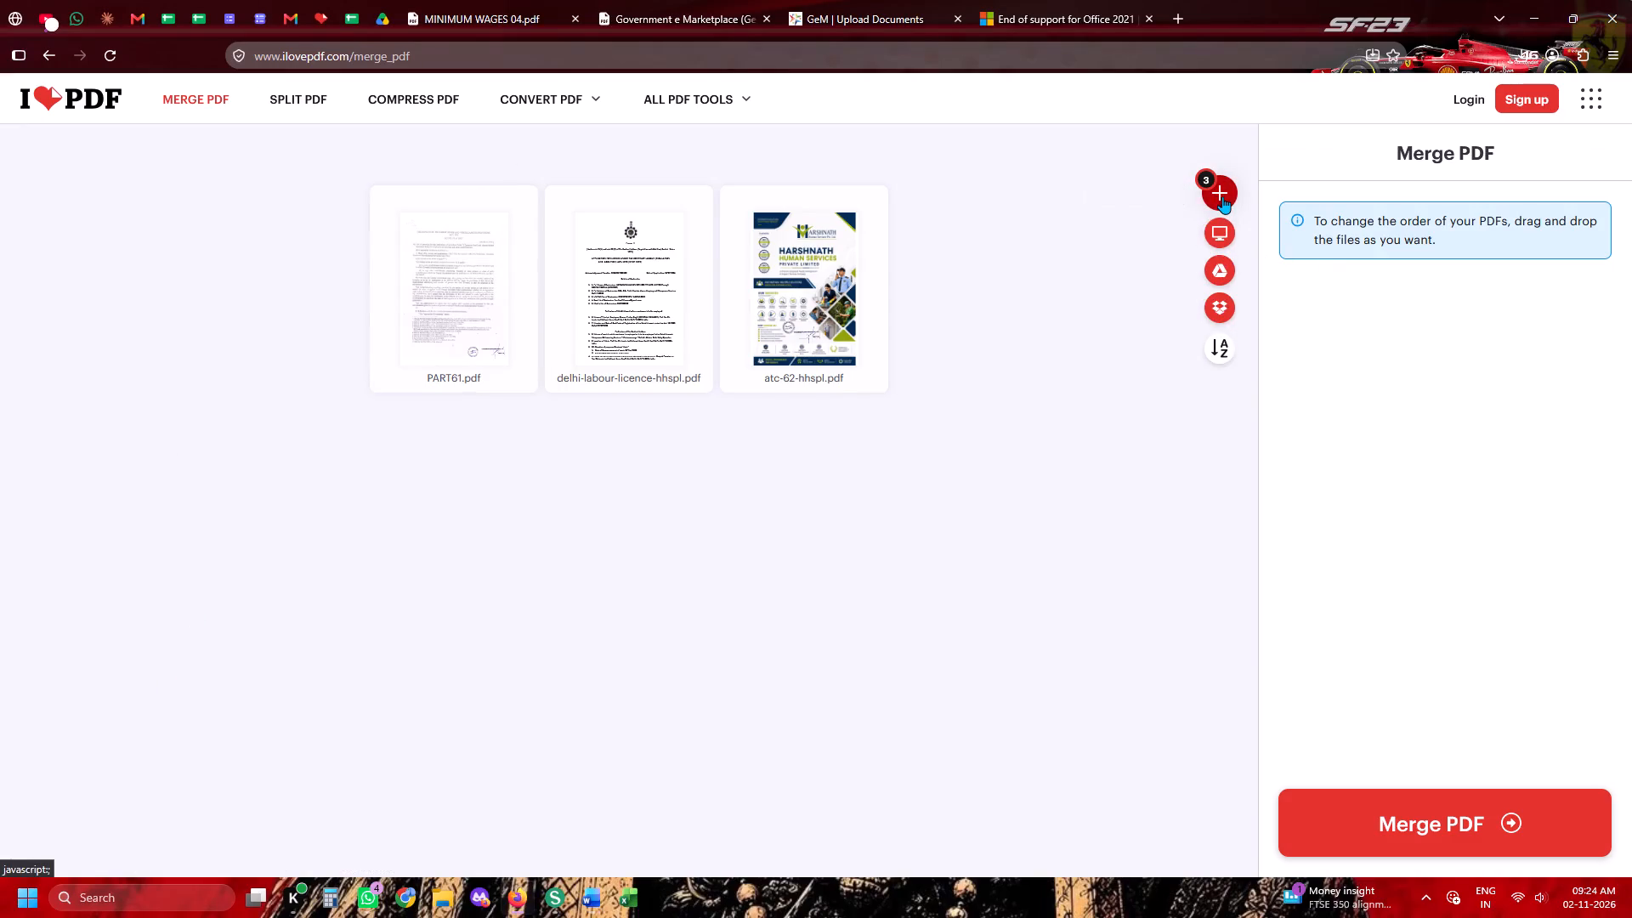
scroll(1153, 362, "up", 15)
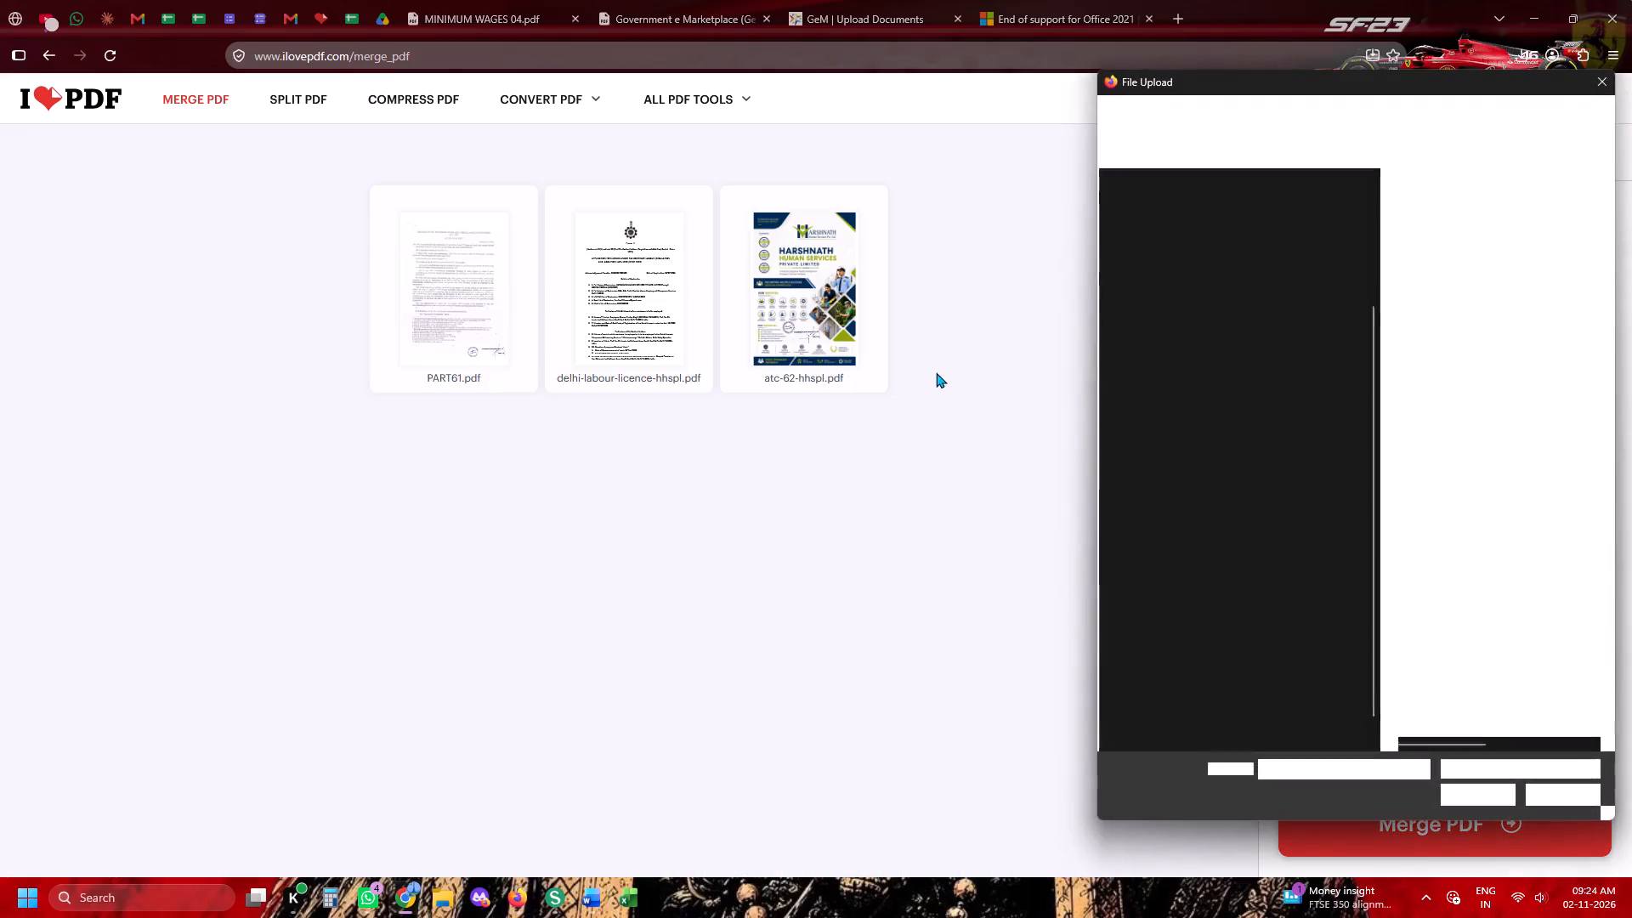
scroll(936, 372, "up", 4)
scroll(1134, 310, "up", 3)
left_click(1148, 303)
double_click(1414, 229)
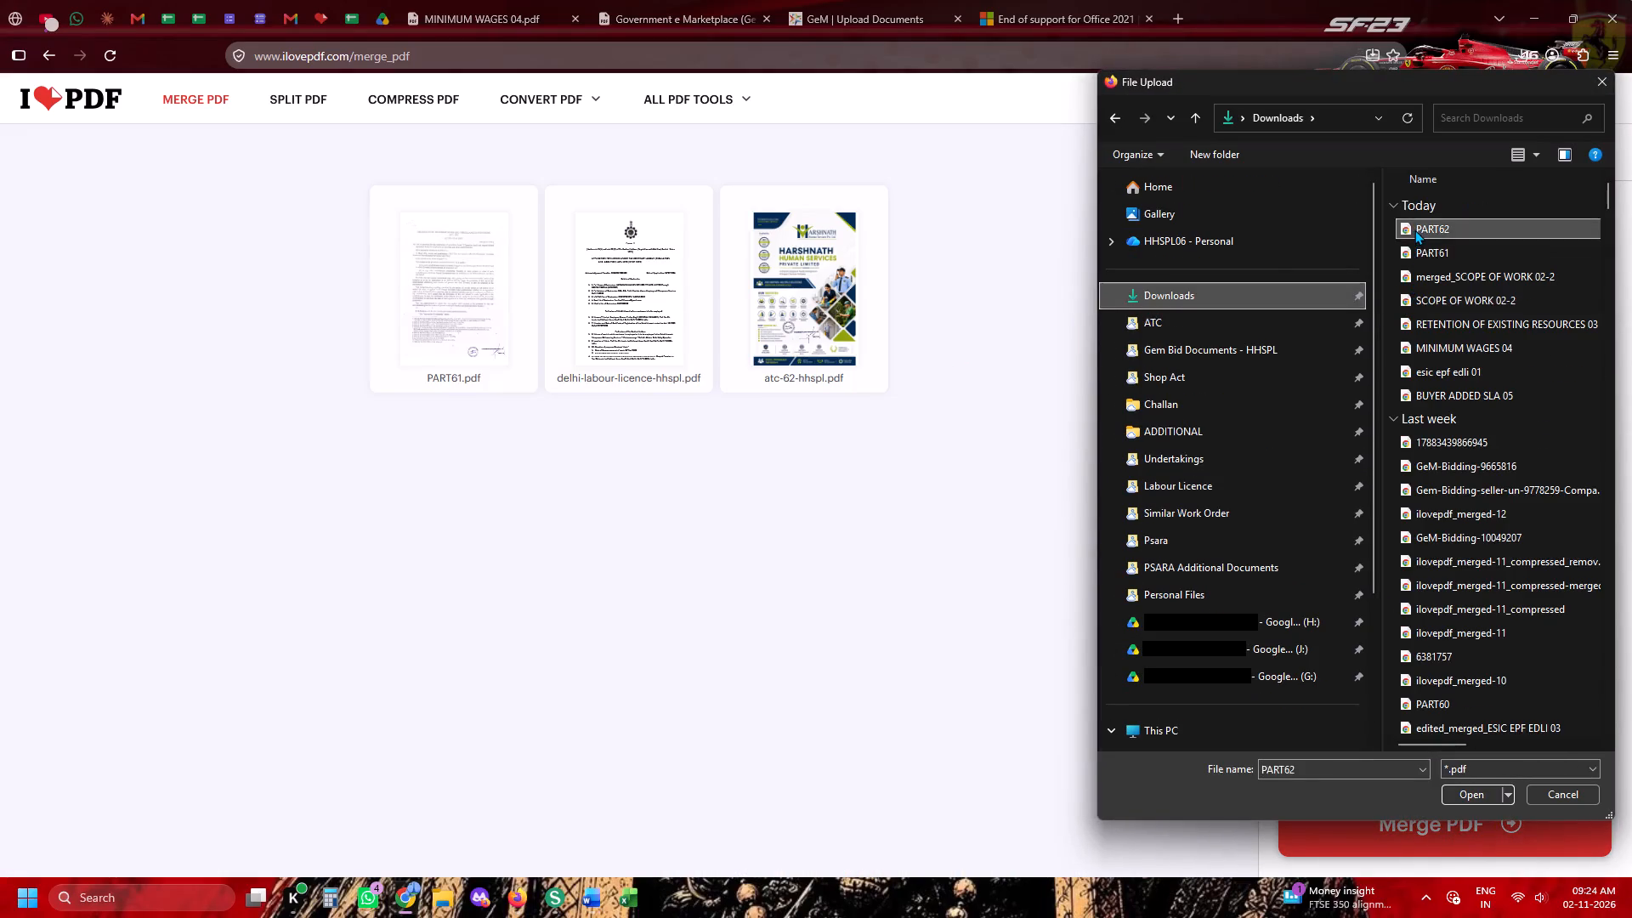
left_click(776, 313)
left_click_drag(859, 309, 289, 297)
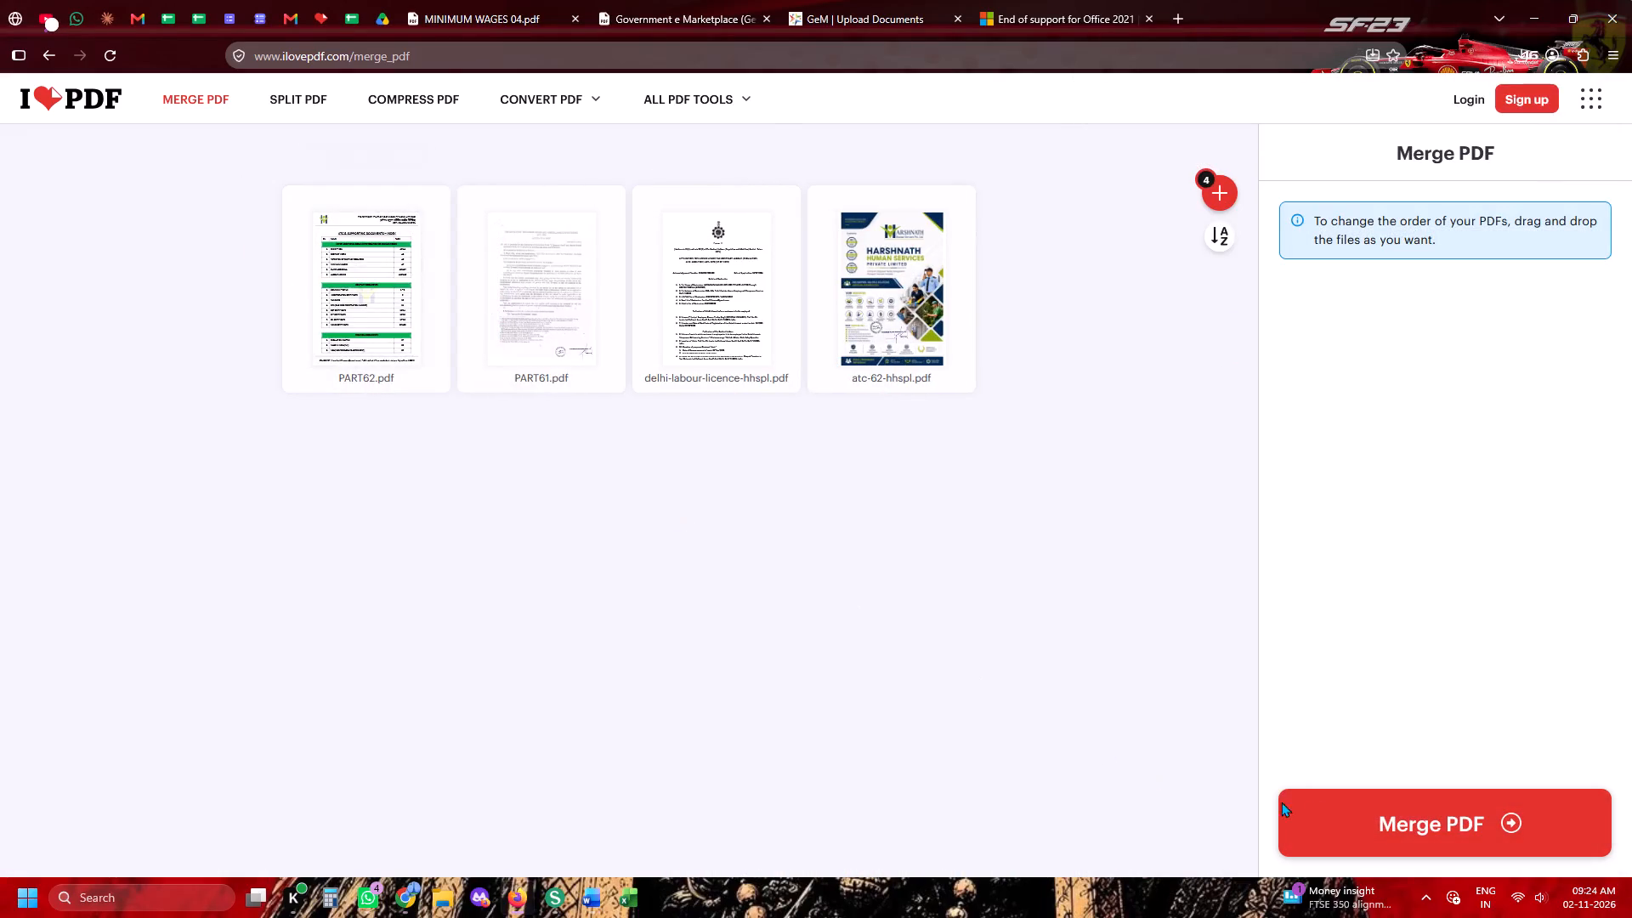
left_click(1372, 813)
Close the End of support for Office 2021 page.
left_click(1074, 0)
left_click(1146, 21)
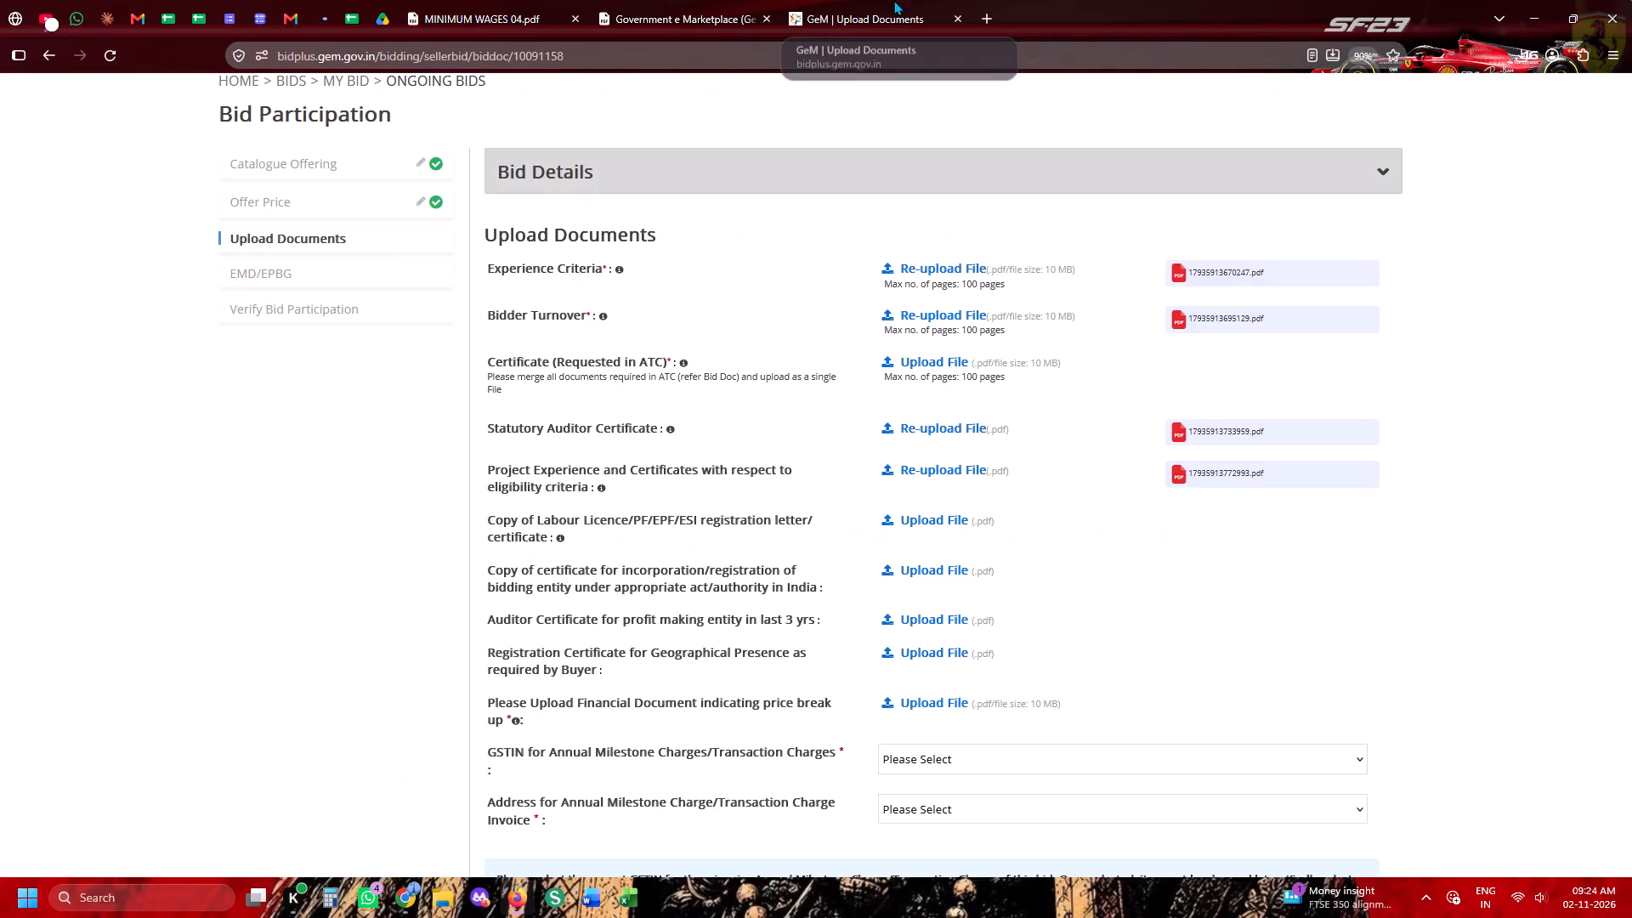
On the GeM Upload Documents page, upload pf-esic-gst-certificate-hhspl as the Copy of Labour Licence/PF/EPF/ESI registration.
left_click(877, 0)
left_click(925, 524)
scroll(1292, 409, "up", 3)
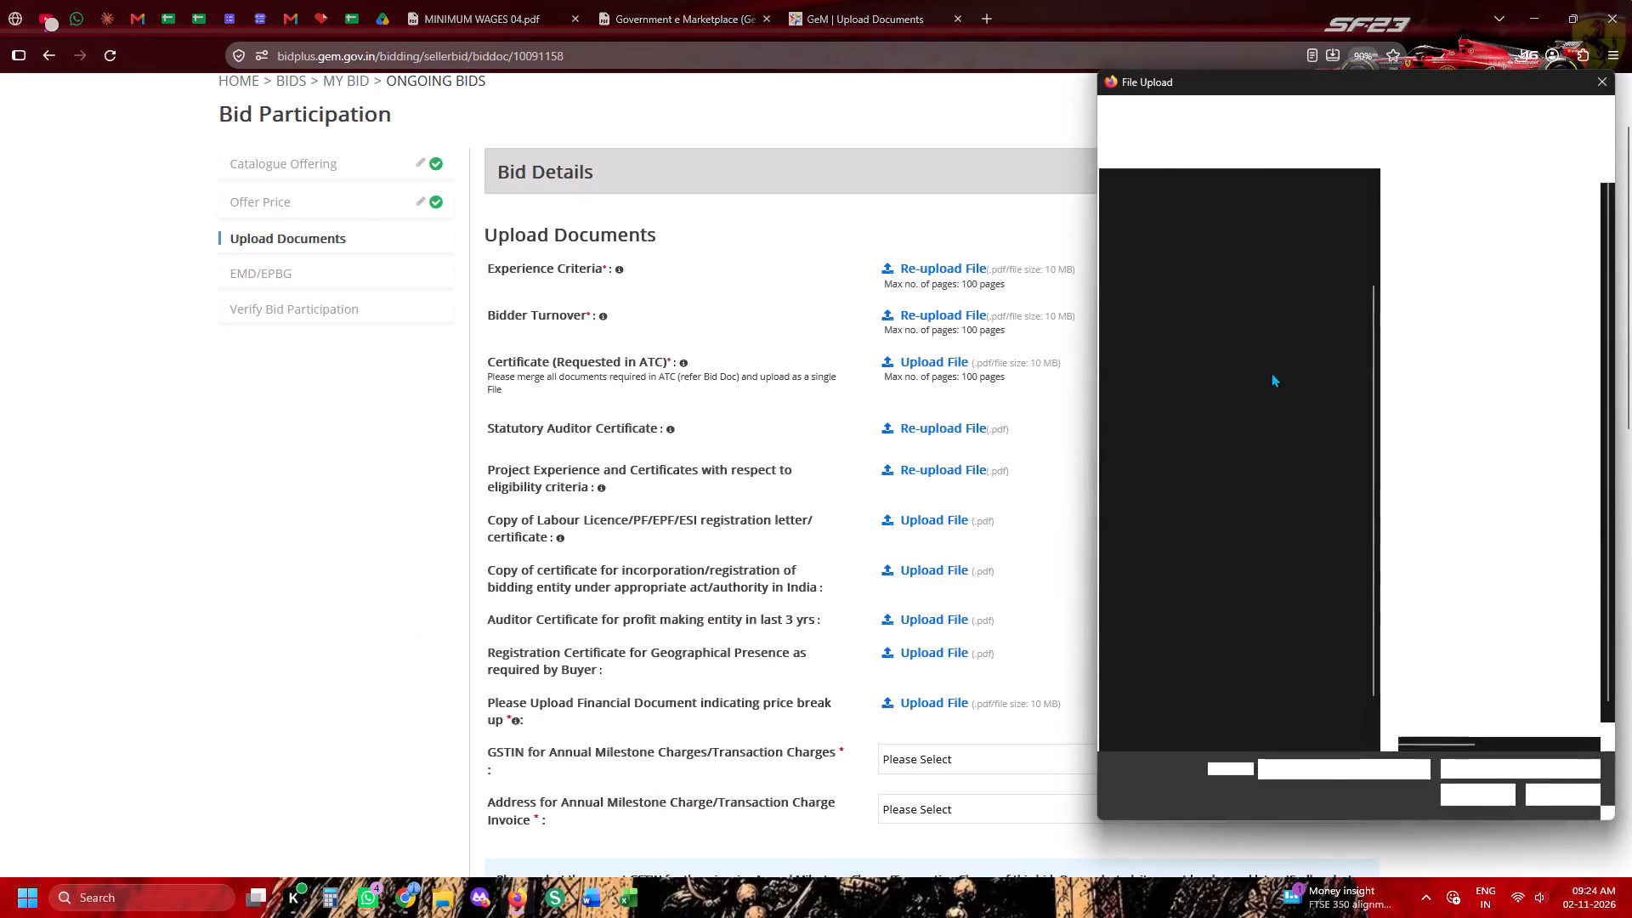
scroll(1271, 372, "up", 4)
left_click(1245, 348)
scroll(1461, 524, "down", 4)
double_click(1440, 627)
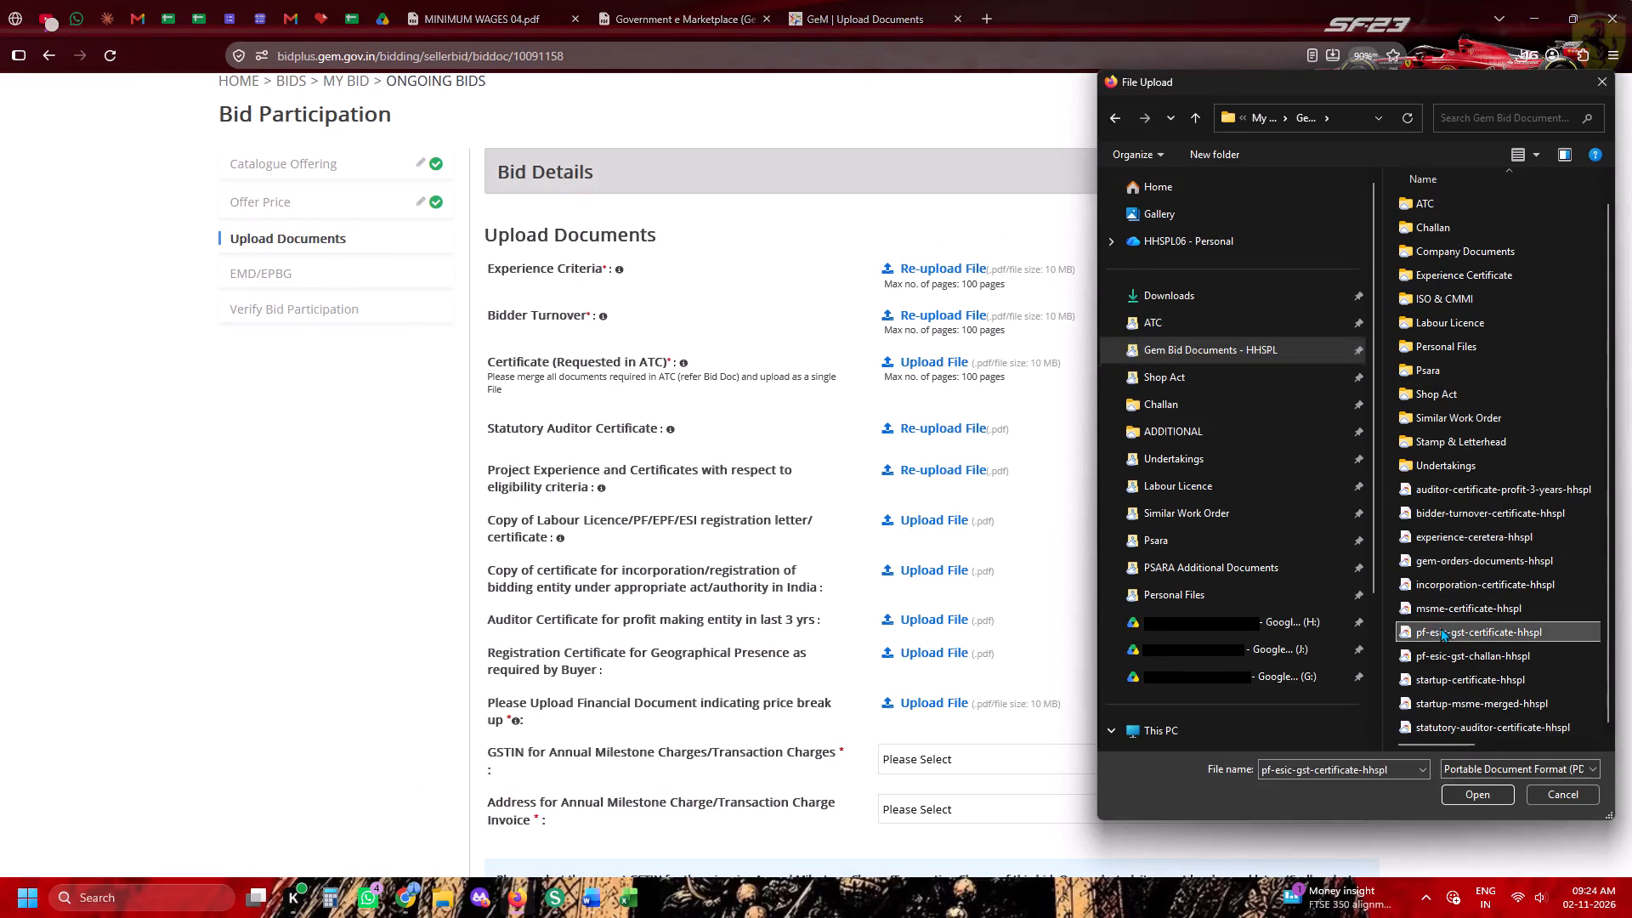
Upload incorporation-certificate-hhspl as the certificate for incorporation/registration of the bidding entity.
left_click(911, 574)
scroll(1419, 552, "down", 9)
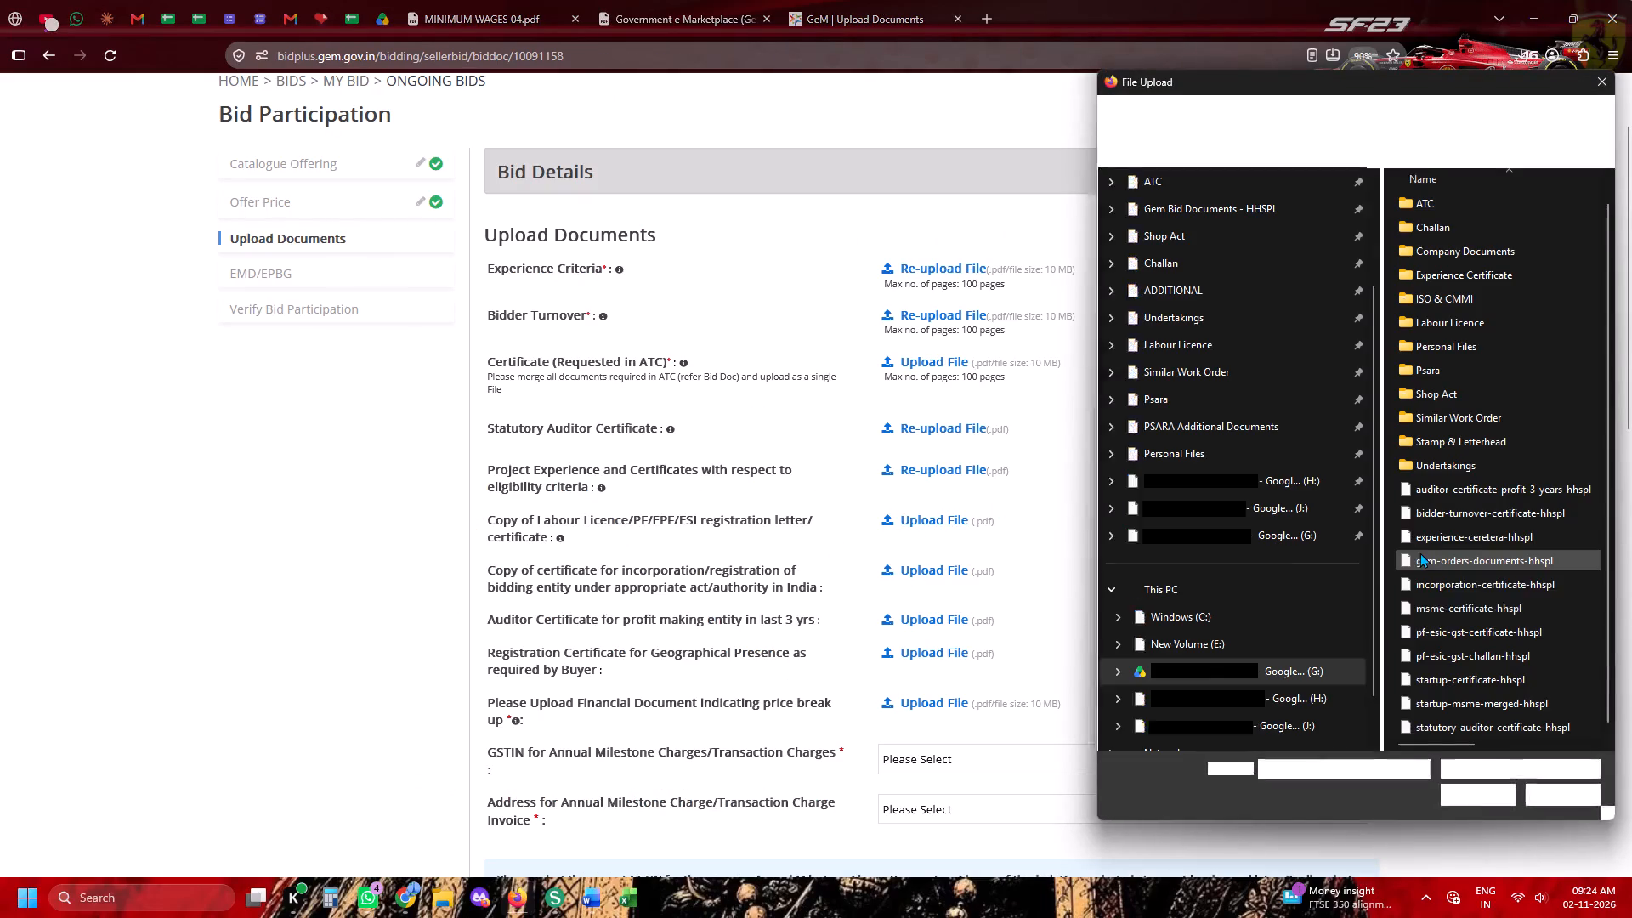
scroll(1419, 552, "down", 2)
double_click(1430, 592)
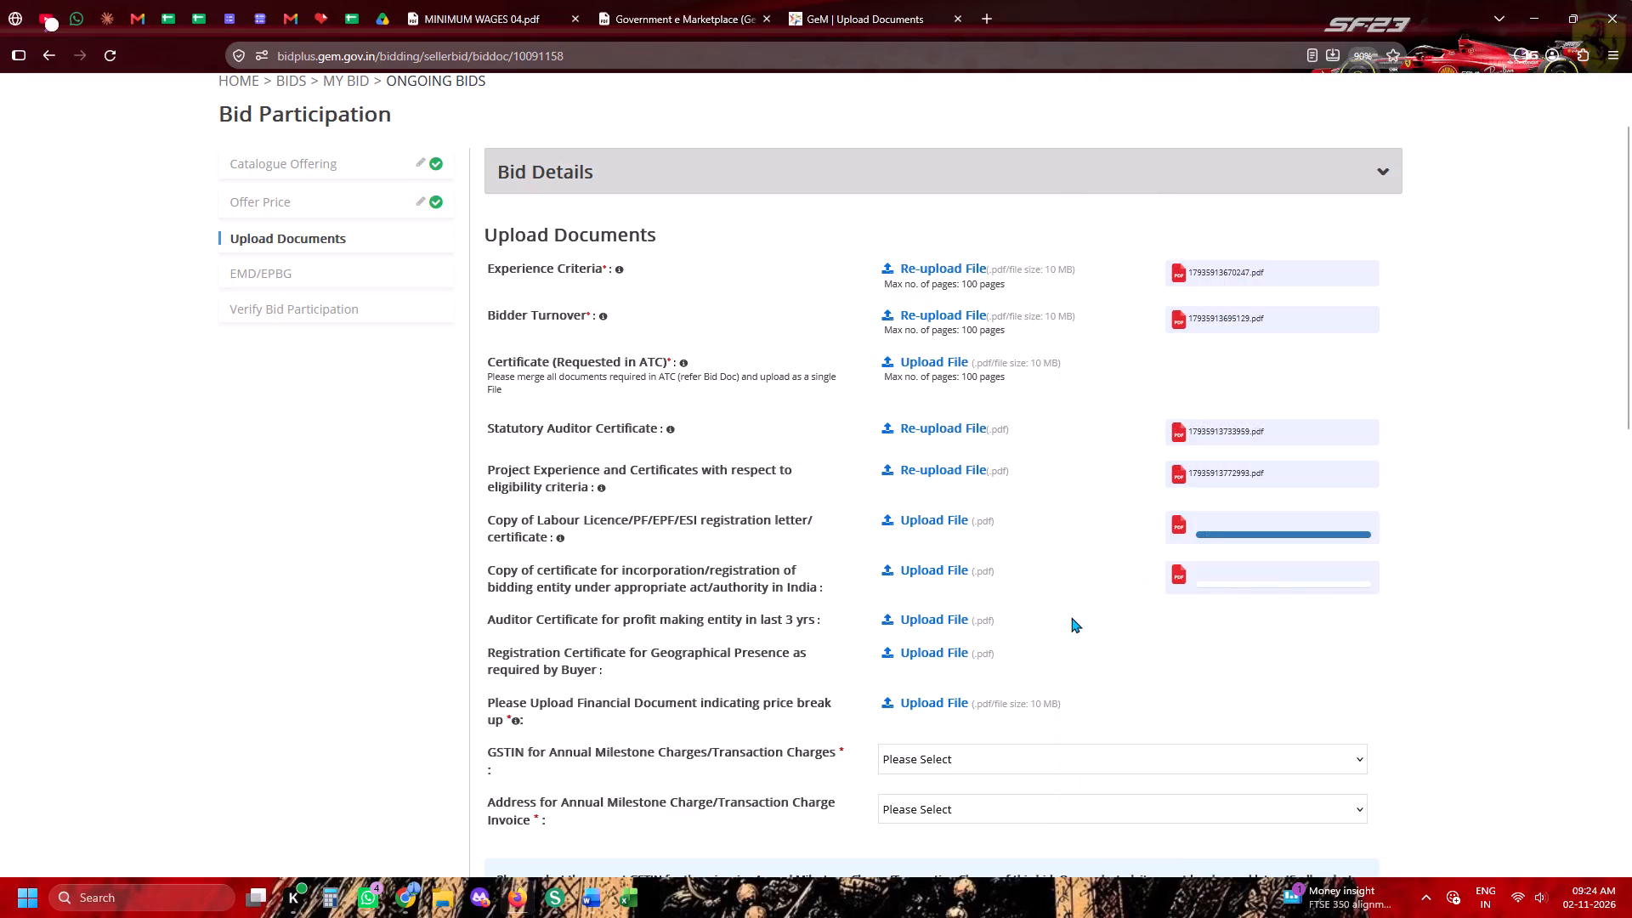
Upload auditor-certificate-profit-3-years-hhspl as the Auditor Certificate for profit making entity in last 3 yrs.
left_click(987, 615)
scroll(1364, 513, "down", 3)
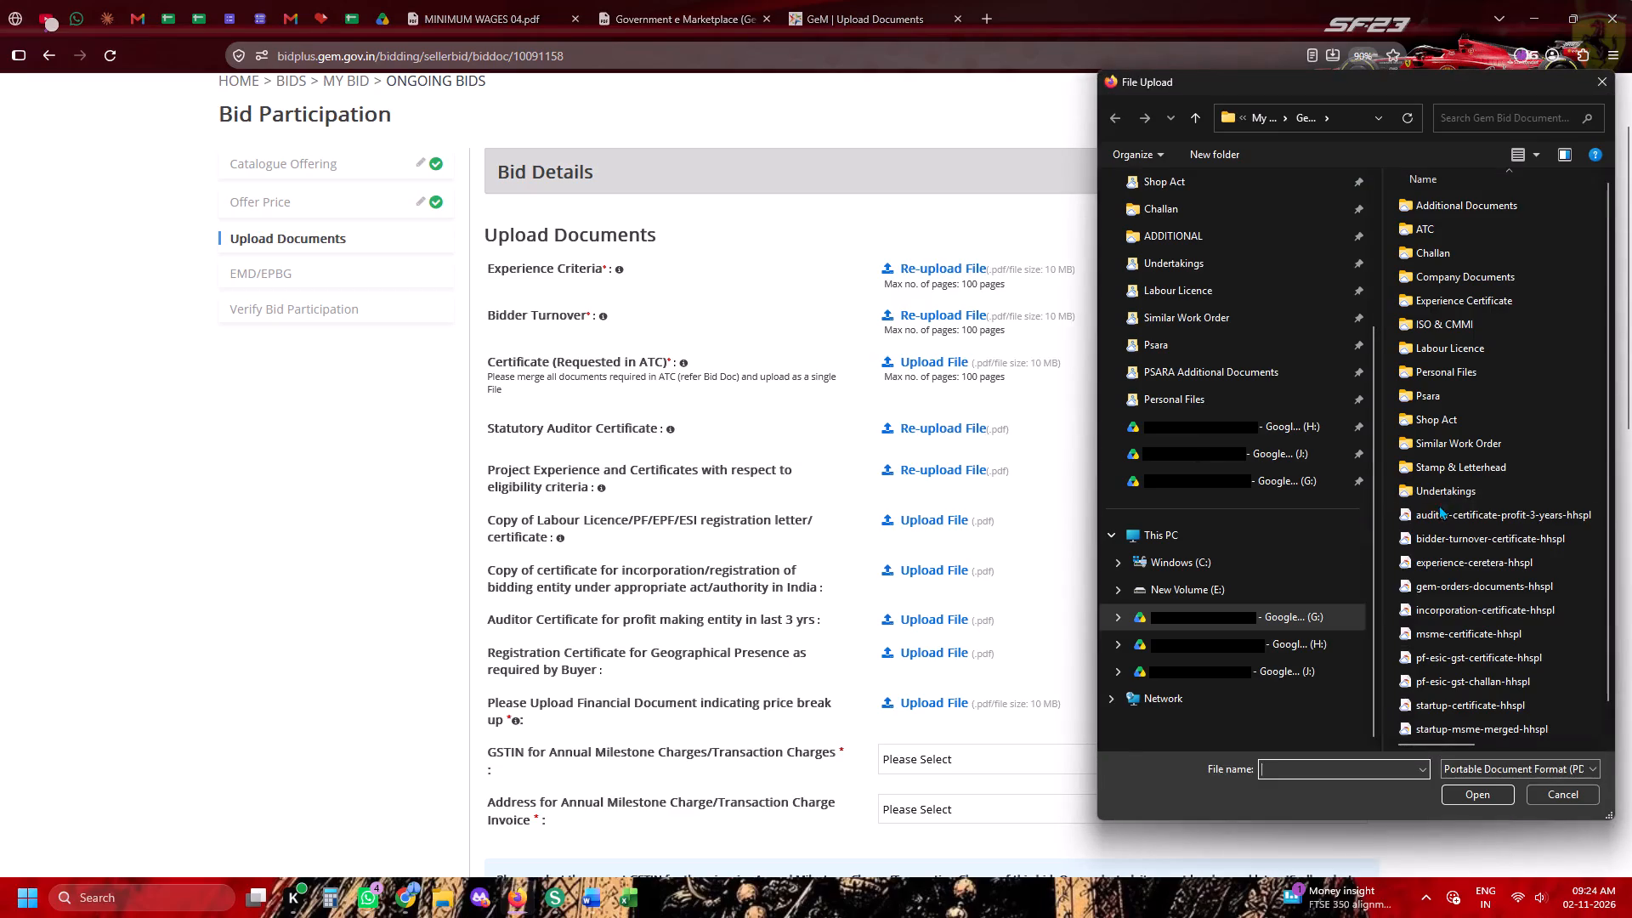
double_click(1438, 505)
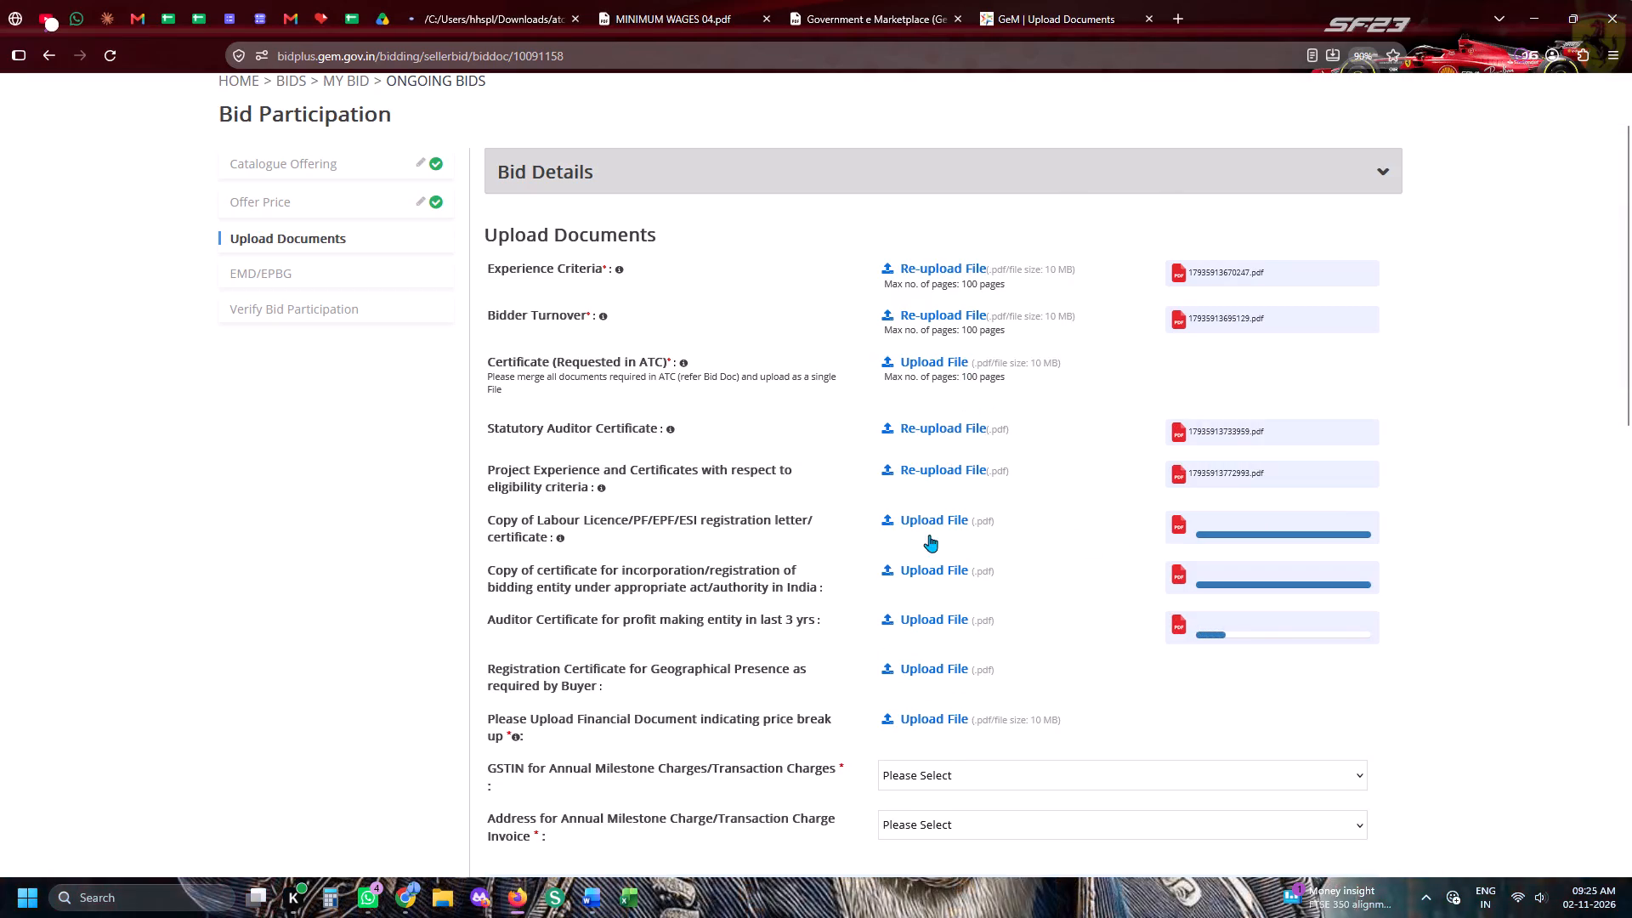
Close the REQUIRED DOCUMENTS.pdf preview in Drive and look at the bid's row in the tender tracking sheet.
left_click(376, 0)
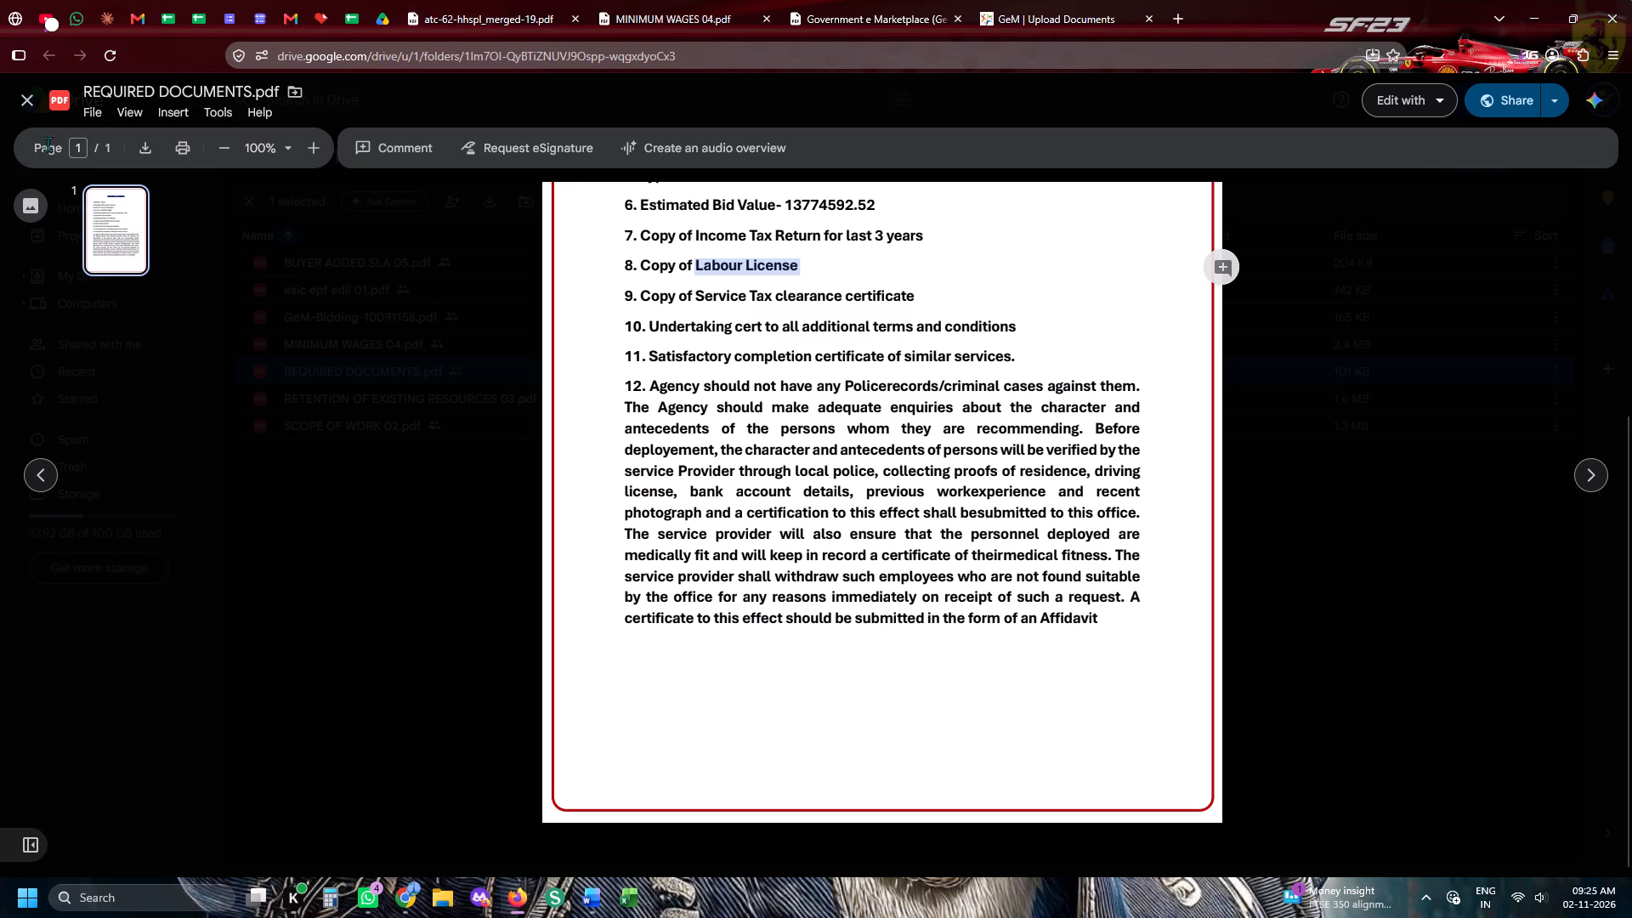
left_click(29, 111)
left_click(337, 0)
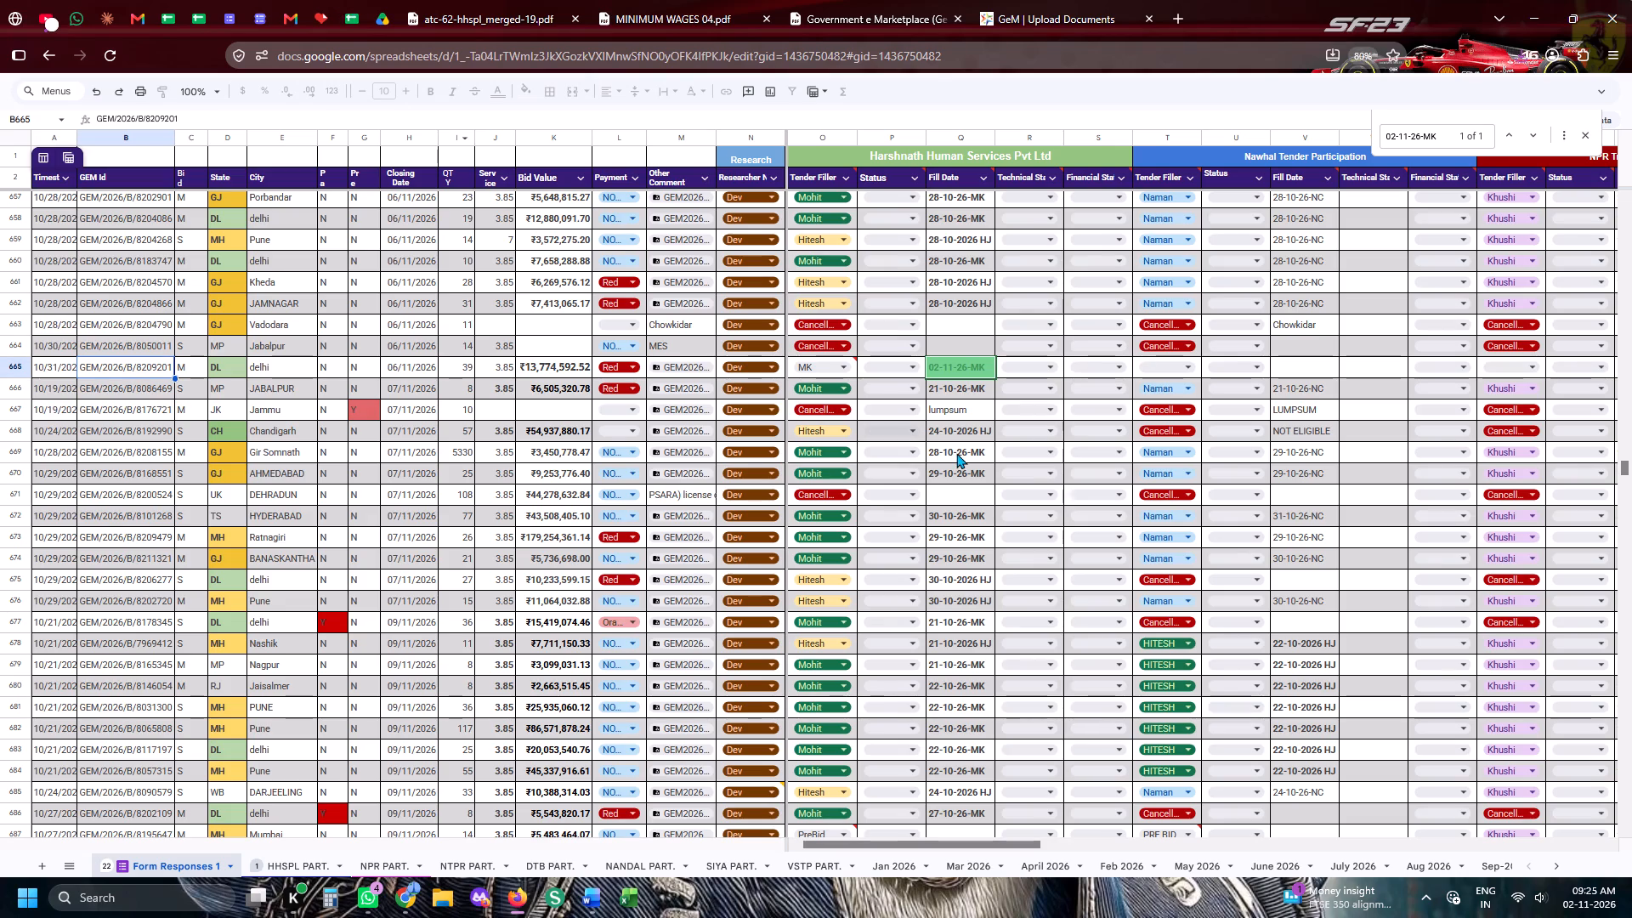
key("alt+Tab")
key("alt+Tab")
On the GeM page, upload a certificate from the Shop Act folder as the Registration Certificate for Geographical Presence.
left_click(1067, 12)
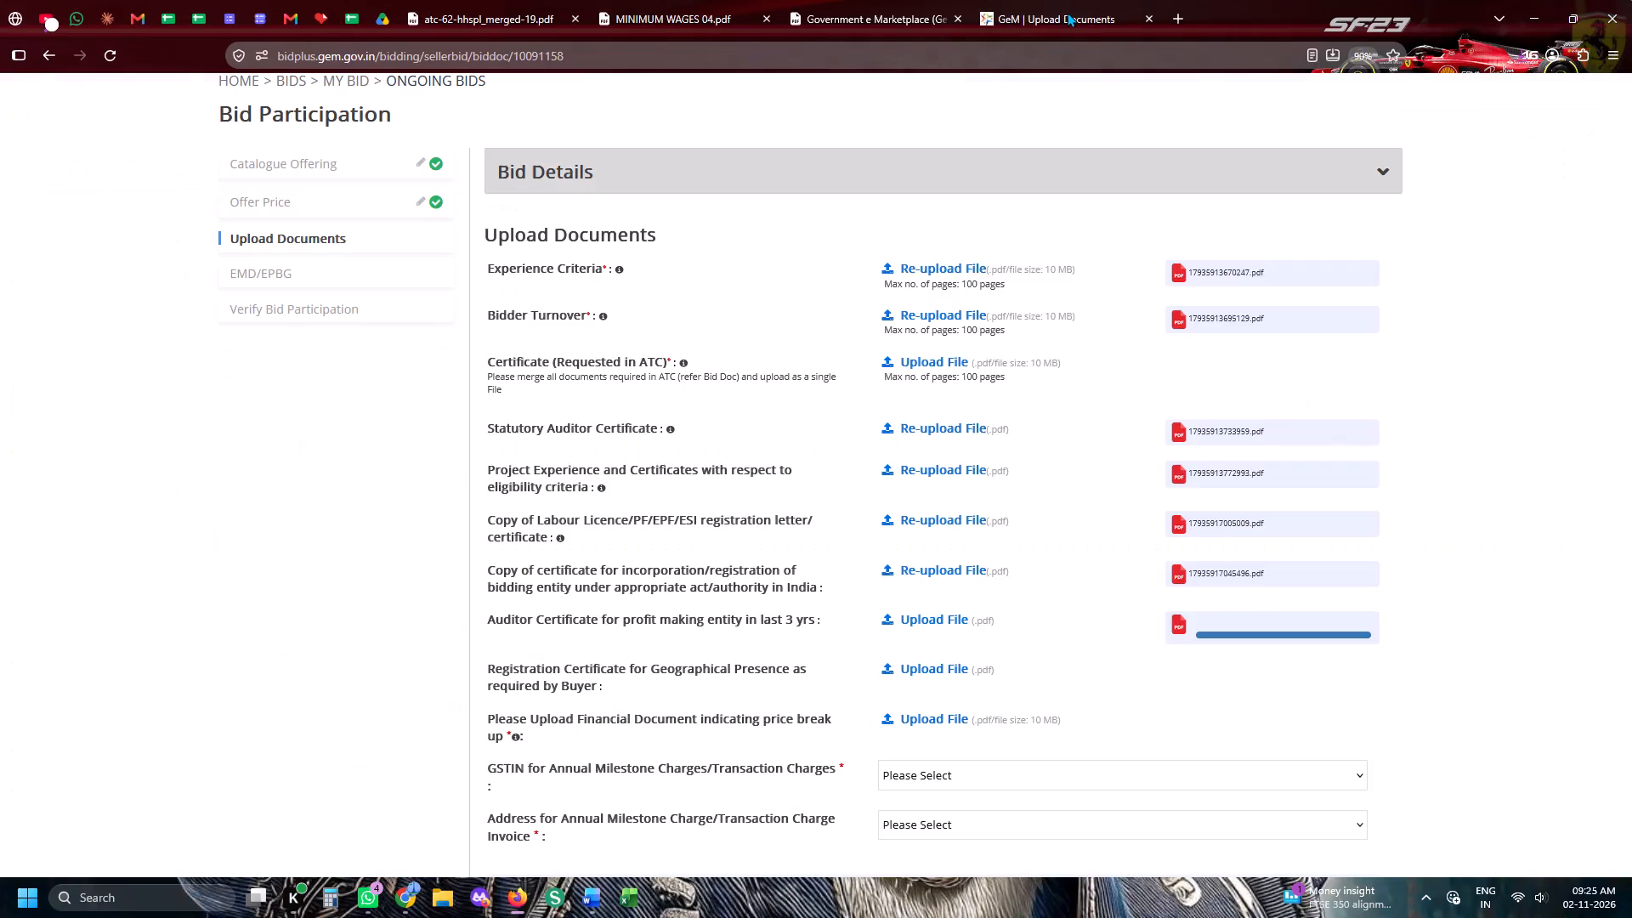
left_click(908, 672)
scroll(1162, 462, "up", 9)
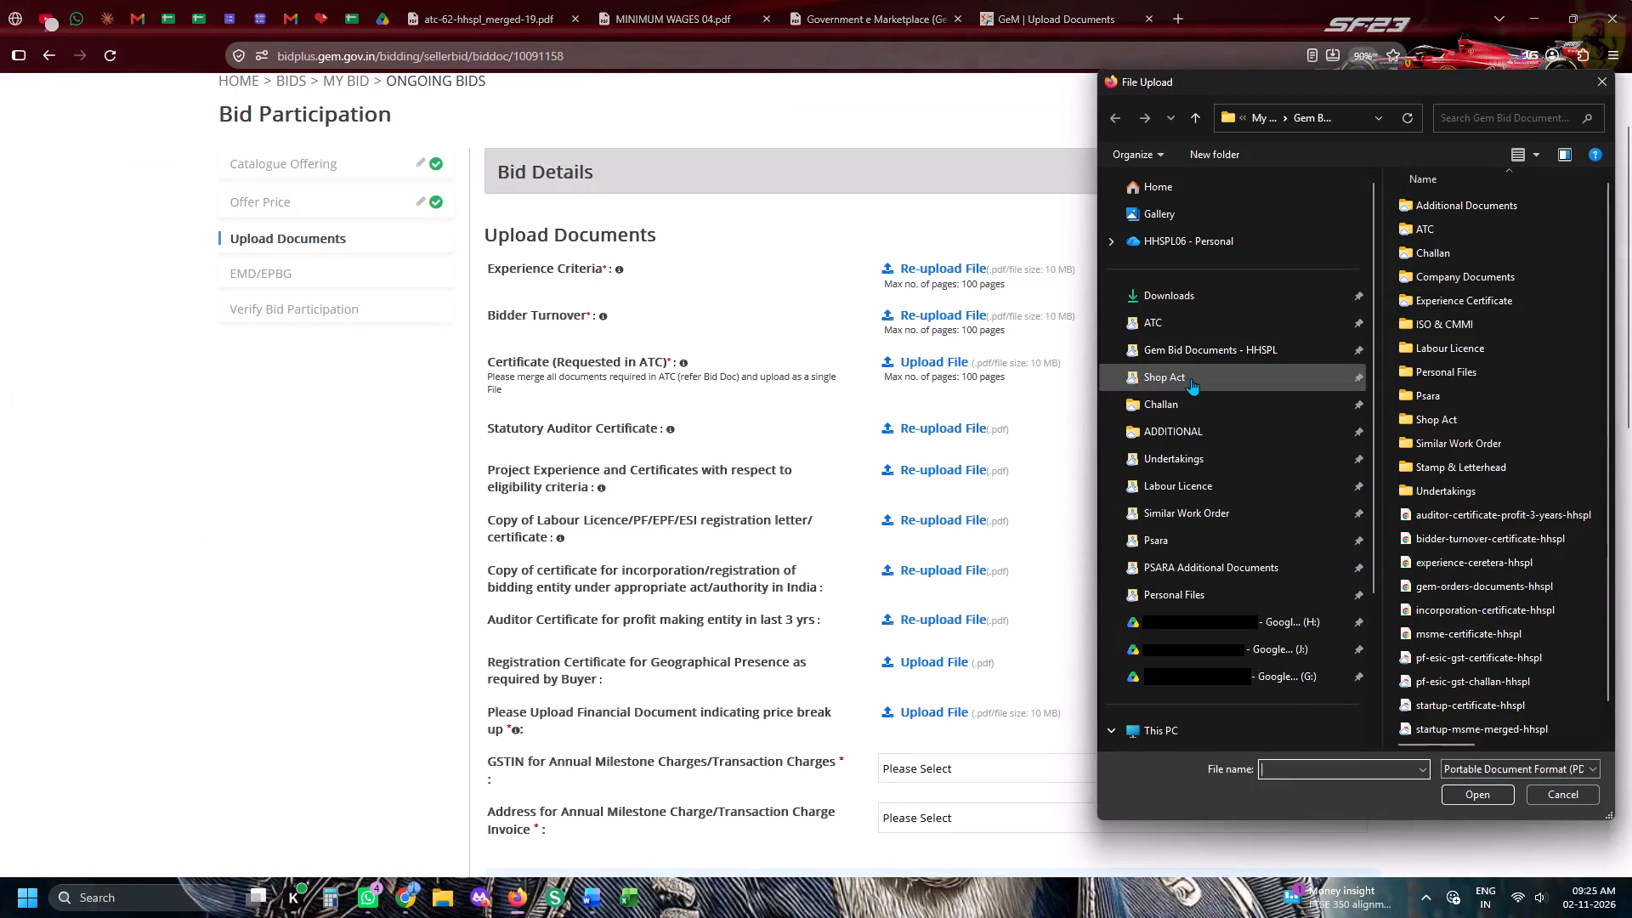
left_click(1191, 378)
double_click(1466, 294)
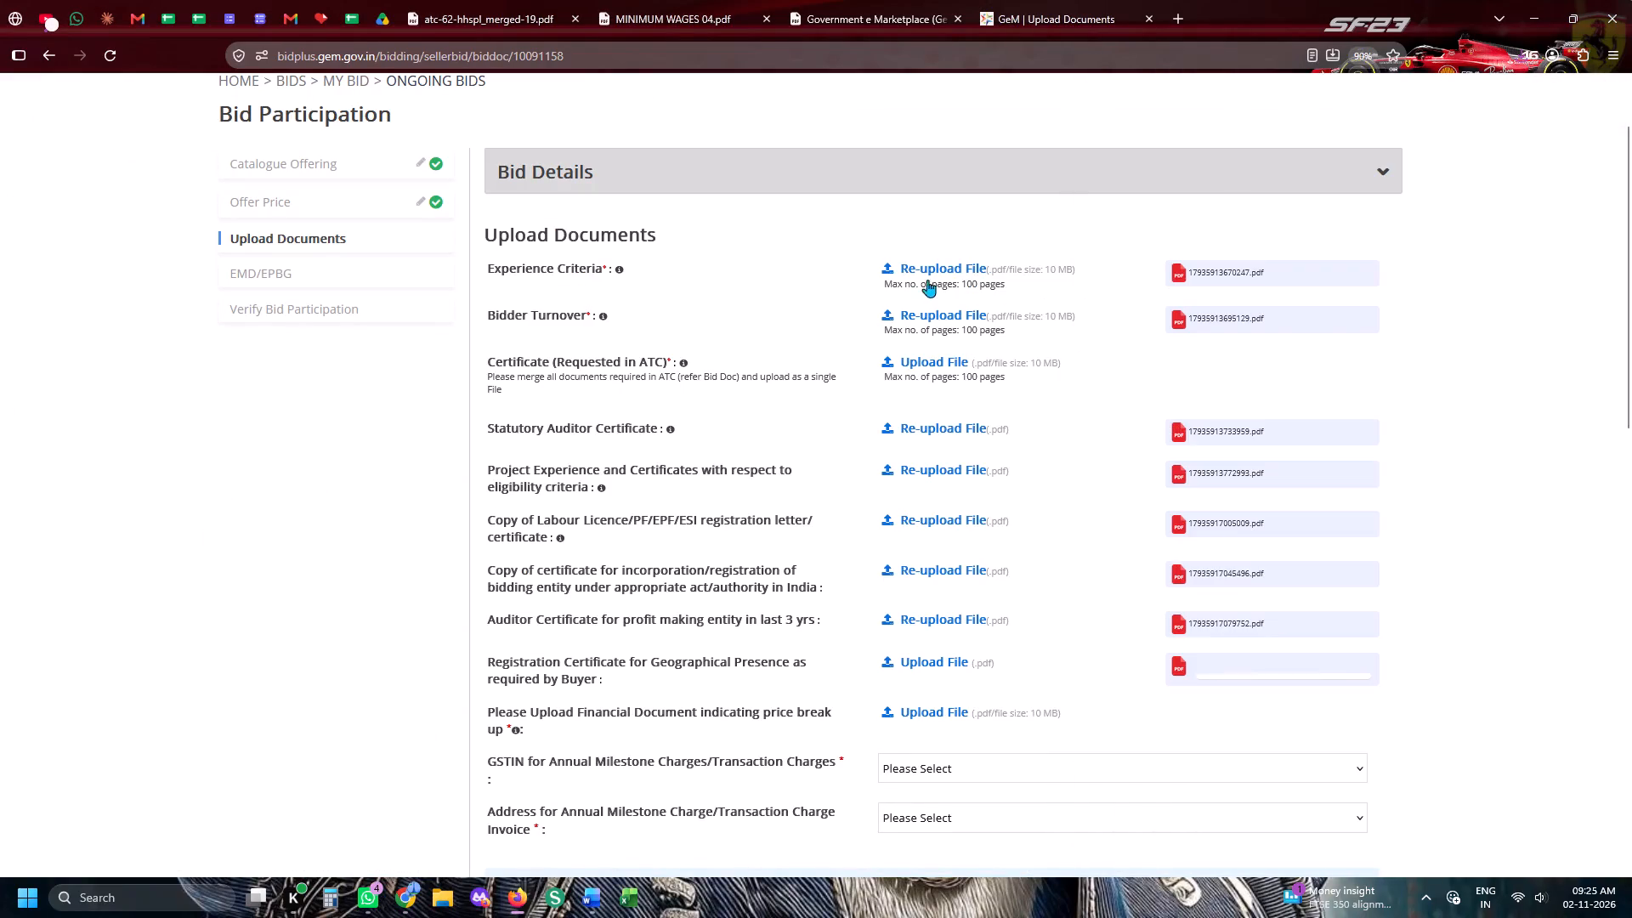
Check the size of the merged PDF in the downloads list and compress atc-62-hhspl_merged-19.pdf with iLovePDF.
left_click(1511, 55)
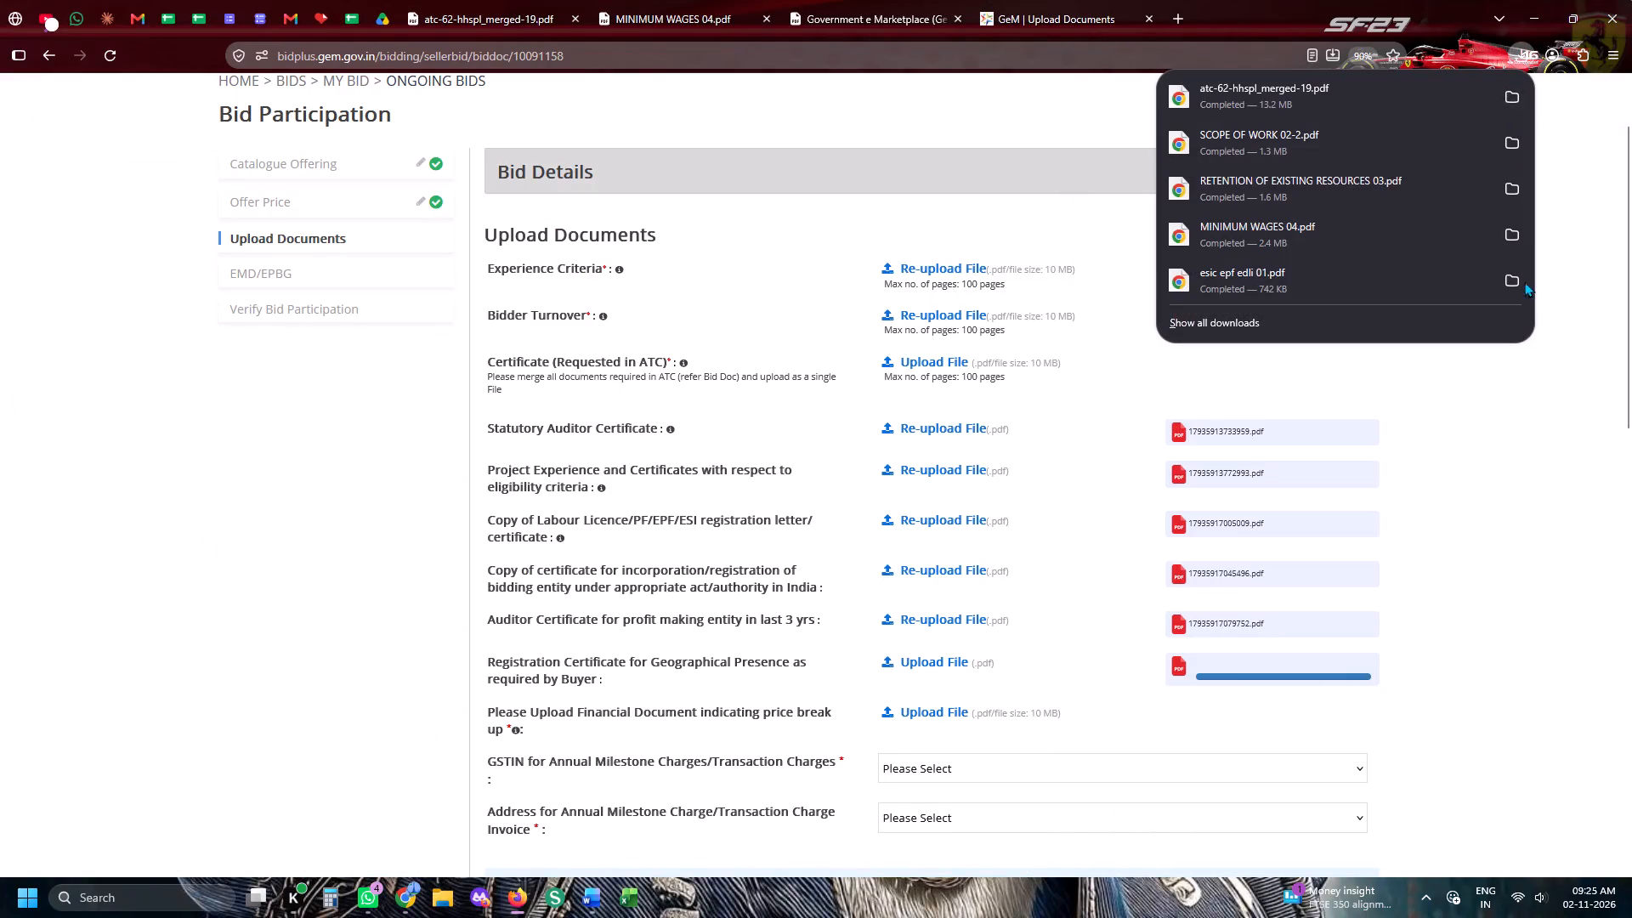
left_click(1526, 419)
left_click(317, 7)
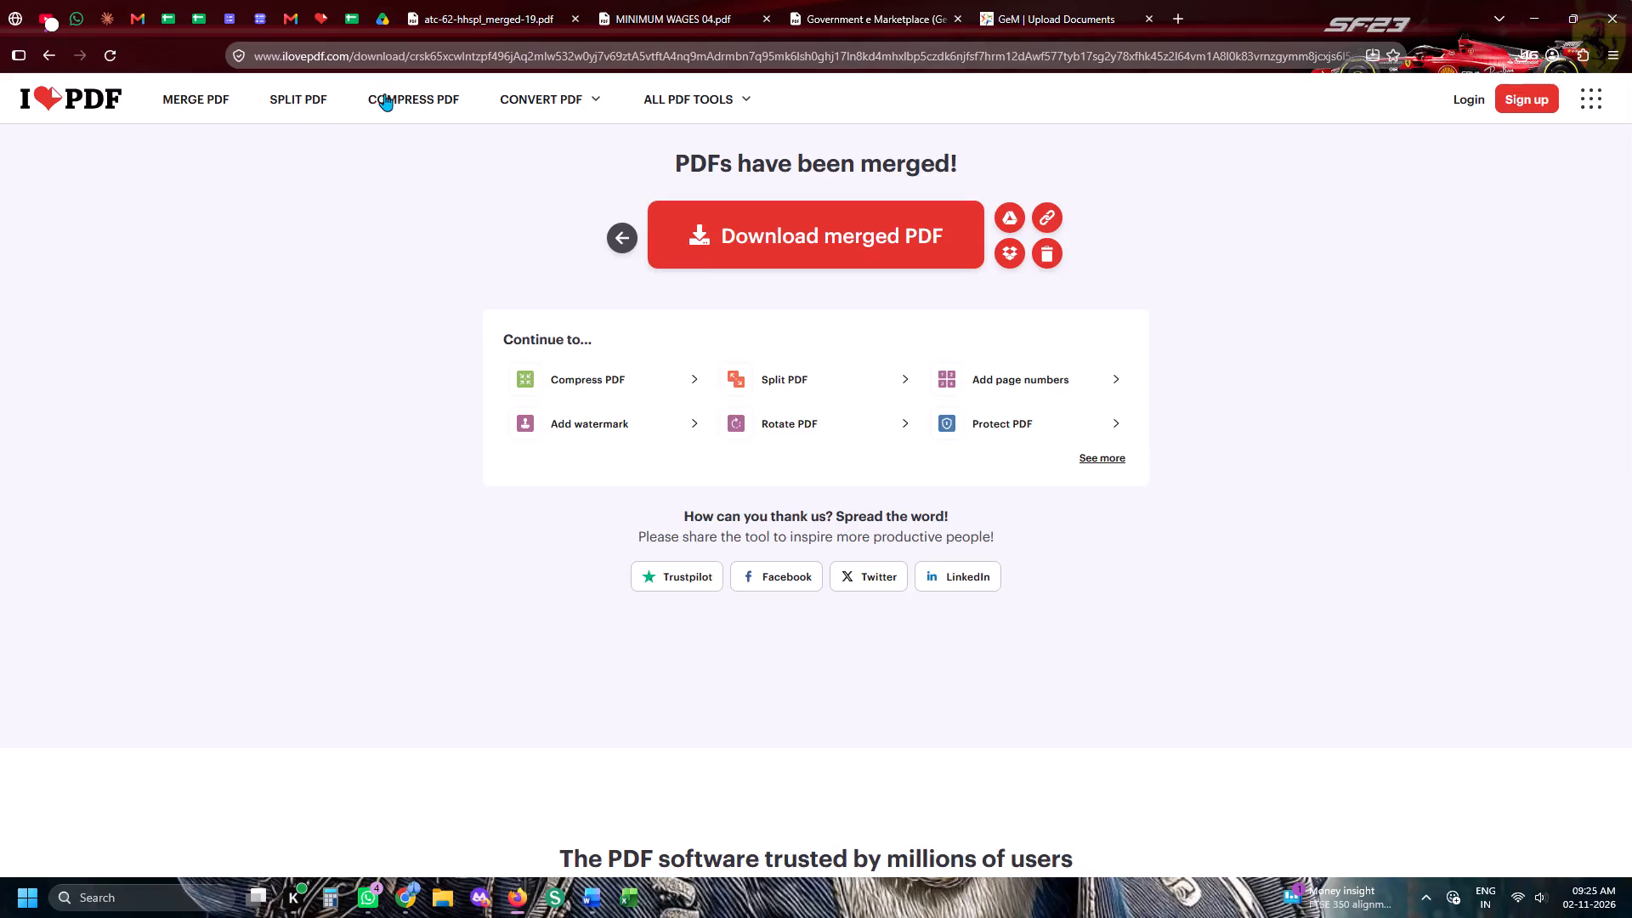
left_click(384, 93)
left_click(715, 291)
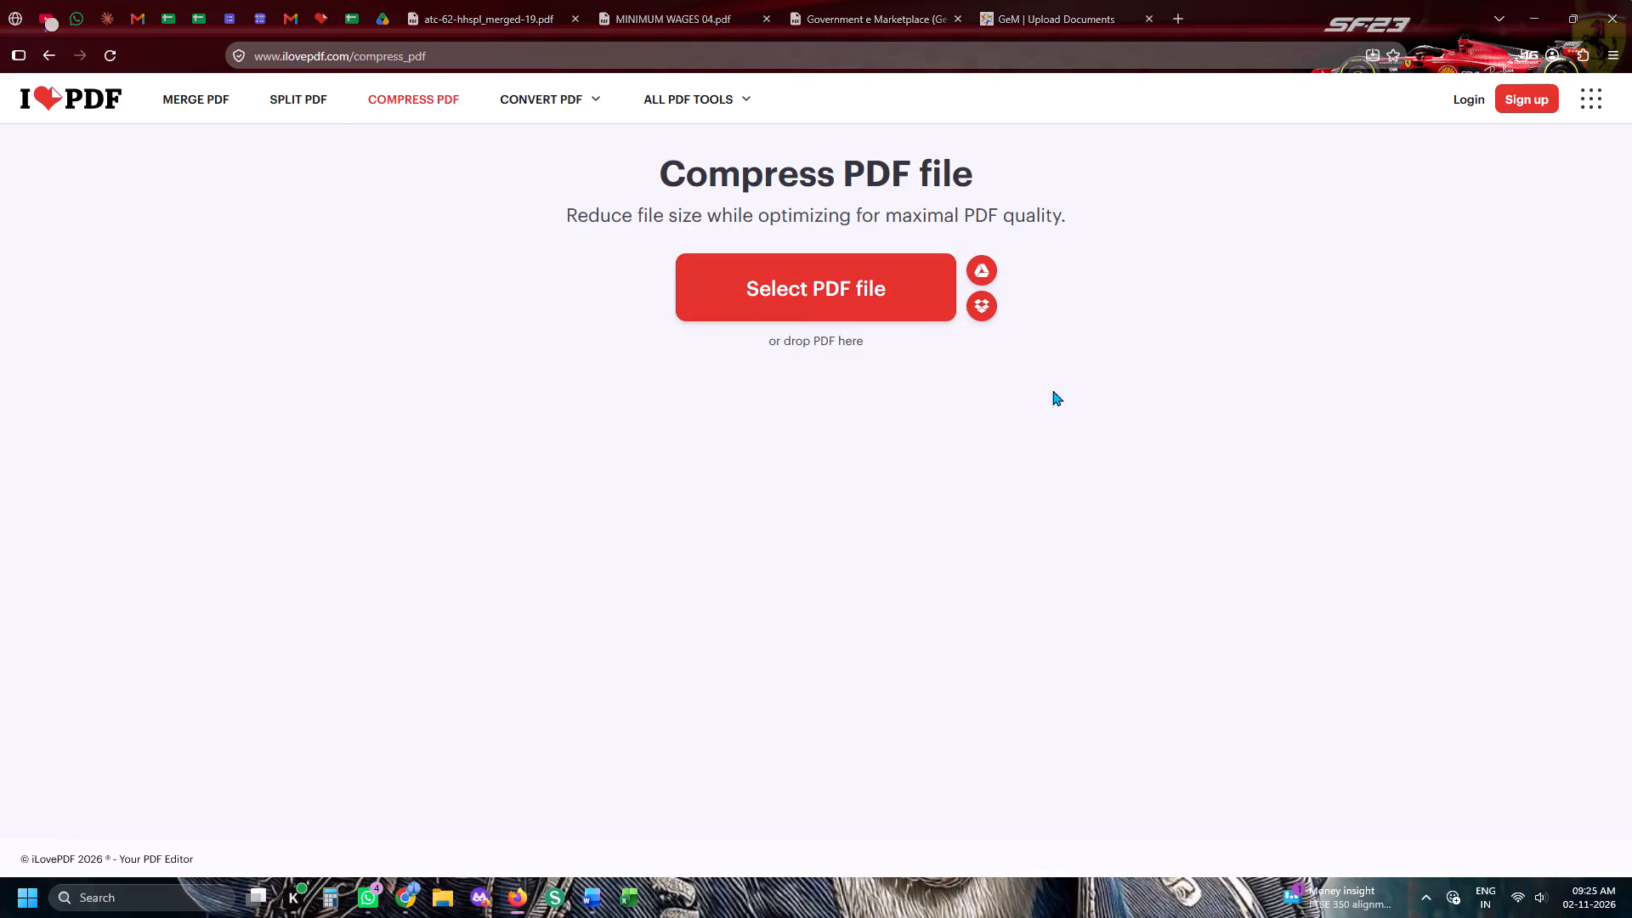
scroll(1099, 399, "up", 9)
left_click(1226, 297)
double_click(1453, 229)
left_click(1453, 224)
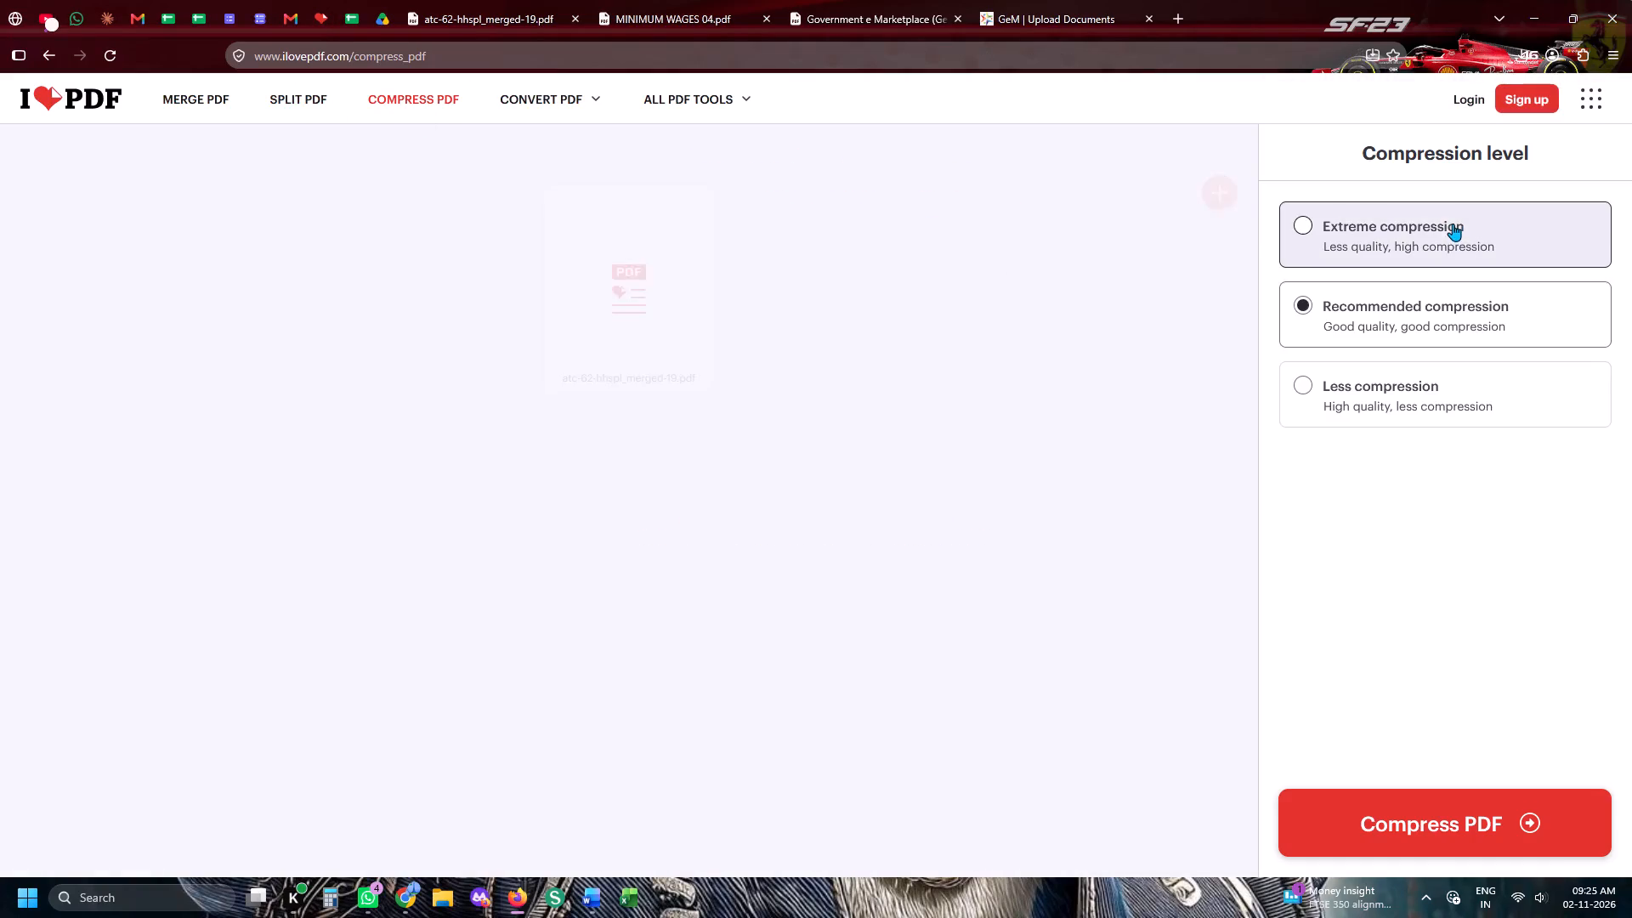
left_click_drag(1454, 800, 1448, 812)
Open the tender tracking sheet and copy the bid value of GEM/2026/B/8209201.
left_click(366, 11)
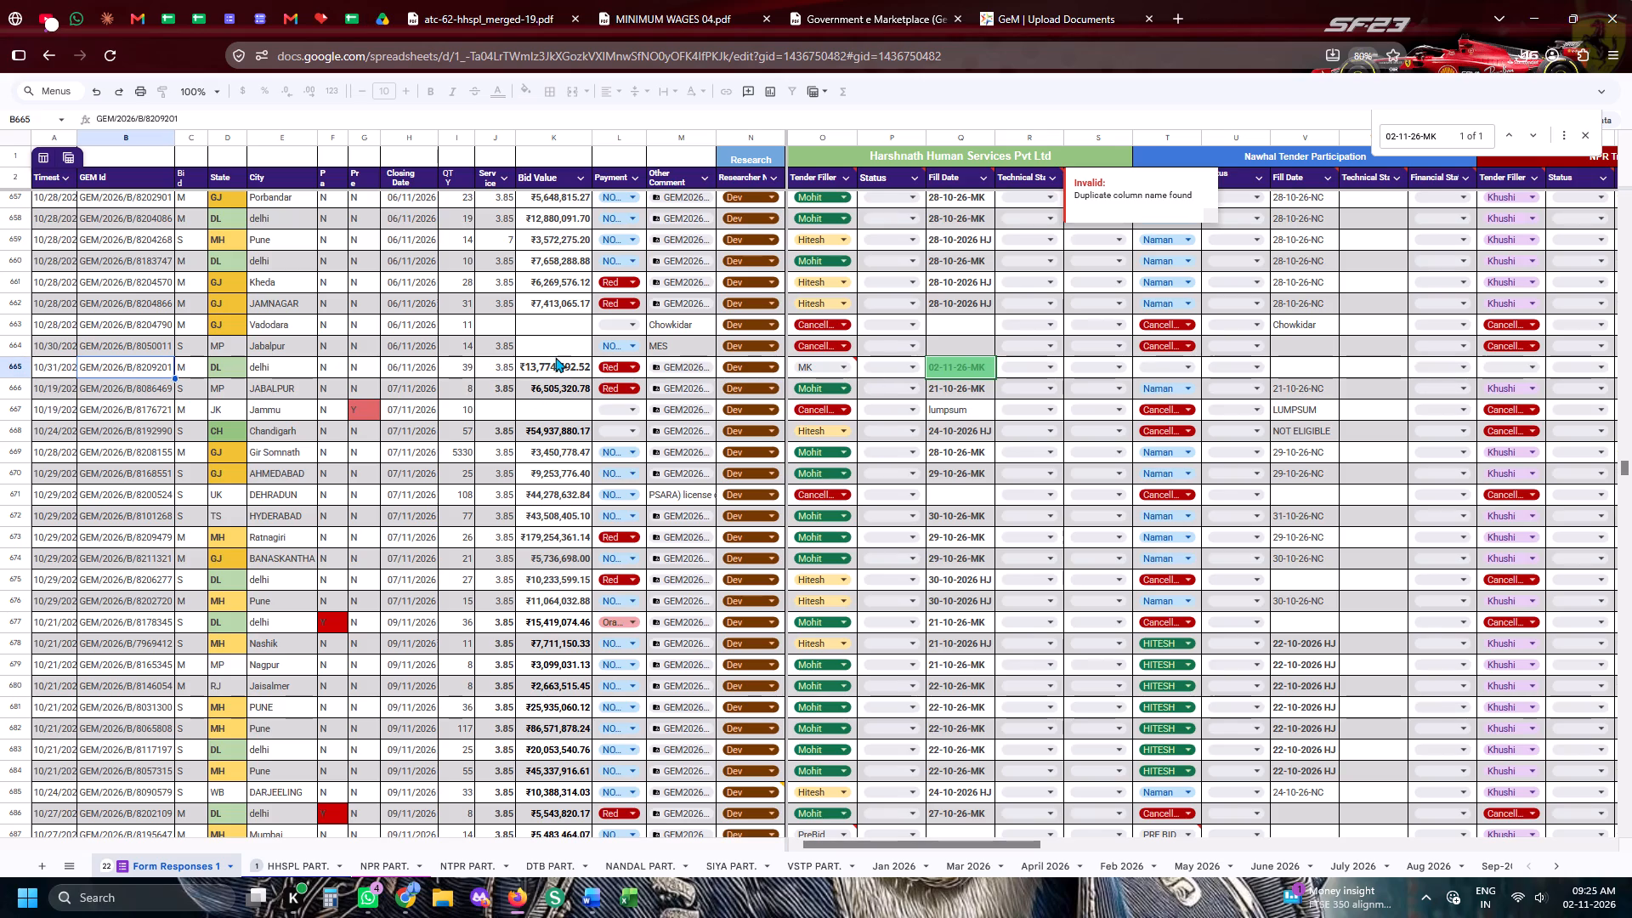
left_click(555, 357)
left_click(555, 372)
key("ctrl+c")
key("ctrl+c")
key("ctrl+c")
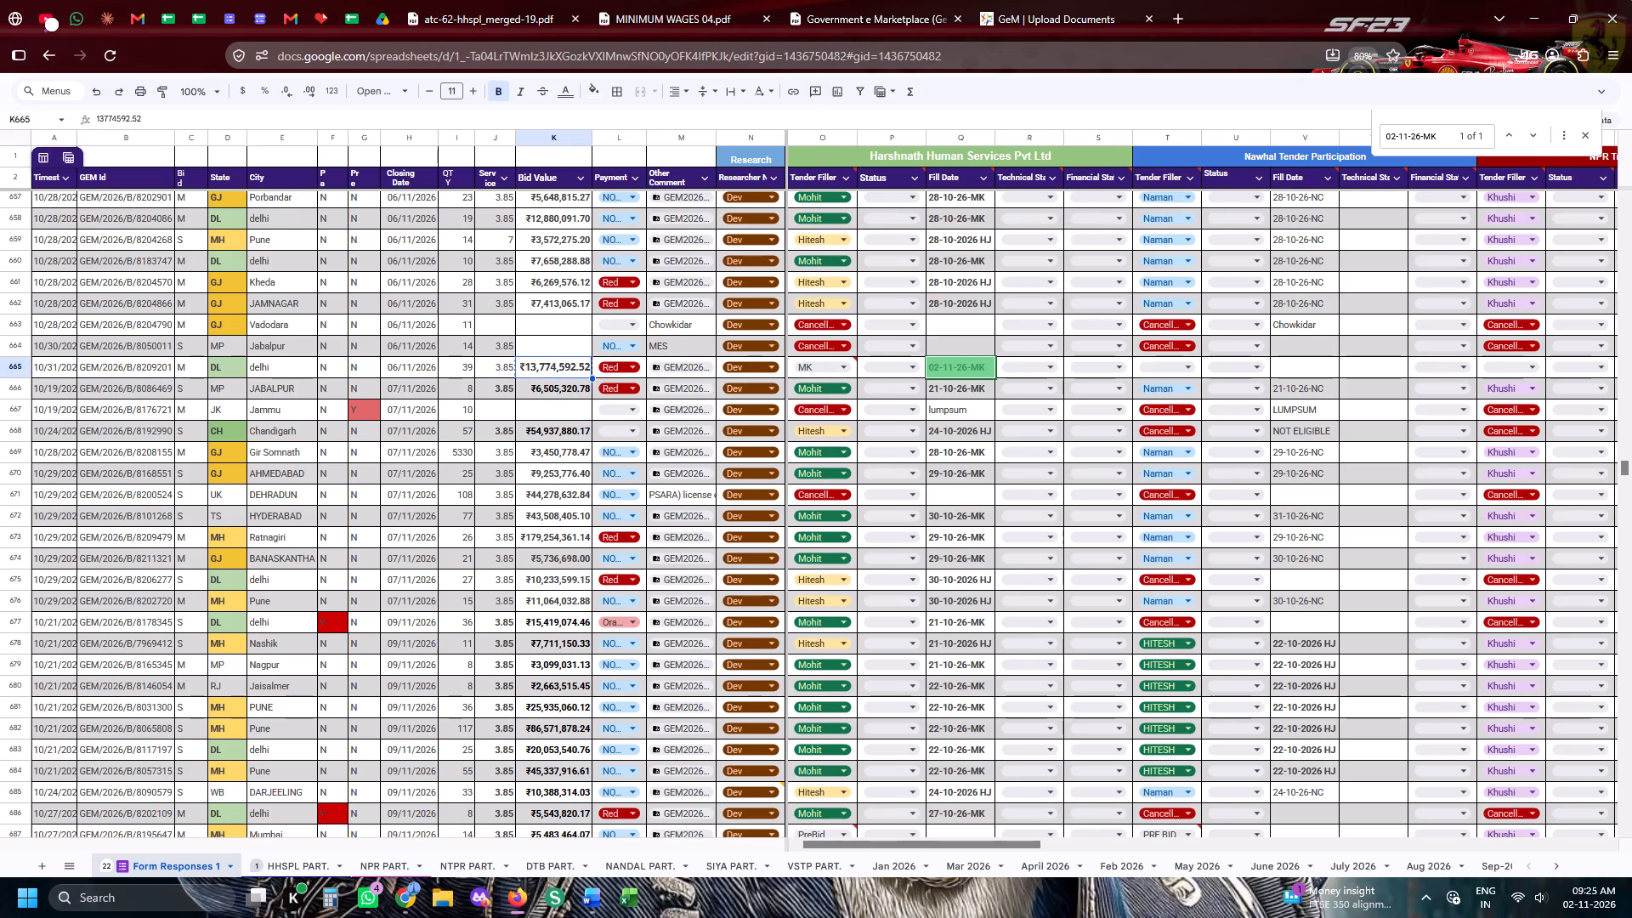
key("ctrl+c")
key("ctrl+c")
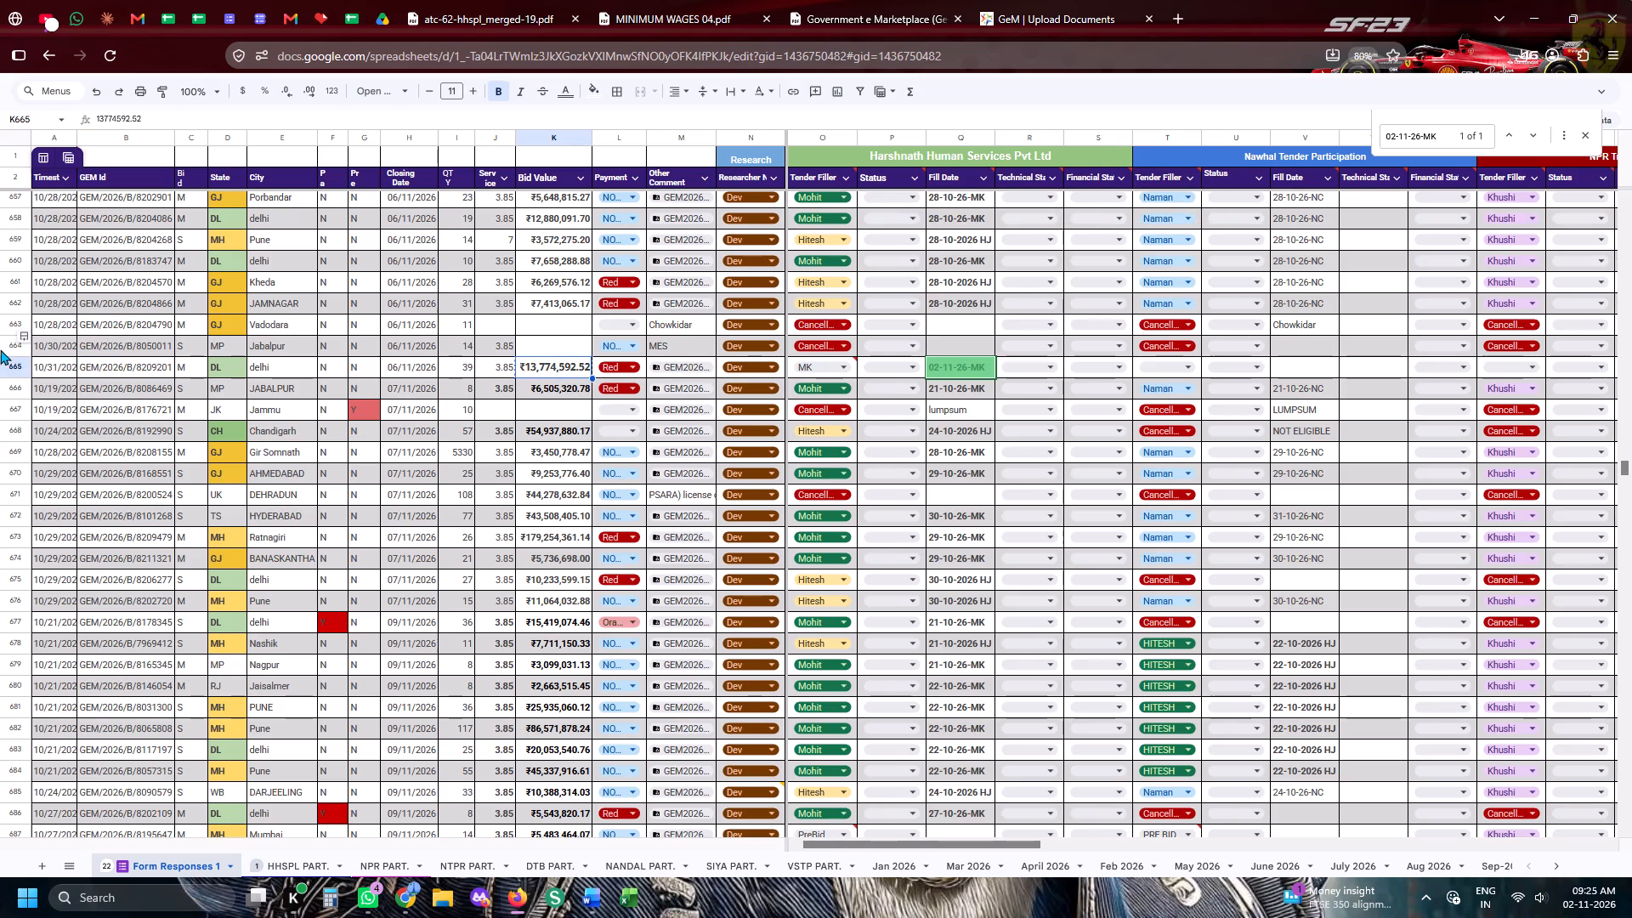
Highlight the row of GEM/2026/B/8209201 and review its entries across all the companies' tender participation columns.
double_click(0, 349)
left_click(2, 367)
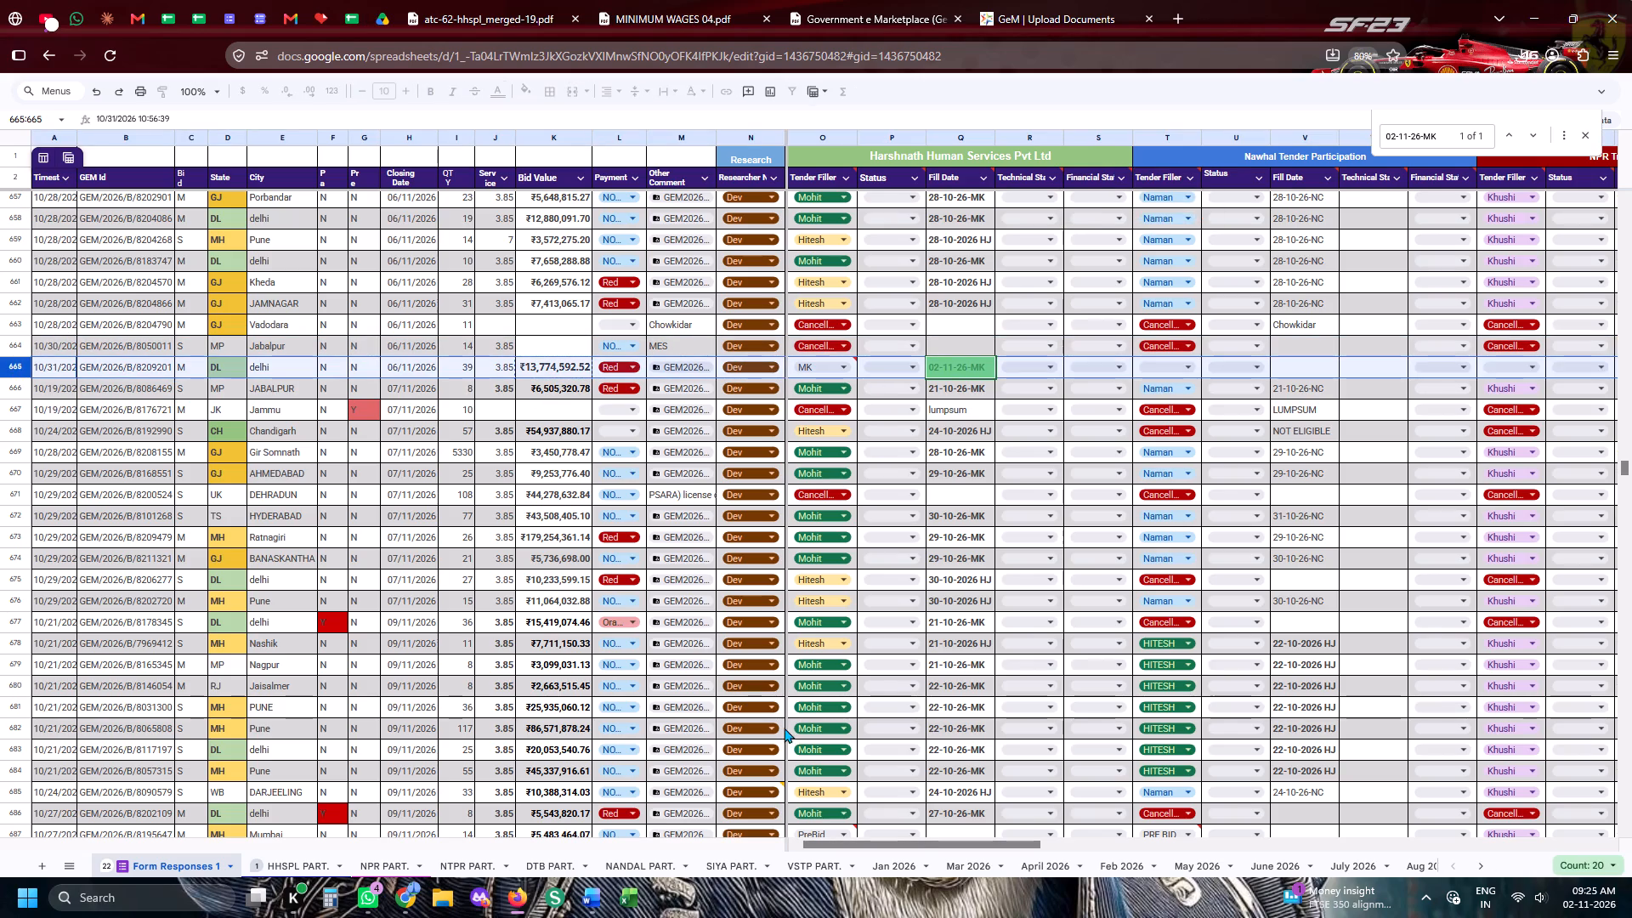
left_click_drag(923, 836, 1028, 844)
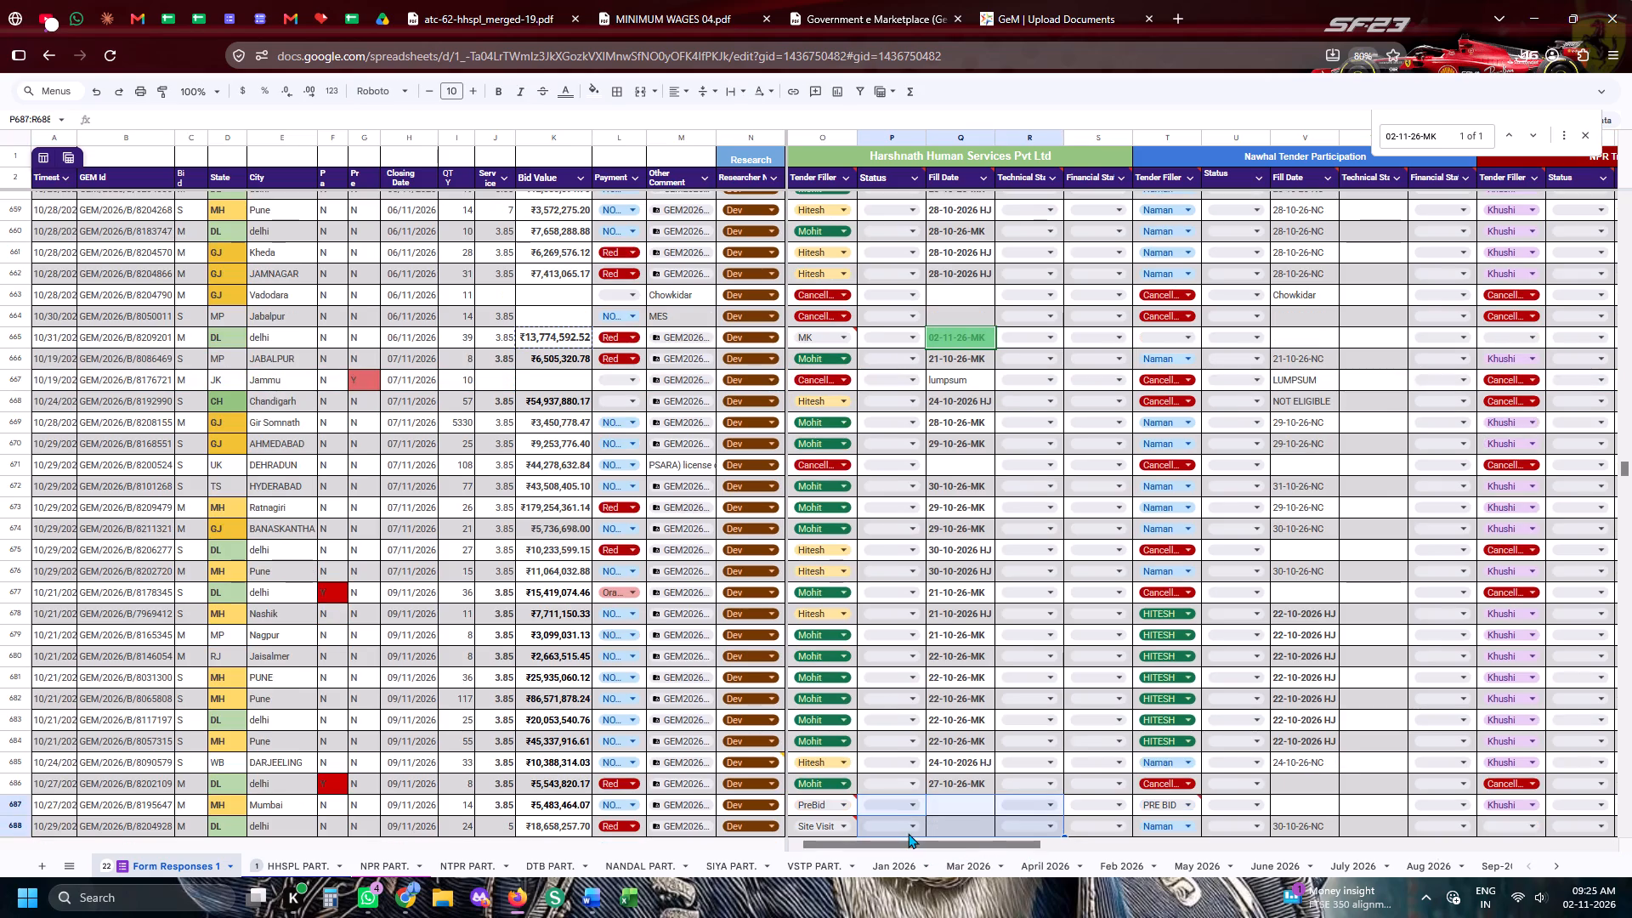
left_click(0, 337)
left_click(972, 853)
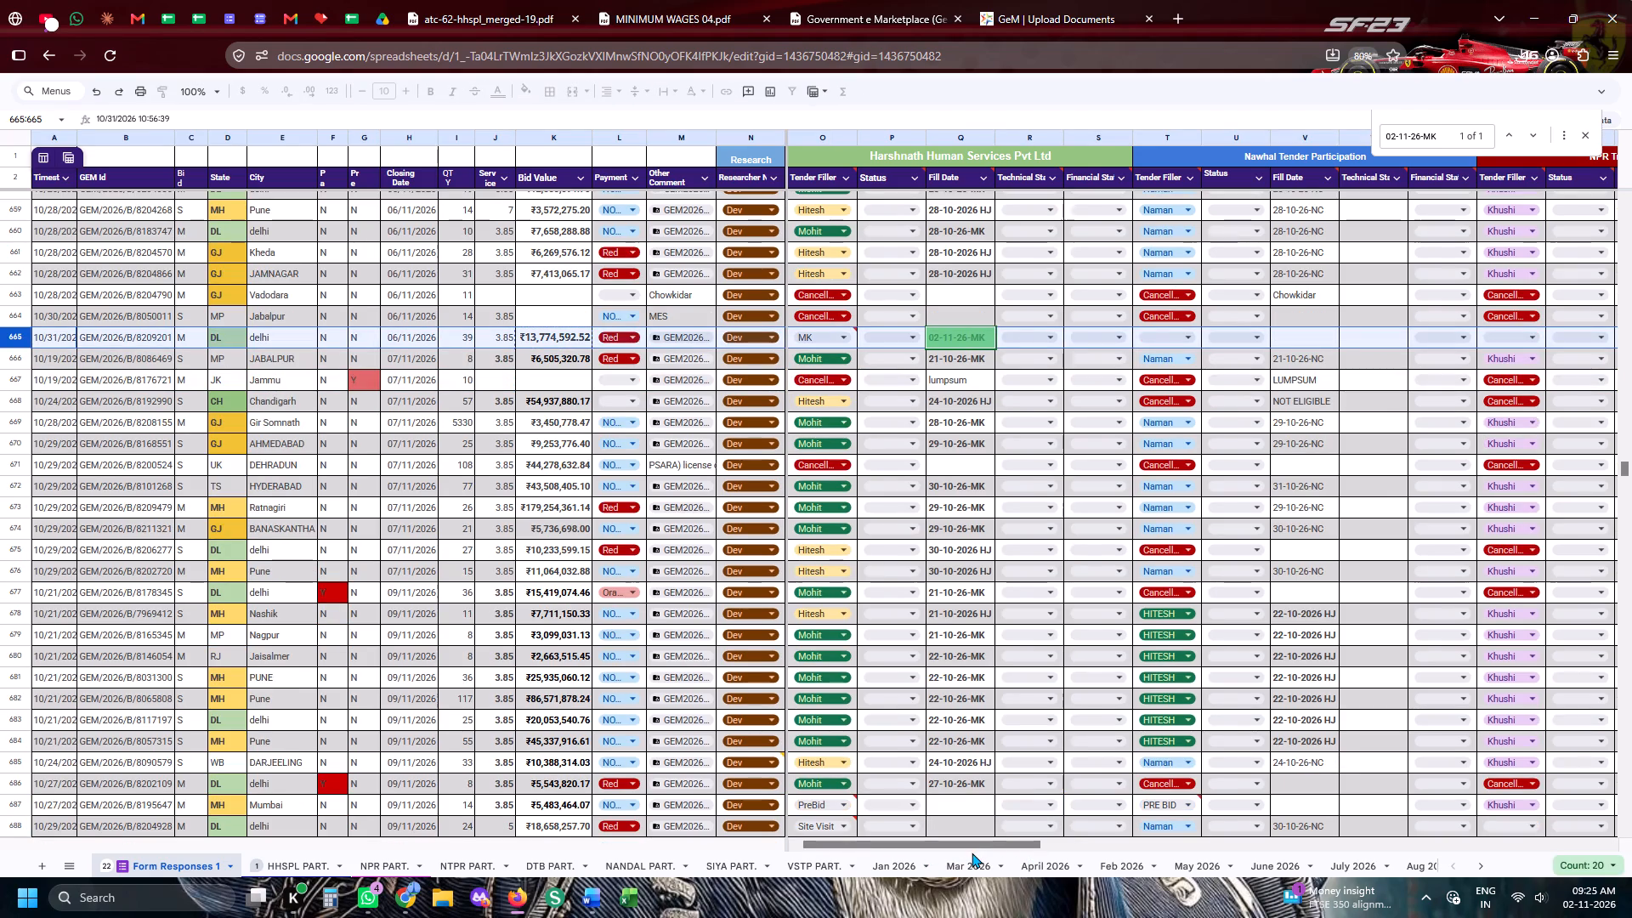
left_click_drag(970, 849, 1306, 862)
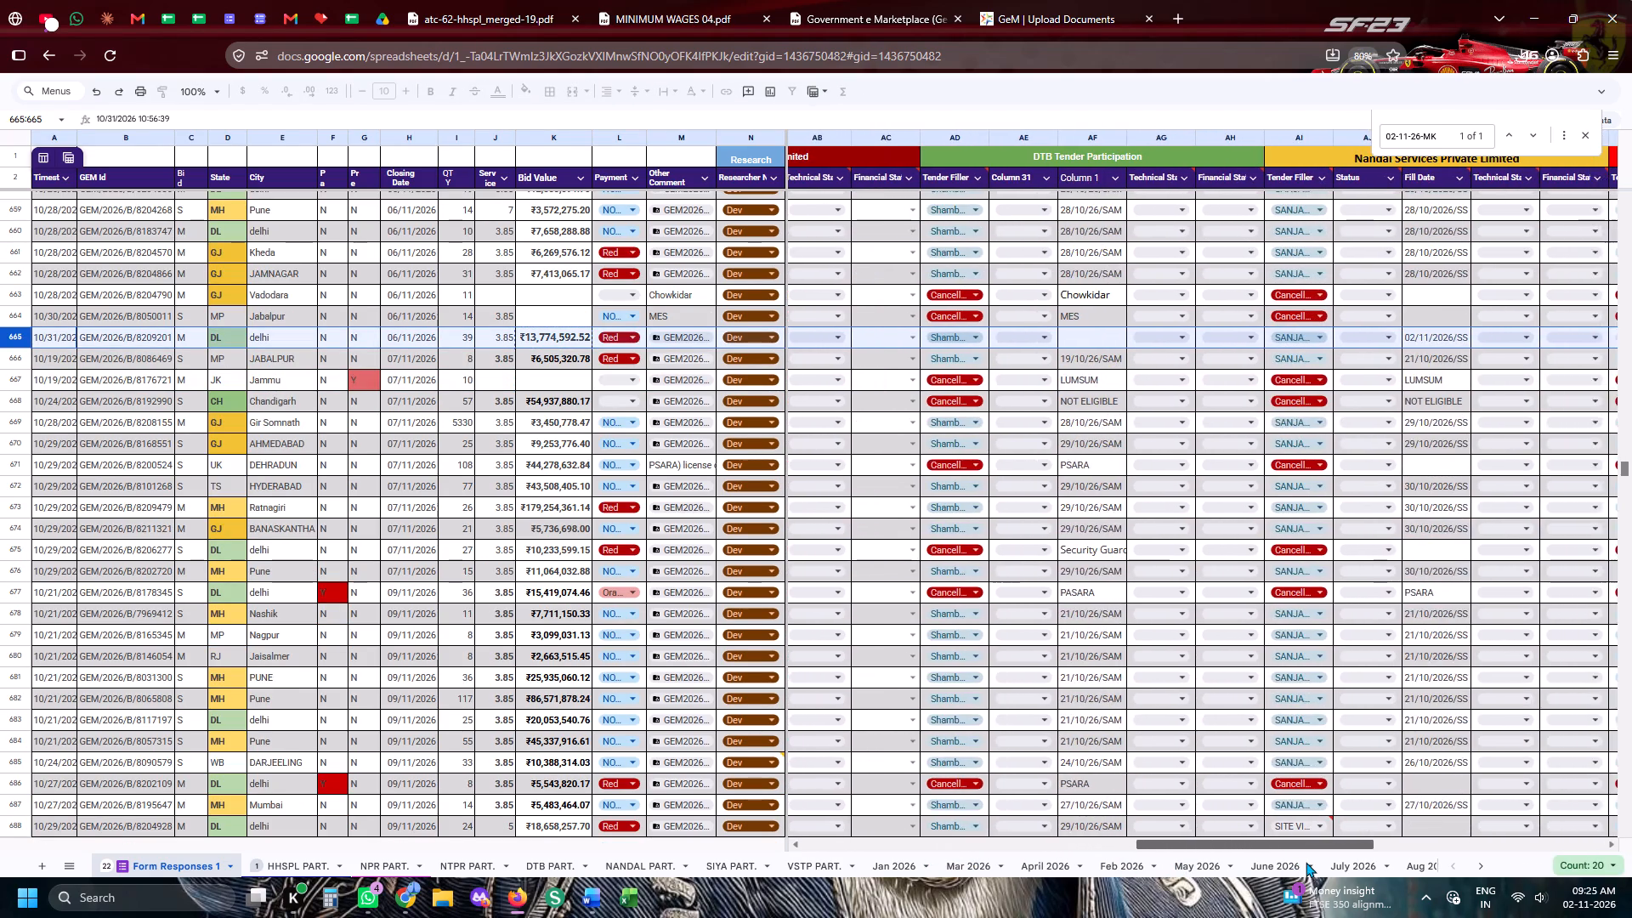
left_click_drag(1306, 862, 1597, 860)
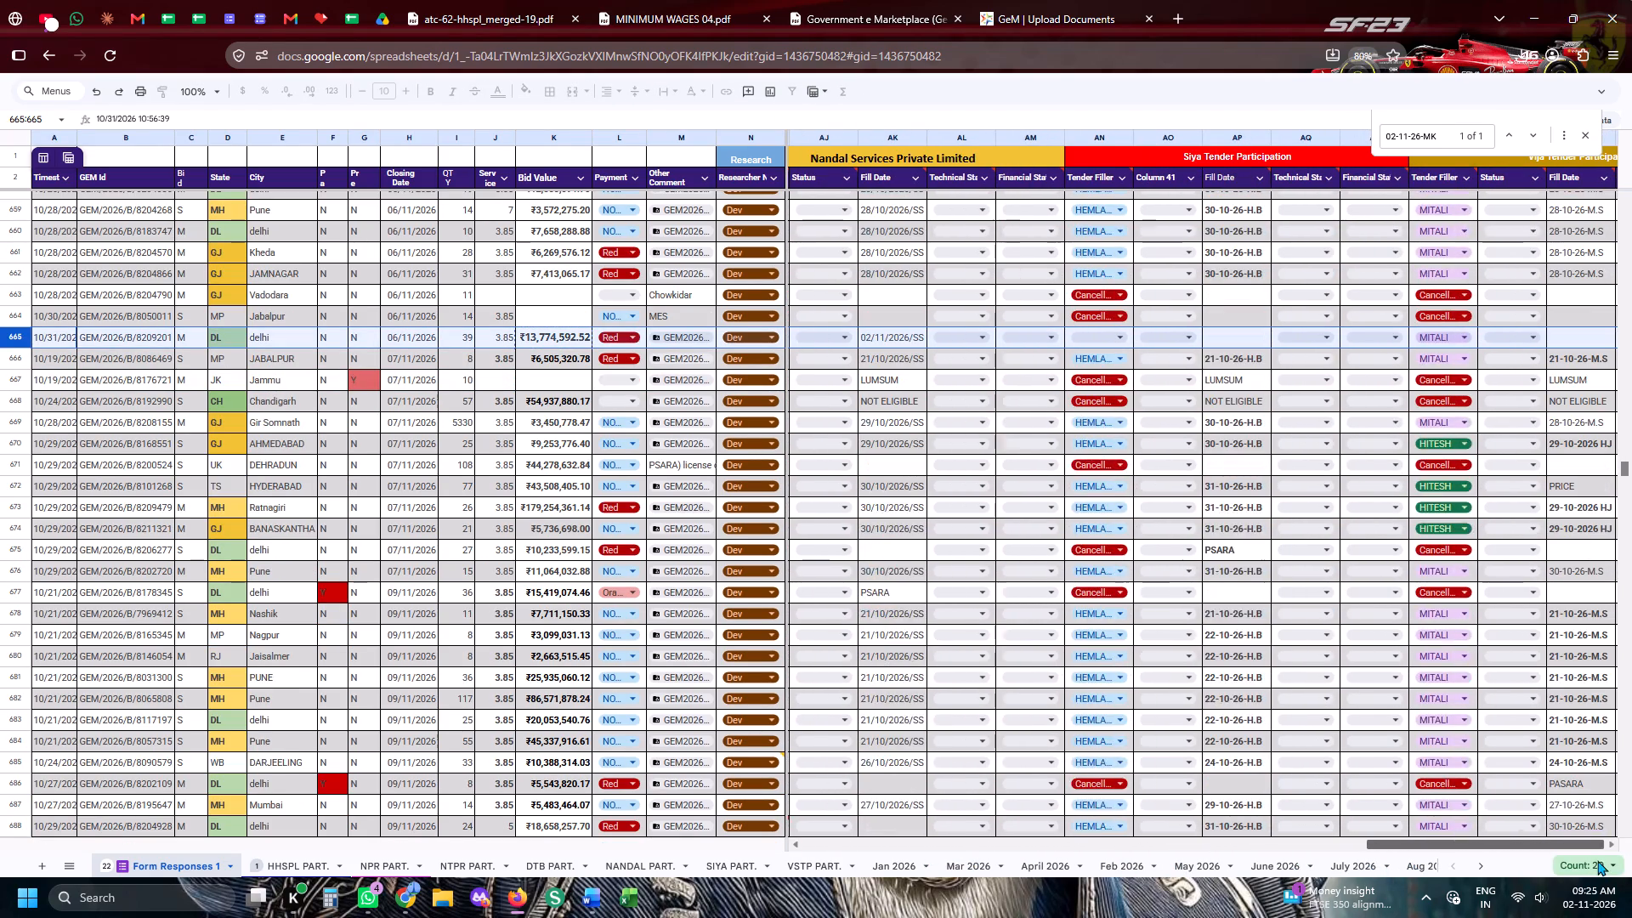
left_click_drag(1597, 860, 663, 817)
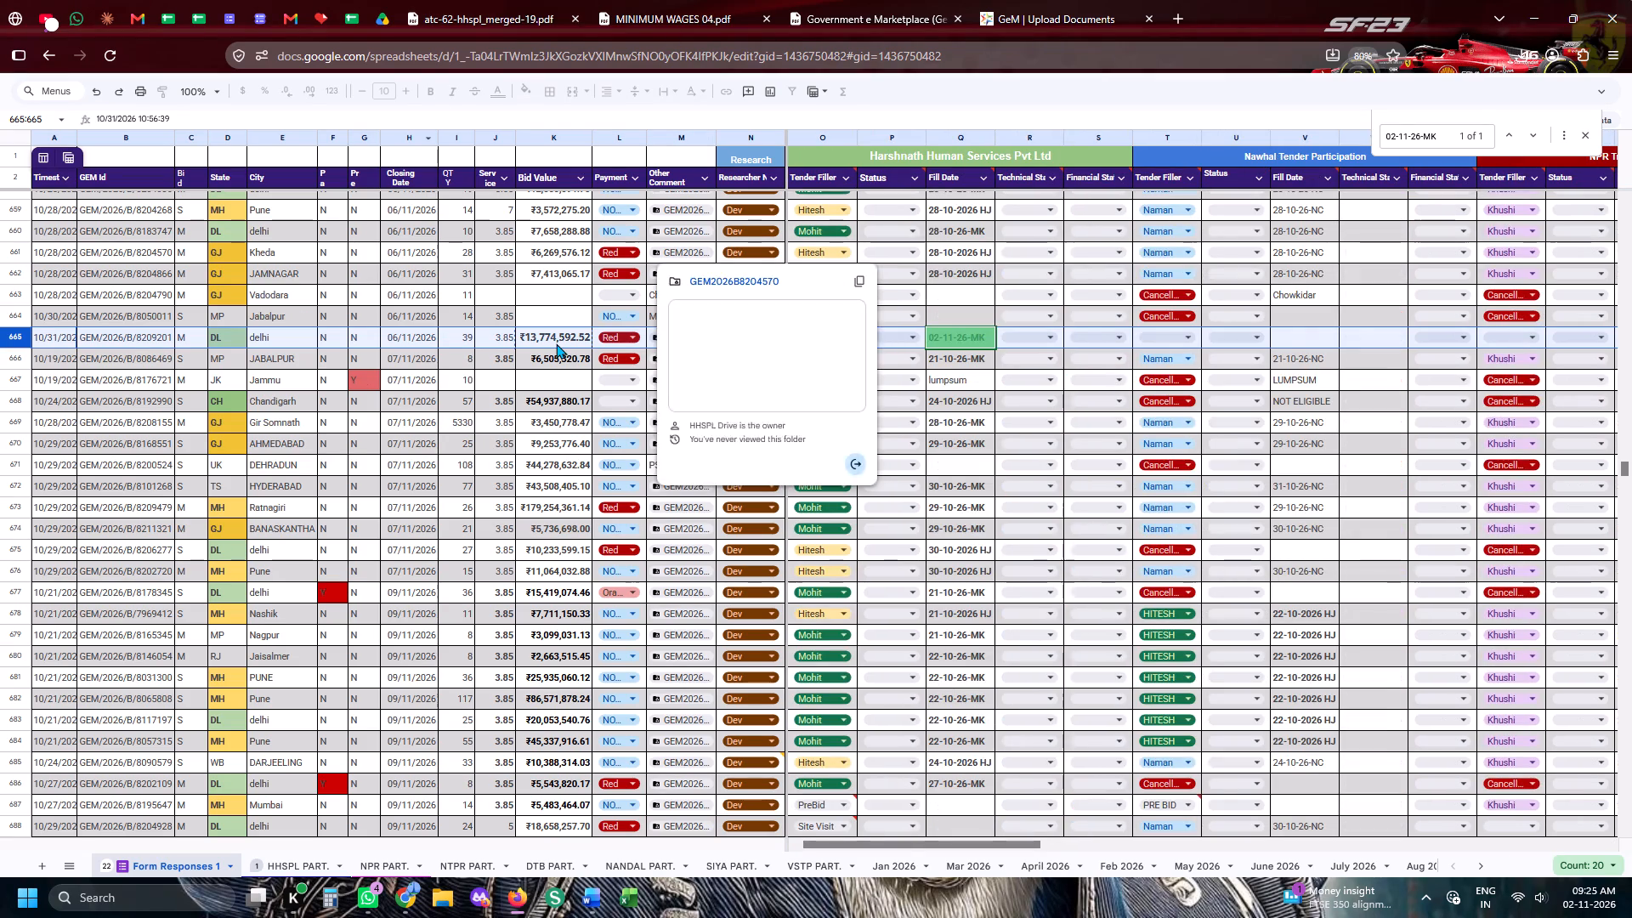
Copy the Bid Value cell of GEM/2026/B/8209201 again.
left_click(556, 343)
key("ctrl+c")
key("ctrl+c")
key("ctrl+c")
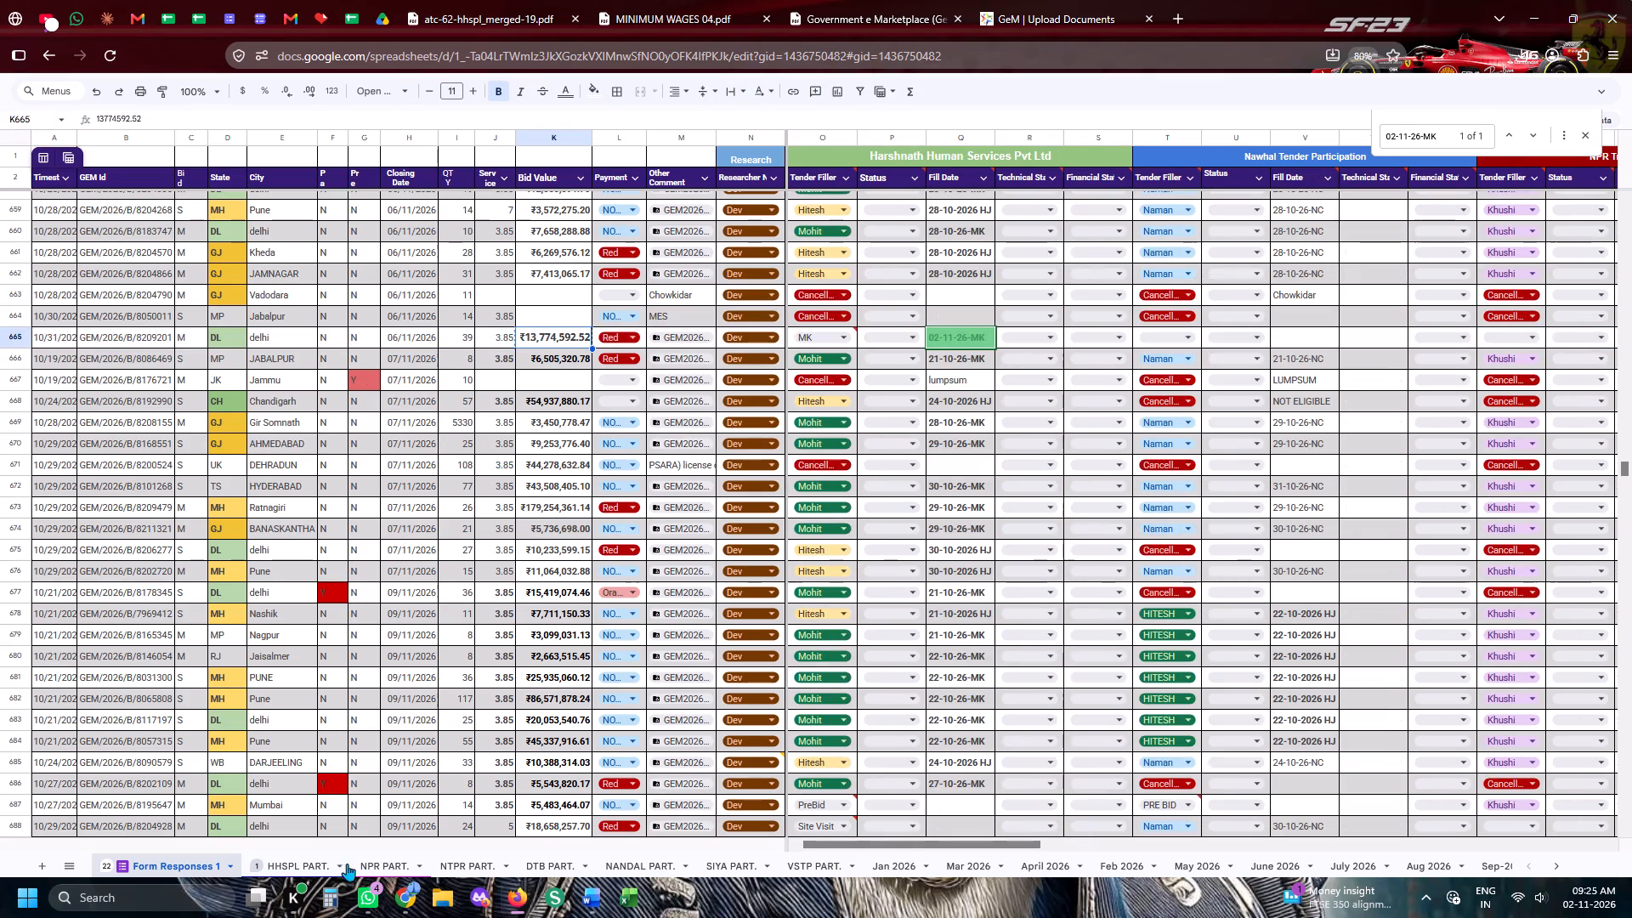
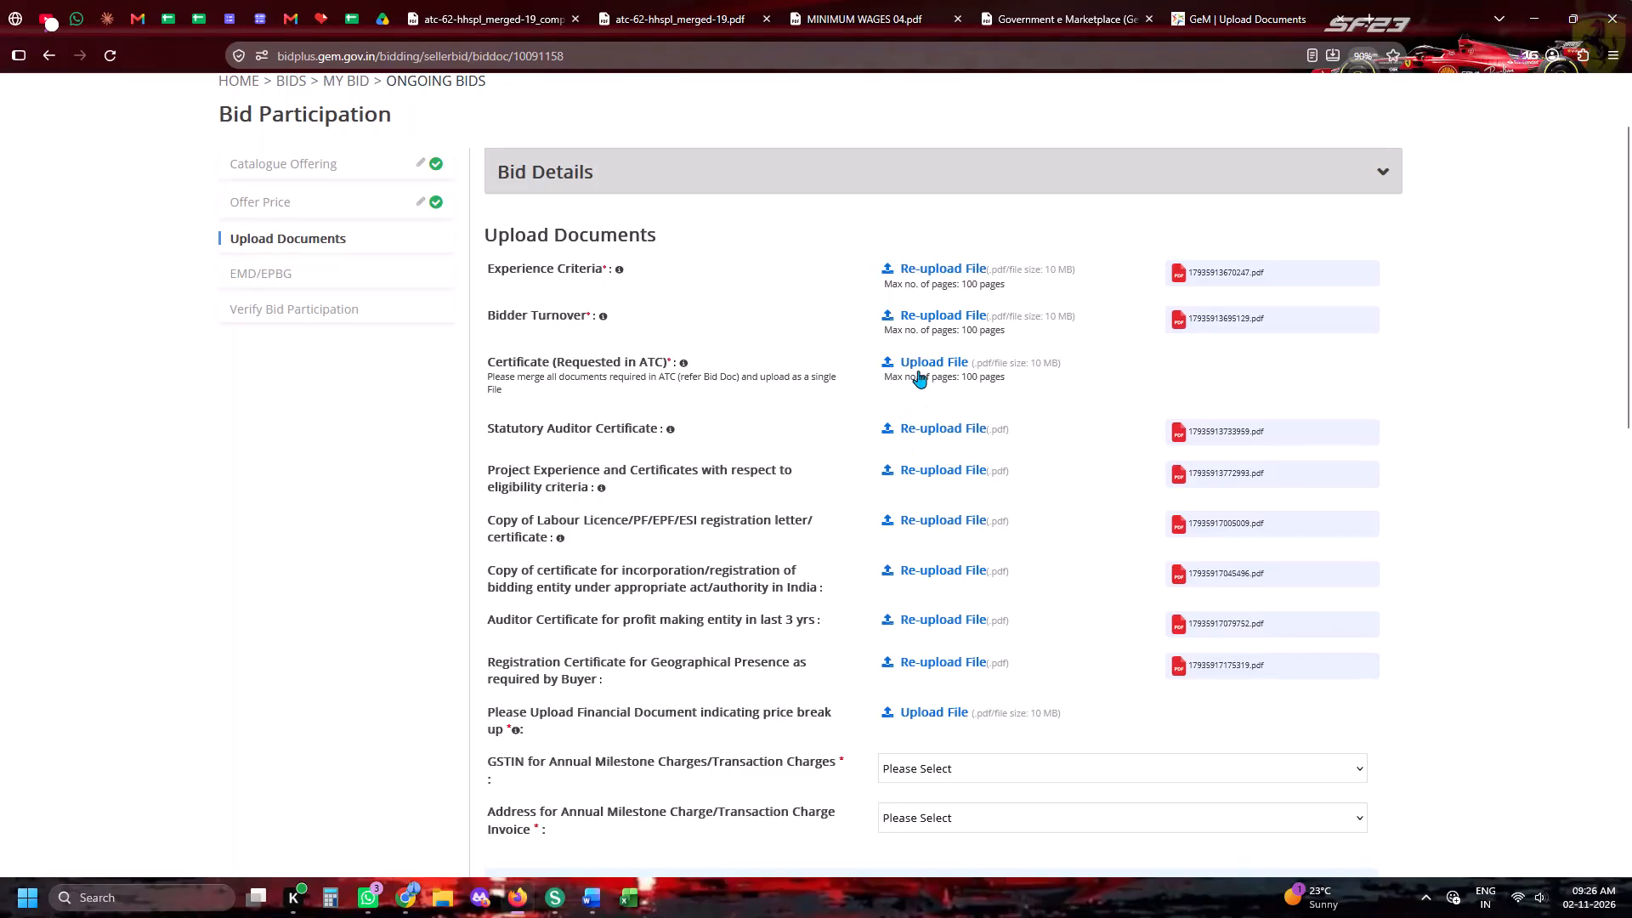
Upload atc-62-hhspl_merged-19_compressed from Downloads as the Certificate (Requested in ATC).
scroll(1176, 394, "up", 6)
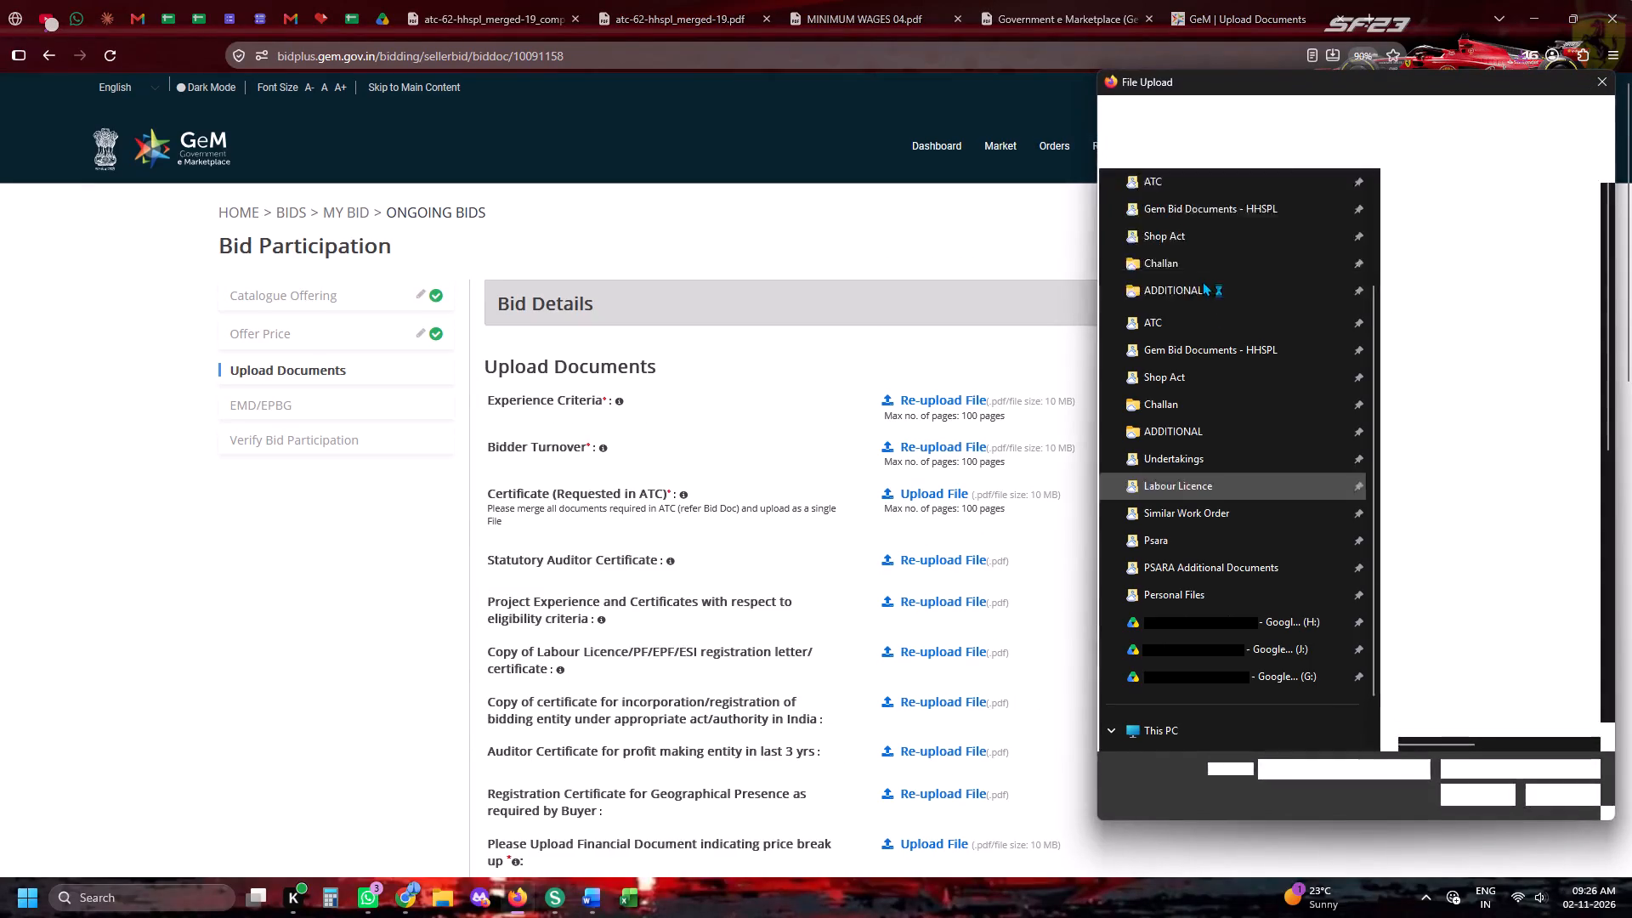
left_click(1202, 305)
double_click(1446, 219)
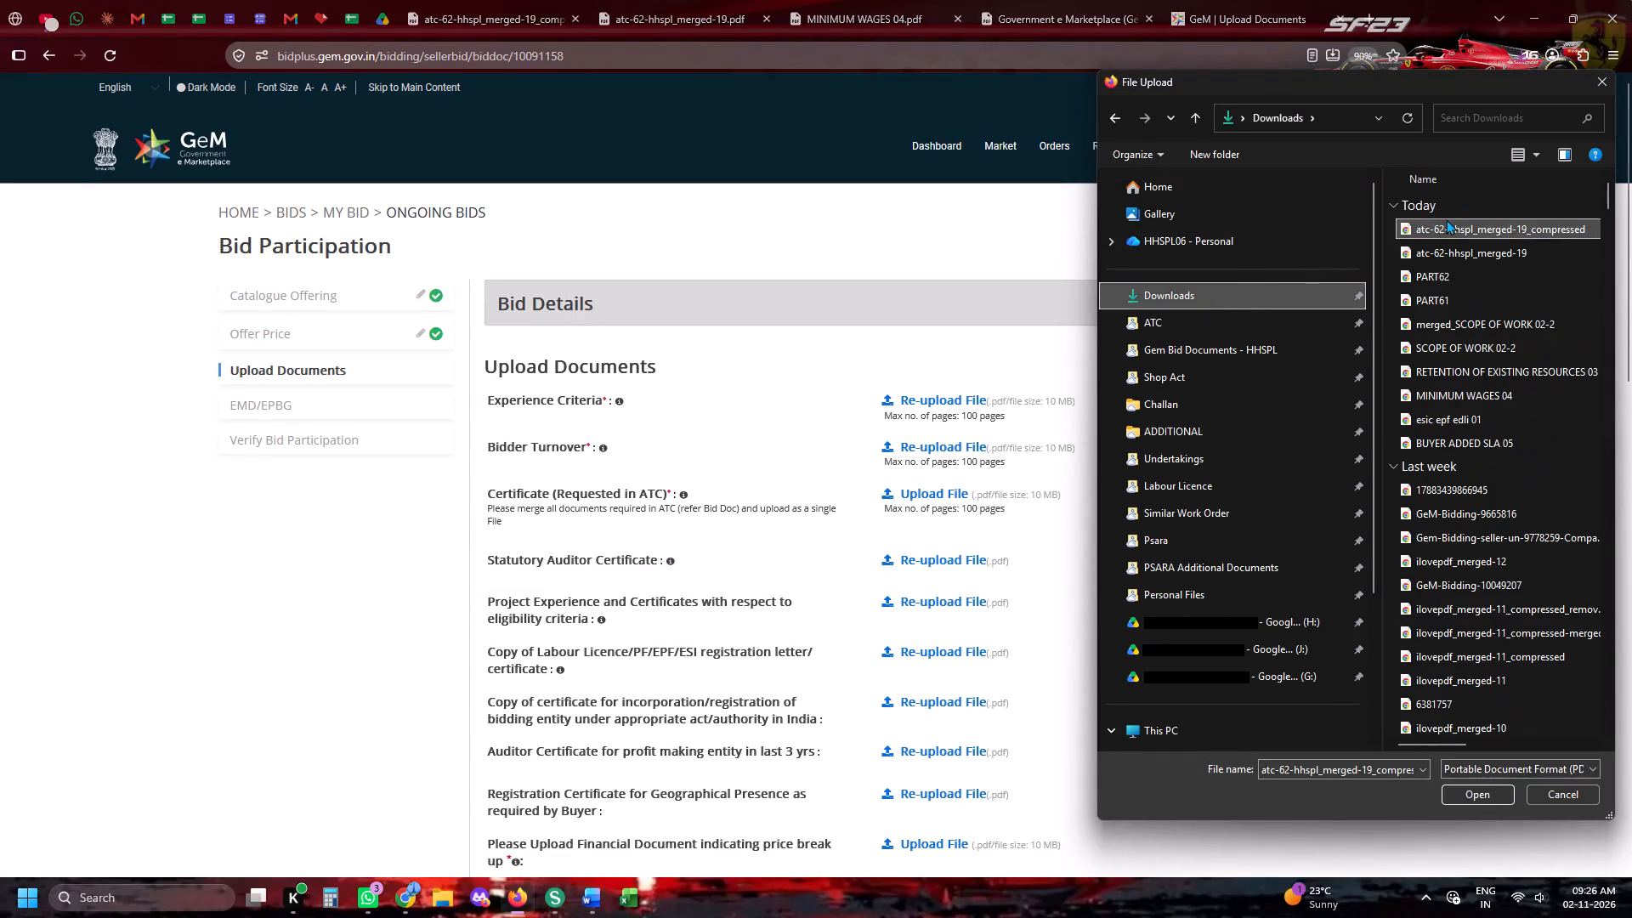
Select the company's registered GSTIN for the Annual Milestone/Transaction Charges and its Jaipur address for the invoice, accepting the confirmations.
scroll(1176, 483, "down", 3)
scroll(915, 533, "down", 3)
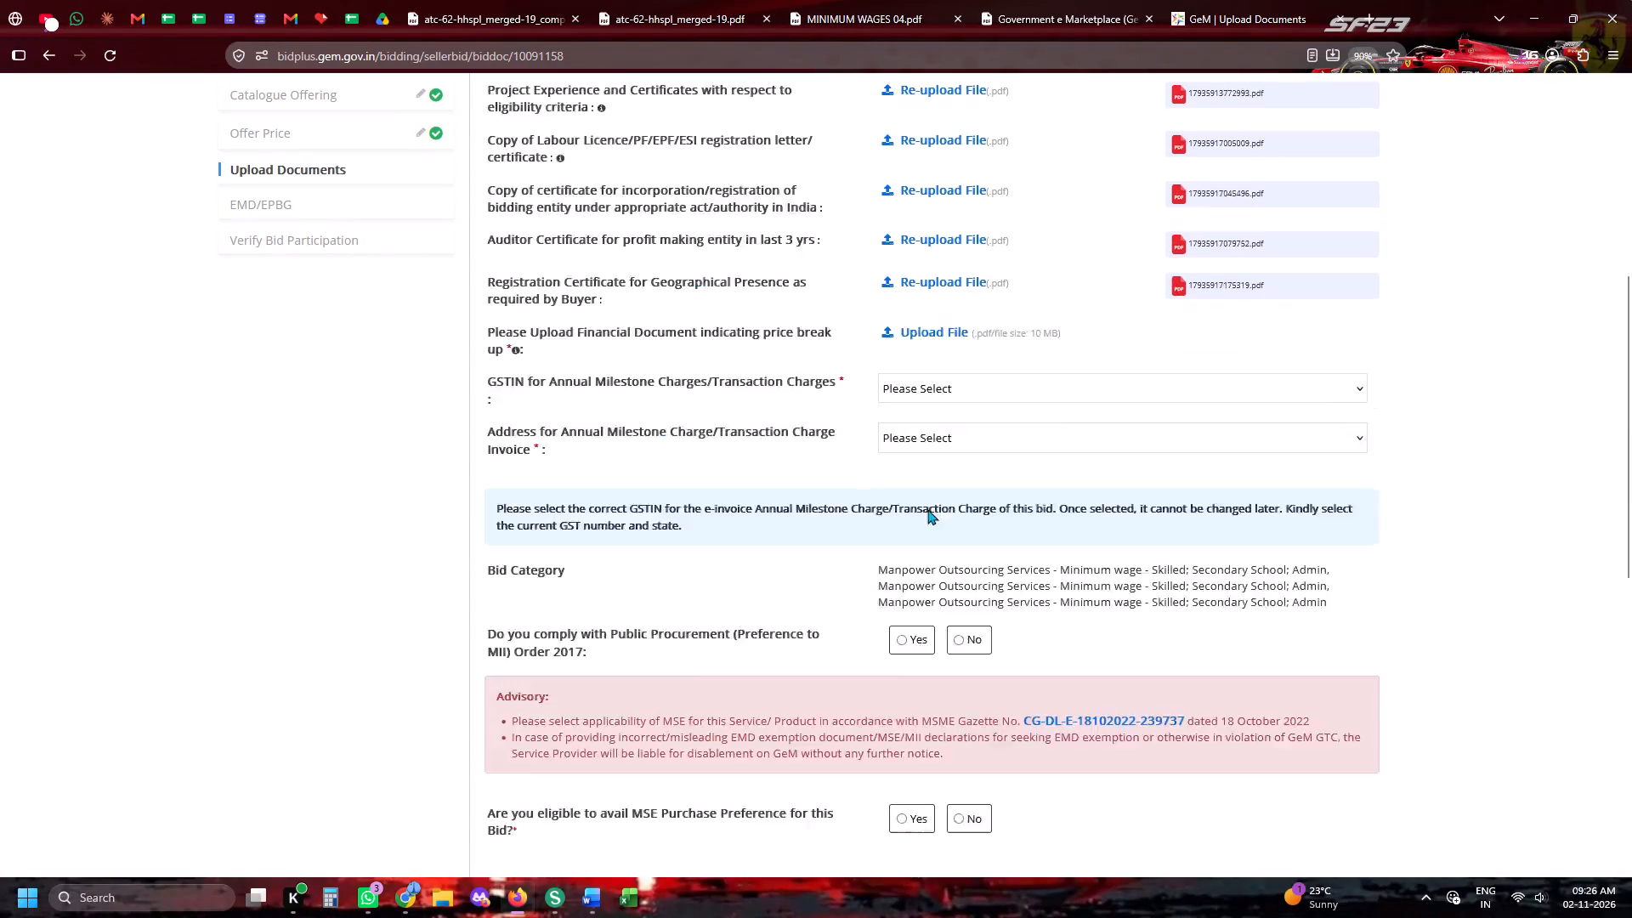
left_click(939, 224)
left_click(952, 274)
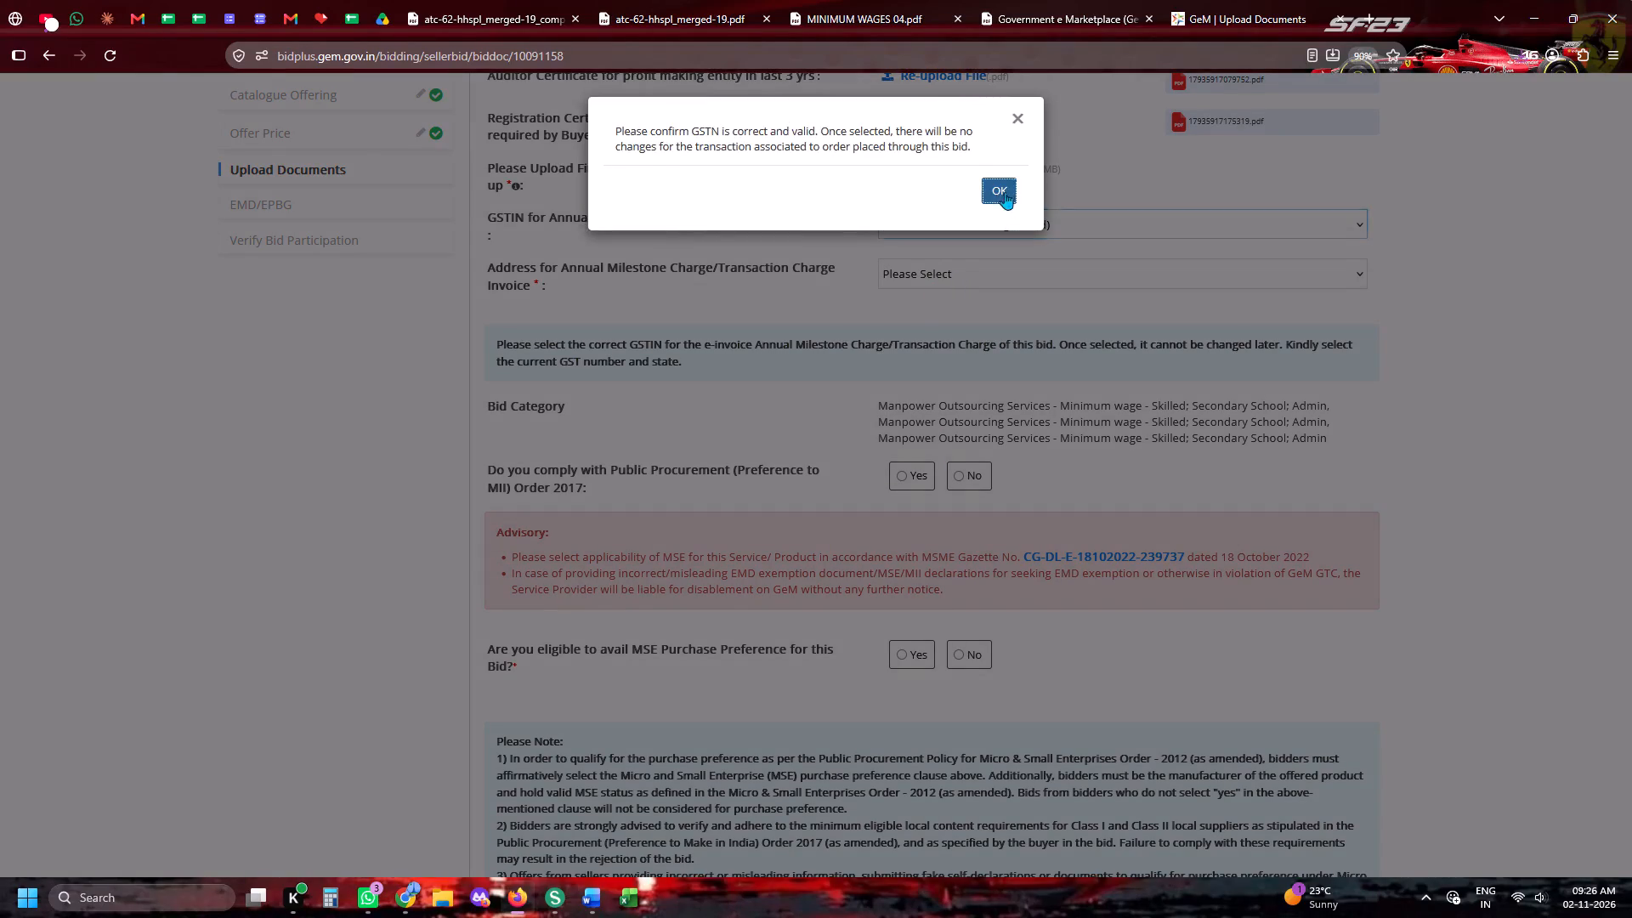
left_click(1006, 174)
left_click(1000, 182)
left_click(905, 268)
left_click(921, 323)
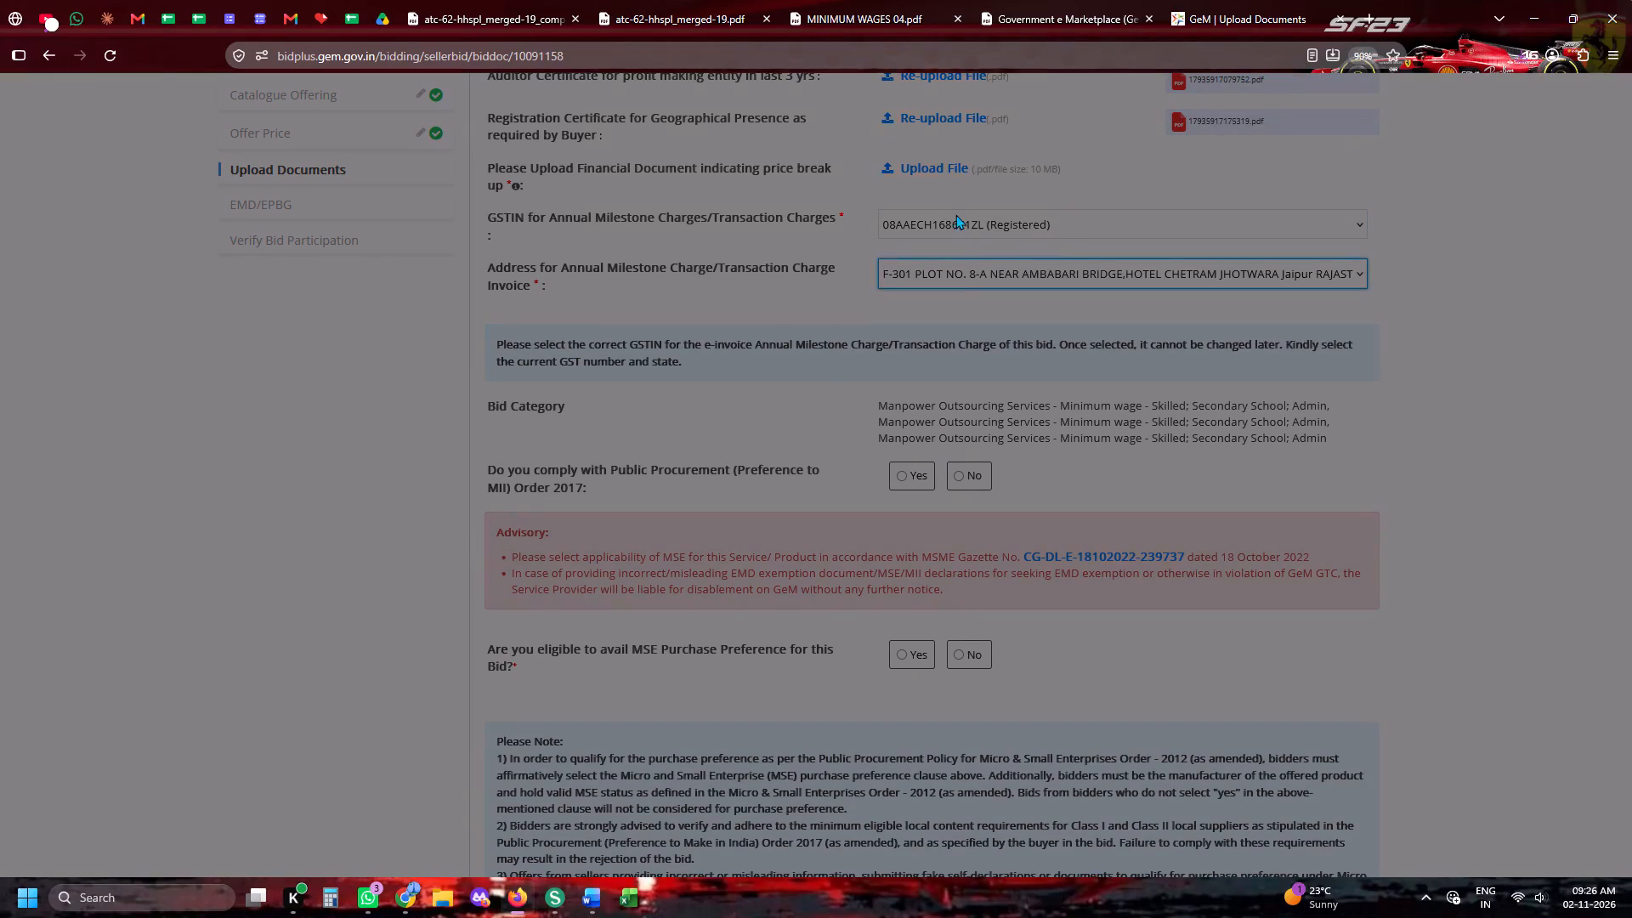
left_click(994, 198)
Answer Yes to compliance with the Public Procurement (Preference to MII) Order 2017 and Yes to MSE Purchase Preference eligibility.
left_click(901, 477)
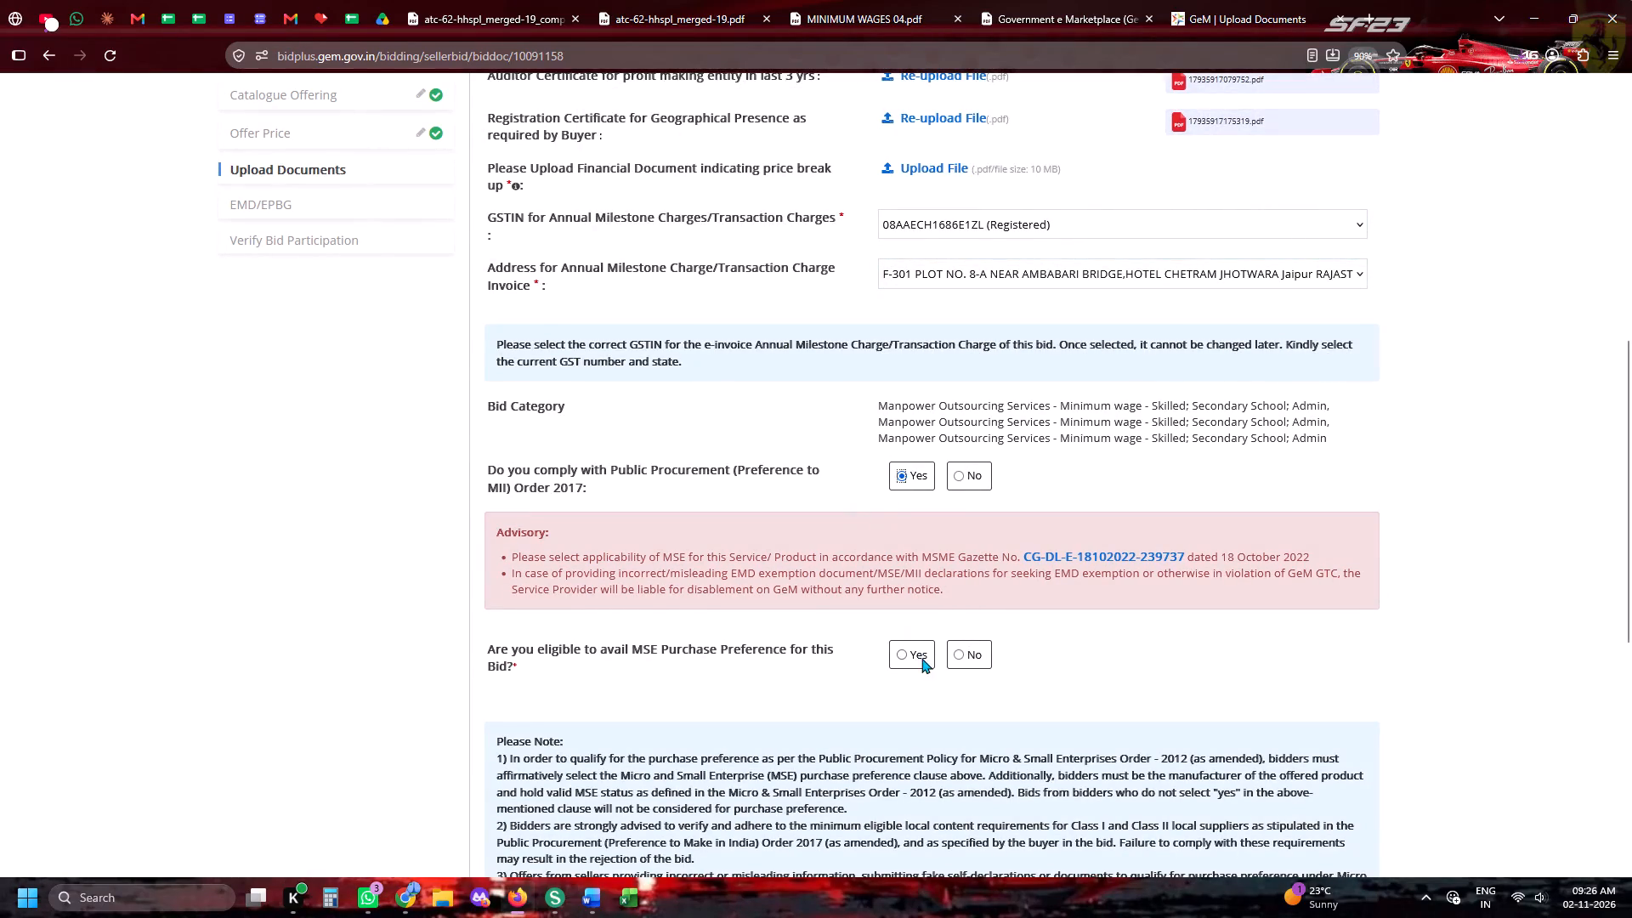
left_click(912, 651)
Upload the MSE category certificate from the Gem Bid Documents - HHSPL folder.
left_click(908, 707)
scroll(1122, 444, "up", 5)
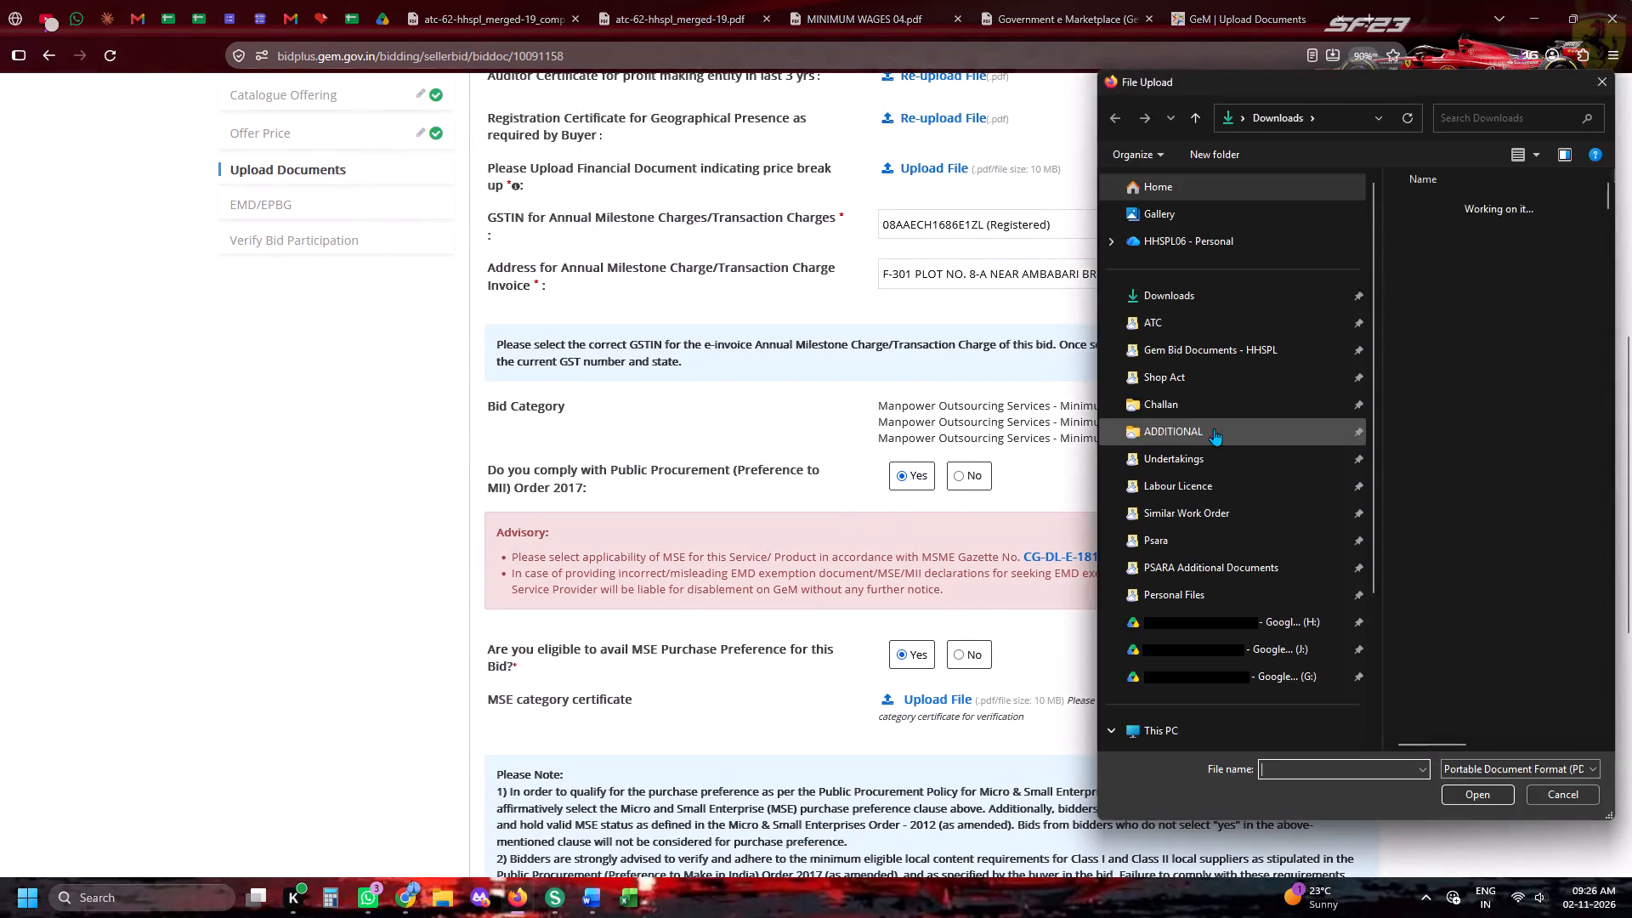
scroll(1214, 428, "up", 3)
left_click(1215, 349)
scroll(1490, 541, "down", 5)
double_click(1446, 614)
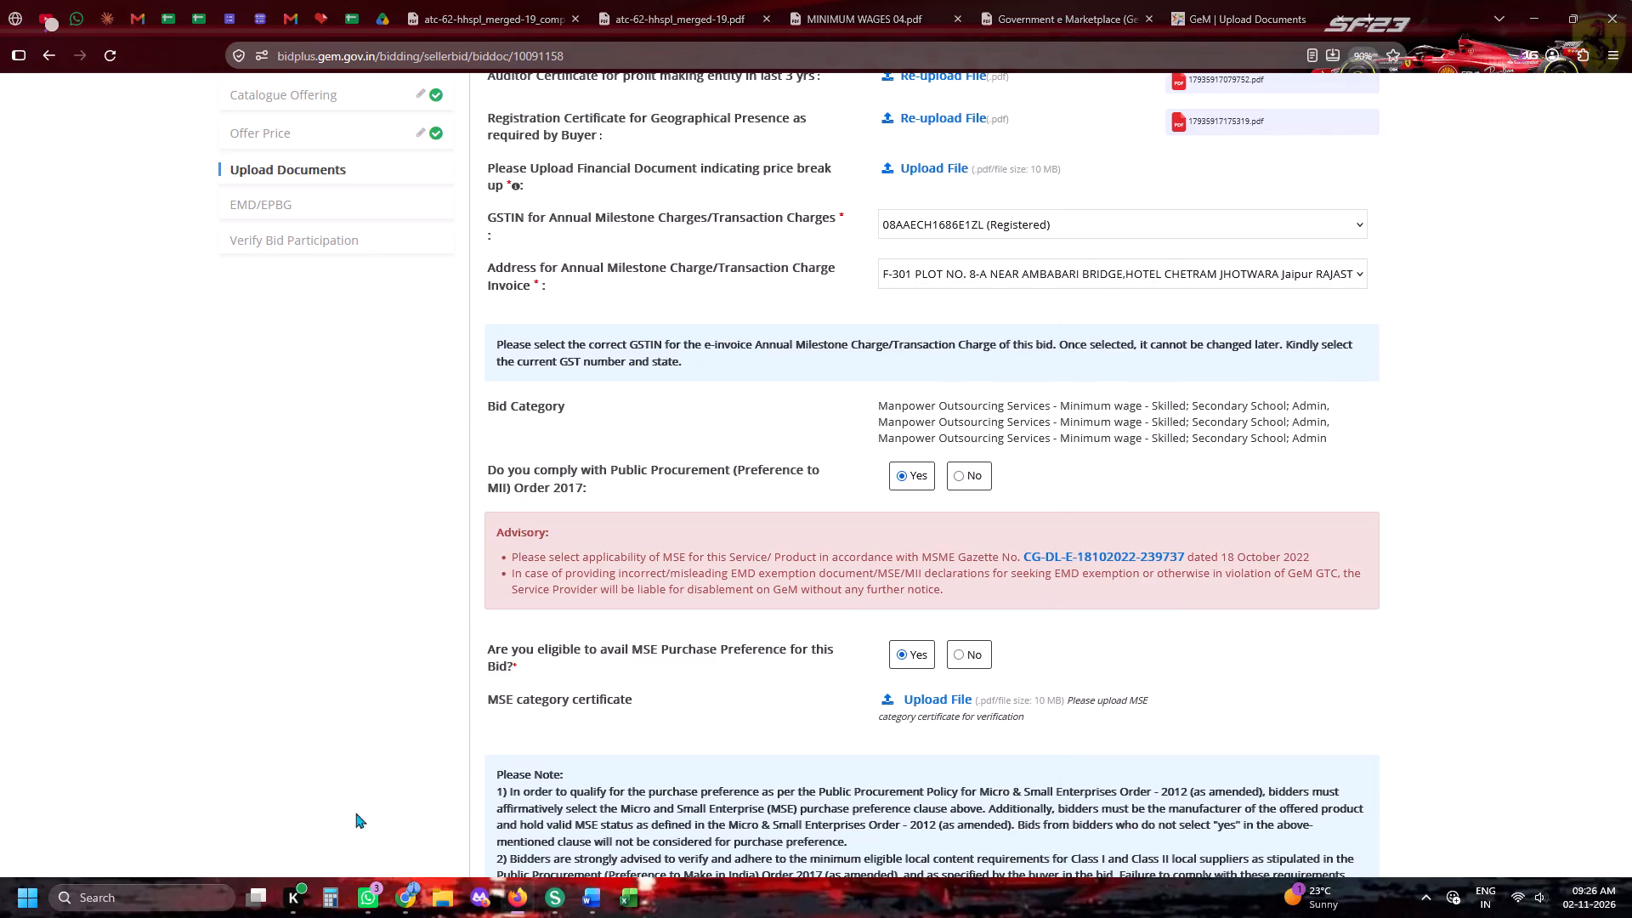
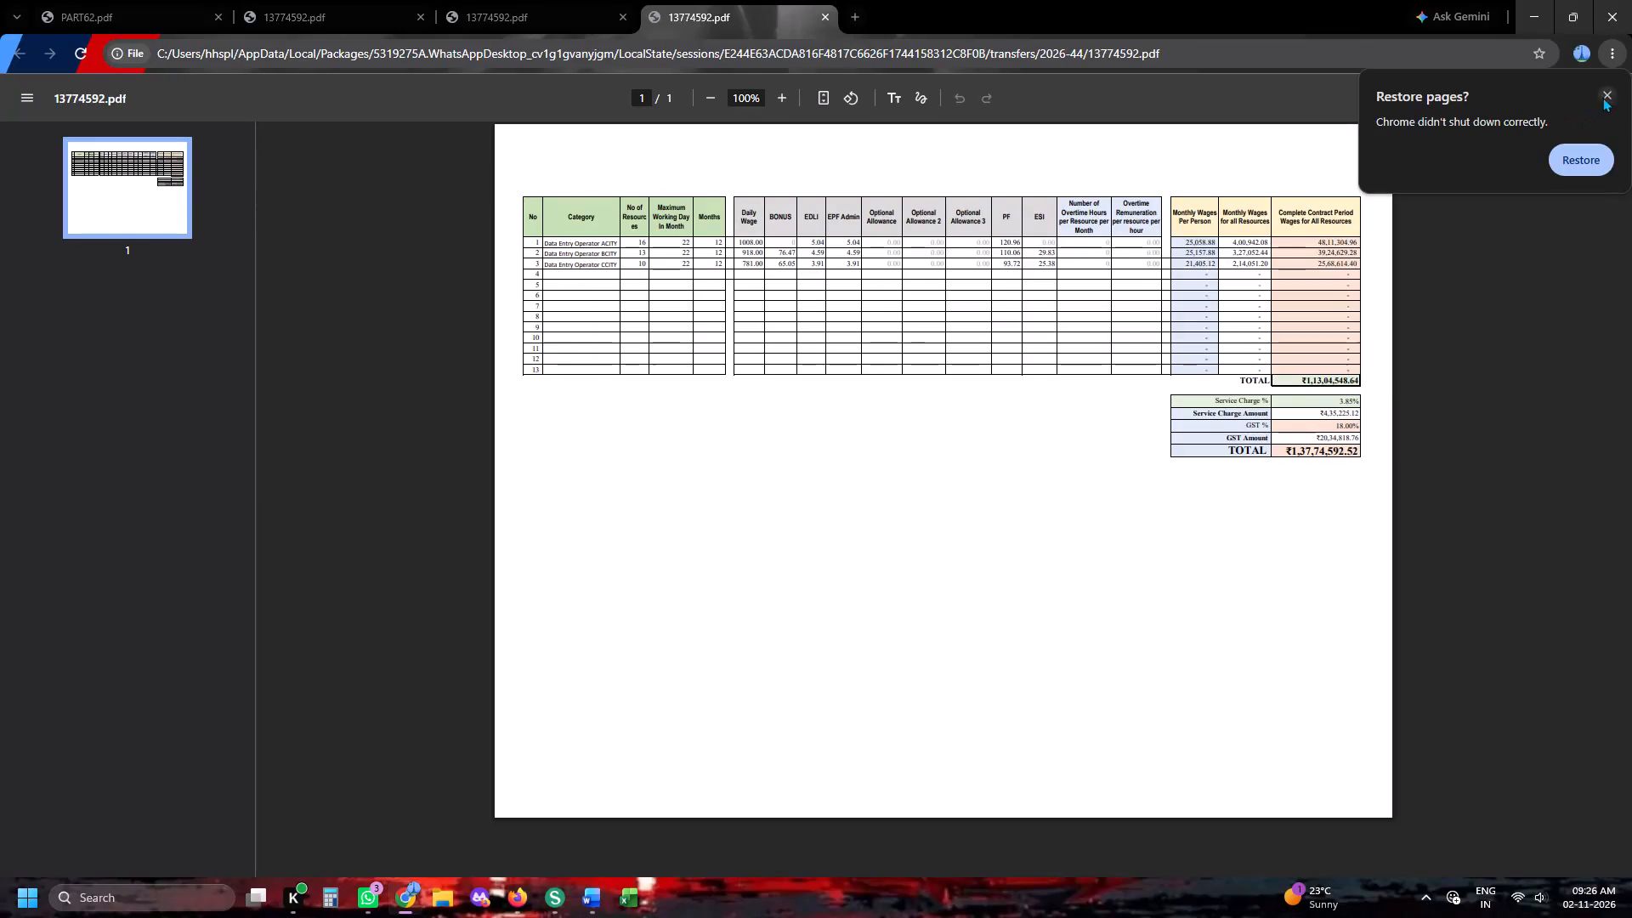
Dismiss the page-restore prompt and save the wage calculation PDF 13774592 to the Downloads folder.
left_click(1618, 97)
left_click(1601, 97)
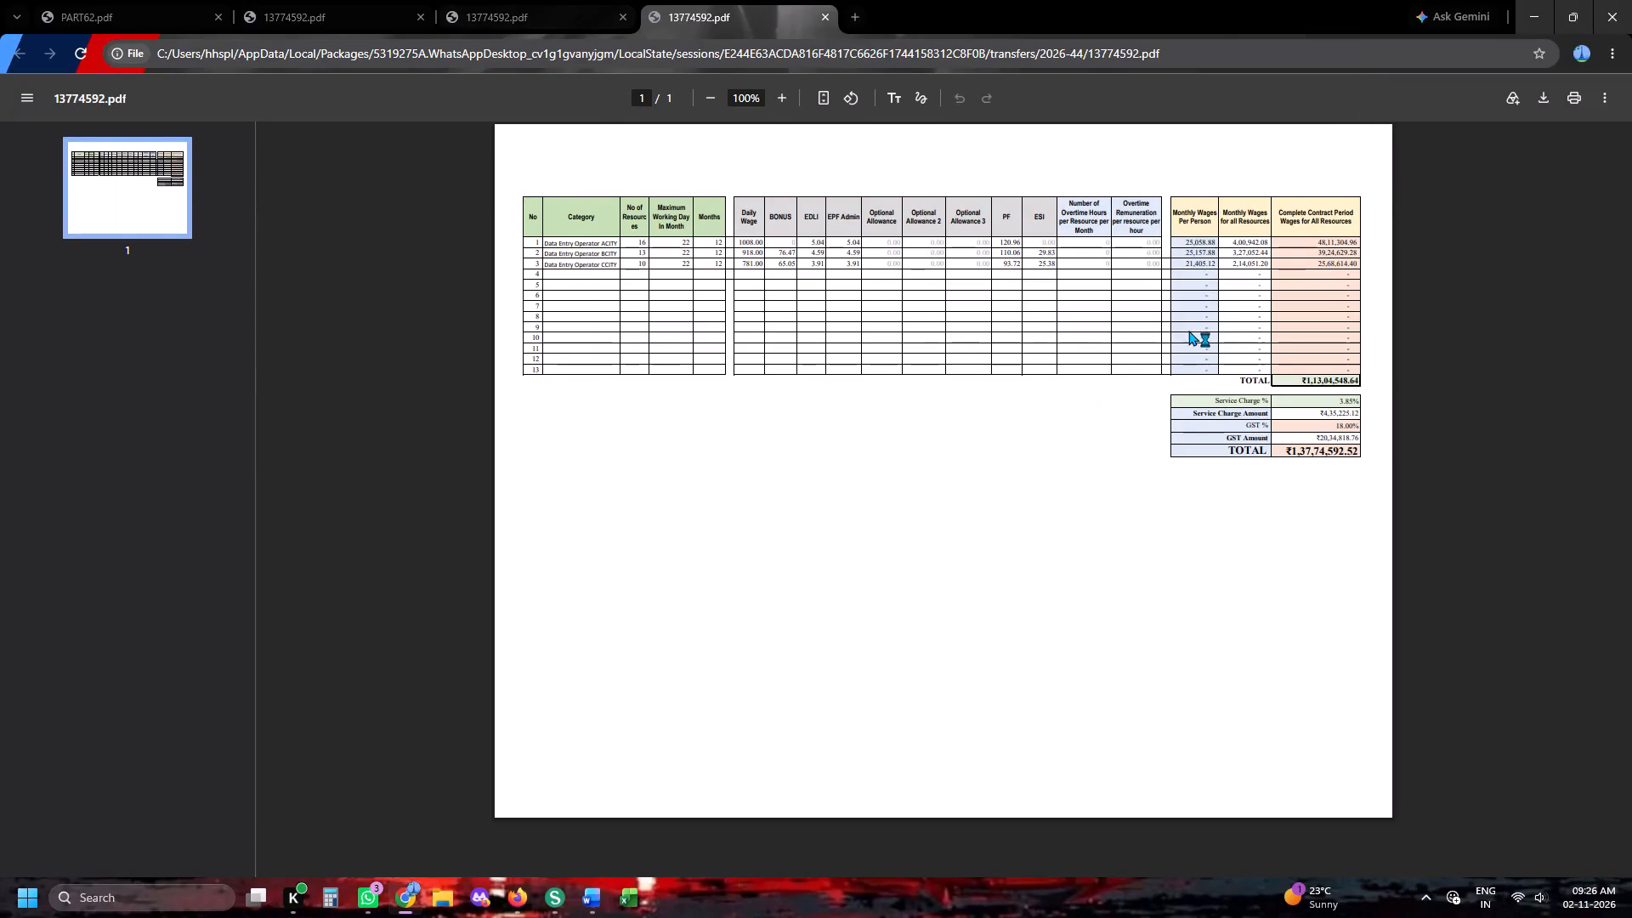
left_click(1536, 93)
left_click(1536, 0)
left_click(121, 177)
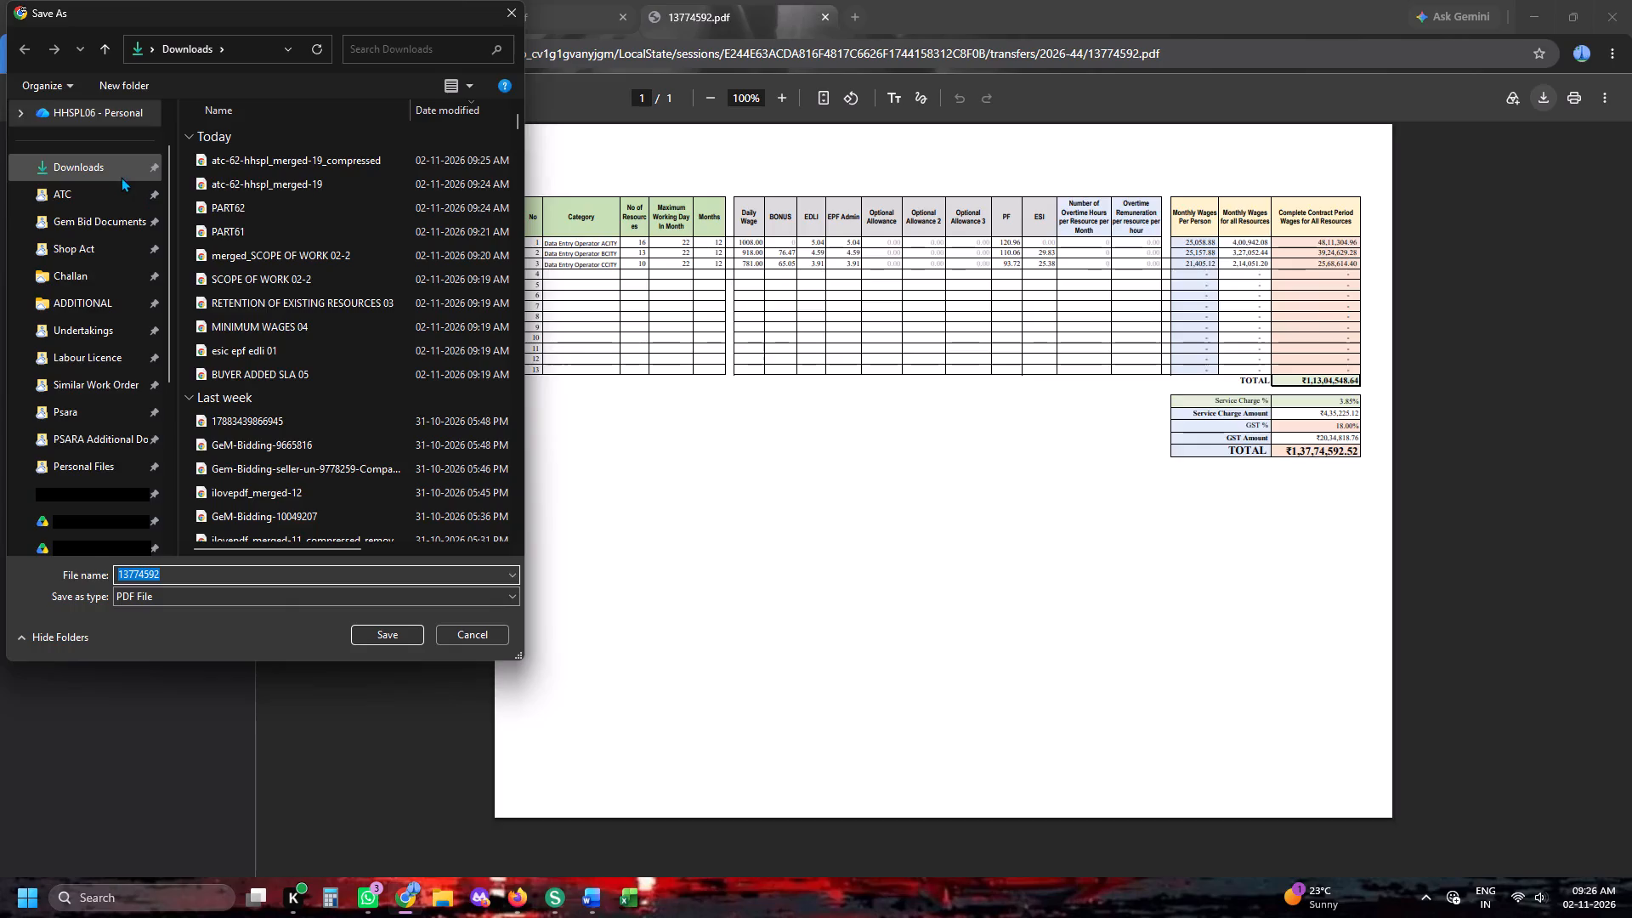
left_click(387, 630)
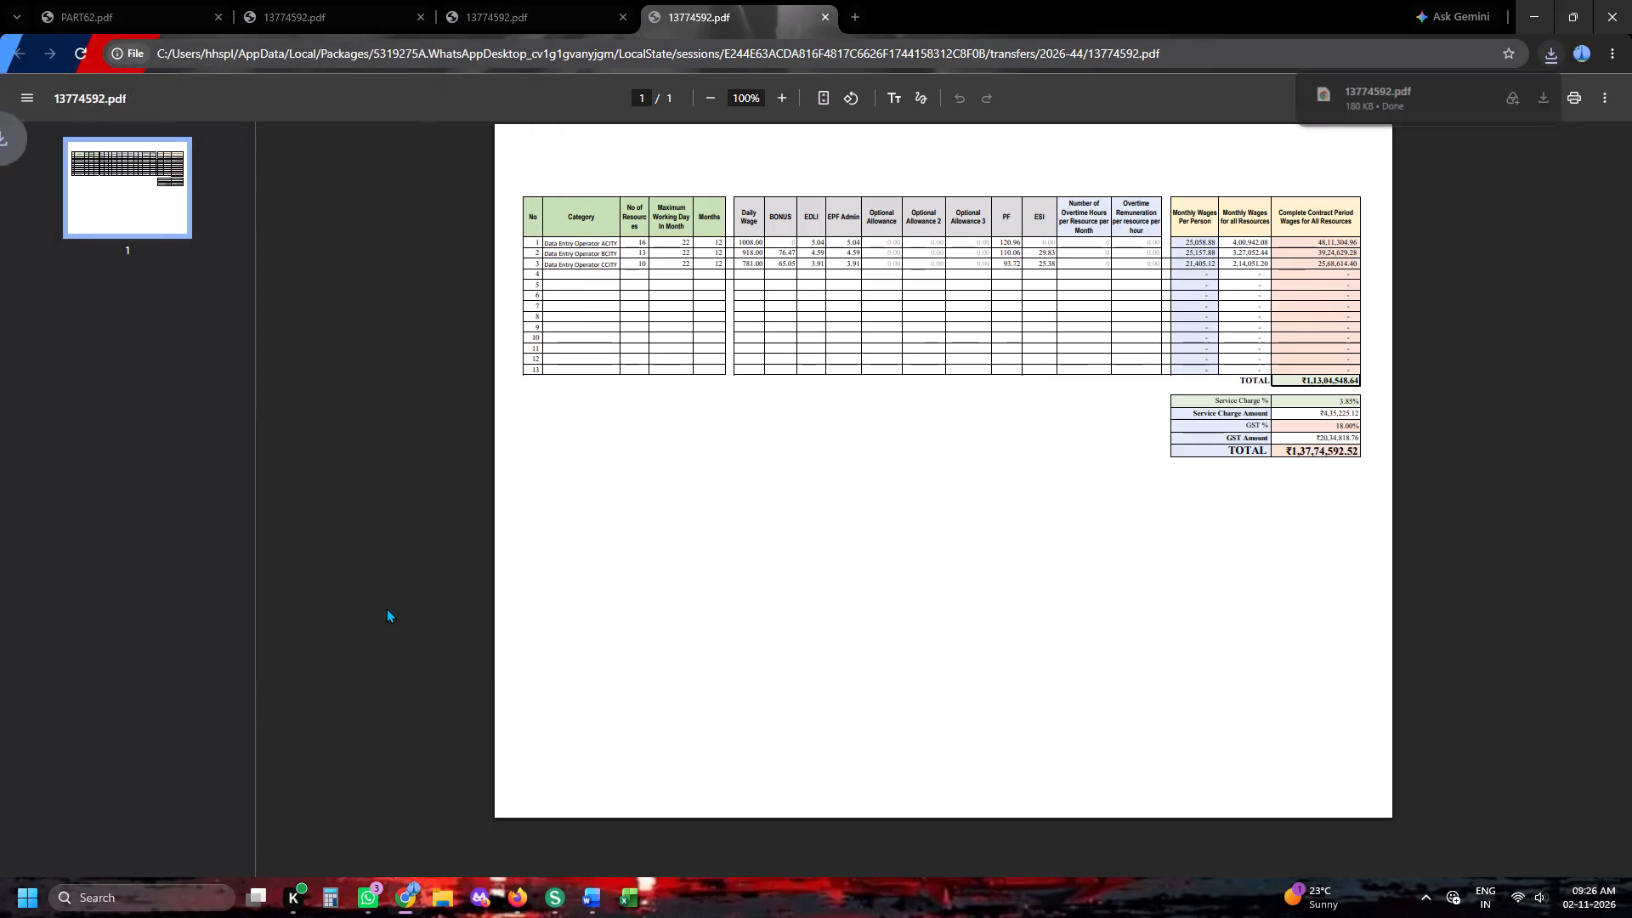
left_click(386, 608)
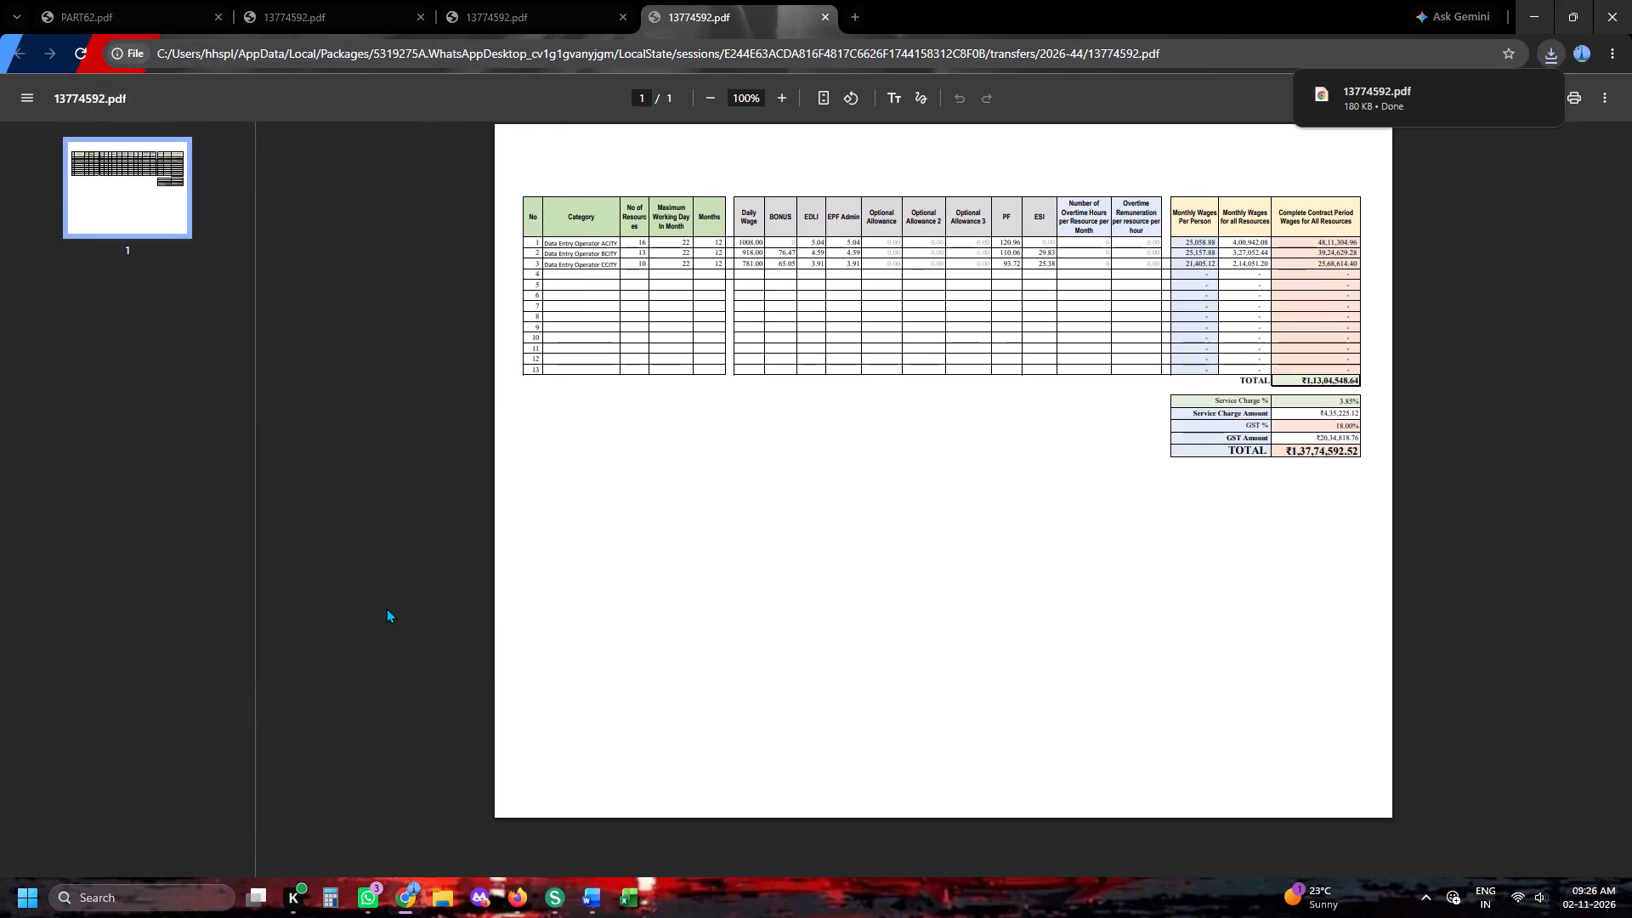
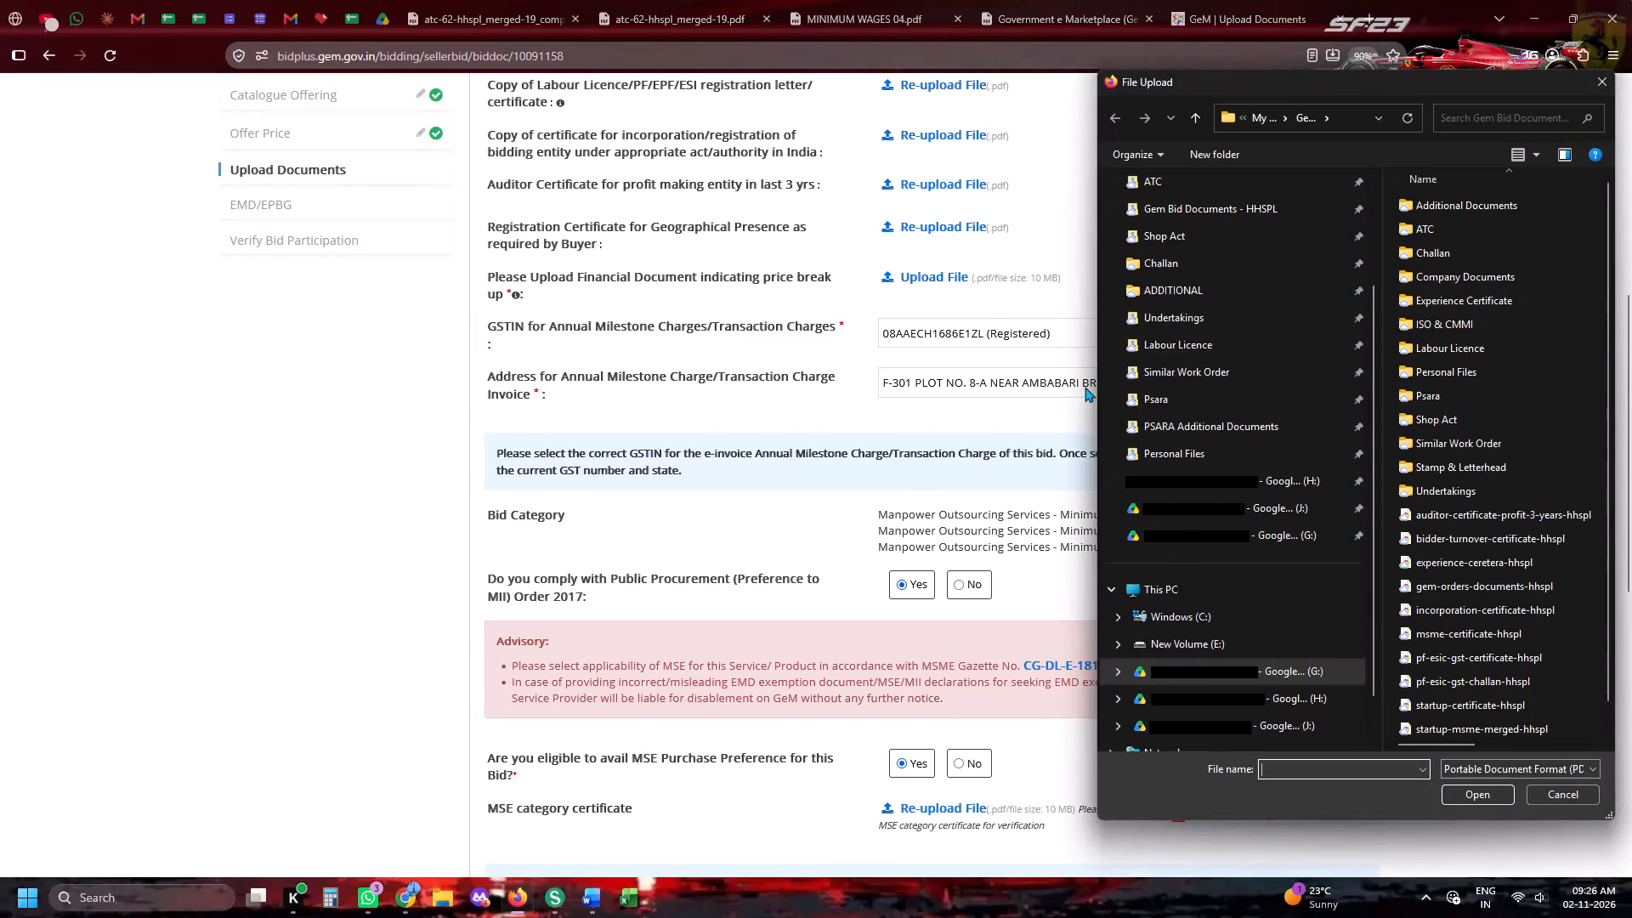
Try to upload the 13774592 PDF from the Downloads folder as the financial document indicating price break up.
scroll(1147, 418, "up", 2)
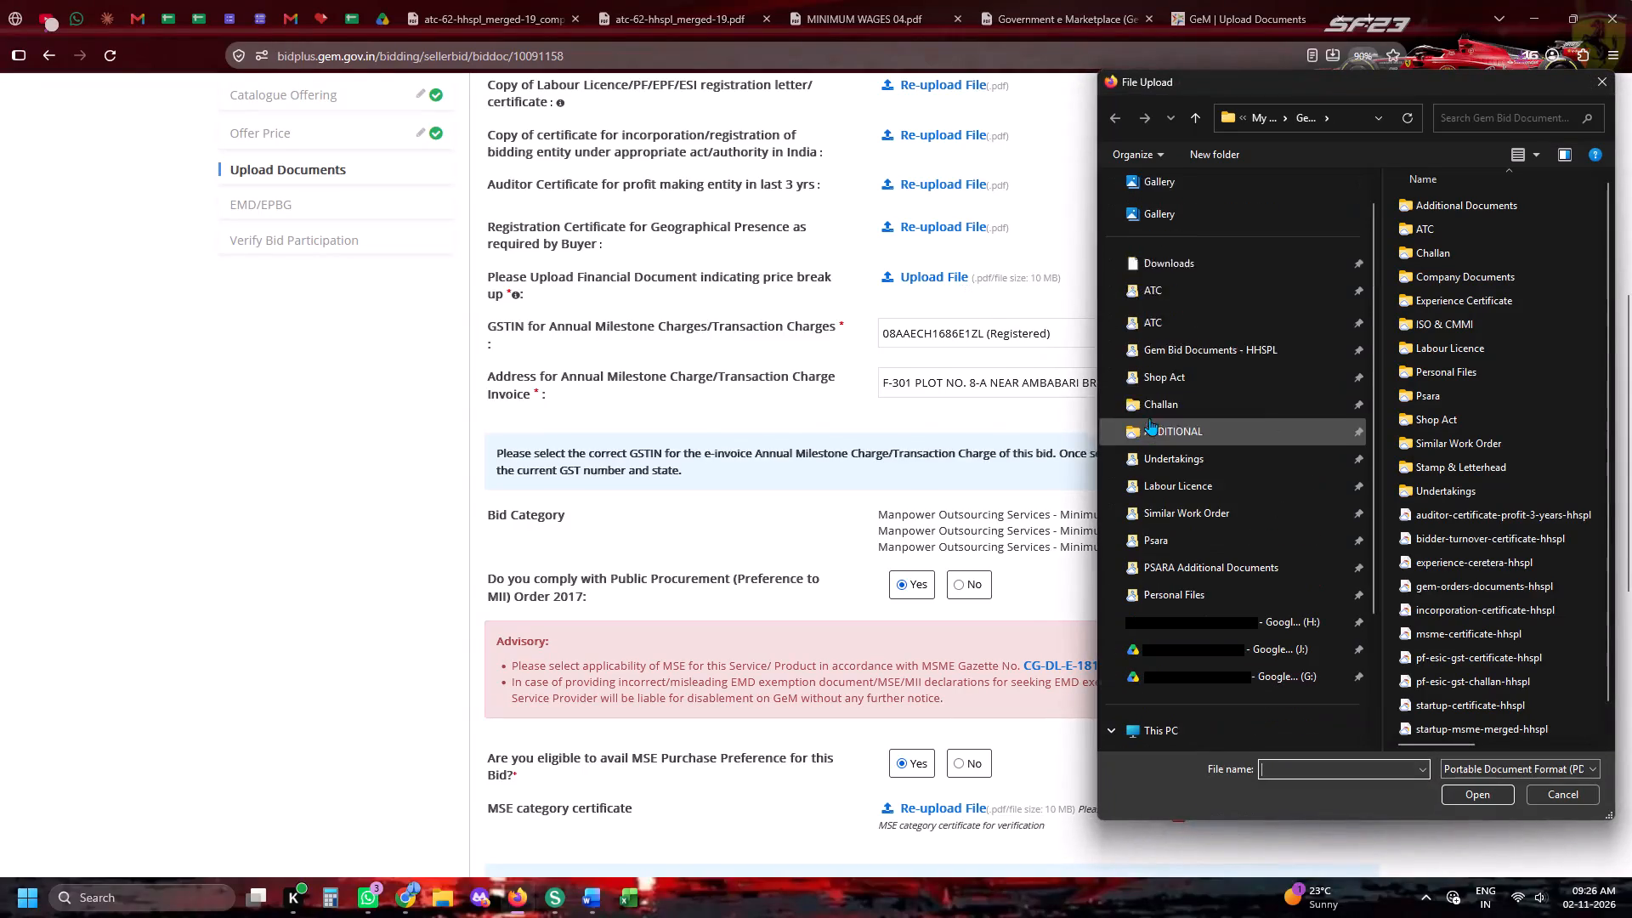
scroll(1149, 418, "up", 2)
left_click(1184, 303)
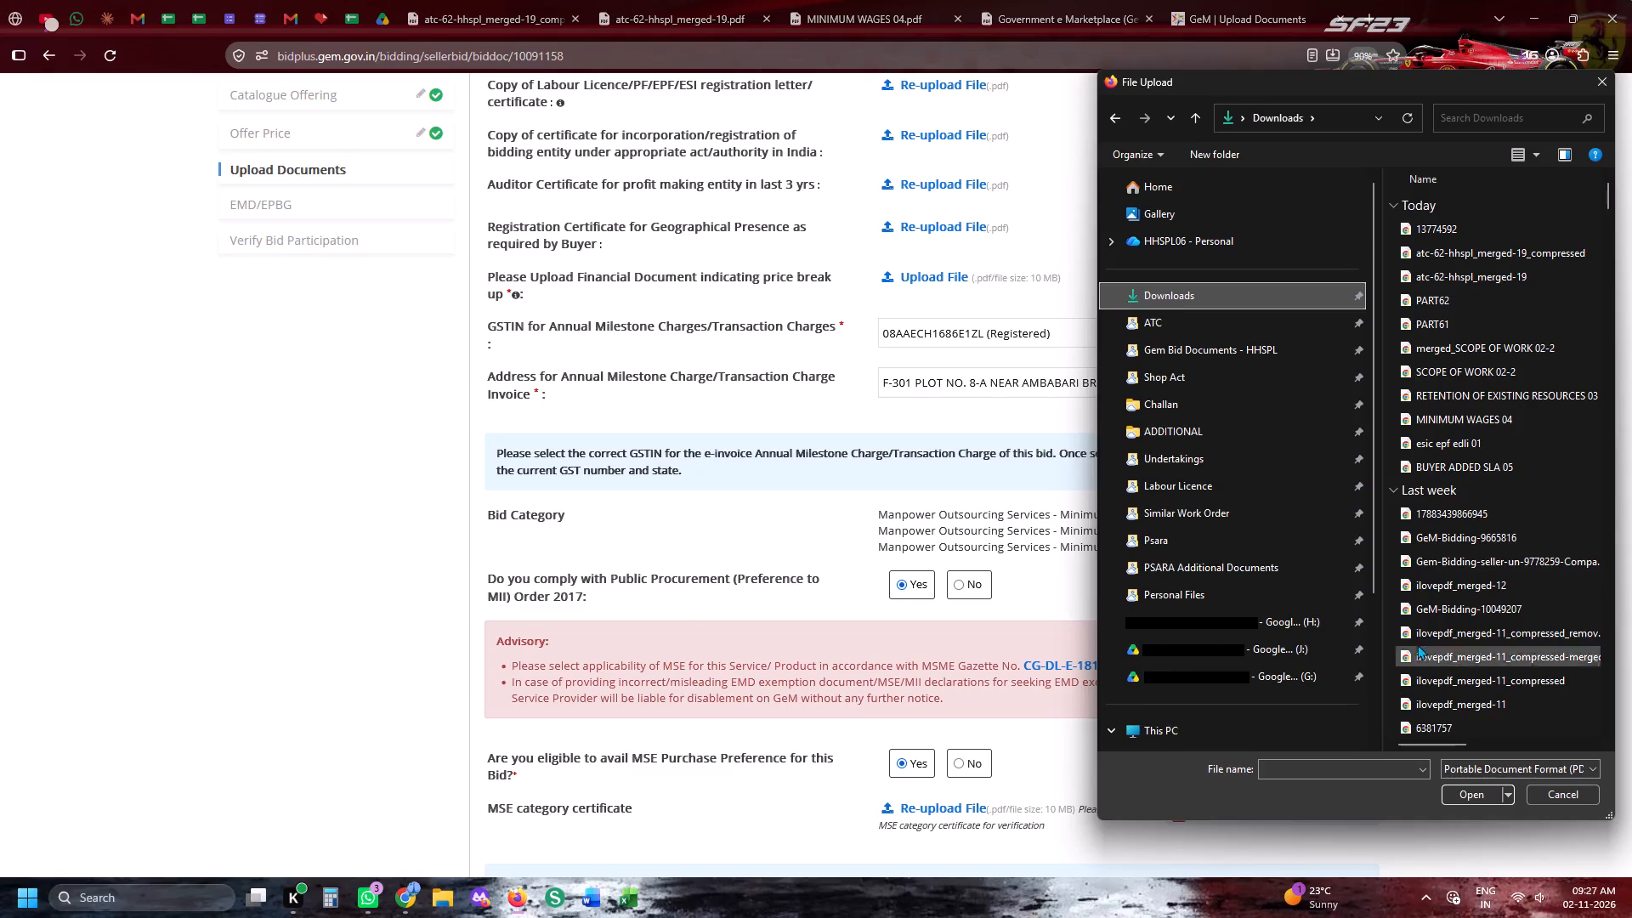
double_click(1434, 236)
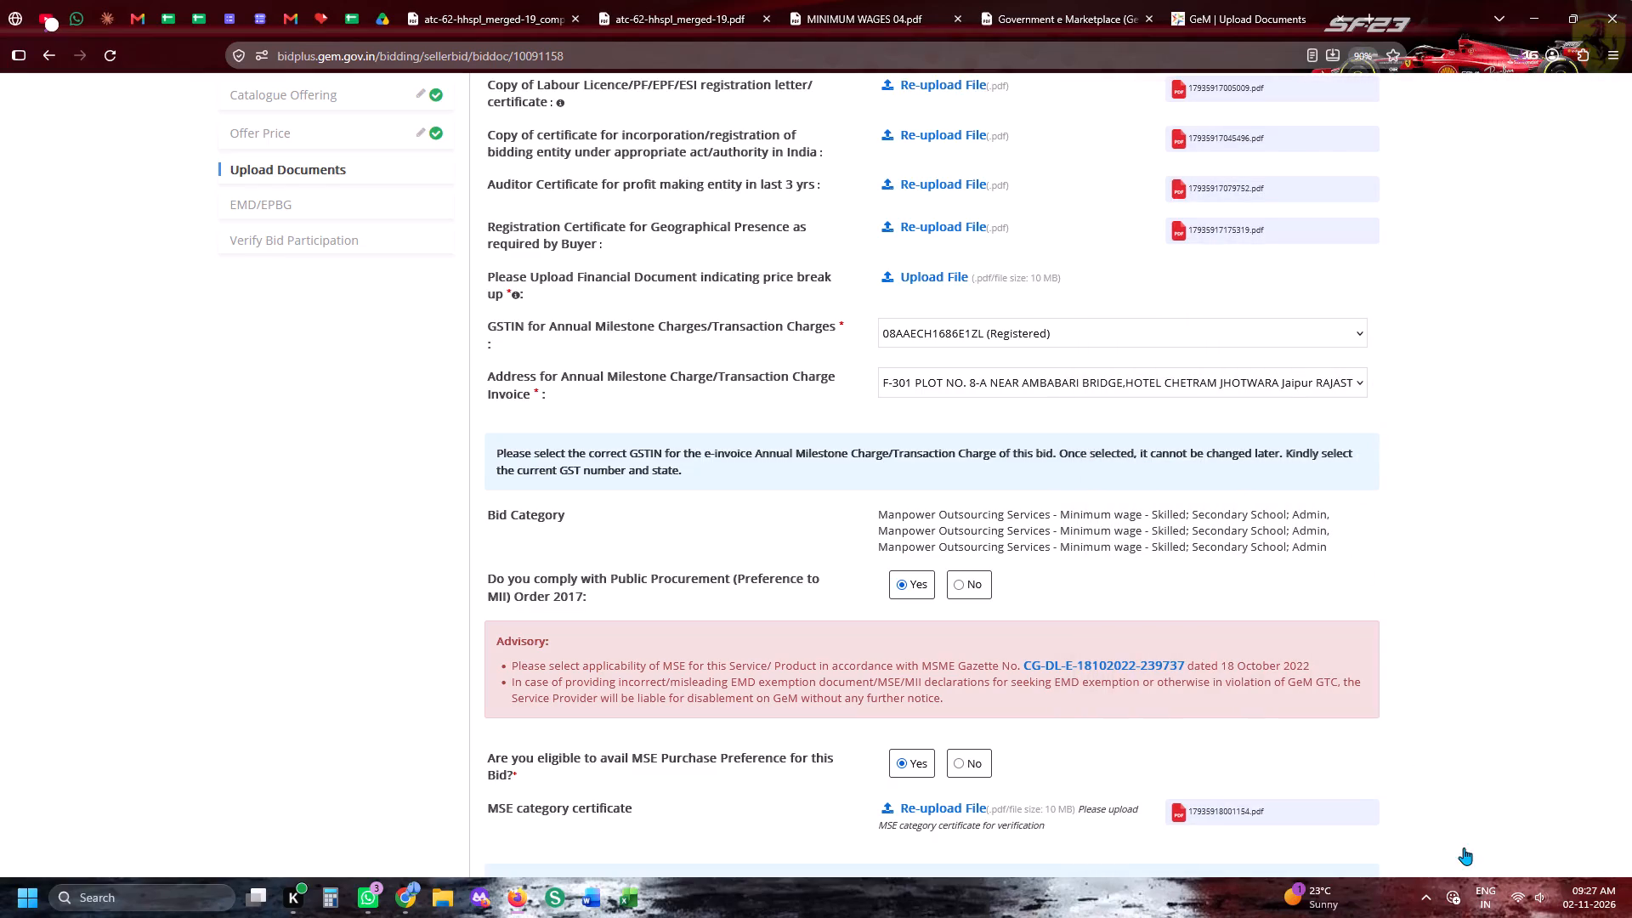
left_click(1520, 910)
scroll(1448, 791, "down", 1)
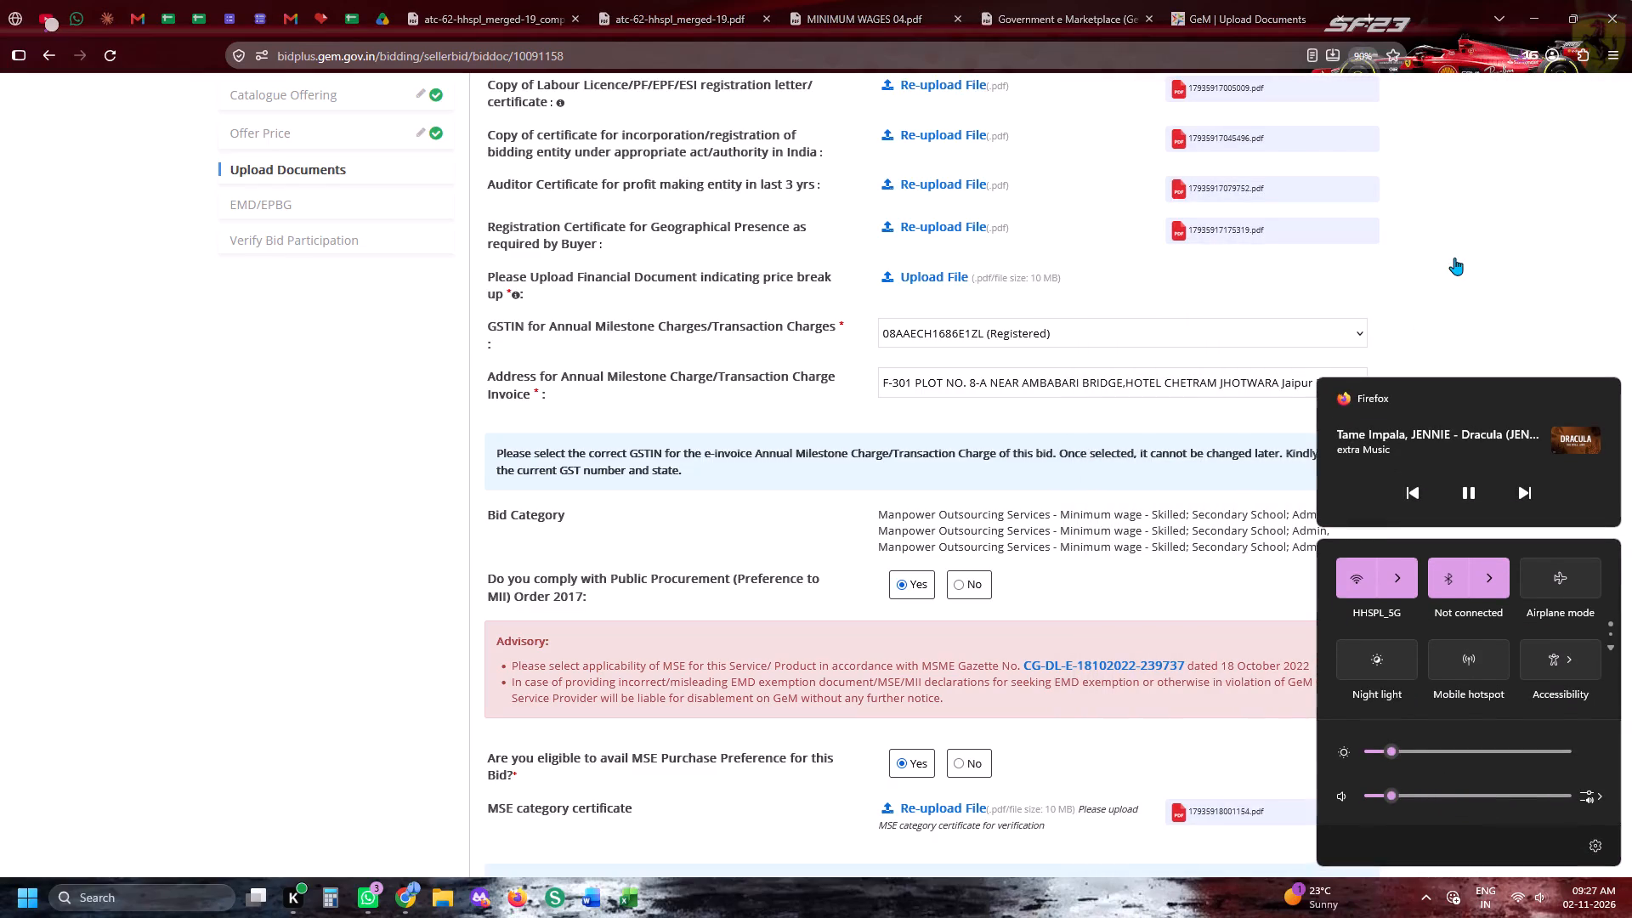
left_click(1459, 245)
Check the Upload Documents form and reopen the file selection for the financial document indicating price break up.
scroll(1144, 330, "down", 10)
scroll(1273, 524, "up", 2)
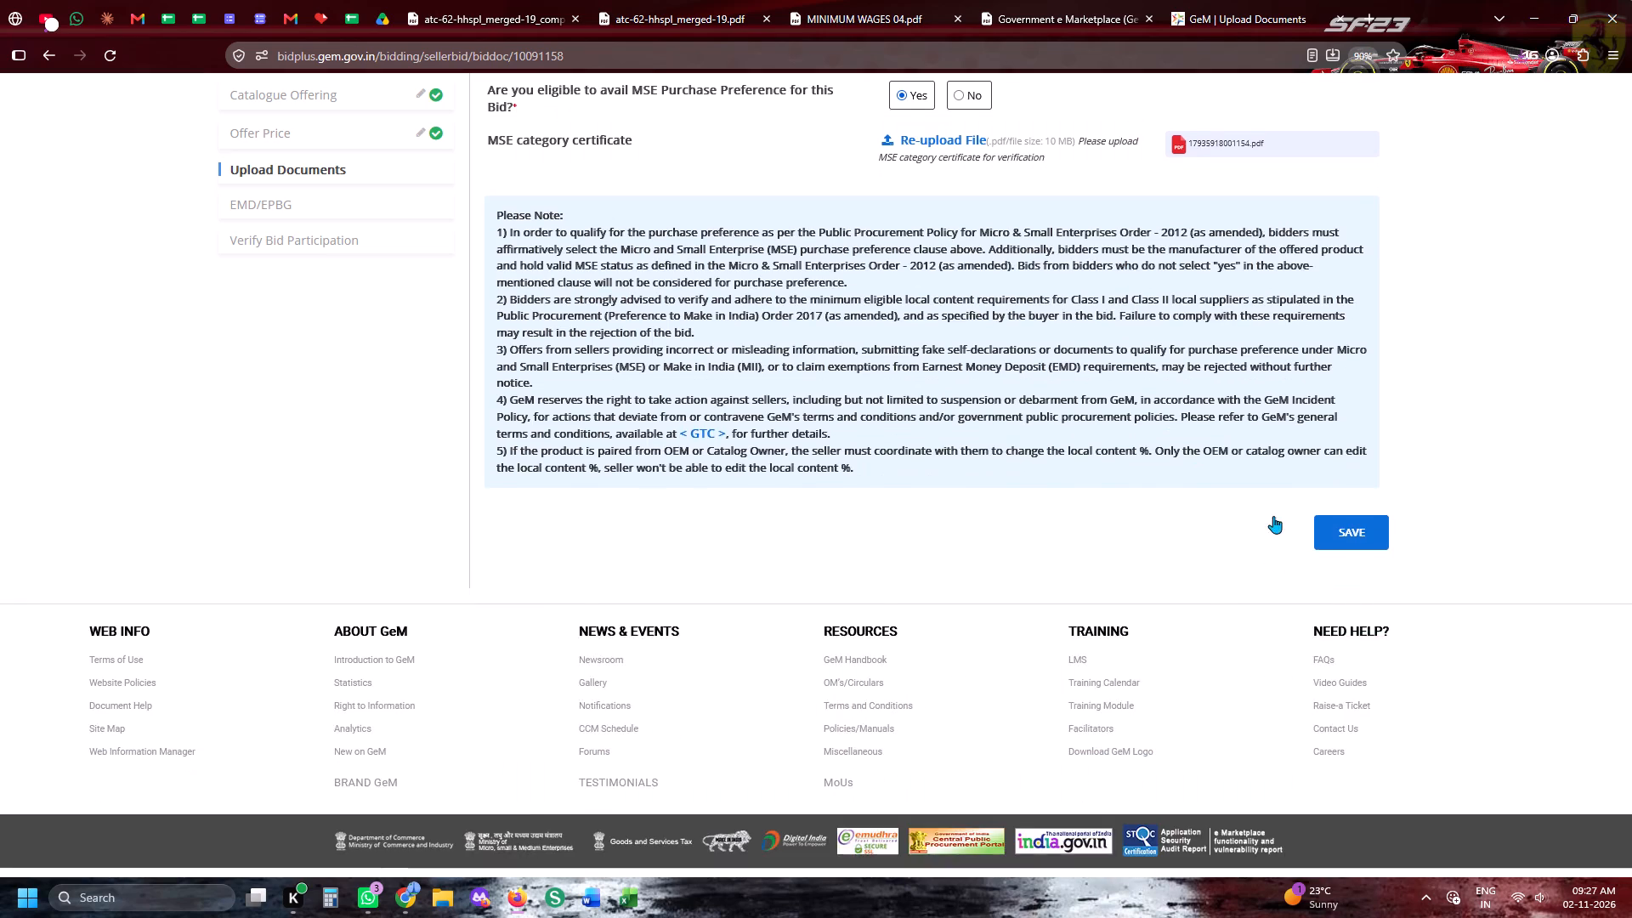
scroll(1273, 516, "up", 5)
scroll(1286, 462, "down", 2)
scroll(1286, 462, "up", 6)
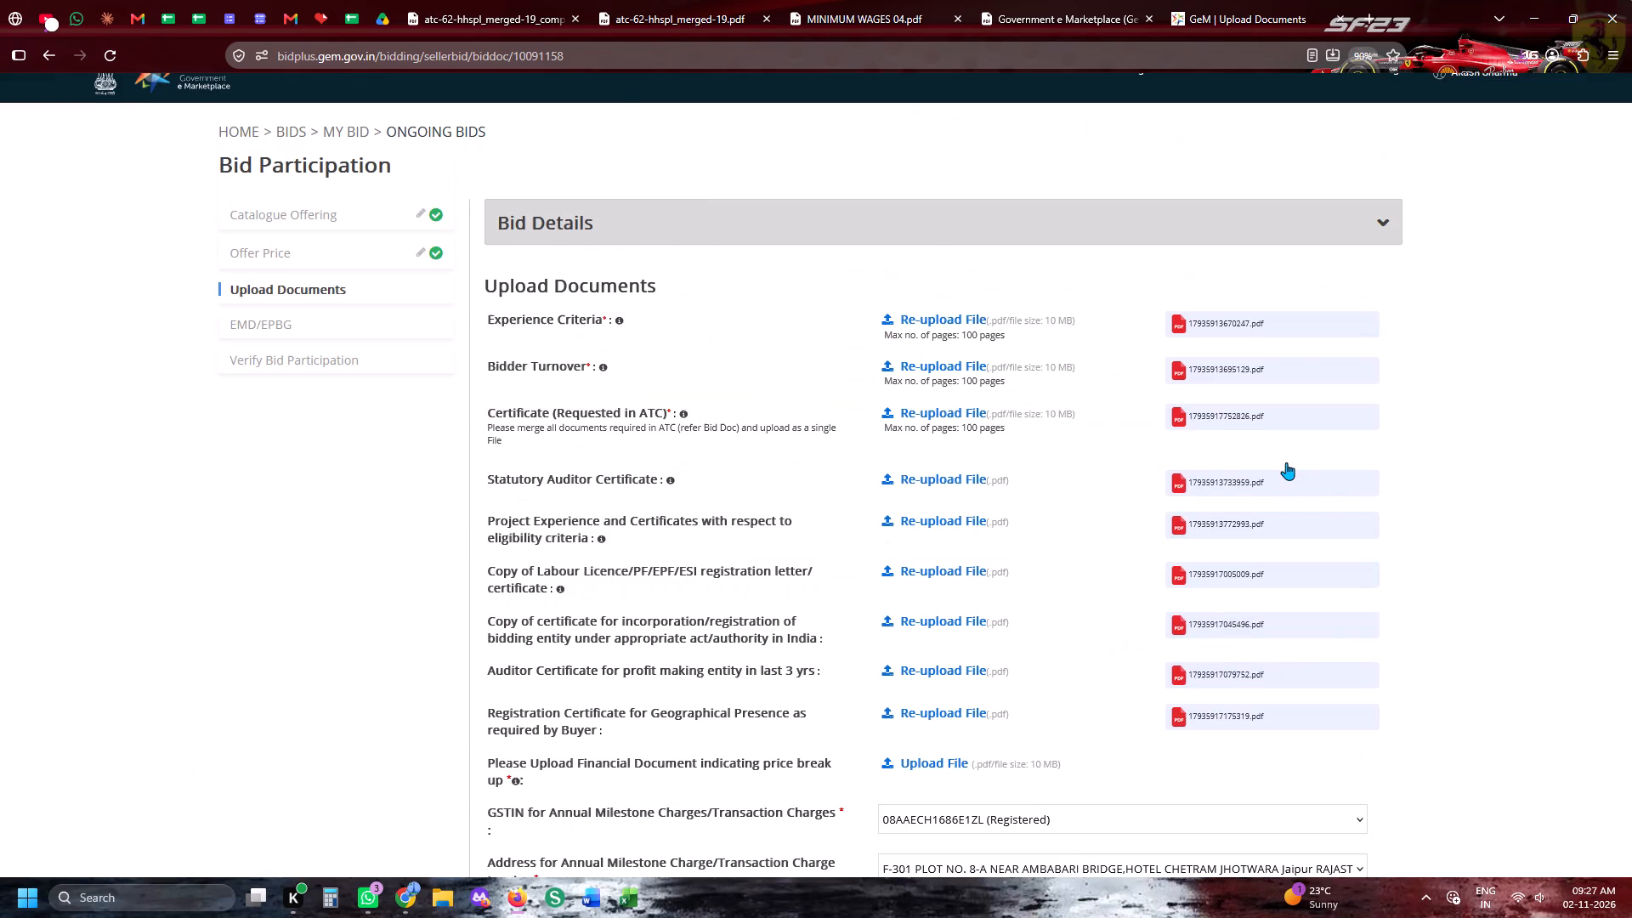
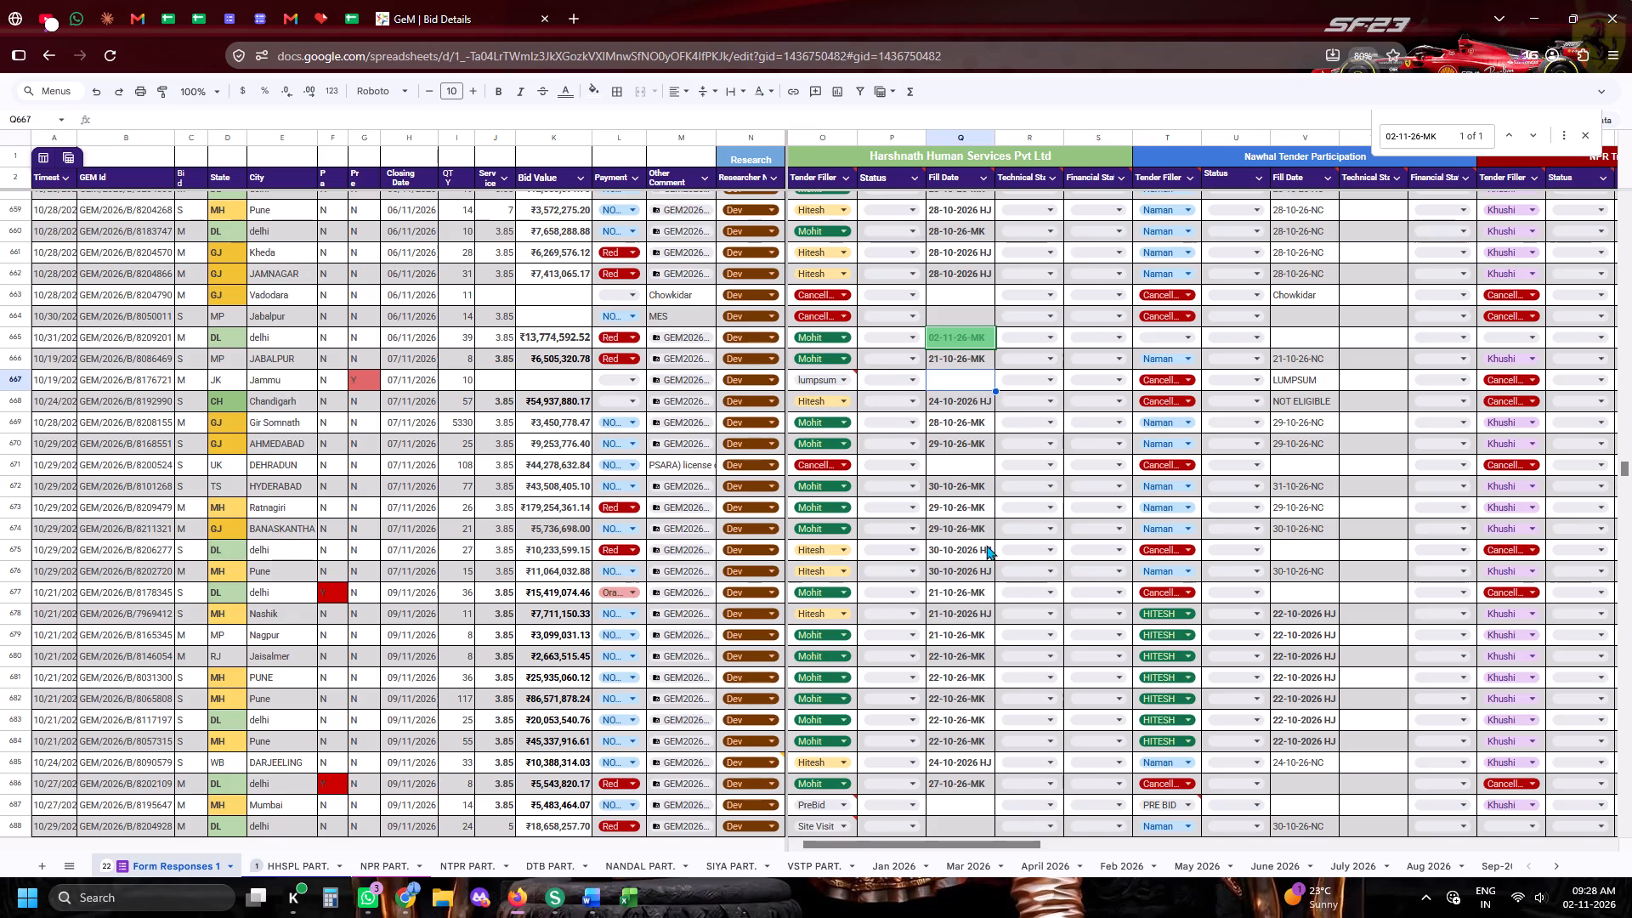
Find the unassigned Porbandar bid with no fill date in the tender sheet and open its Drive folder GEM2026B8222434.
scroll(953, 502, "down", 11)
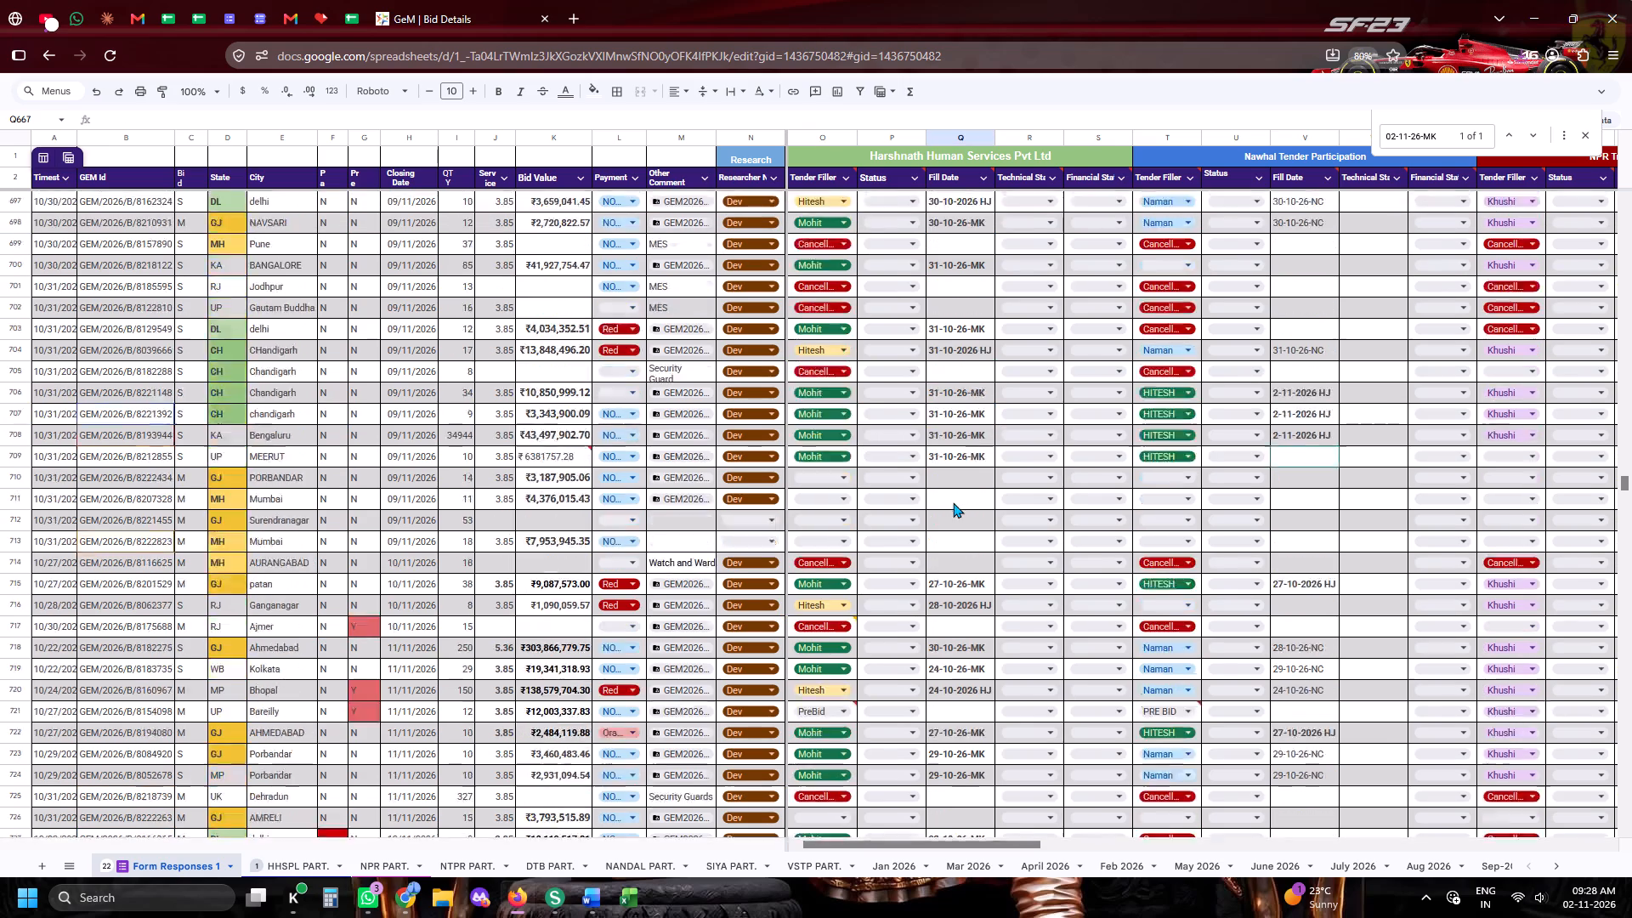
scroll(953, 502, "down", 6)
scroll(953, 502, "up", 7)
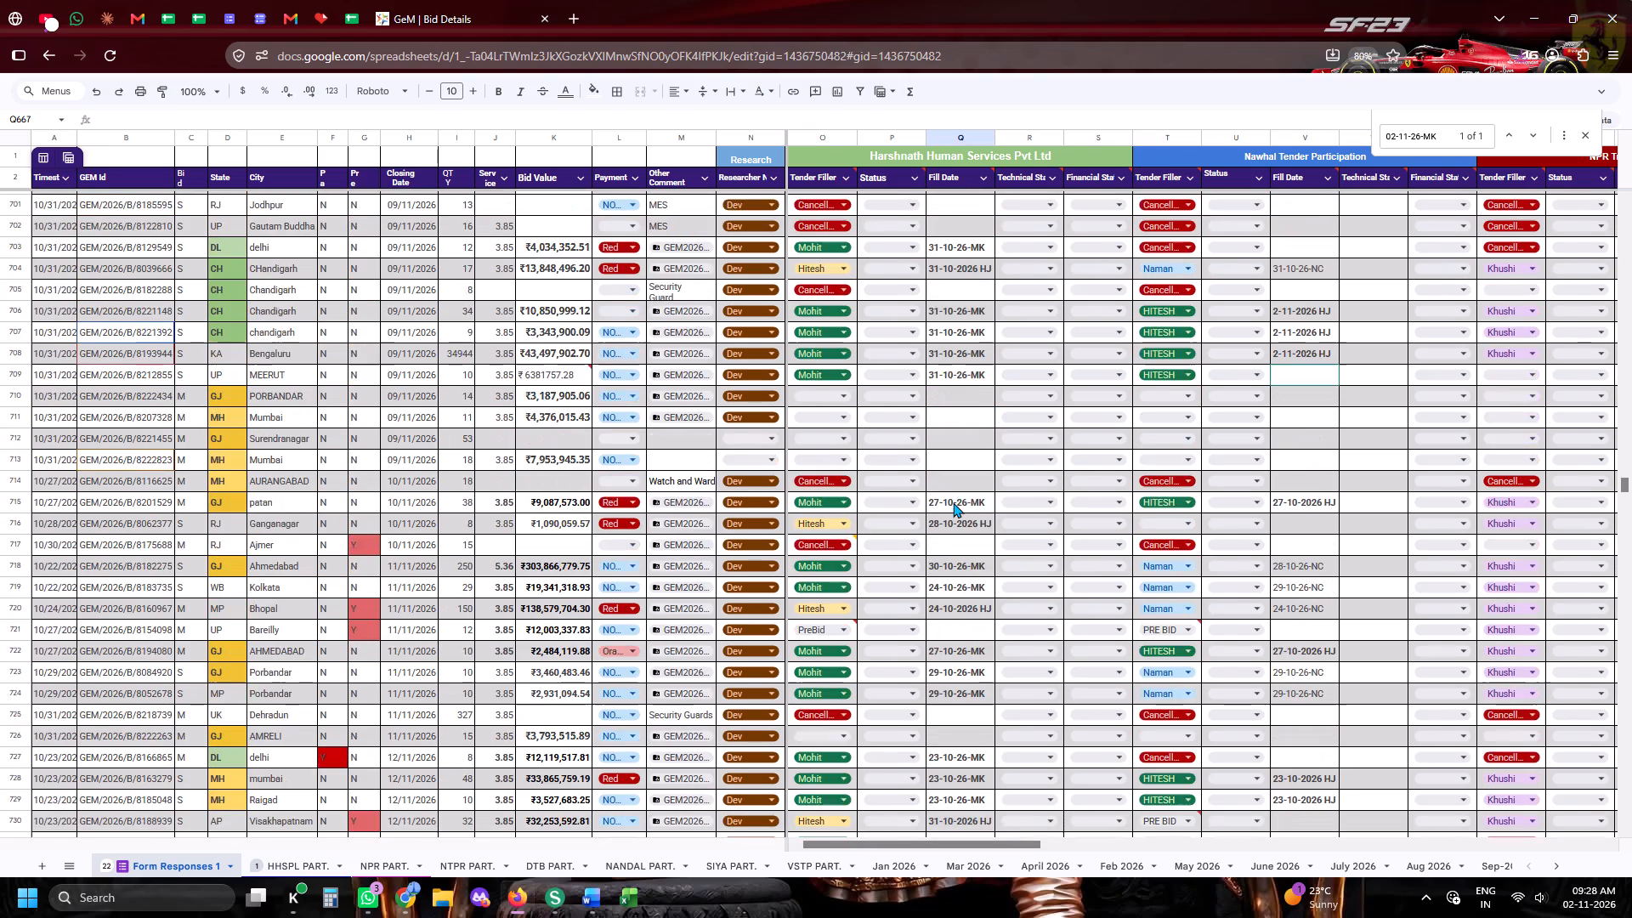
left_click(677, 479)
left_click(777, 609)
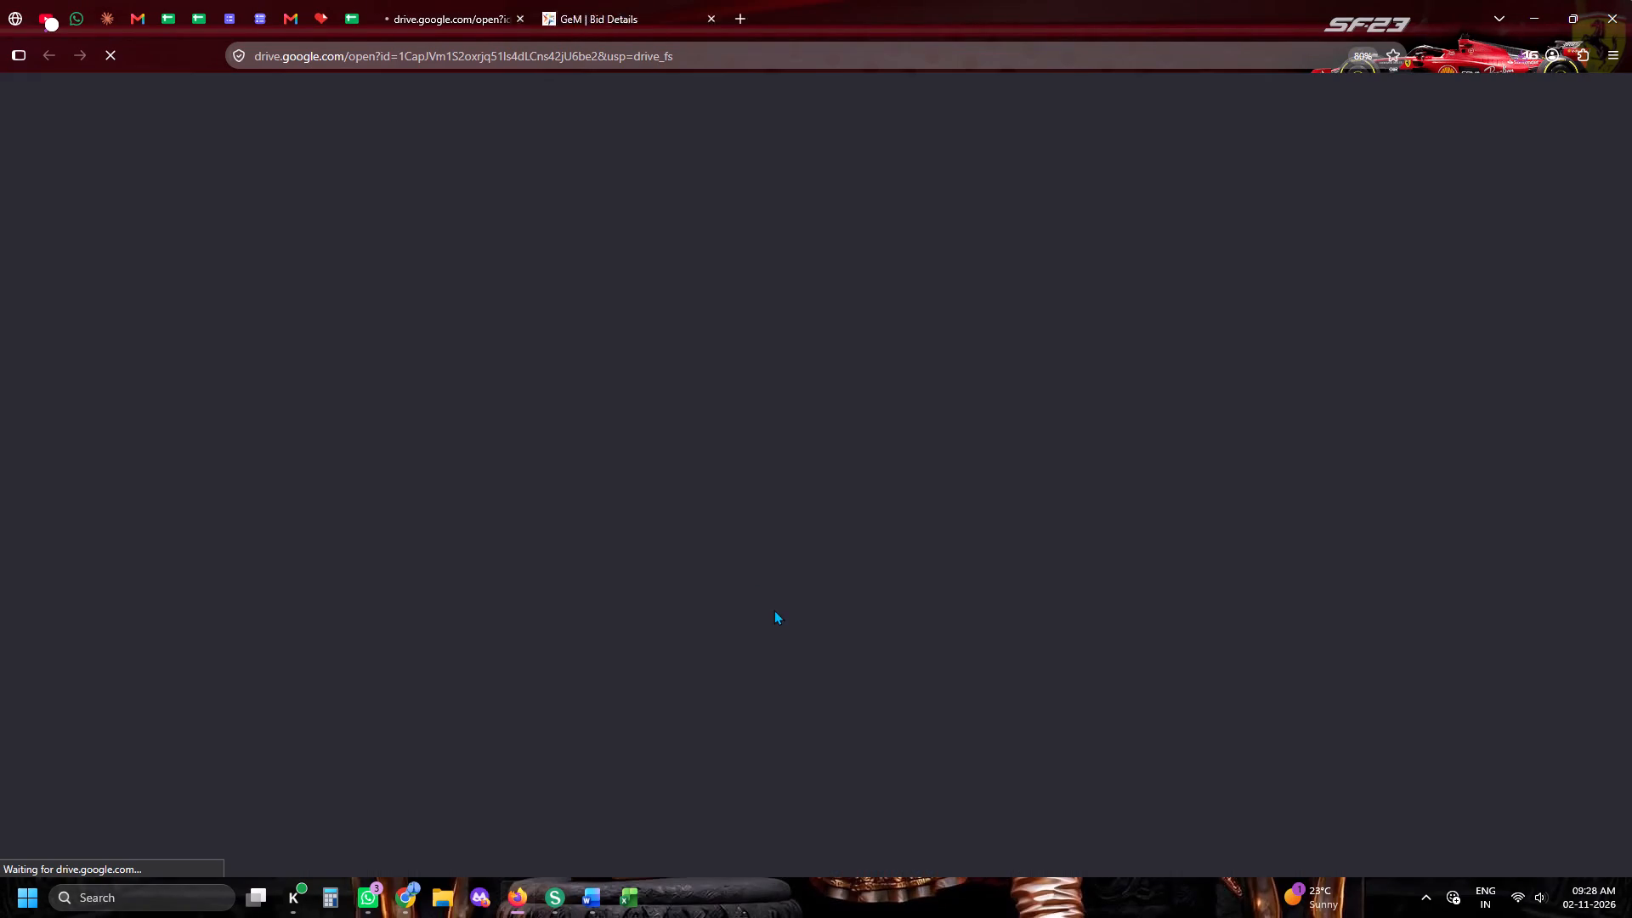
left_click(348, 3)
left_click(459, 0)
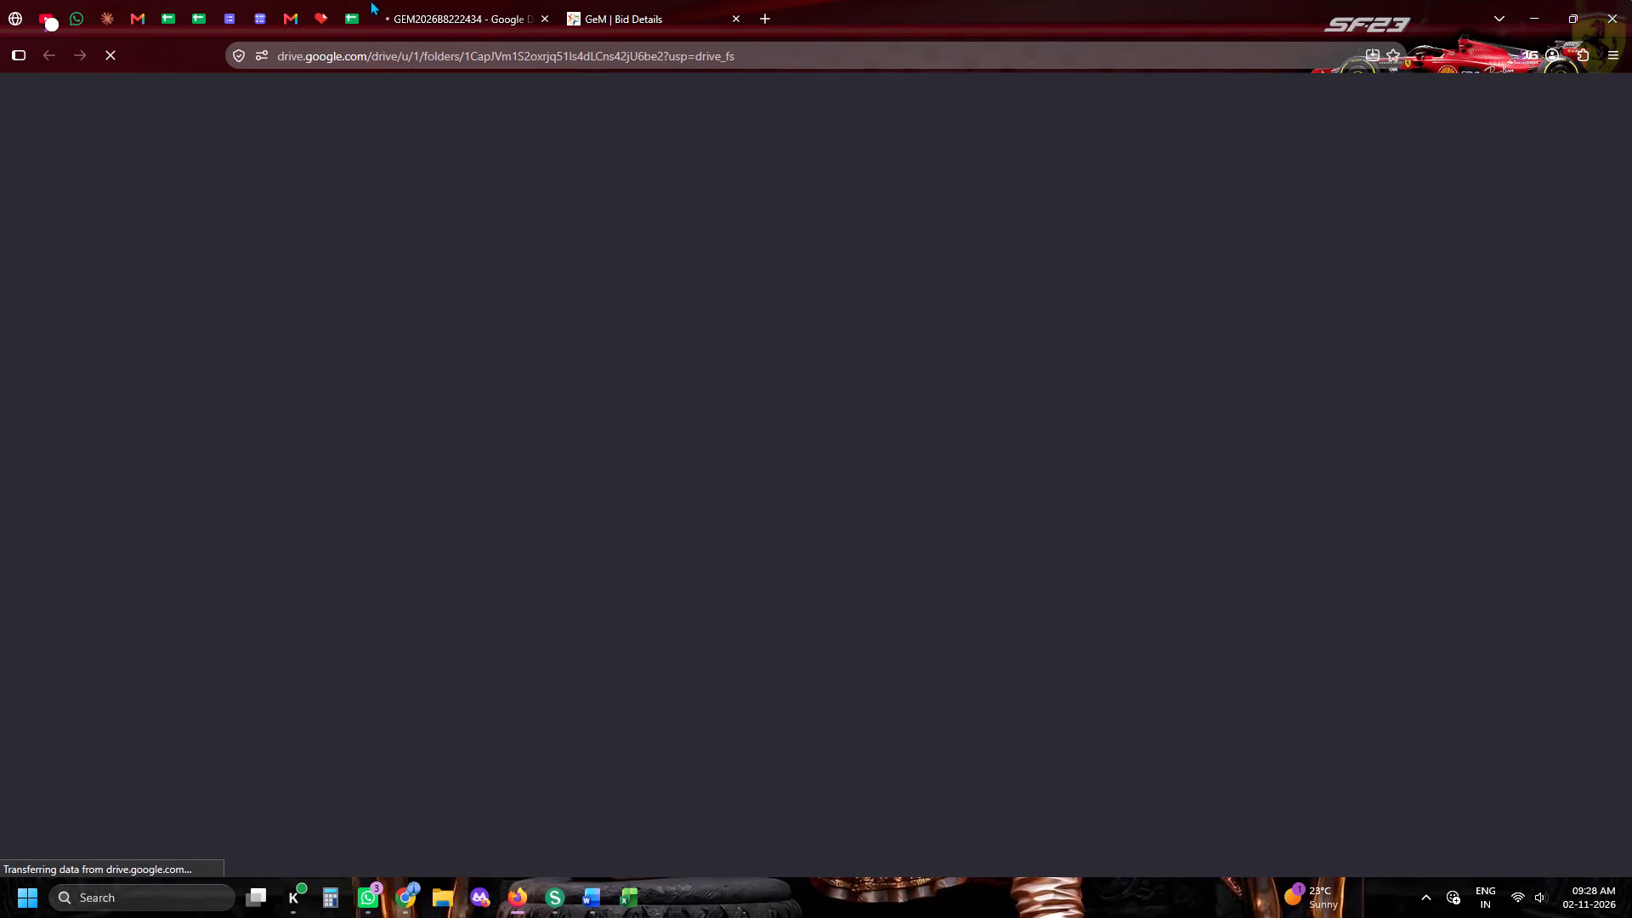
left_click(345, 0)
left_click(391, 30)
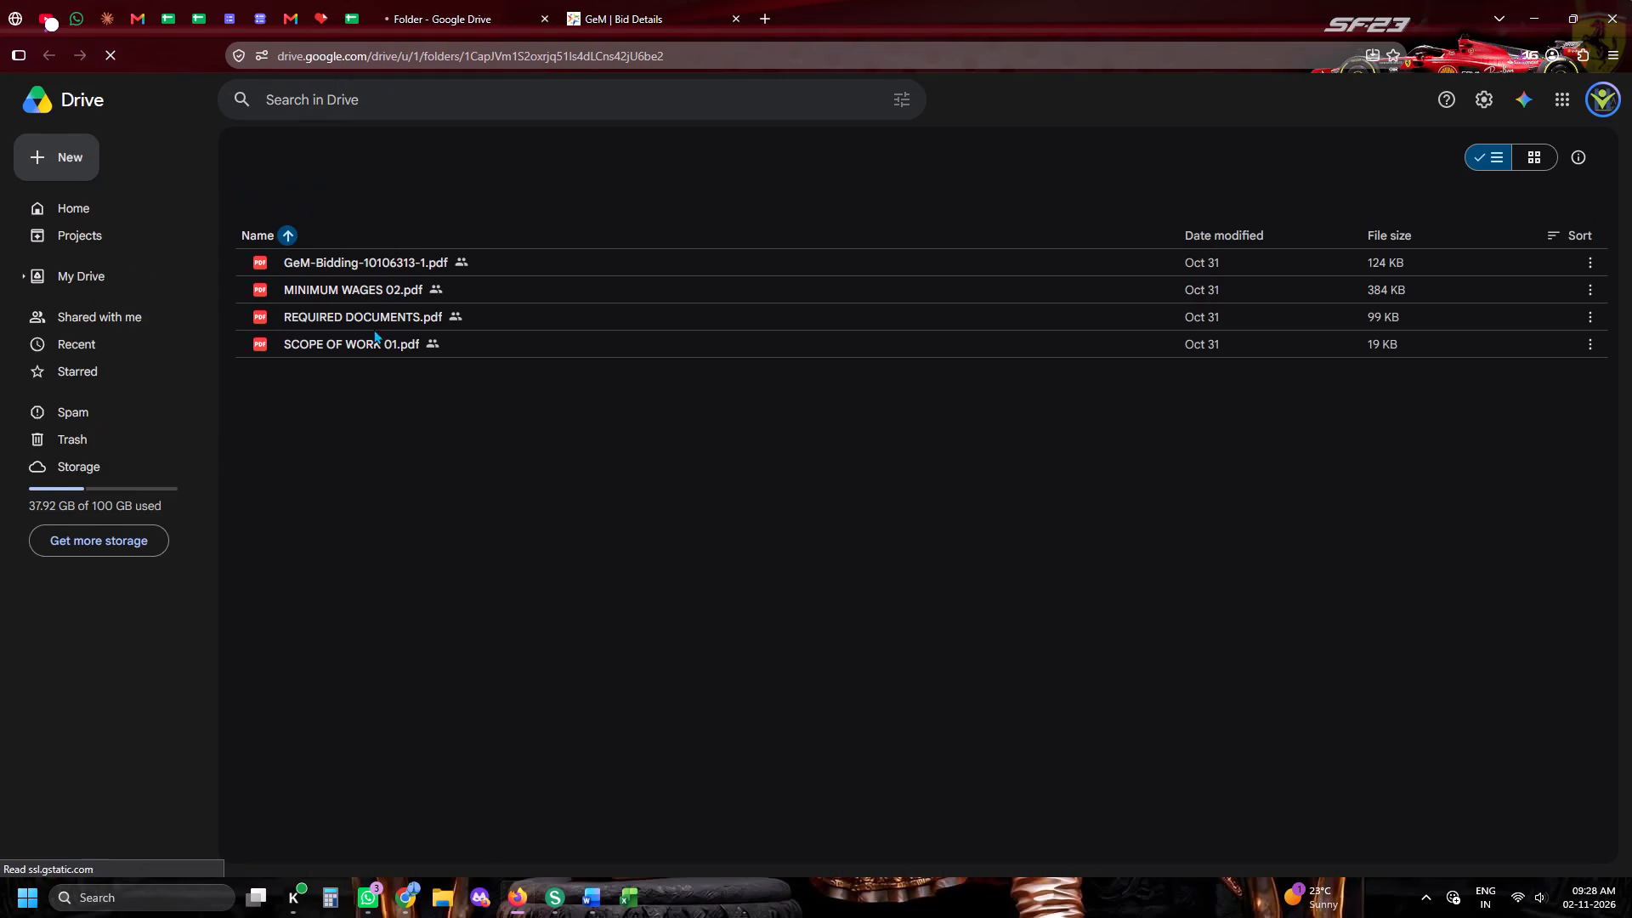
Open REQUIRED DOCUMENTS.pdf and review the eligibility and document requirements for the bid.
left_click(351, 320)
double_click(351, 320)
double_click(351, 320)
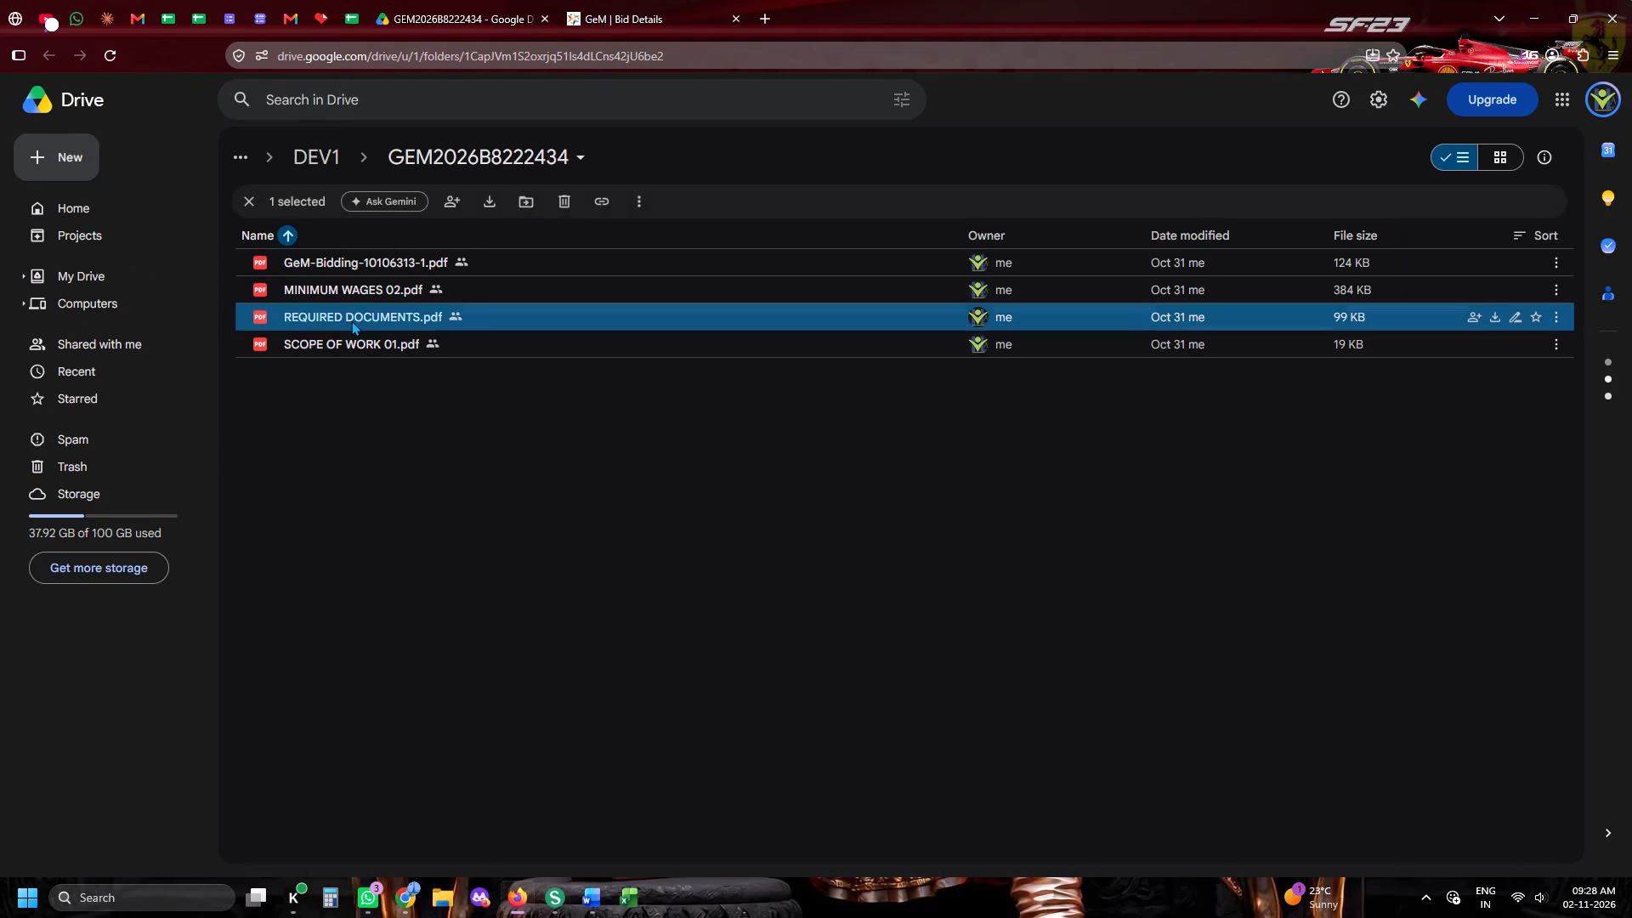
left_click_drag(592, 571, 752, 577)
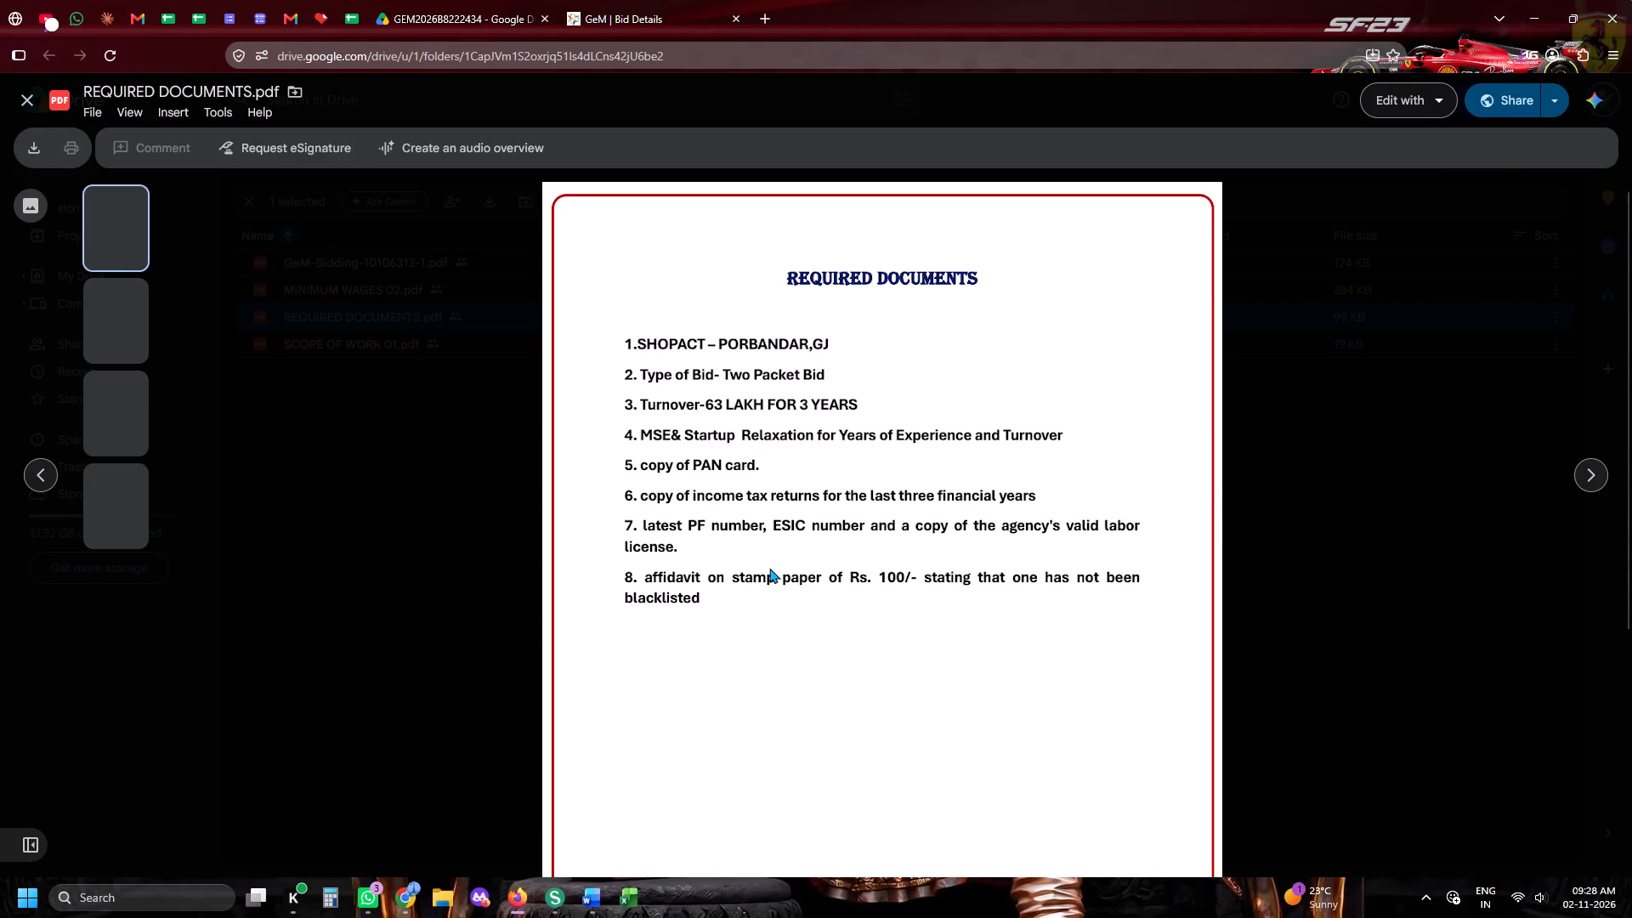
left_click_drag(736, 474, 968, 435)
left_click_drag(776, 348, 839, 340)
In the tender sheet's row 710, enter MK as Harshnath's Tender Filler and 02-11-26-MK as Fill Date, toggling bold on the date.
left_click(348, 2)
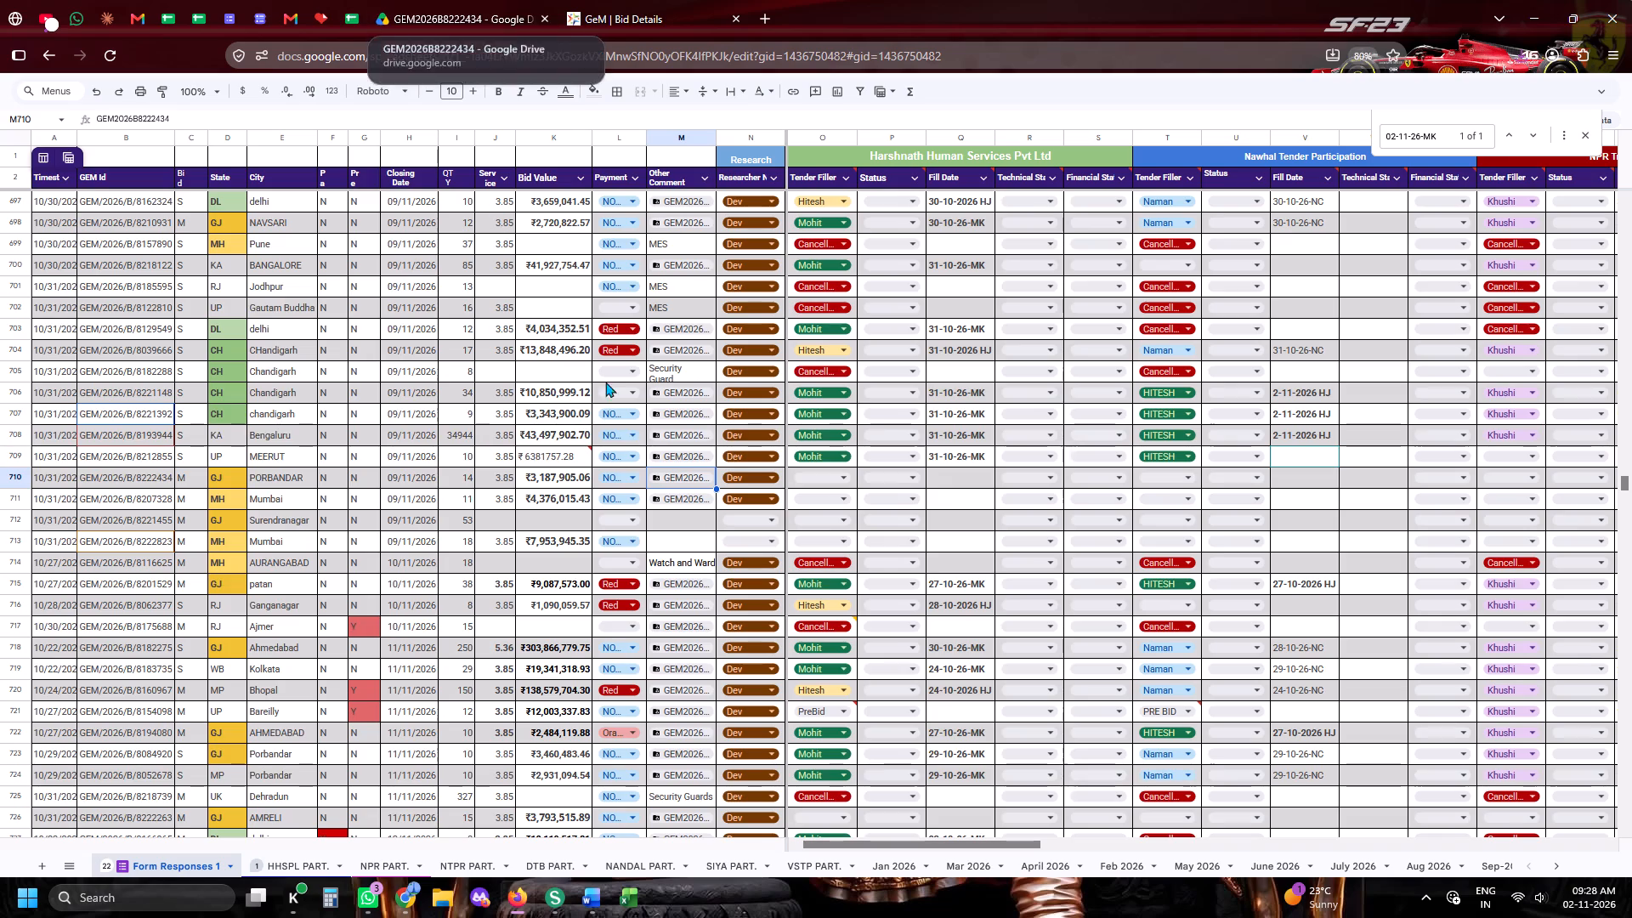
left_click(816, 473)
type("MK")
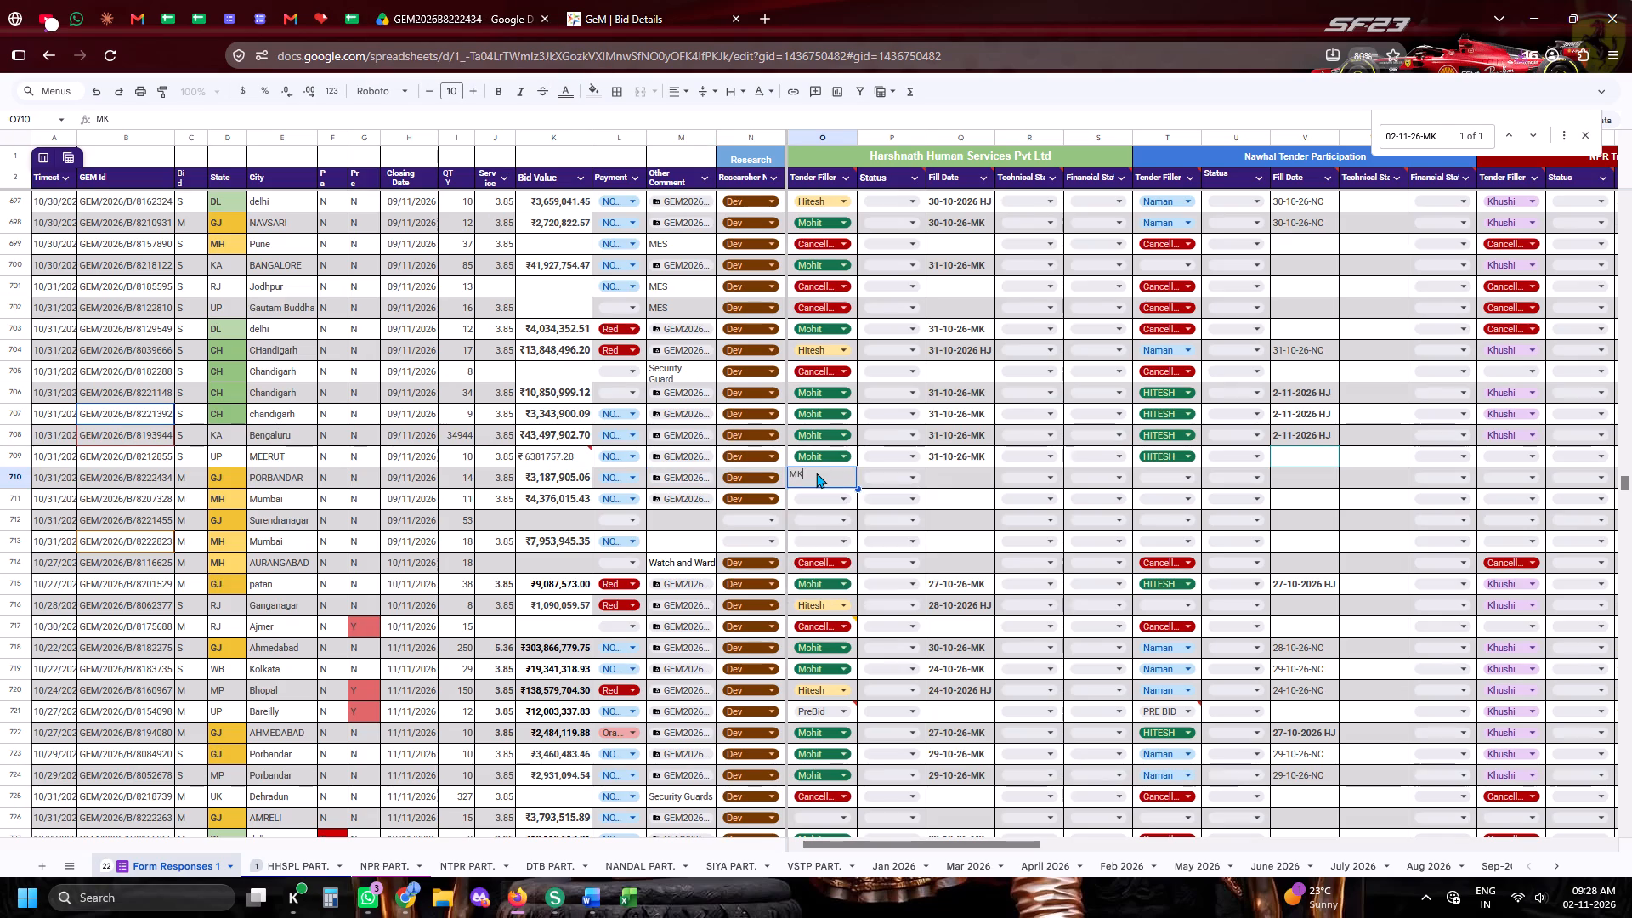
key("Tab")
left_click_drag(1443, 132, 1328, 127)
key("ctrl+c")
left_click(938, 477)
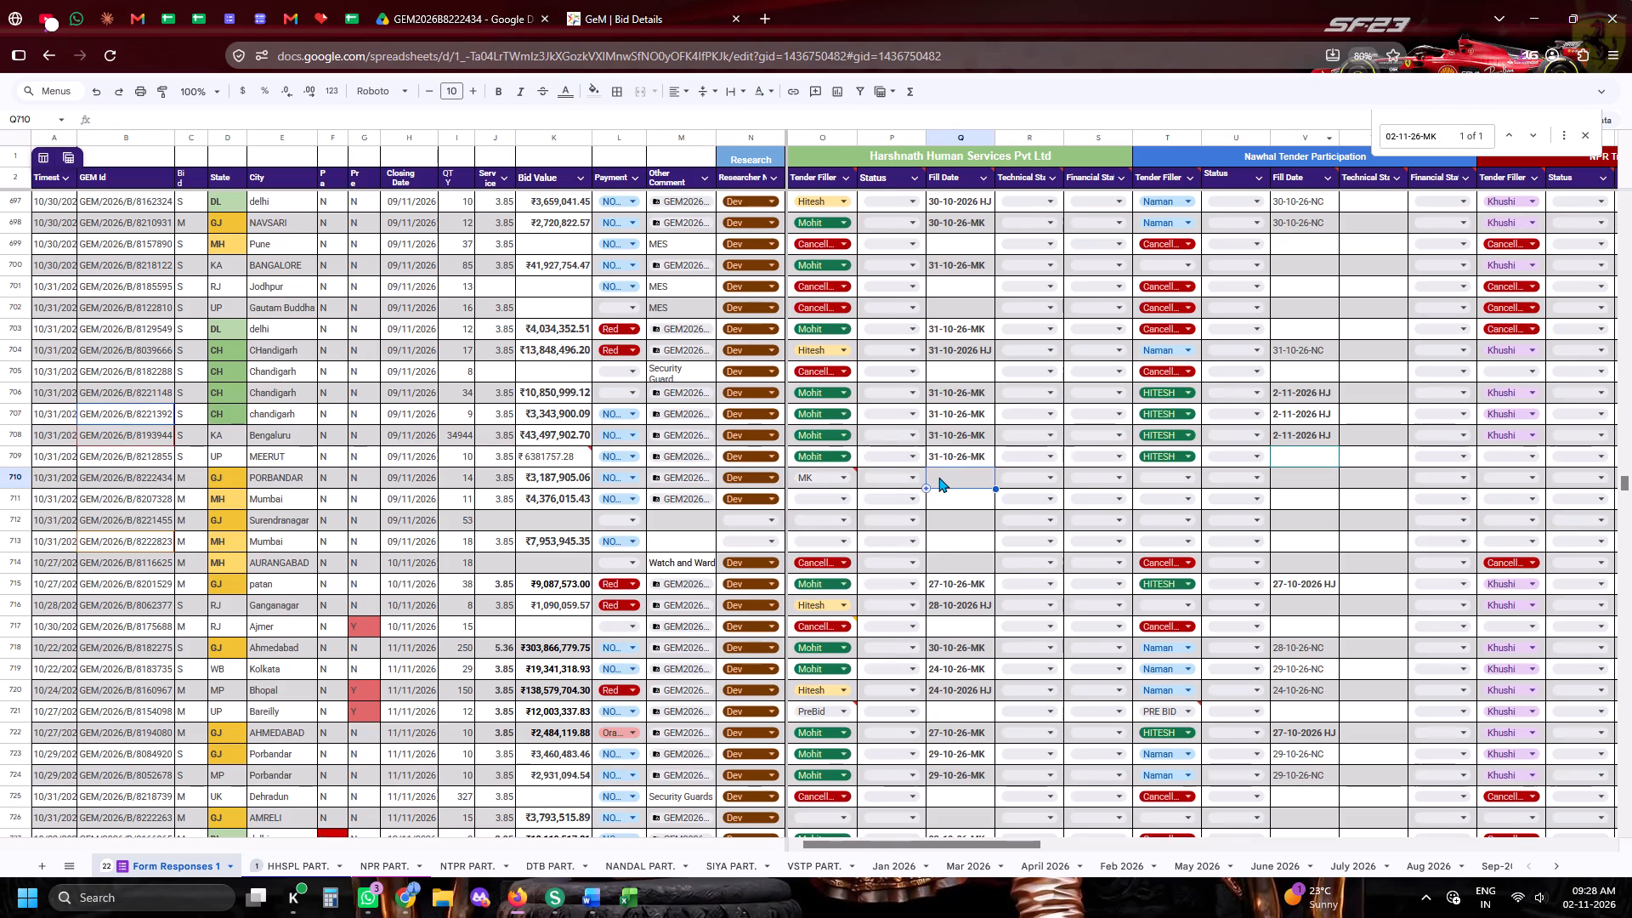
key("ctrl+v")
key("ctrl+v")
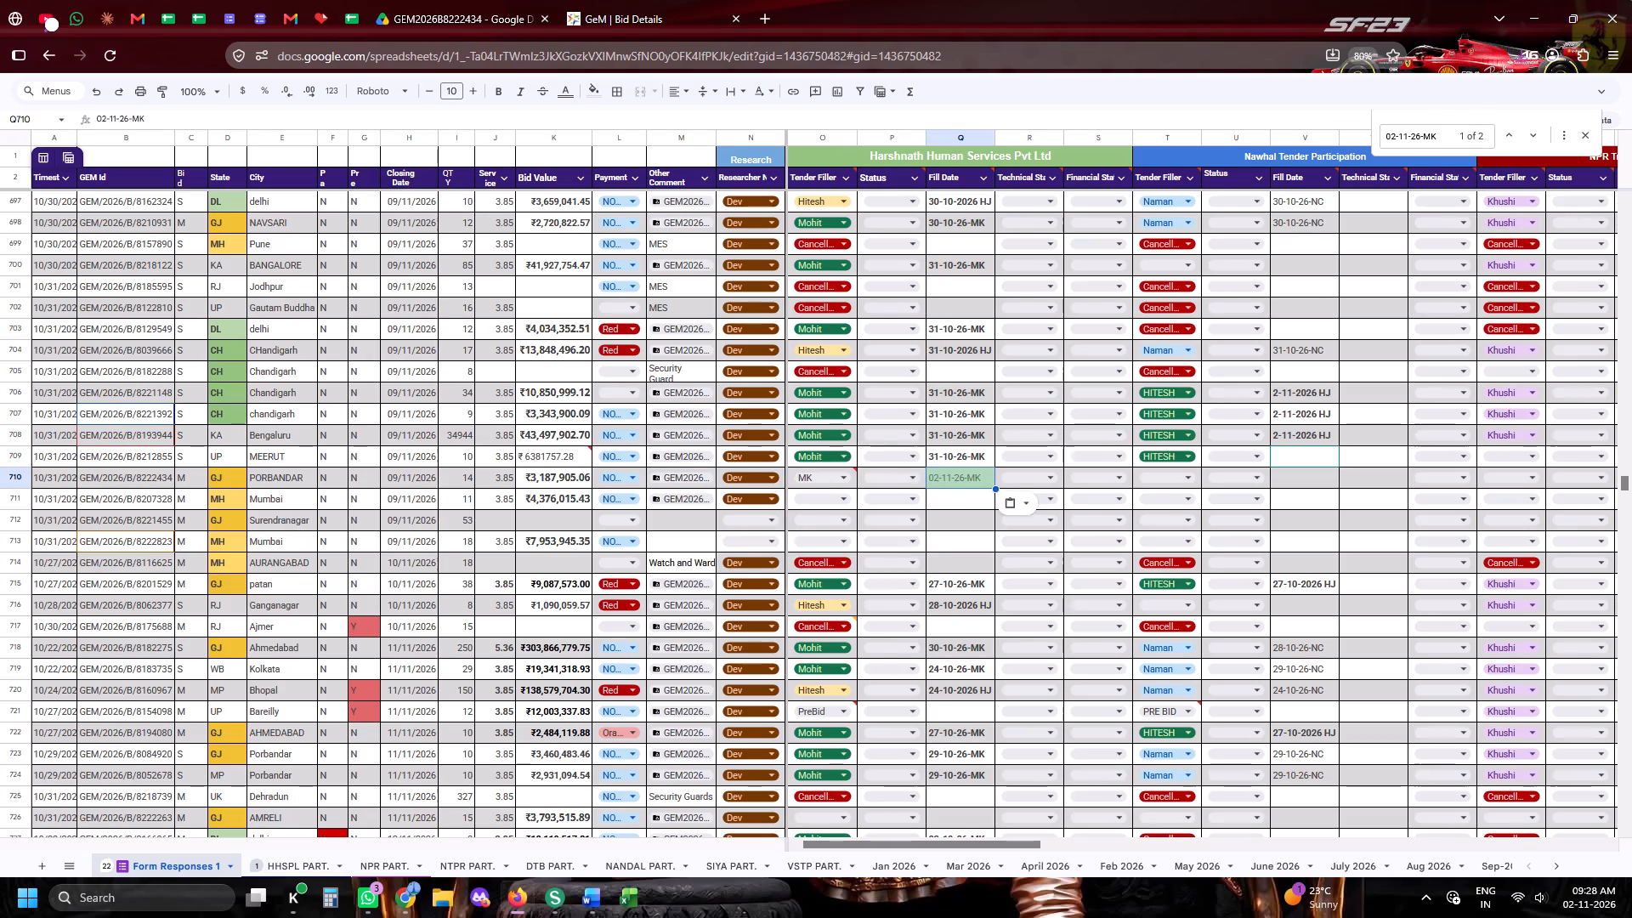
key("ctrl+b")
left_click(957, 545)
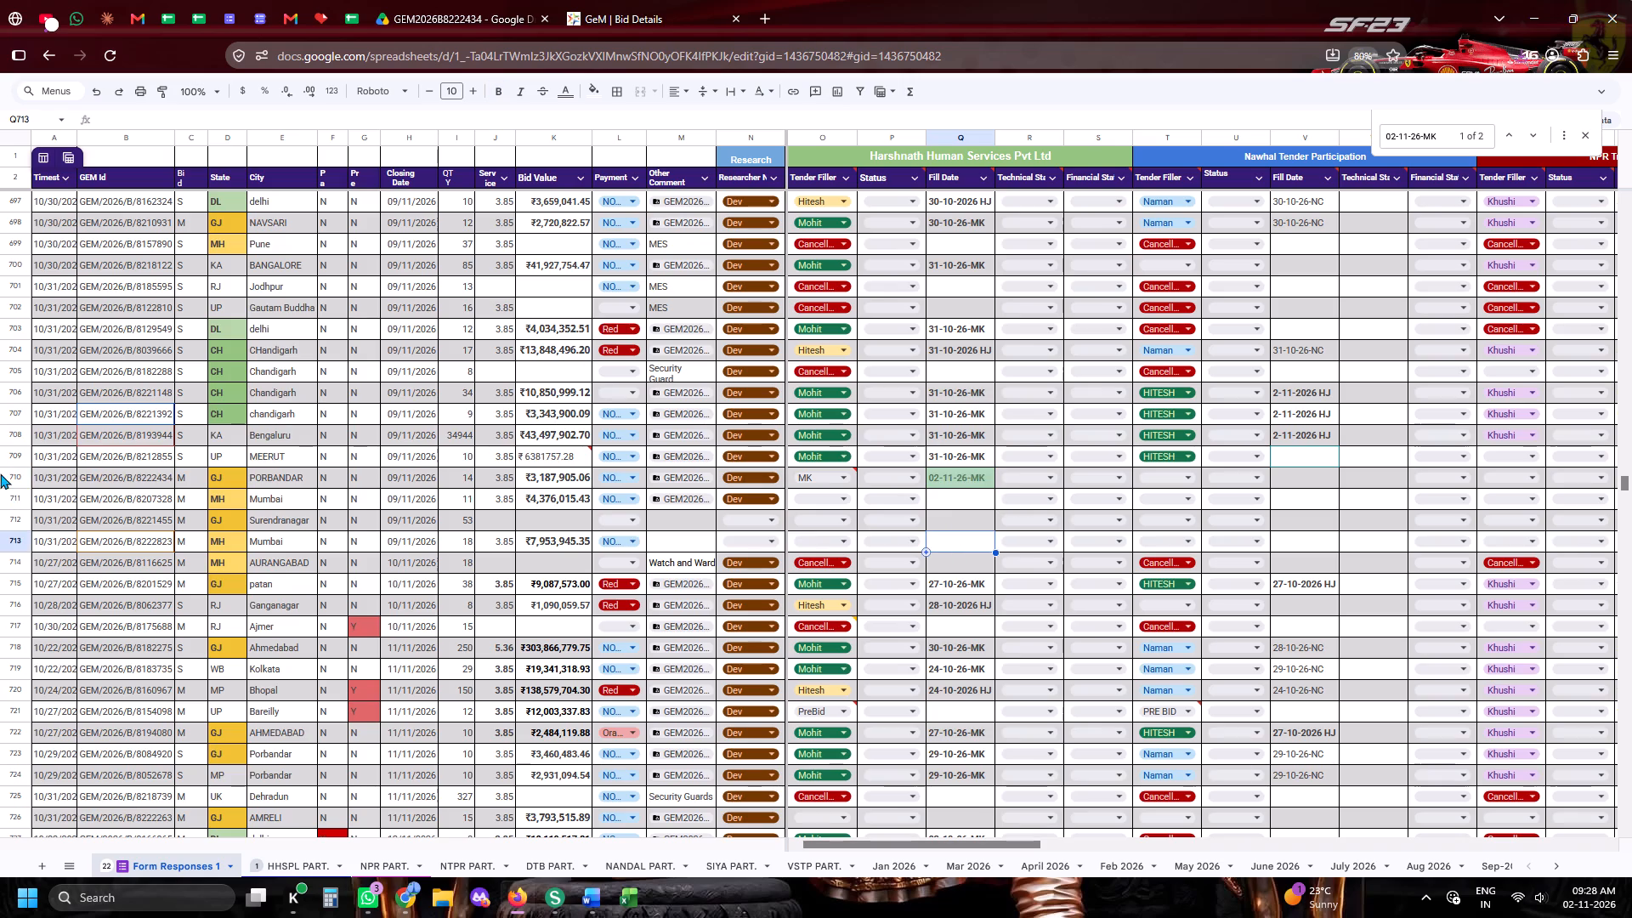
Copy the bid number GEM/2026/B/8222434 from the sheet and look it up in GeM's bid list with Exact Bid Search.
left_click(0, 473)
left_click(142, 476)
key("ctrl+c")
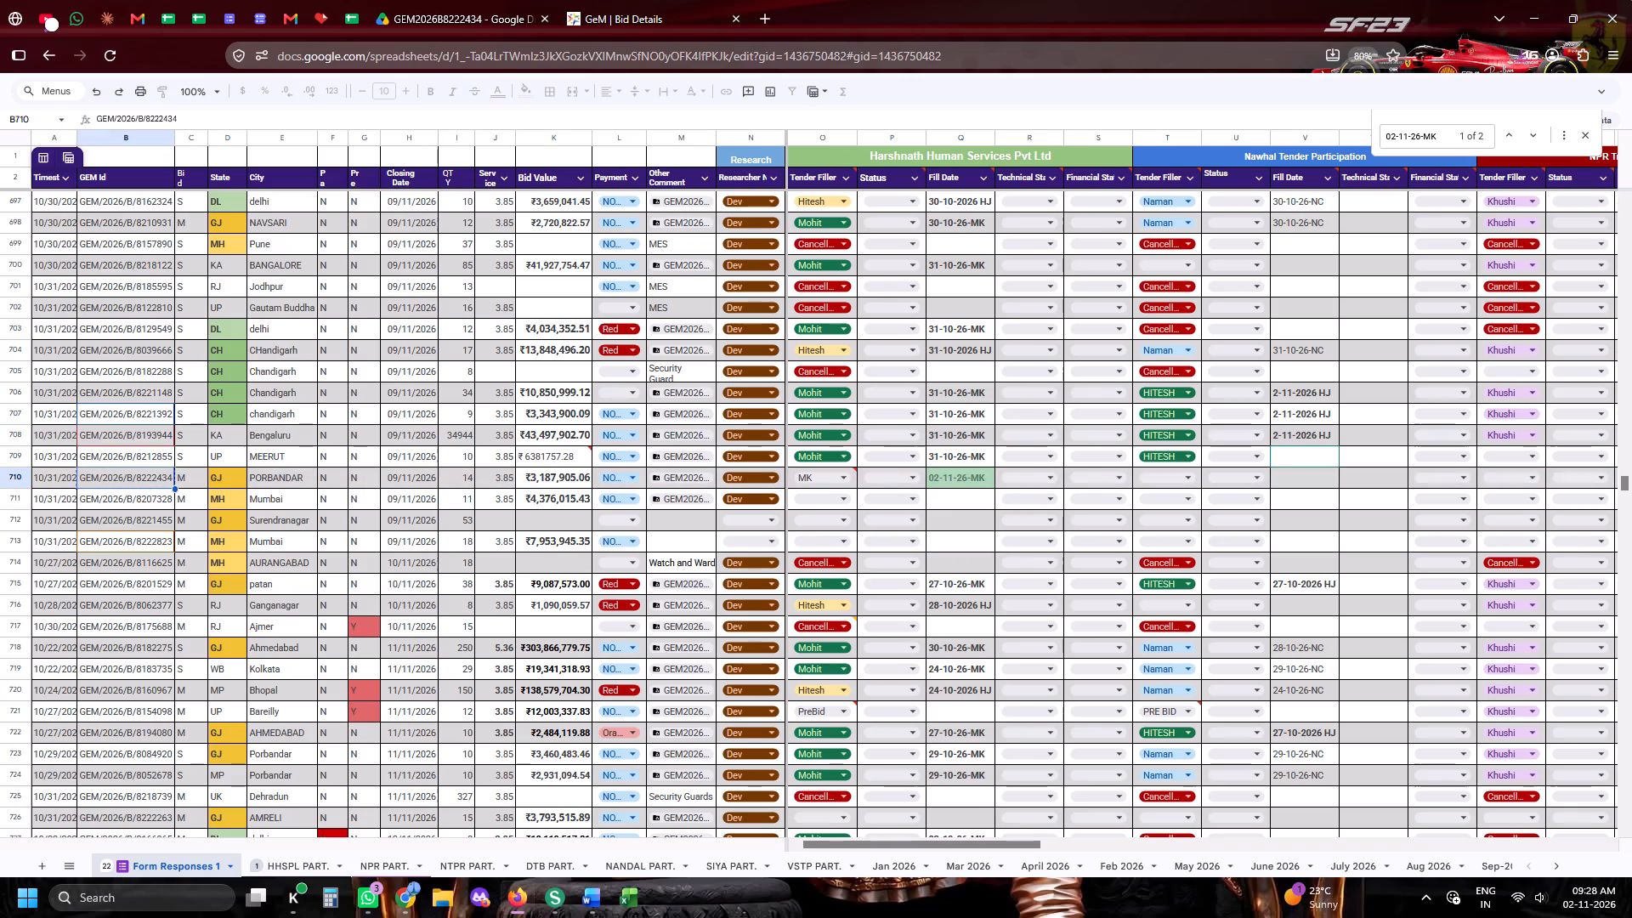
key("ctrl+c")
key("ctrl+c")
key("ctrl+c")
left_click(719, 0)
left_click(1197, 175)
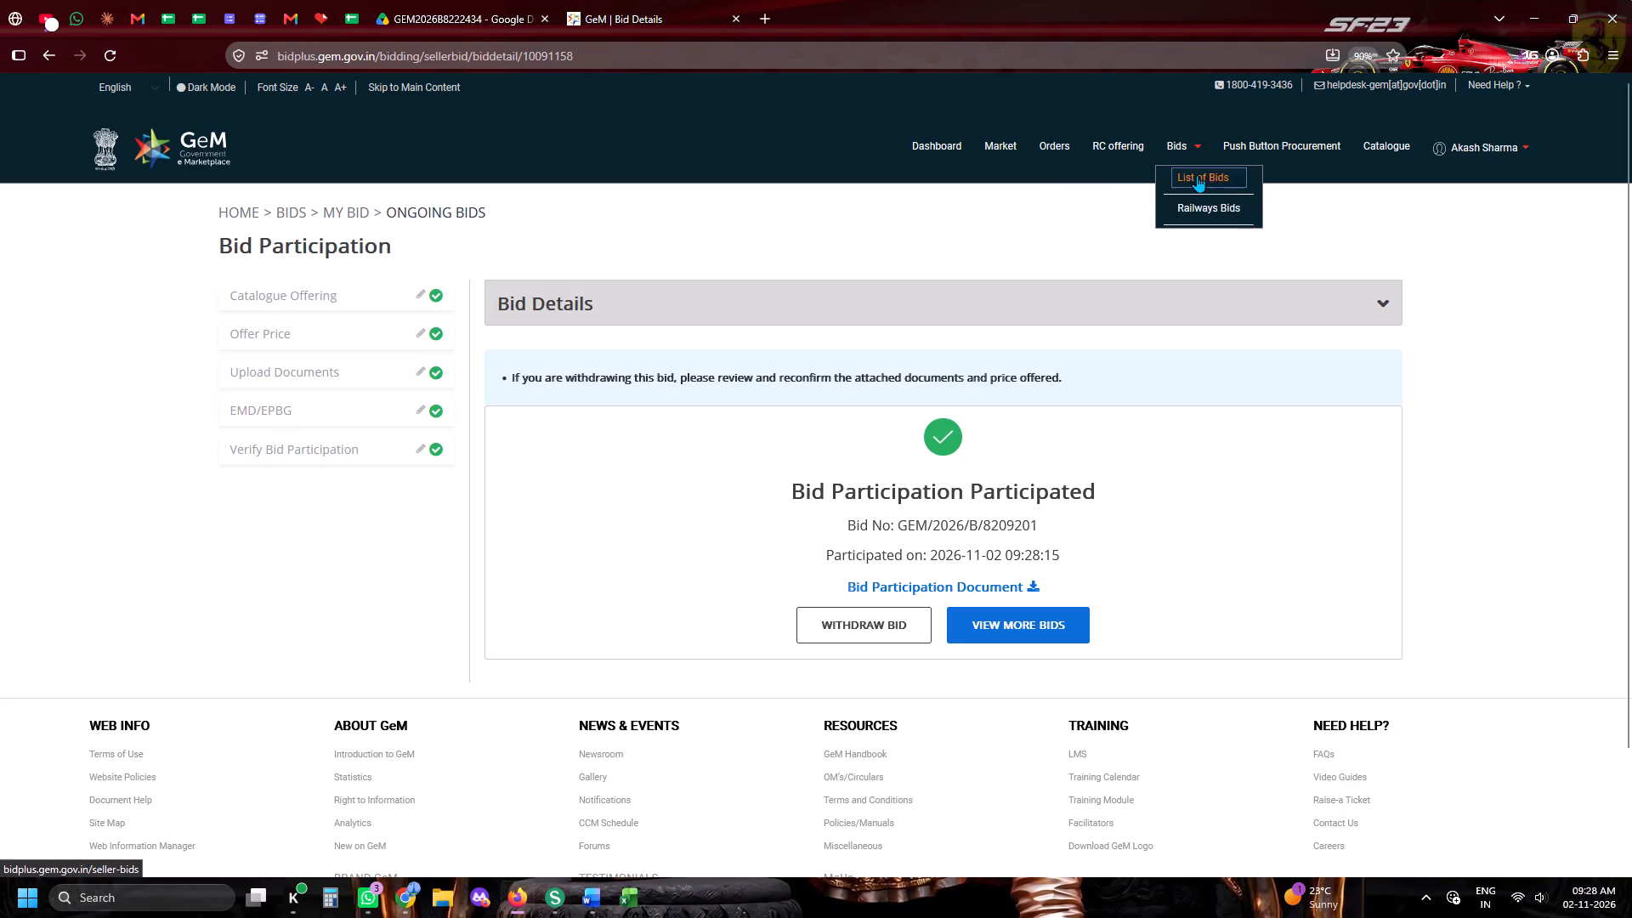
left_click(1151, 225)
left_click(1151, 220)
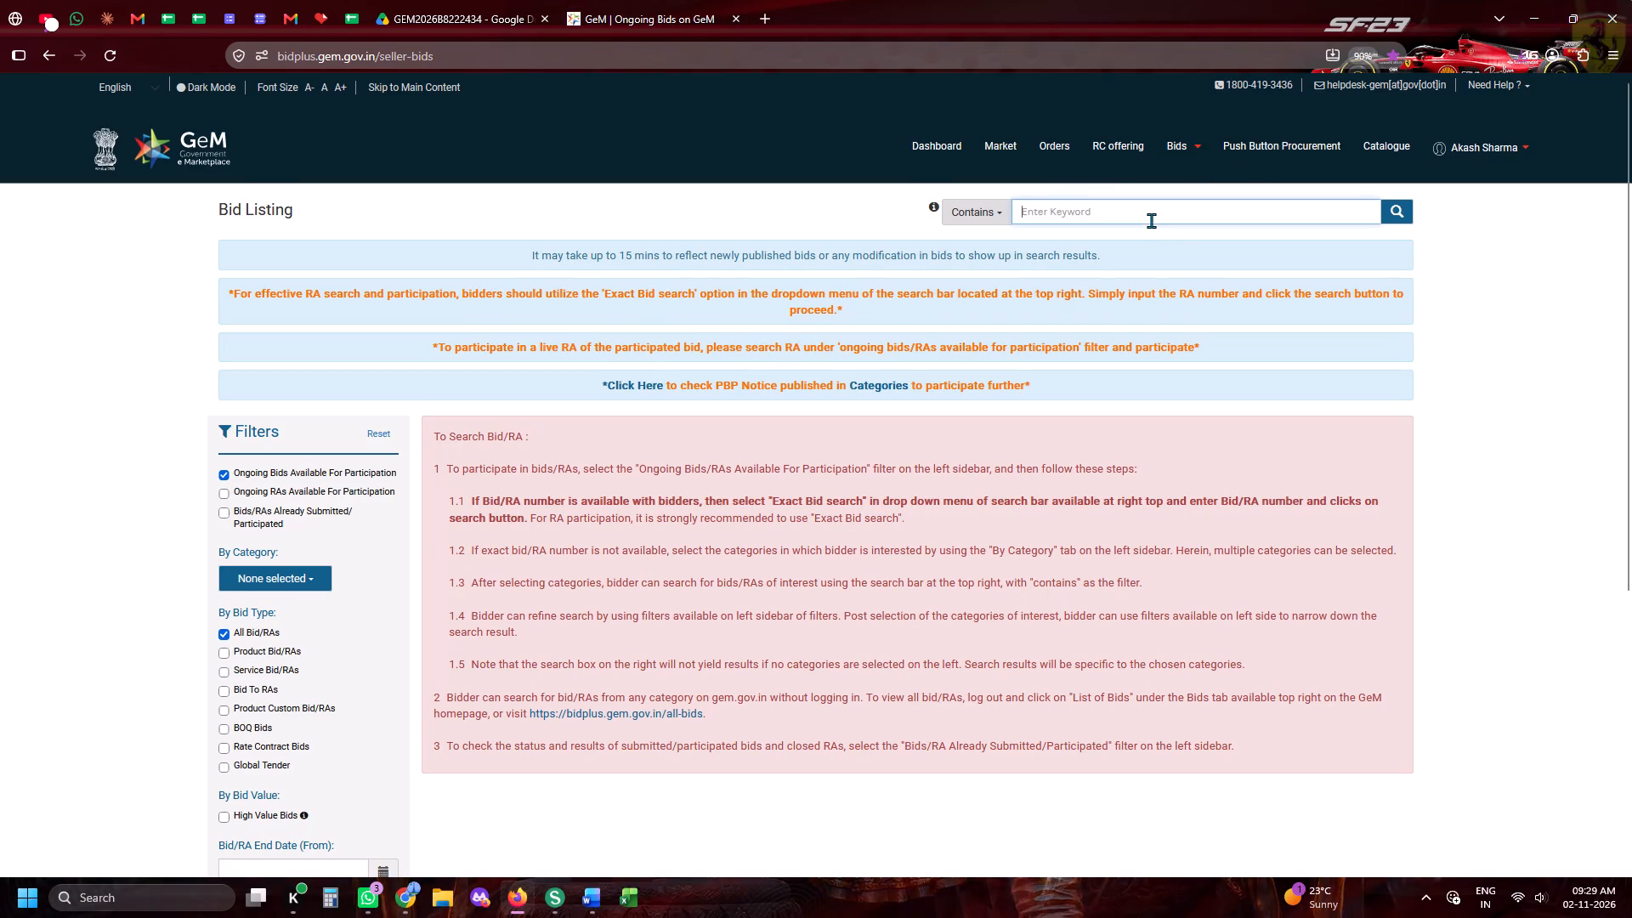
key("ctrl+v")
left_click_drag(1000, 212, 993, 211)
left_click(1013, 294)
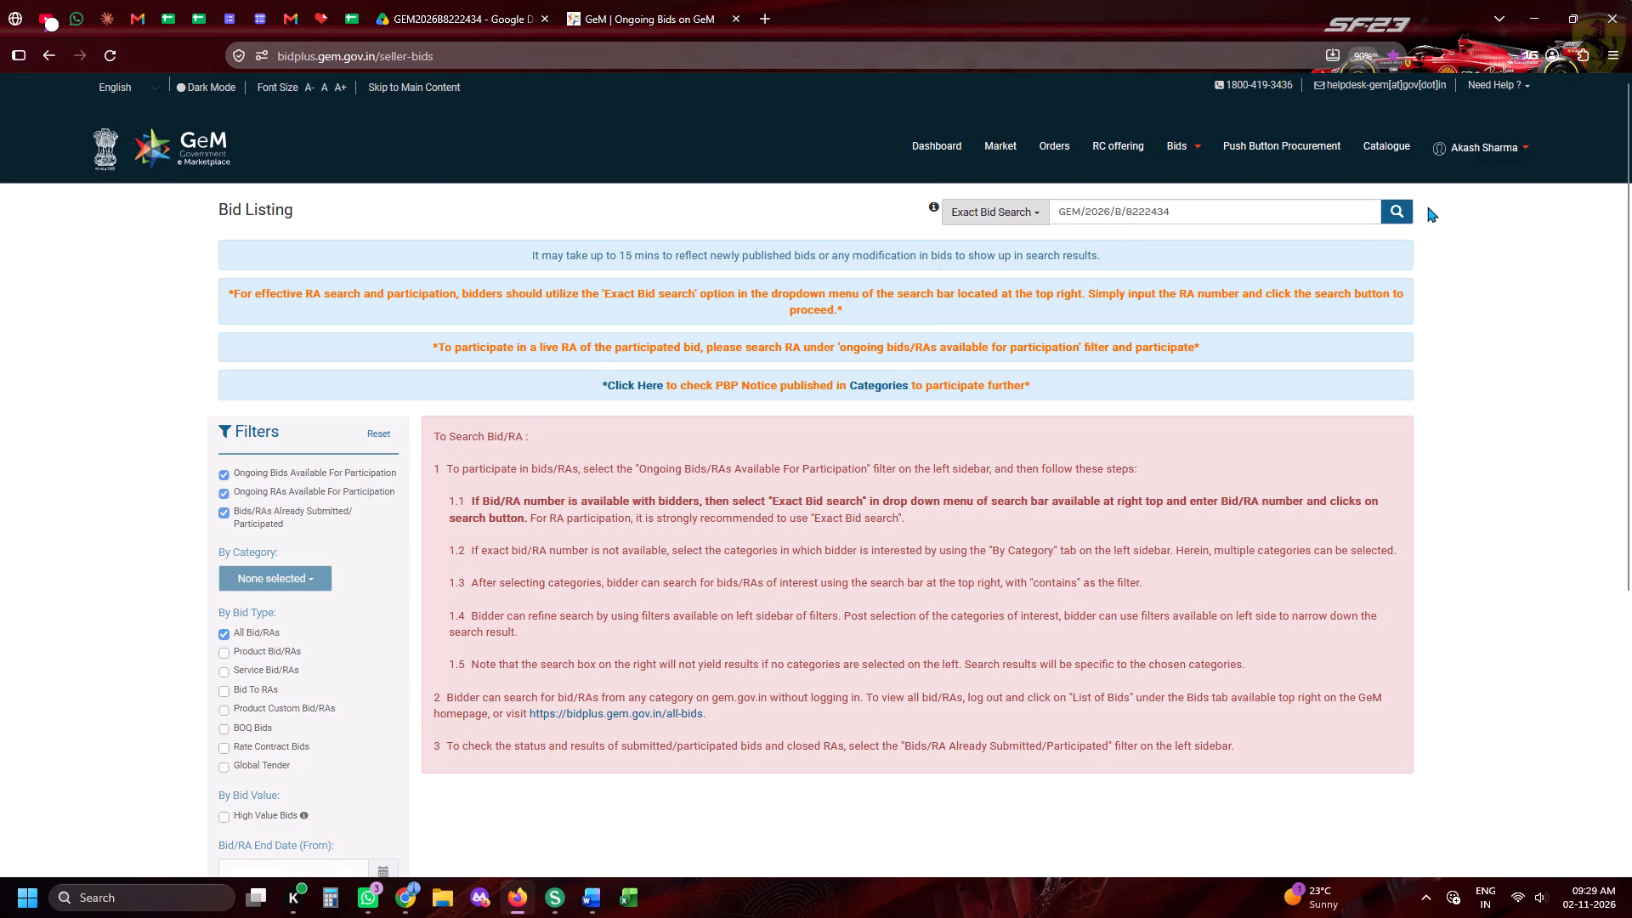
left_click(1407, 216)
Start participating in the bid and save the compliance declarations with No, No and Yes for questions 1 to 3.
left_click(1354, 595)
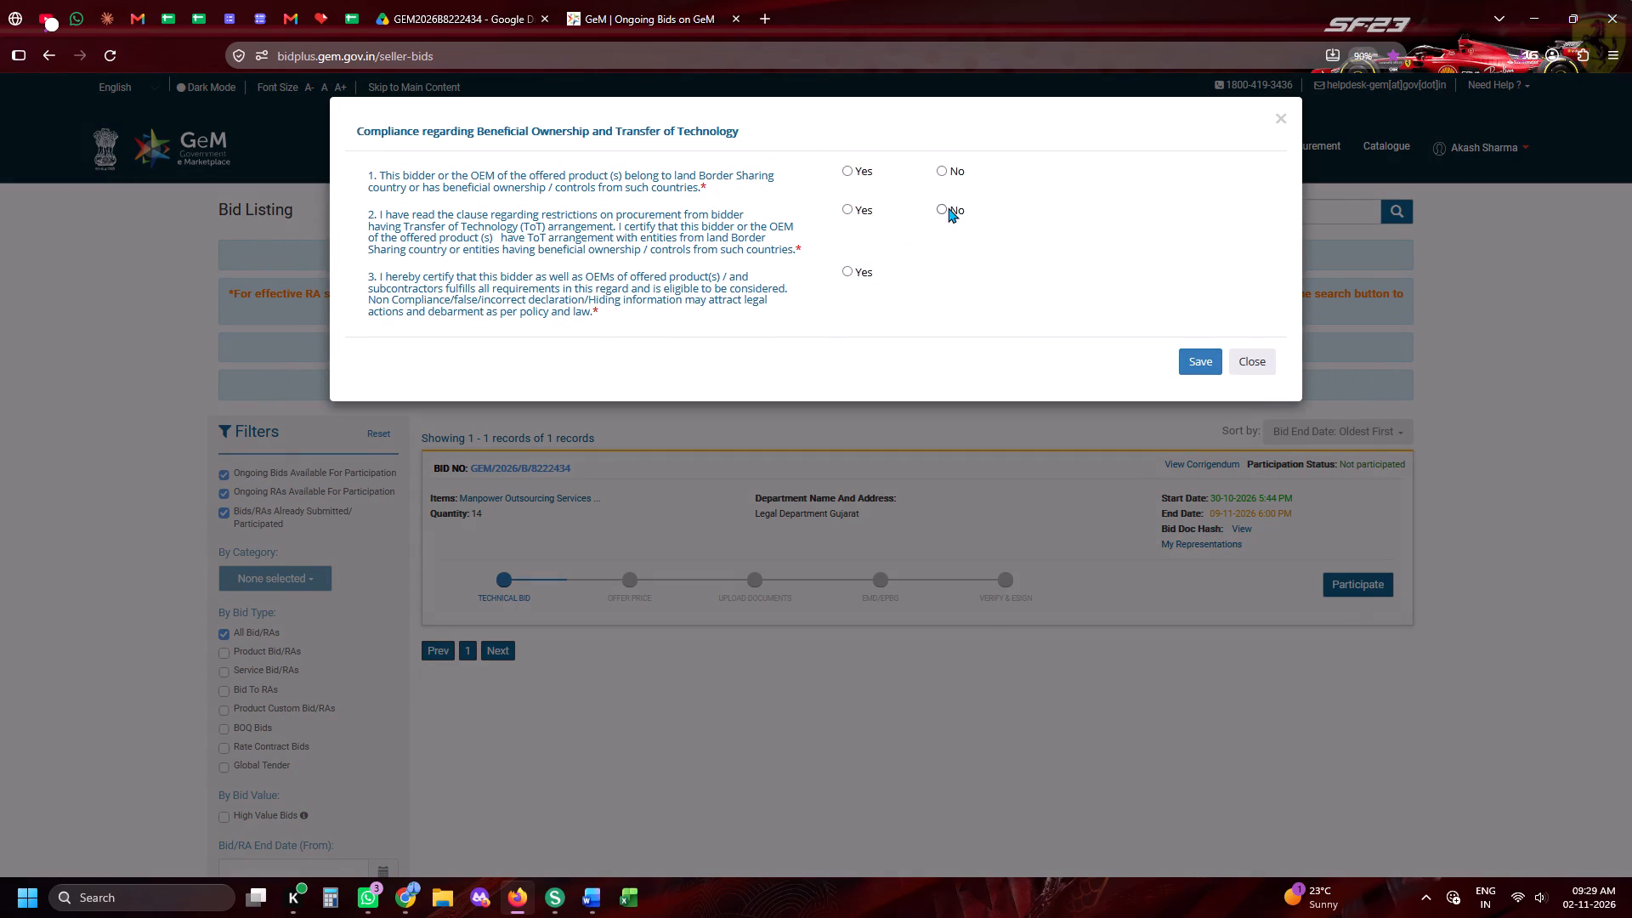
left_click(948, 207)
left_click(950, 174)
left_click(853, 265)
left_click(1213, 373)
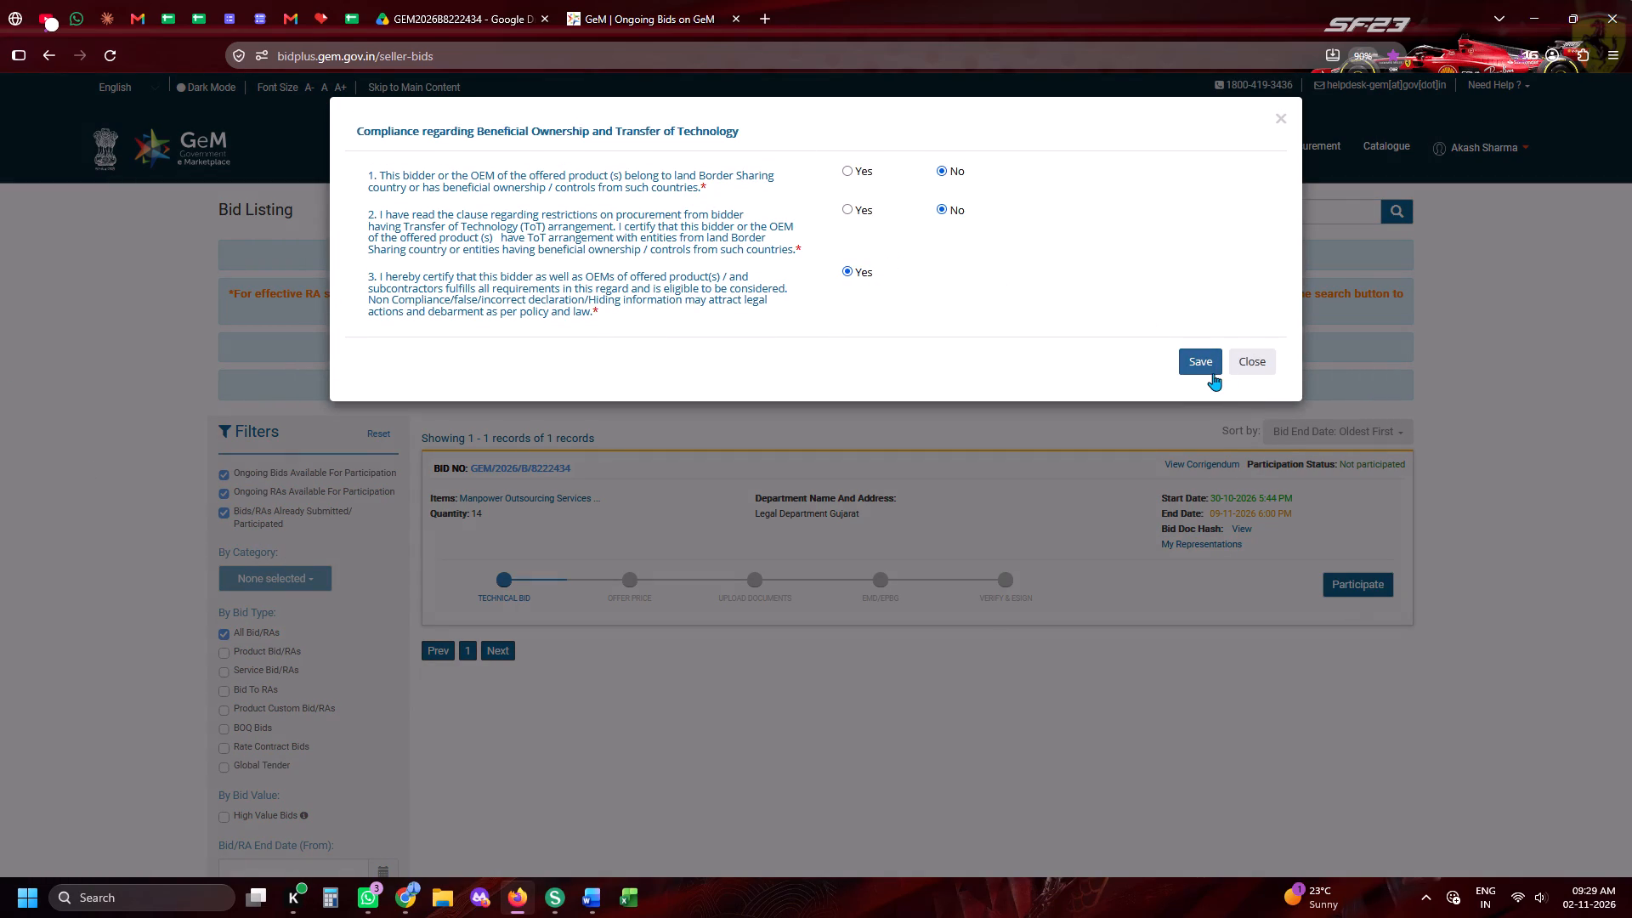
left_click(1198, 372)
left_click(1253, 422)
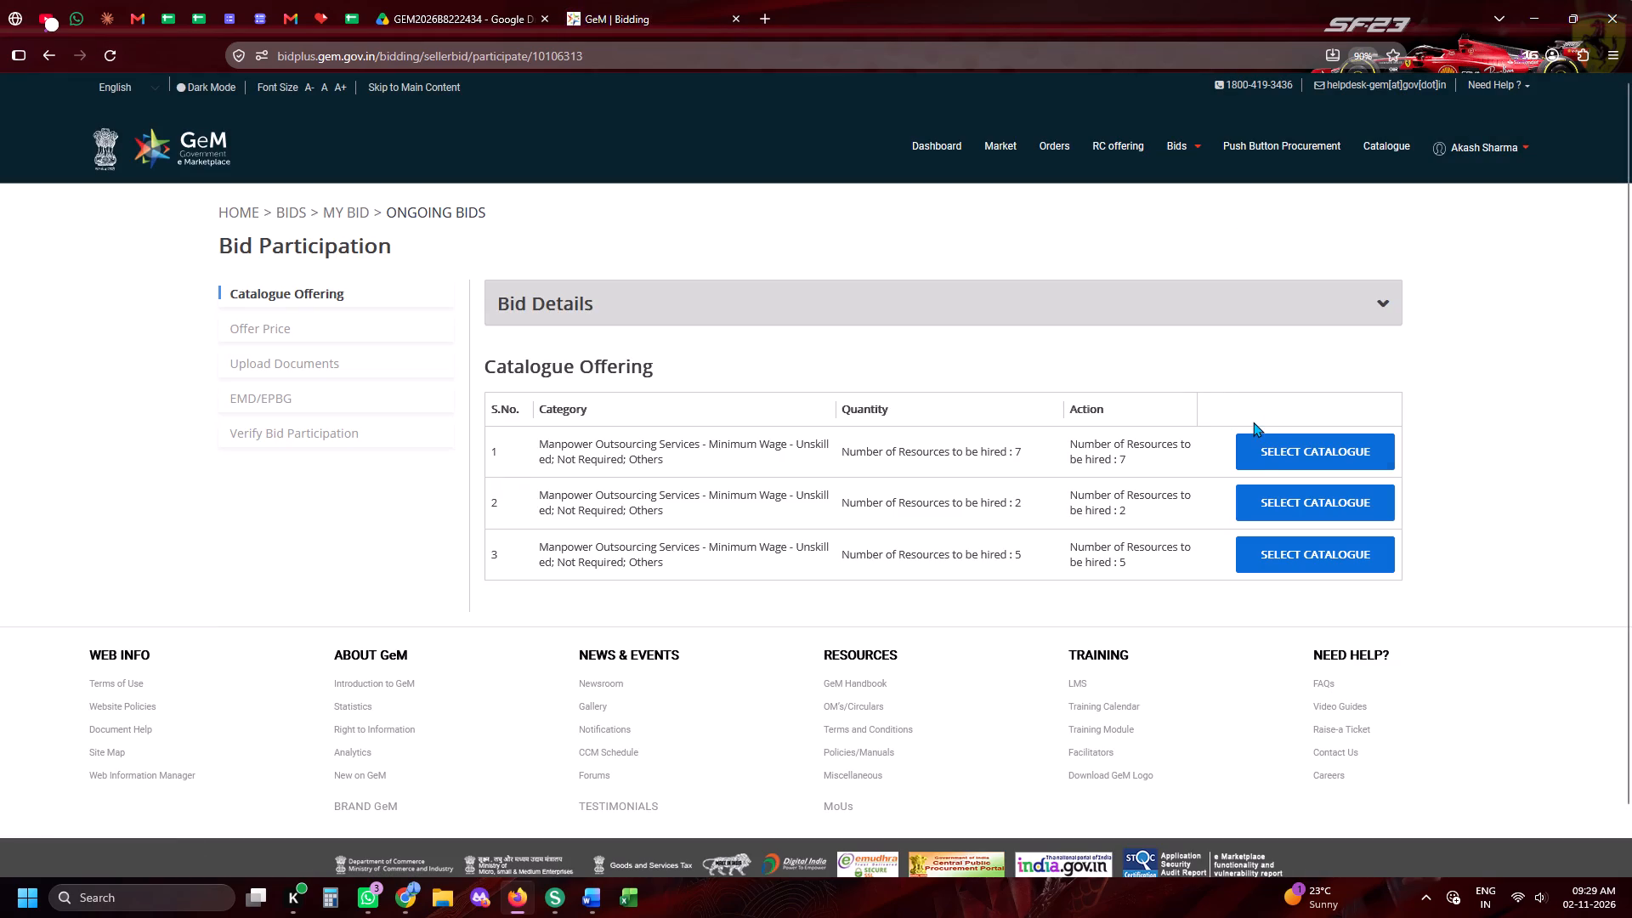
Select the catalogue for item 1 (7 resources) and set its offered Type of Function to Others.
left_click(1259, 449)
scroll(595, 513, "down", 6)
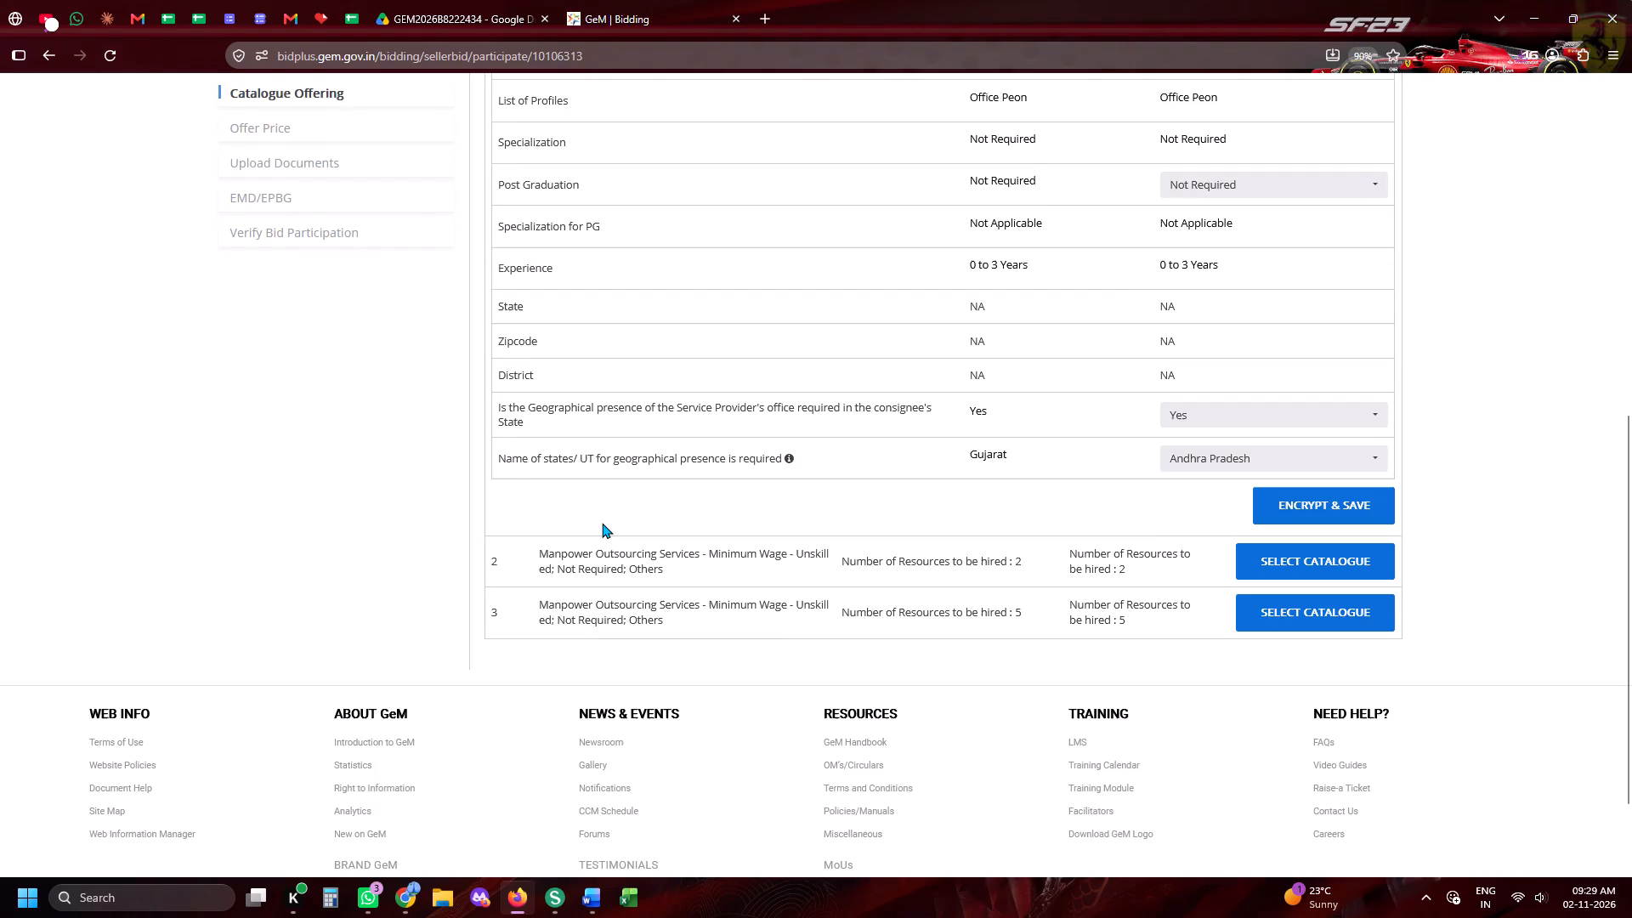
scroll(1050, 421, "up", 2)
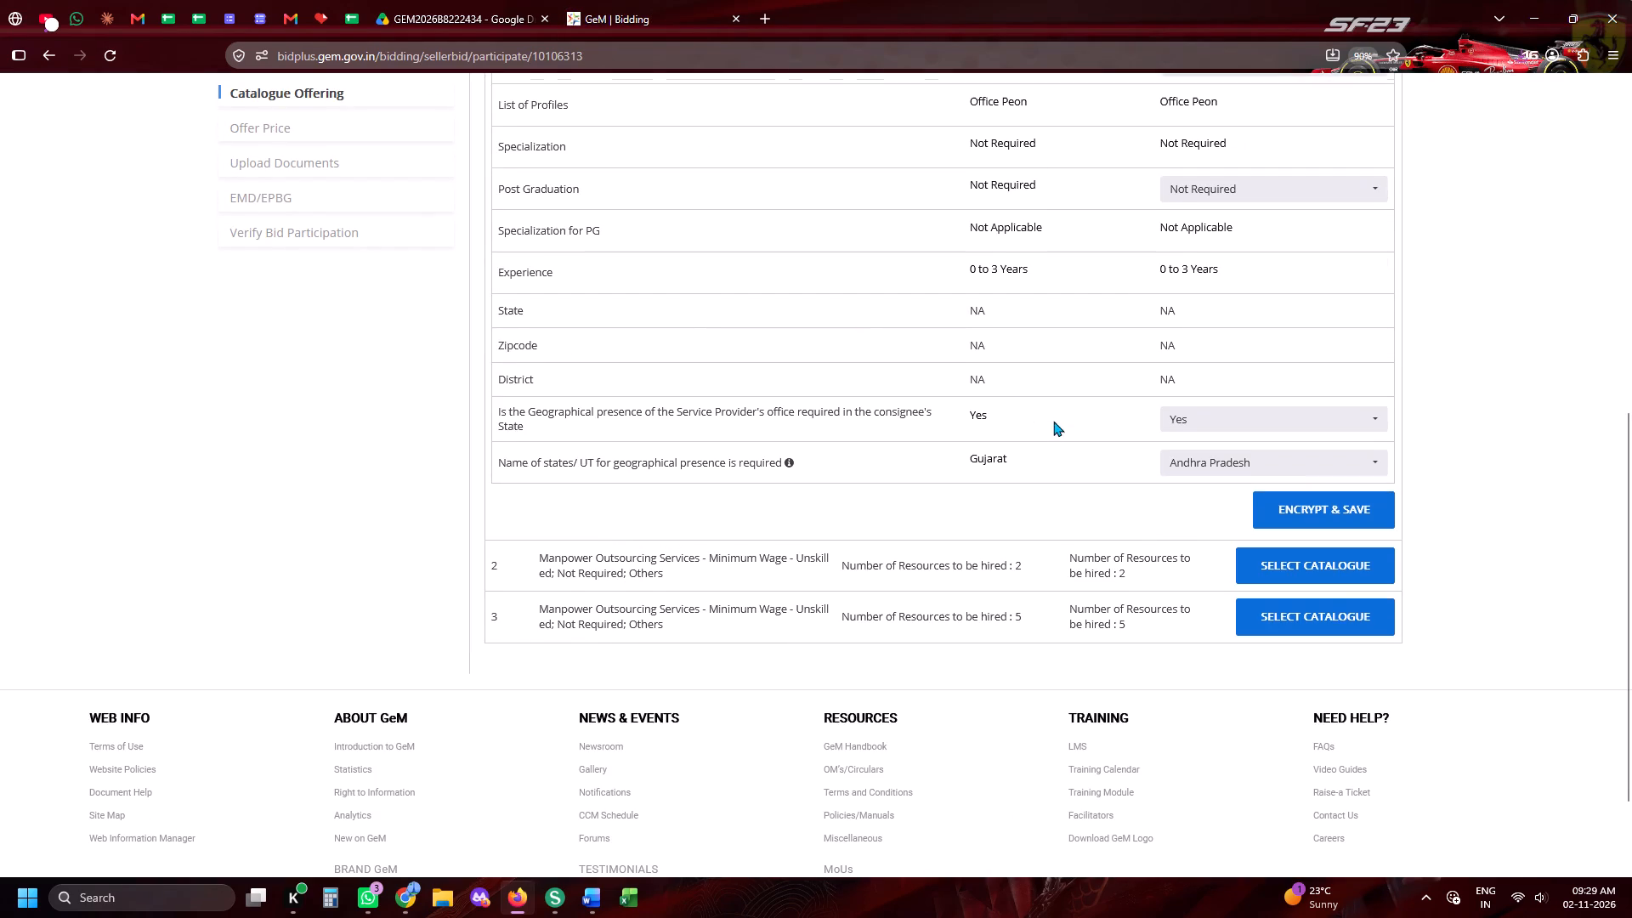
scroll(1053, 421, "up", 1)
left_click(1226, 374)
scroll(1250, 473, "down", 5)
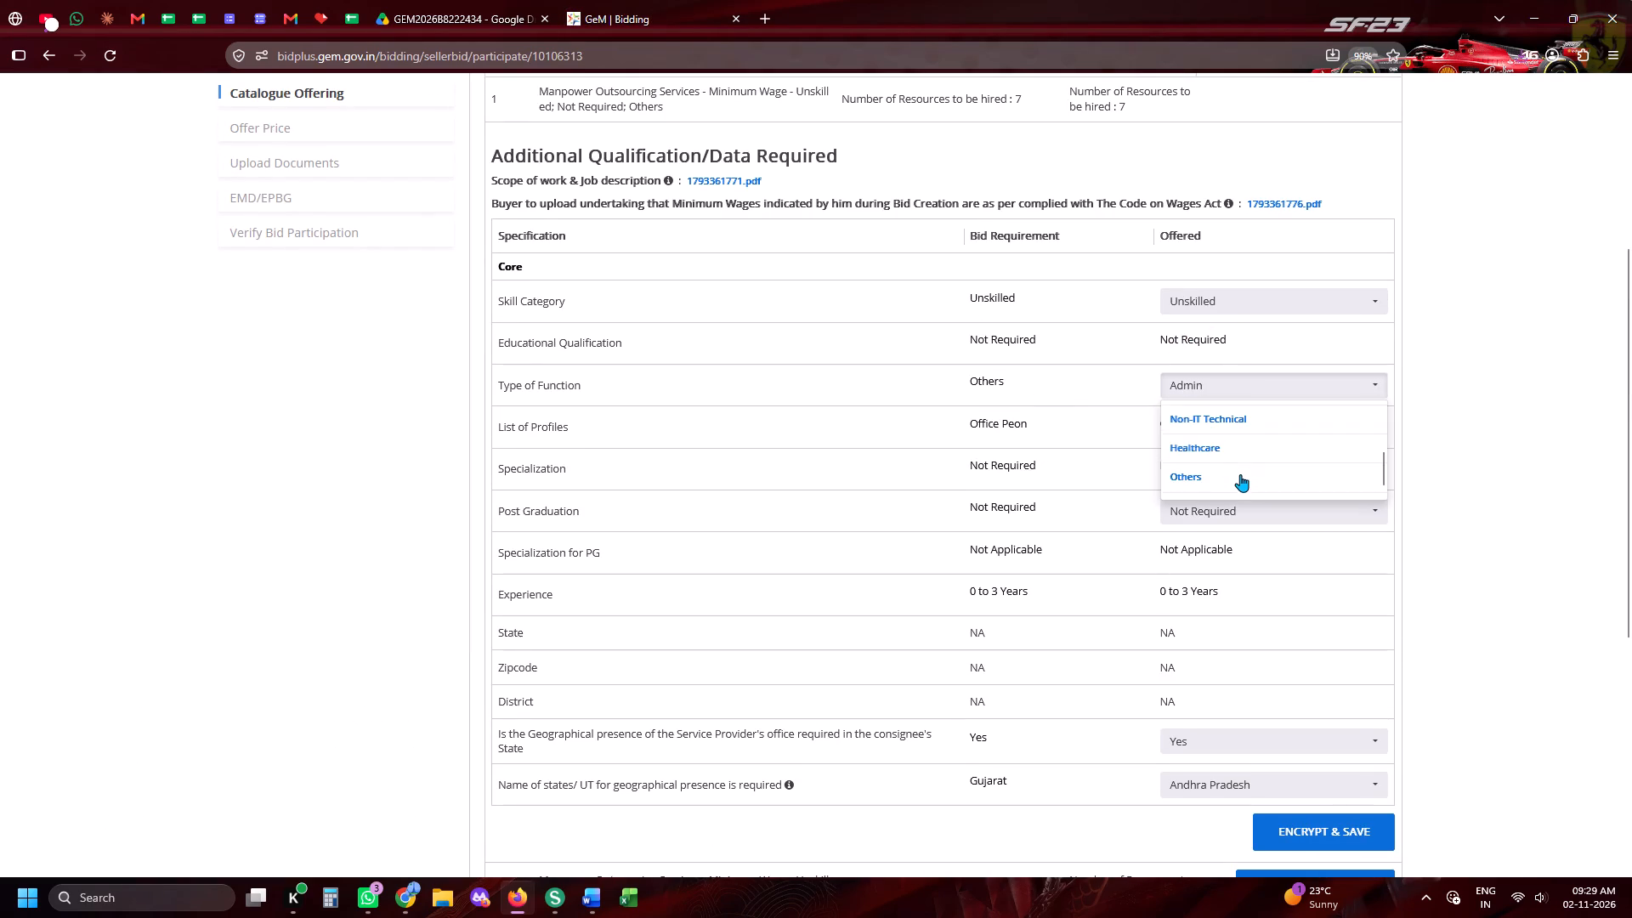
left_click(1201, 474)
Set Gujarat as the only state for geographical presence in item 1, and encrypt and save the offering.
scroll(1210, 491, "down", 4)
left_click(1184, 341)
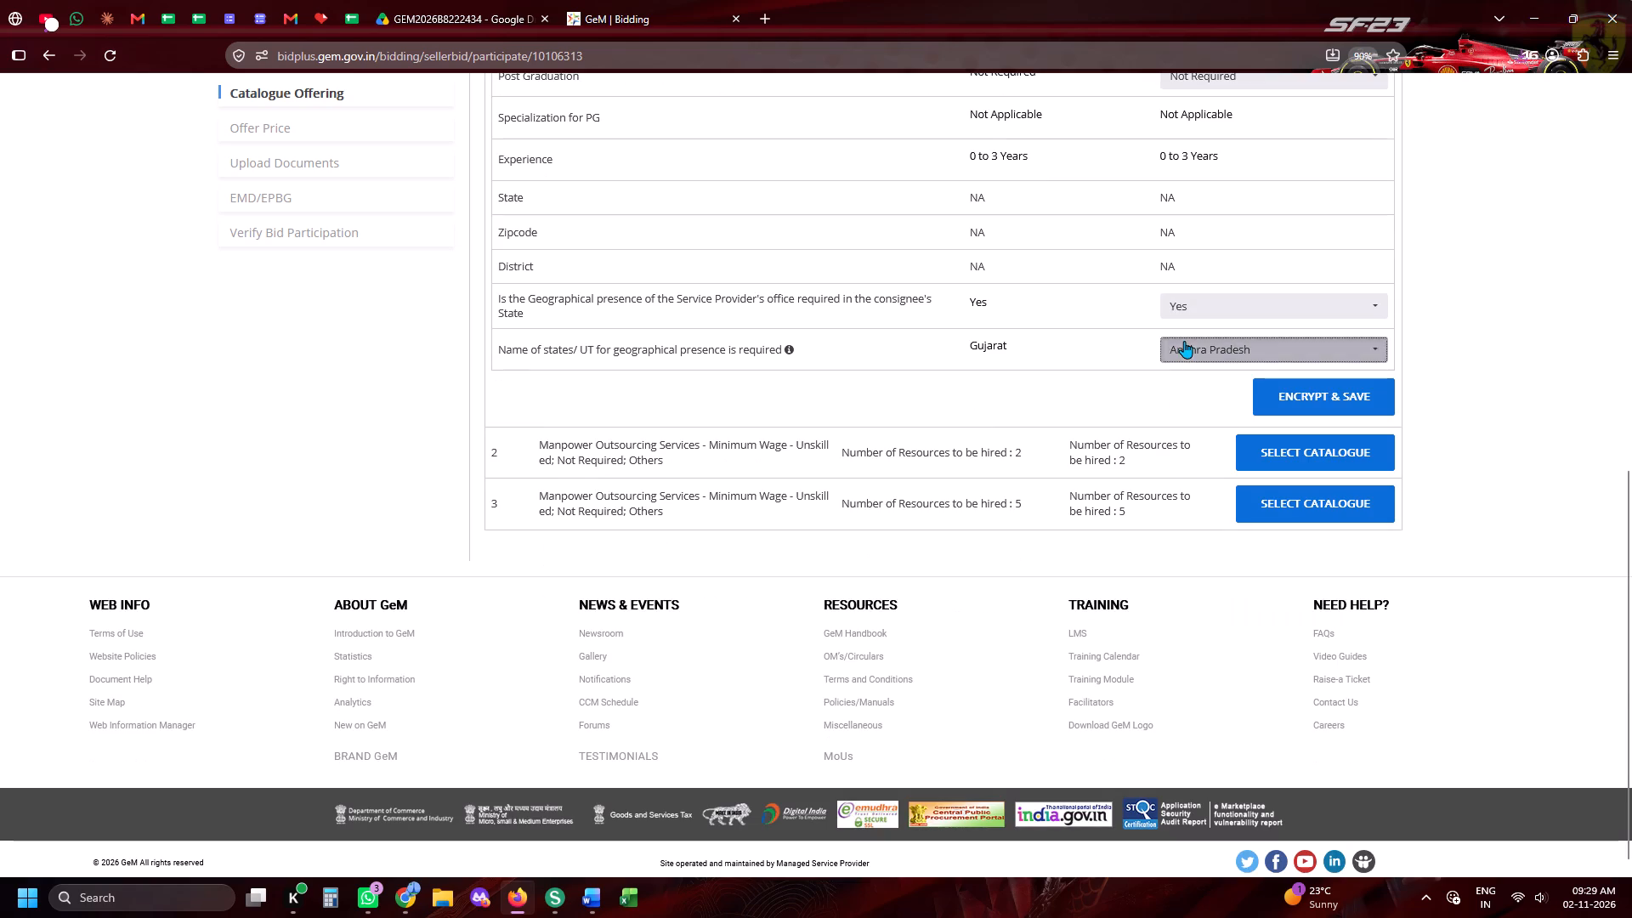
left_click(1191, 380)
left_click(1000, 405)
left_click(1206, 355)
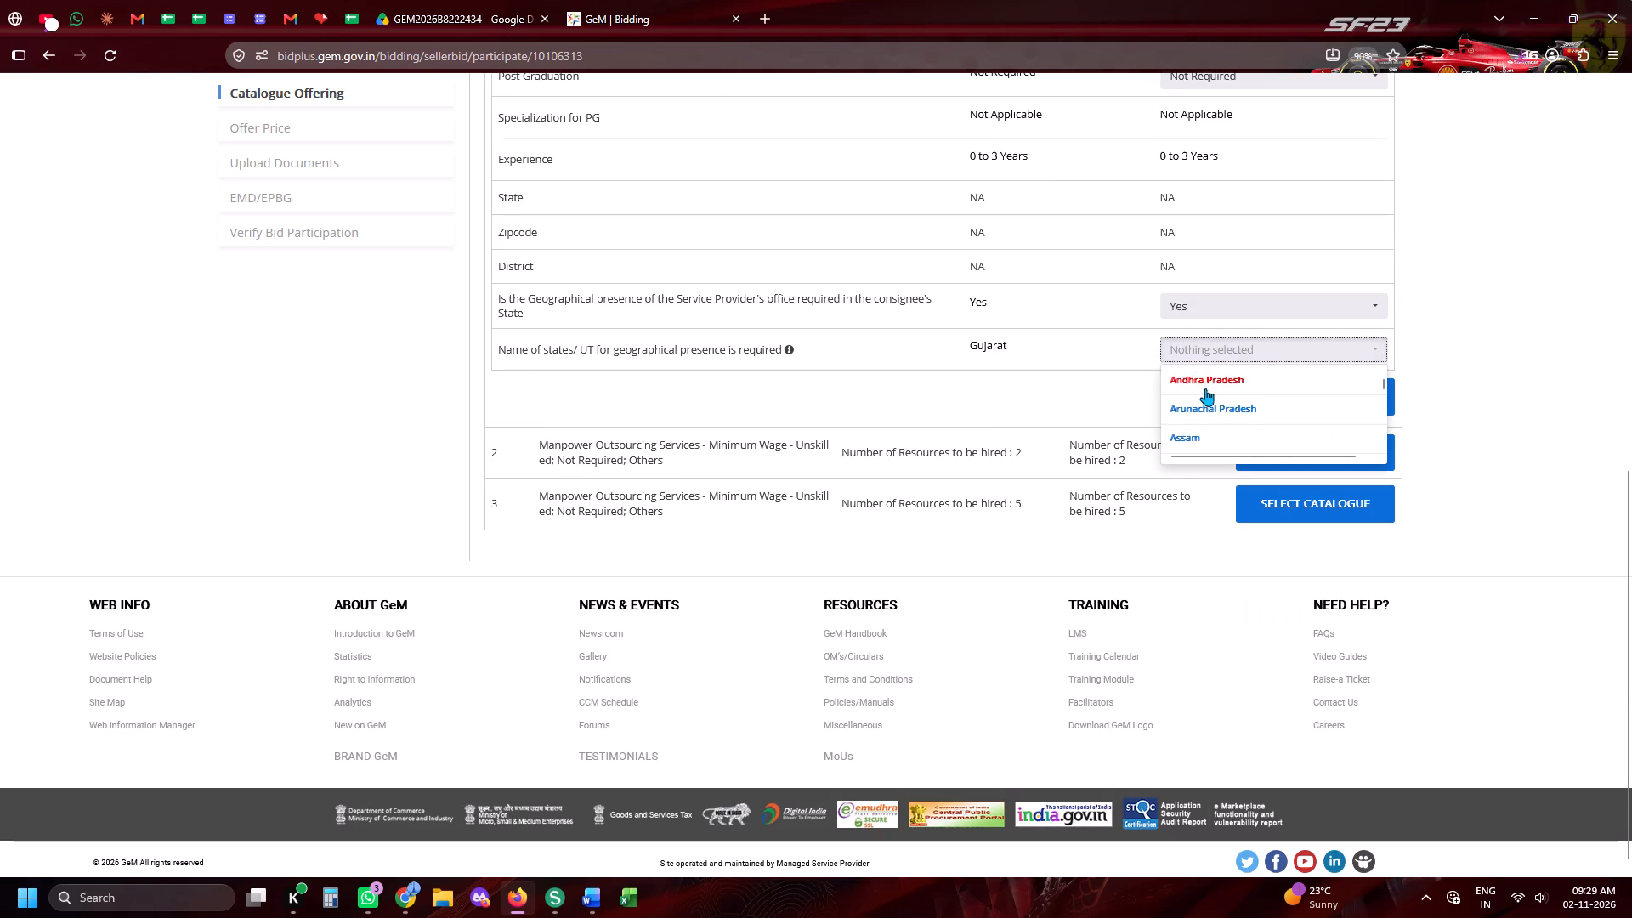
key("g")
key("g")
left_click(1218, 445)
left_click(1072, 422)
left_click(1183, 360)
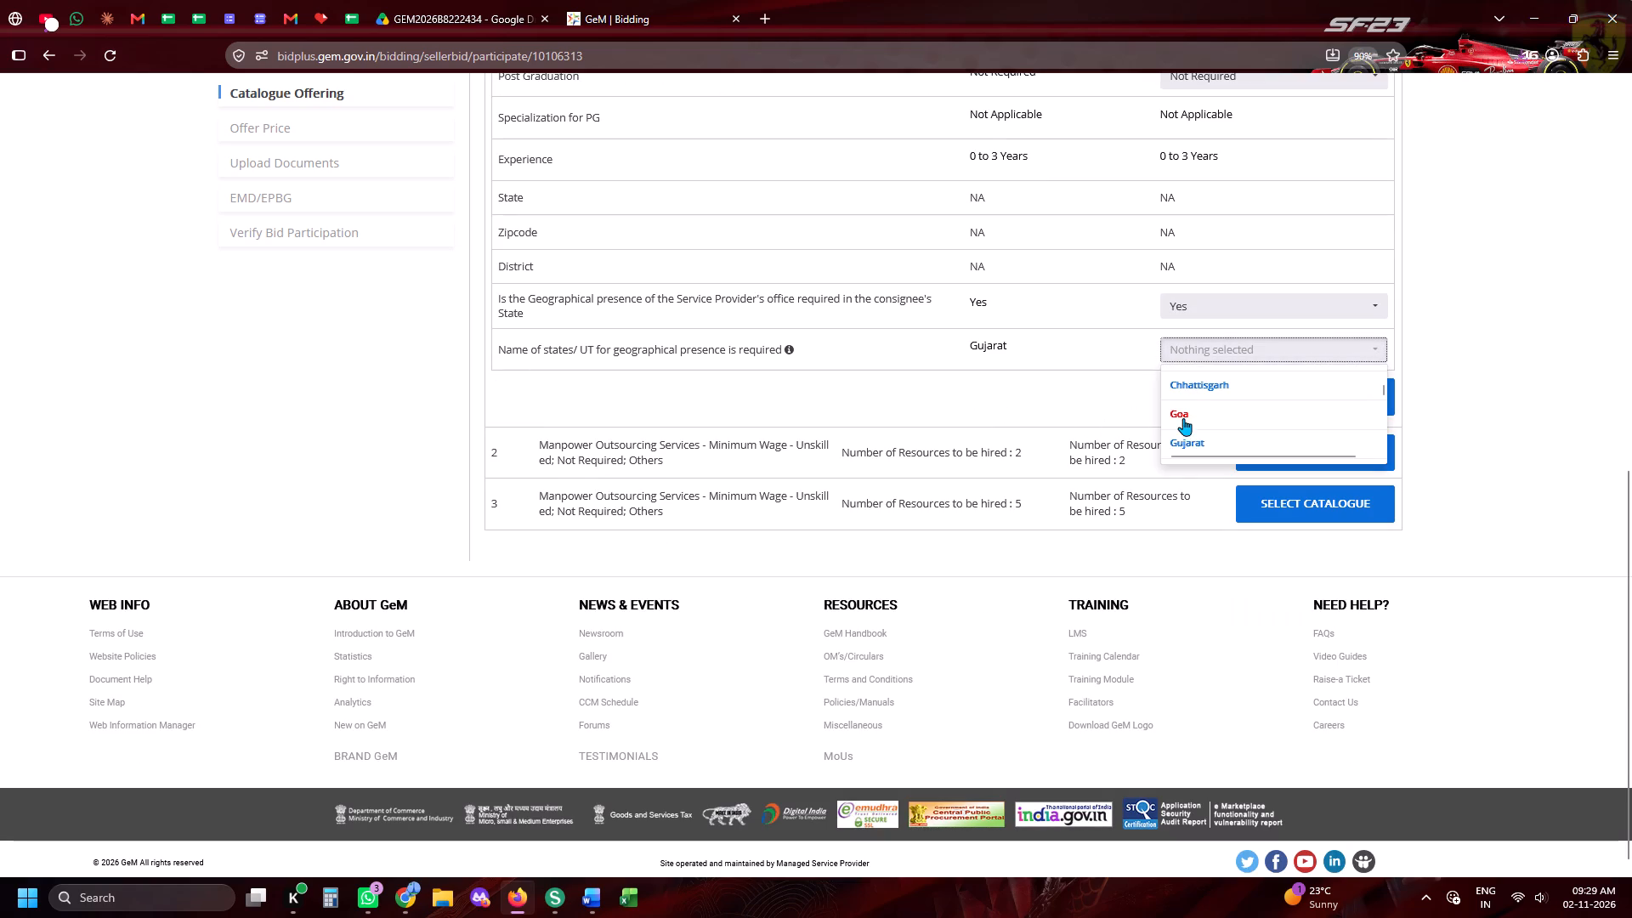
left_click(1183, 433)
left_click(1054, 418)
left_click(1307, 392)
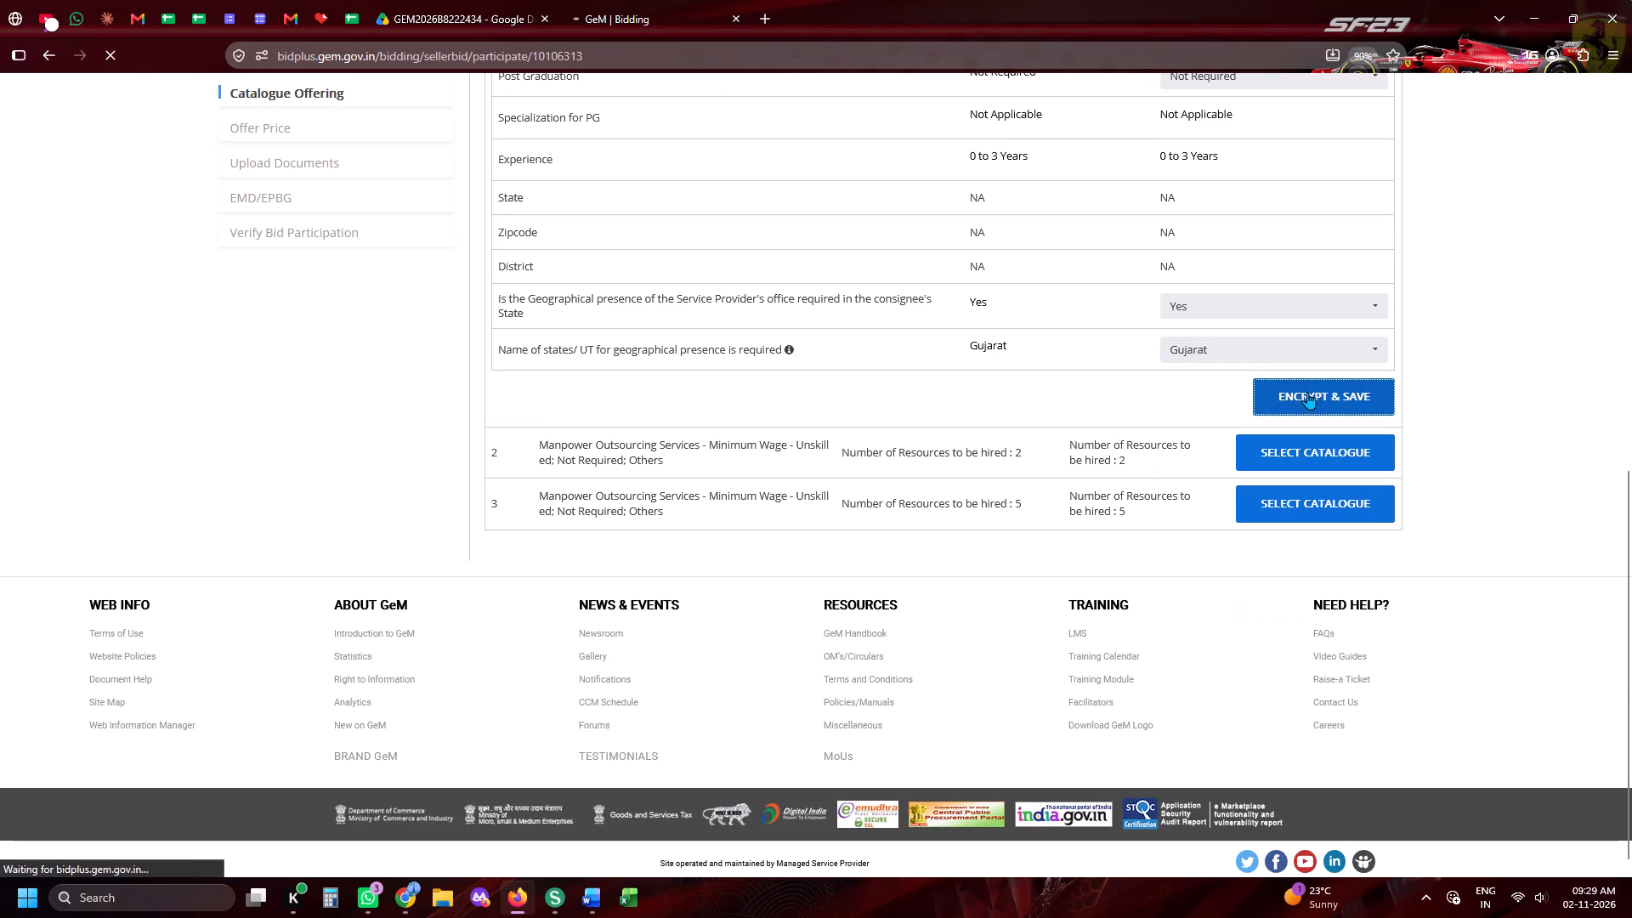
Select the catalogue for item 2 (2 resources) and set its offered Type of Function to Others.
scroll(1307, 392, "down", 4)
left_click(1323, 373)
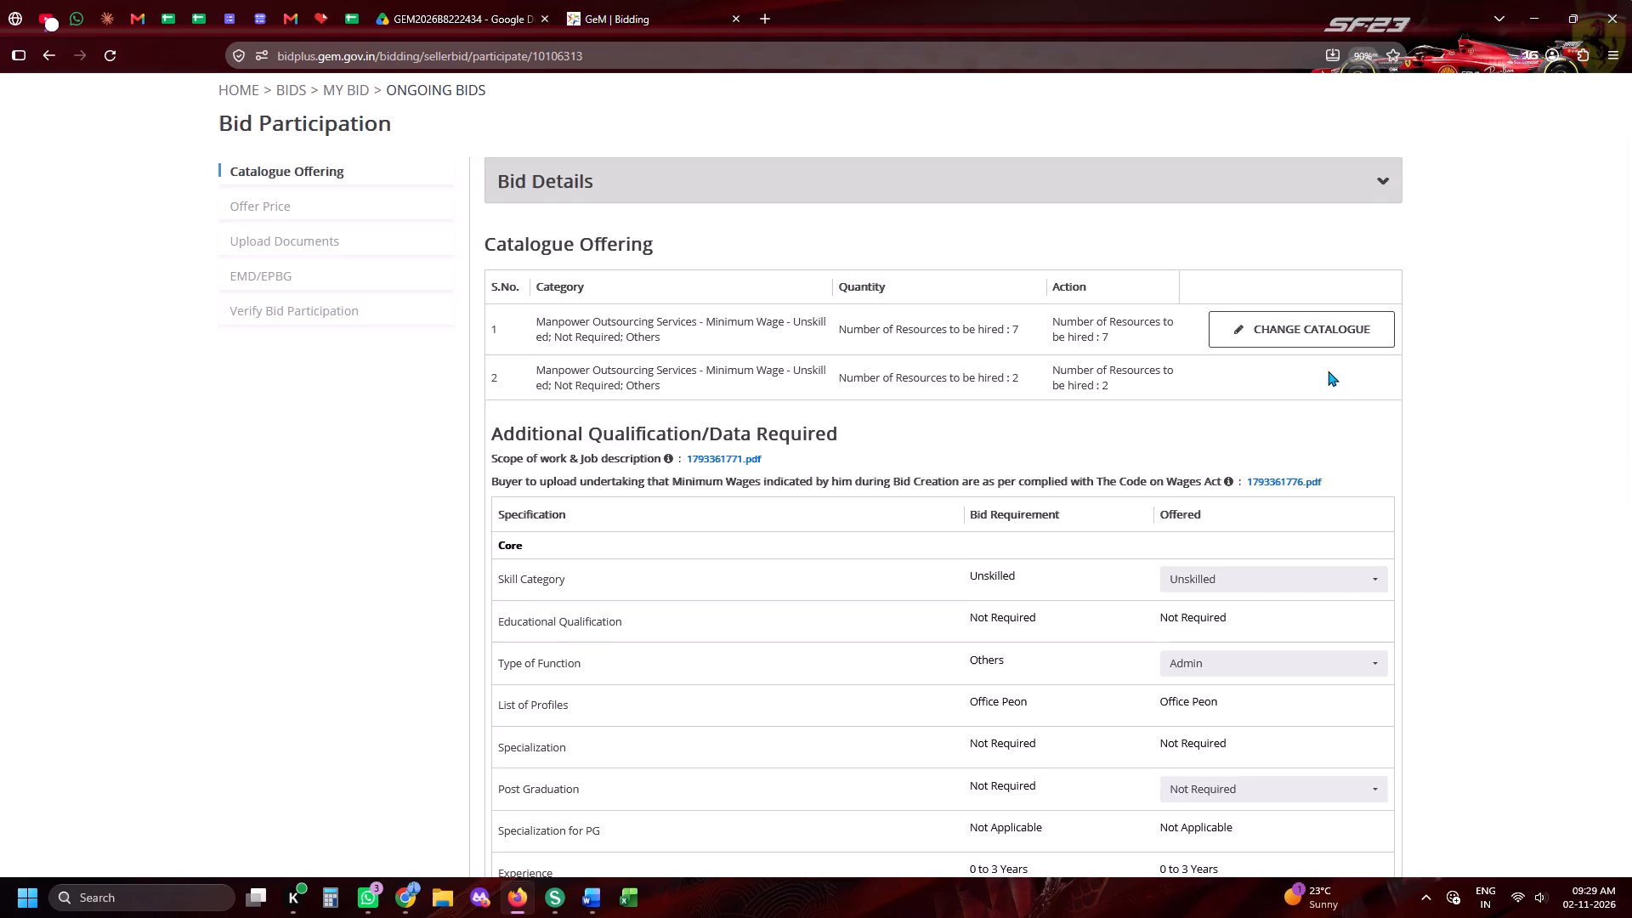
scroll(1329, 390, "down", 2)
left_click(1215, 361)
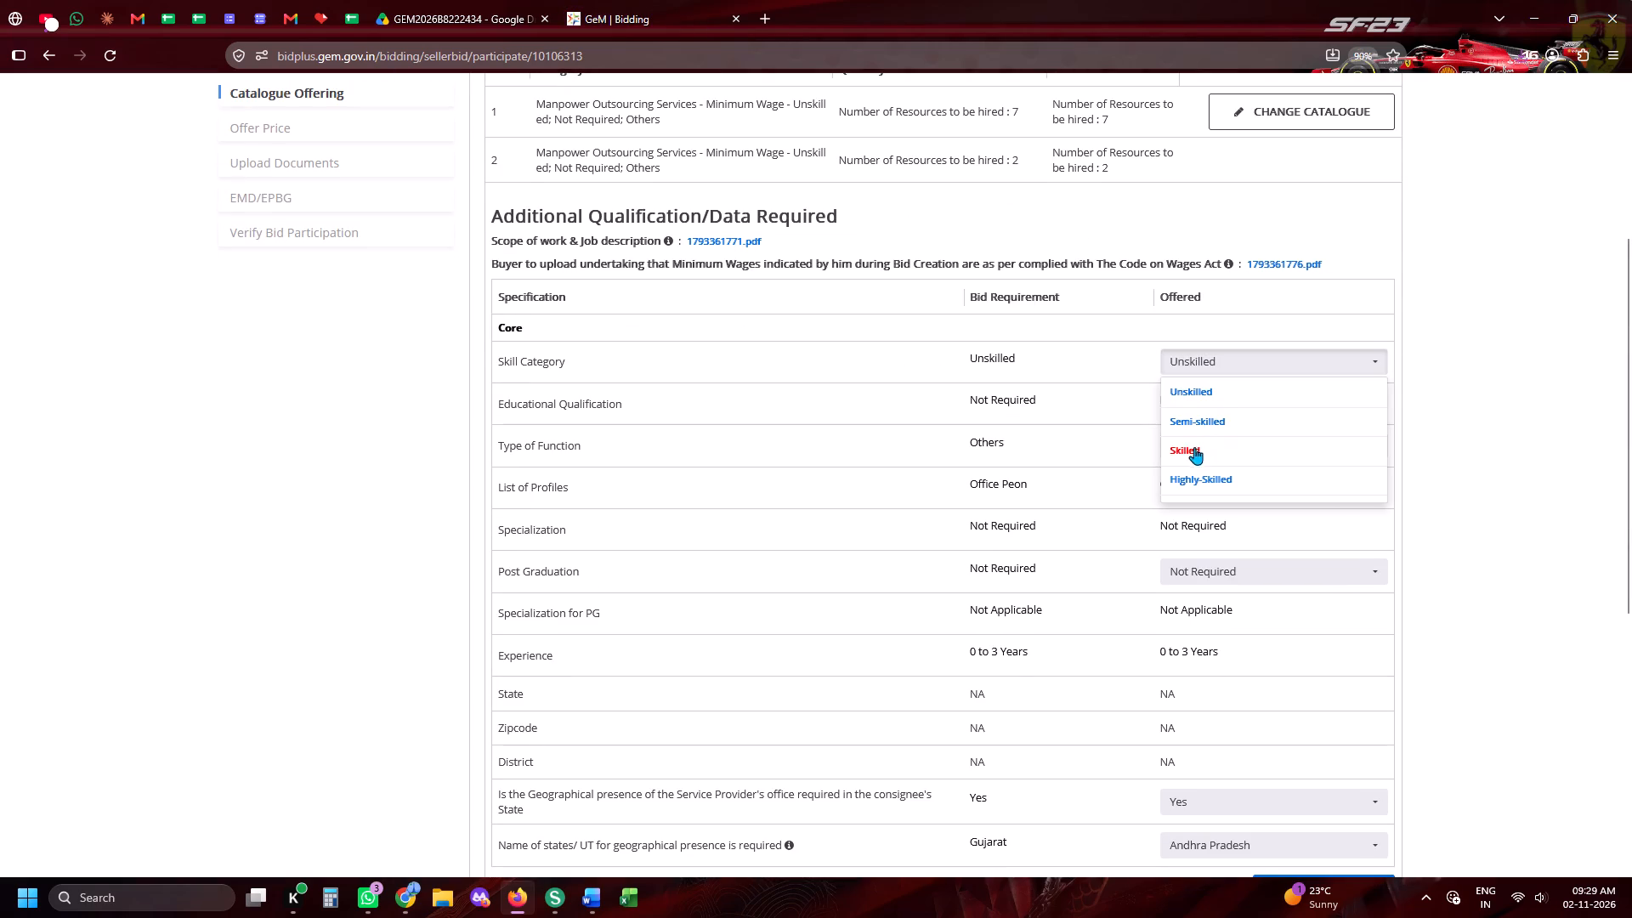
left_click(1031, 458)
left_click(1313, 419)
left_click(1248, 437)
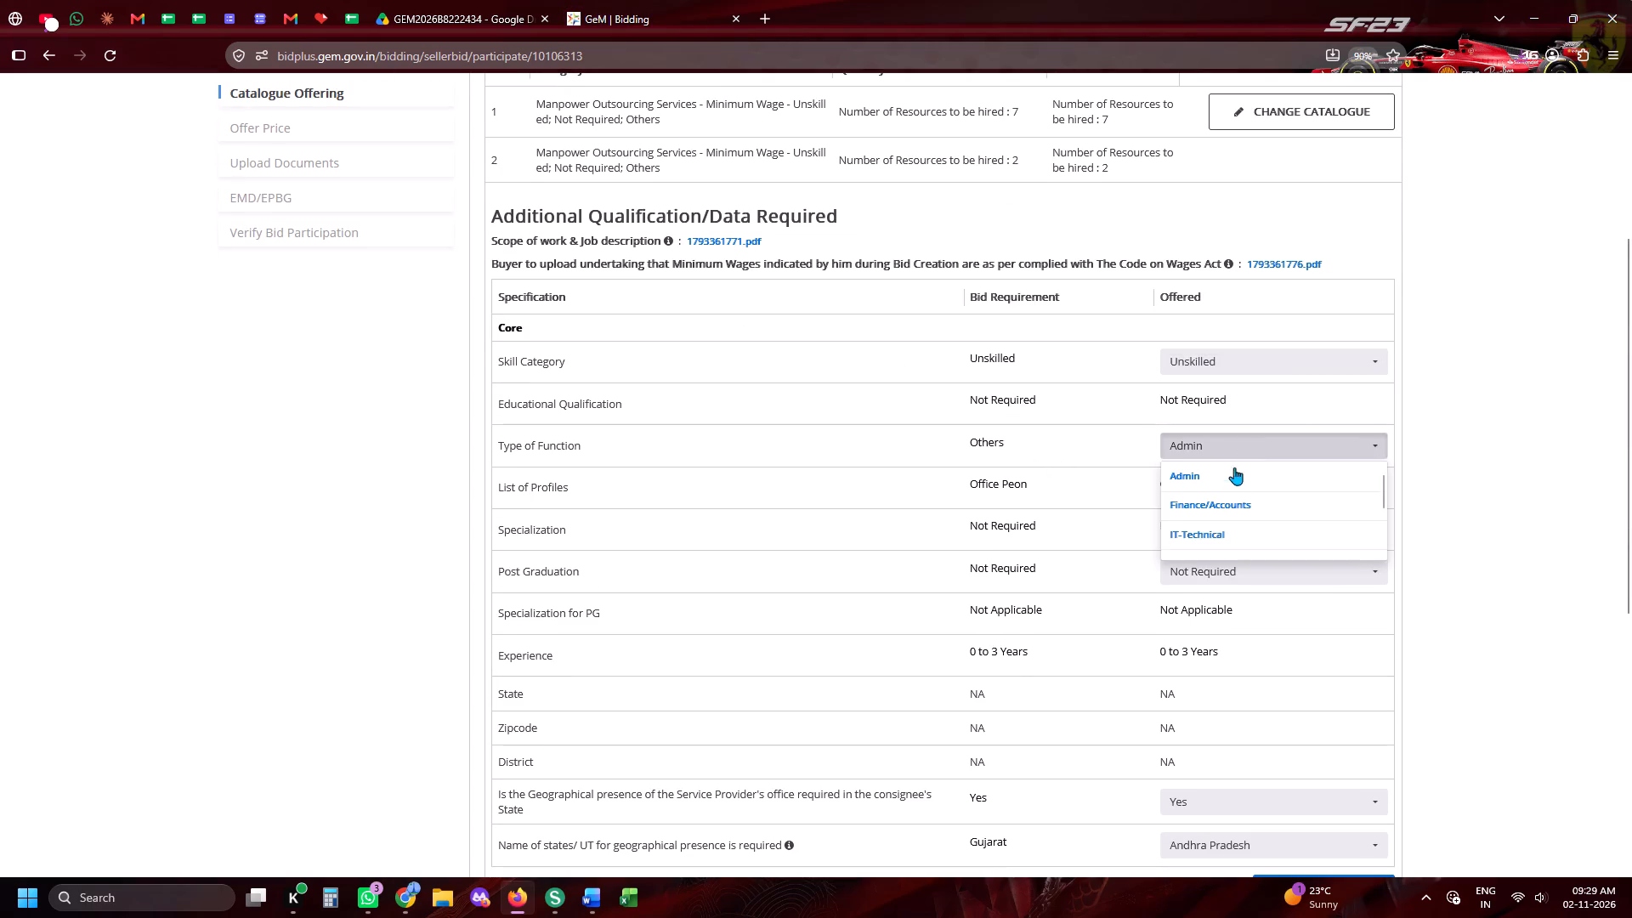
scroll(1236, 504, "down", 5)
left_click(1179, 535)
Set Gujarat as the only state for geographical presence in item 2, and encrypt and save the offering.
scroll(1164, 537, "down", 3)
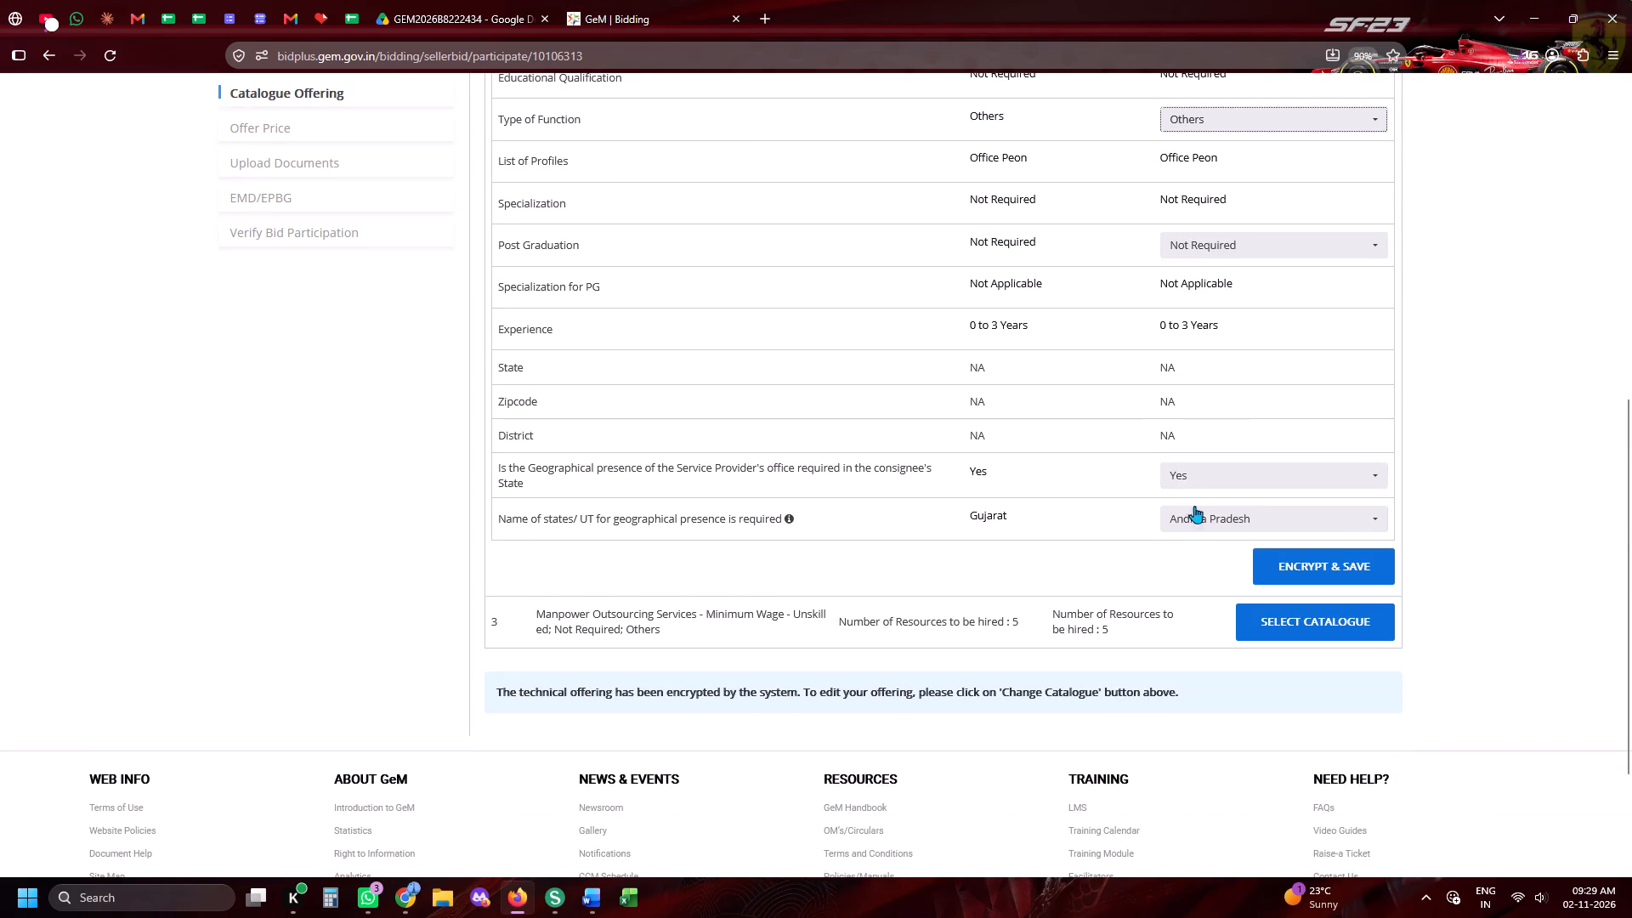
left_click(1193, 523)
left_click(1196, 421)
left_click(1192, 584)
left_click(1193, 524)
key("g")
key("g")
left_click(1194, 479)
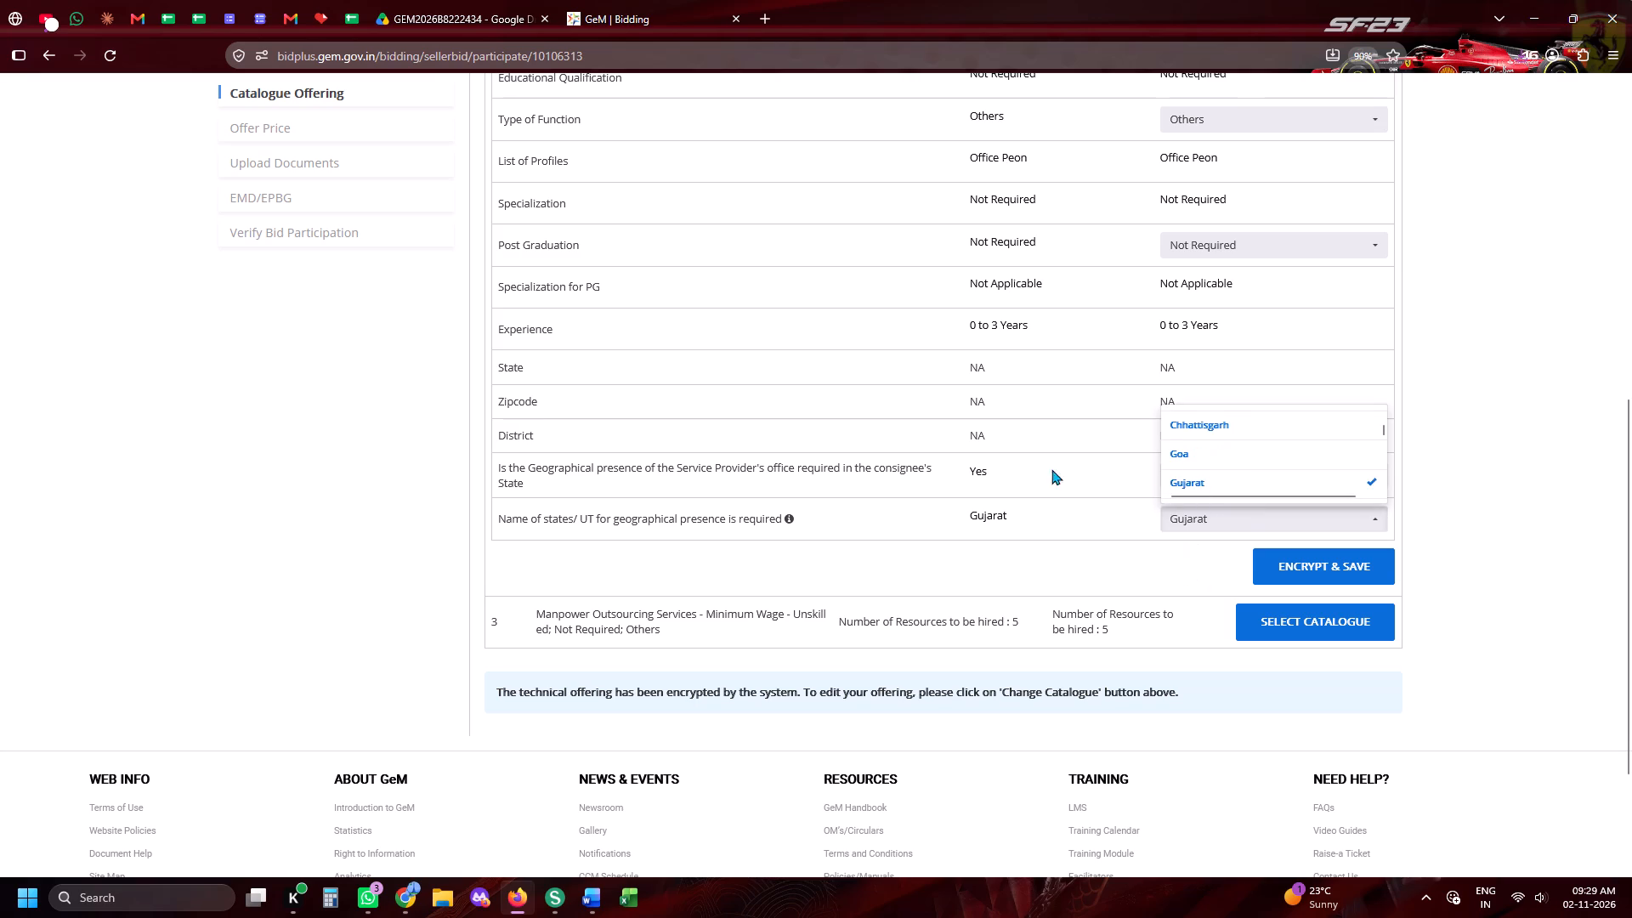
left_click(959, 446)
left_click(1323, 562)
Select the catalogue for item 3 (5 resources) and set its offered Type of Function to Others.
scroll(1324, 562, "down", 6)
left_click(1308, 436)
scroll(1308, 436, "down", 5)
scroll(1308, 436, "up", 1)
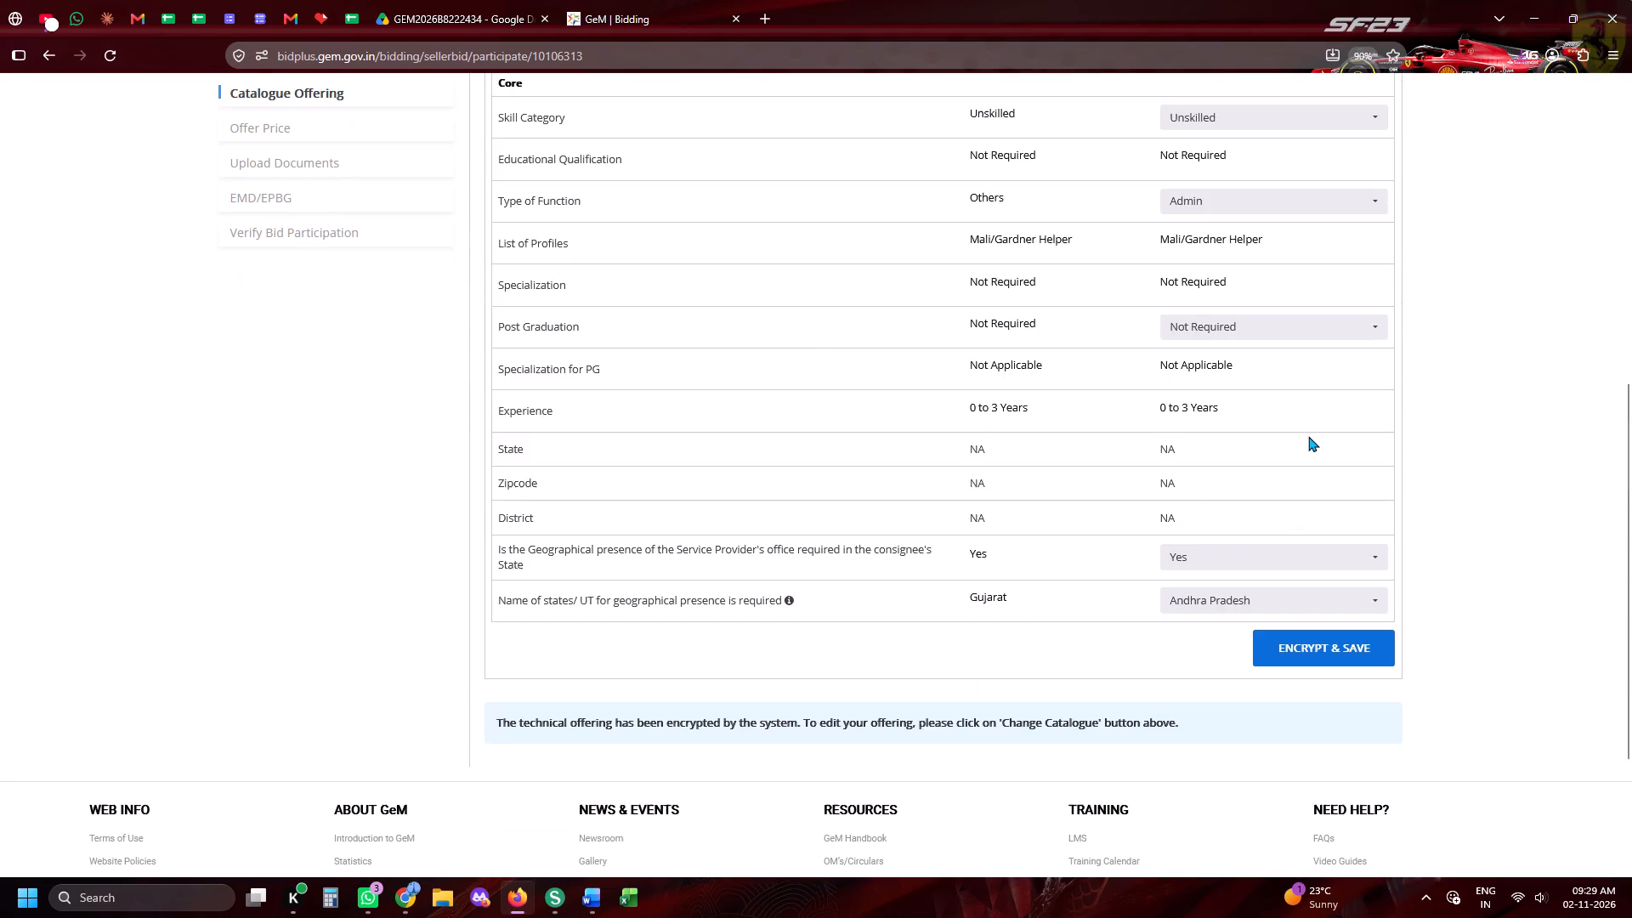
scroll(1308, 436, "up", 2)
left_click(1198, 511)
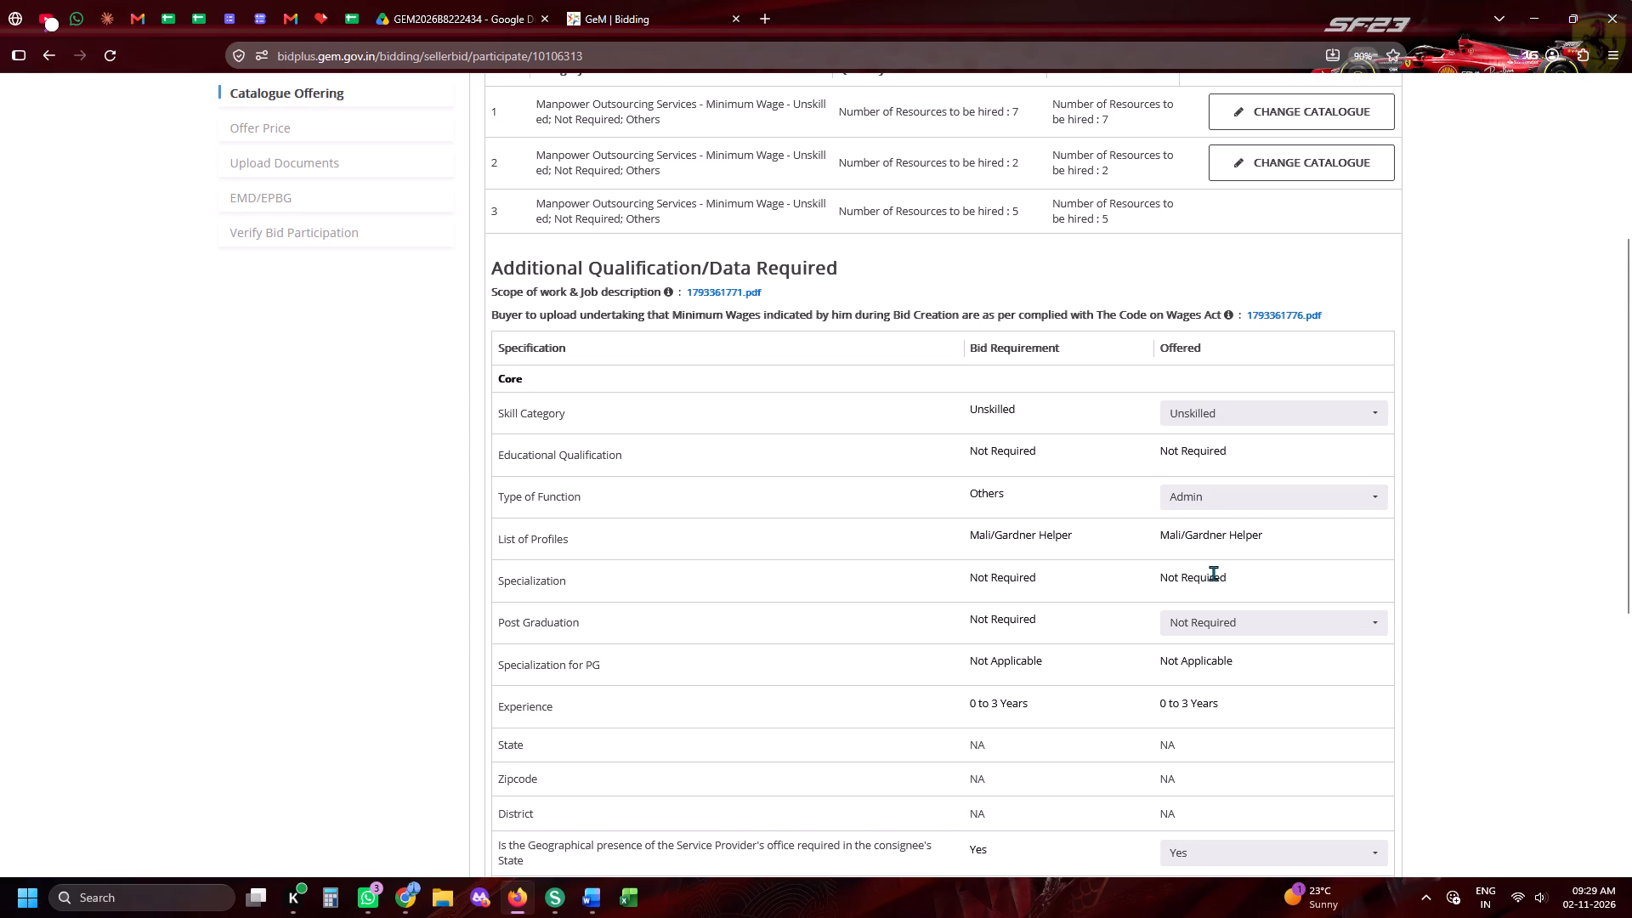
left_click(1202, 508)
scroll(1184, 442, "down", 5)
left_click(1183, 456)
Set Gujarat as the only state for geographical presence in item 3, and encrypt and save the offering.
scroll(1183, 461, "down", 4)
left_click(1202, 466)
left_click(1211, 489)
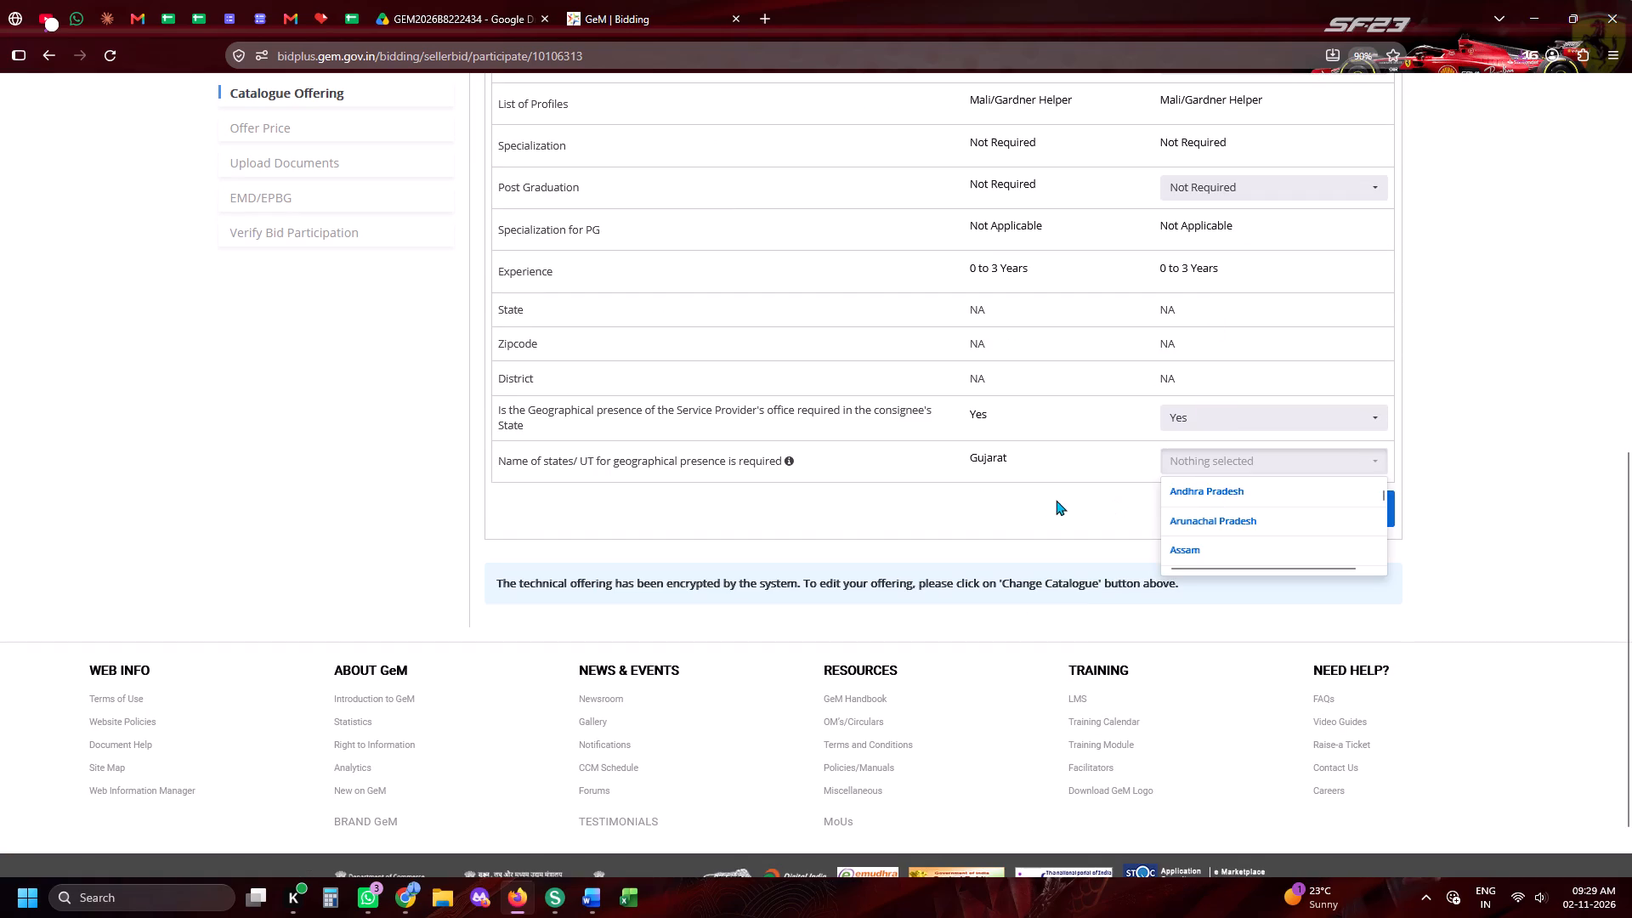
left_click(1055, 498)
left_click(1226, 459)
key("g")
key("g")
left_click(1195, 552)
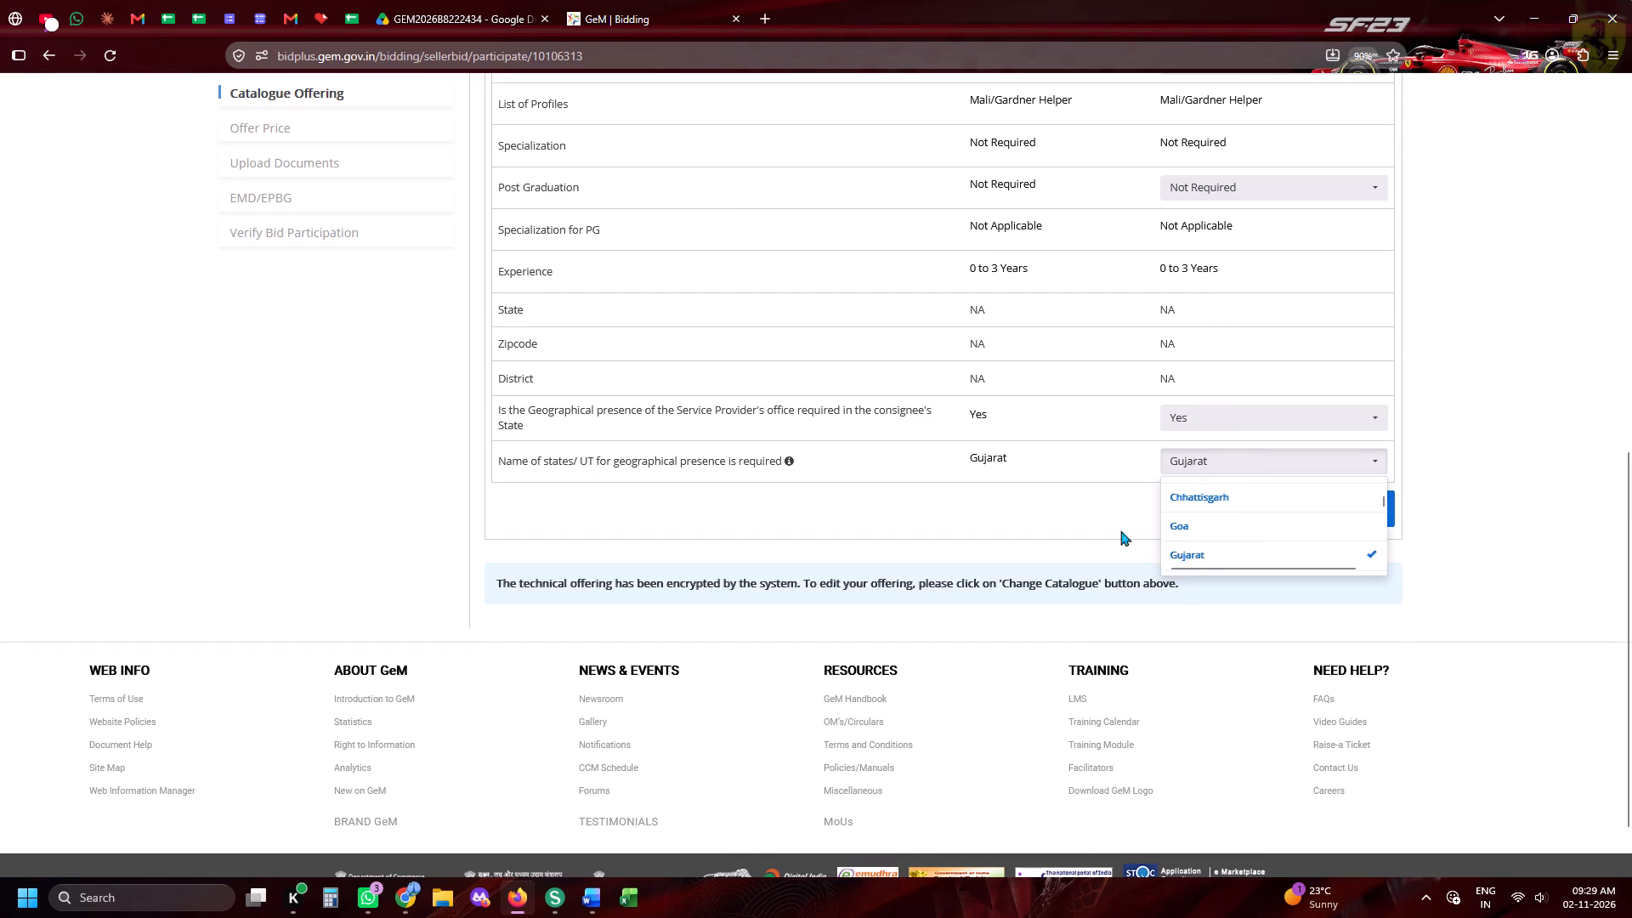
left_click(1102, 526)
left_click(1231, 518)
left_click(1346, 510)
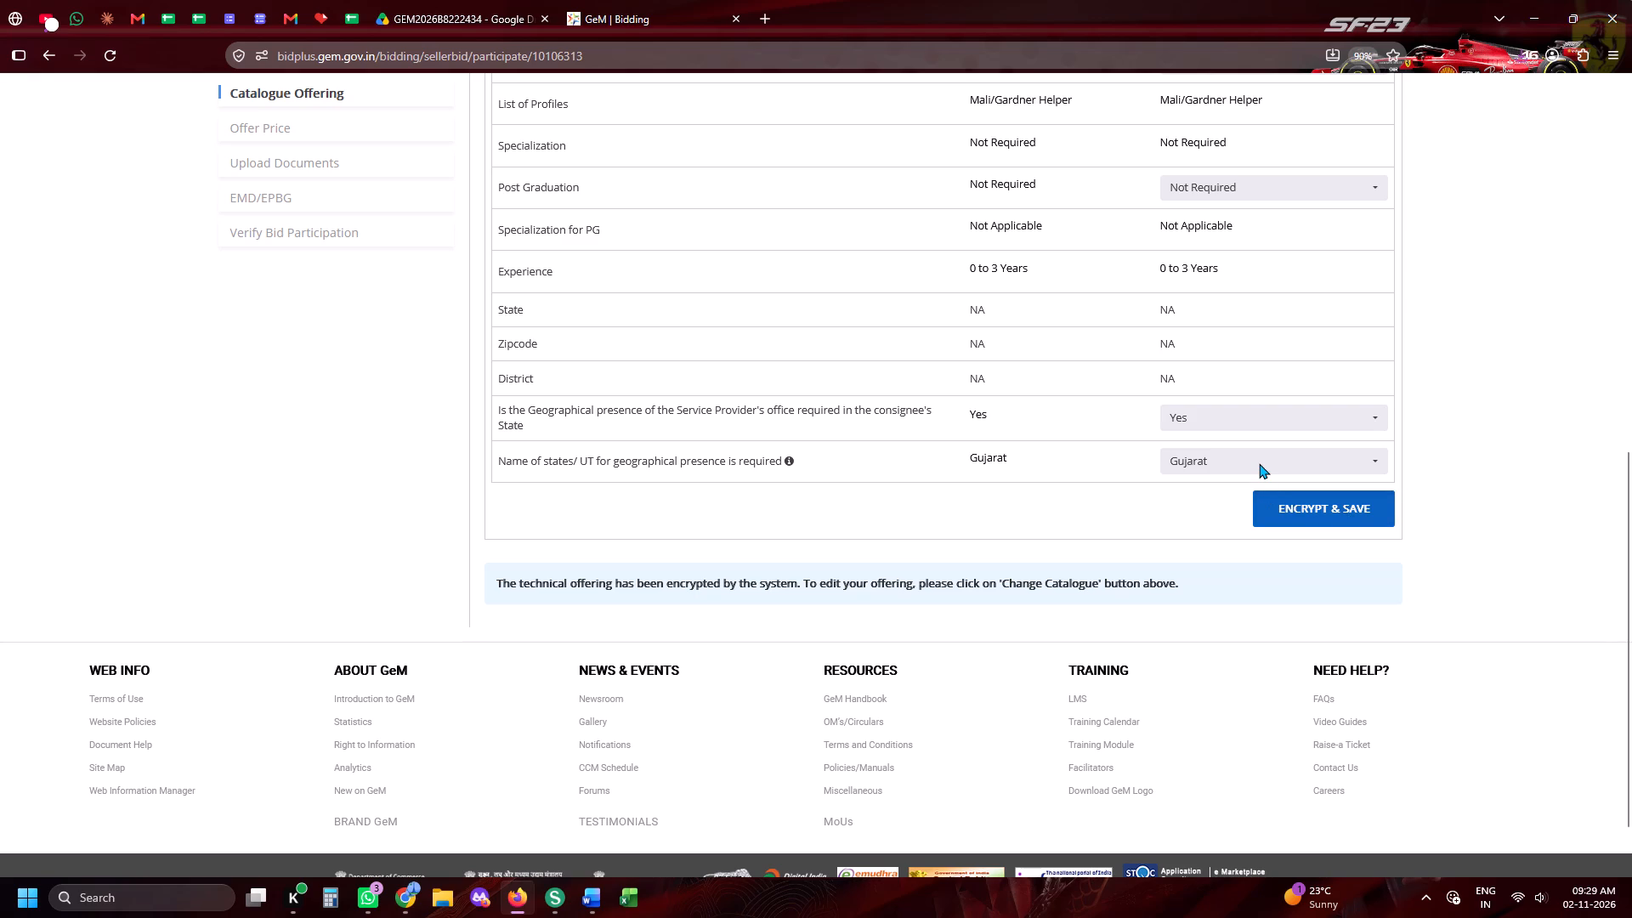
left_click(1313, 507)
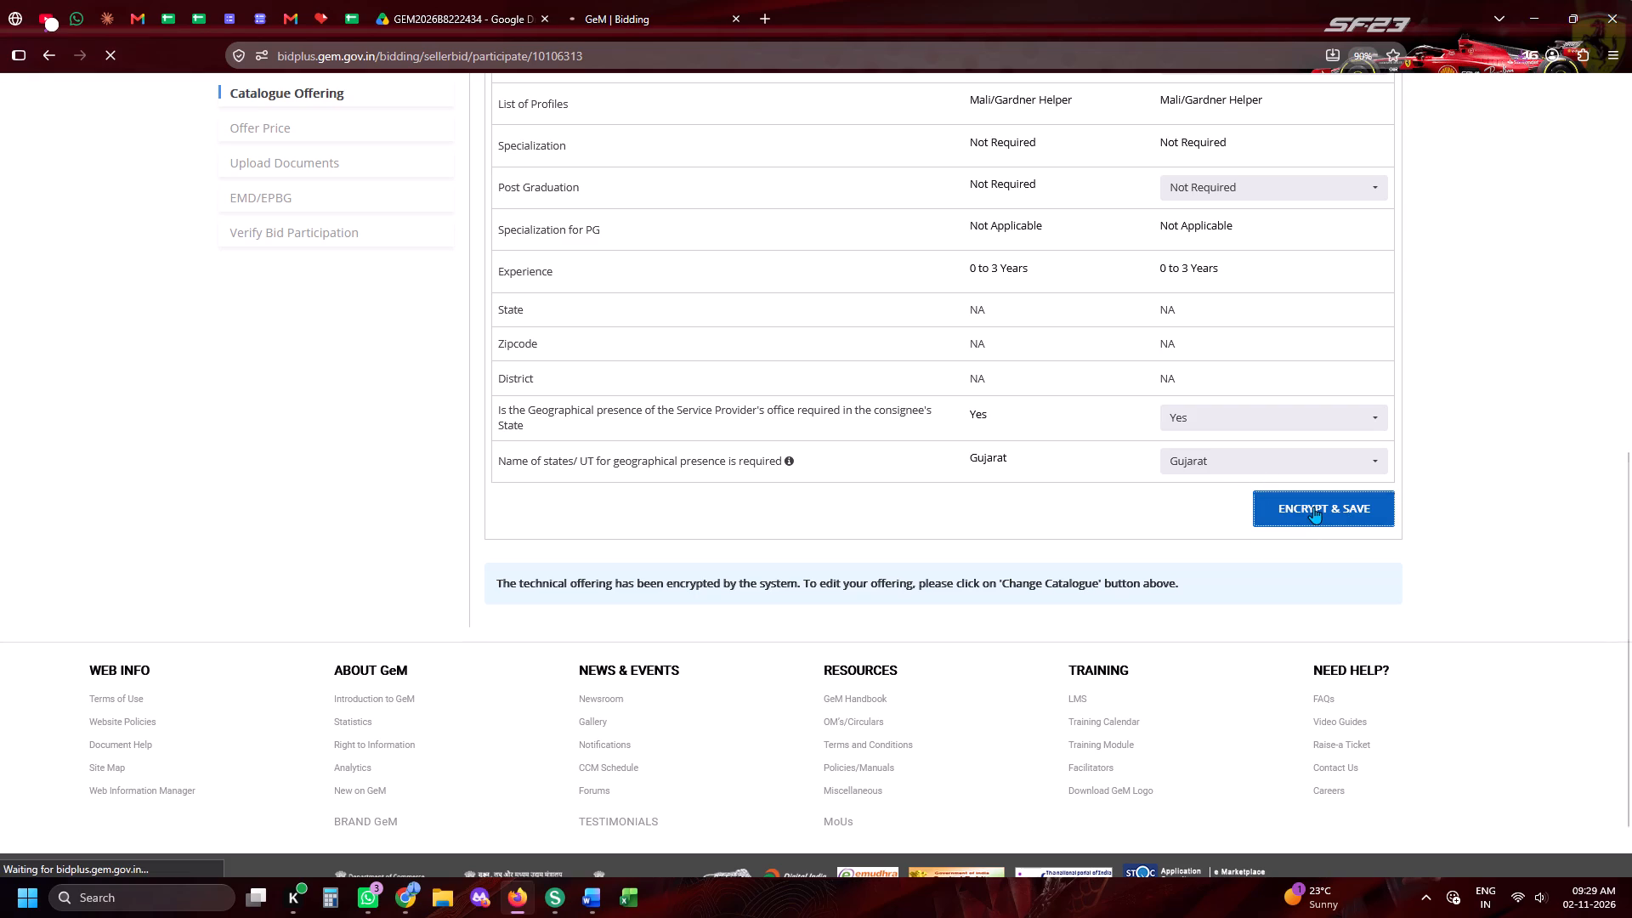
scroll(1313, 507, "down", 5)
Close the required-documents preview in the bid's Drive folder and download SCOPE OF WORK 01.pdf and MINIMUM WAGES 02.pdf.
left_click(497, 0)
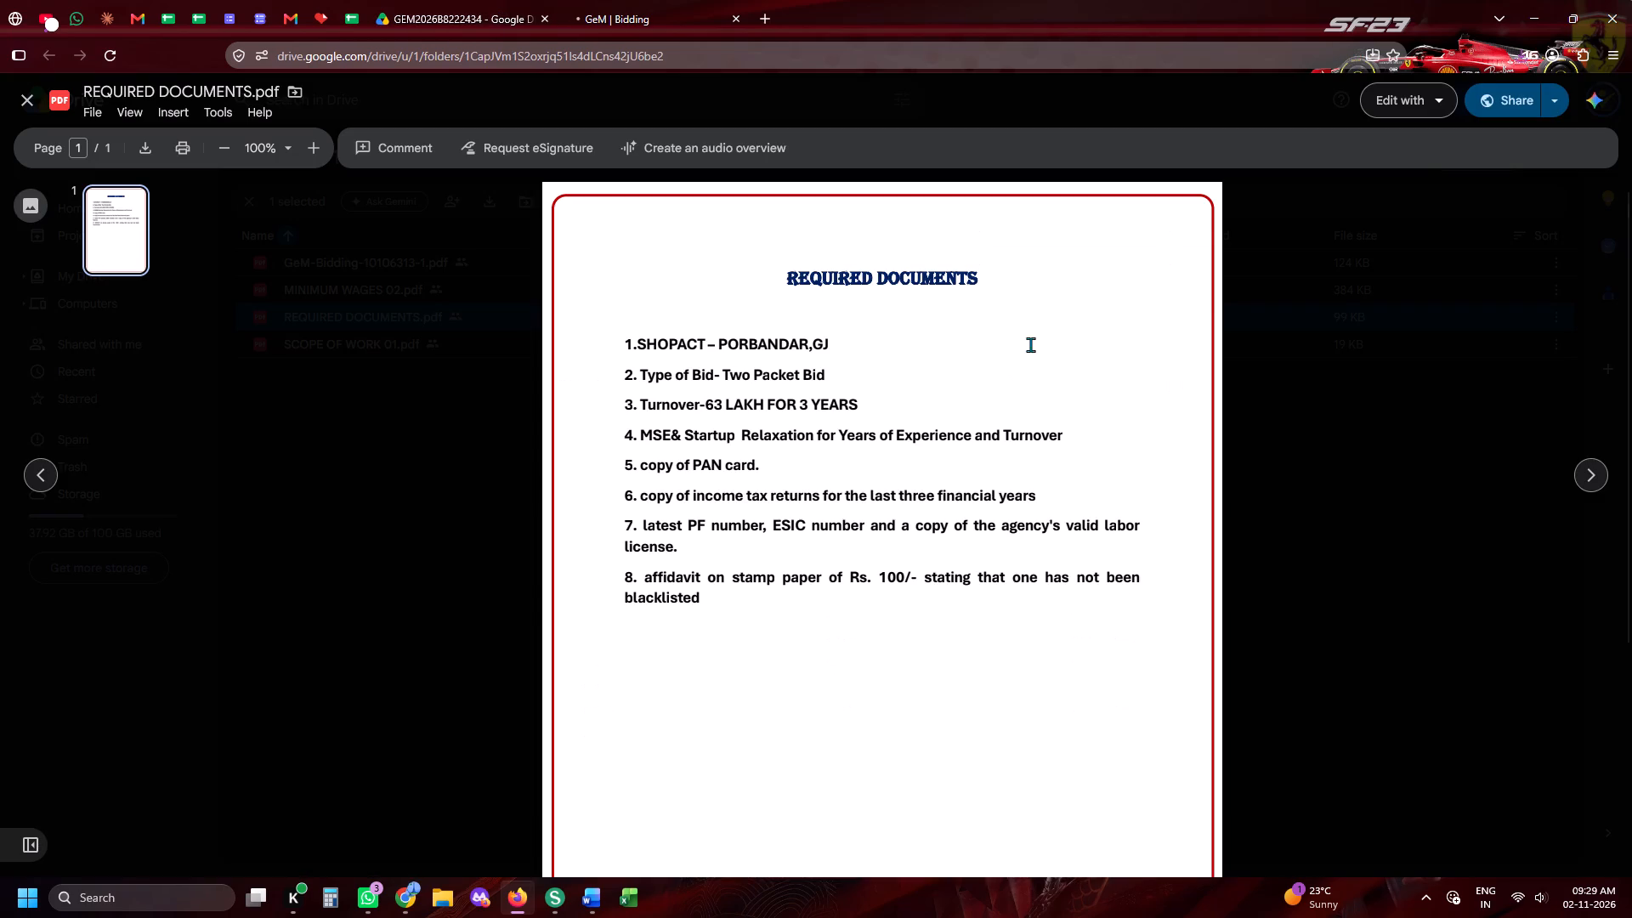
left_click(25, 115)
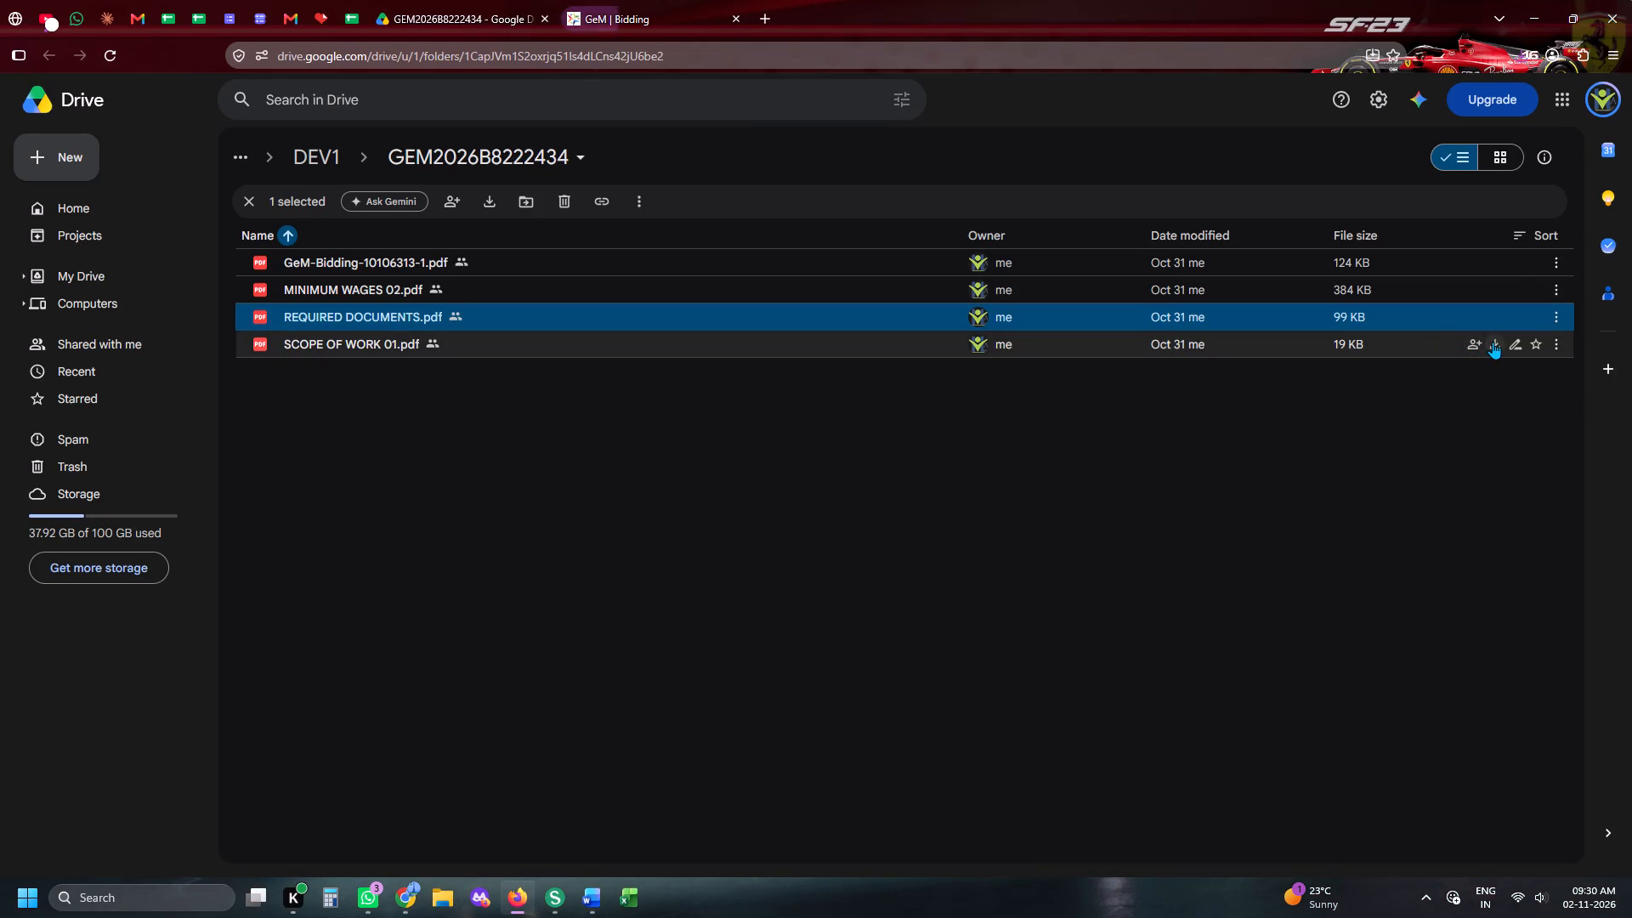
left_click(1493, 342)
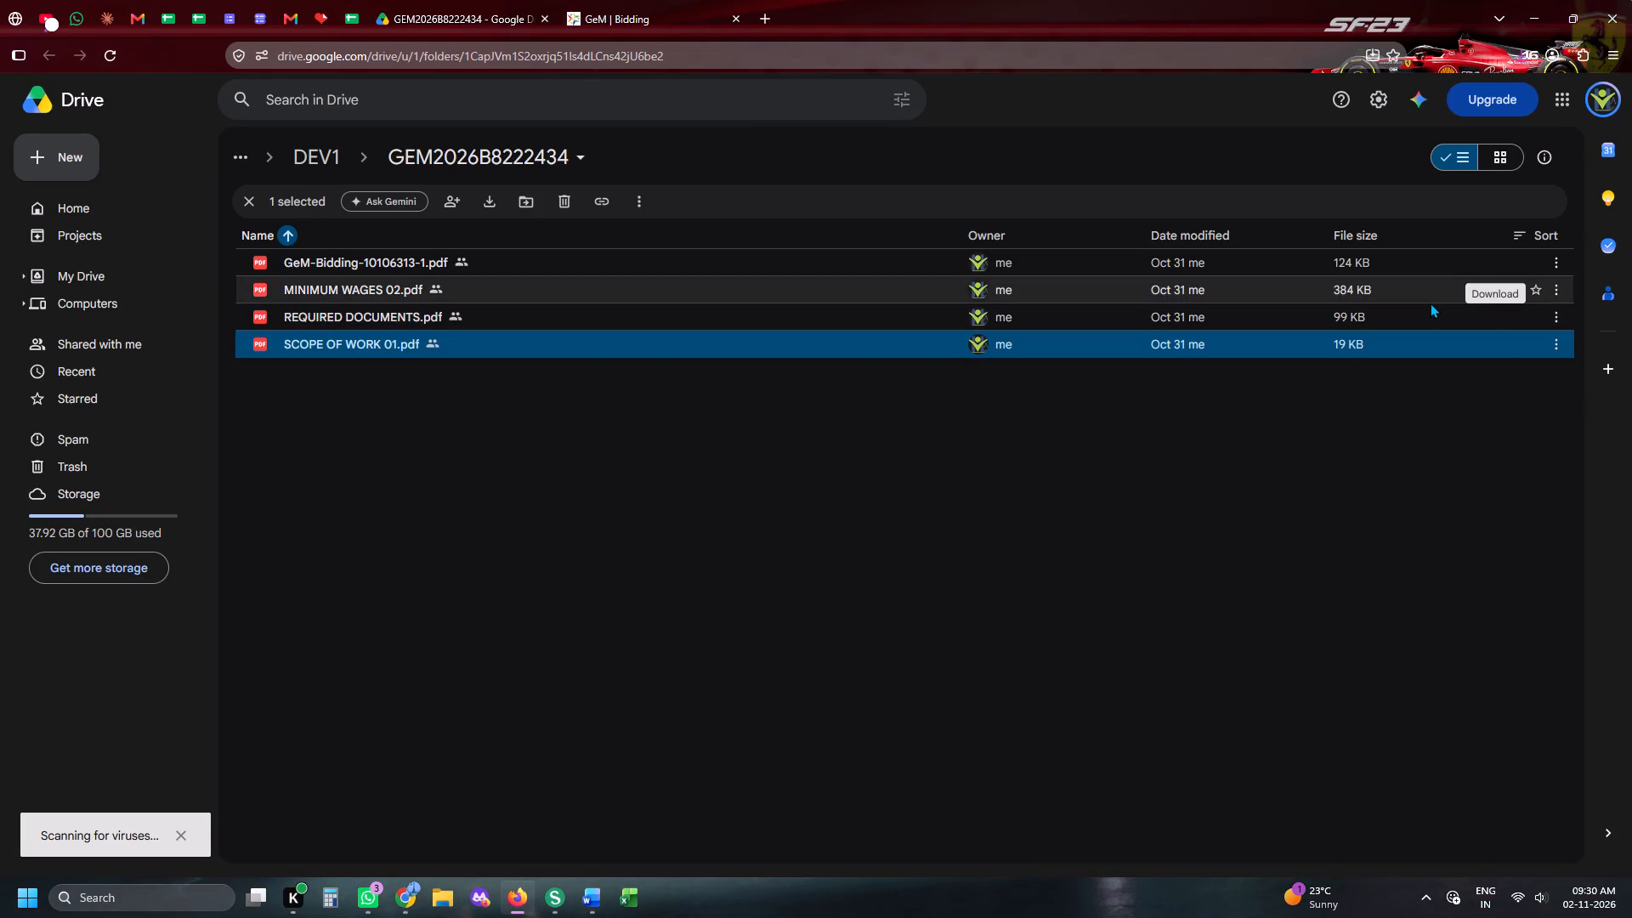
left_click(1430, 303)
left_click(1497, 292)
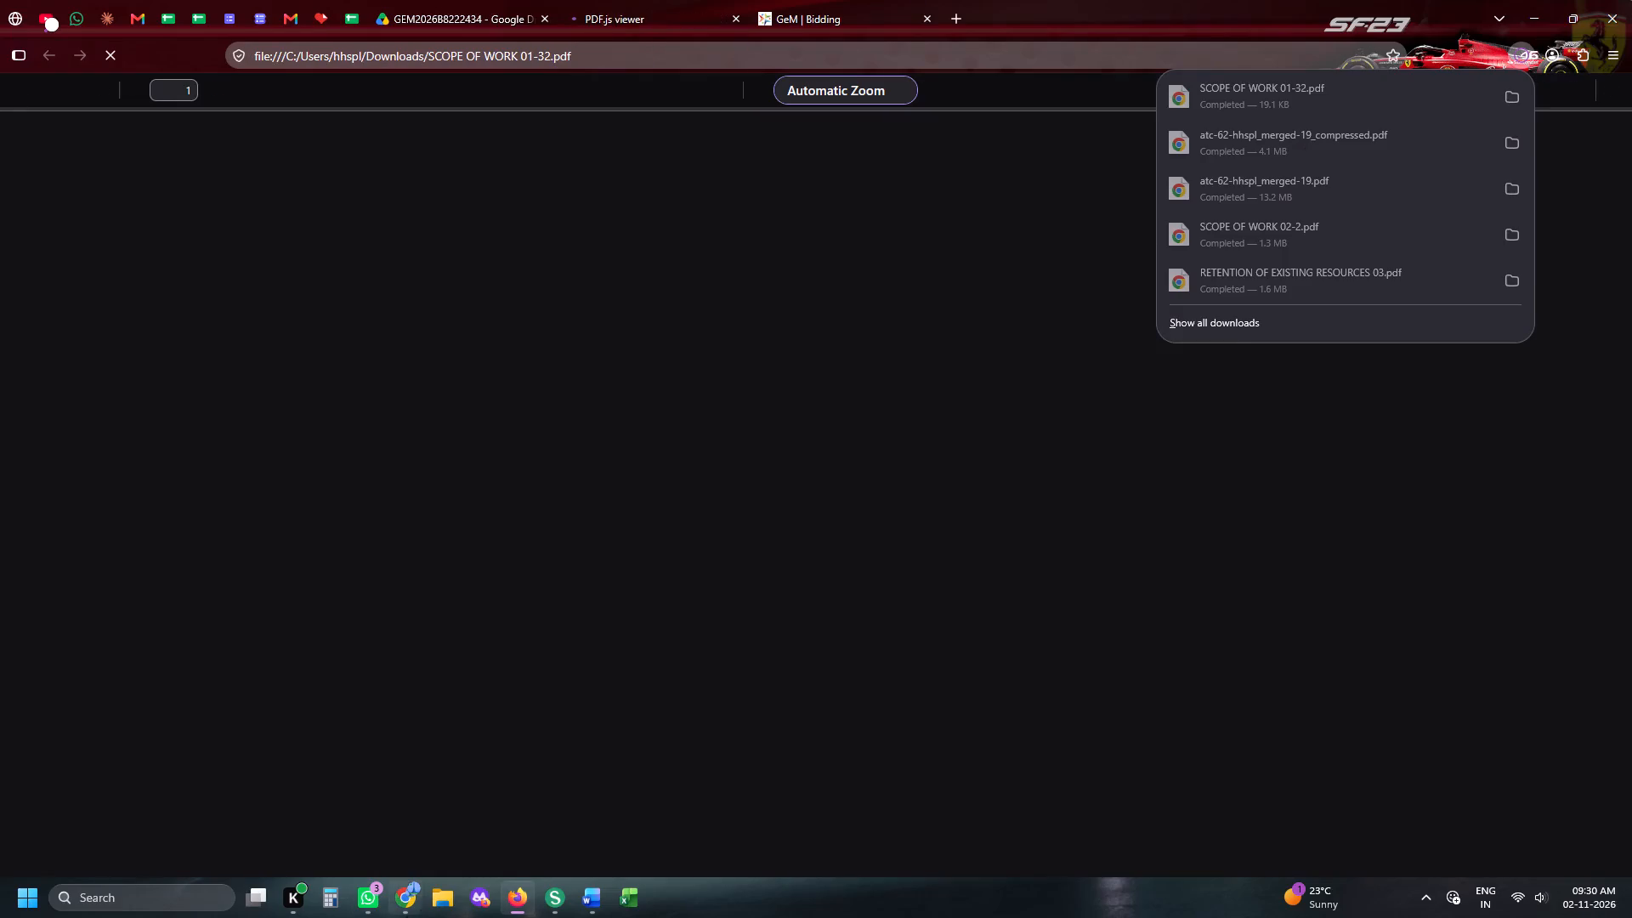
Start a new PDF merge in Sejda with the downloaded files MINIMUM WAGES 02-14 and SCOPE OF WORK 01-32.
left_click(557, 898)
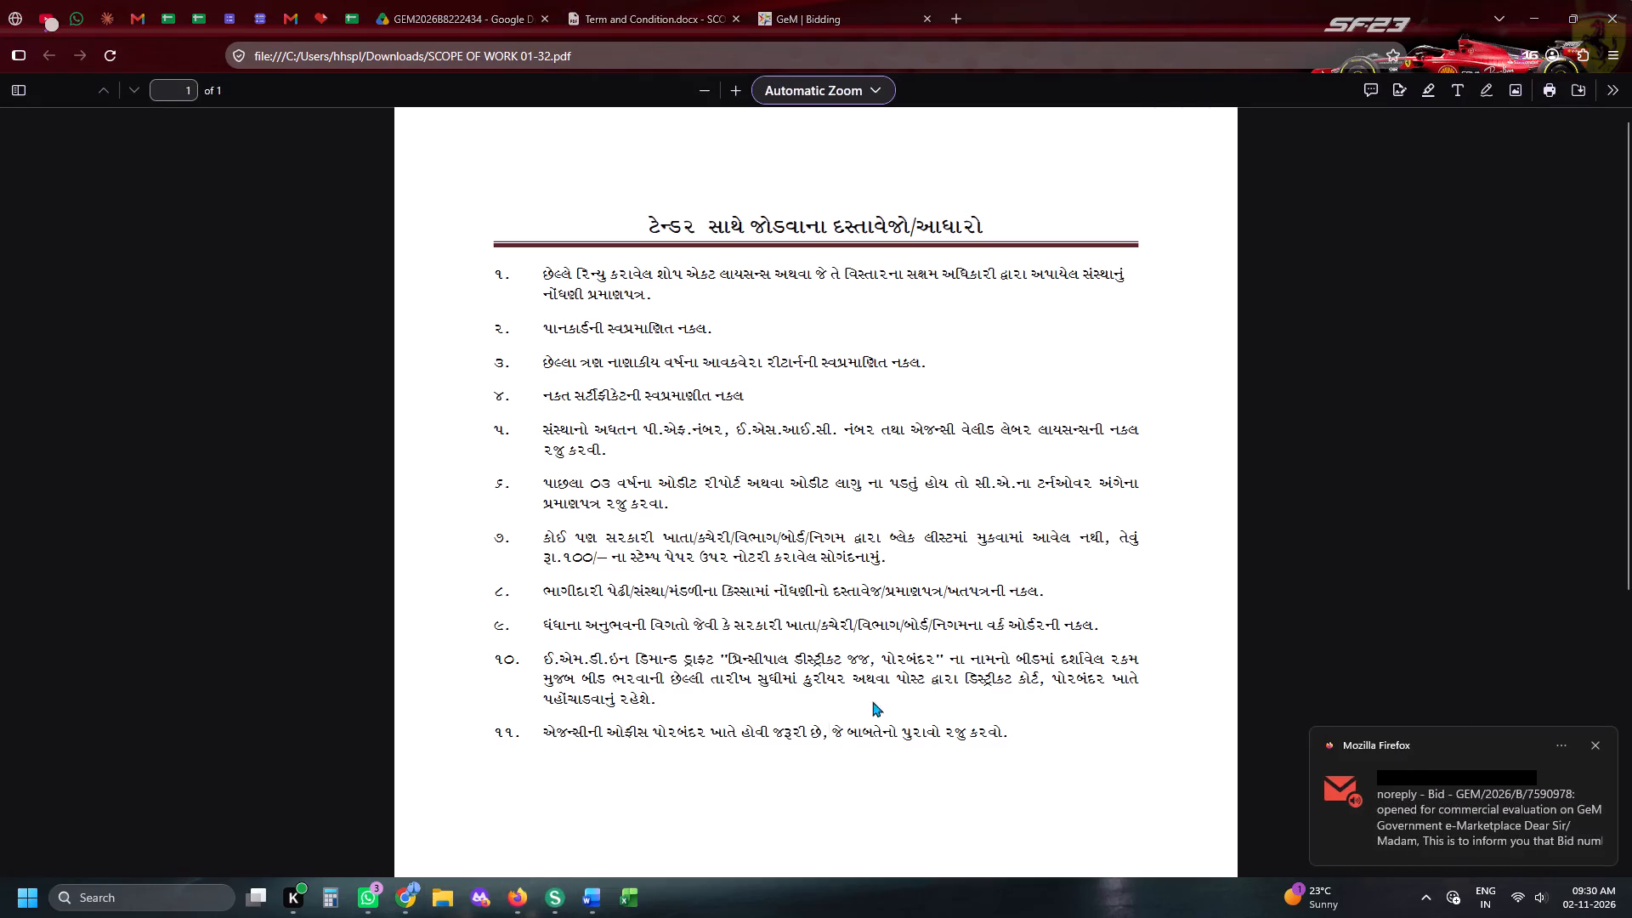
left_click(551, 899)
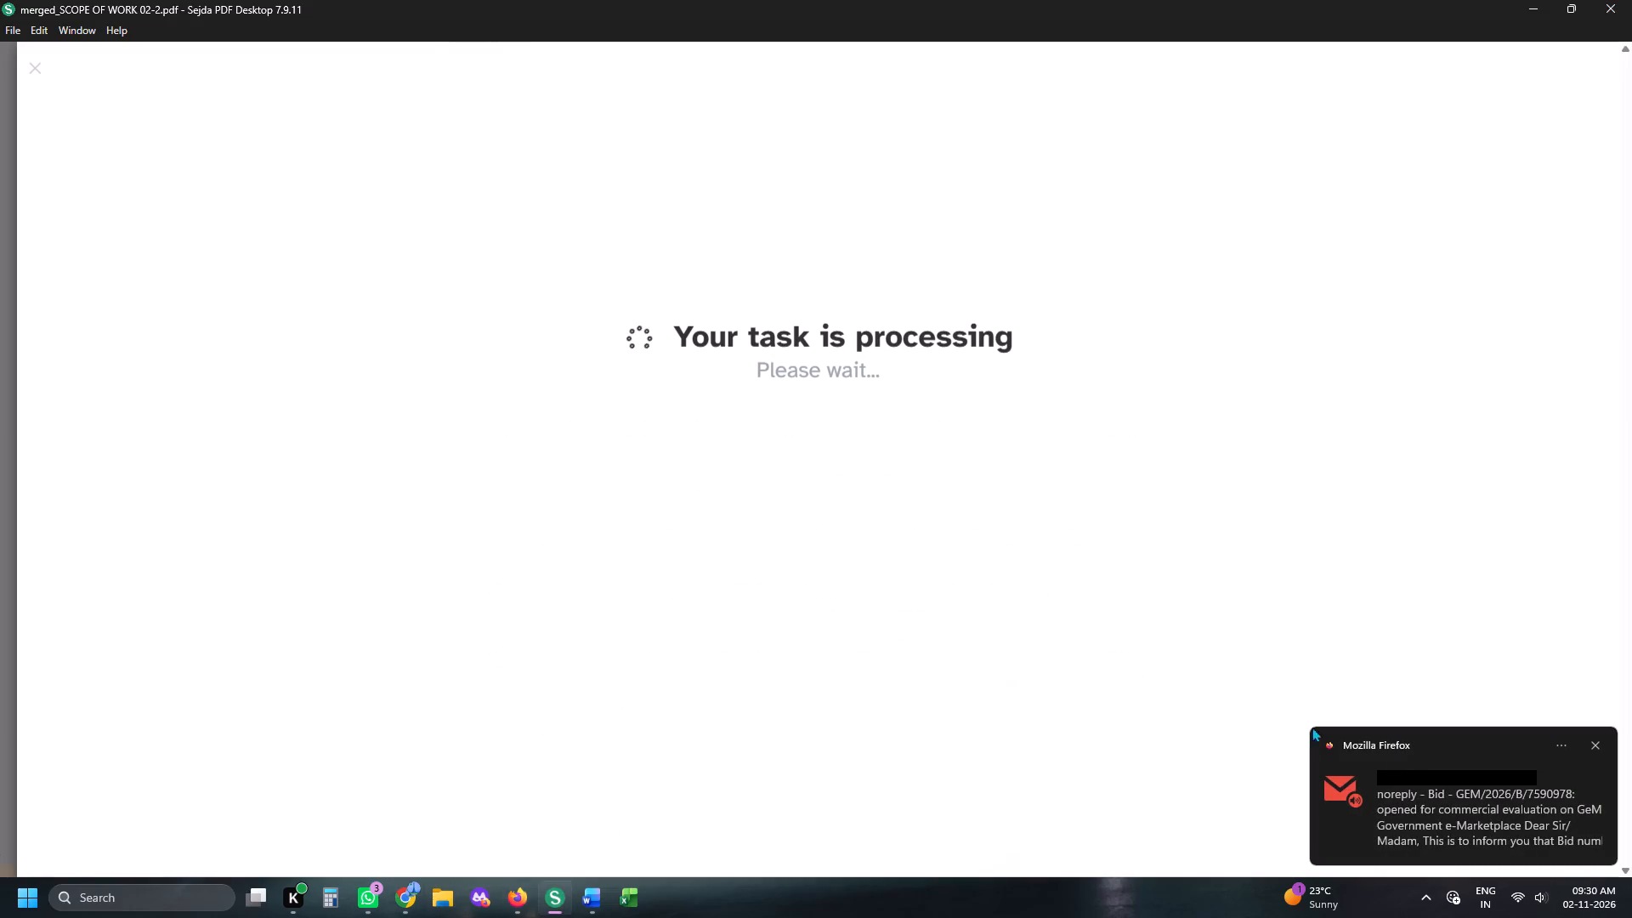
left_click(1596, 745)
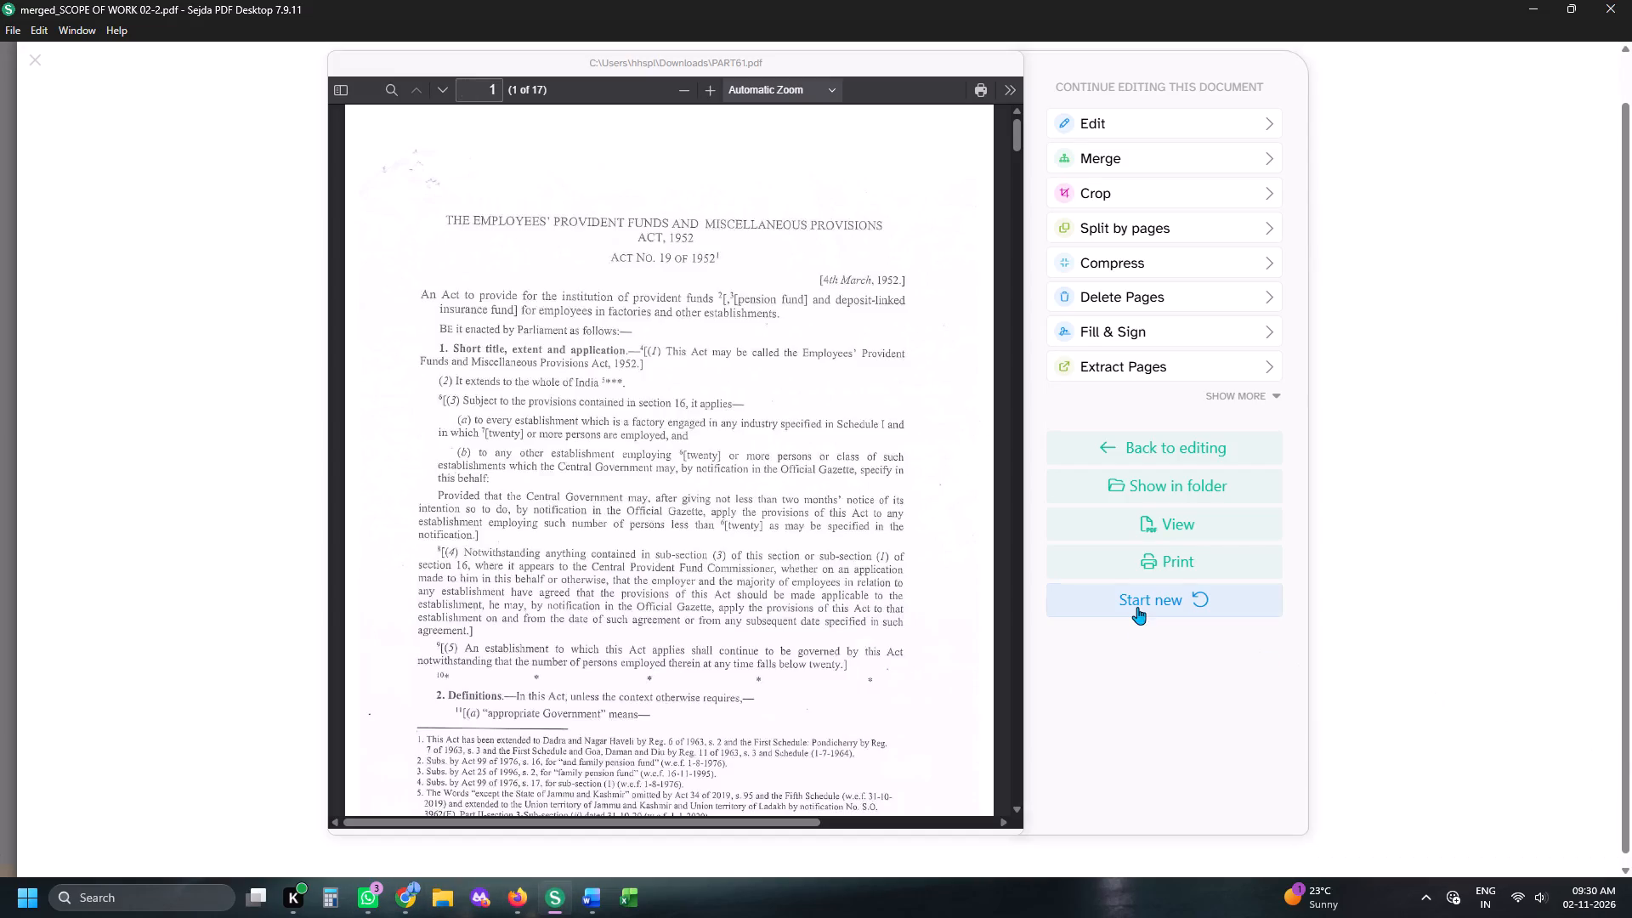
left_click(1137, 607)
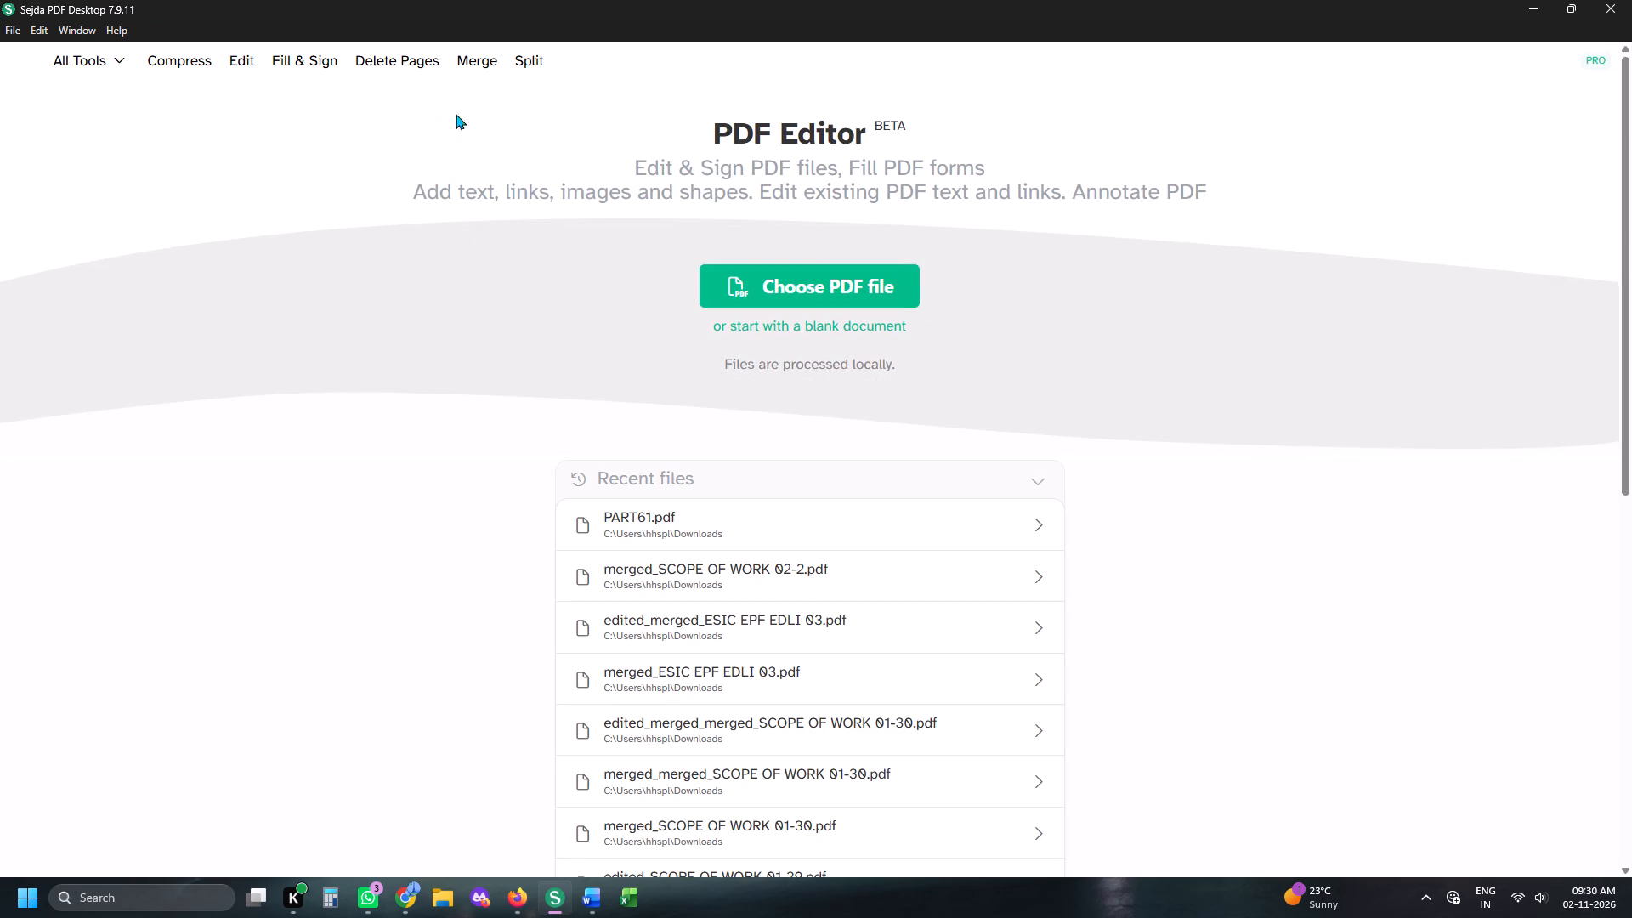
left_click(462, 72)
left_click(728, 265)
scroll(701, 343, "up", 2)
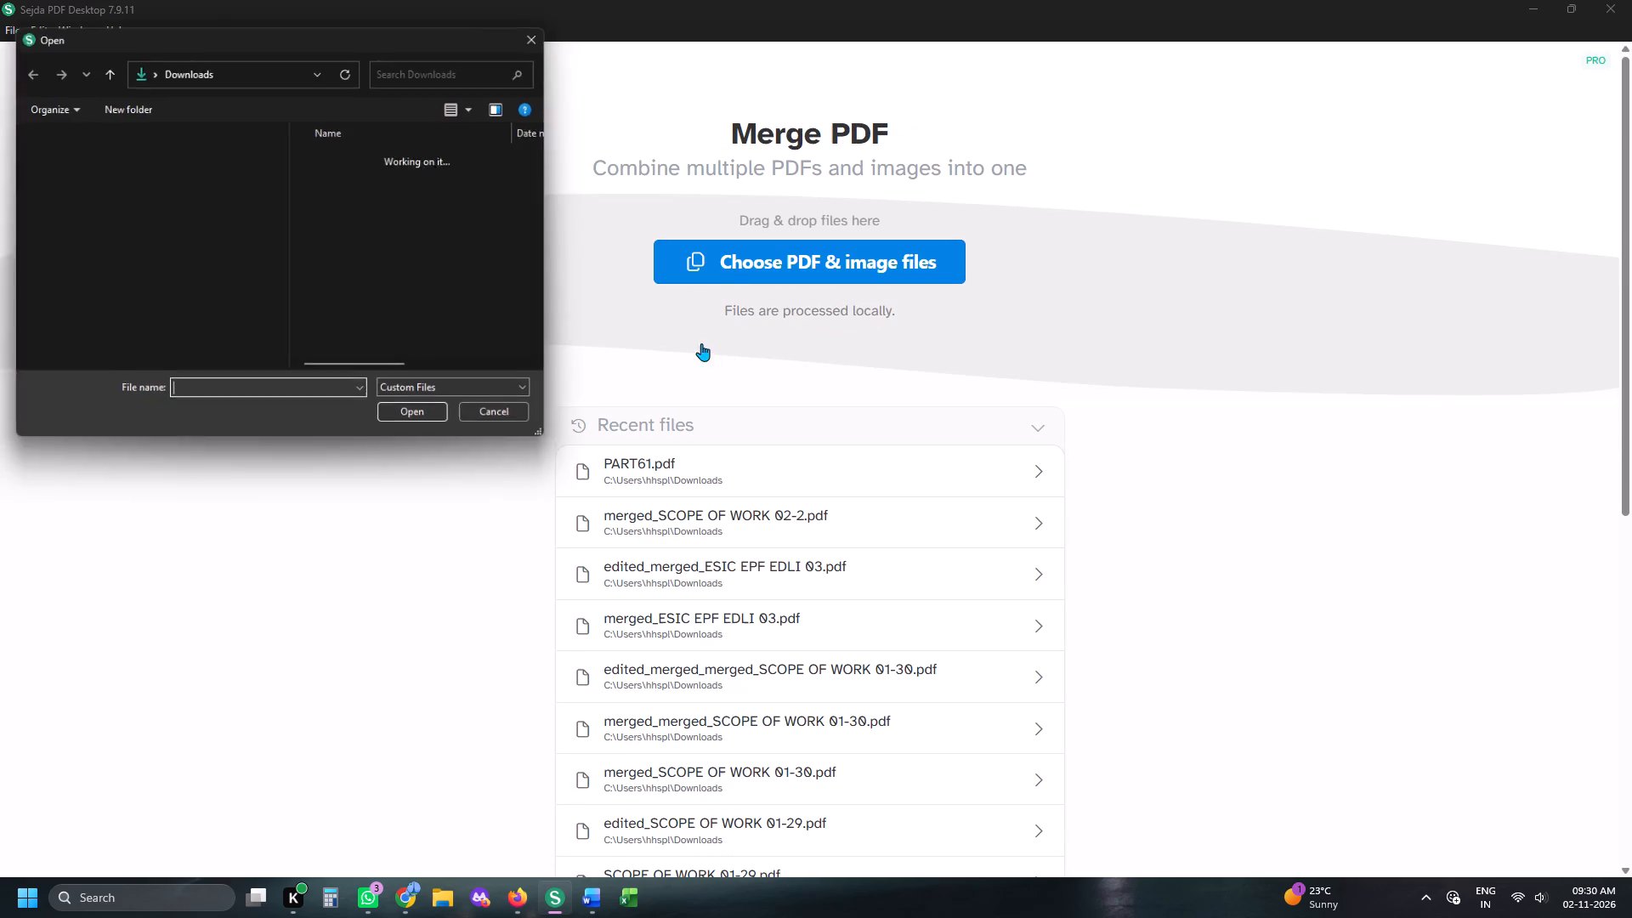
scroll(701, 343, "up", 6)
left_click_drag(301, 176, 330, 195)
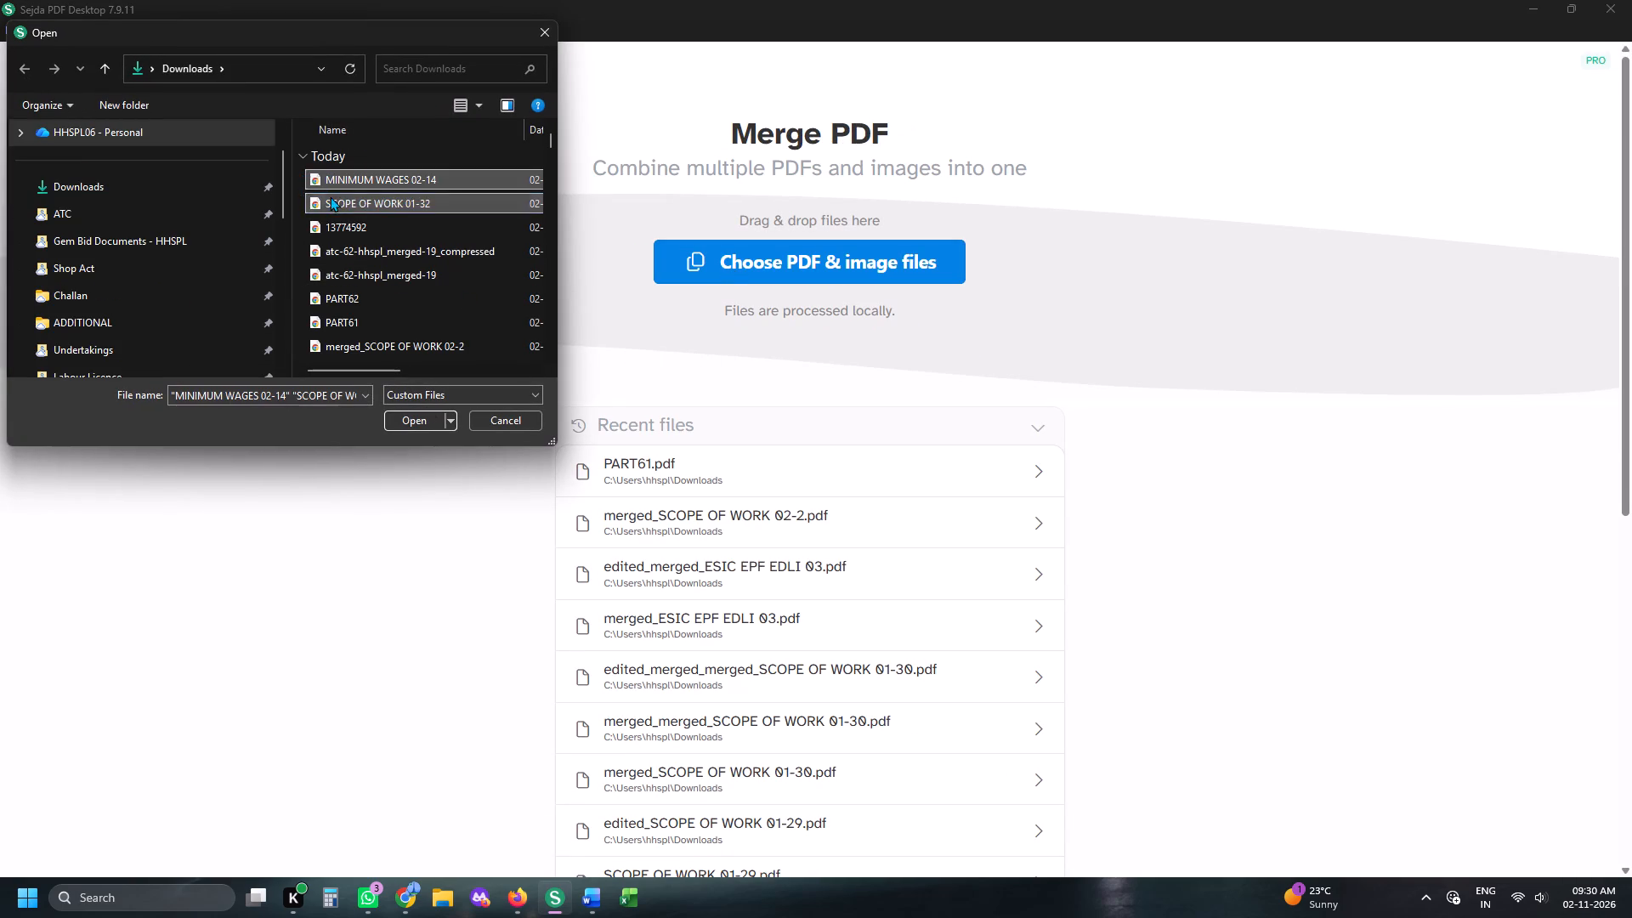
left_click(426, 418)
Return to the GeM bid in Firefox and continue from the completed catalogue offerings to Offer Price.
key("alt+Tab")
left_click(652, 14)
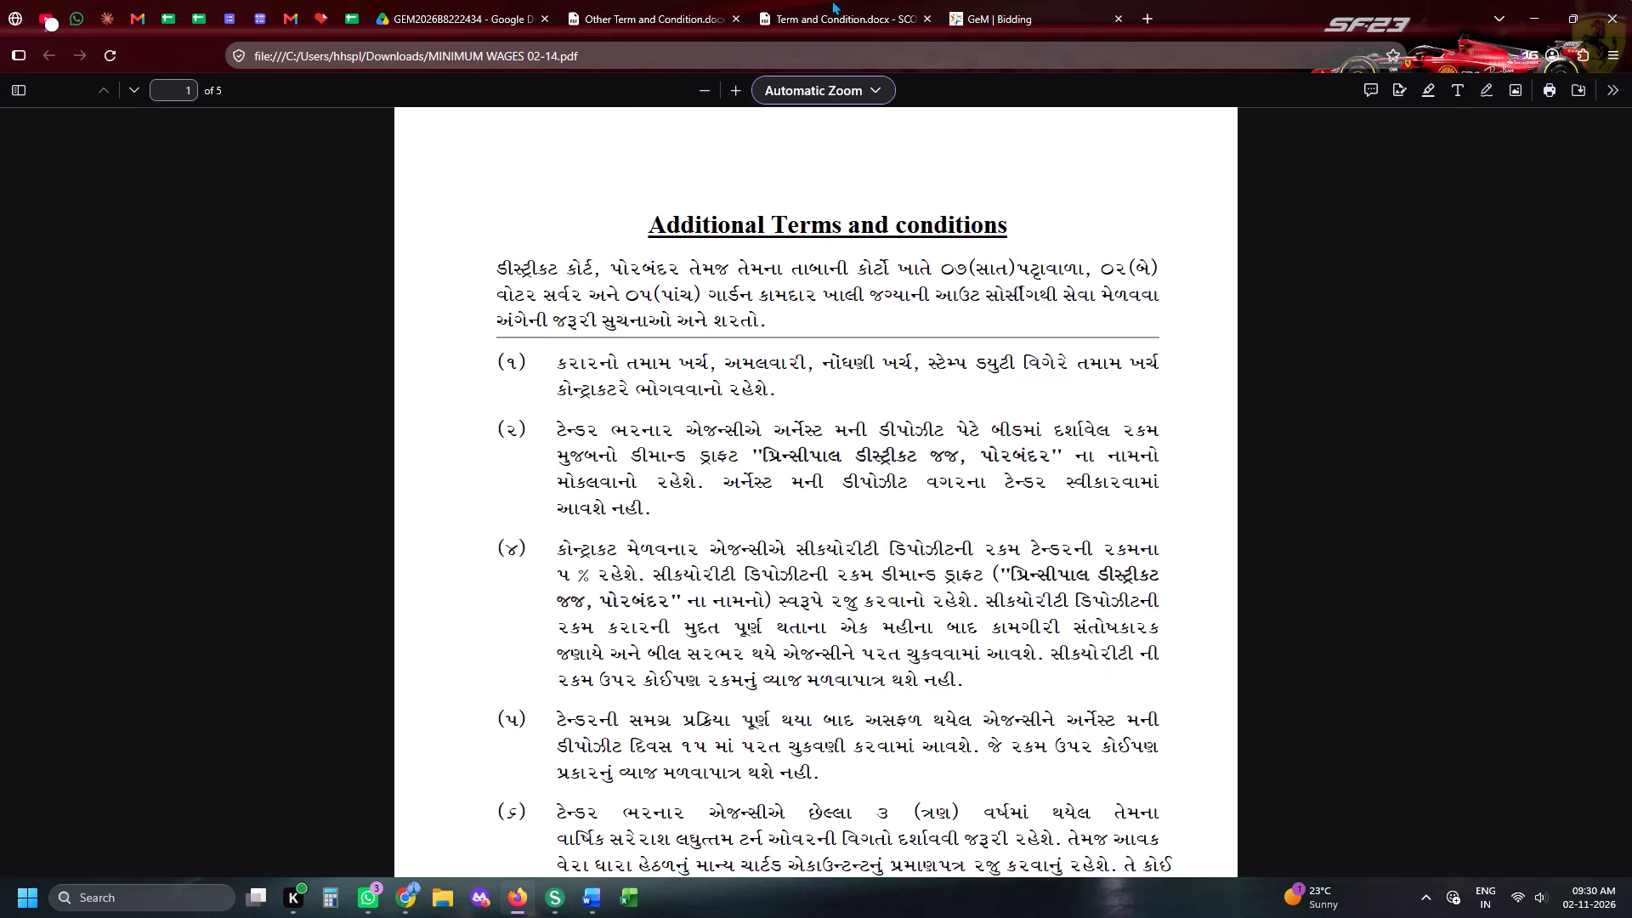
left_click(898, 0)
left_click(980, 0)
left_click(1313, 619)
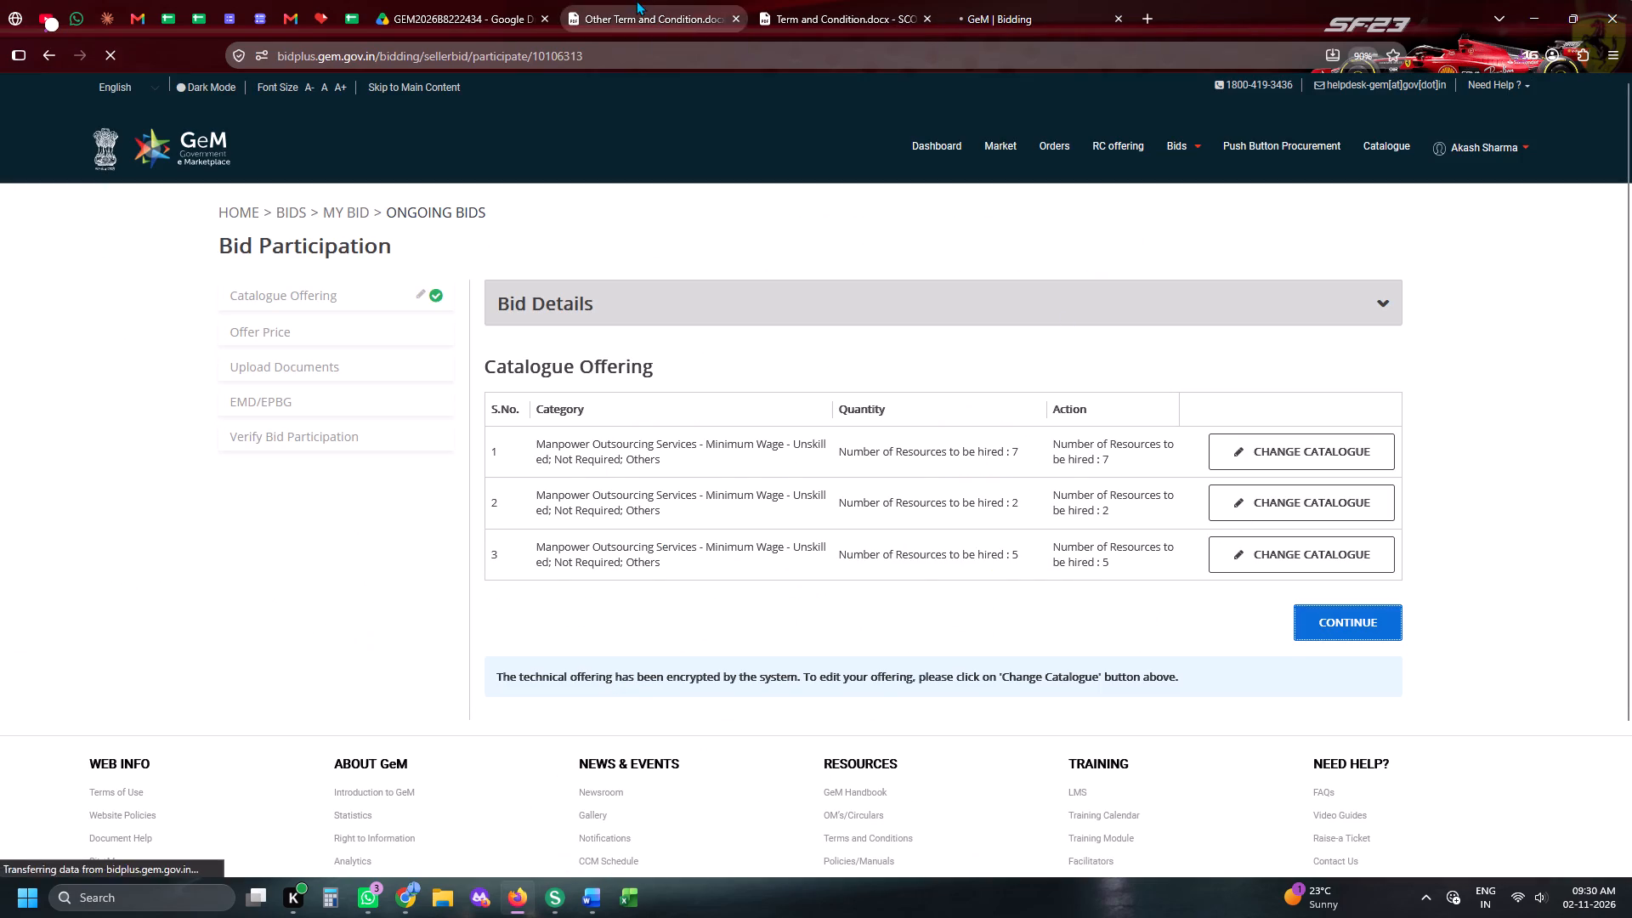
left_click(636, 0)
left_click(843, 0)
left_click(411, 0)
left_click(1000, 0)
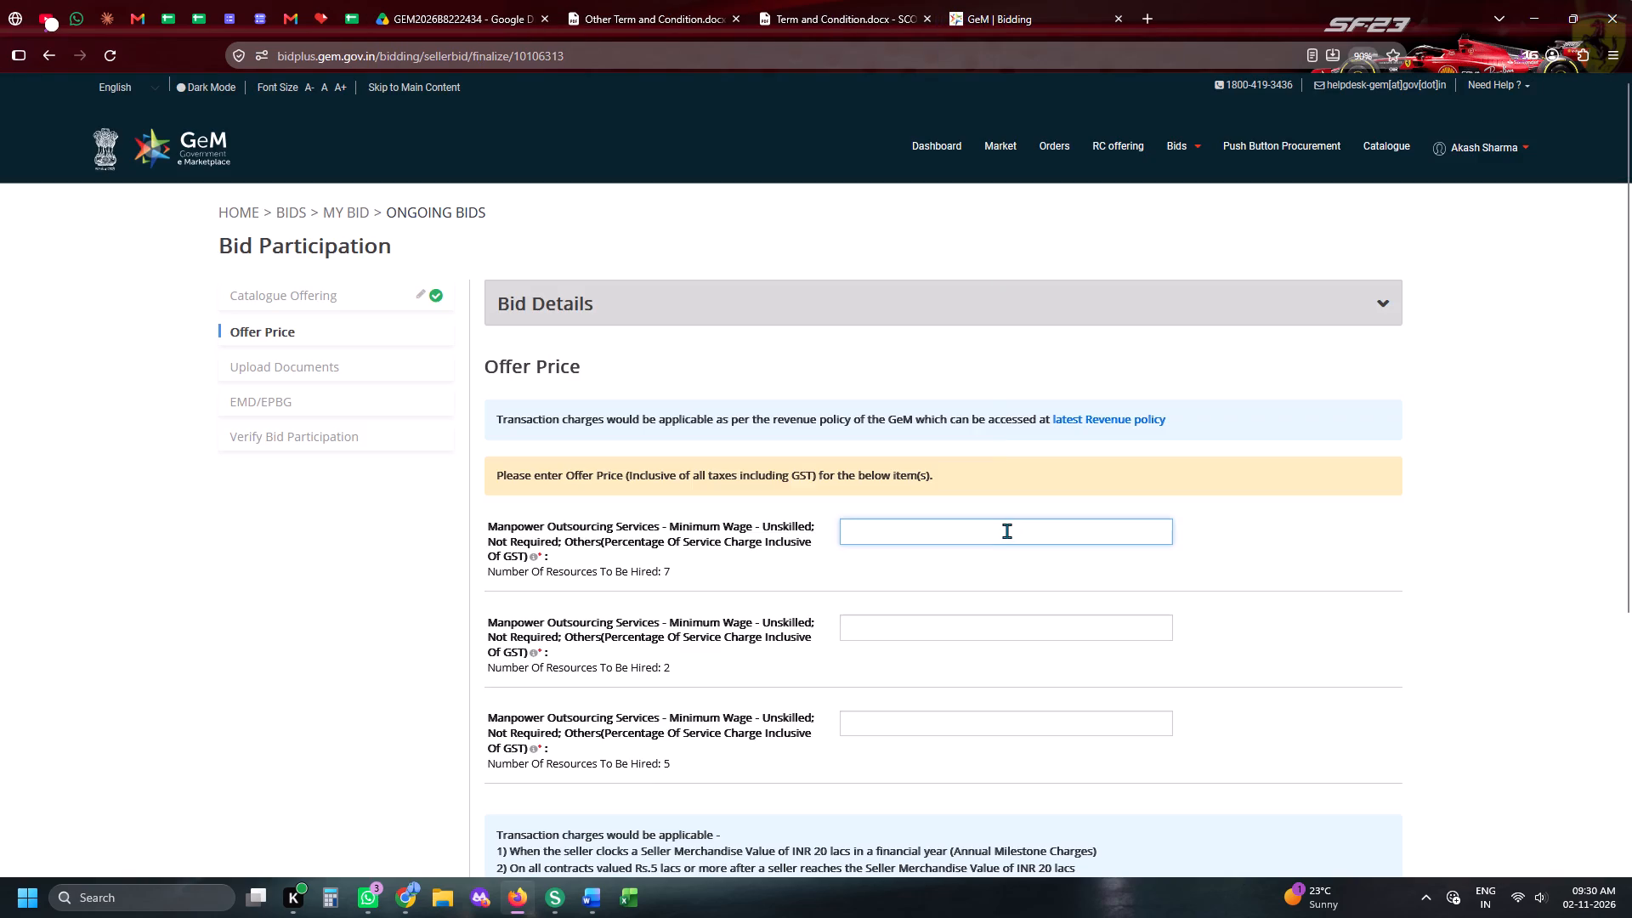
Set the service charge percentage inclusive of GST to 3.85 for all three manpower items.
type("3.8")
key("5")
key("Tab")
type("3.8")
key("Tab")
type("3.85")
key("Tab")
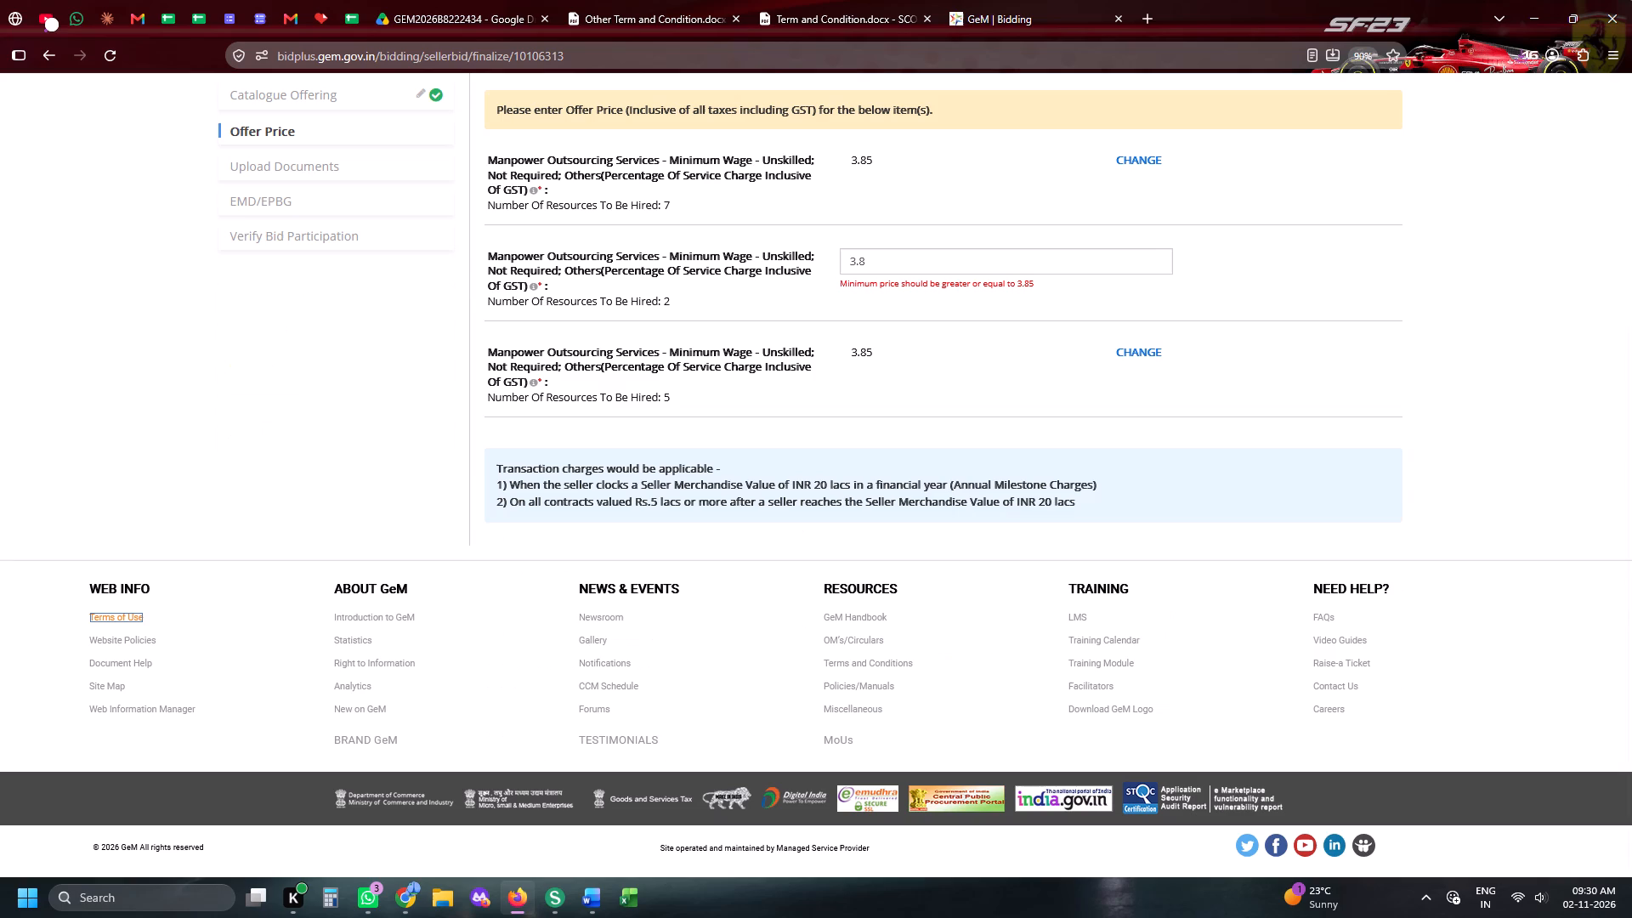
left_click(945, 247)
left_click(938, 261)
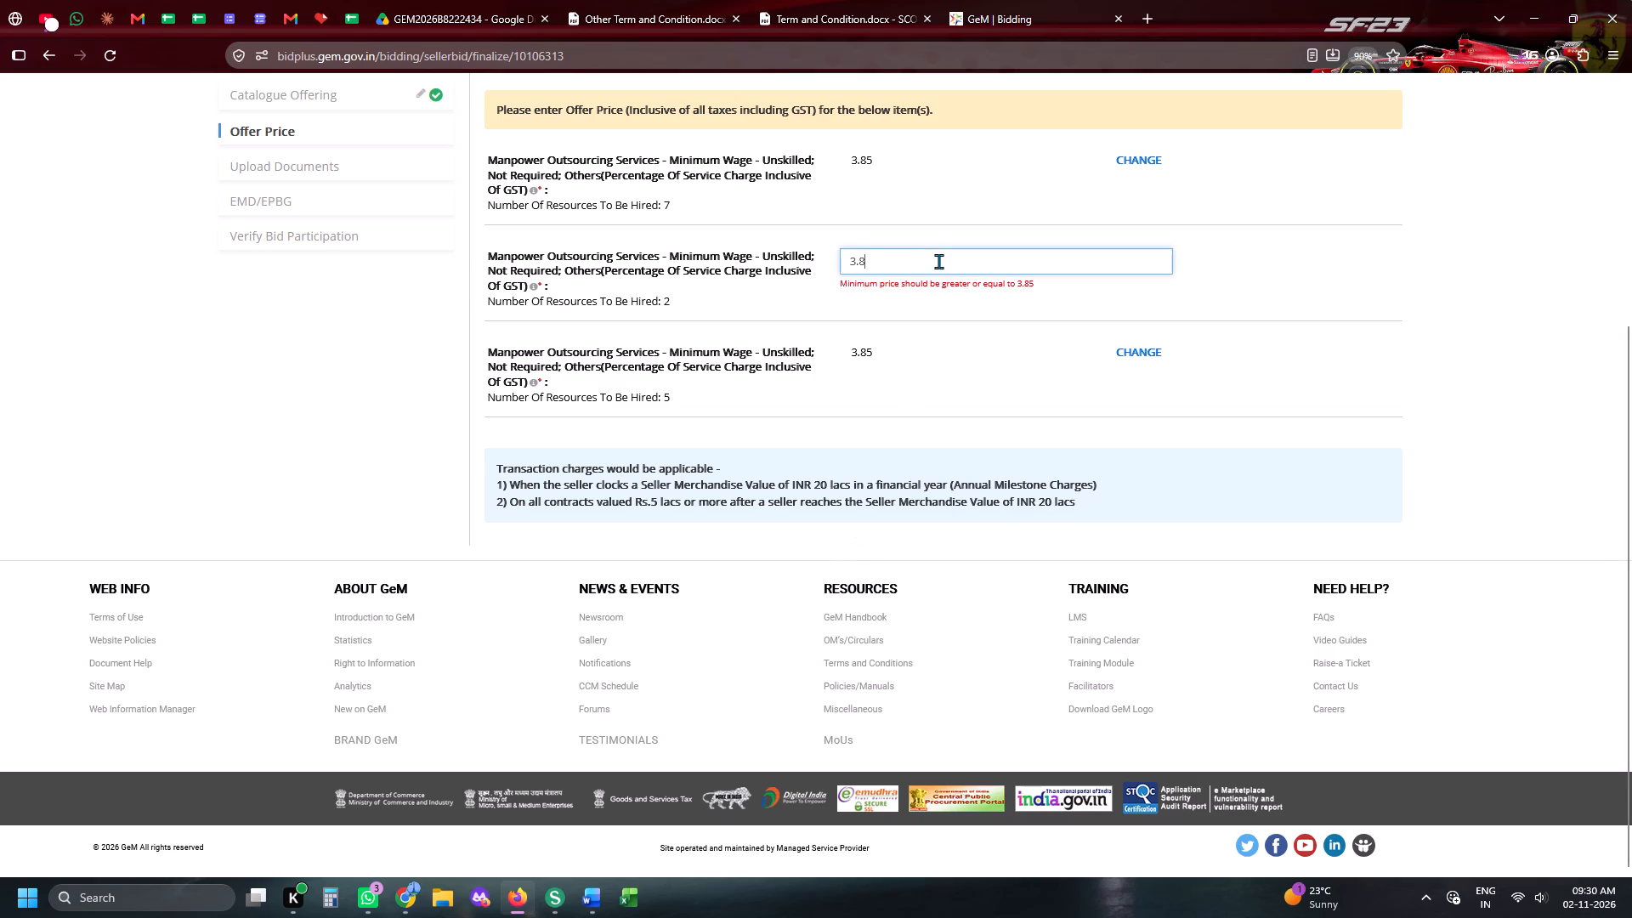
key("5")
key("Tab")
Review the estimated total price of the bid, and encrypt and save the offer price.
left_click(1284, 411)
left_click(1300, 441)
scroll(1130, 478, "down", 2)
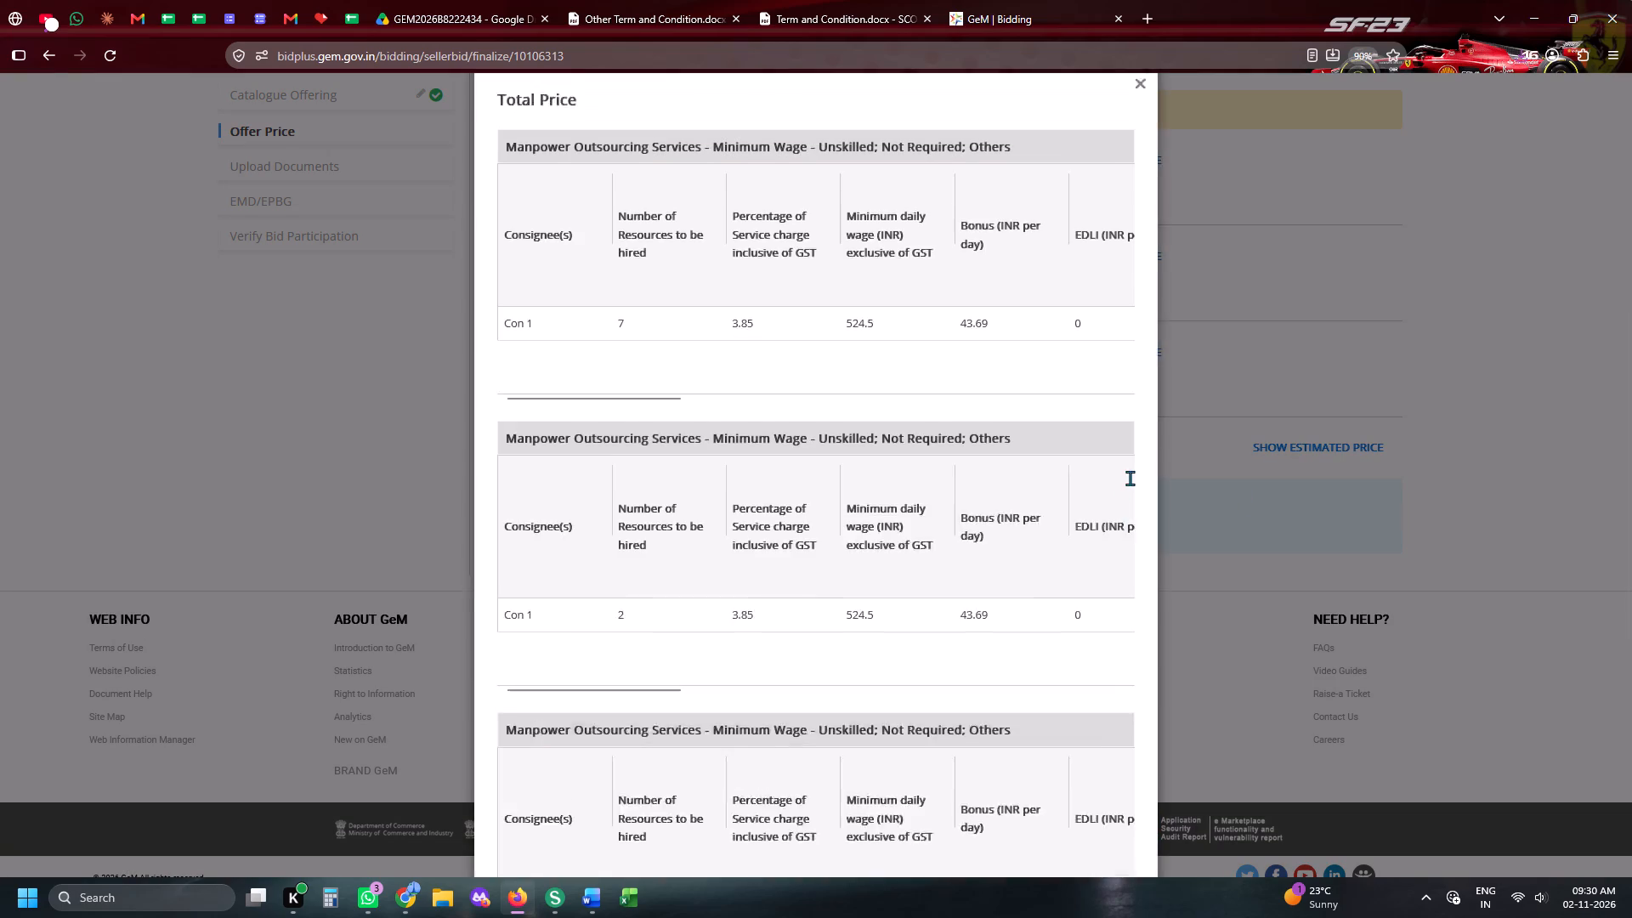
scroll(1130, 478, "down", 8)
left_click(1065, 811)
left_click(1321, 501)
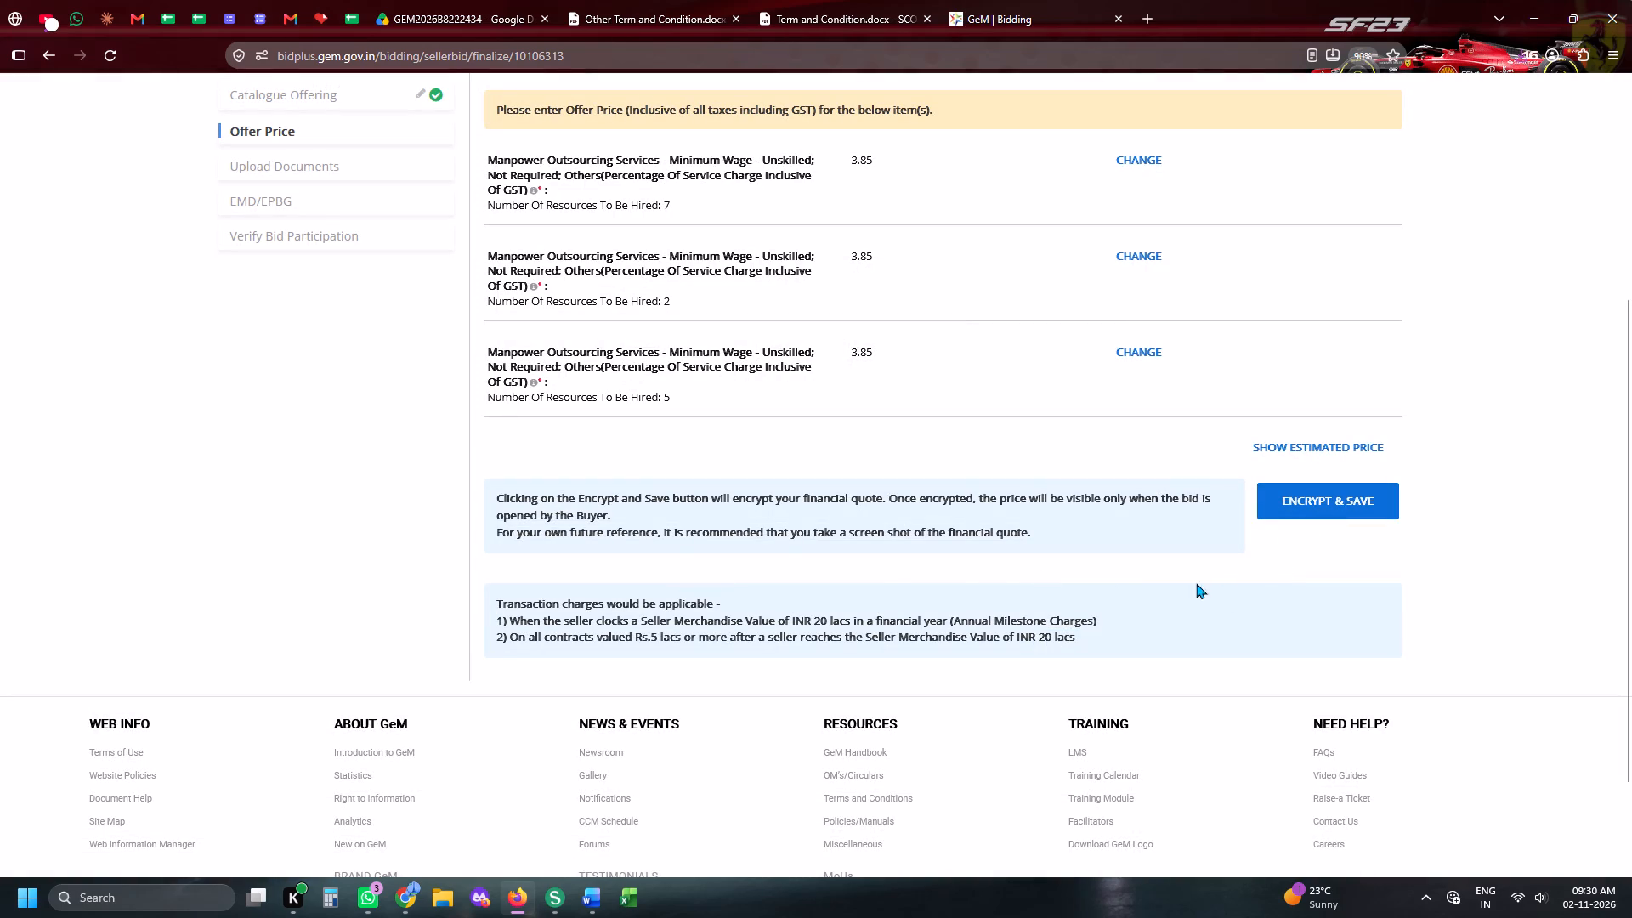
left_click(880, 534)
left_click(854, 513)
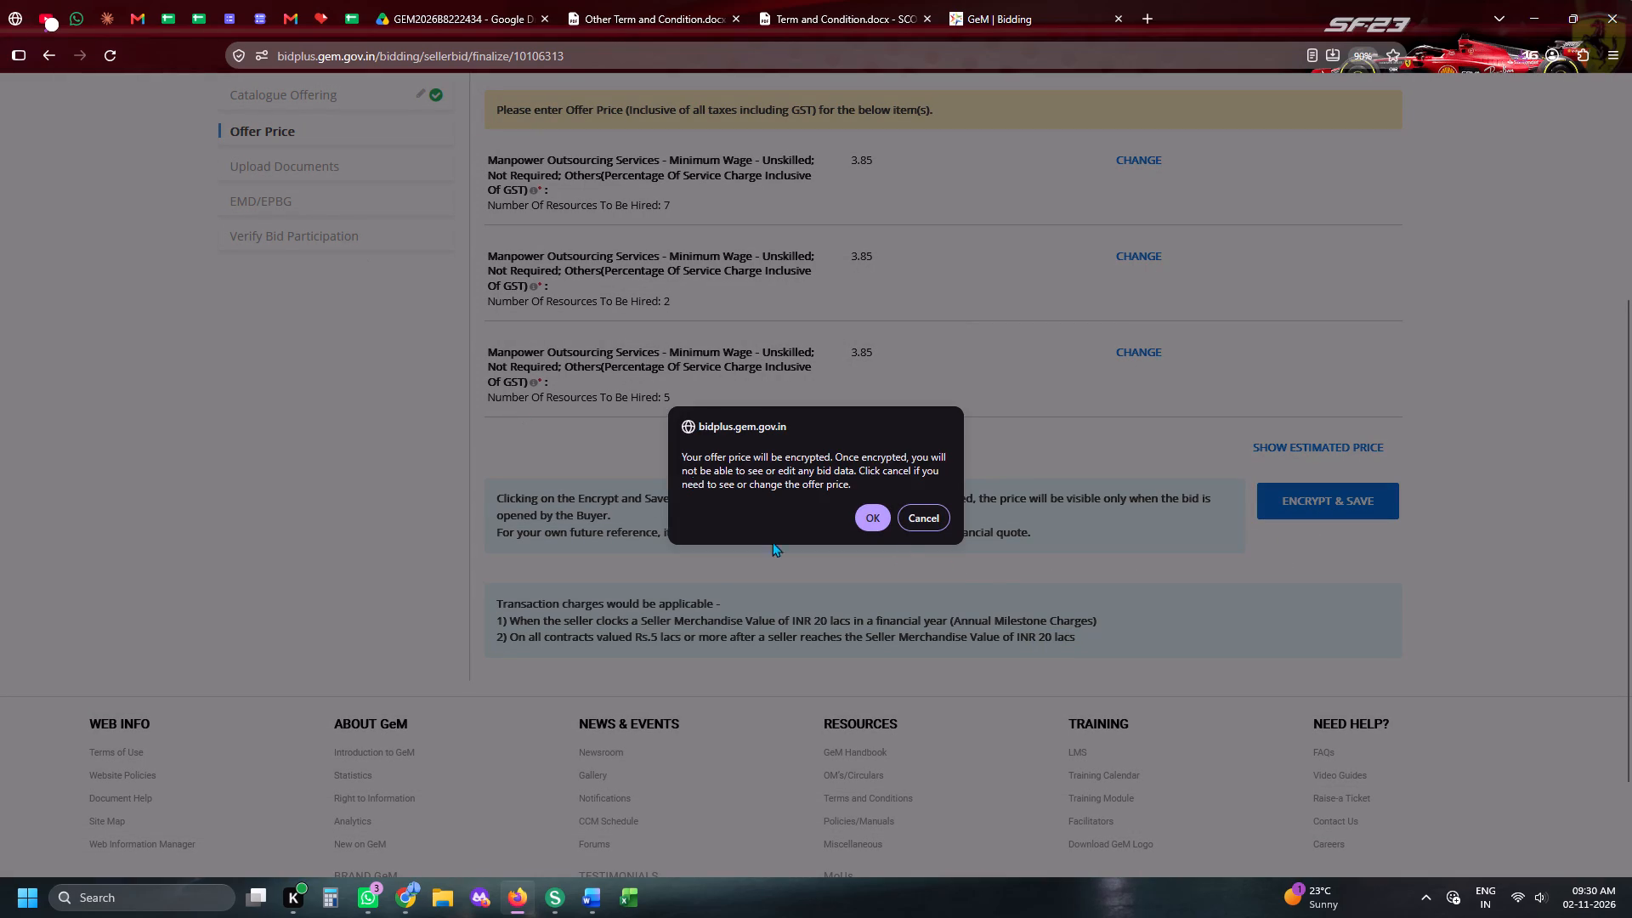
left_click(877, 515)
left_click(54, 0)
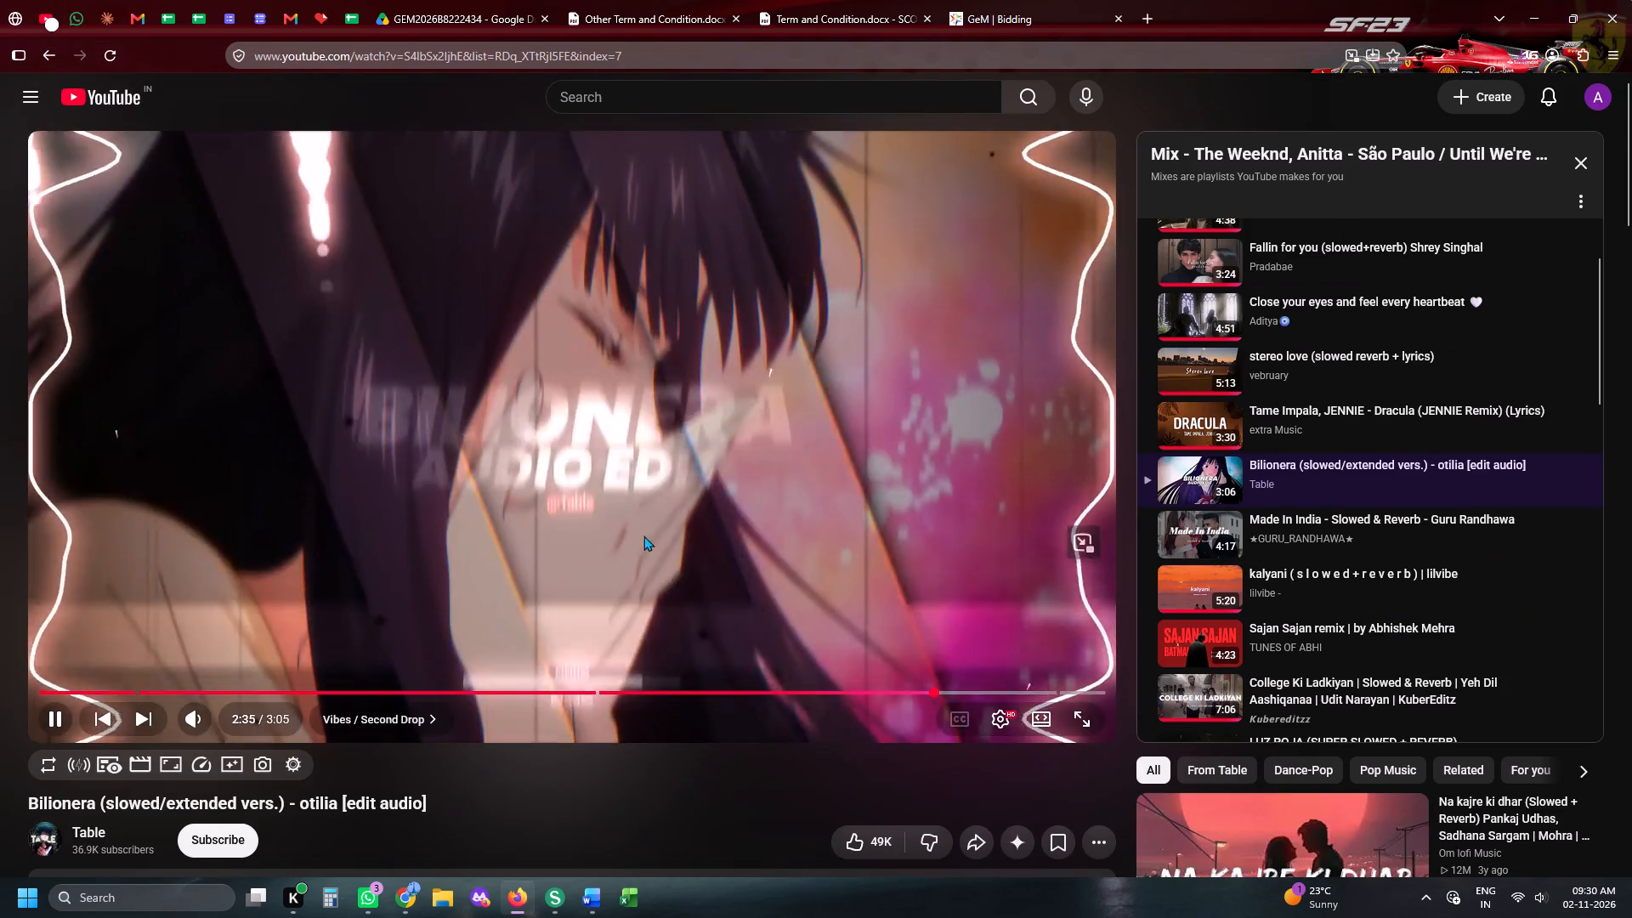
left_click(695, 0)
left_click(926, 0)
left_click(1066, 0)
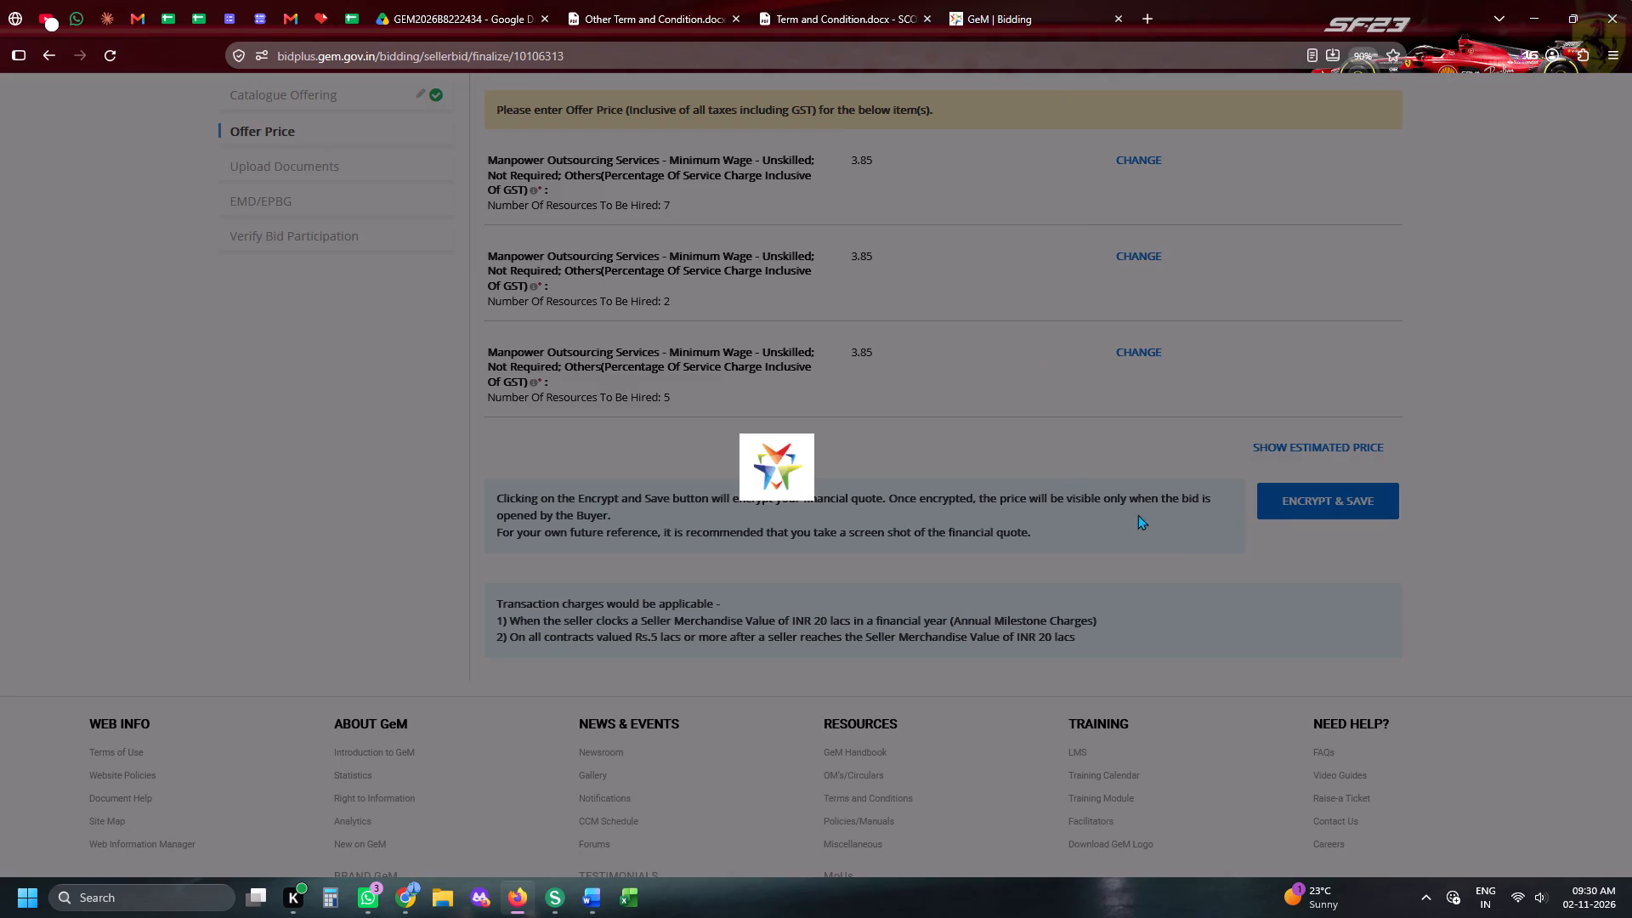
Encrypt and save the offer price for the three items again.
left_click(1280, 520)
left_click(1300, 497)
left_click(1249, 508)
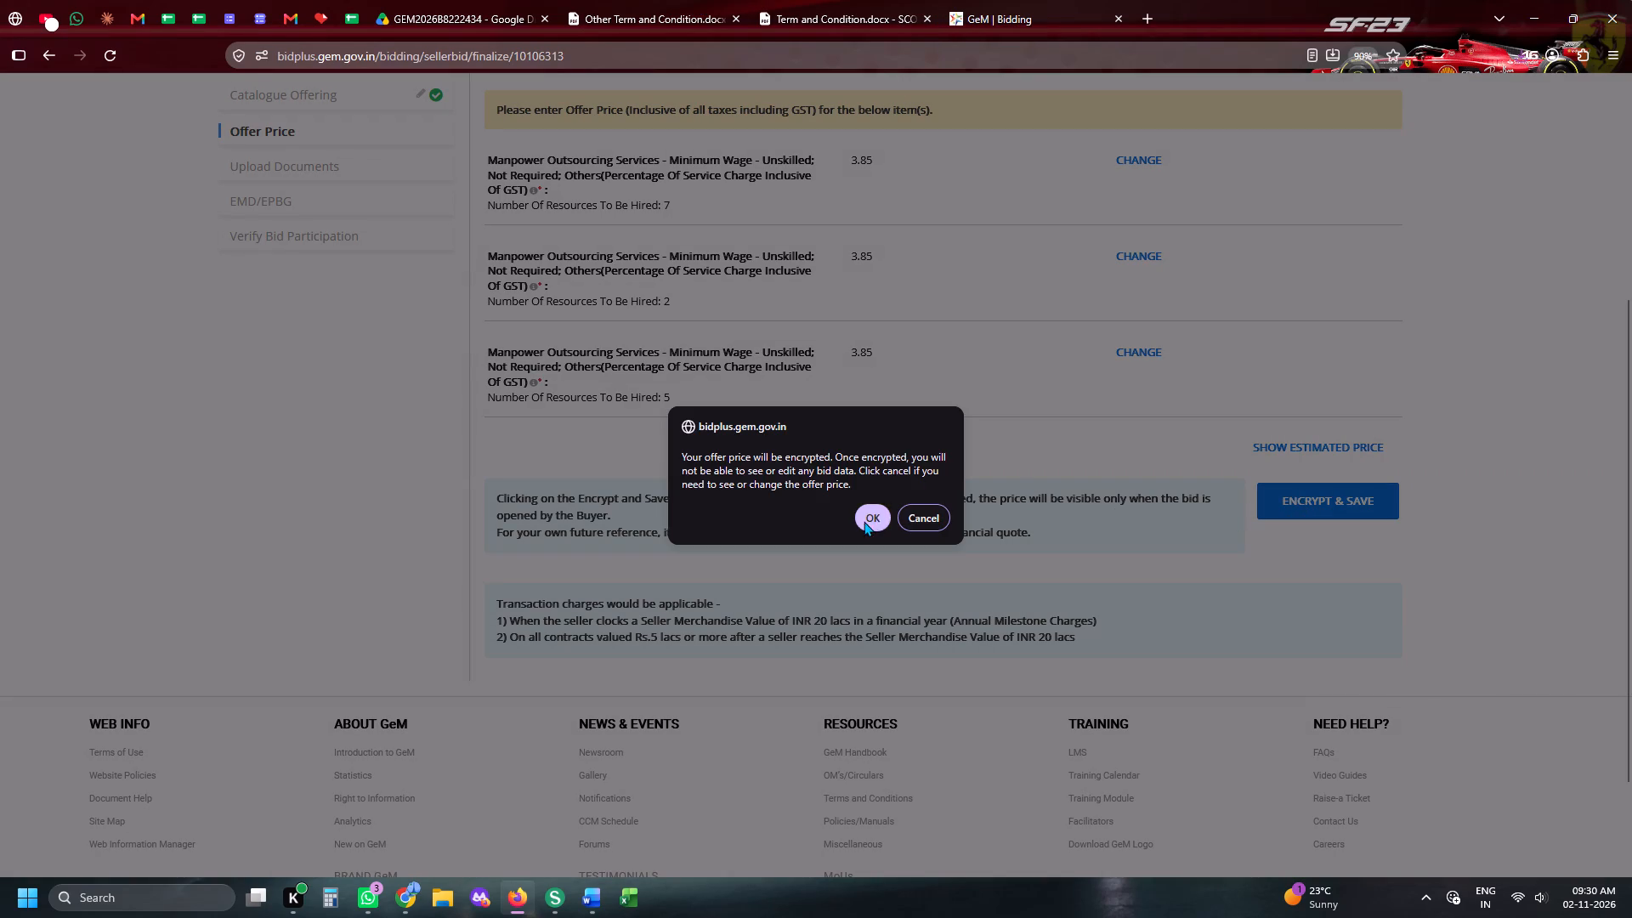
left_click(864, 521)
Place SCOPE OF WORK 01-32 before MINIMUM WAGES 02-14 in Sejda and merge them into Downloads as merged_MINIMUM WAGES 02-14.
left_click(552, 908)
left_click_drag(946, 462, 613, 453)
left_click_drag(709, 524, 990, 495)
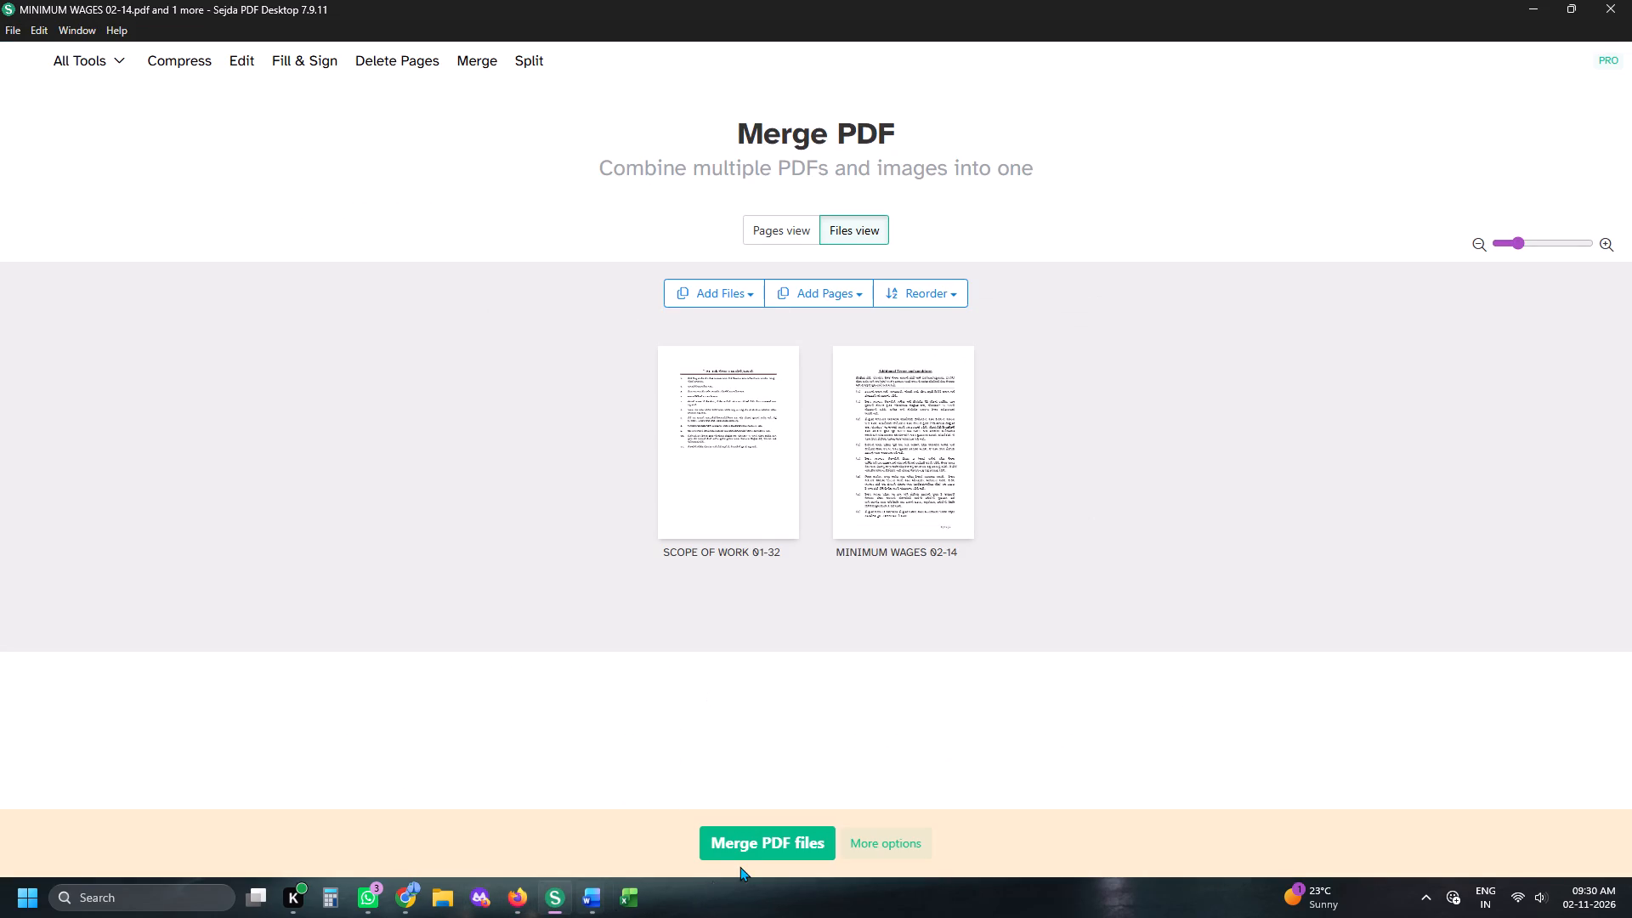
left_click(739, 866)
left_click(739, 860)
left_click(740, 852)
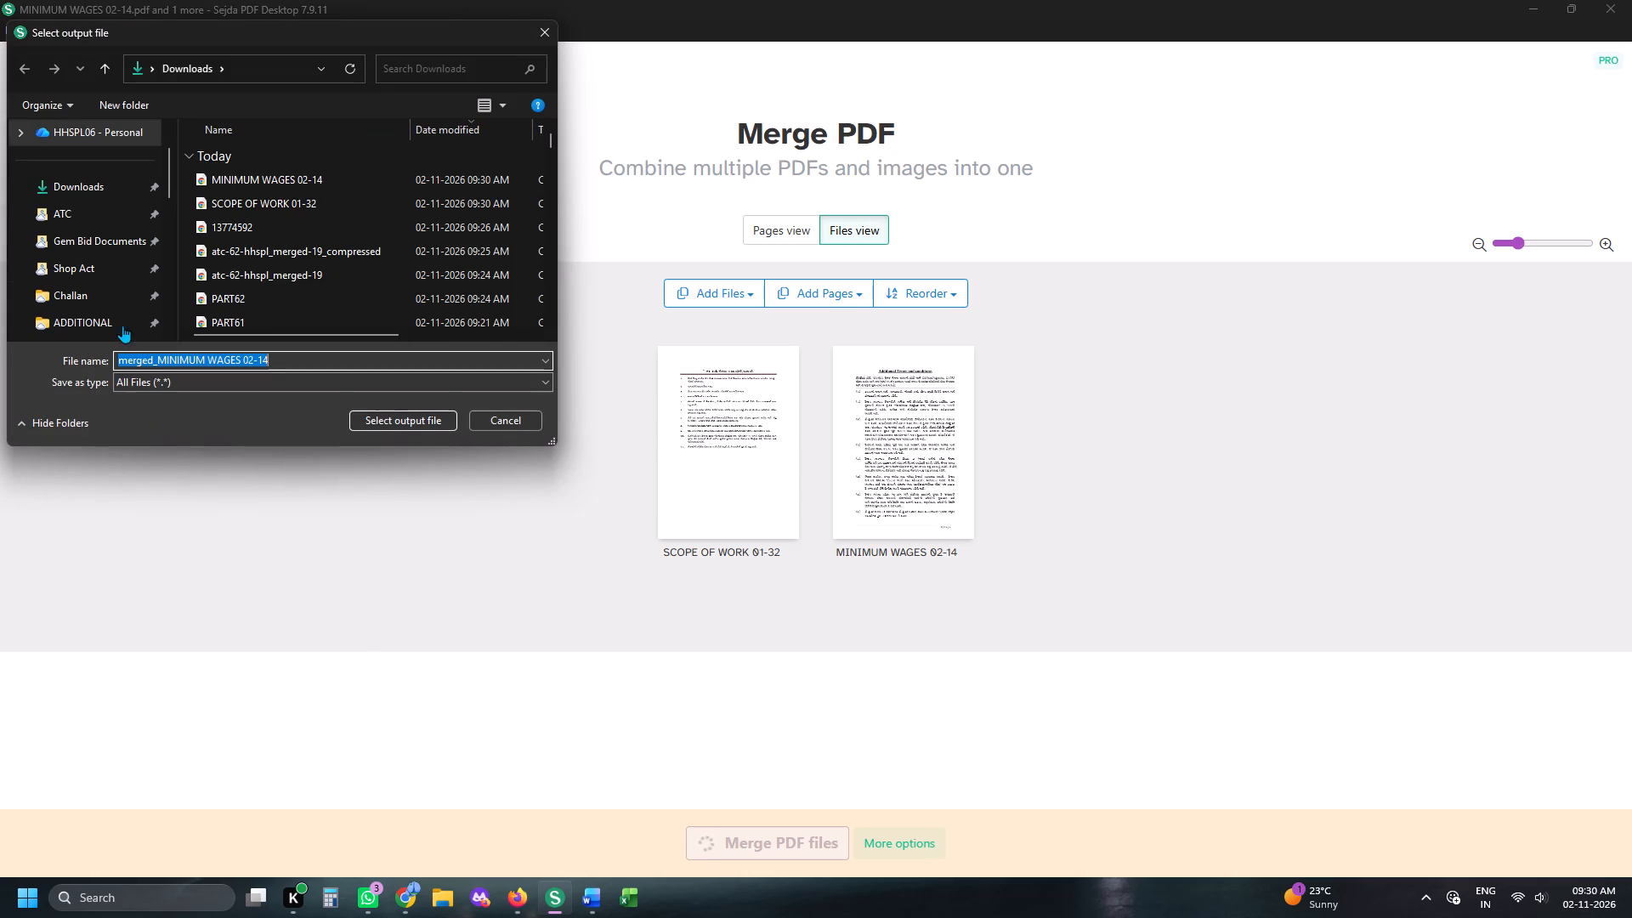
left_click(105, 170)
left_click(105, 179)
left_click(409, 444)
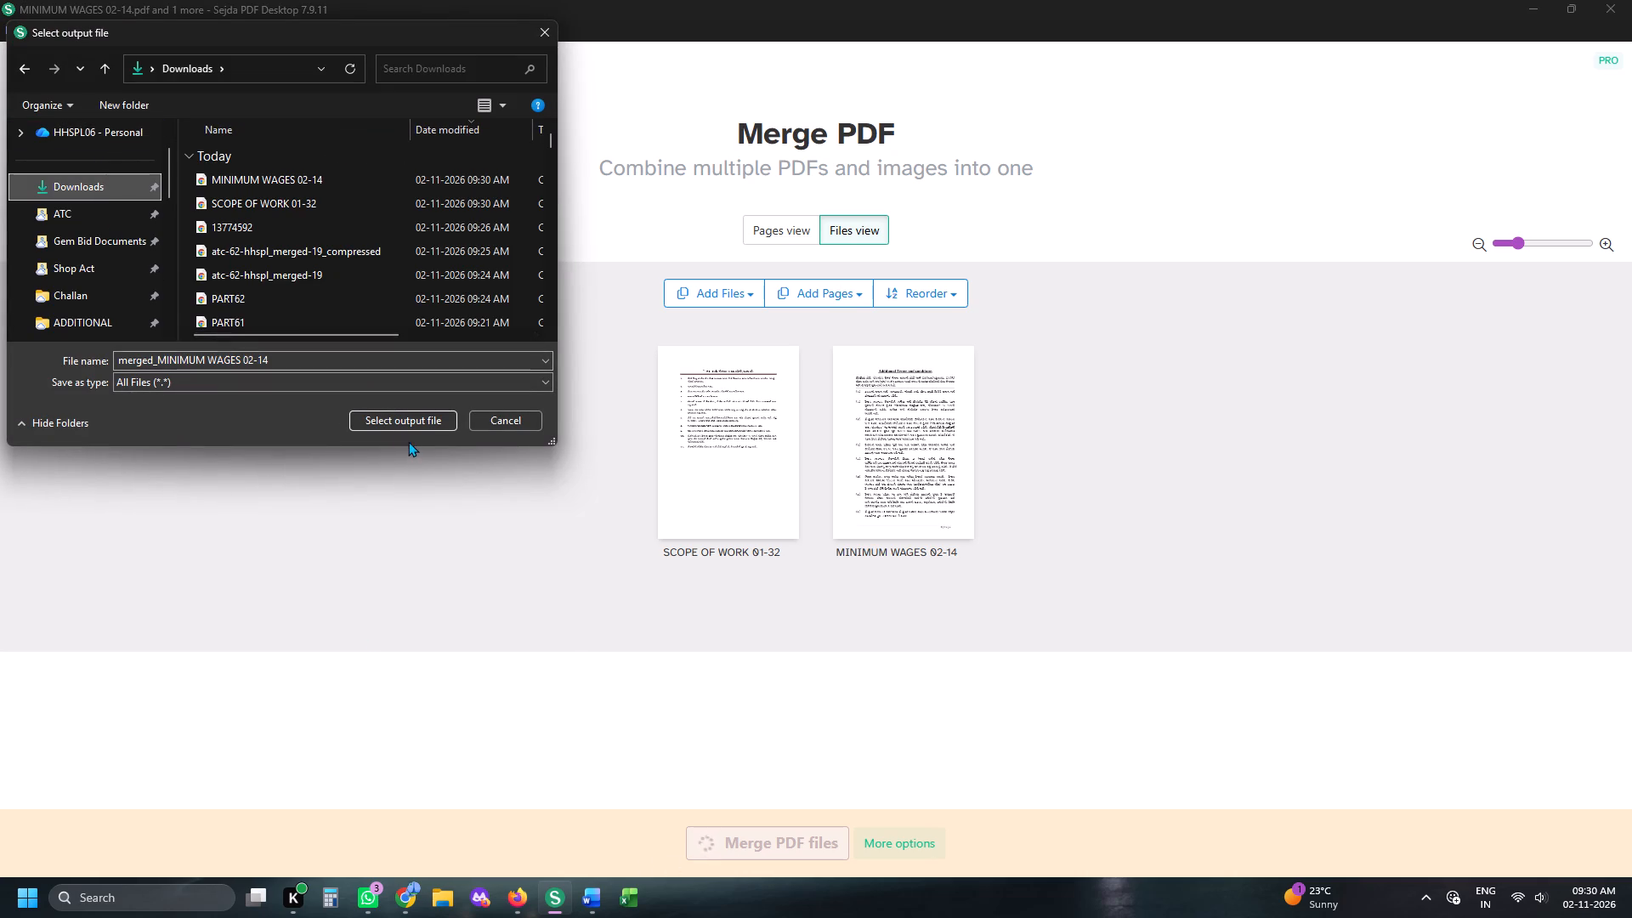
left_click(401, 422)
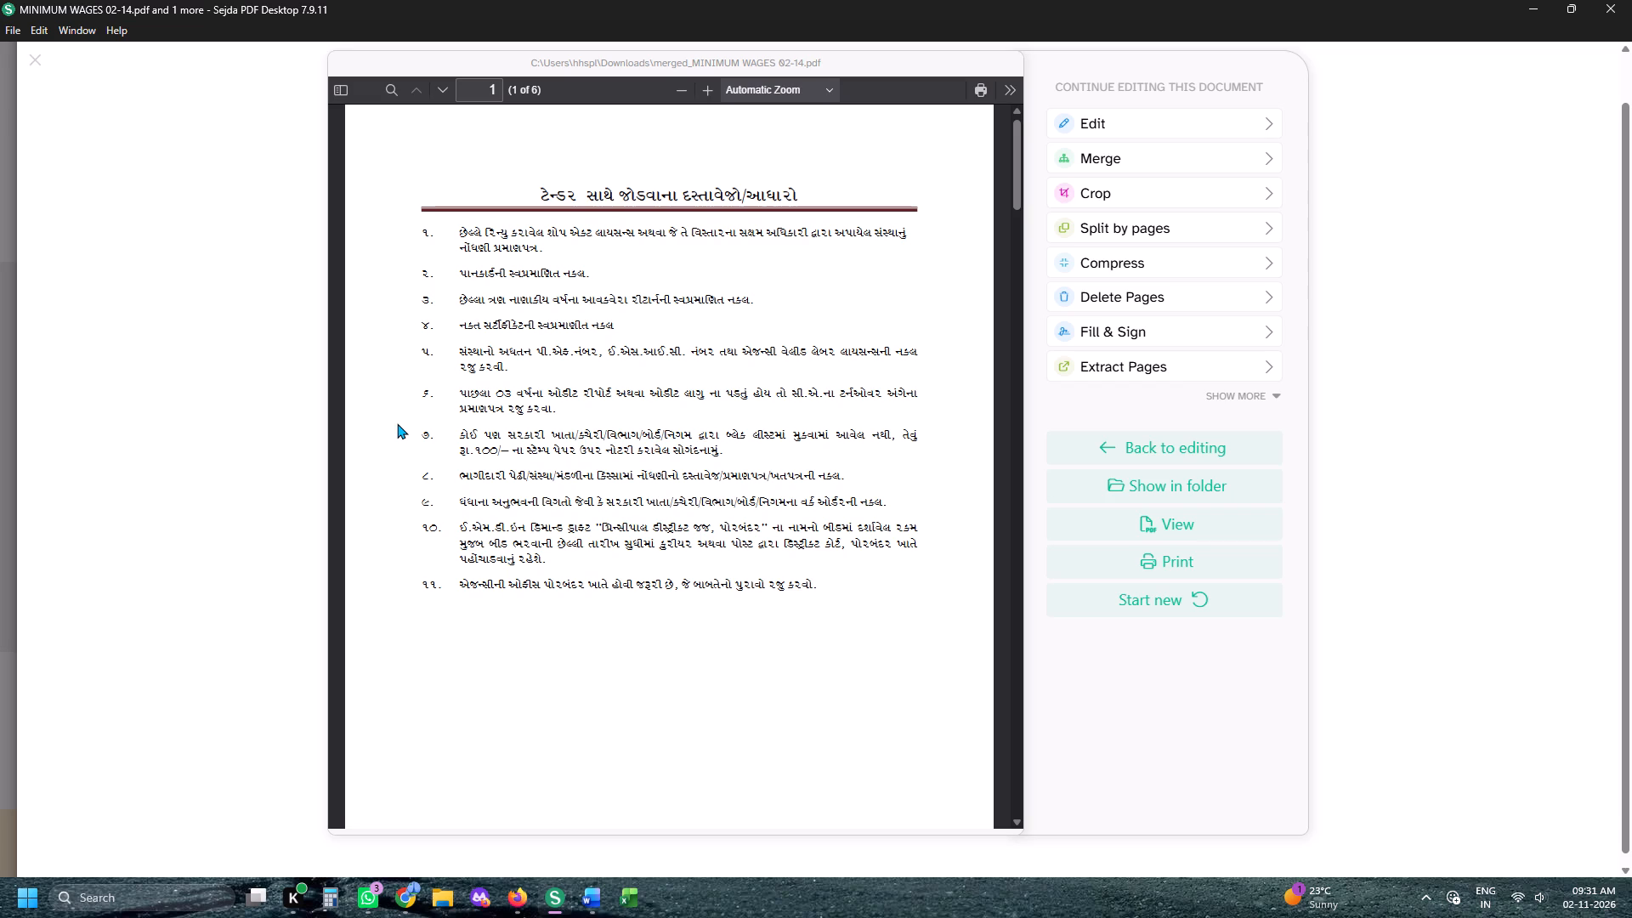
Open the system calendar to check the date.
left_click(1579, 910)
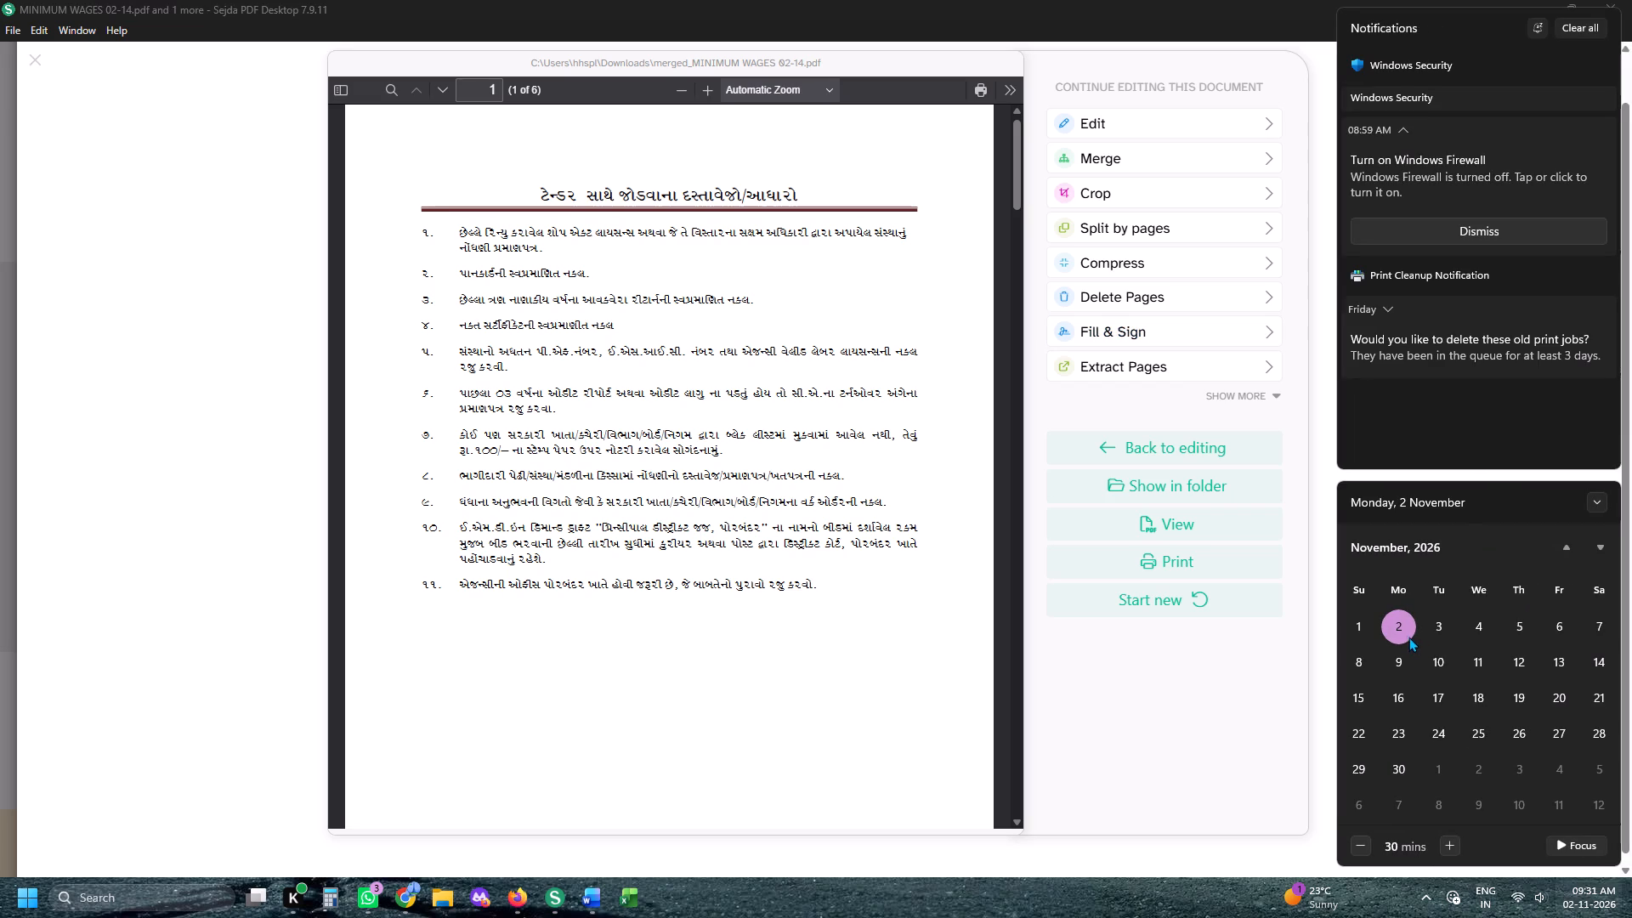
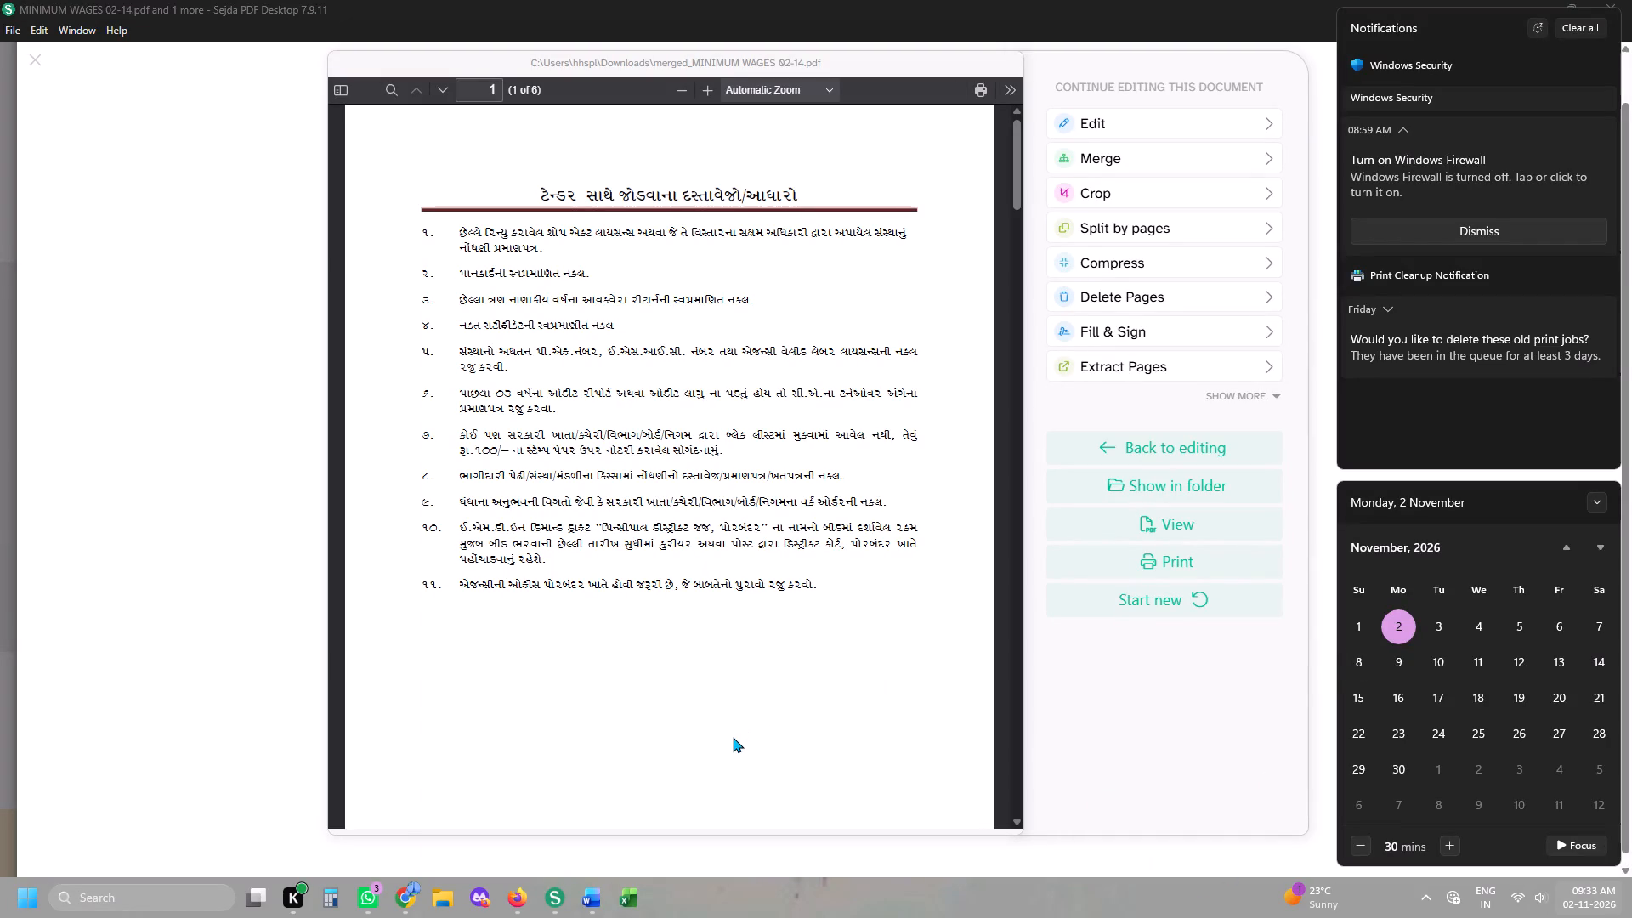
Open the merged PDF for editing, place the company stamp and director's signature at the lower right of page 1, and repeat it on all pages.
scroll(834, 642, "down", 10)
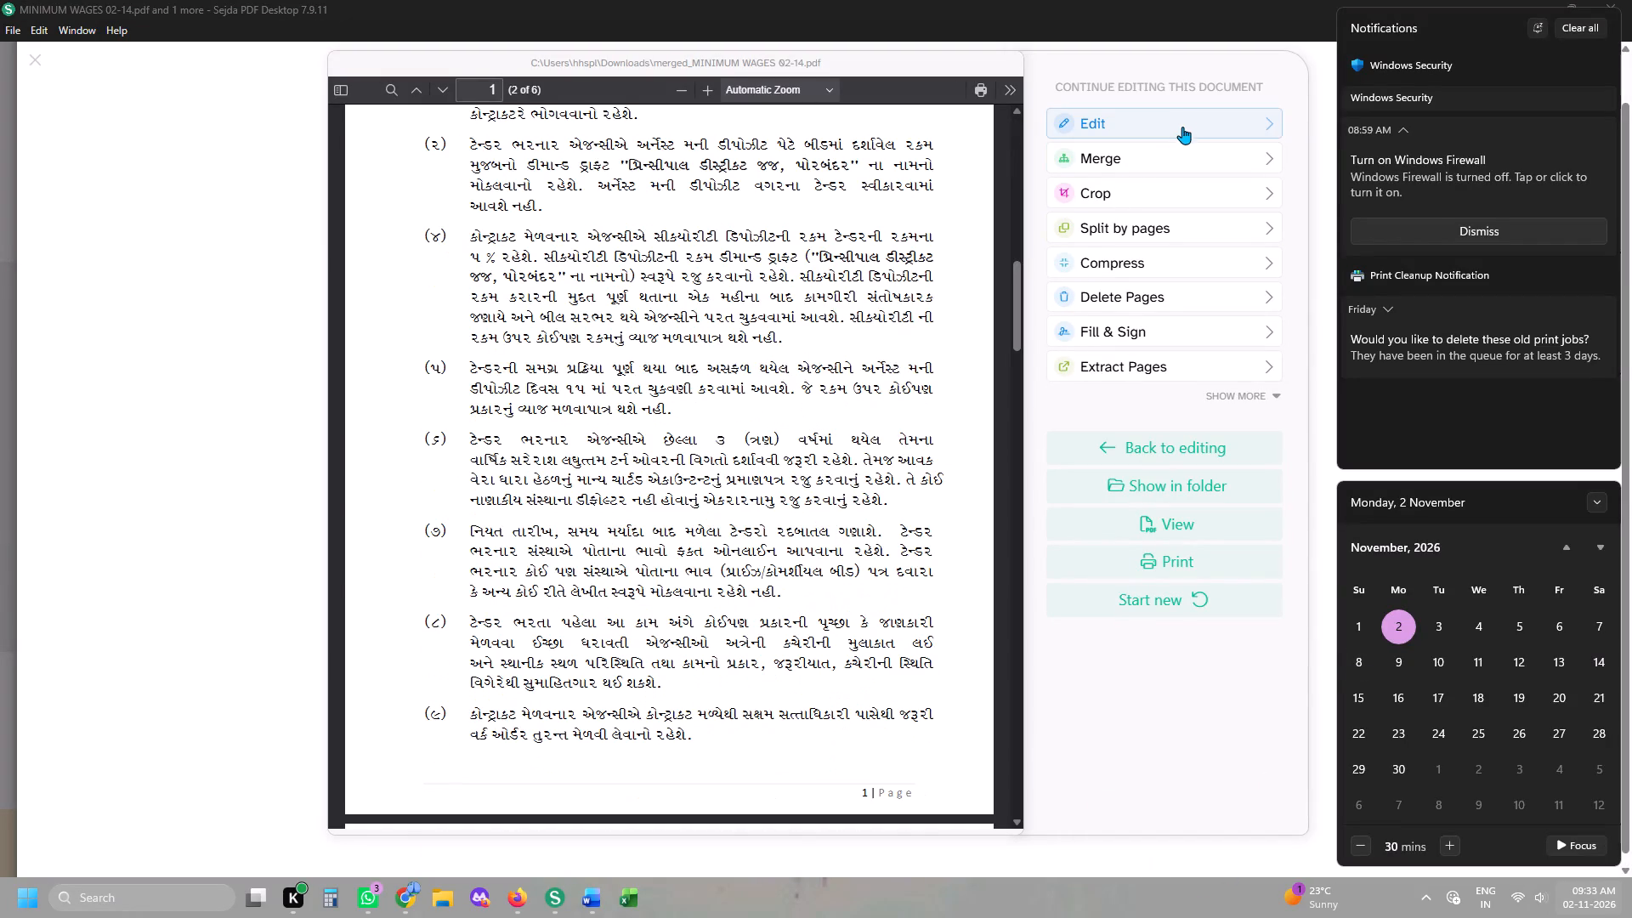
left_click(1178, 132)
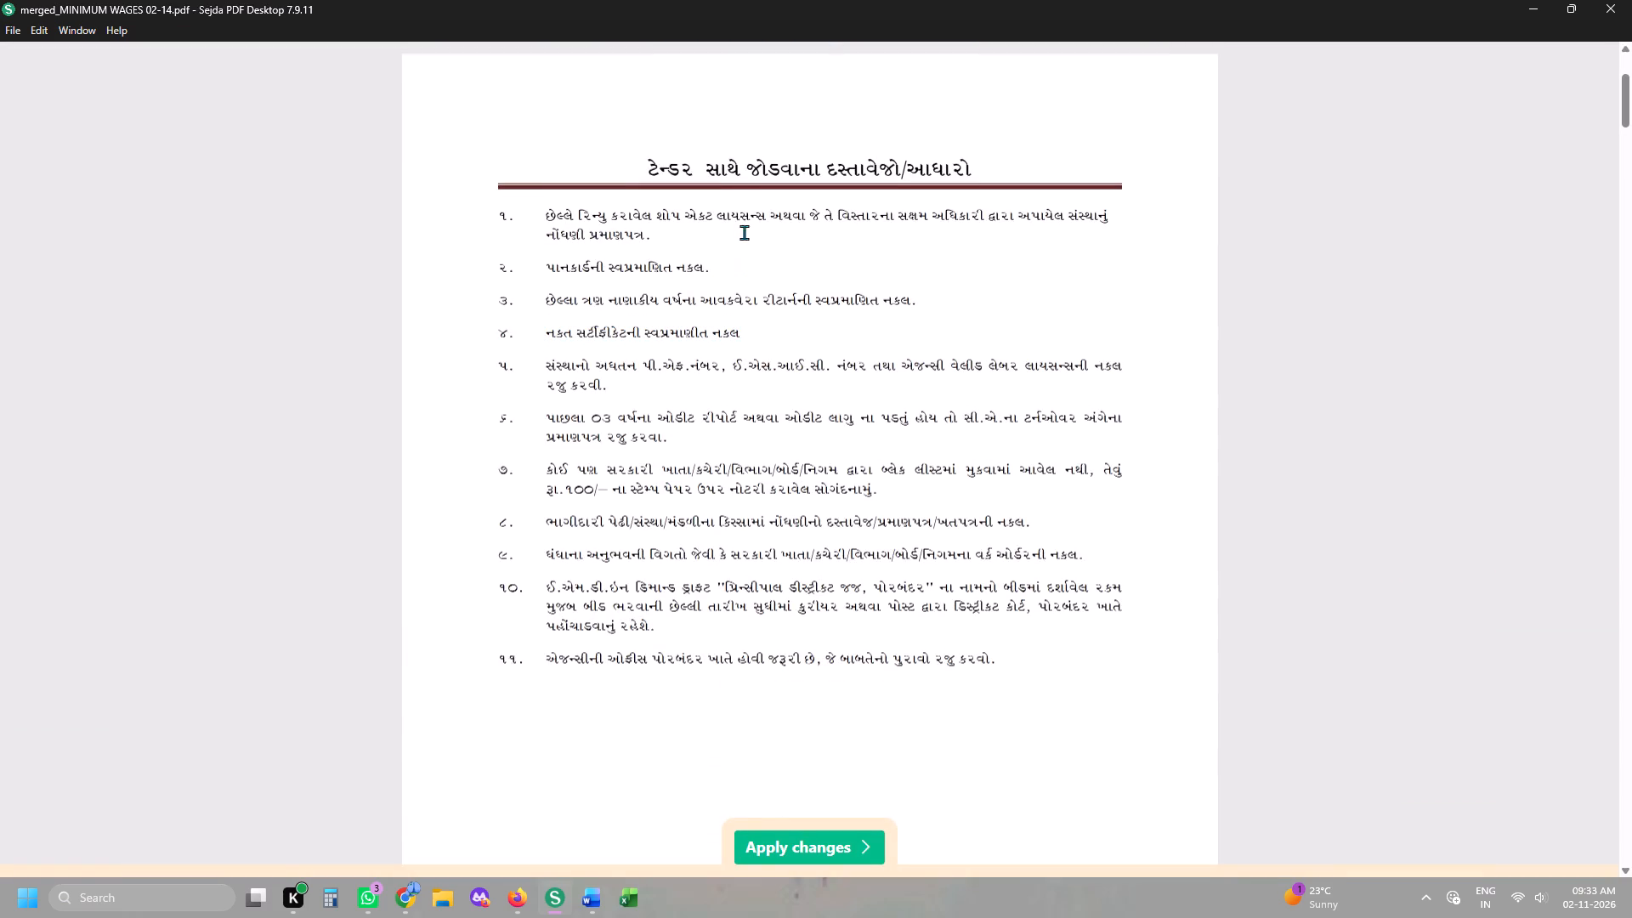
left_click(778, 71)
left_click(830, 201)
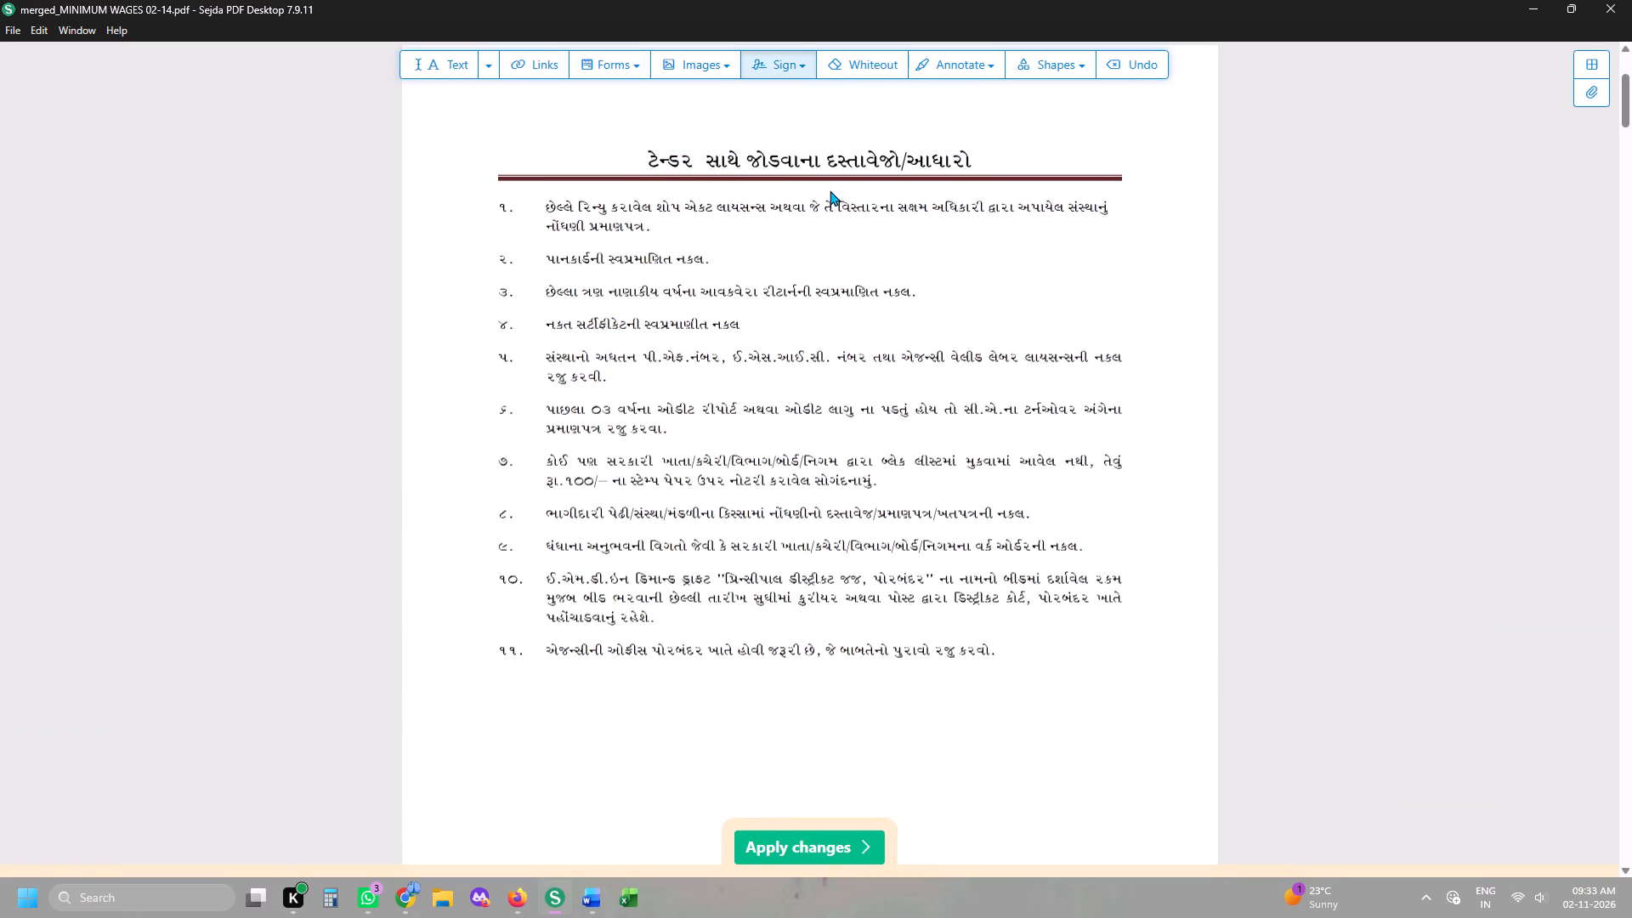
left_click(802, 64)
left_click(824, 162)
key("space")
left_click(995, 359)
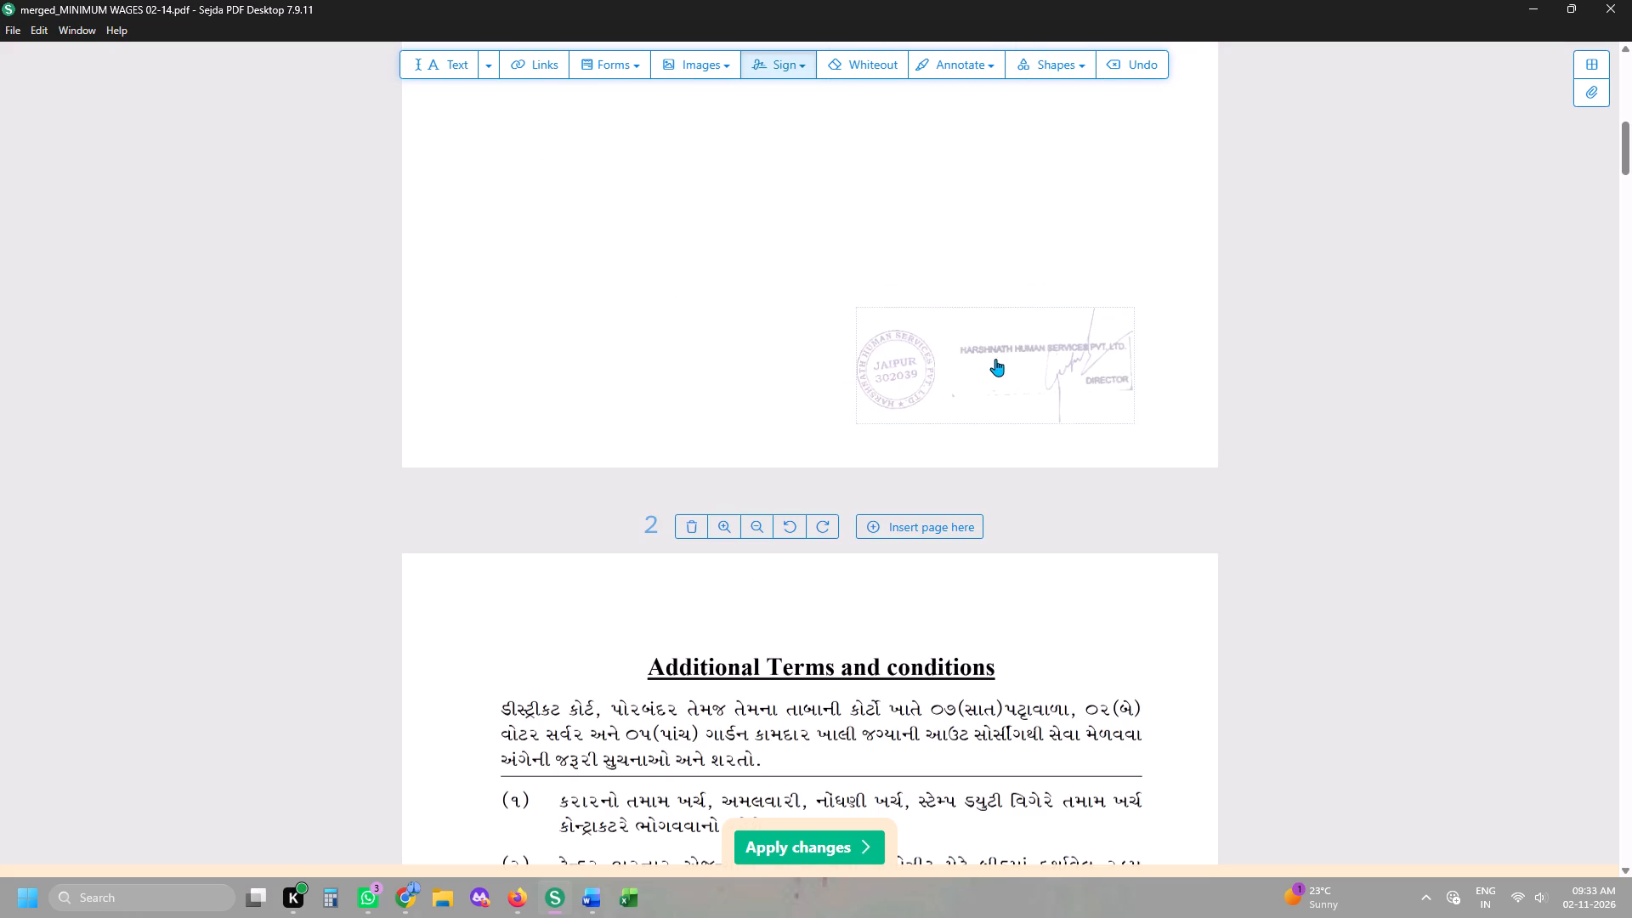
left_click(933, 284)
left_click(926, 327)
left_click(917, 328)
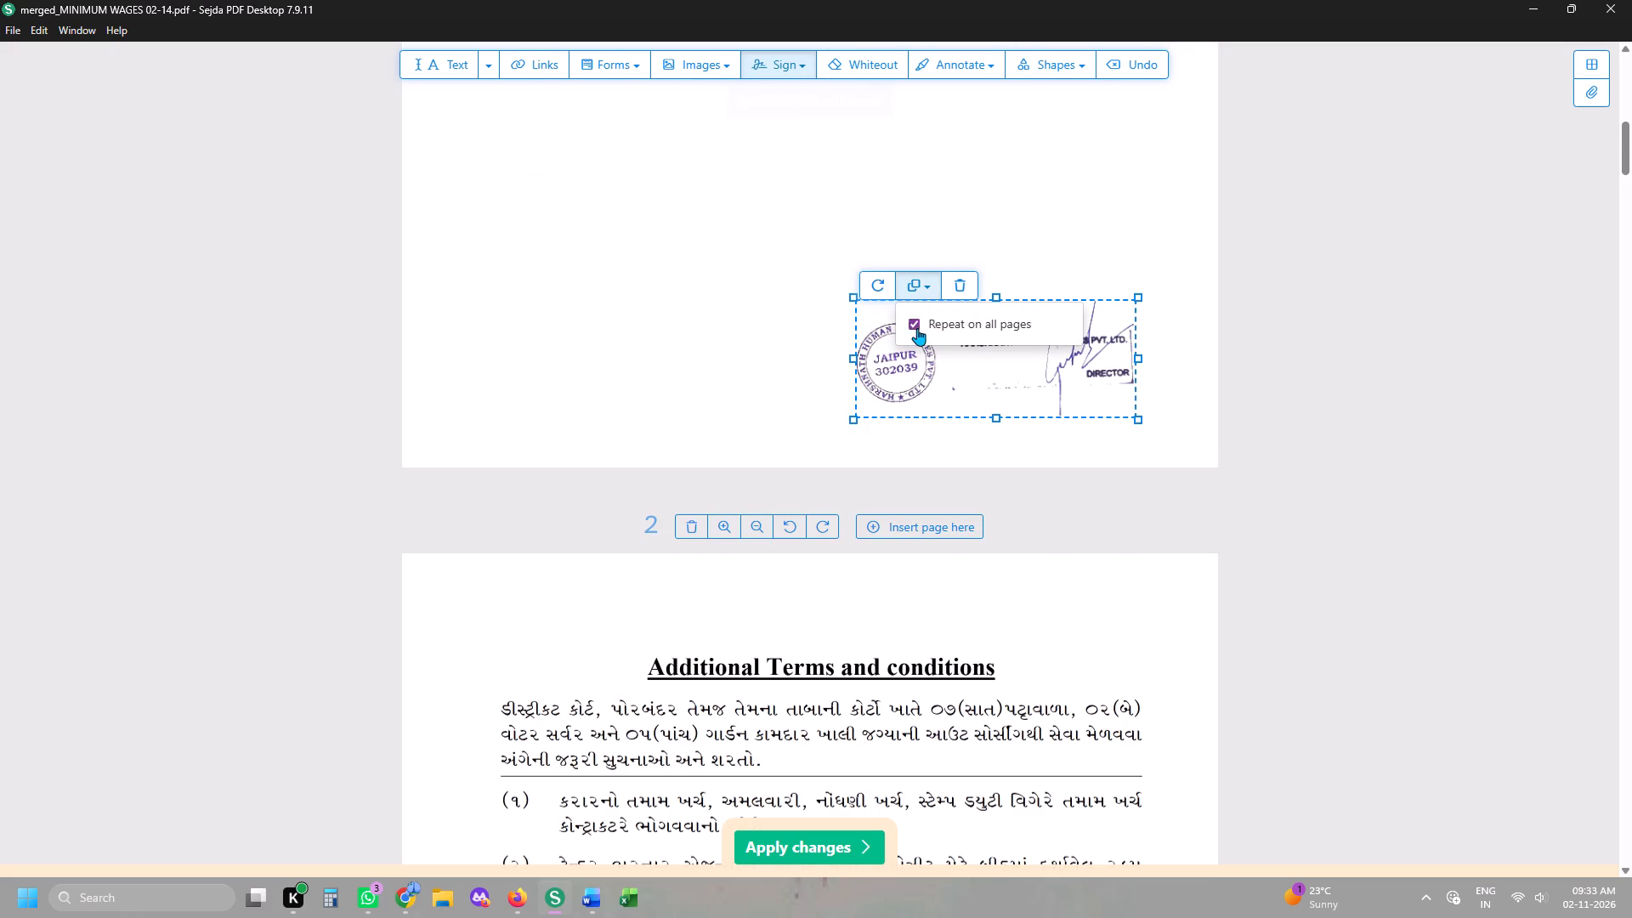
Check the stamp through to the last page, apply the changes and save the PDF in Downloads as edited_merged_MINIMUM WAGES 02-14.
key("space")
key("space")
key("space")
key("space")
key("space")
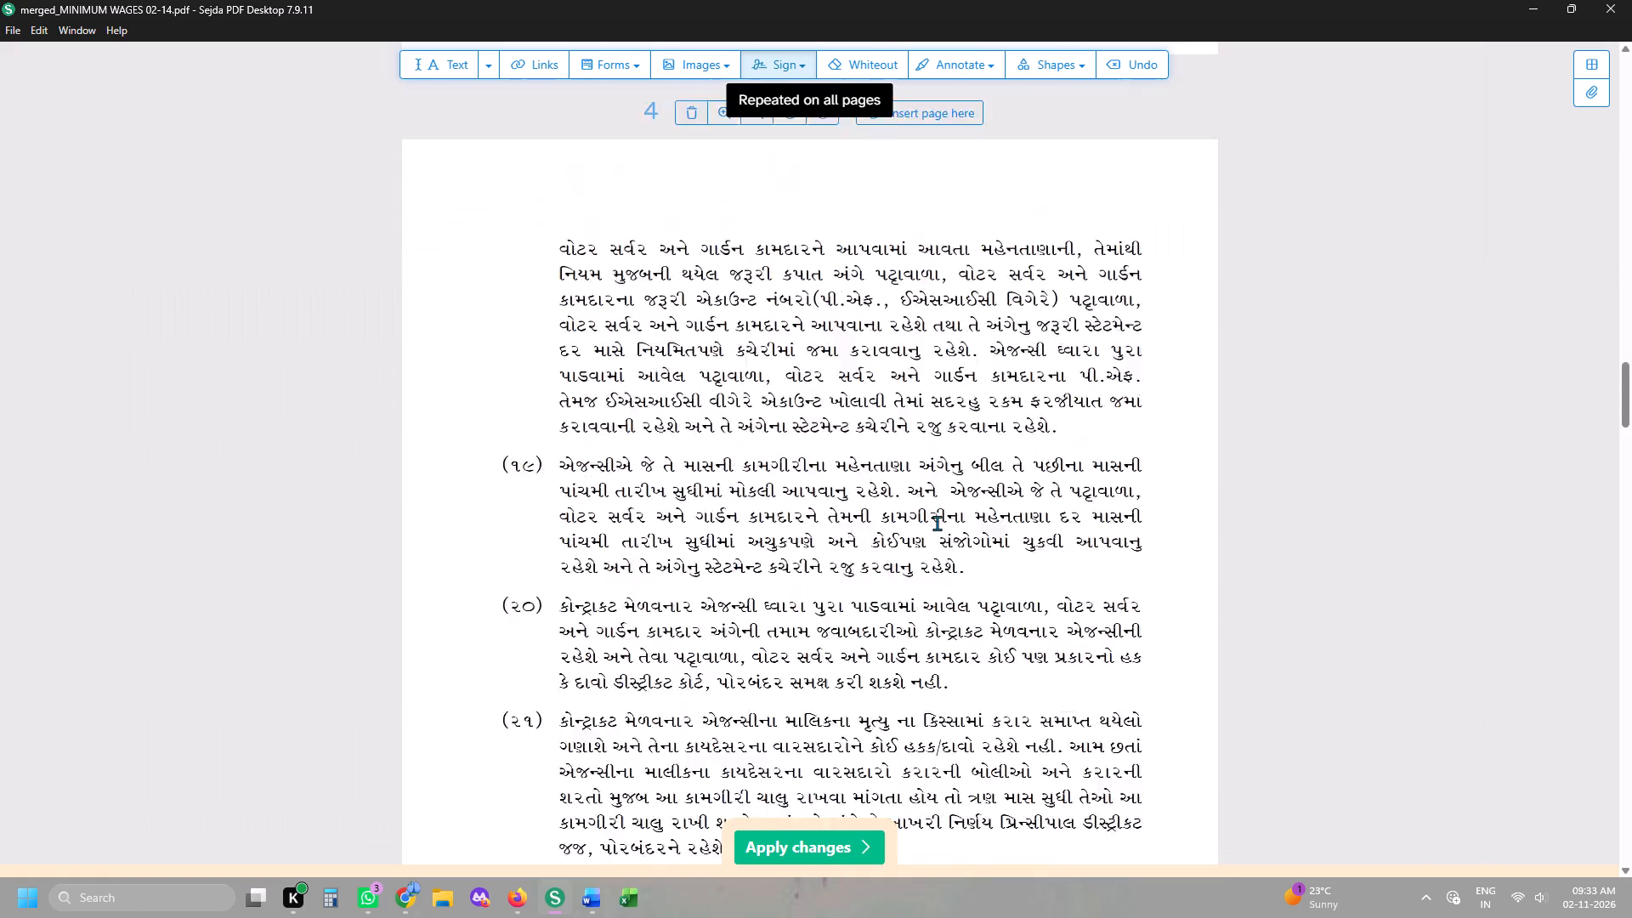
key("space")
key("space")
key("space")
key("space")
key("space")
key("space")
key("space")
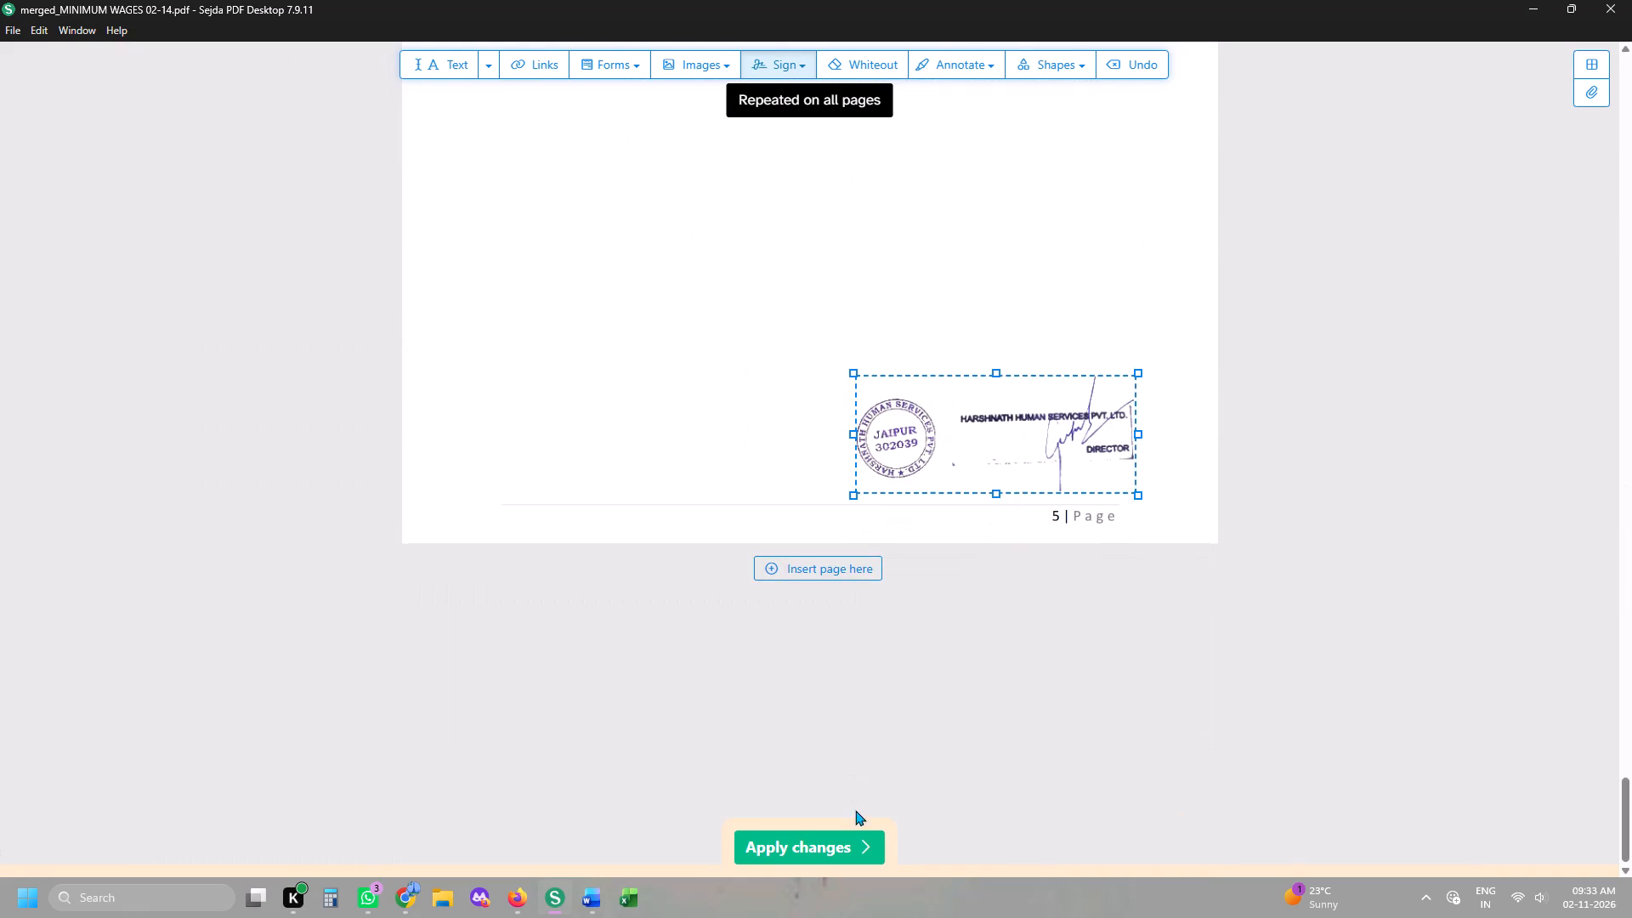
key("space")
left_click(856, 845)
left_click(109, 200)
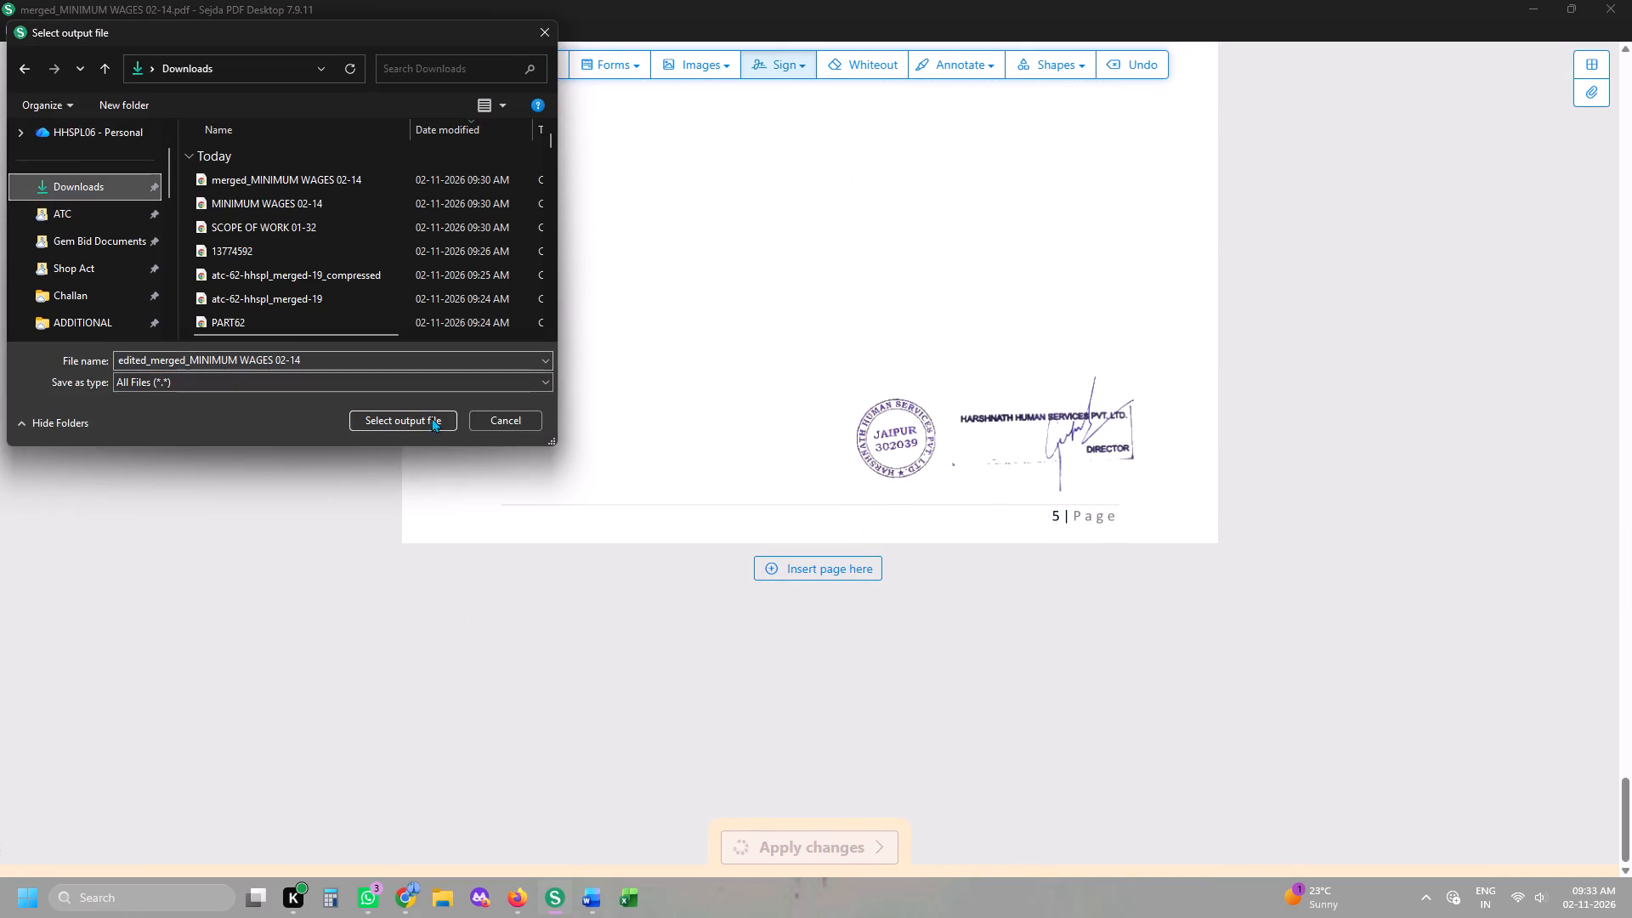
left_click(431, 417)
Switch to Firefox and load edited_merged_MINIMUM WAGES 02-14 from Downloads into the iLovePDF merge tool.
left_click(496, 895)
left_click(510, 904)
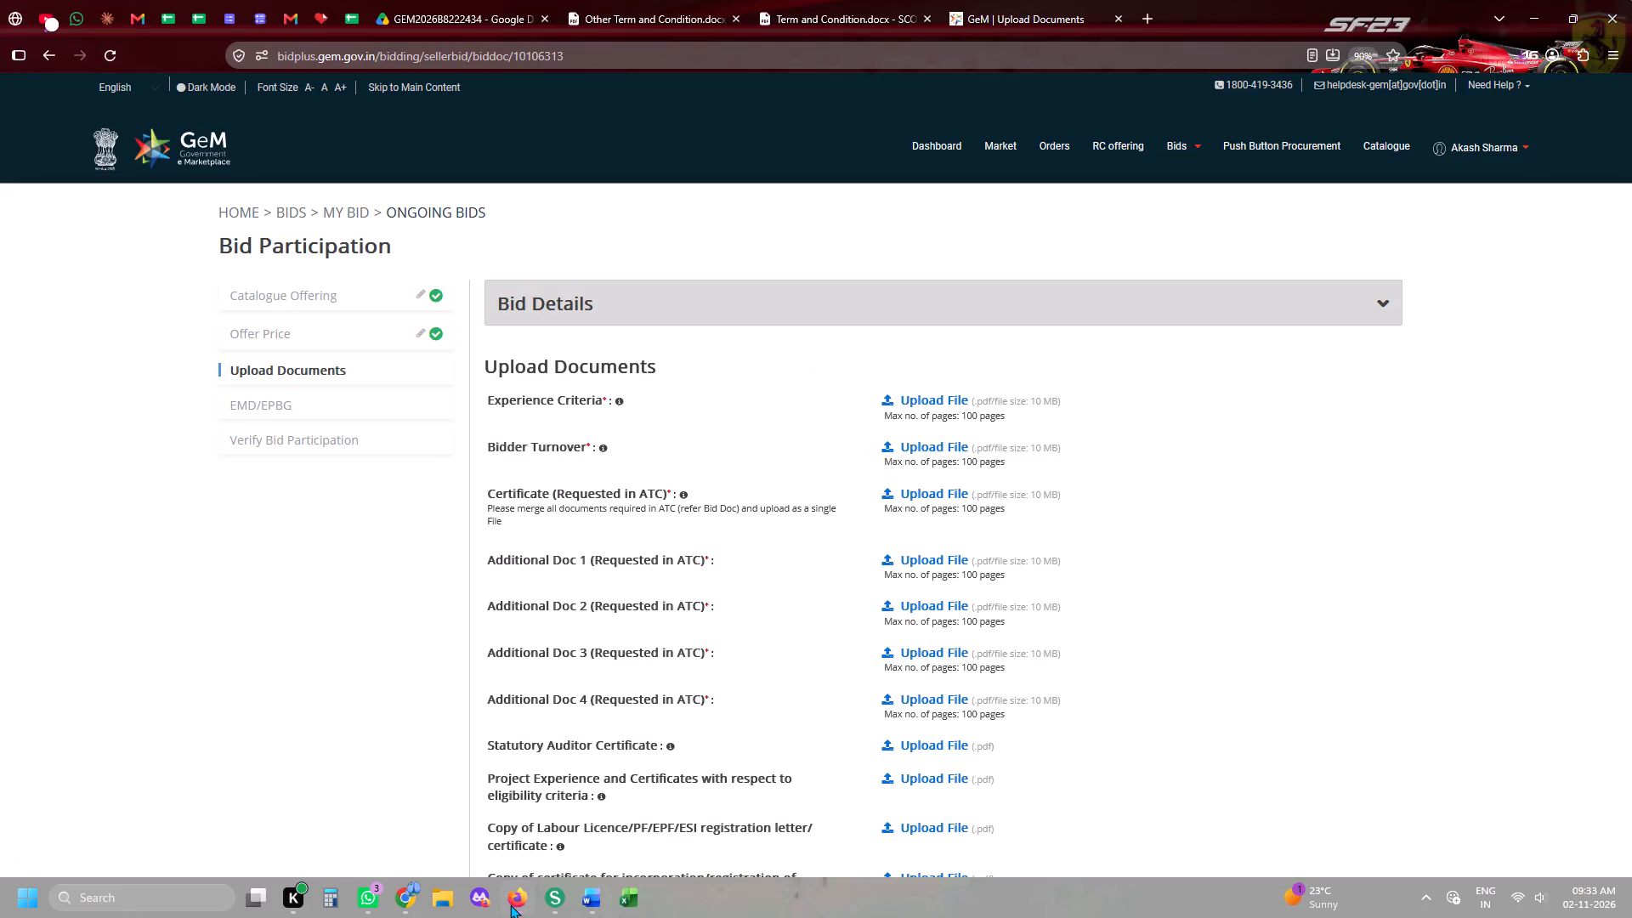
left_click(317, 0)
left_click(818, 265)
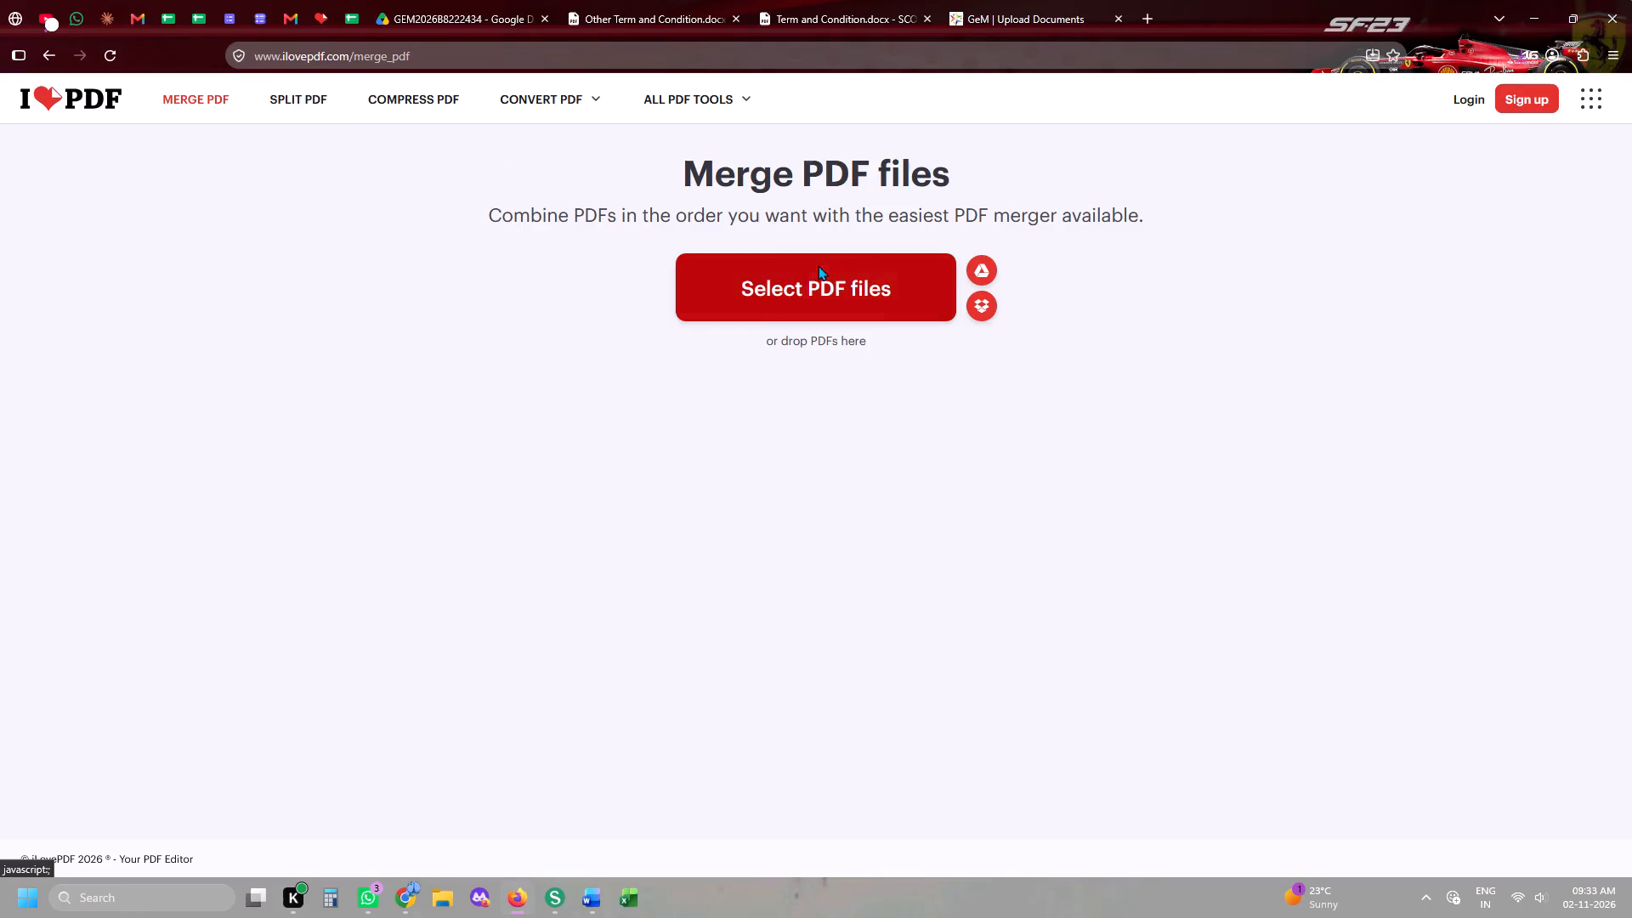
scroll(1210, 524, "up", 7)
left_click(1207, 297)
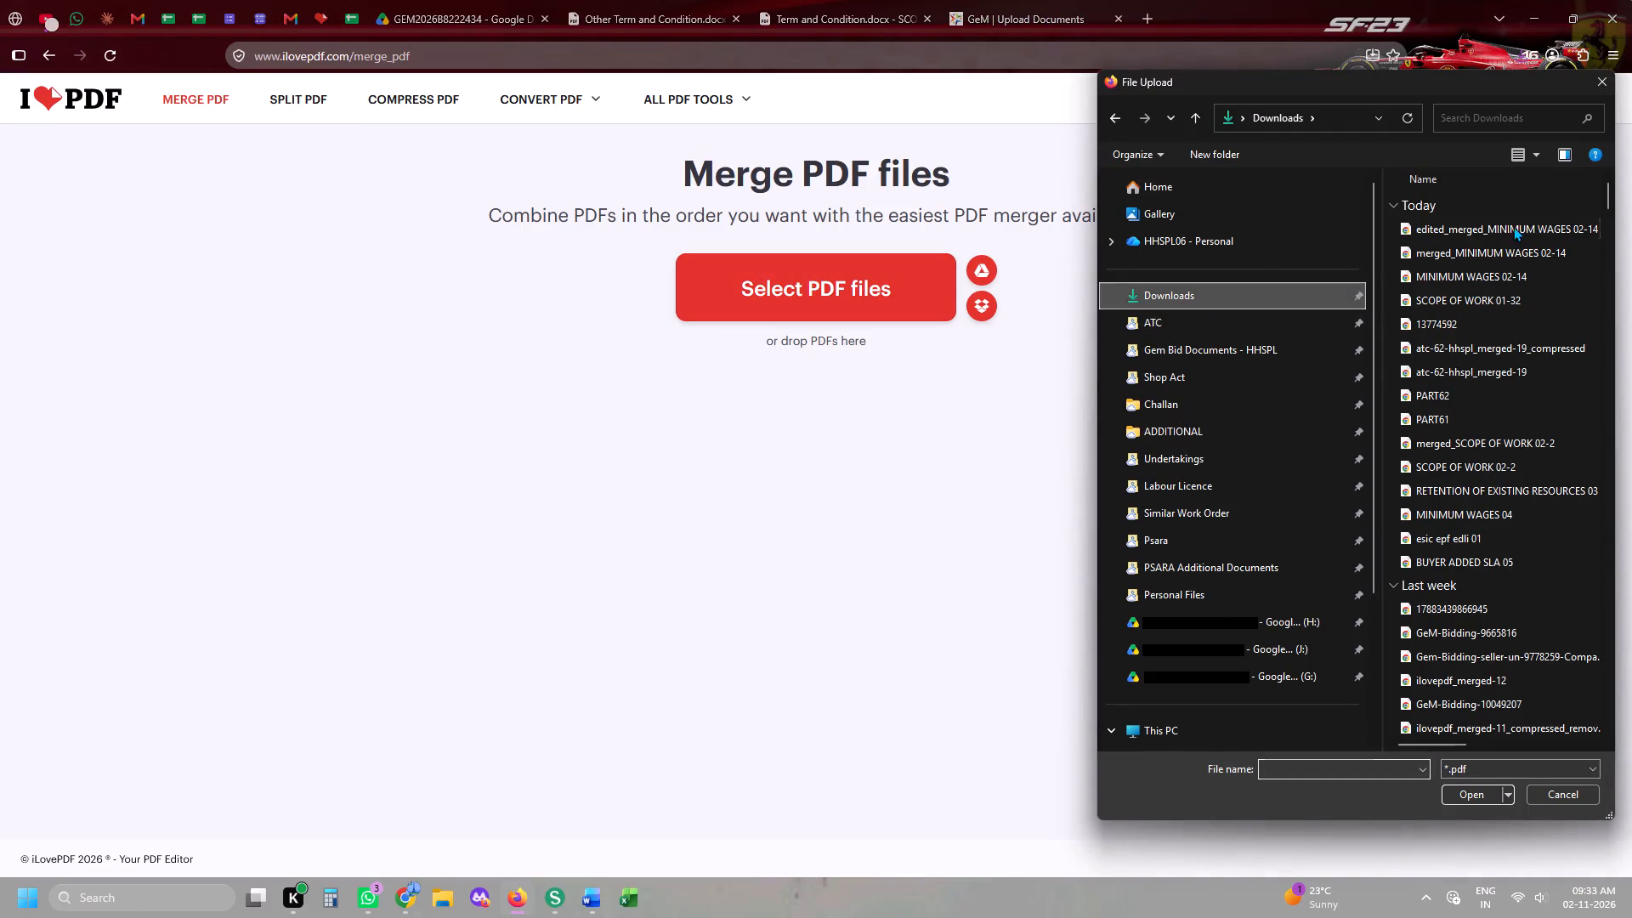
left_click(1507, 229)
left_click_drag(1507, 229, 1499, 233)
Add atc-62-hhspl from the ATC folder to the files being merged.
left_click(1234, 199)
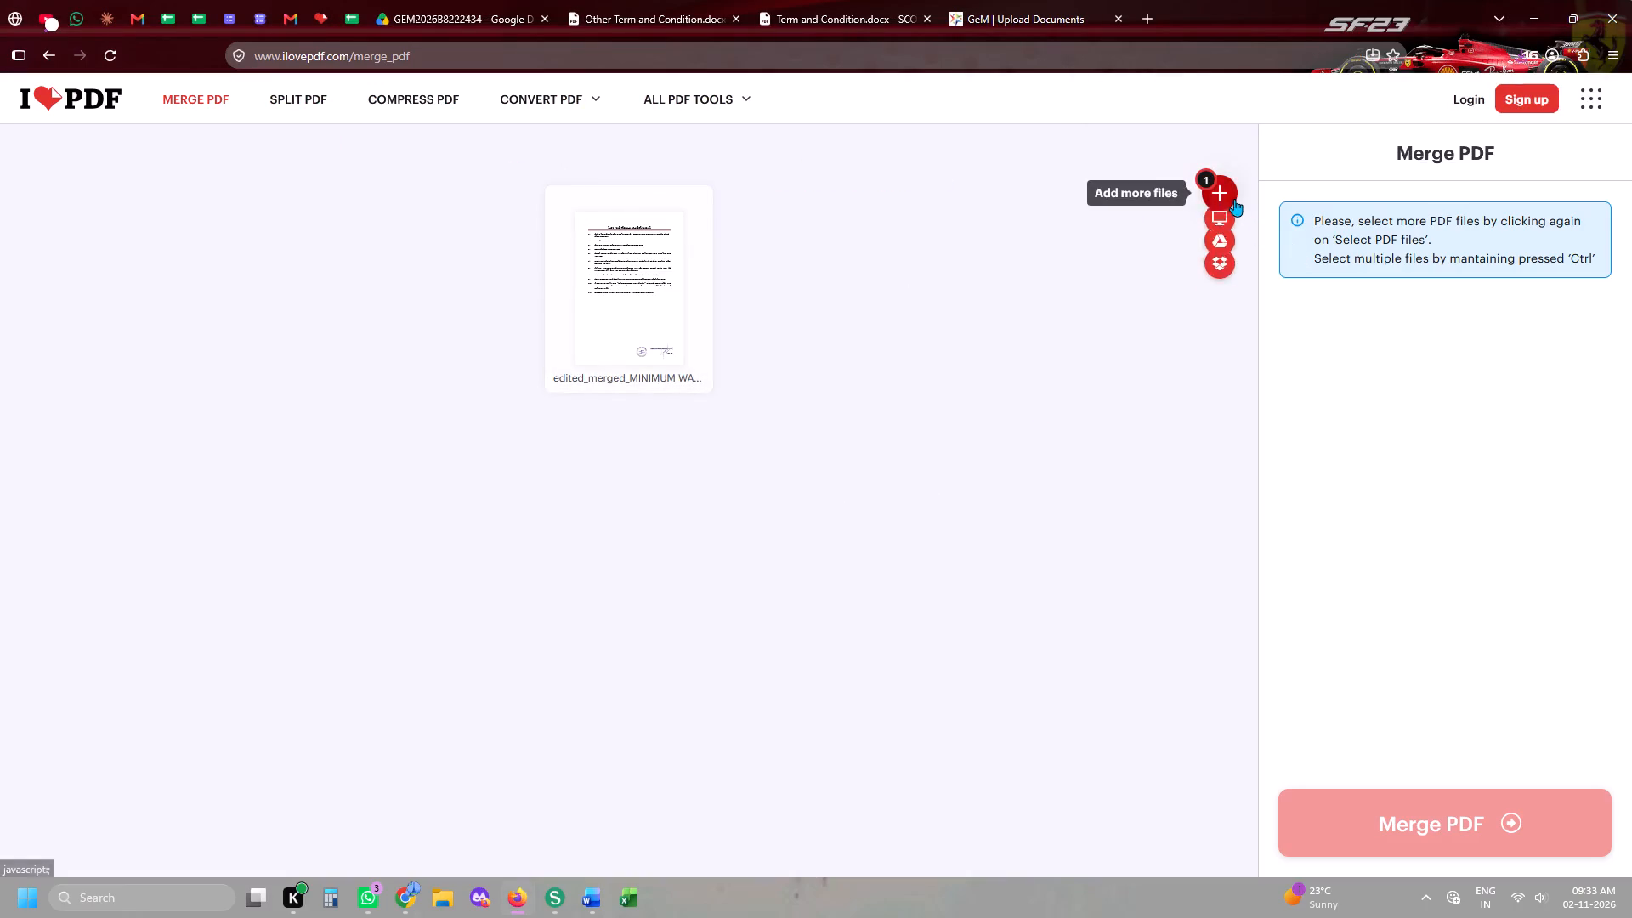
scroll(1146, 337, "up", 7)
left_click(1143, 327)
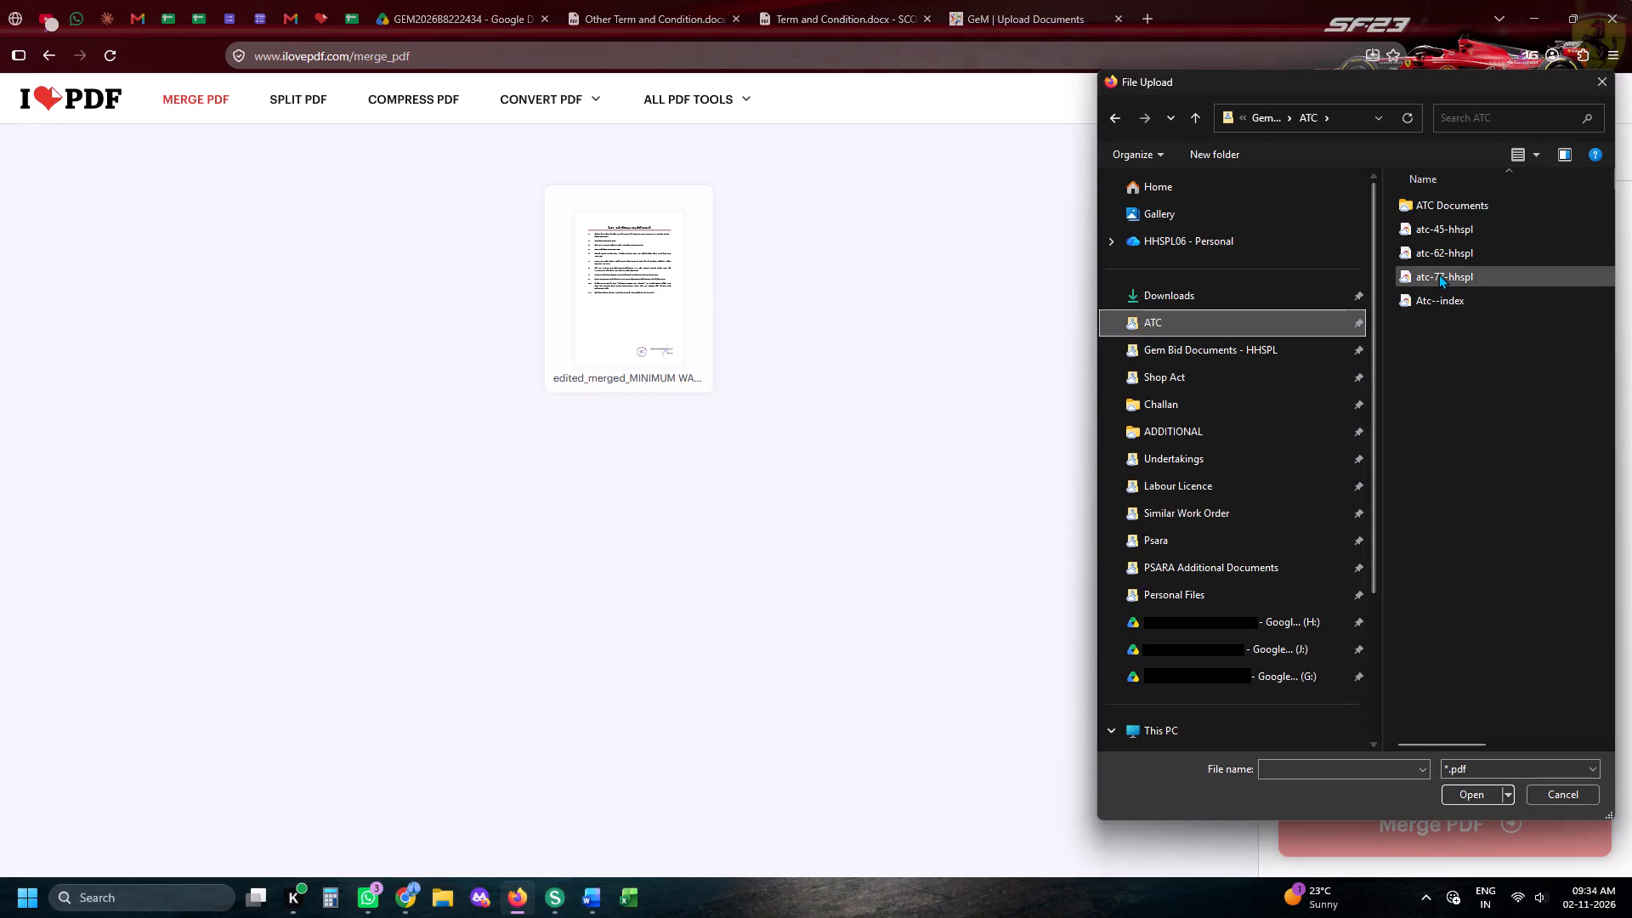
left_click(1438, 260)
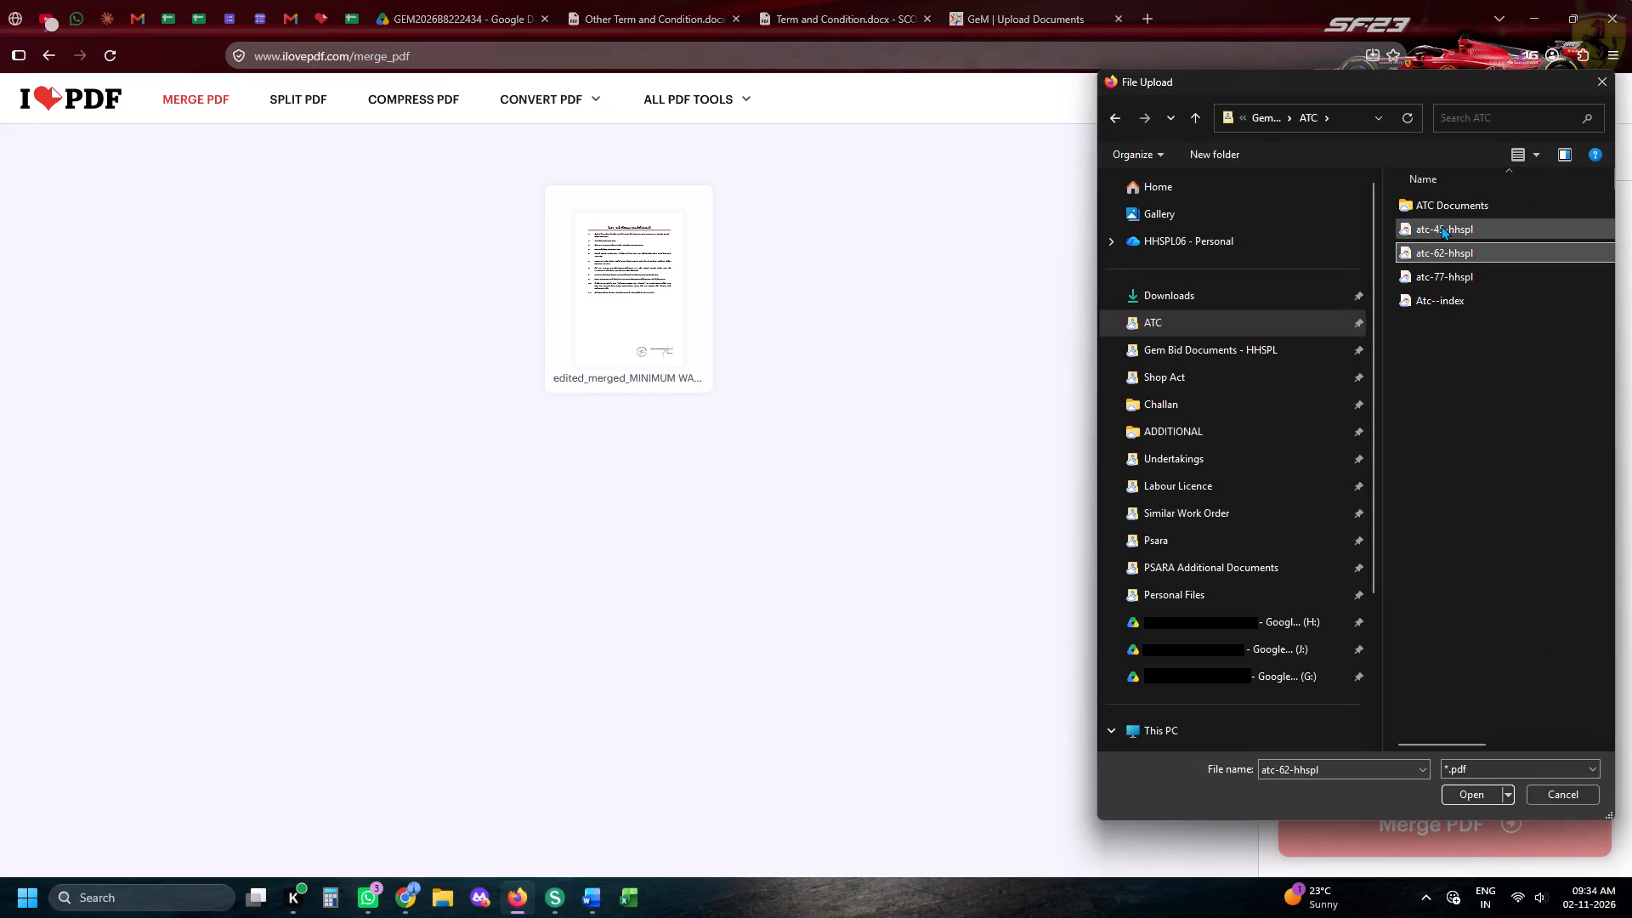
left_click(1441, 225)
left_click(1441, 252)
triple_click(1441, 252)
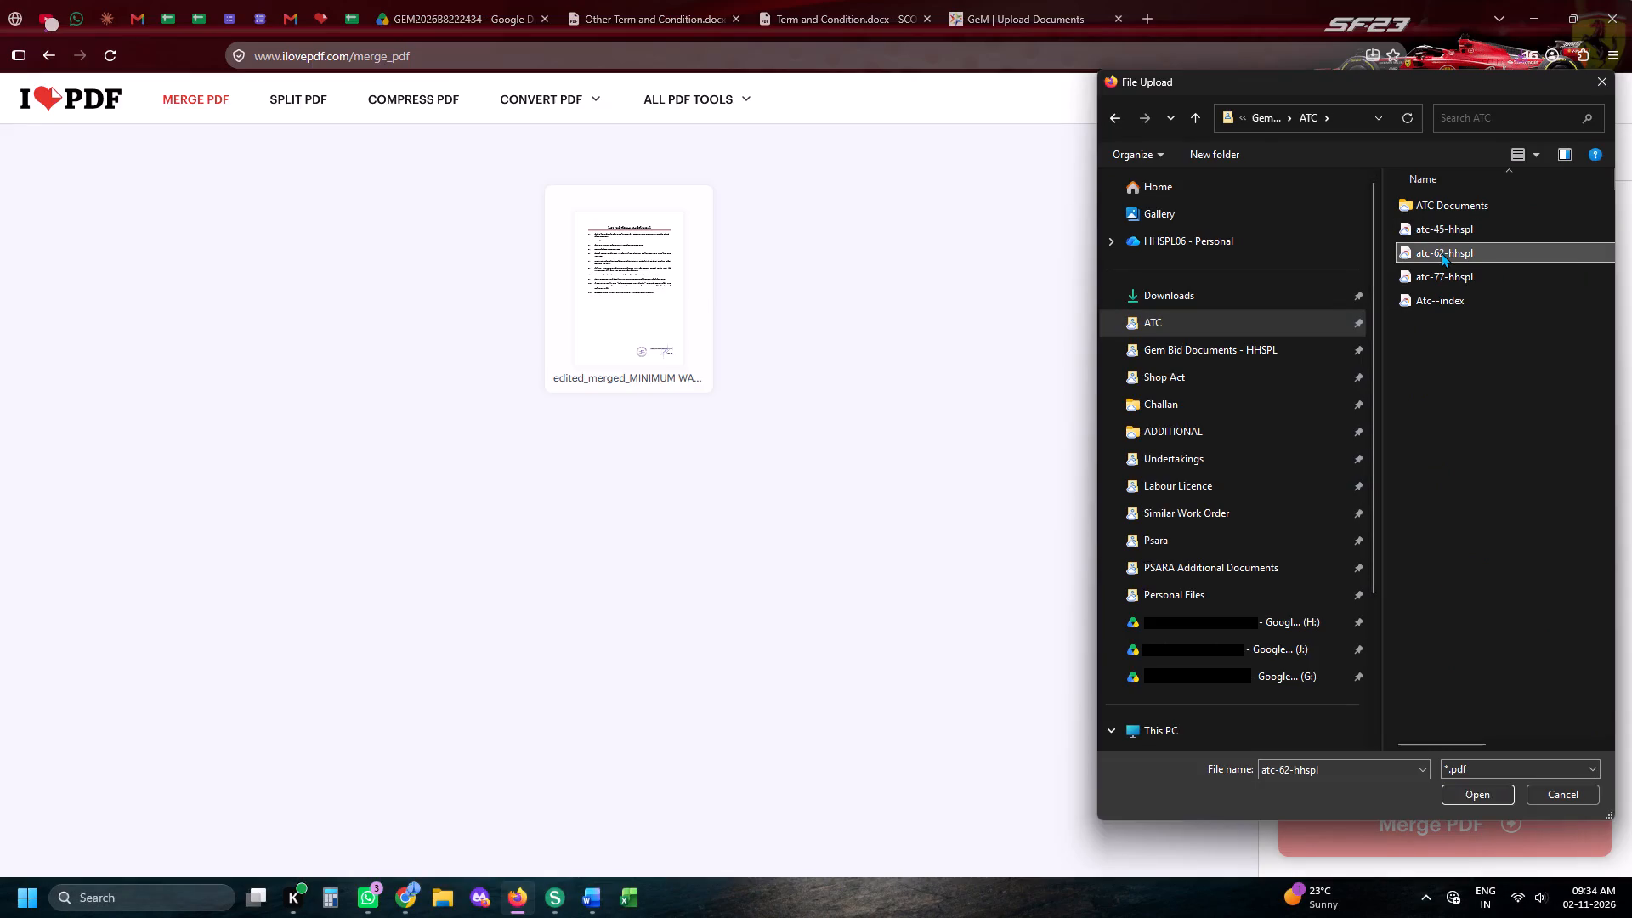
Switch to a private browser window, search for CHECKGMP and open InvestorGain's live IPO GMP report.
left_click(479, 901)
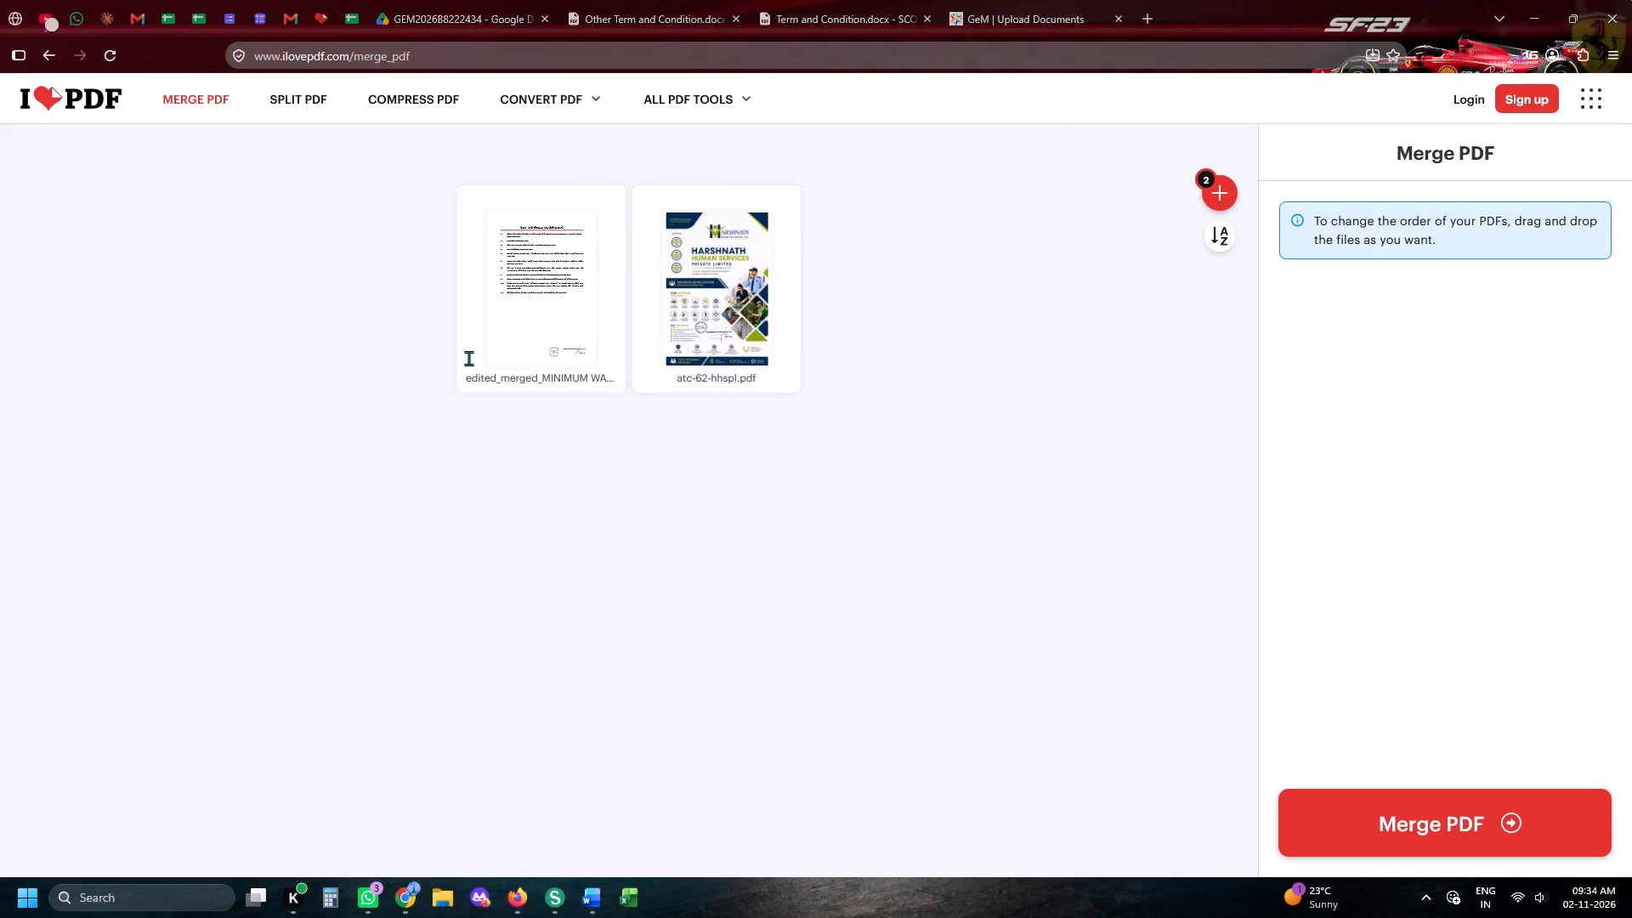
type("CHECKGP,")
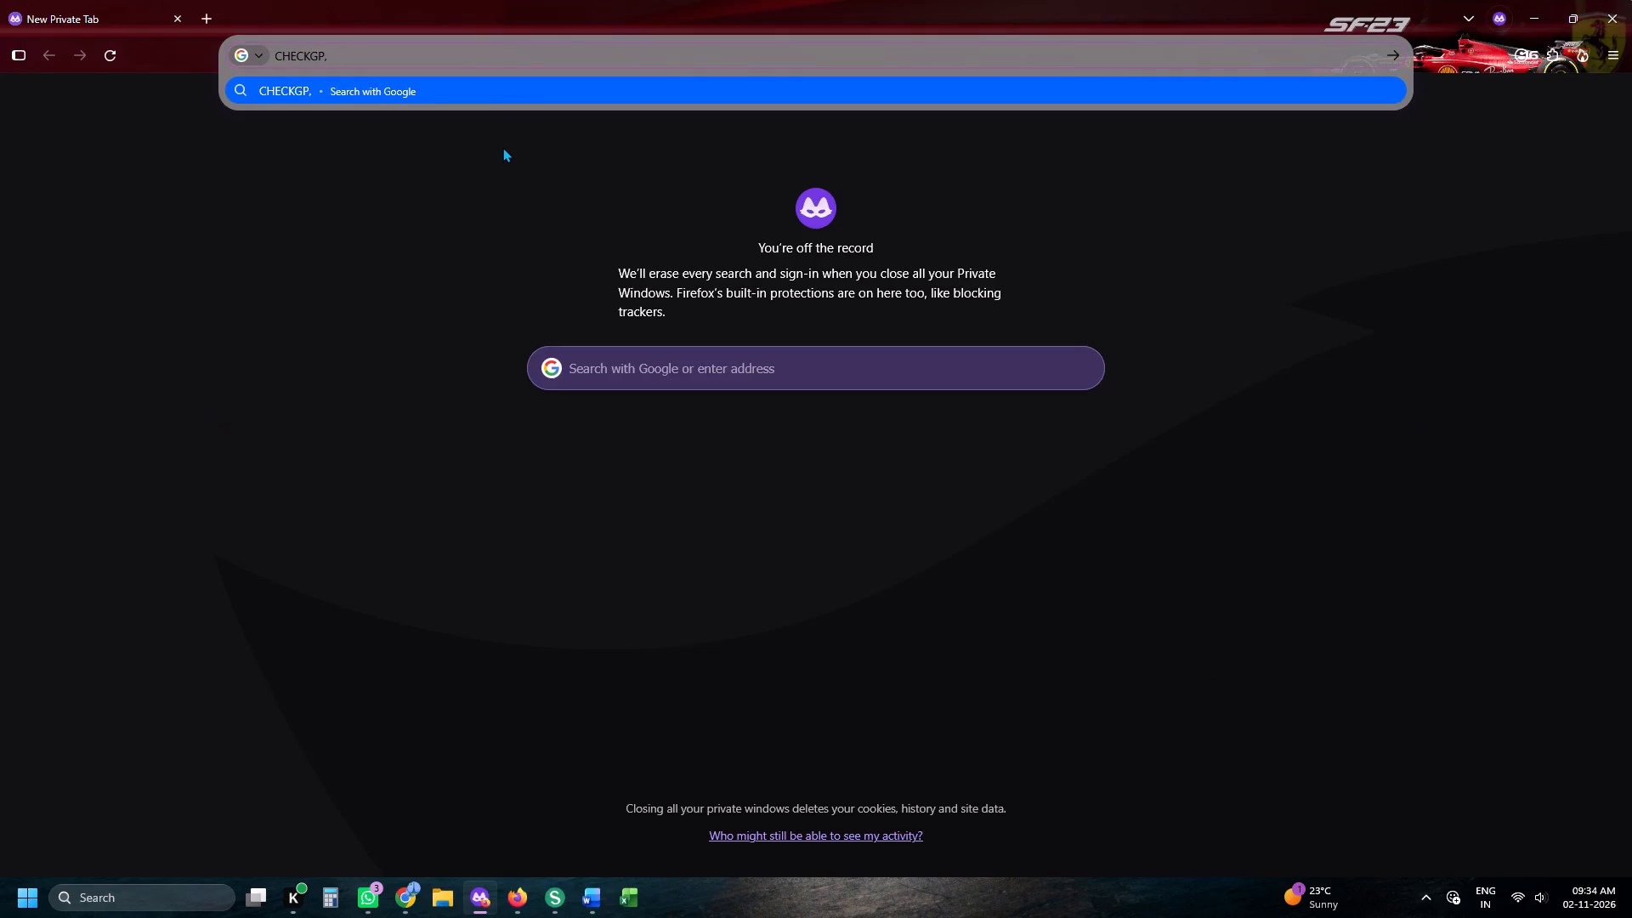
key("BackSpace")
key("BackSpace")
type("MP")
key("Return")
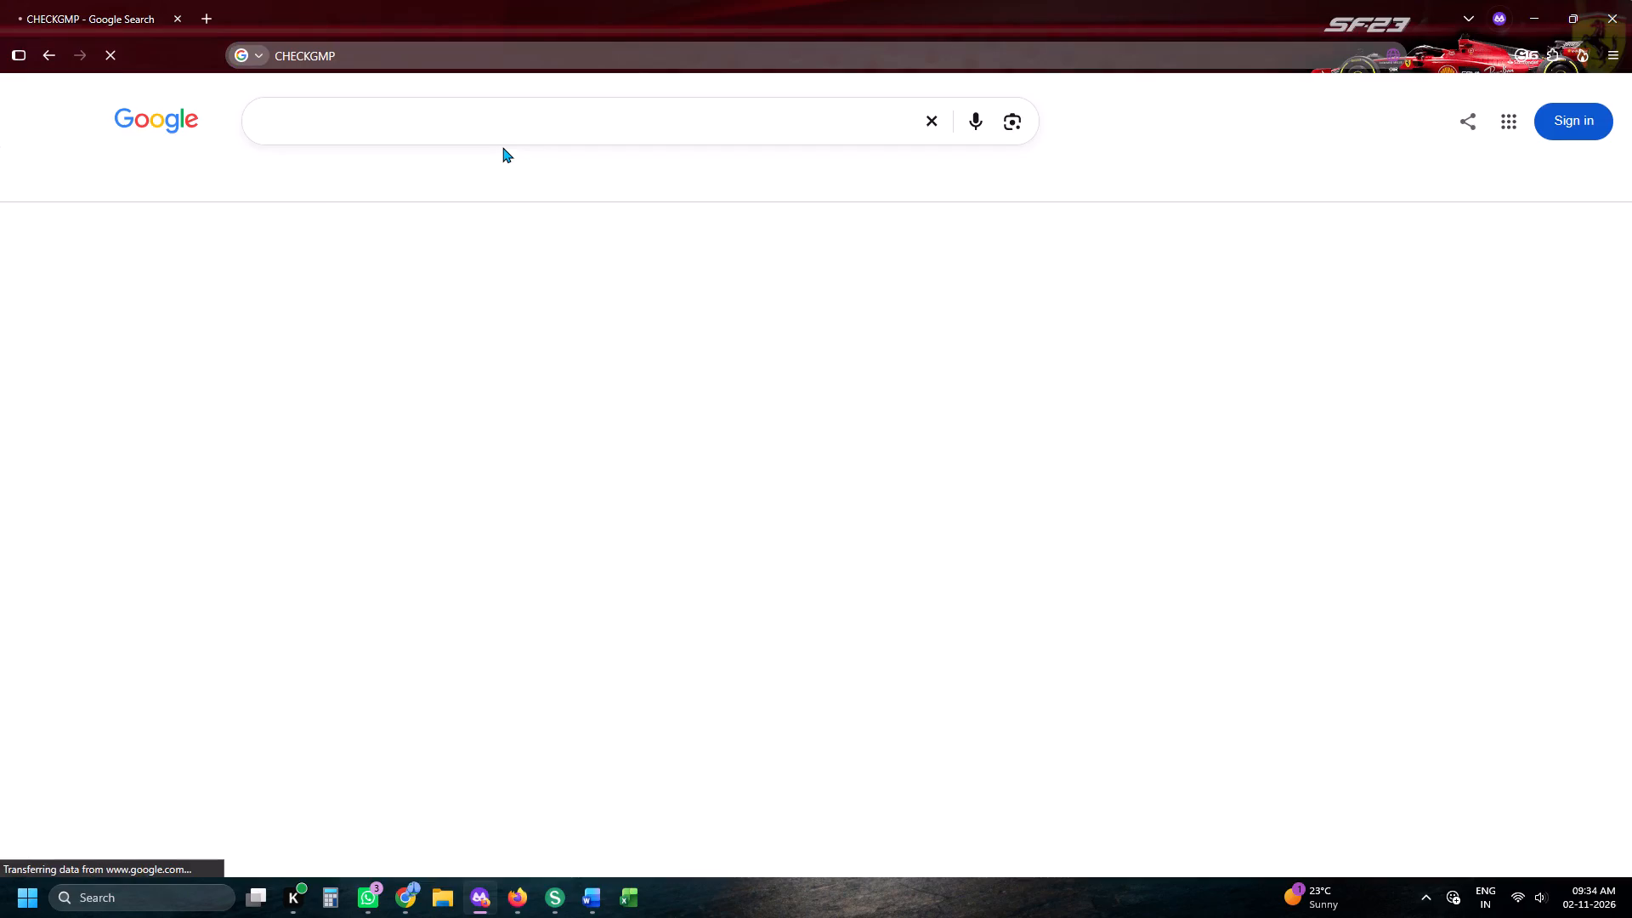
left_click(330, 352)
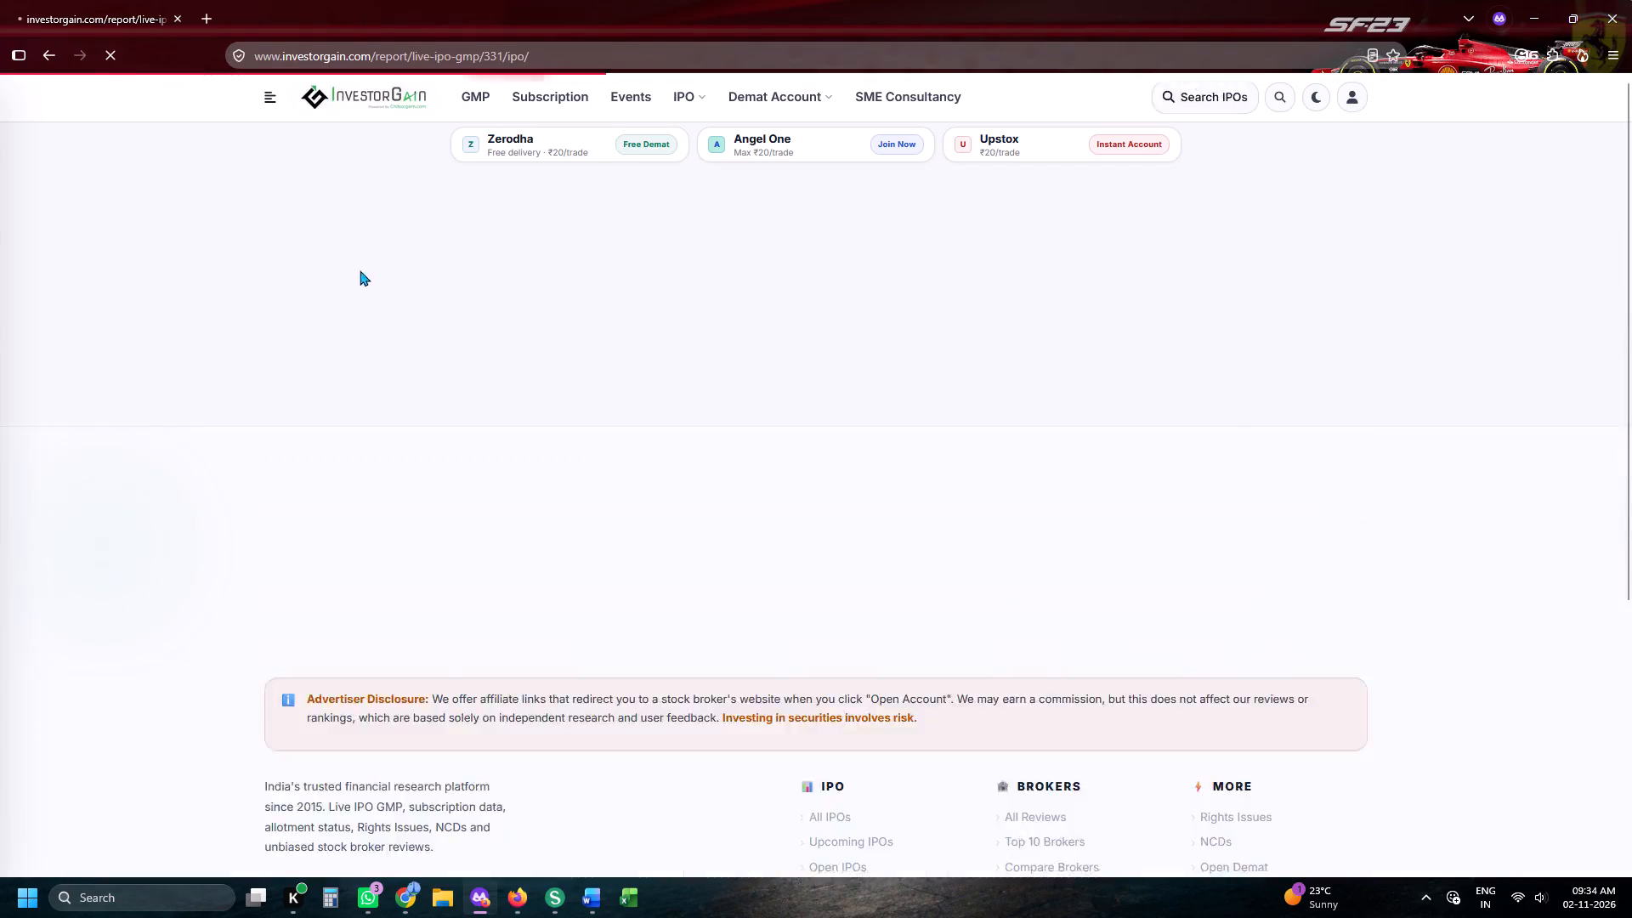
Examine the current IPO GMP list with and without the Mainboard filter, and minimize the private window.
scroll(487, 507, "down", 1)
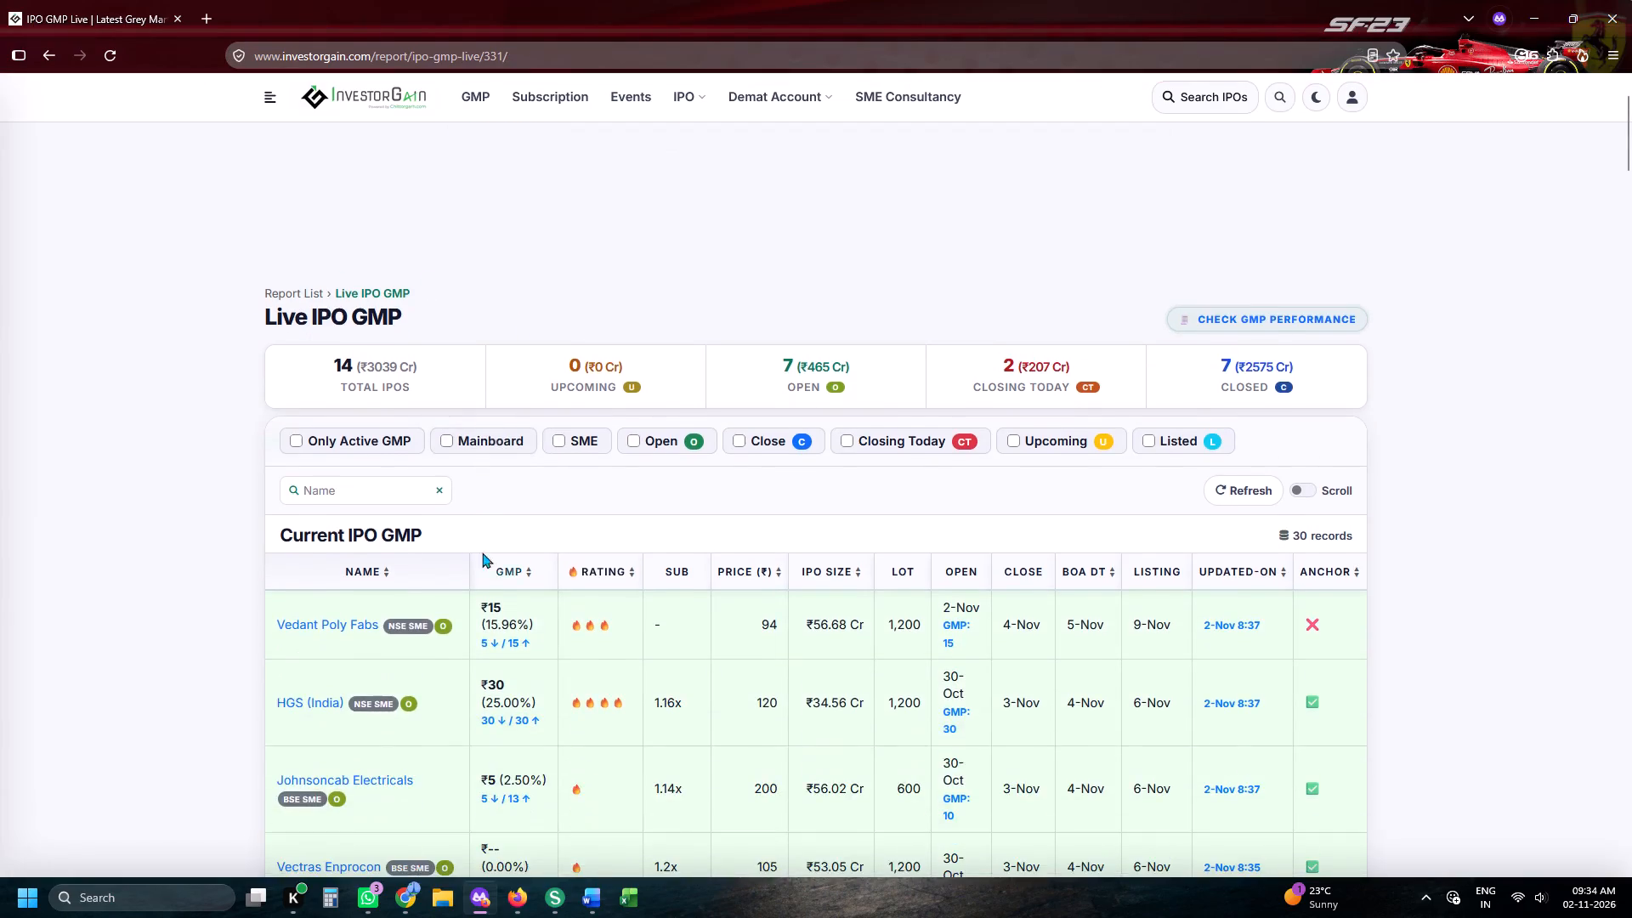
left_click(477, 436)
scroll(100, 456, "down", 2)
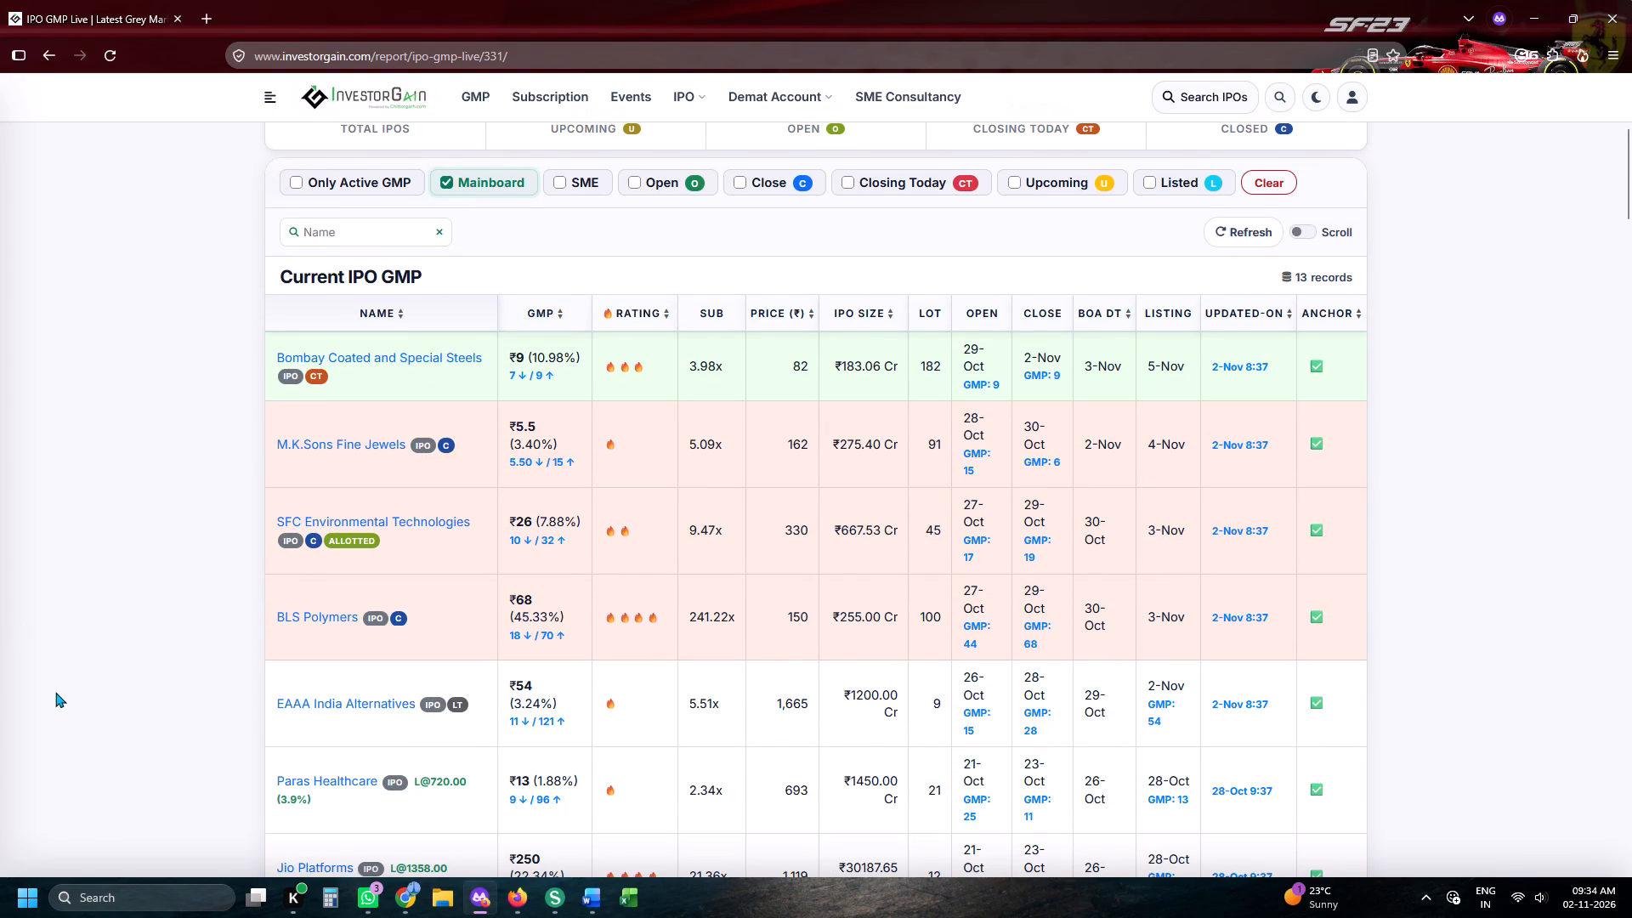
left_click(426, 181)
left_click(449, 181)
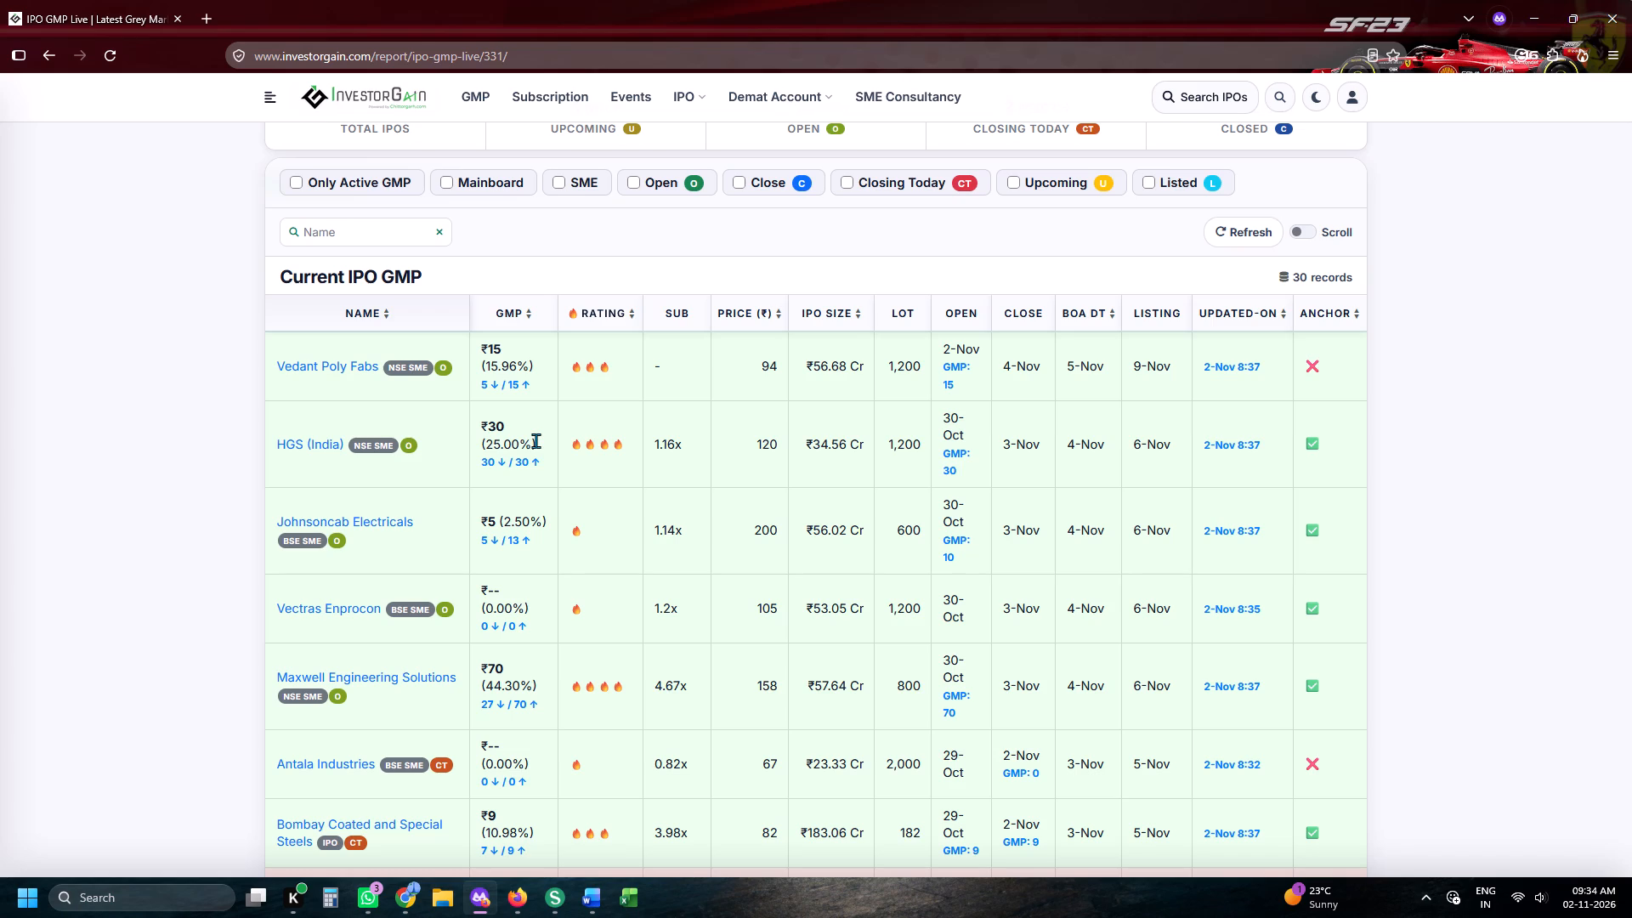
scroll(535, 443, "down", 5)
scroll(535, 462, "up", 5)
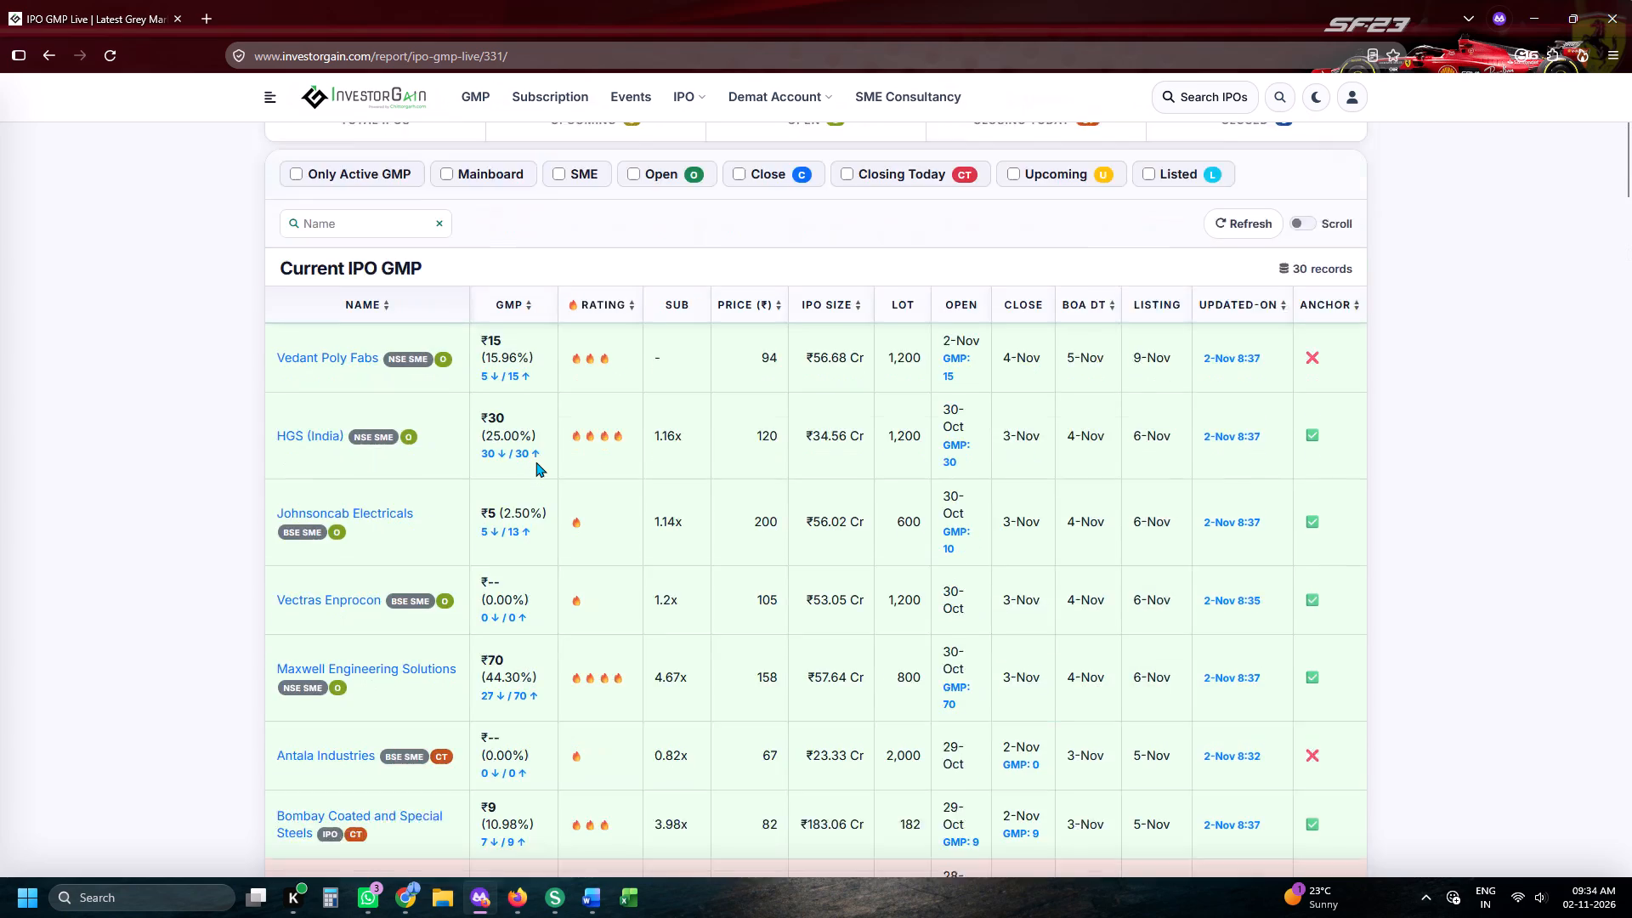
scroll(535, 462, "up", 7)
left_click(482, 575)
scroll(582, 574, "down", 3)
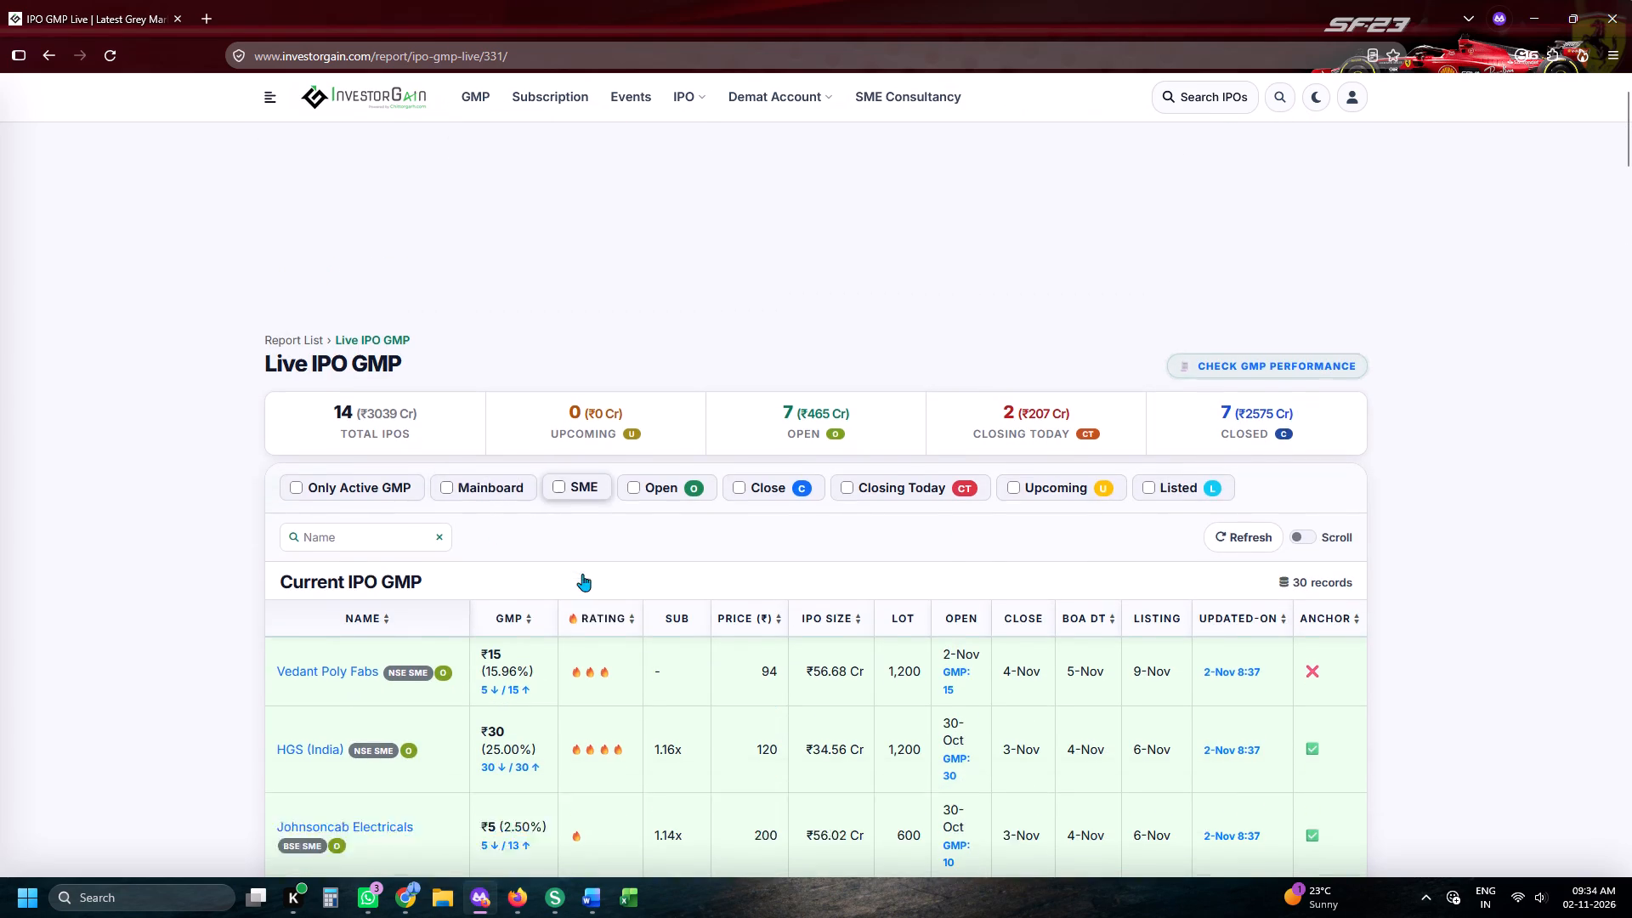
scroll(582, 574, "down", 1)
scroll(500, 181, "up", 2)
left_click(463, 315)
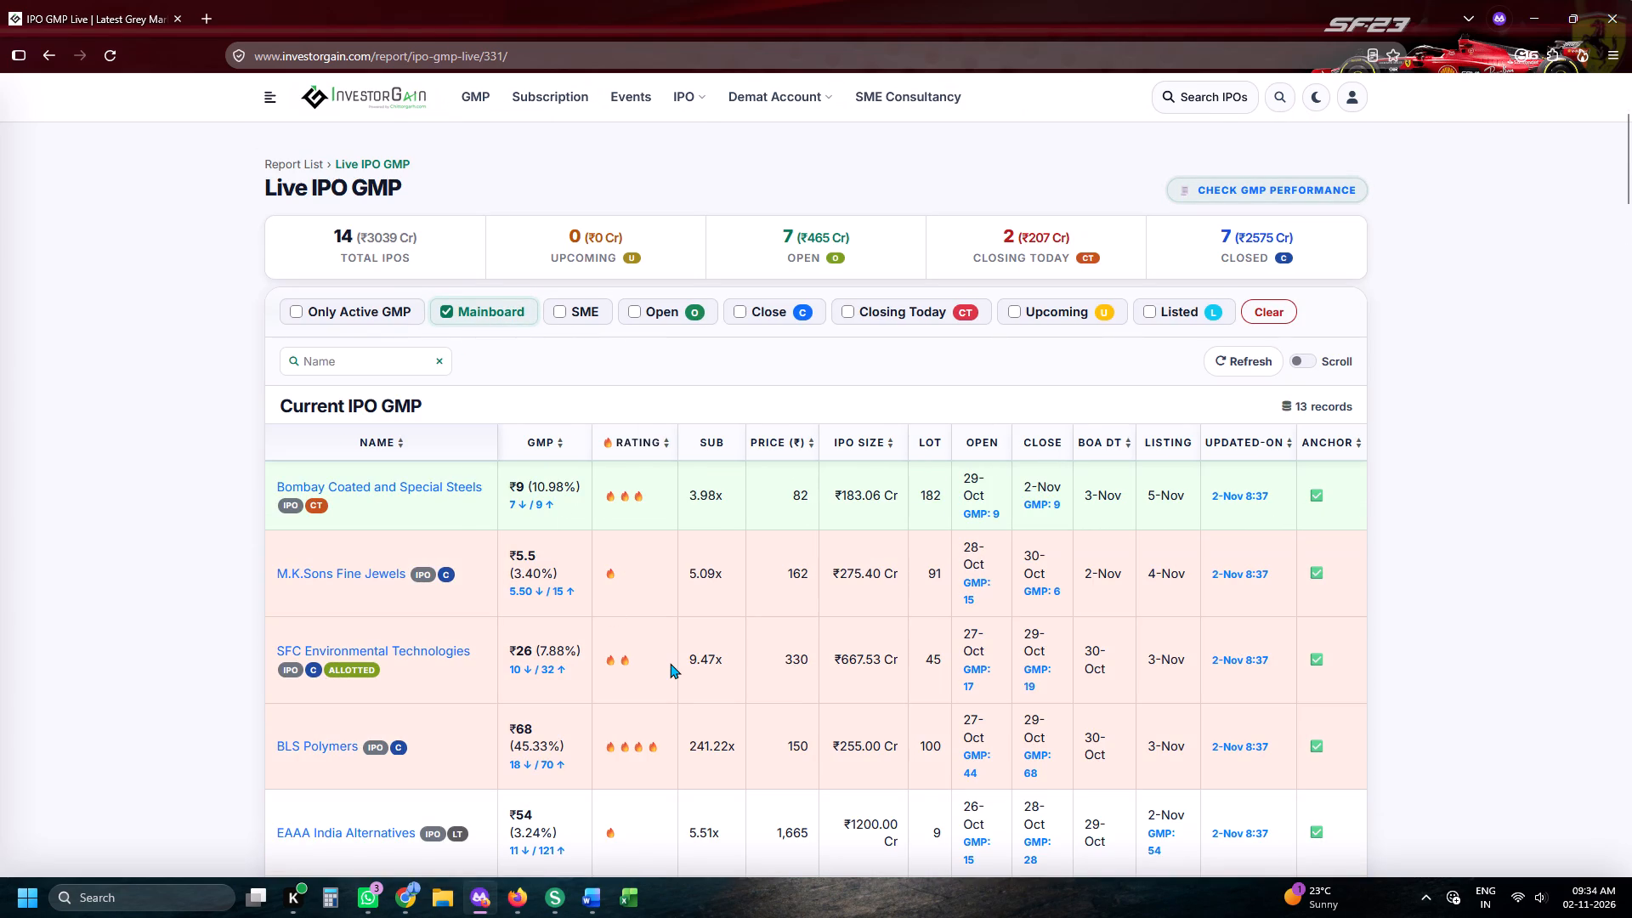
left_click(1521, 2)
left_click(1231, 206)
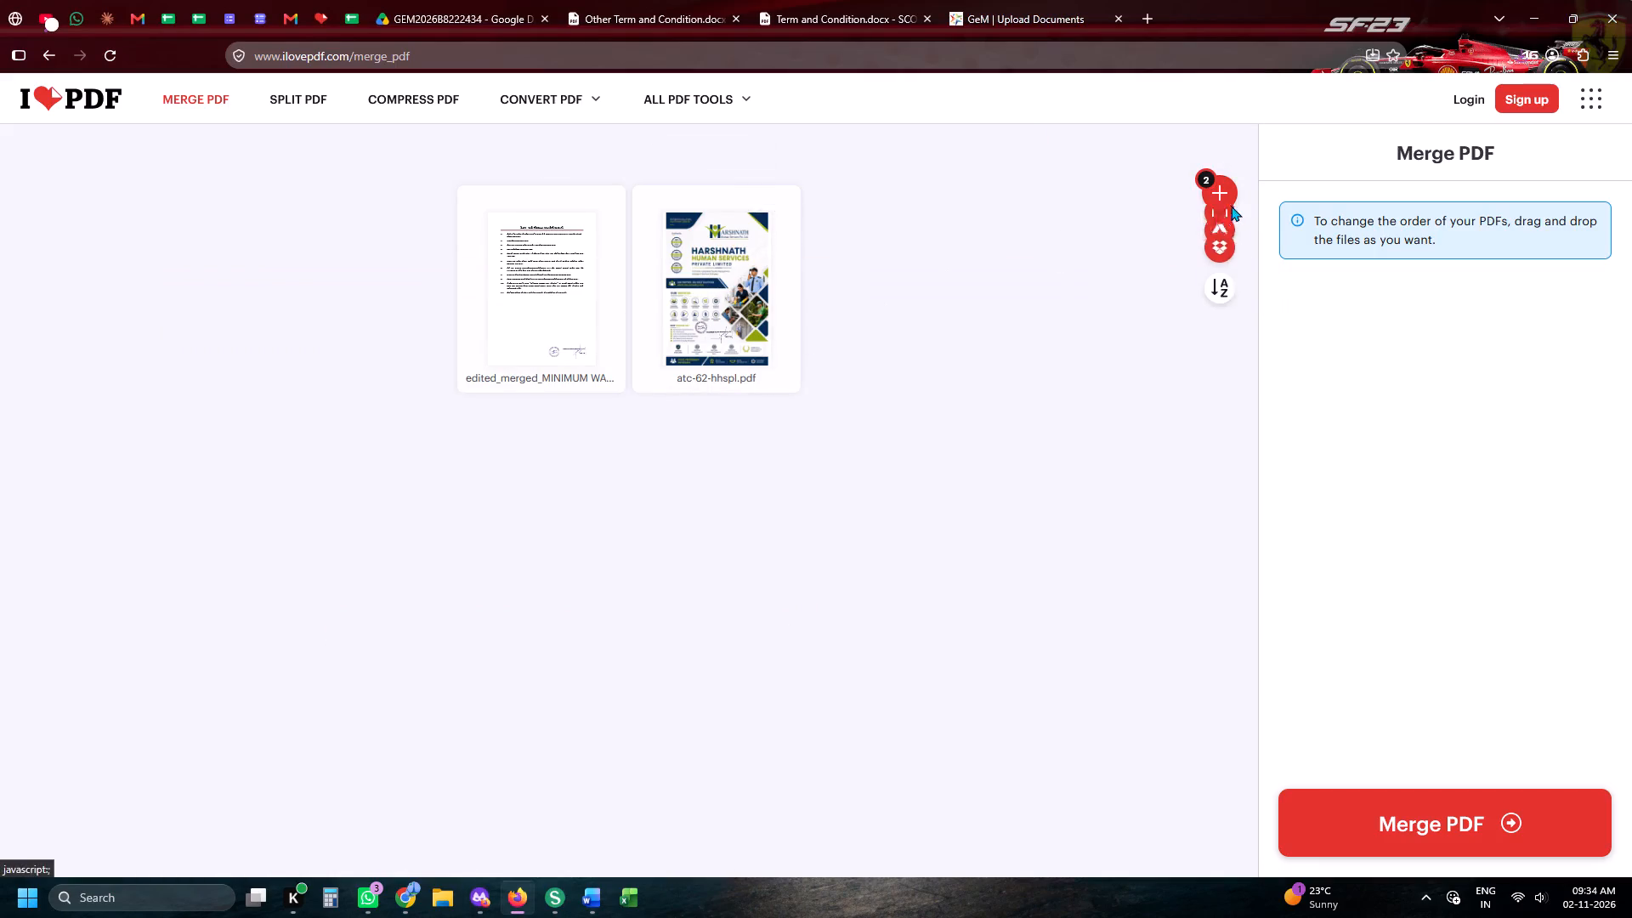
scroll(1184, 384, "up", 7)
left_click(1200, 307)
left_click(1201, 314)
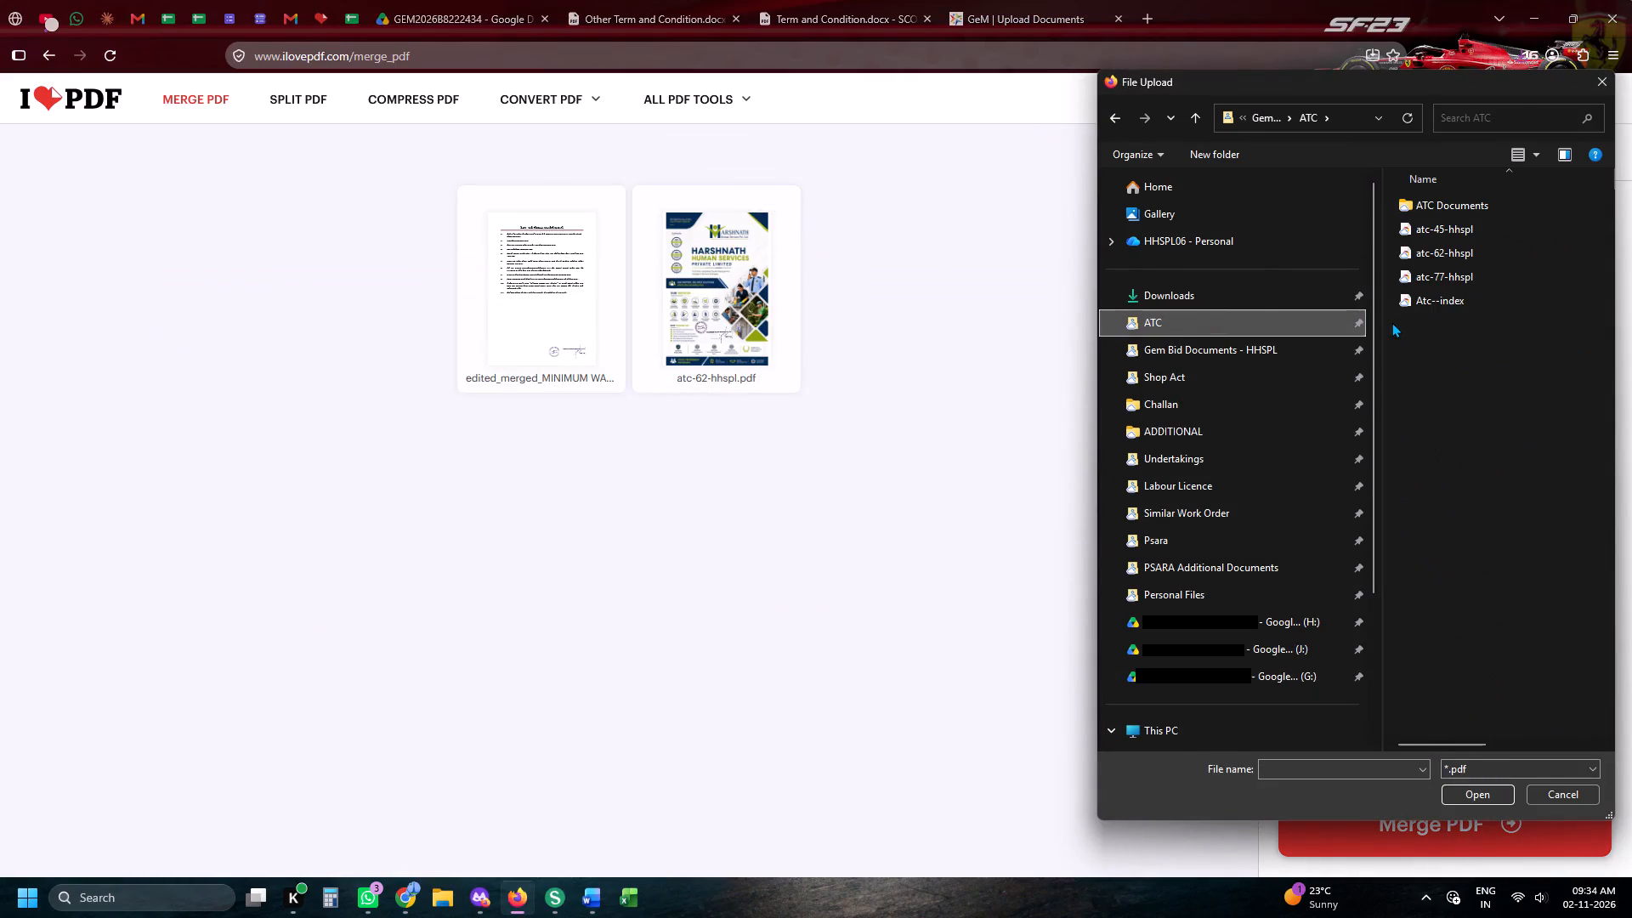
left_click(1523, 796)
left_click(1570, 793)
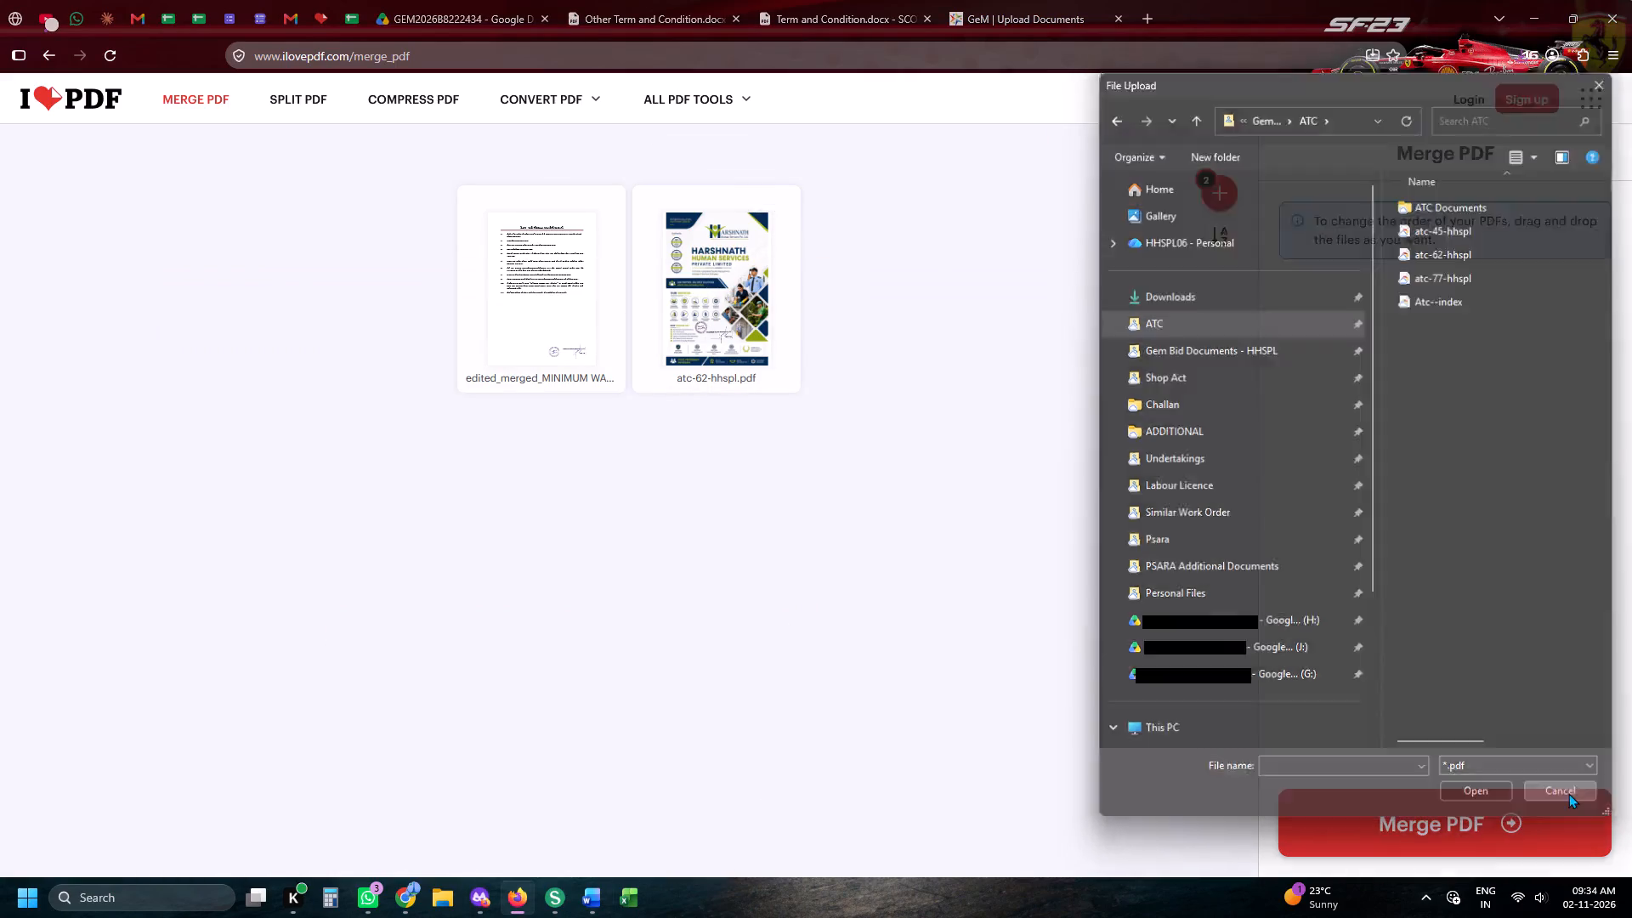
Check the files in the GEM2026B8222434 Drive folder against the atc-62-page-index document and return to that document in Word.
left_click(587, 882)
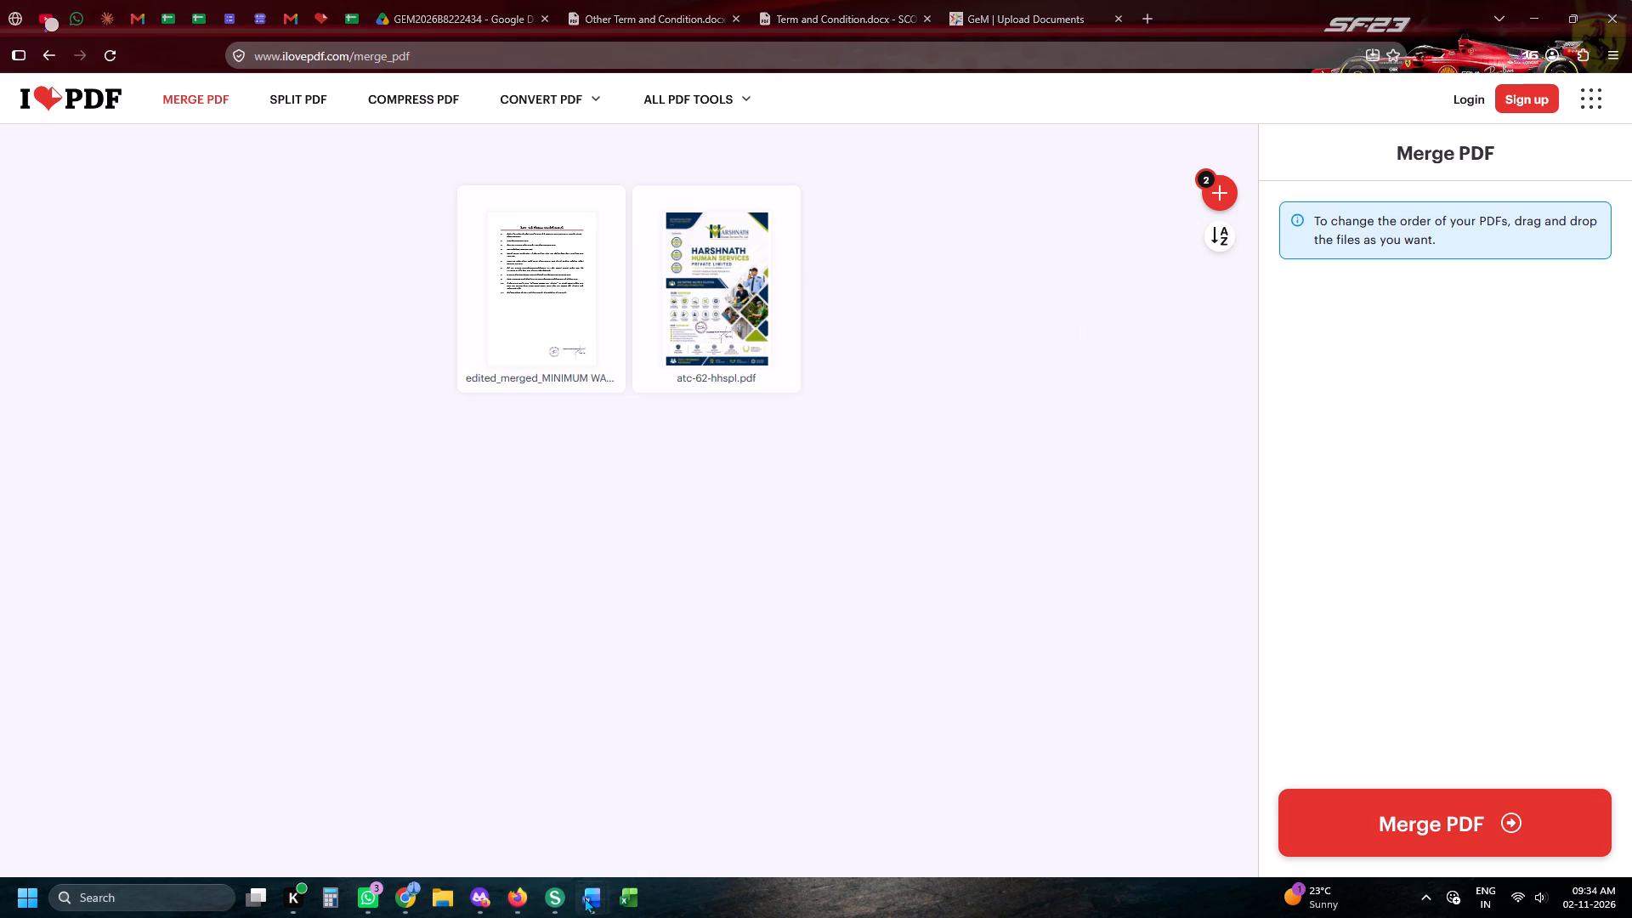
left_click(597, 917)
left_click(308, 796)
key("alt+Tab")
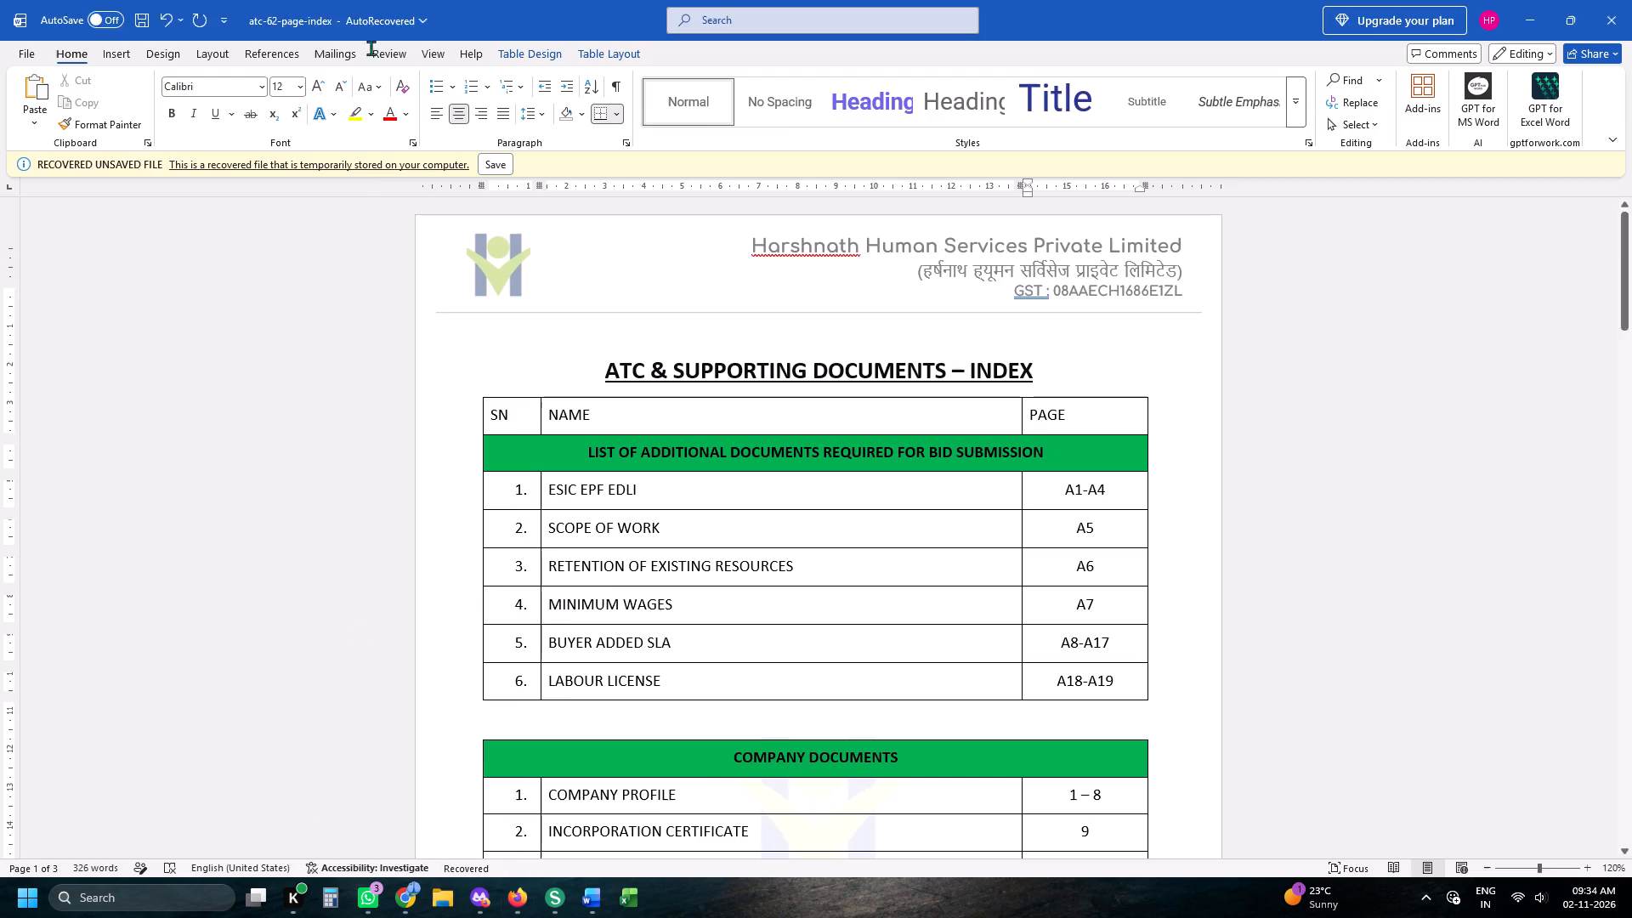
left_click(381, 0)
left_click(351, 335)
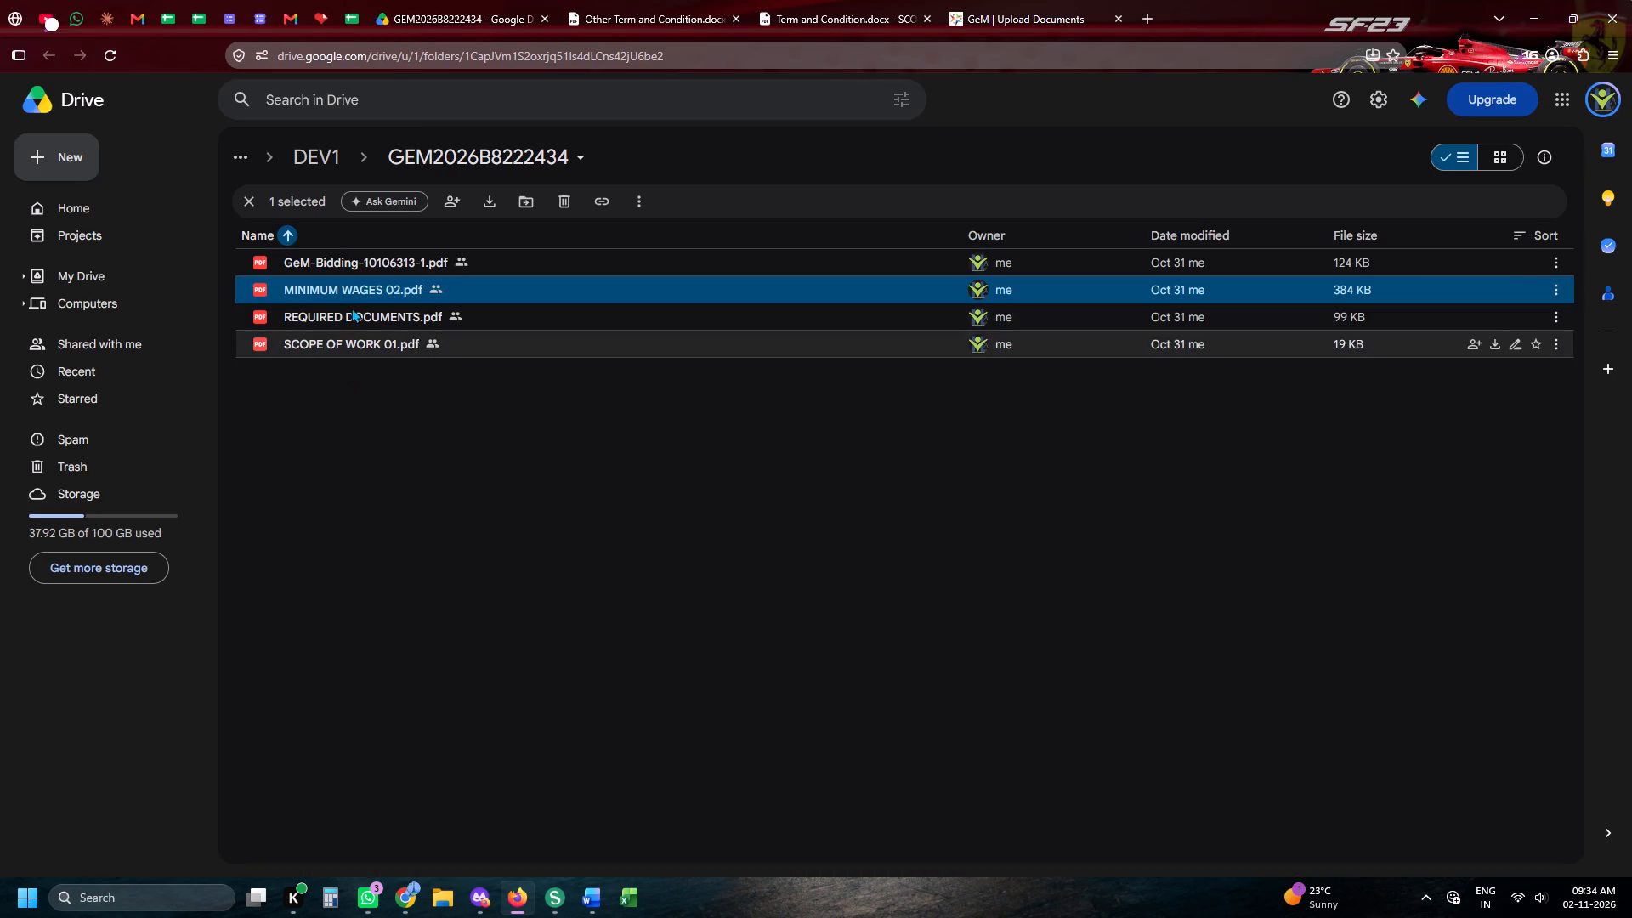
left_click(351, 305)
key("alt+Tab")
key("alt+Tab")
key("alt+Tab")
key("alt+Tab")
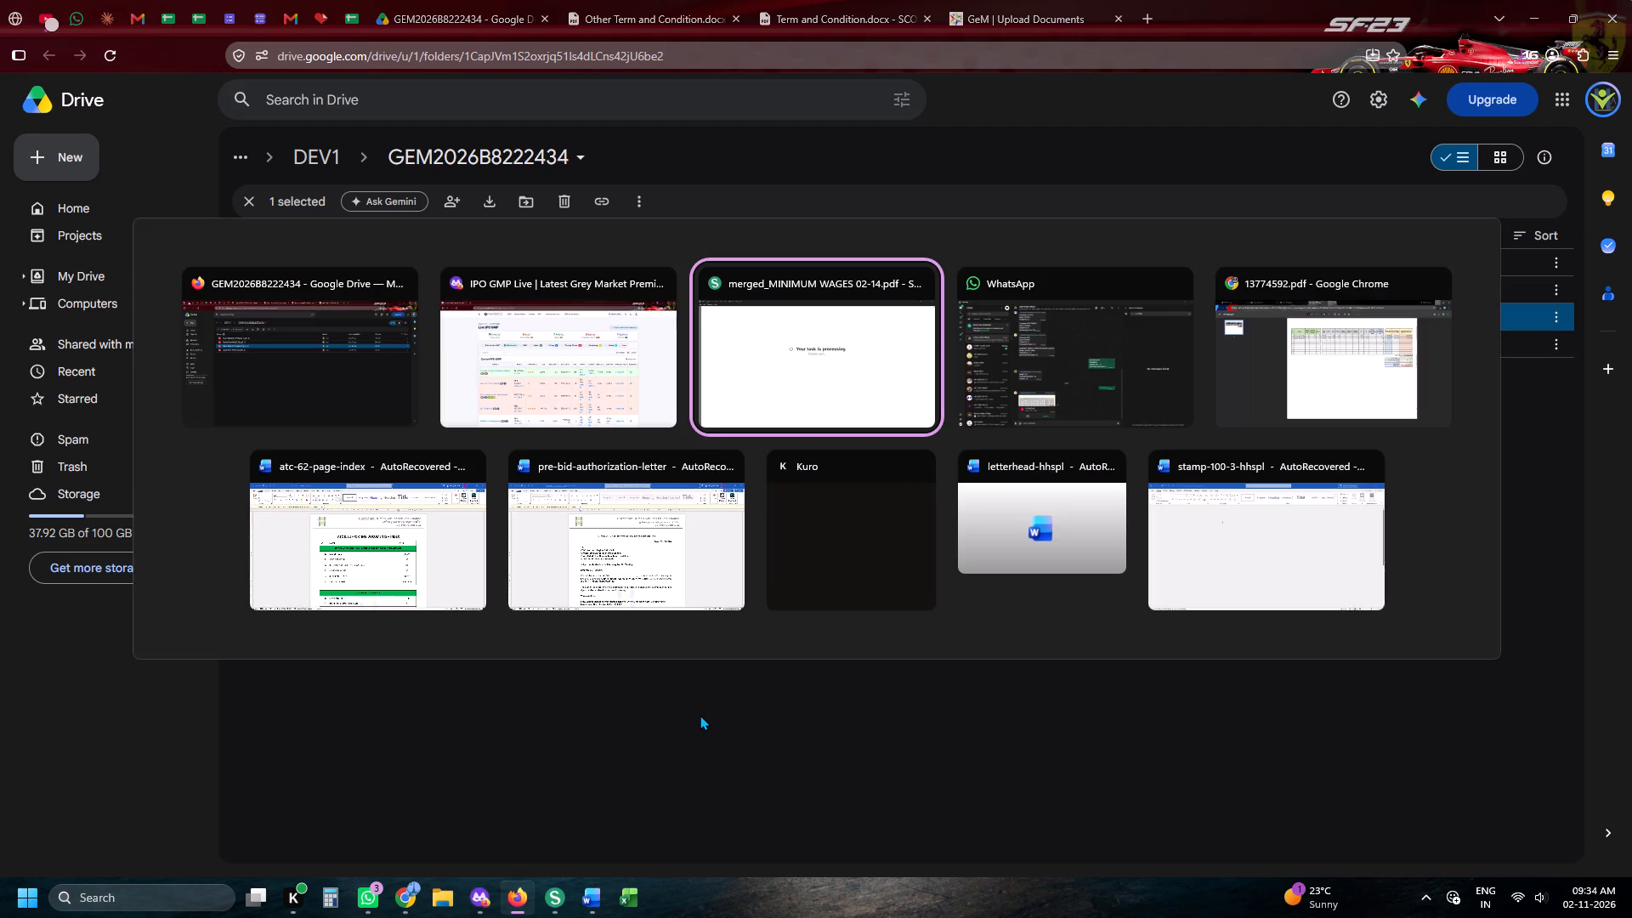
left_click(377, 577, "alt")
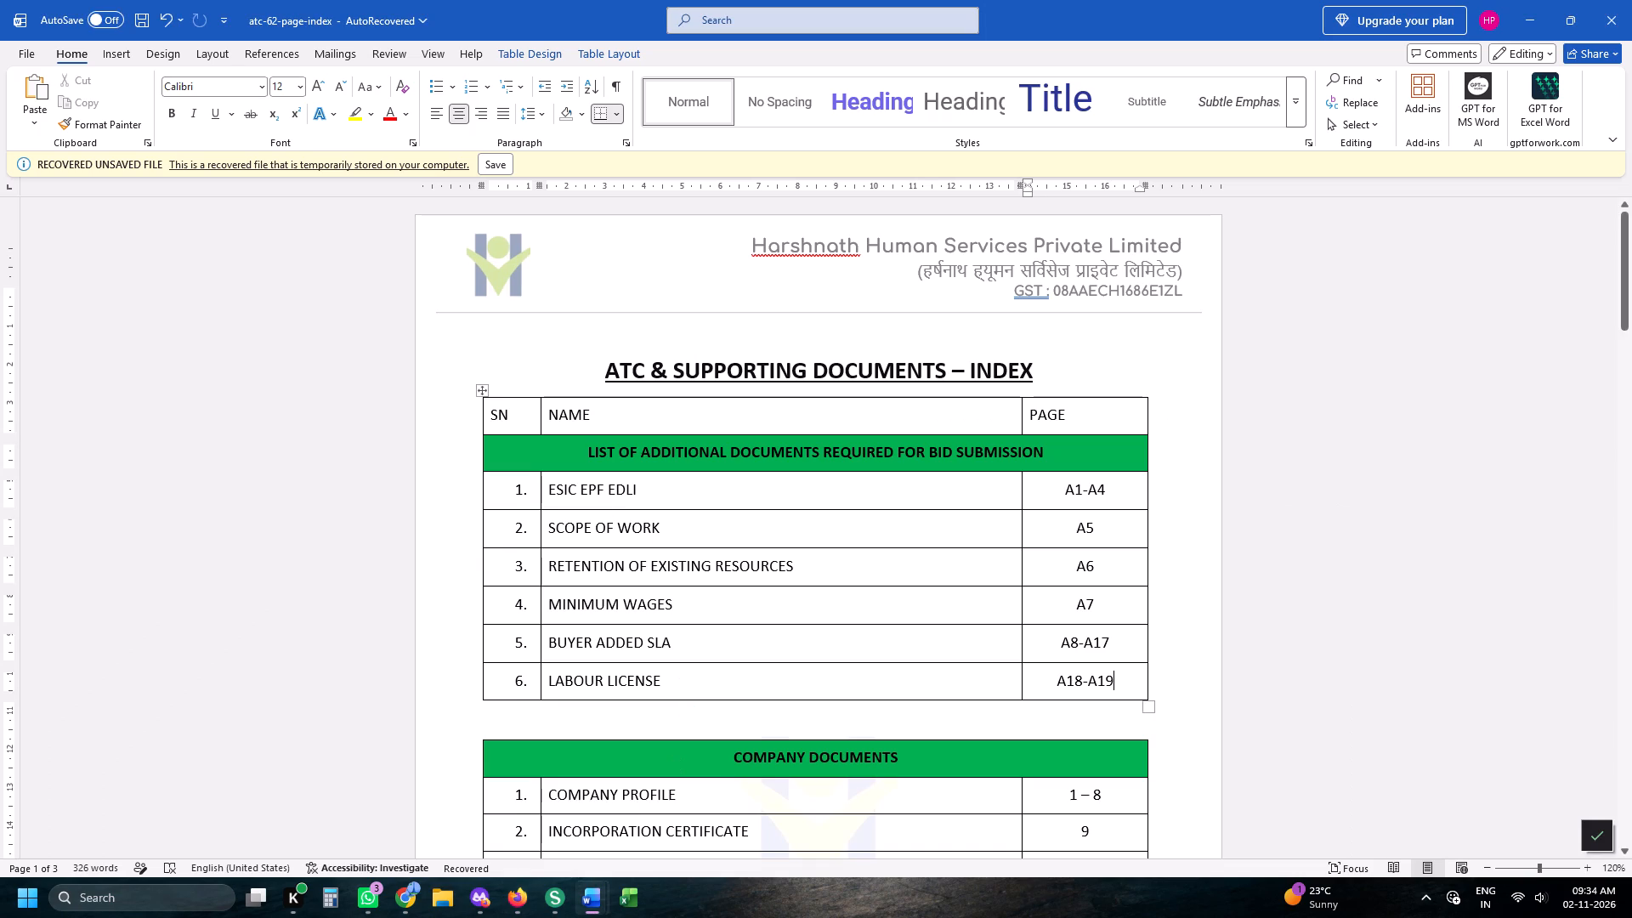
Delete the ESIC EPF EDLI, Retention of Existing Resources, Buyer Added SLA and Labour License rows from the additional documents table.
left_click(725, 551)
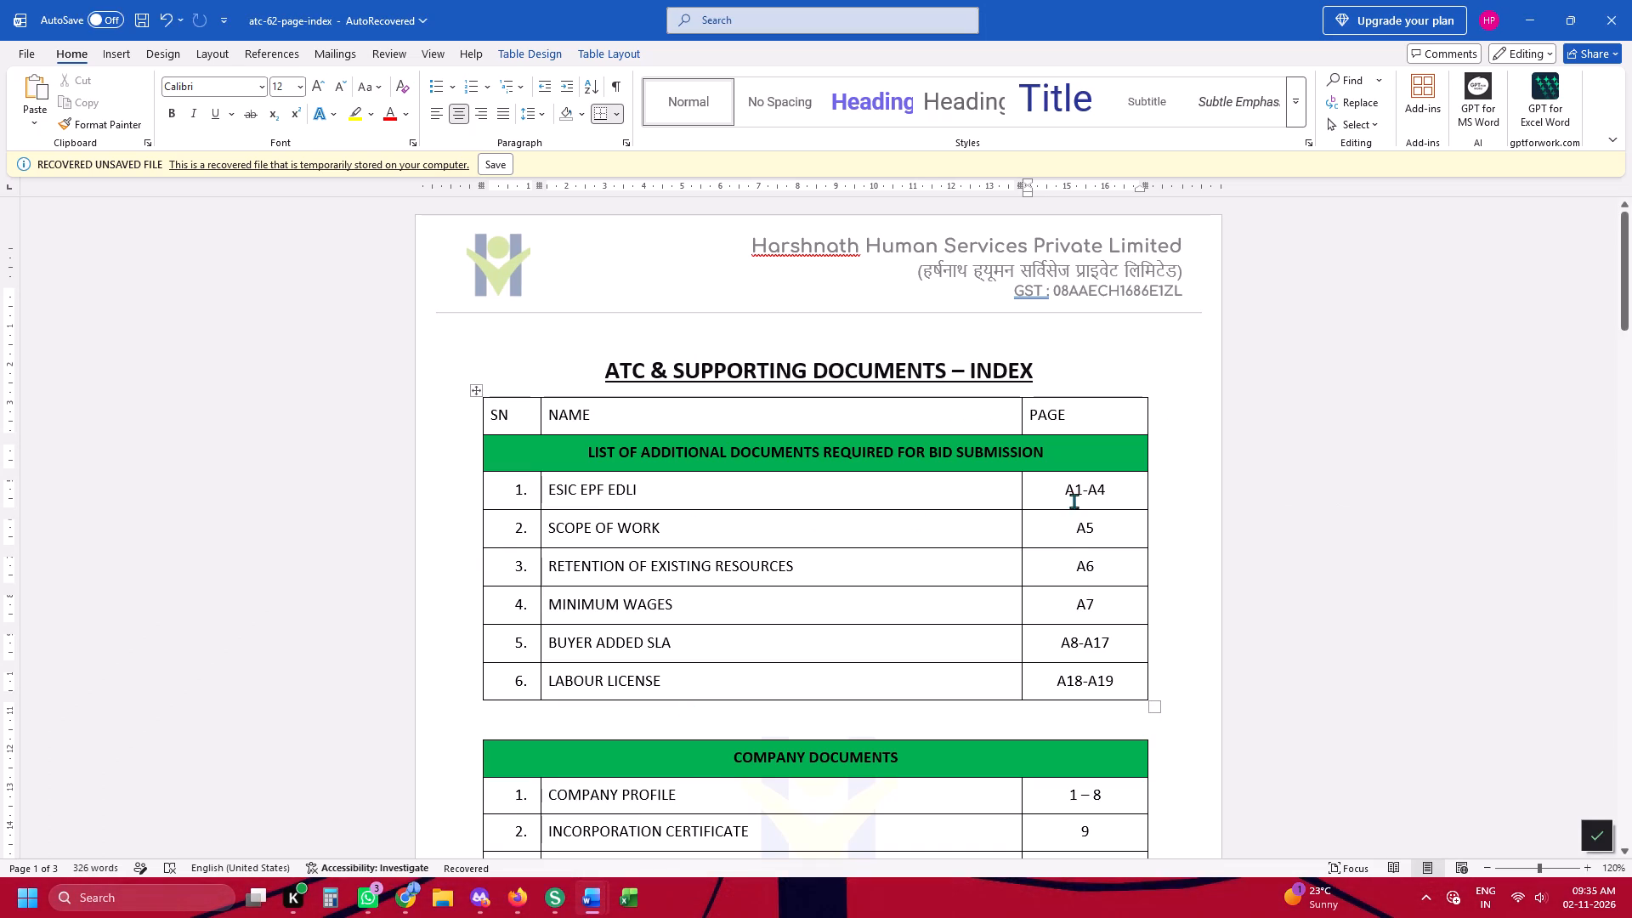
left_click_drag(1075, 496, 969, 492)
left_click(1236, 460)
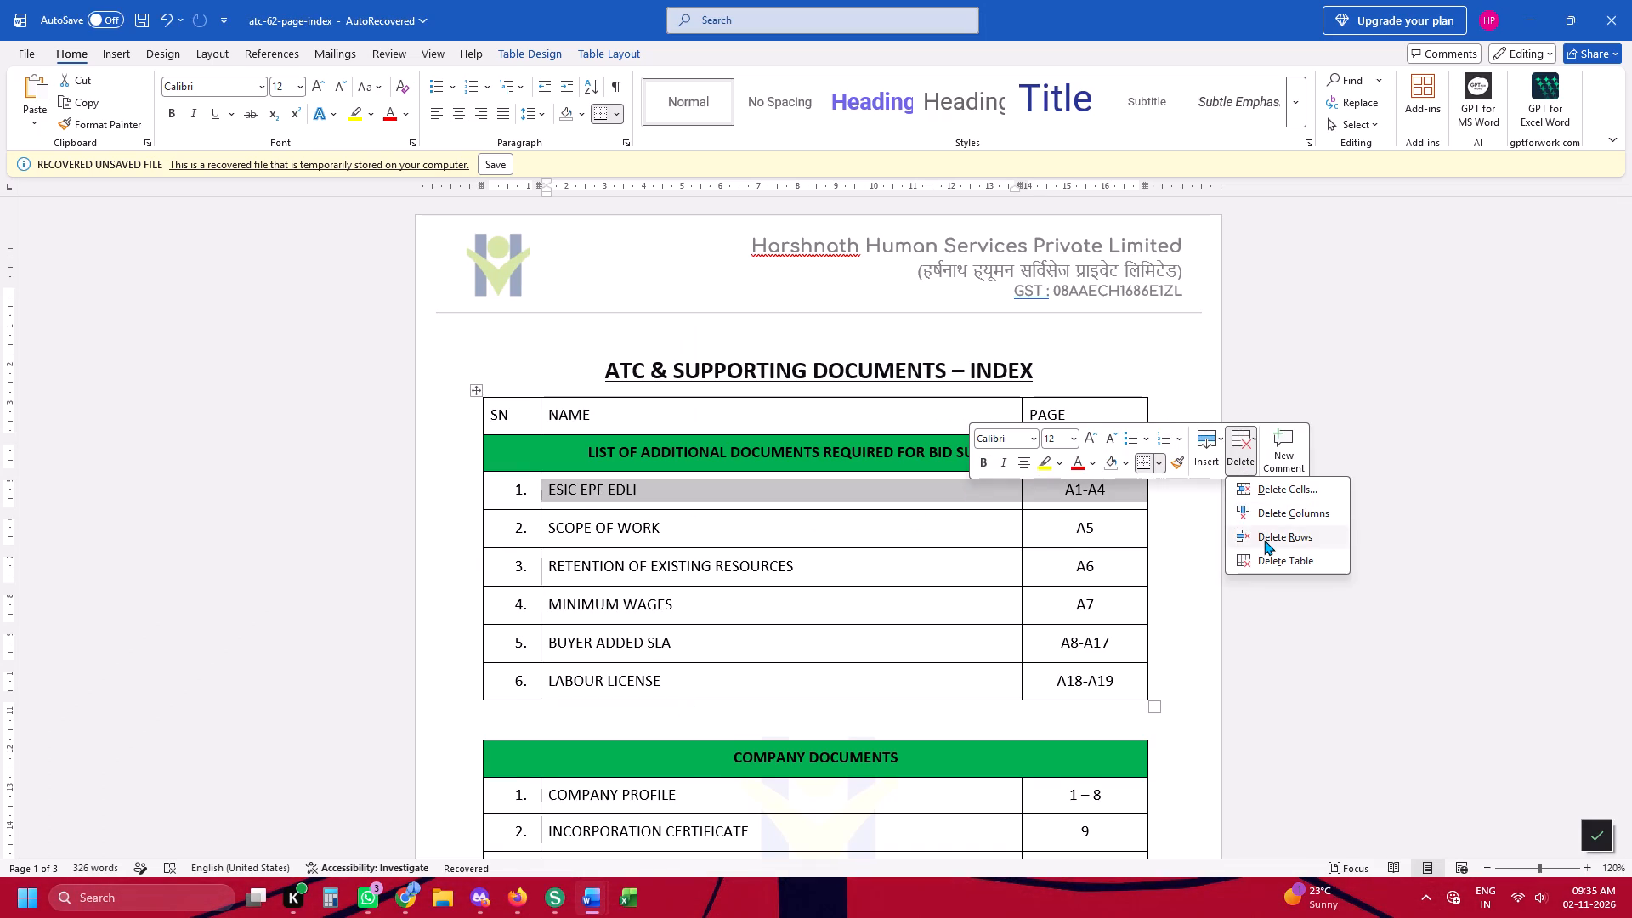
left_click(1264, 540)
left_click_drag(1103, 538, 995, 532)
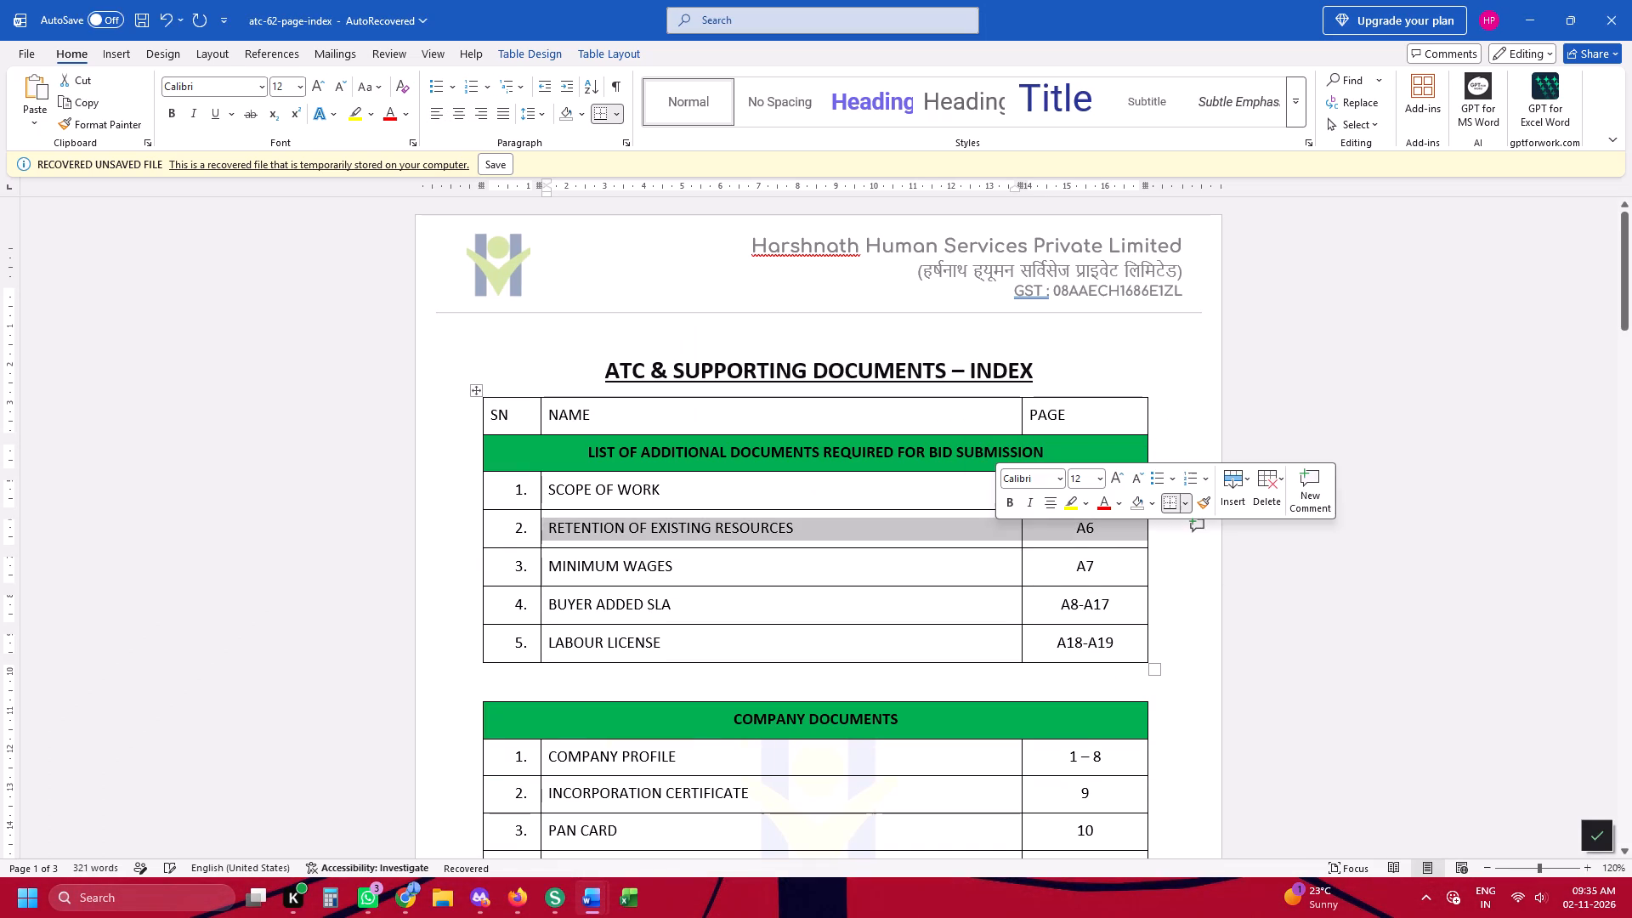
left_click(1278, 496)
left_click(1291, 569)
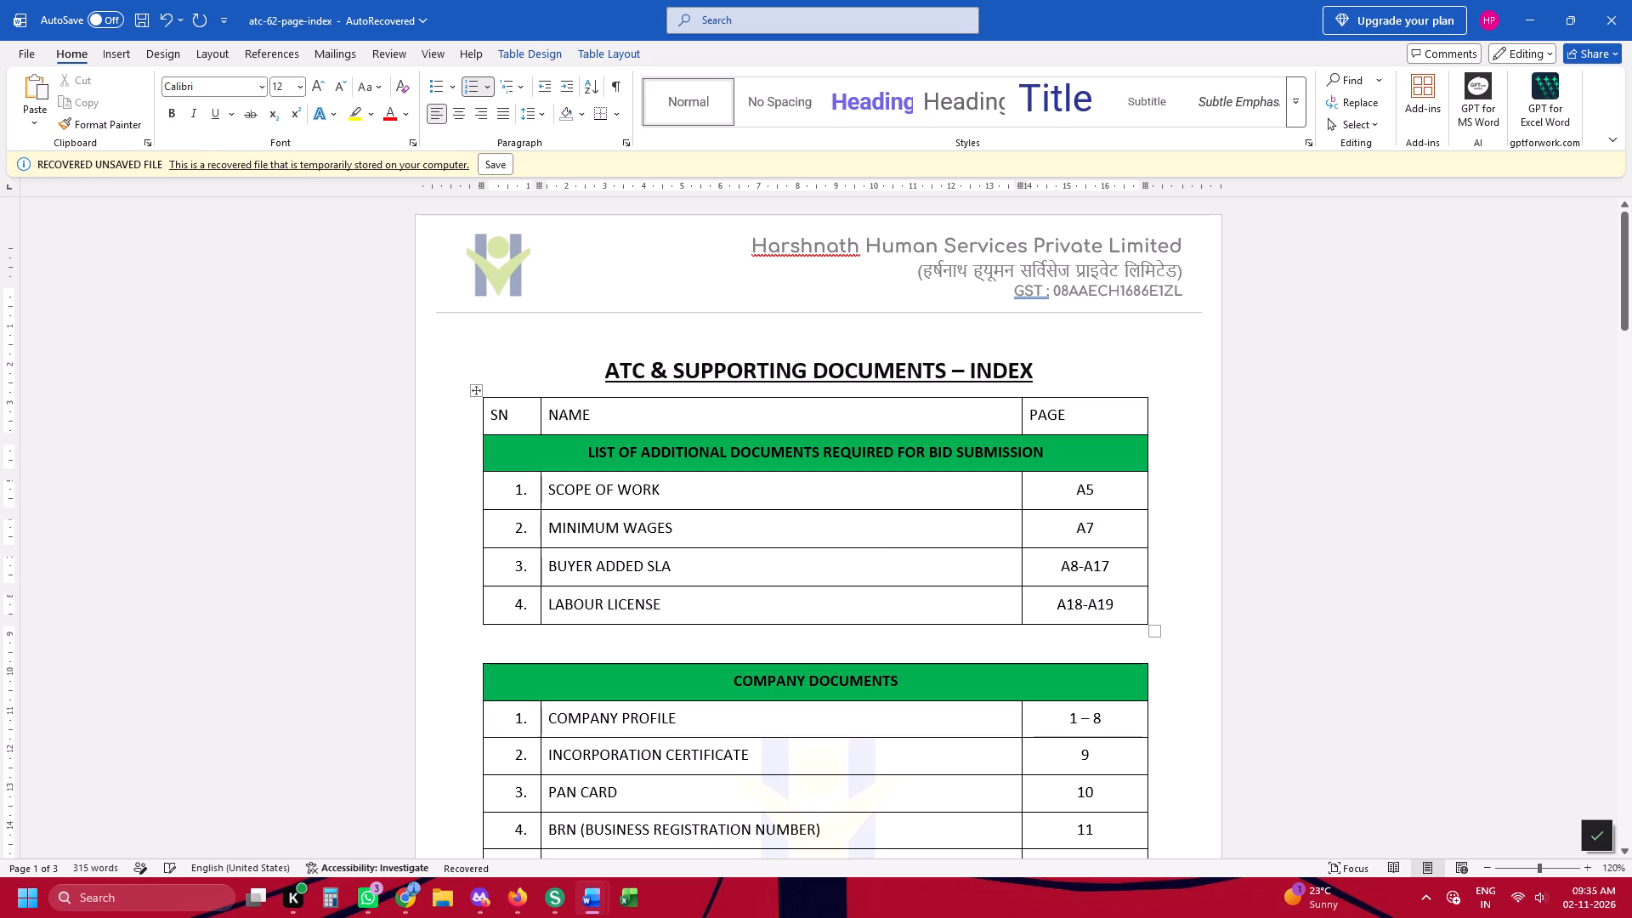
left_click_drag(1010, 577, 1032, 605)
left_click(1304, 573)
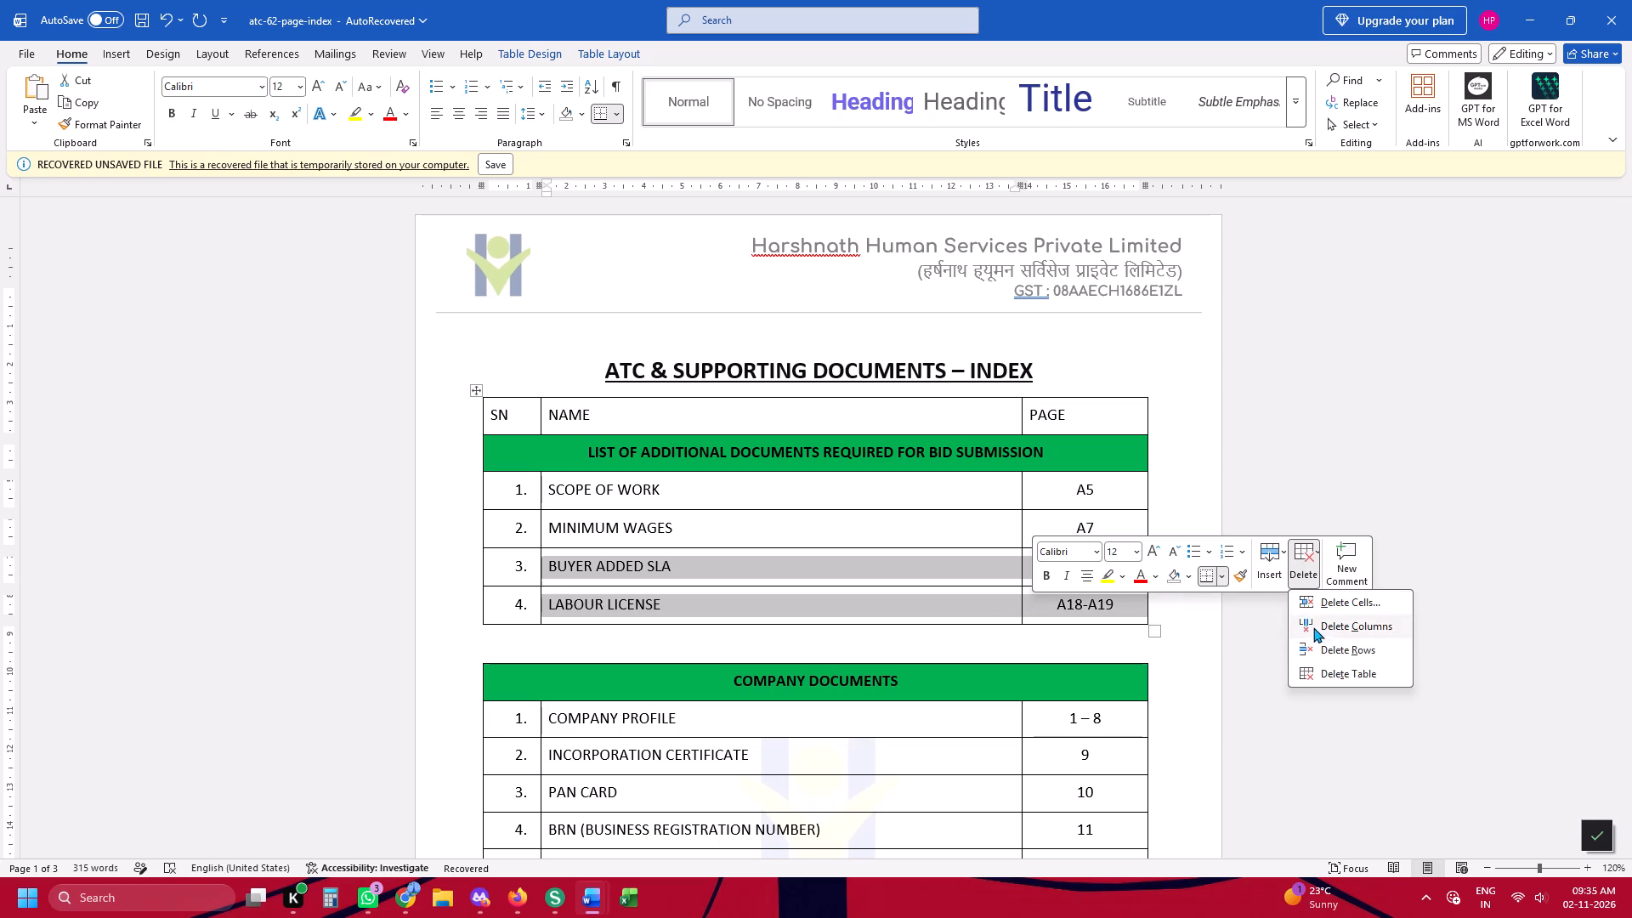
left_click(1315, 644)
Check the term and condition PDFs in Firefox, and set the index pages to A1 for Scope of Work and A2-A6 for Minimum Wages.
key("alt+Tab")
left_click(575, 0)
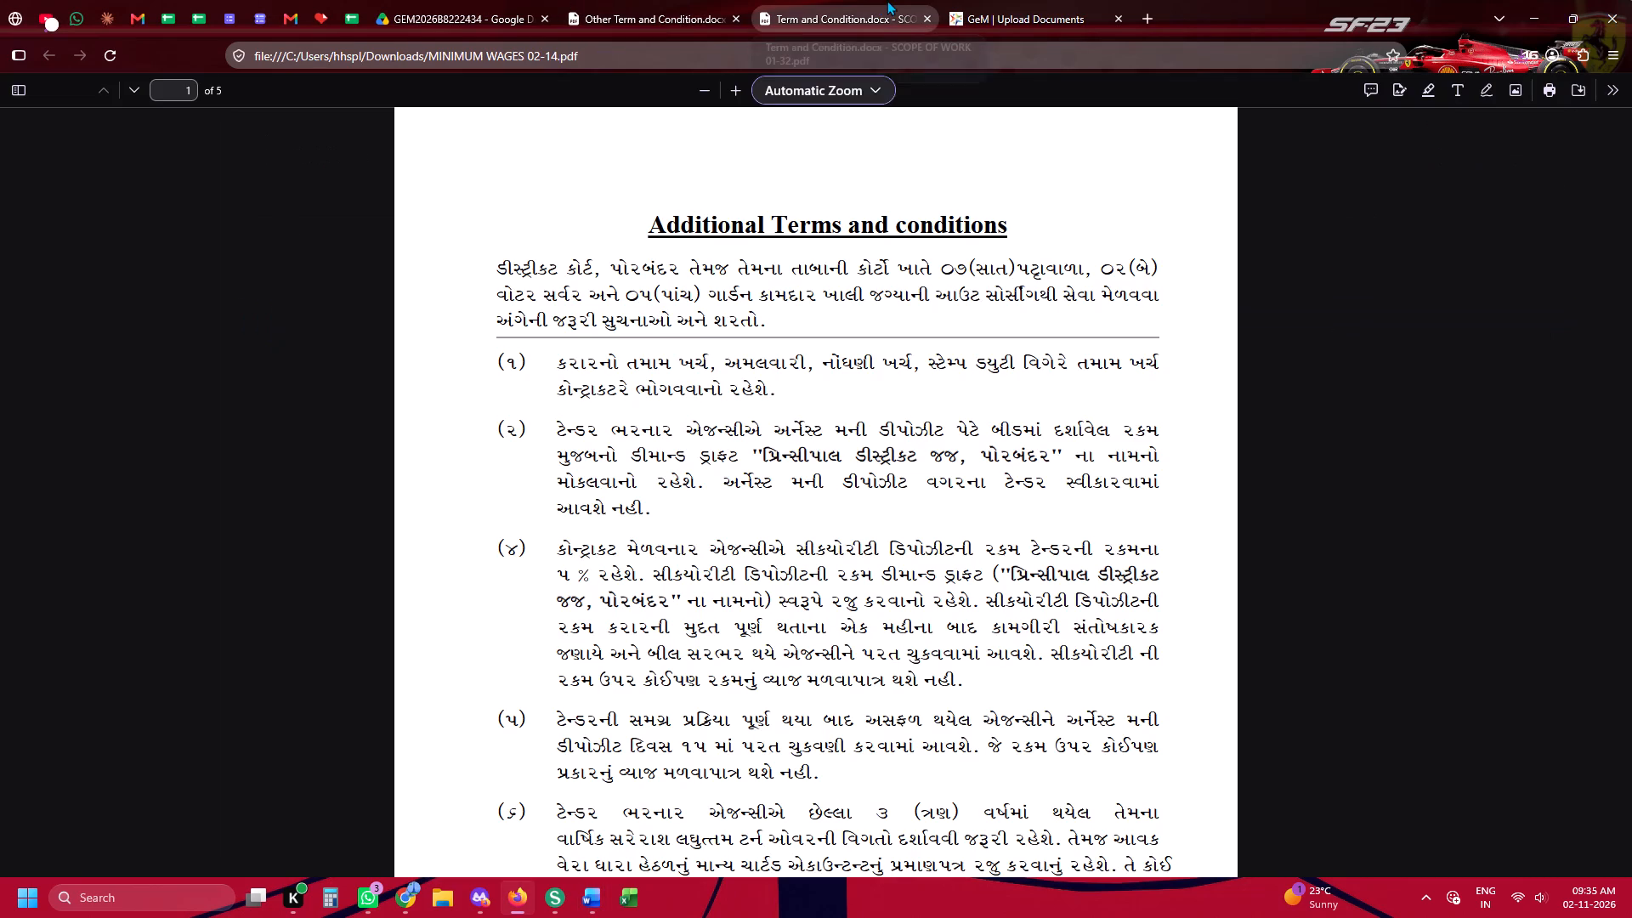
left_click(870, 0)
left_click(696, 0)
key("alt+Tab")
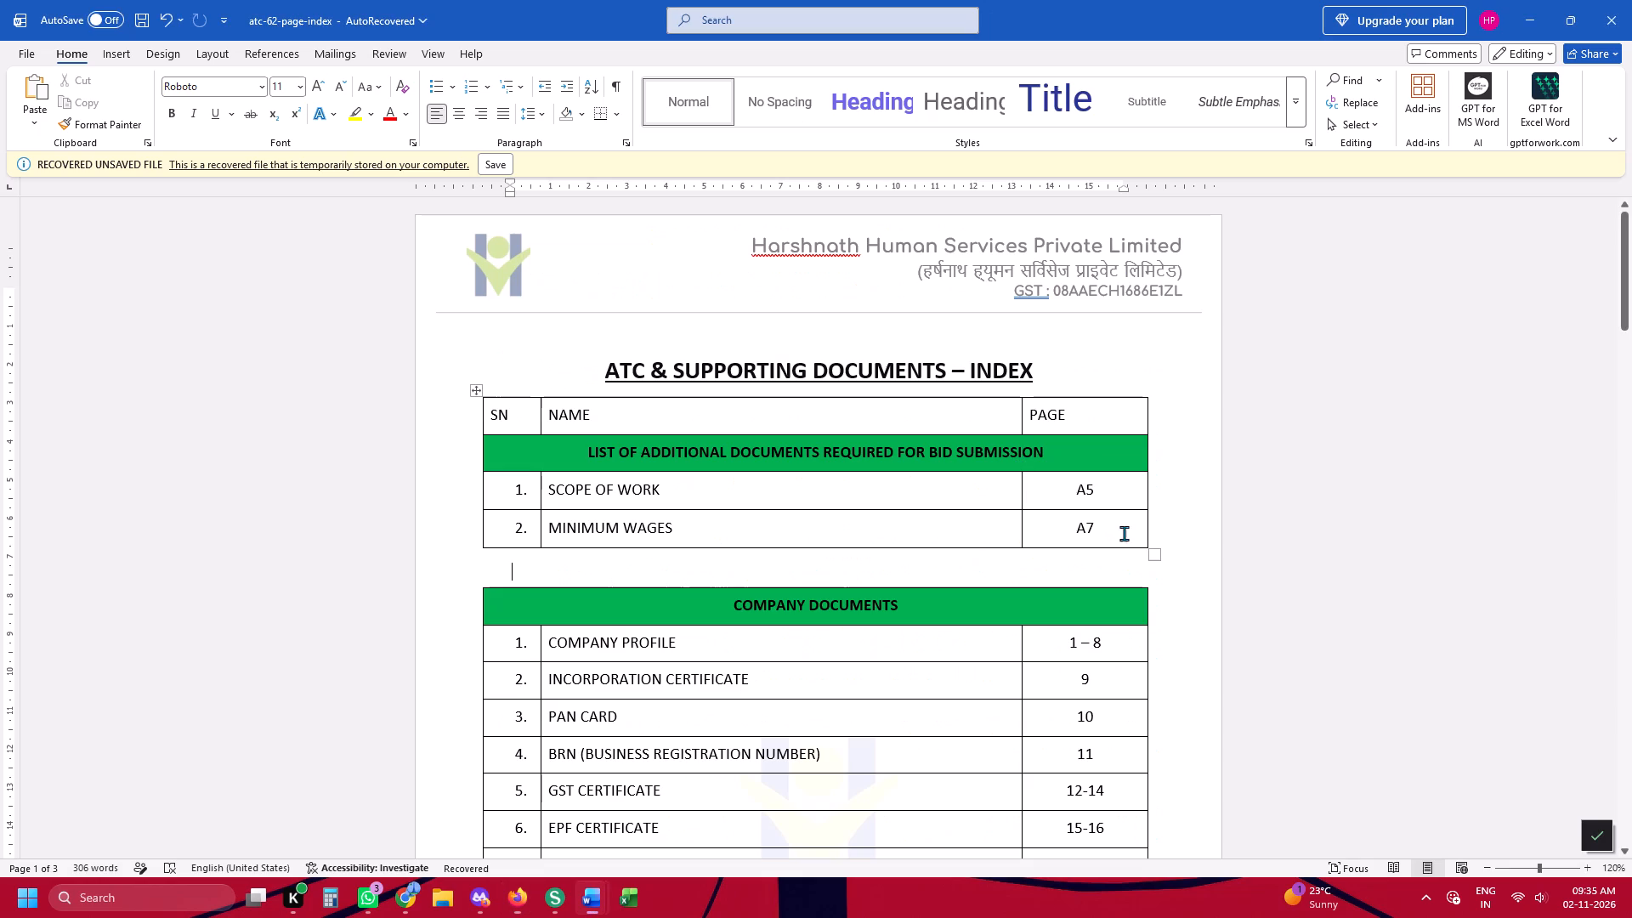
left_click(1126, 501)
key("BackSpace")
type("1-")
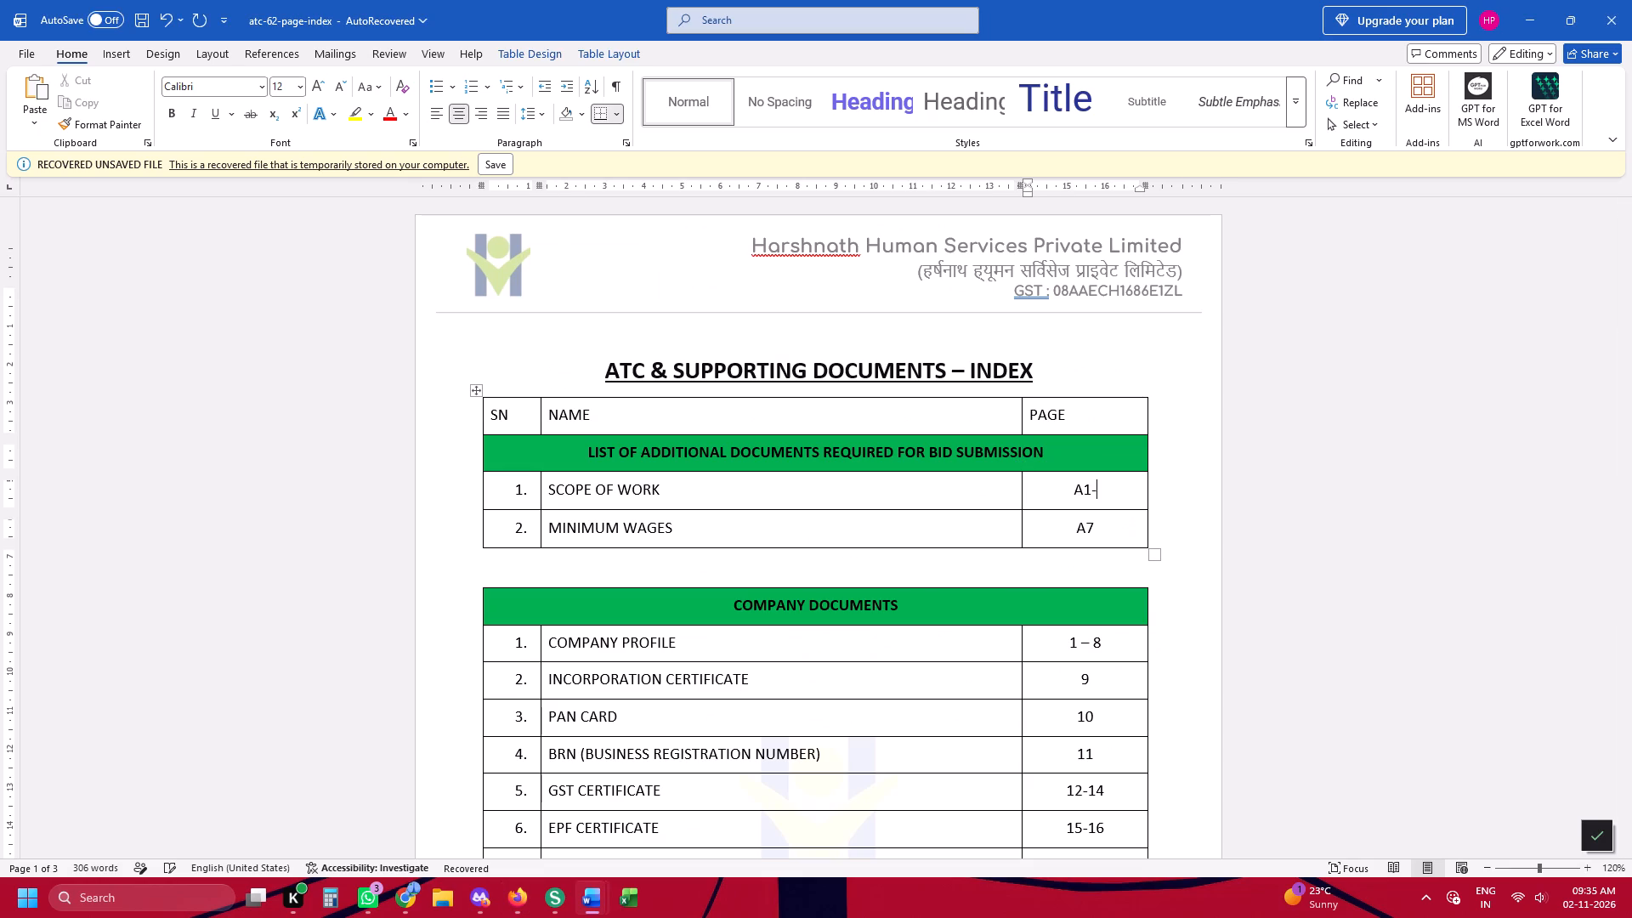
key("BackSpace")
key("Down")
key("BackSpace")
type("2-A")
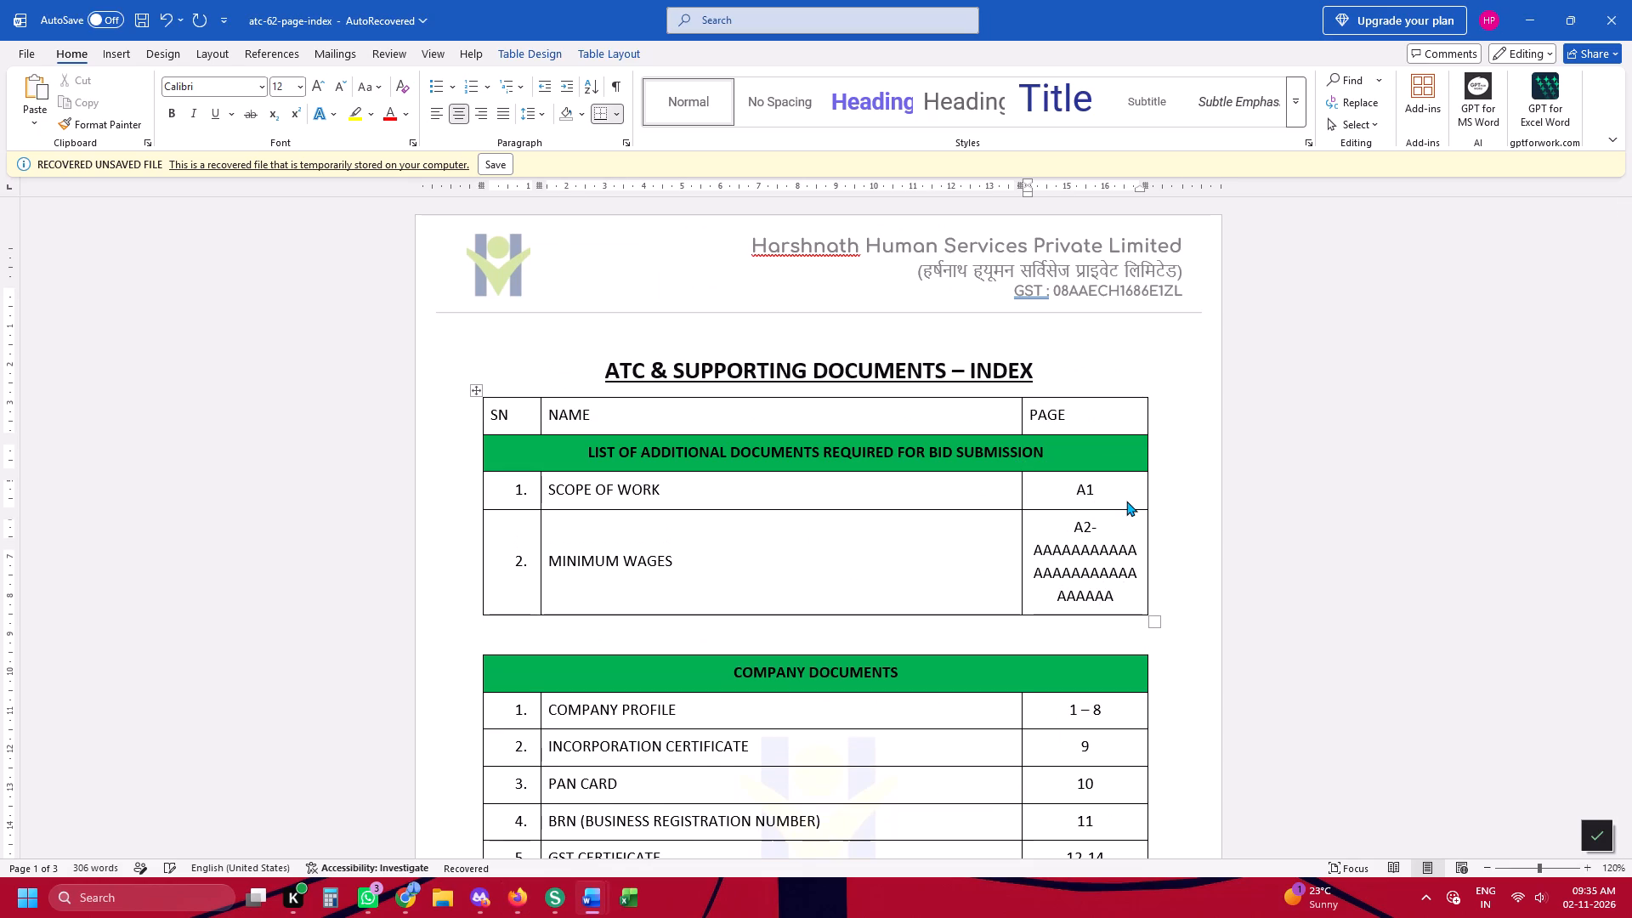
type("AA")
key("ctrl+z")
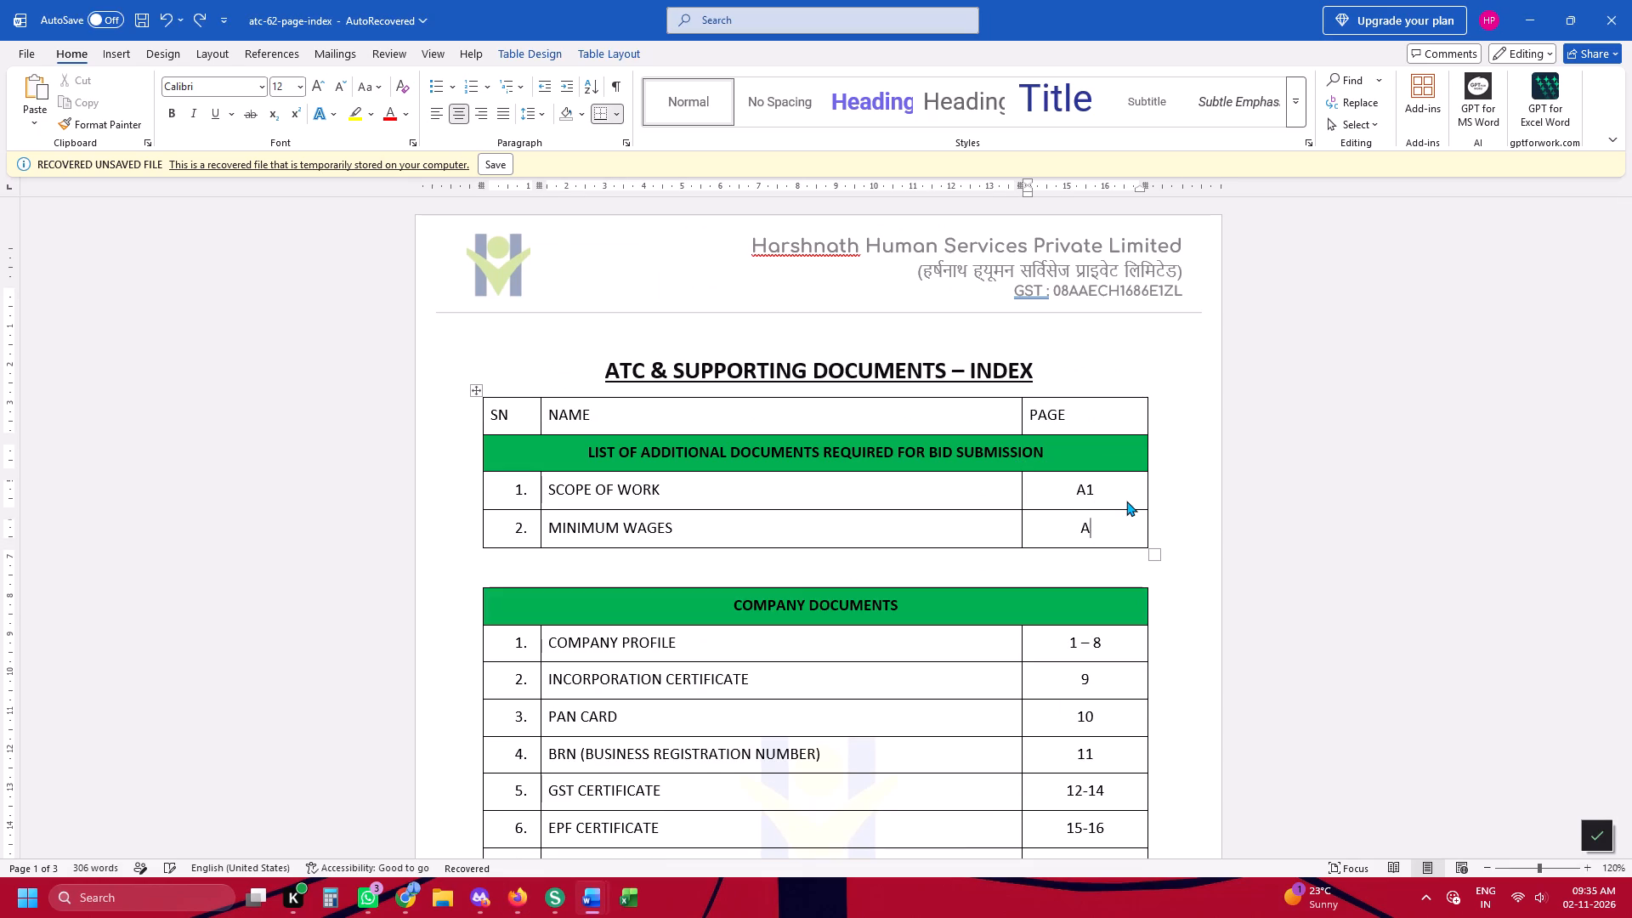
type("2-A6")
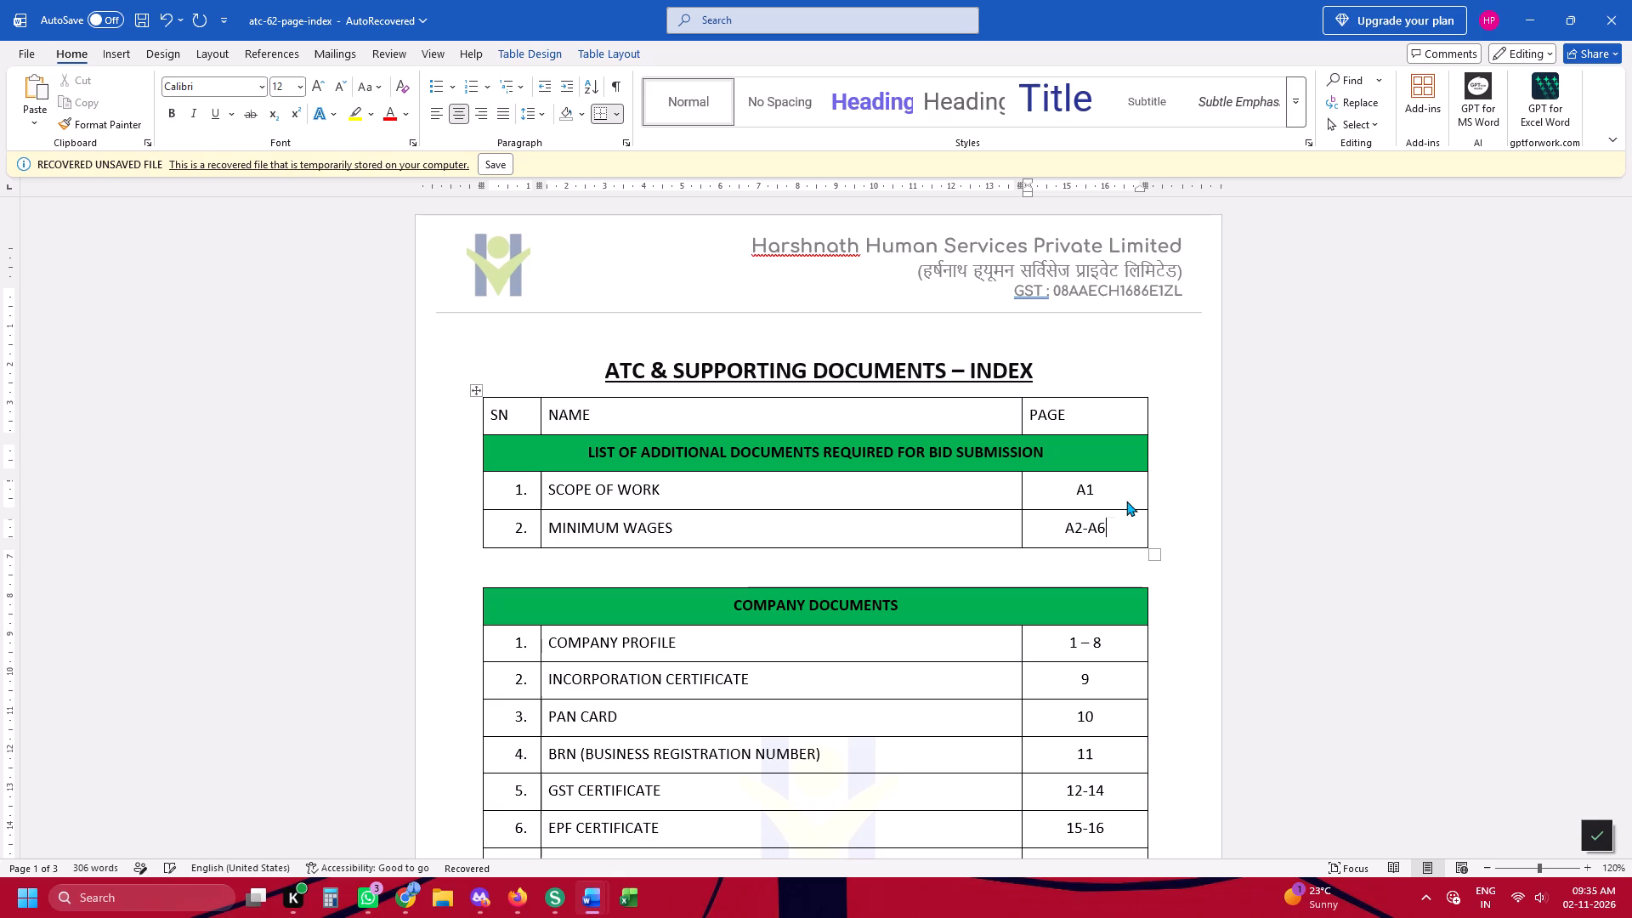
Export the updated index document as a PDF named PART623 in the Downloads folder.
key("alt+Tab")
left_click(316, 0)
key("alt+Tab")
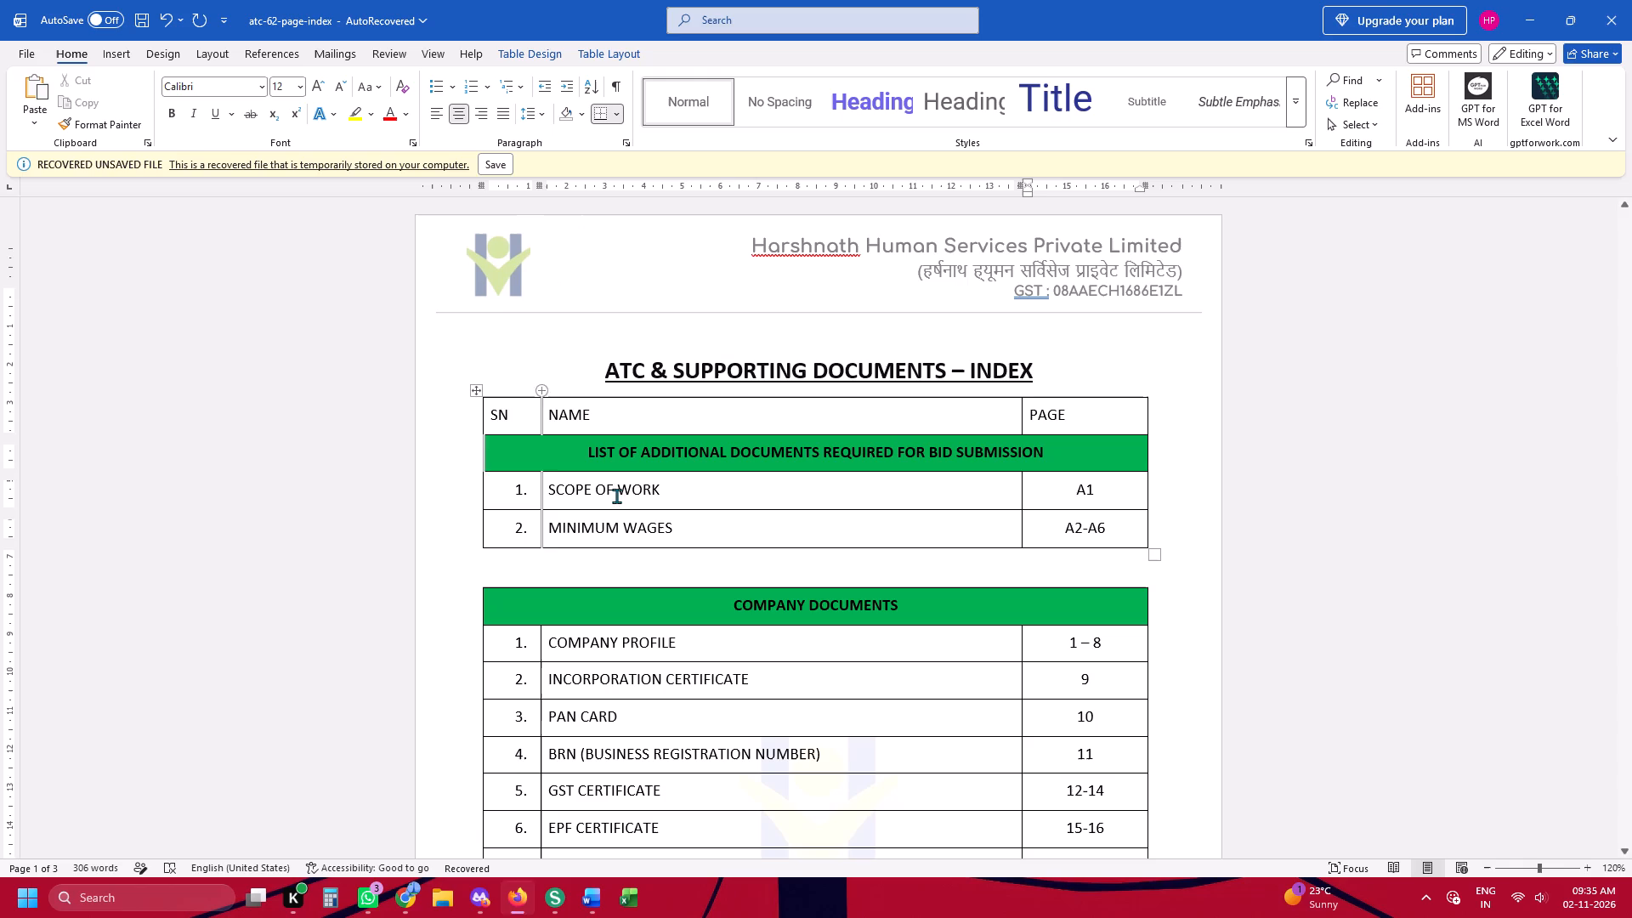
key("alt+f")
key("alt+e")
key("alt+a")
scroll(212, 449, "up", 15)
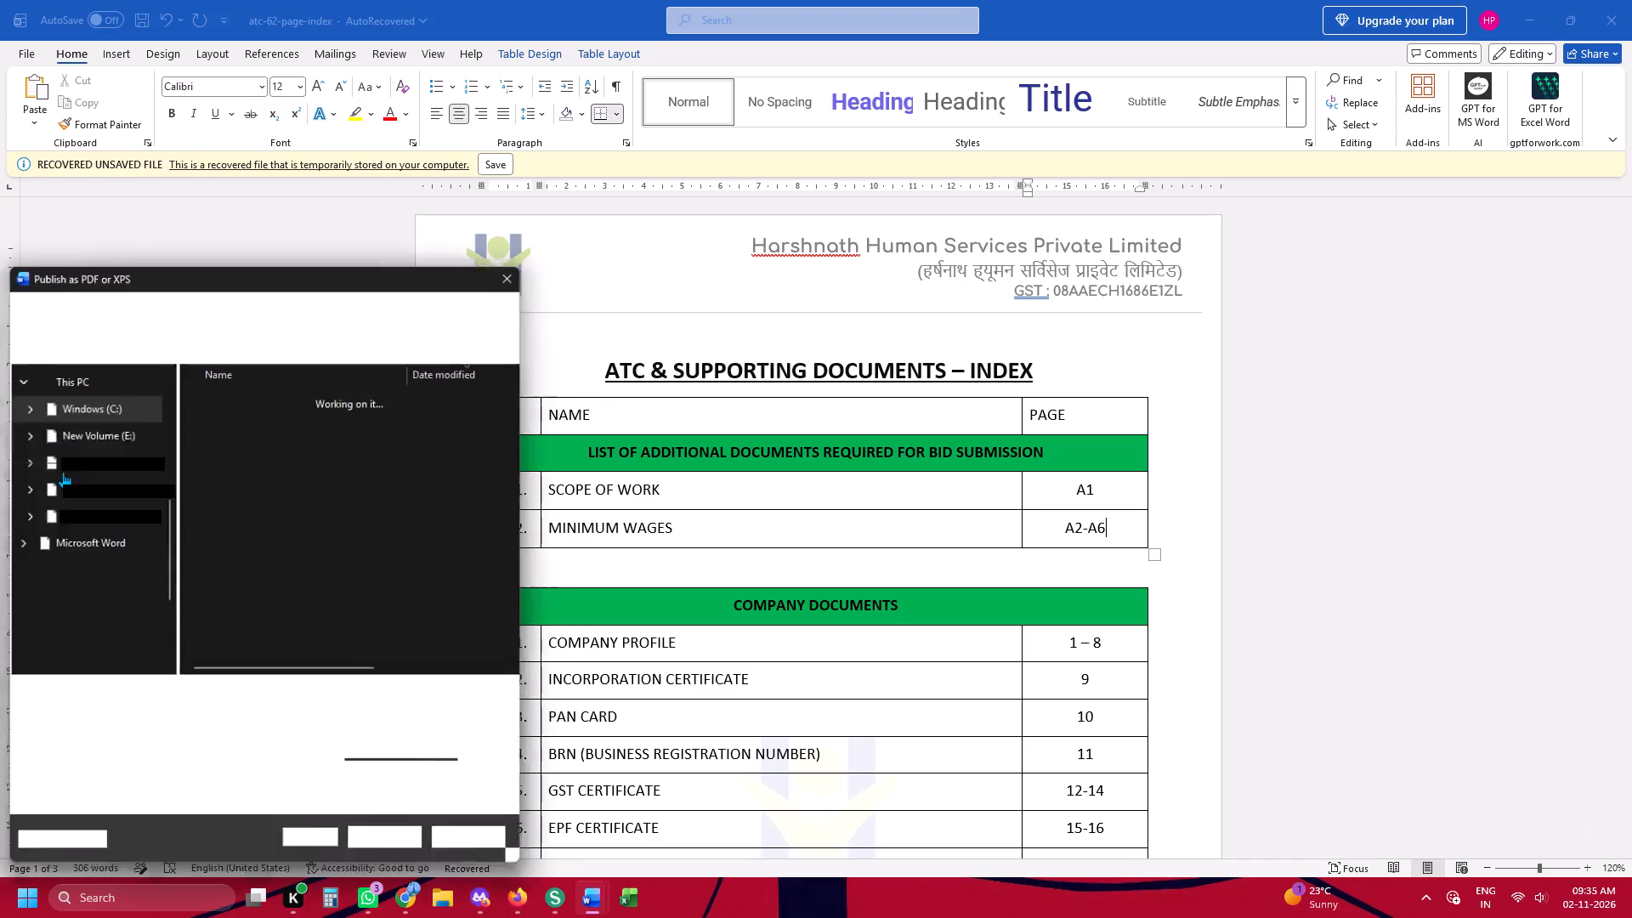
left_click(115, 473)
left_click(119, 488)
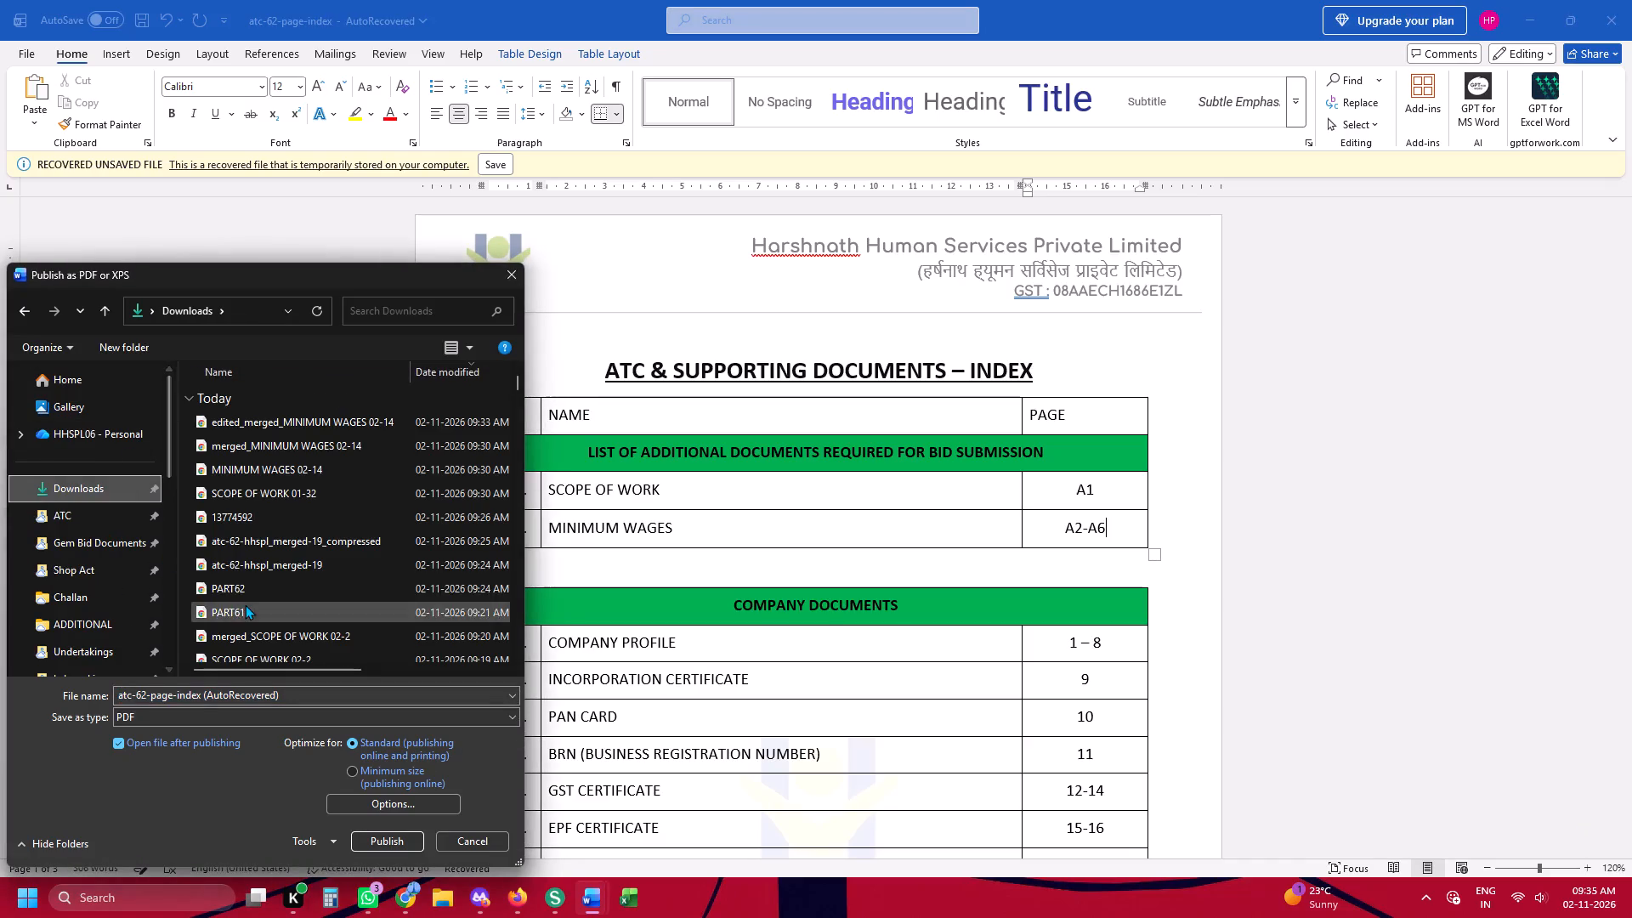
left_click(245, 604)
left_click(246, 595)
left_click(190, 704)
left_click(190, 689)
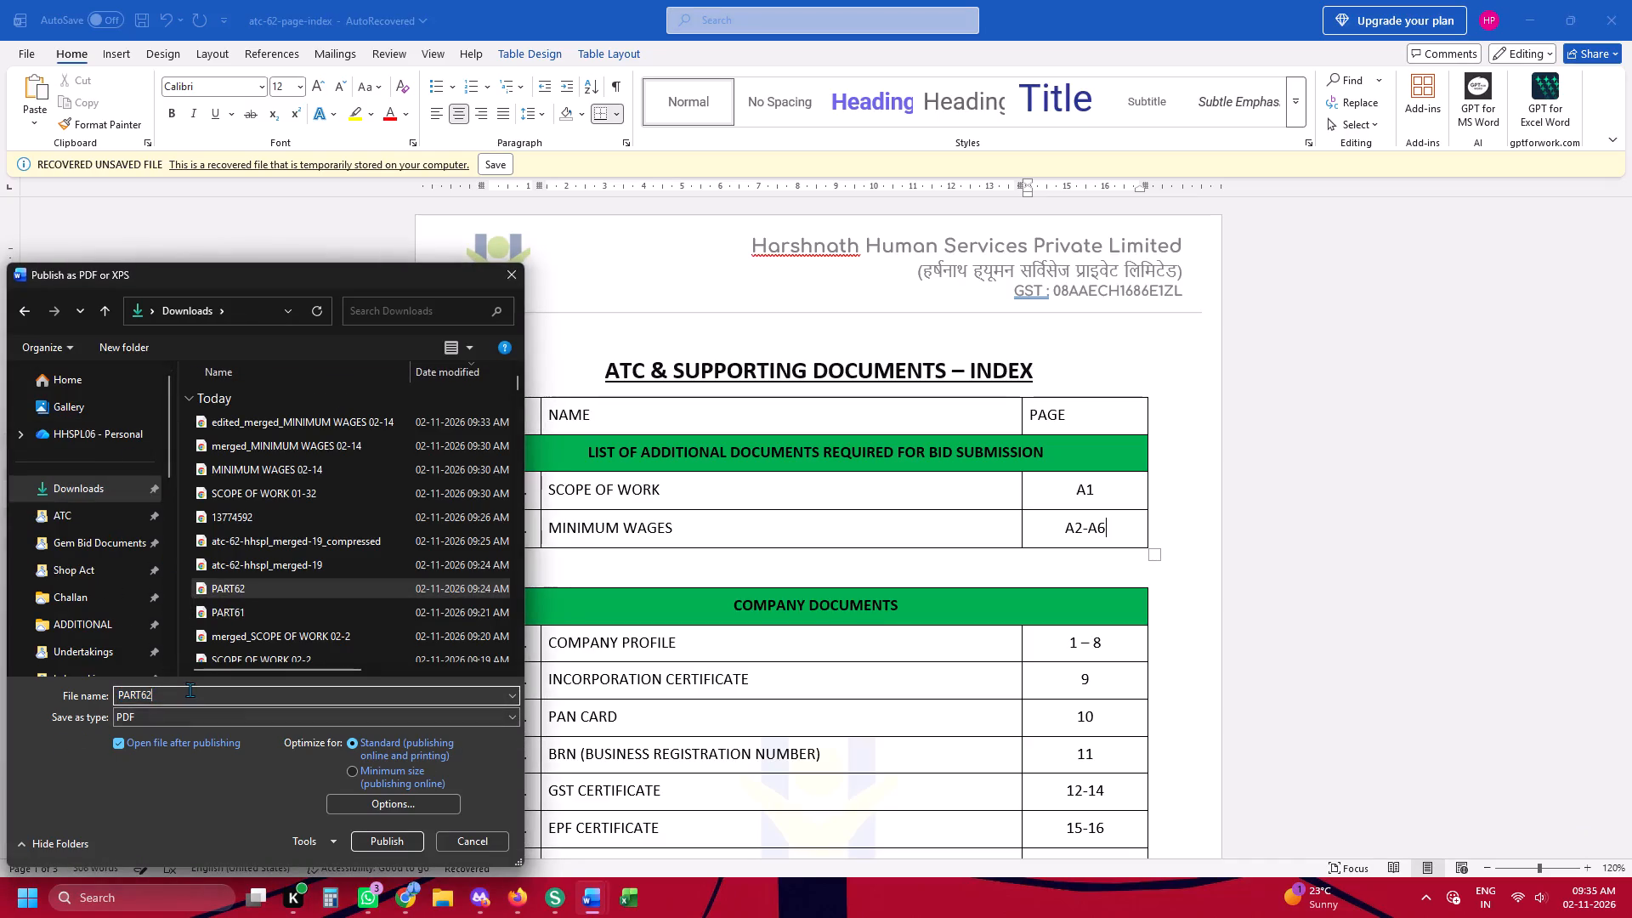
key("BackSpace")
type("23")
key("Return")
Add PART623 from Downloads to the iLovePDF merge in Firefox, place it first and merge the files.
key("alt+Tab")
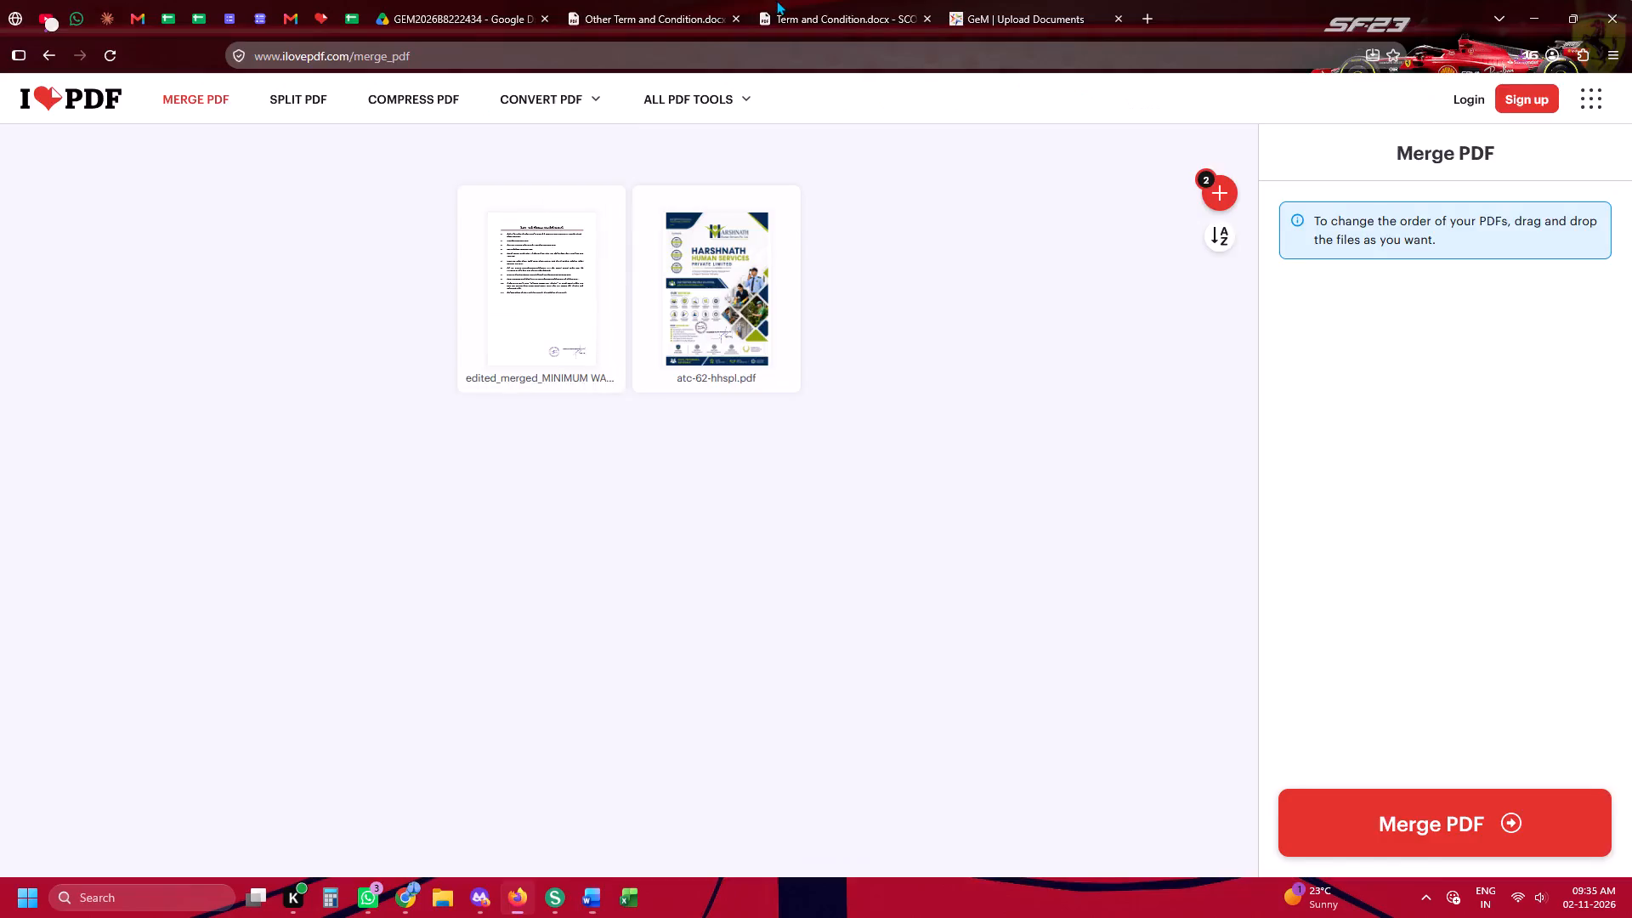
left_click(859, 0)
left_click(972, 0)
key("alt+Tab")
left_click(1033, 0)
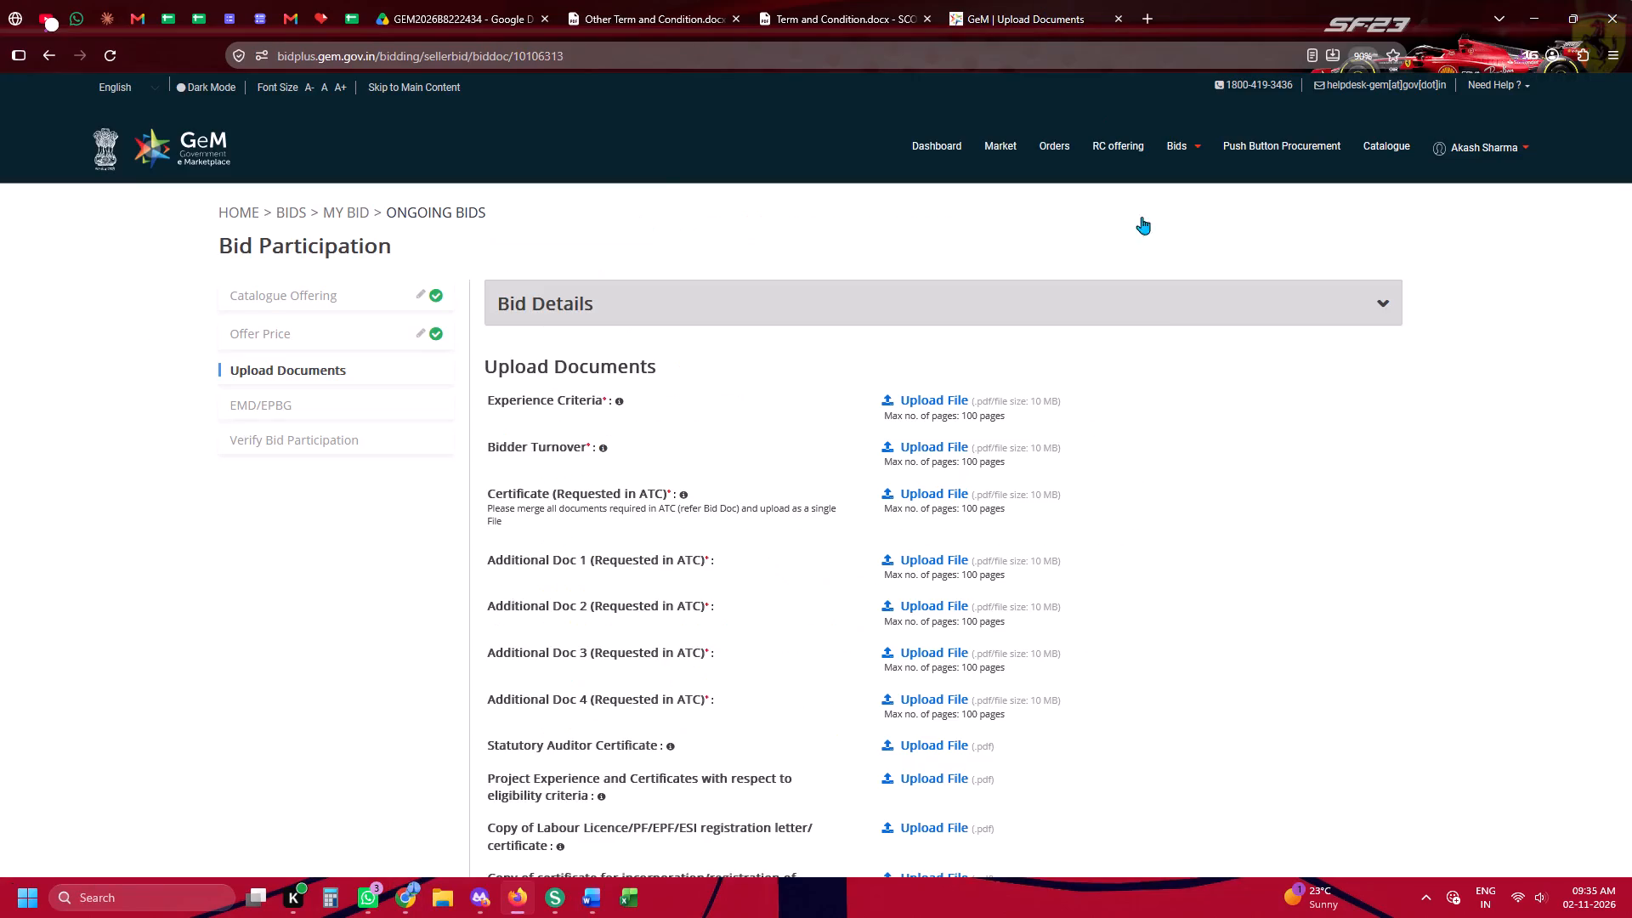
left_click(322, 0)
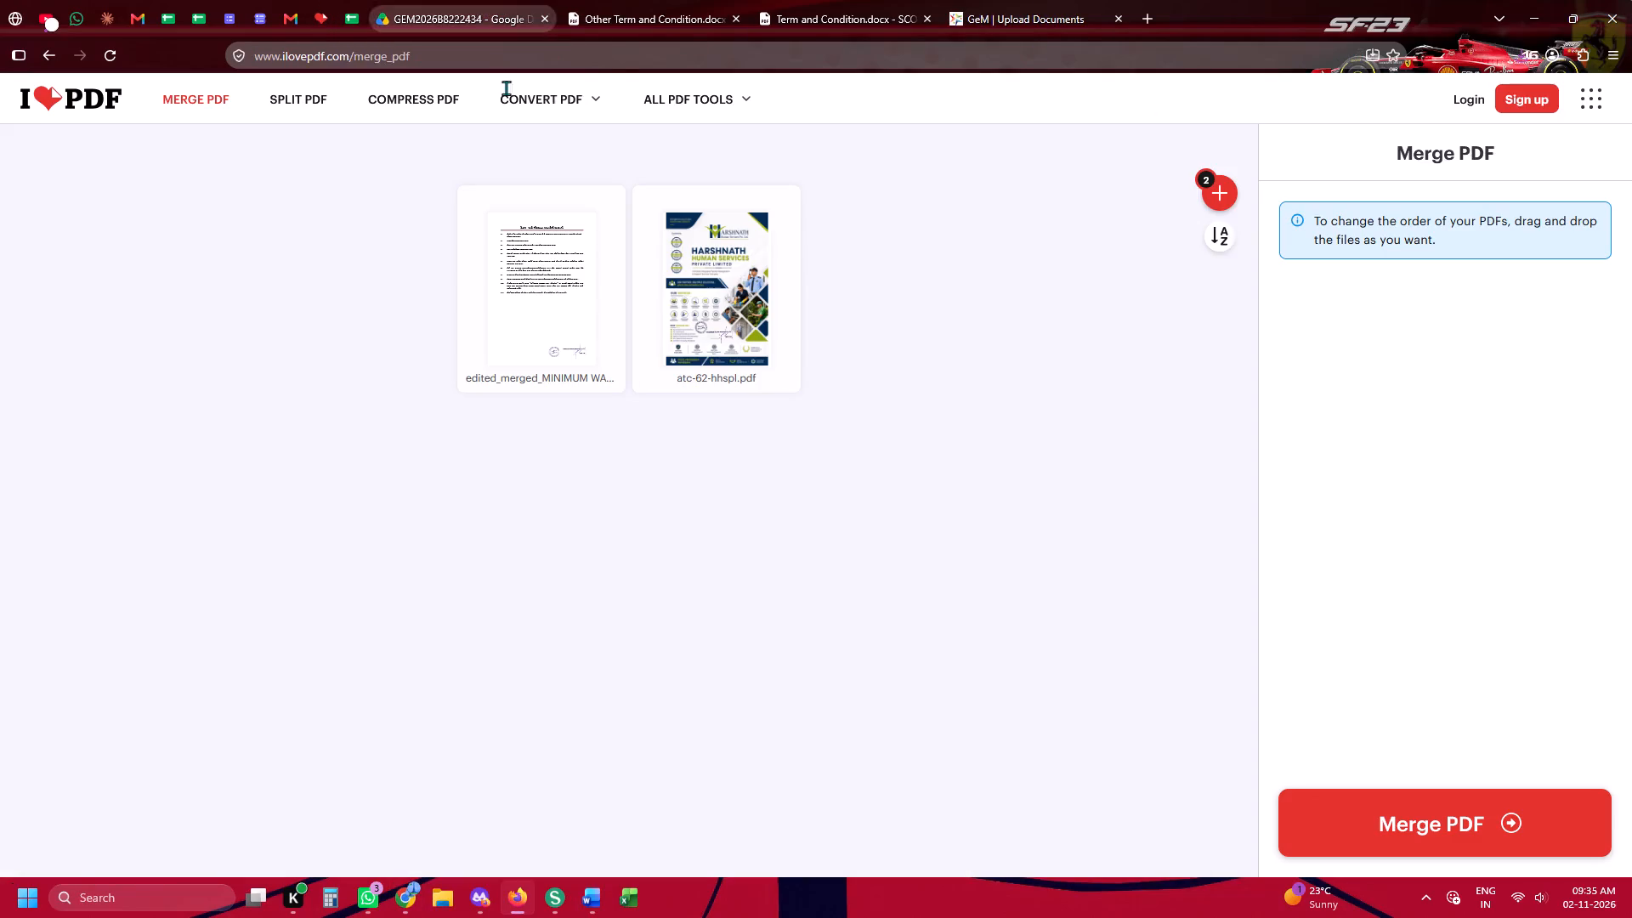
left_click(1222, 197)
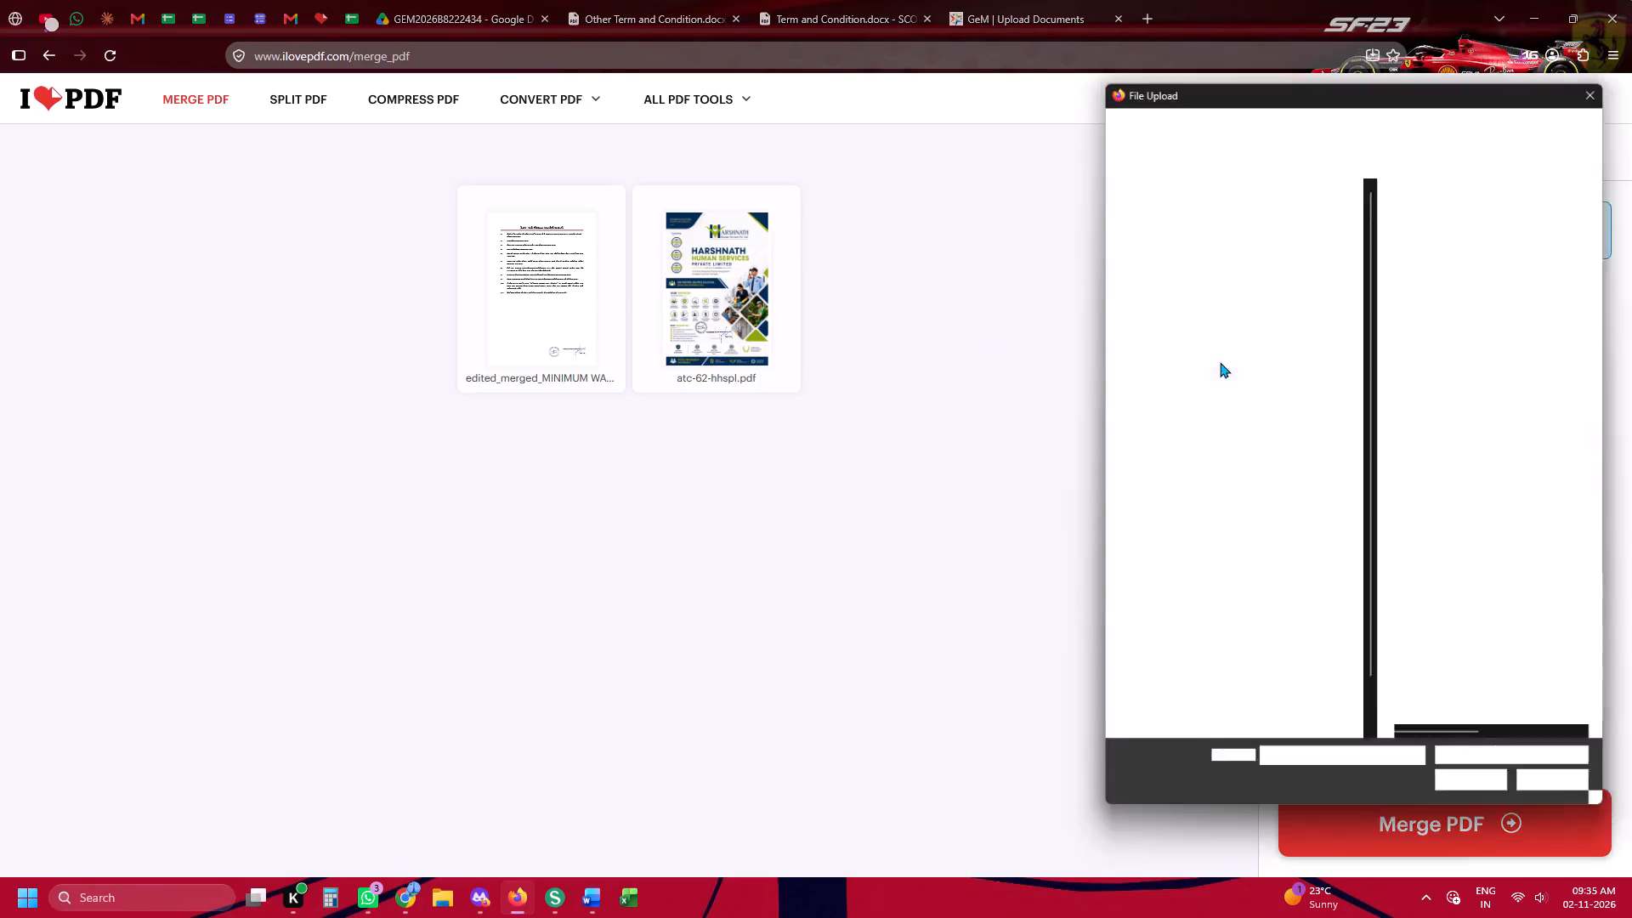
scroll(1222, 358, "up", 4)
left_click(1214, 295)
left_click(1204, 290)
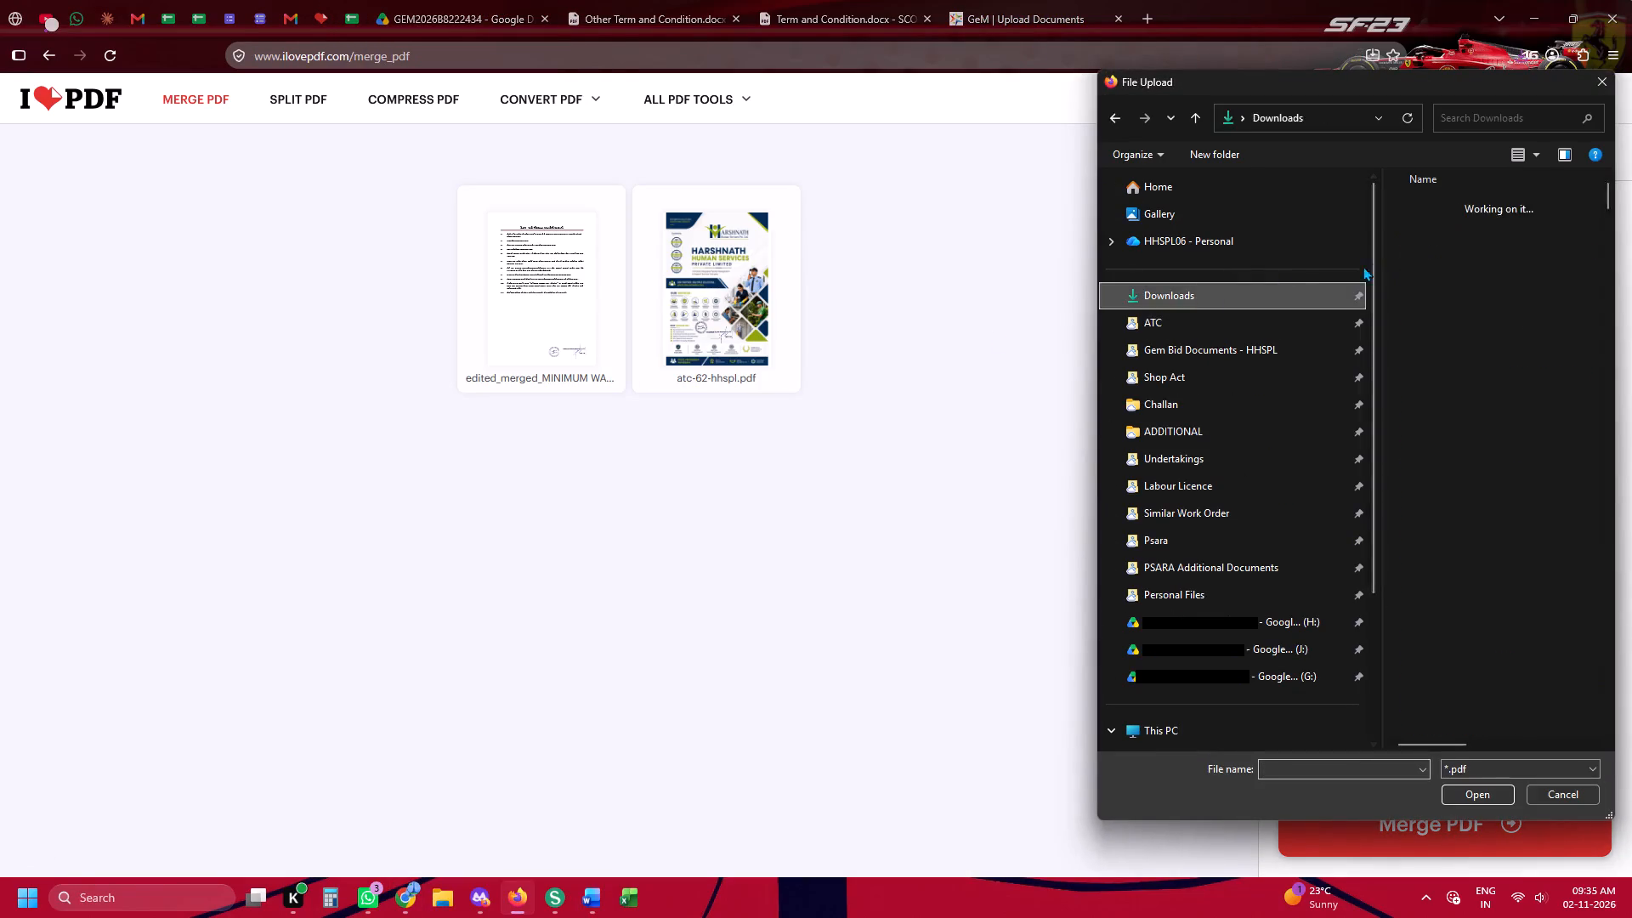
double_click(1455, 229)
left_click_drag(823, 343, 384, 330)
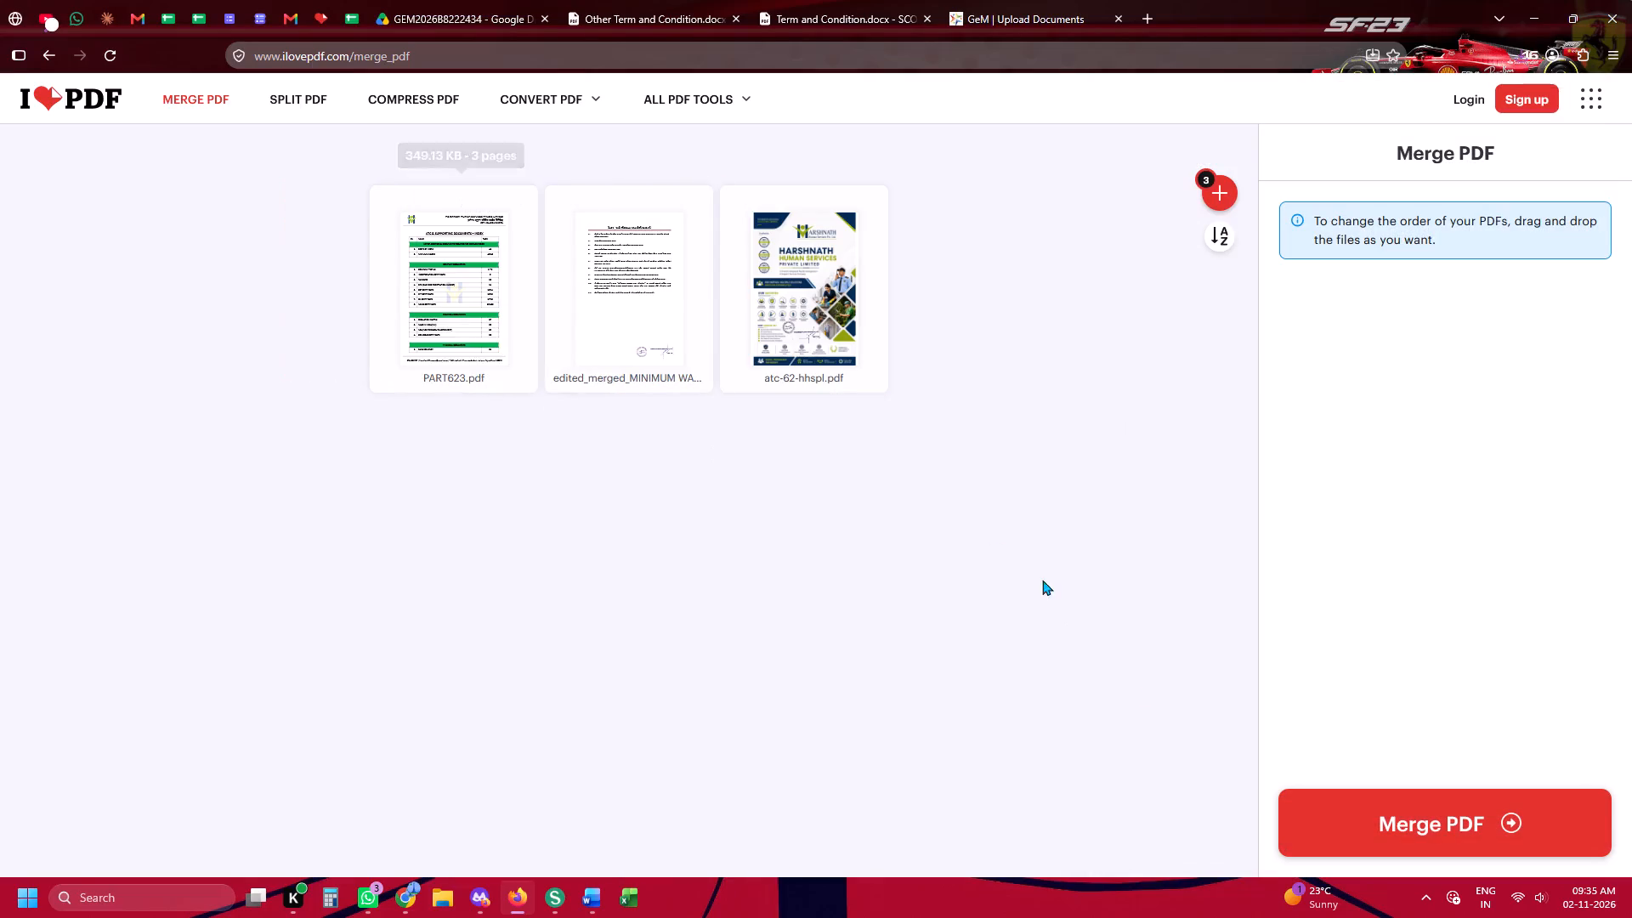
left_click(1300, 807)
On the GeM bid, upload experience-ceretera-hhspl for Experience Criteria and bidder-turnover-certificate-hhspl for Bidder Turnover from the Gem Bid Documents folder.
left_click(1108, 0)
left_click(965, 415)
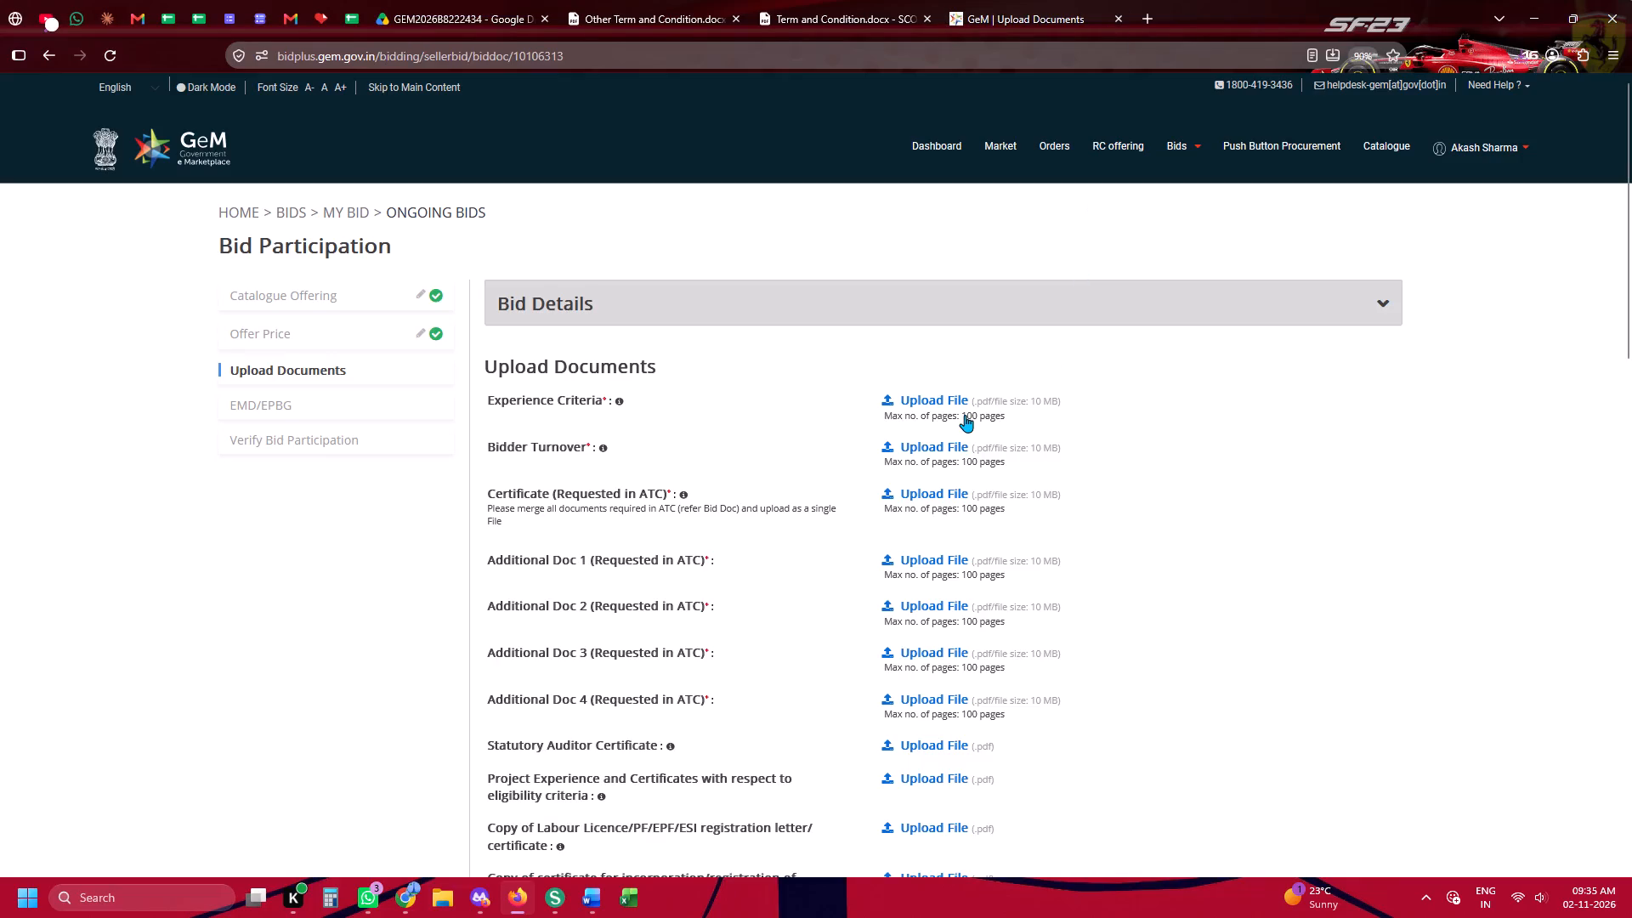
scroll(1275, 442, "up", 4)
left_click(1283, 360)
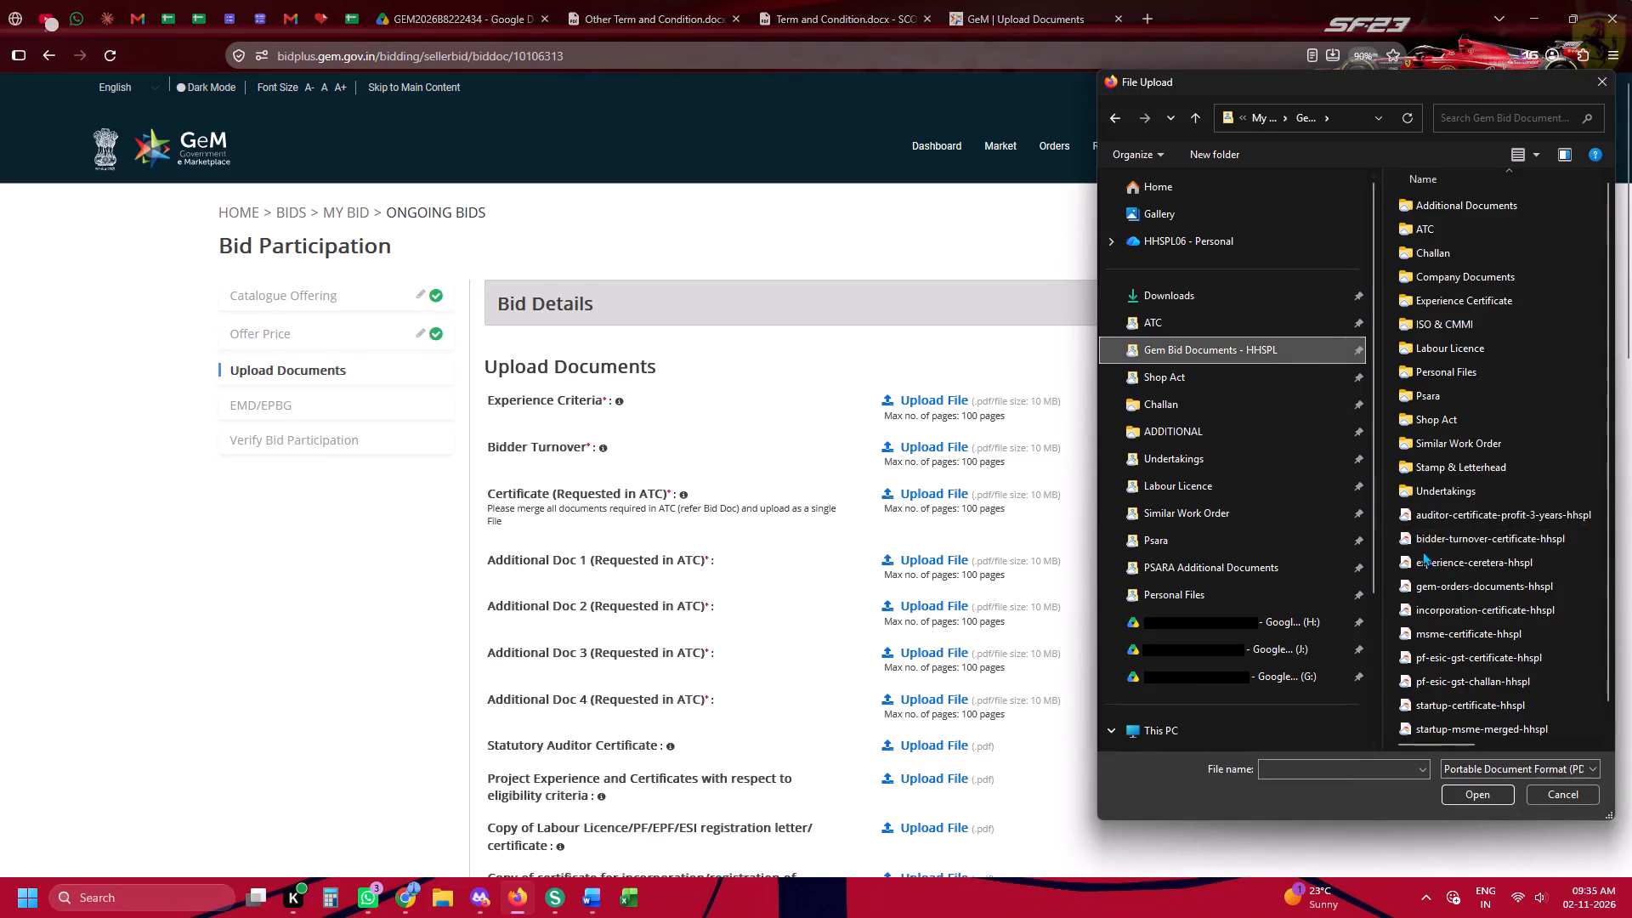
double_click(1429, 556)
left_click(982, 462)
scroll(1368, 498, "down", 4)
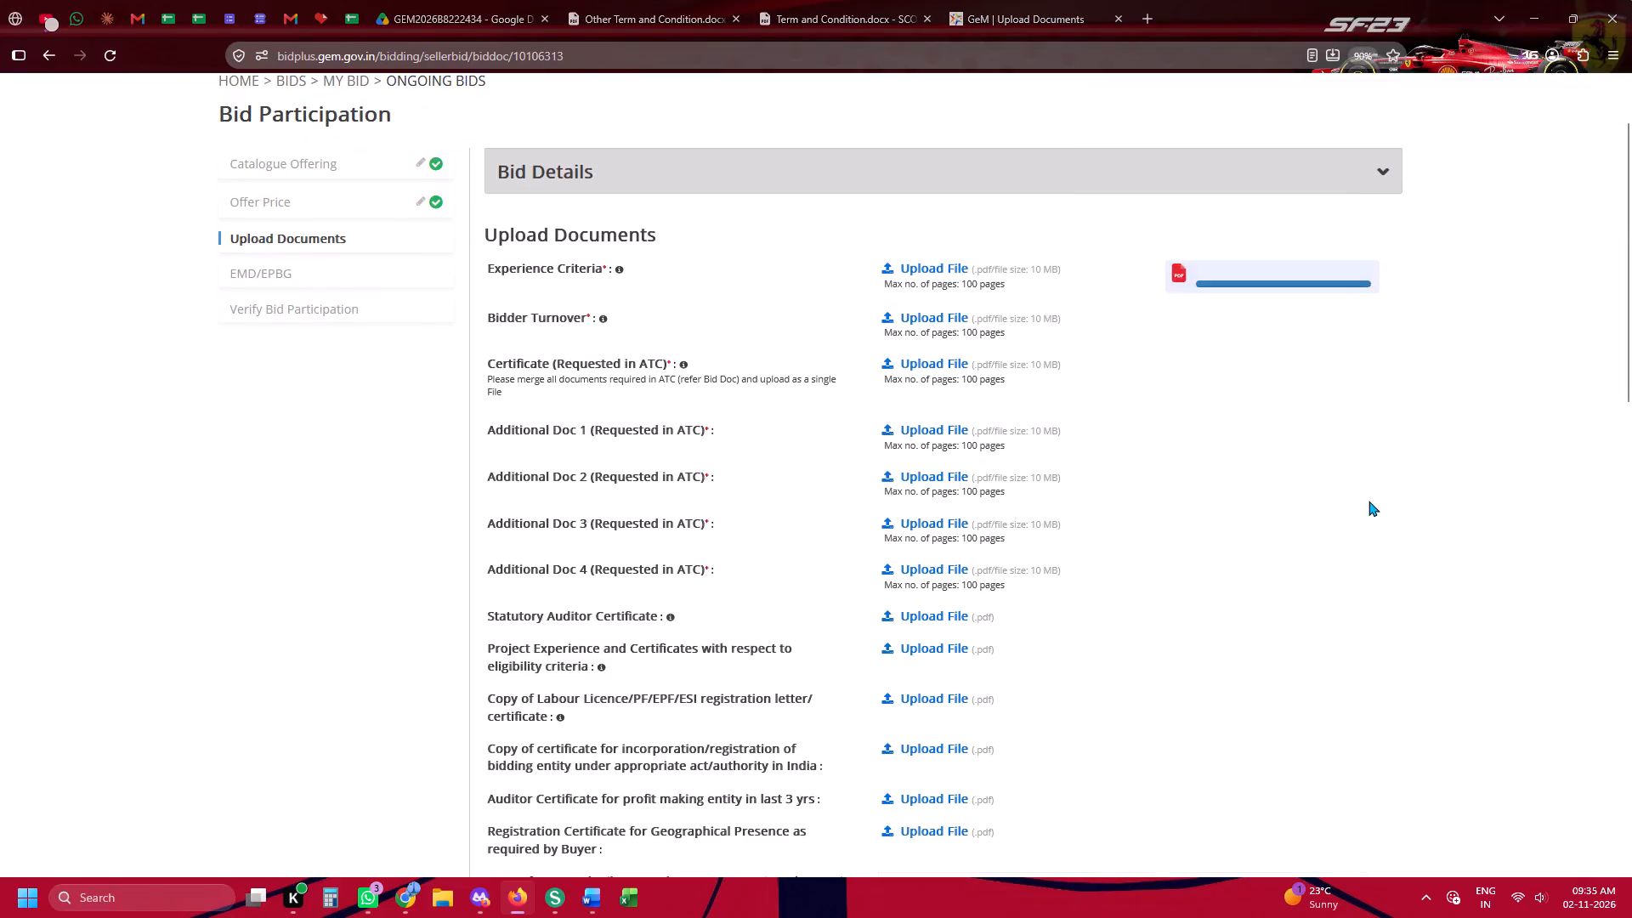
double_click(1463, 535)
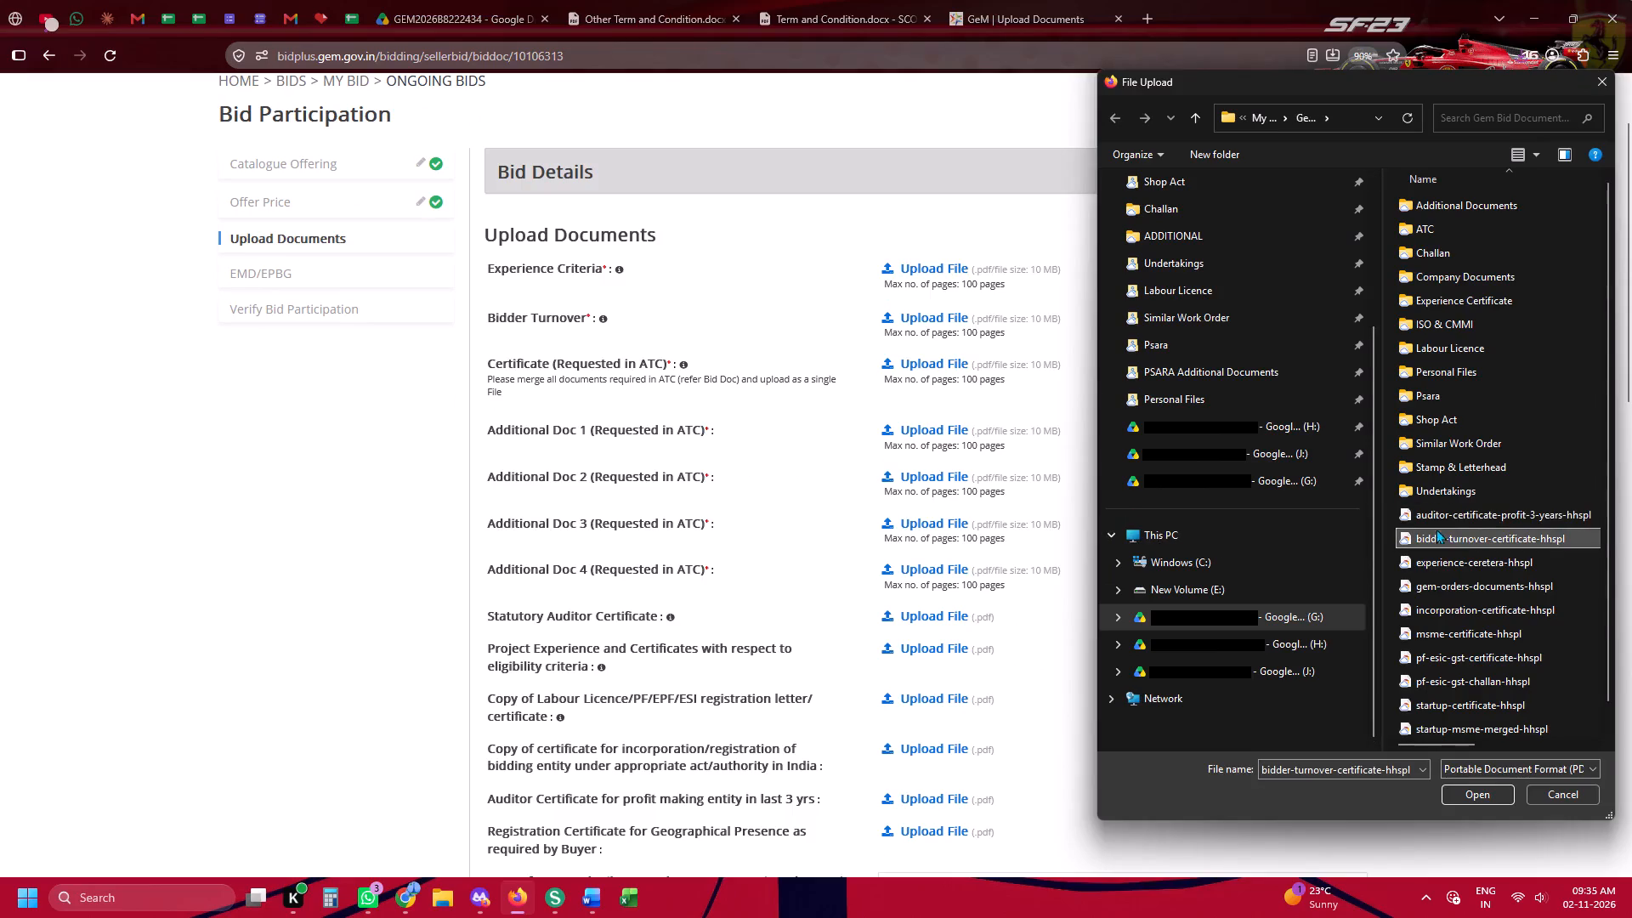
double_click(1478, 539)
From the ADDITIONAL folder, upload bank-solvency-certificate-hhspl as Additional Doc 1 and networth-certificate-hhspl as Additional Doc 2.
left_click(967, 436)
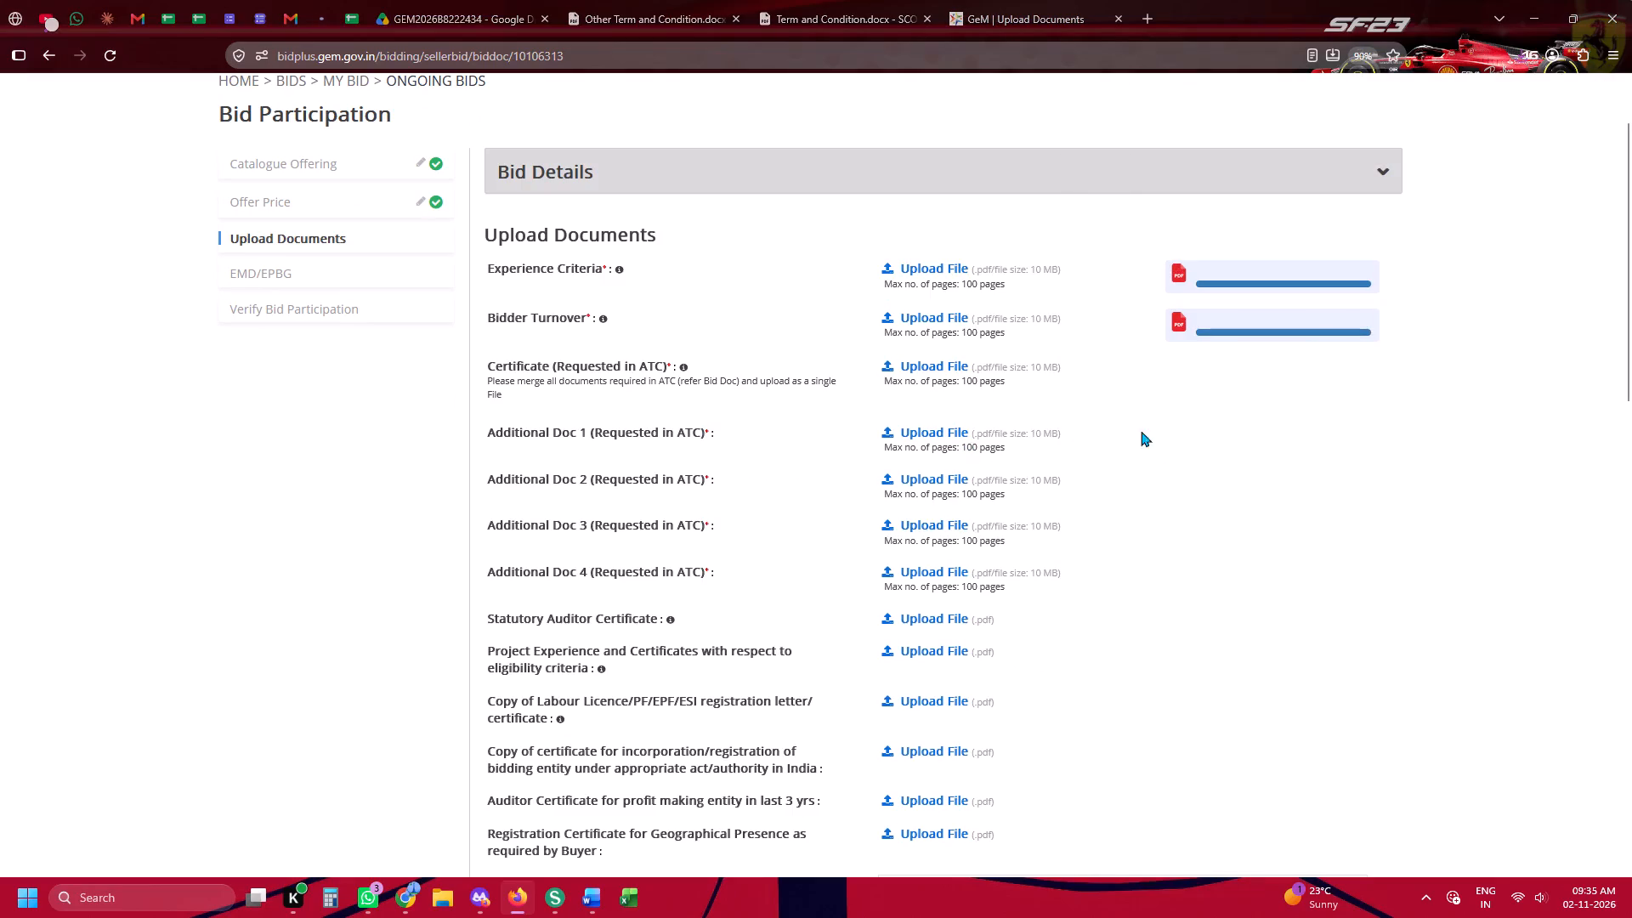
scroll(1223, 419, "up", 3)
left_click(1220, 421)
double_click(1481, 345)
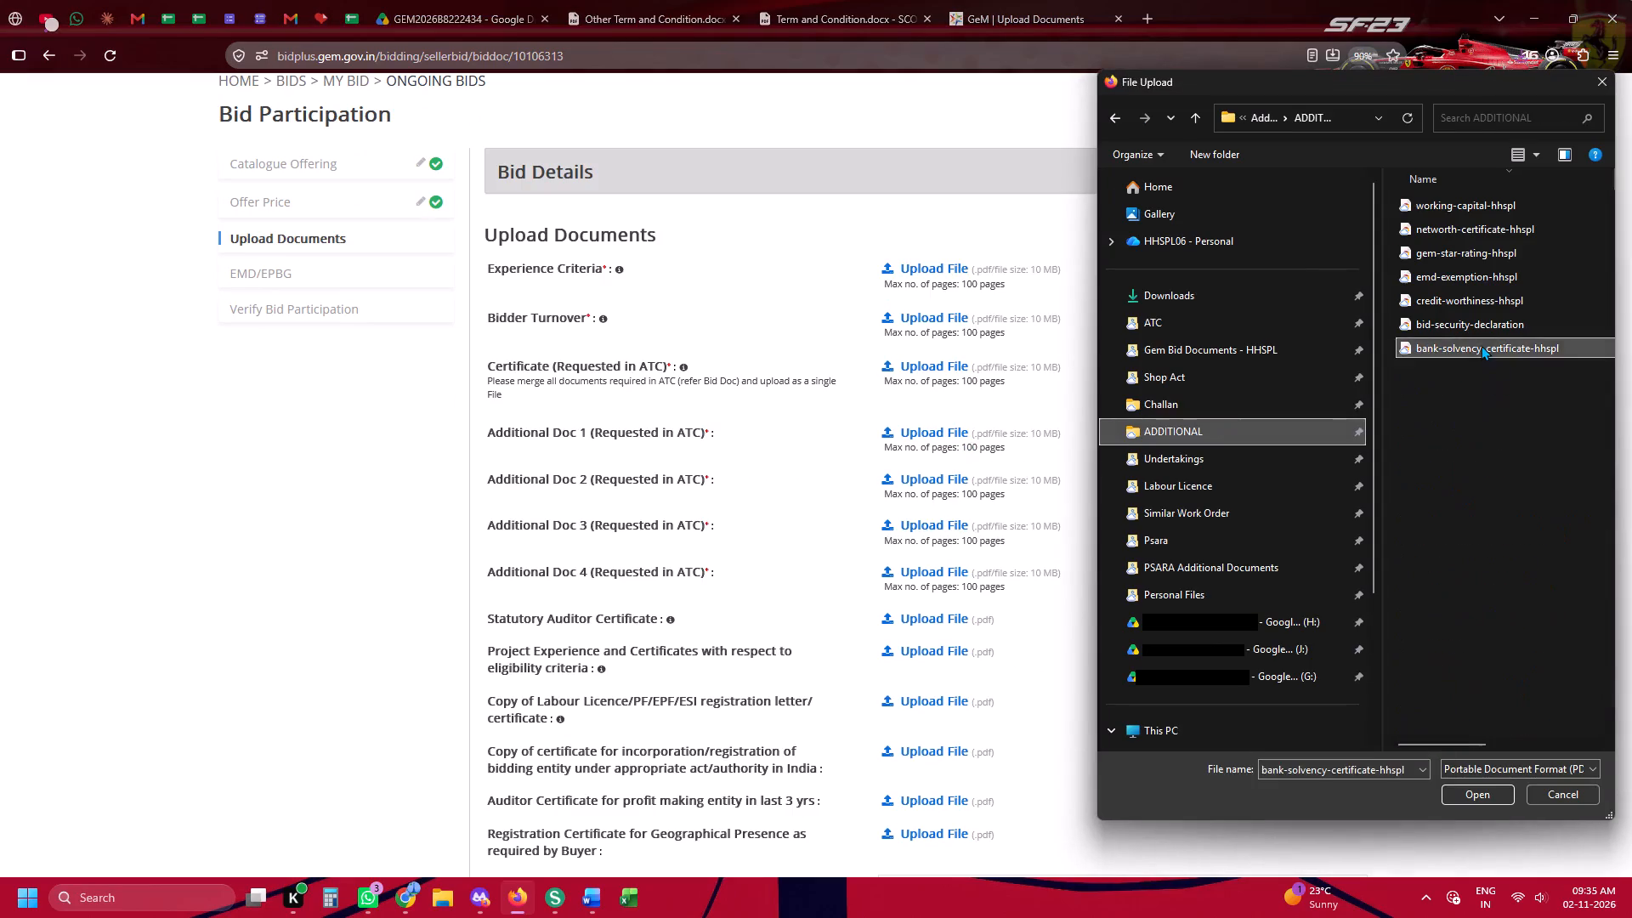
scroll(1256, 358, "down", 1)
left_click(1023, 388)
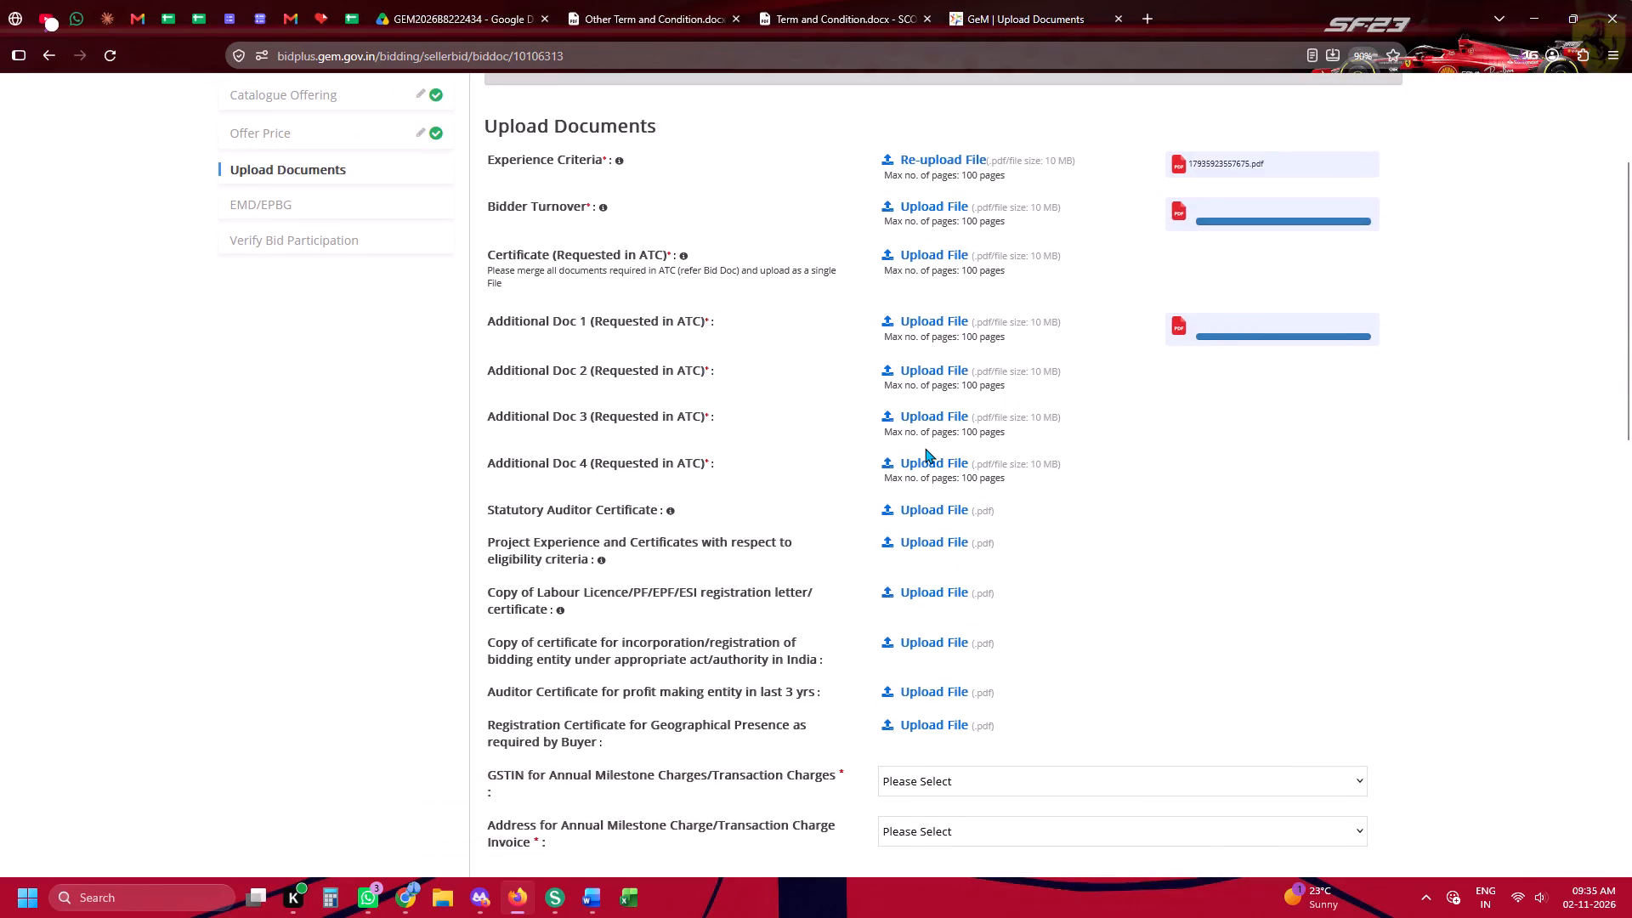
left_click(937, 363)
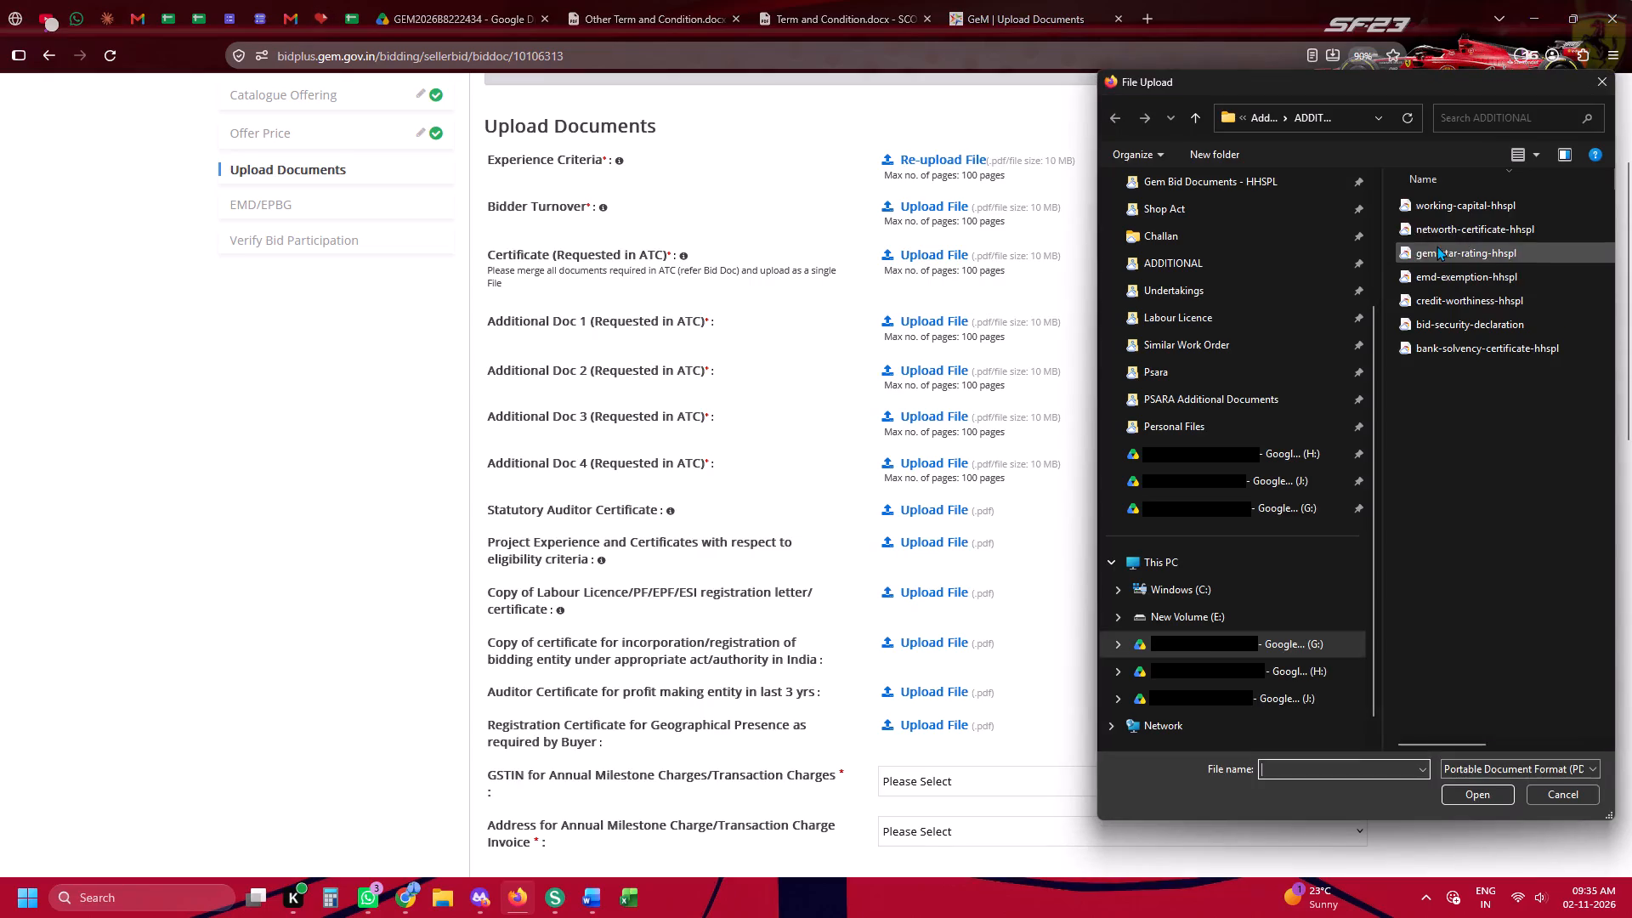
double_click(1429, 229)
Upload working-capital-hhspl as Additional Doc 3 and networth-certificate-hhspl as Additional Doc 4.
left_click(948, 420)
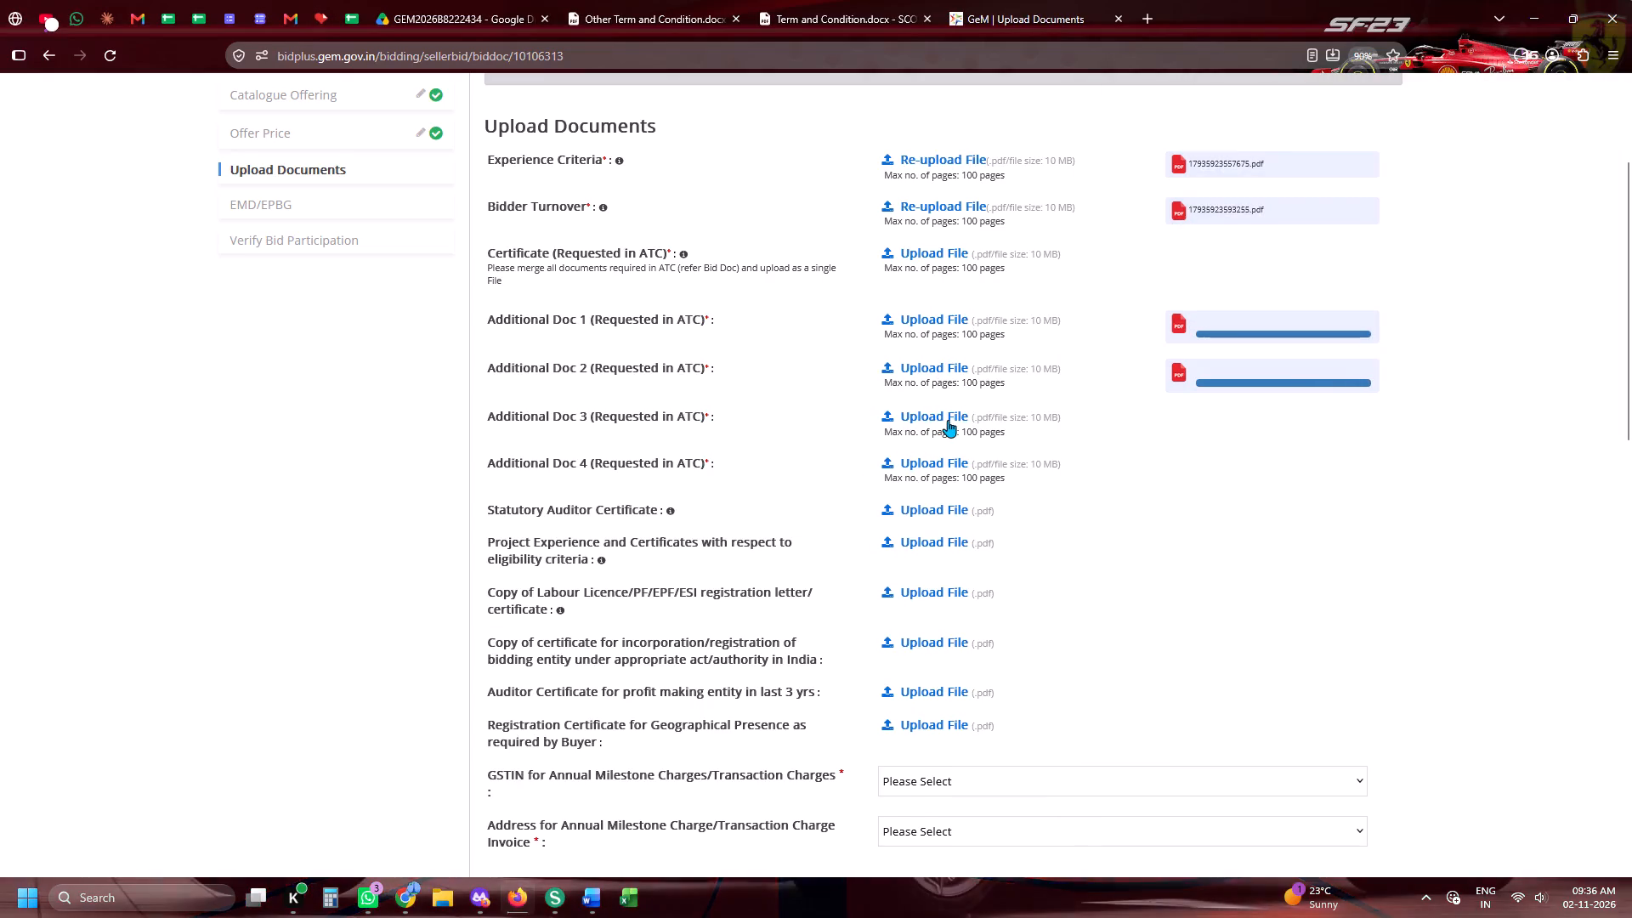
double_click(1454, 207)
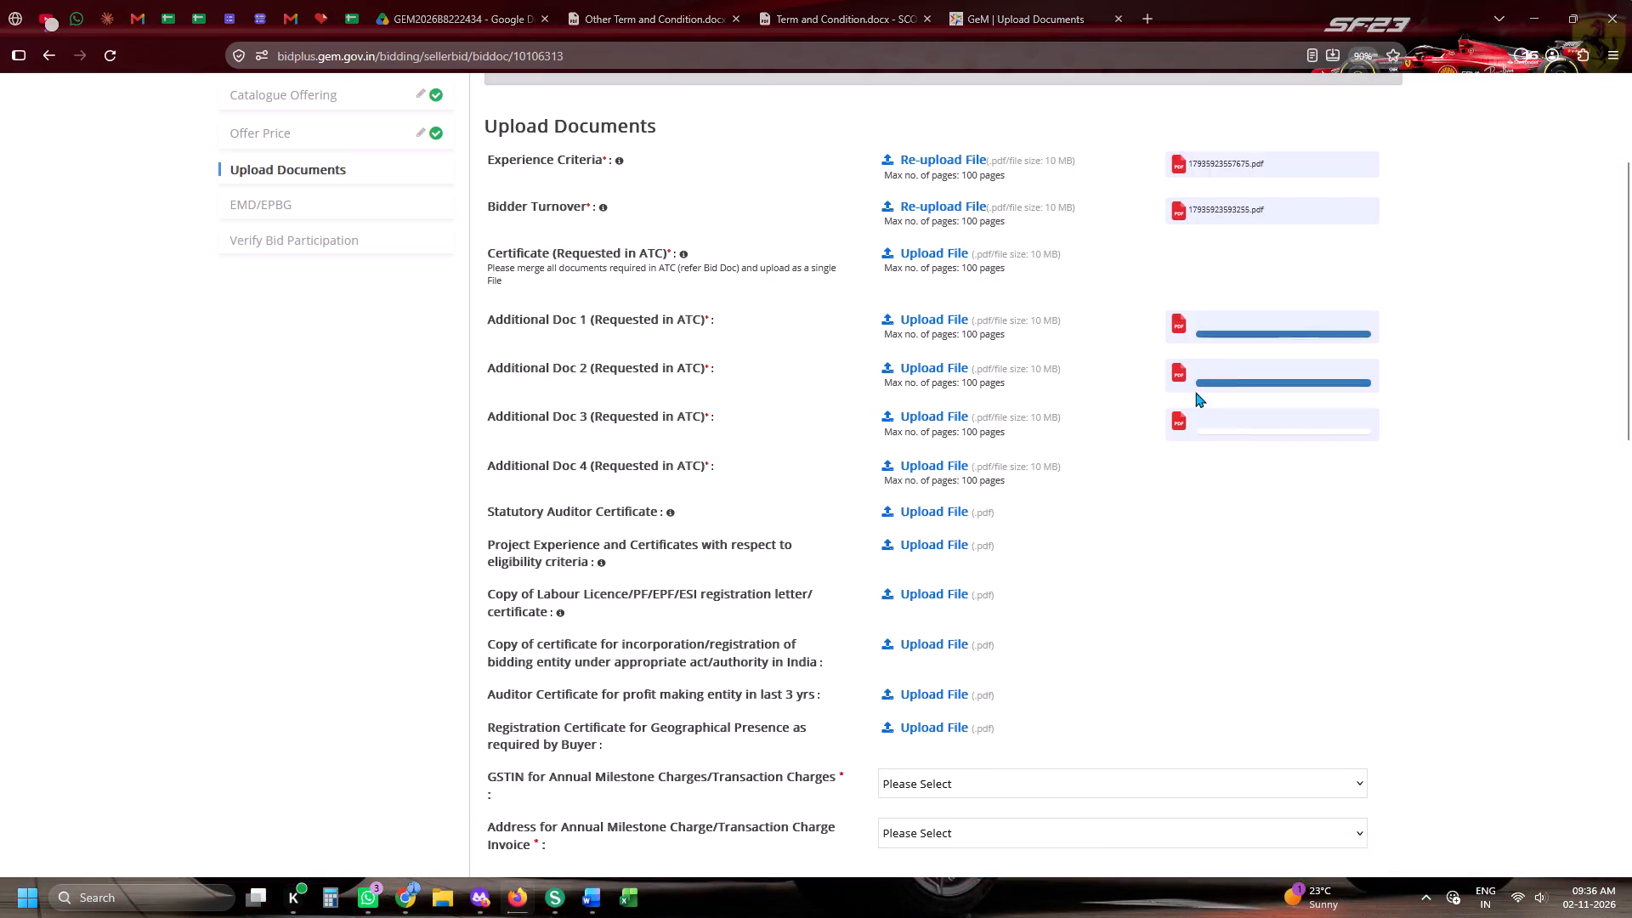
left_click(977, 482)
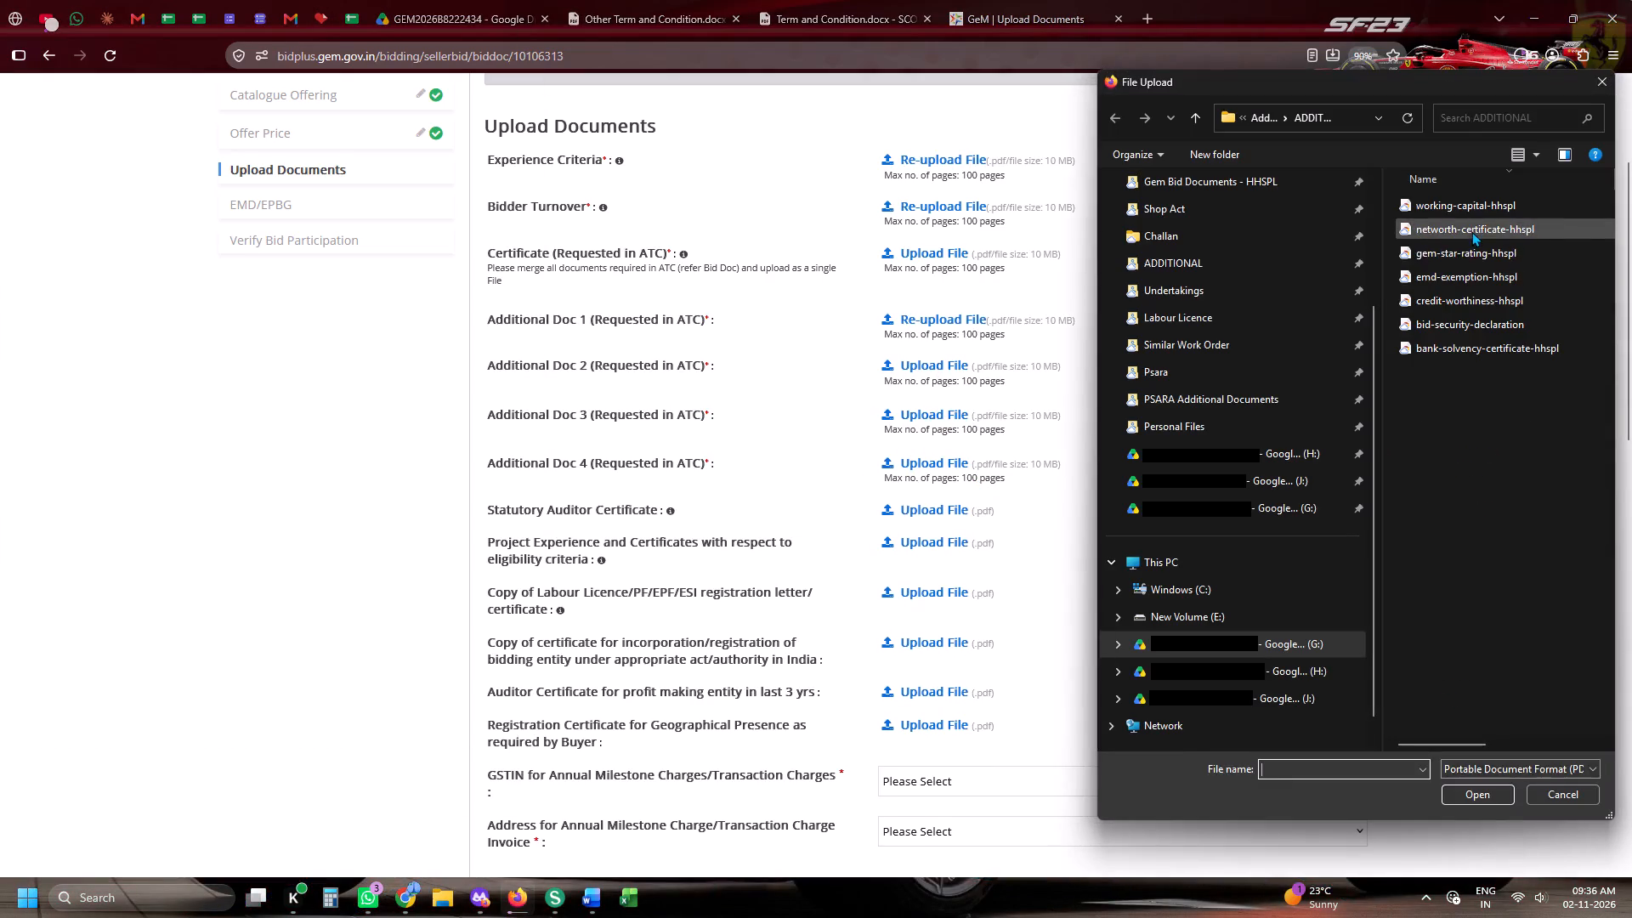
double_click(1471, 231)
On the GeM bid, upload statutory-auditor-certificate-hhspl from the Gem Bid Documents - HHSPL folder as the Statutory Auditor Certificate.
scroll(1017, 428, "down", 1)
left_click(953, 391)
left_click(953, 403)
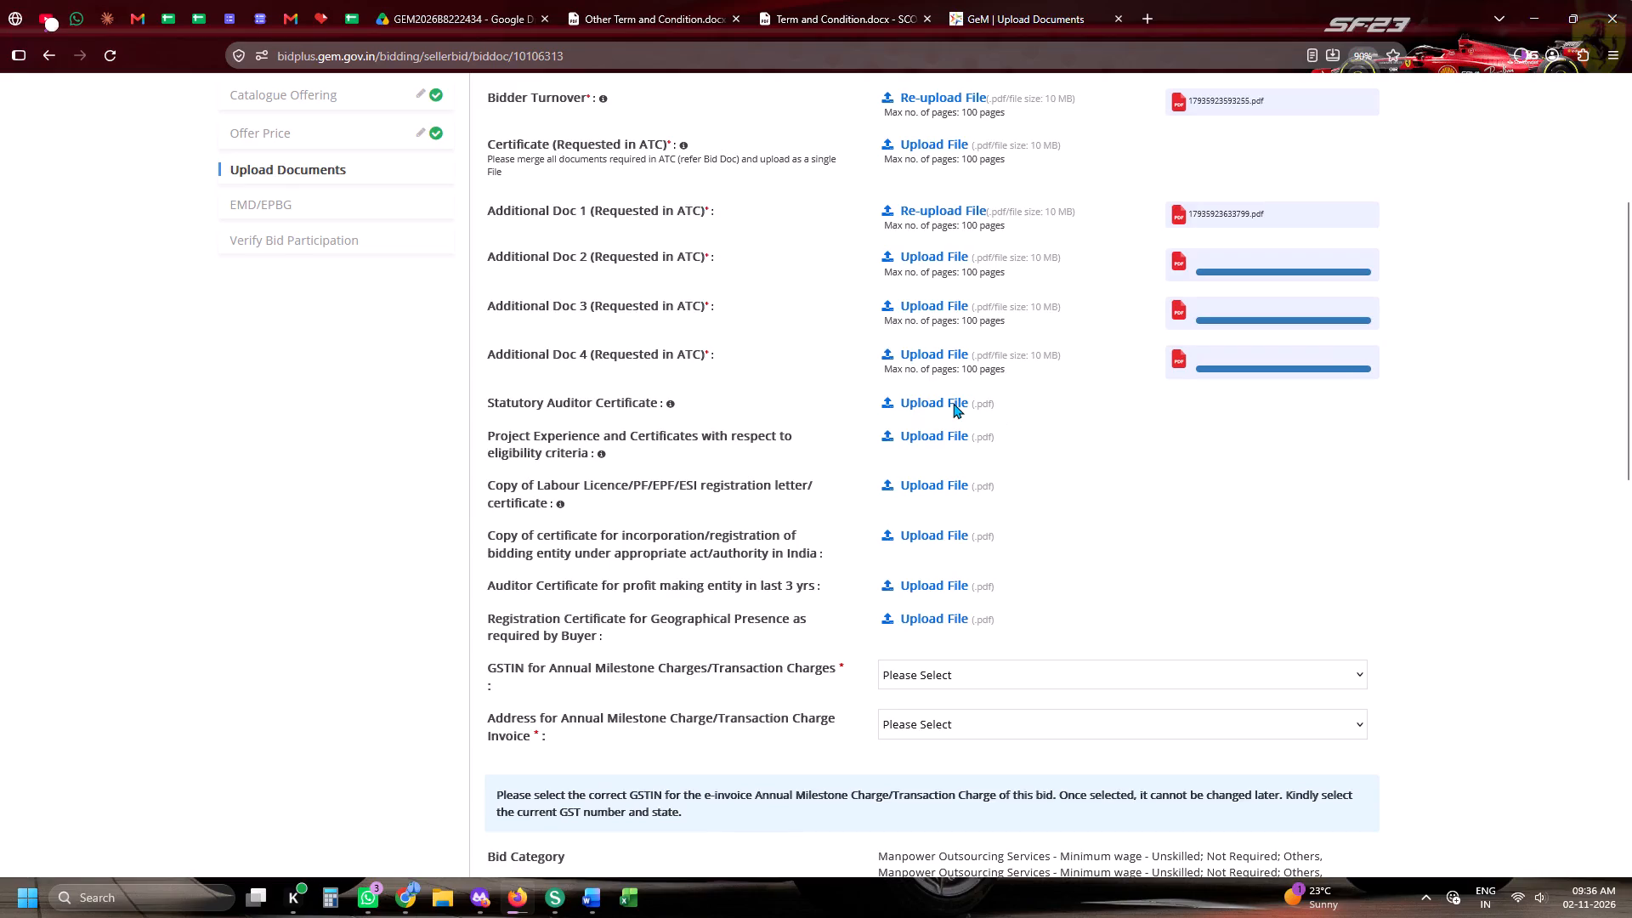
scroll(1244, 432, "up", 4)
left_click(1252, 351)
scroll(1549, 596, "down", 5)
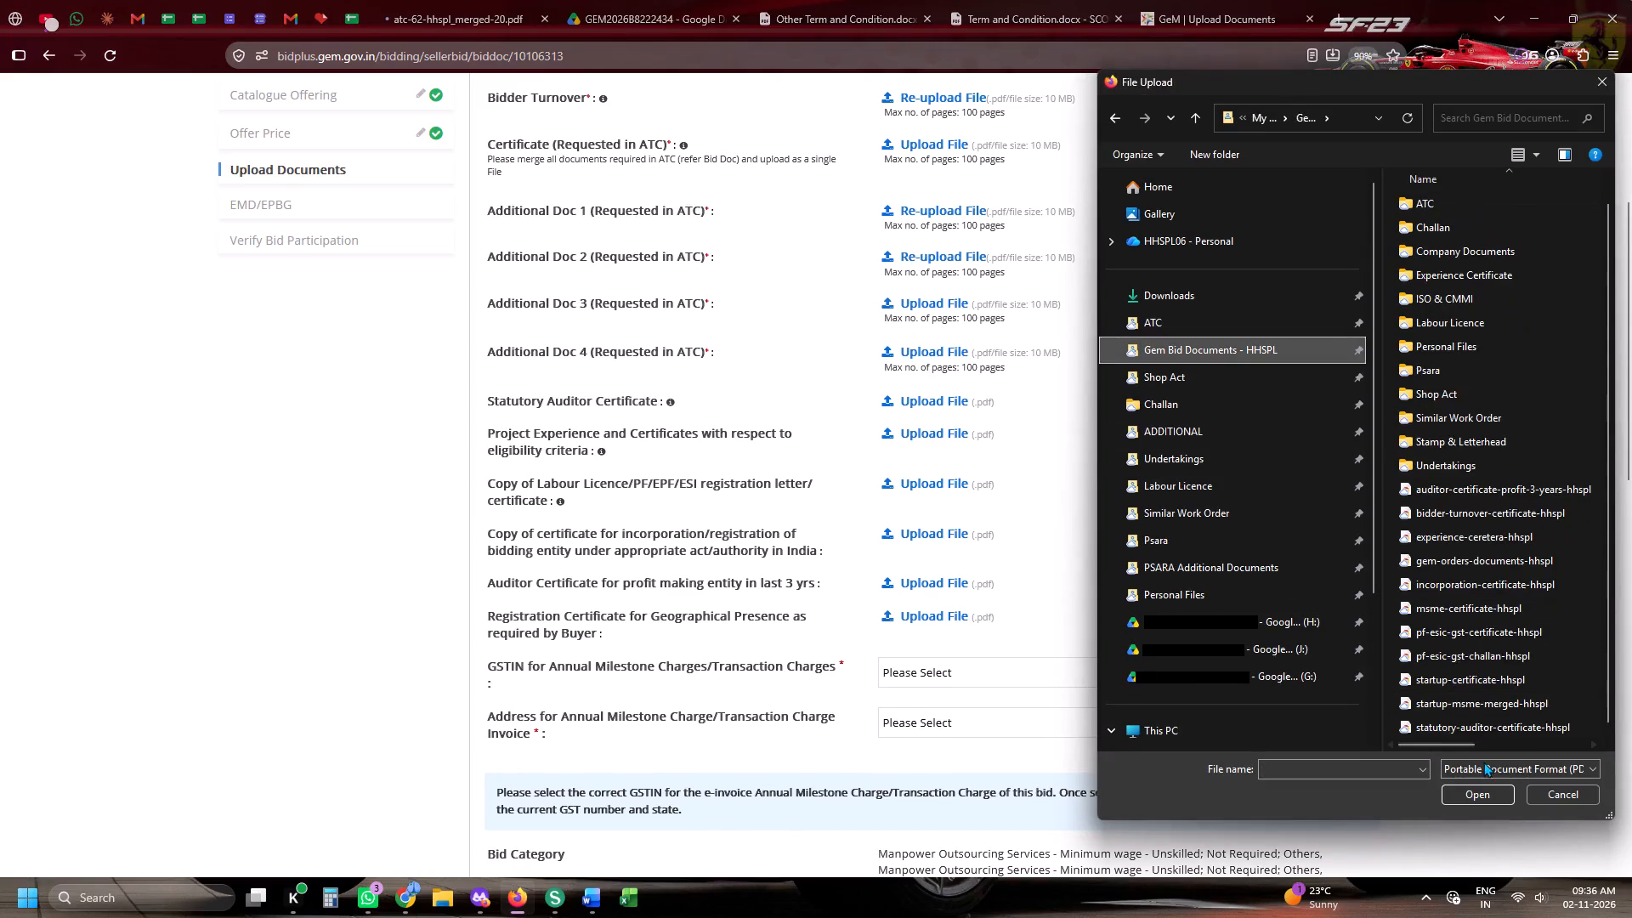
left_click(1479, 745)
left_click_drag(1493, 743, 1353, 755)
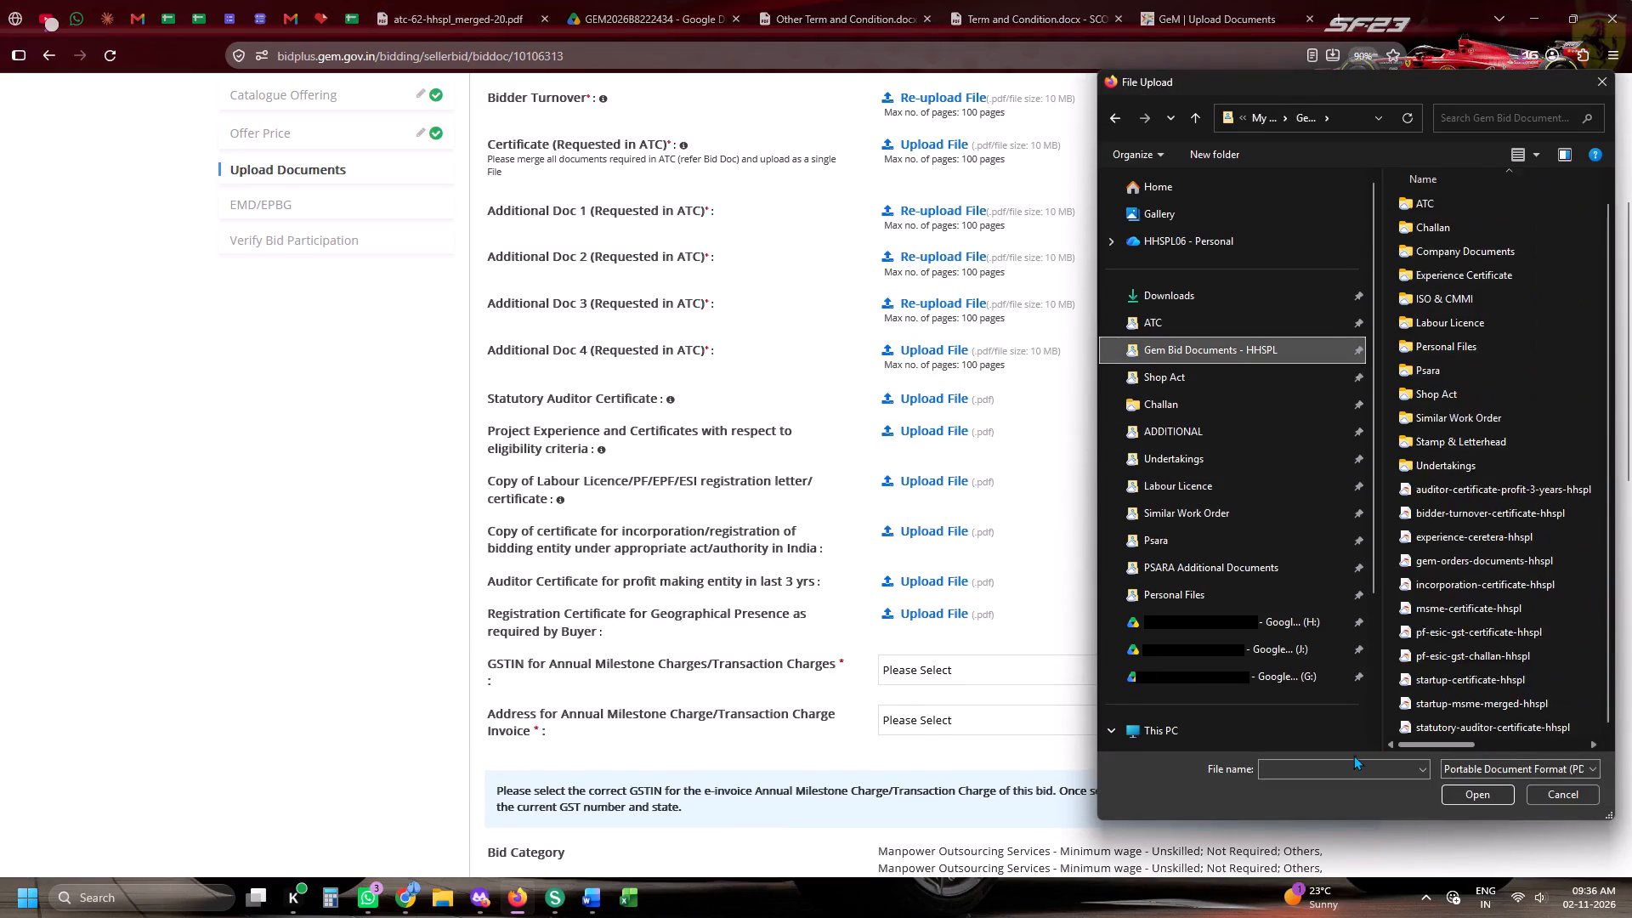
left_click_drag(1353, 755, 1351, 756)
left_click_drag(1488, 746, 1404, 750)
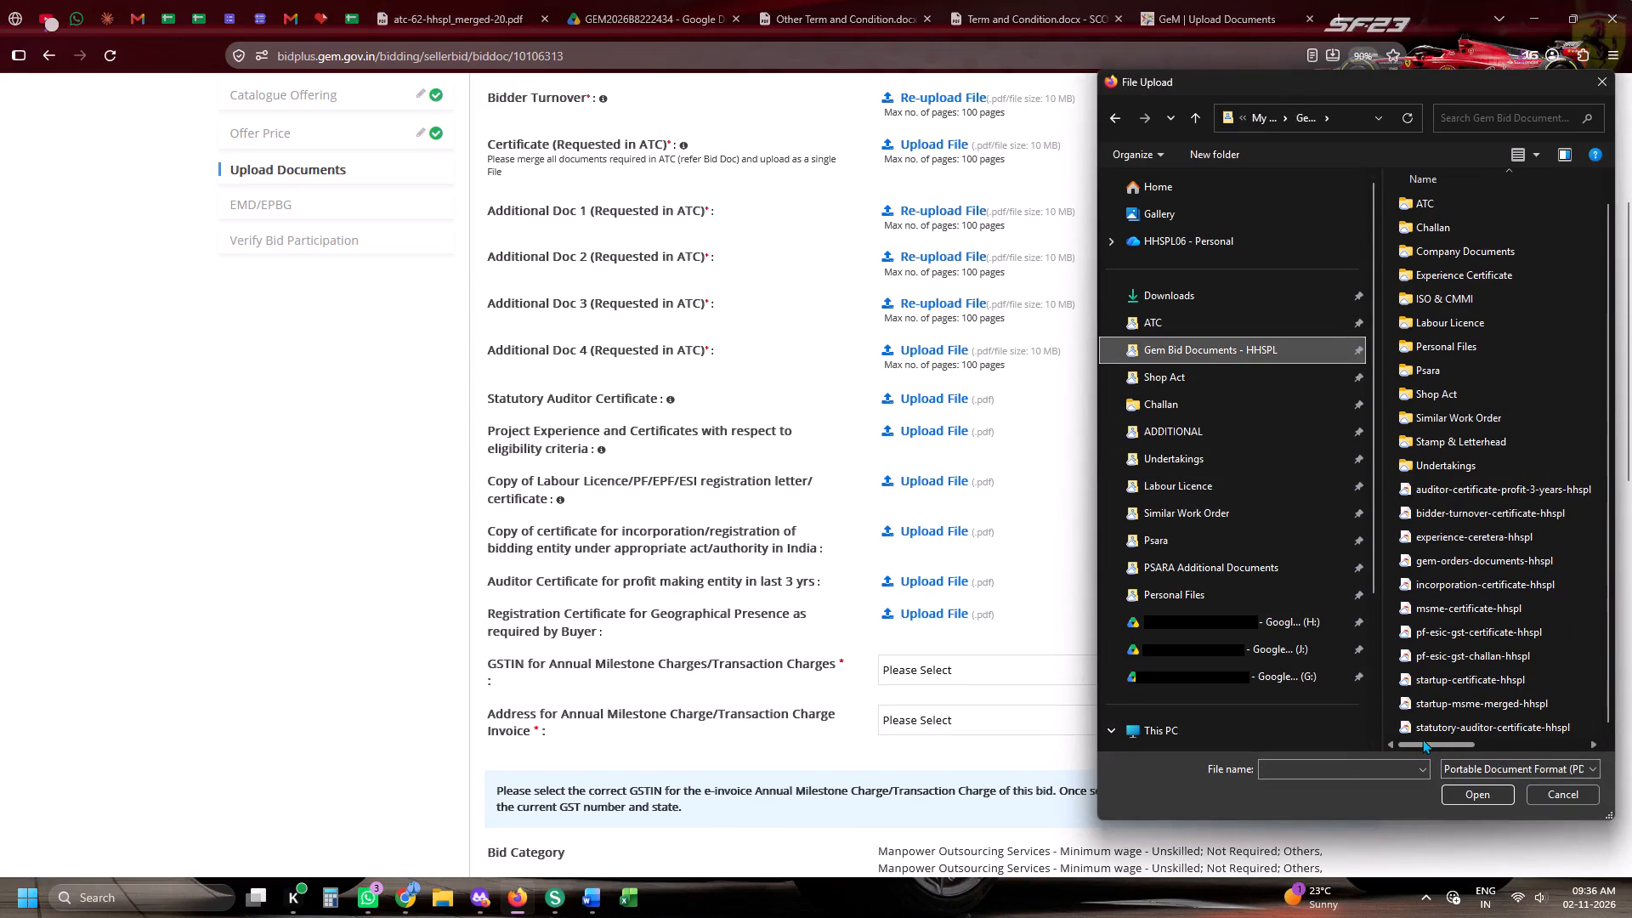
double_click(1425, 724)
Upload gem-orders-documents-hhspl for Project Experience and pf-esic-gst-certificate-hhspl for the Labour Licence/PF/EPF/ESI registration.
left_click(914, 446)
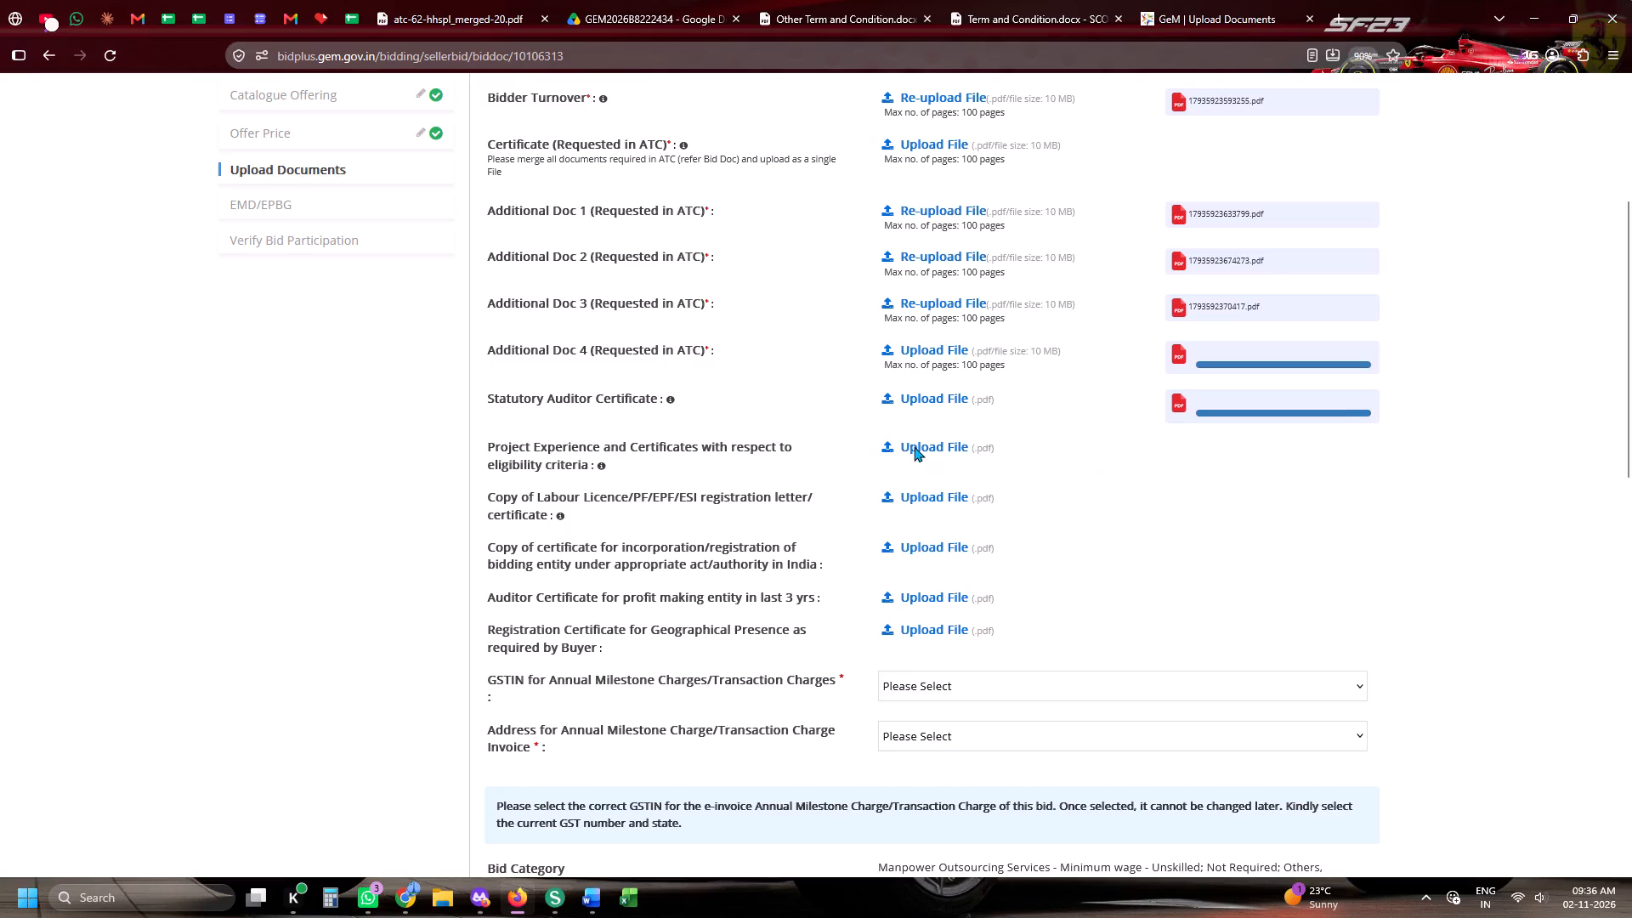
scroll(1629, 588, "down", 5)
double_click(1440, 584)
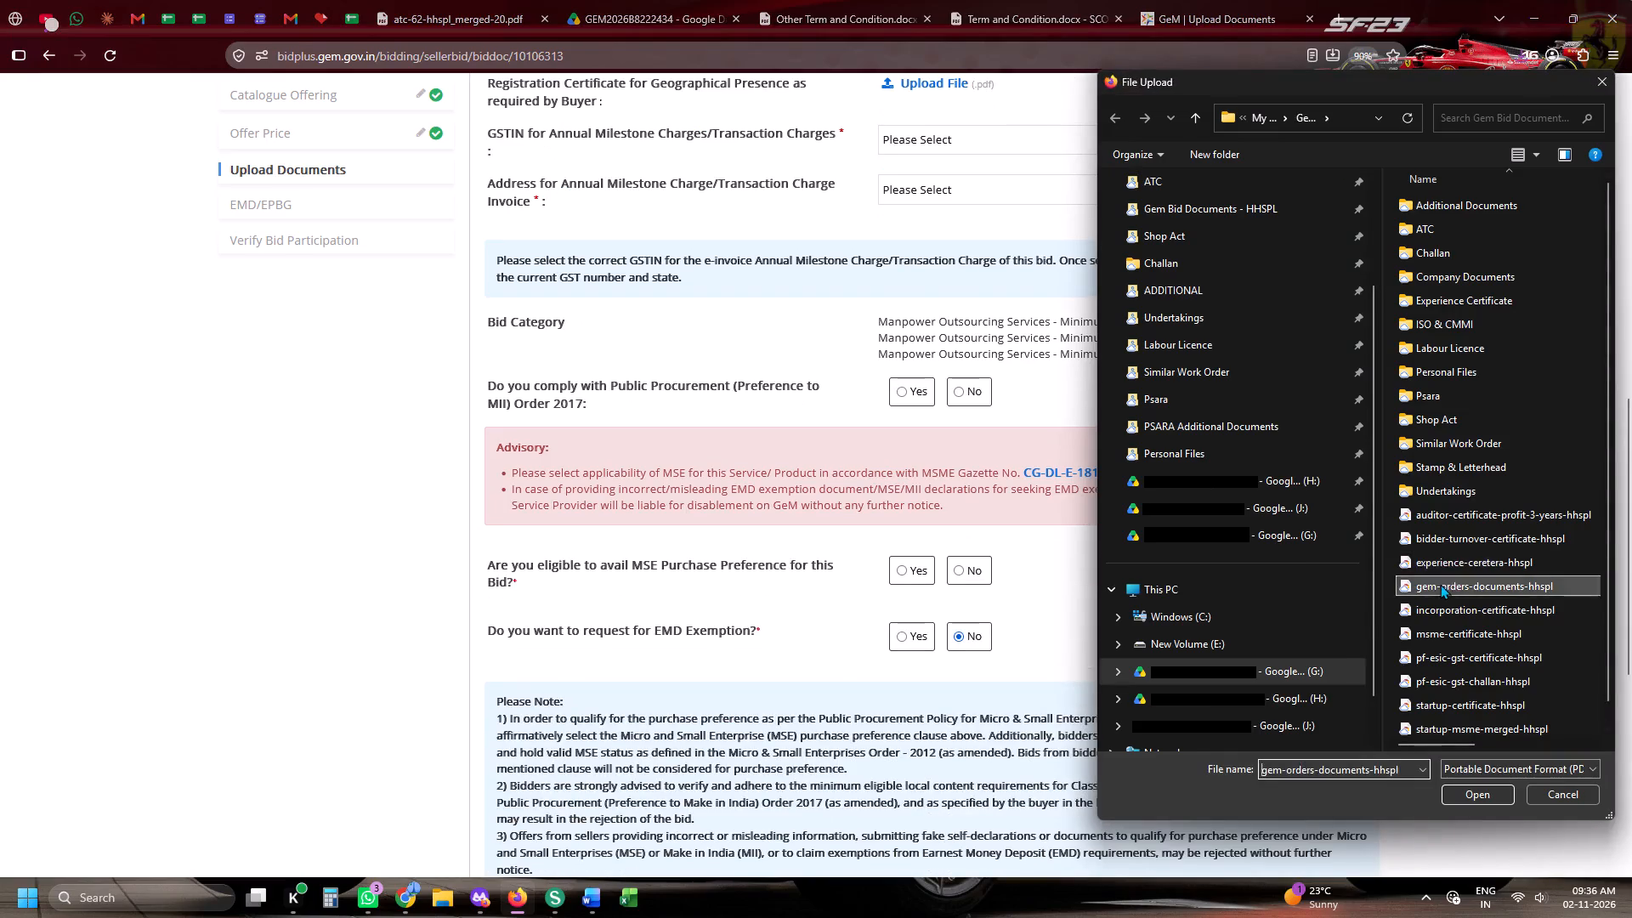
scroll(851, 585, "up", 2)
left_click(949, 744)
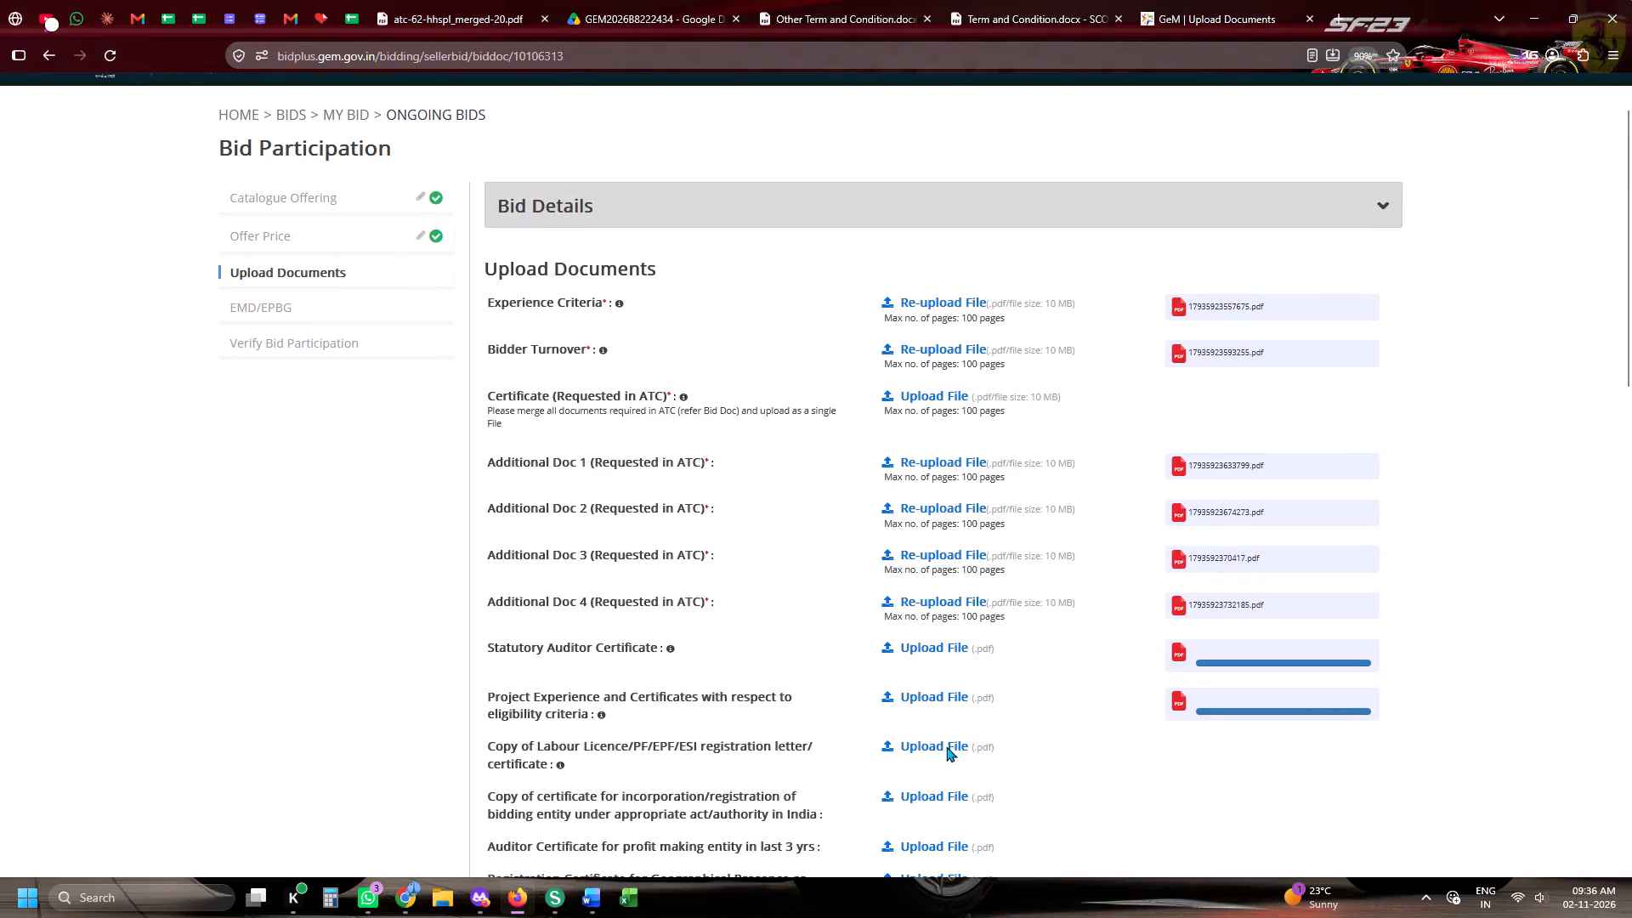
scroll(1396, 496, "down", 5)
left_click(1419, 643)
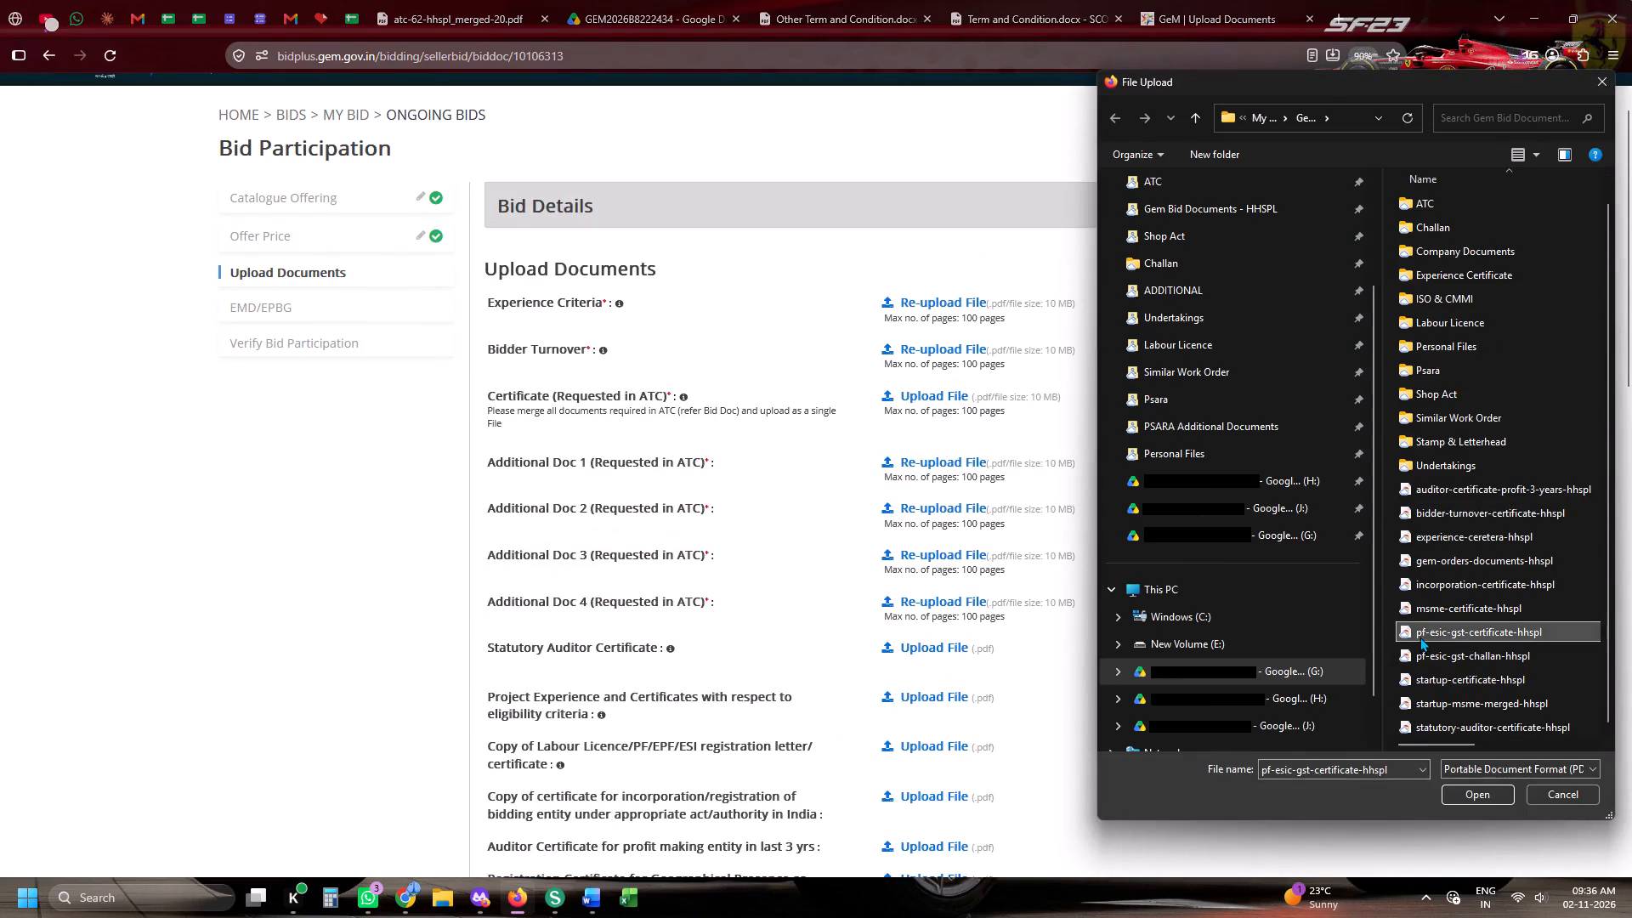
double_click(1419, 637)
Upload incorporation-certificate-hhspl for the incorporation/registration certificate and auditor-certificate-profit-3-years-hhspl for the profit-making auditor certificate.
scroll(1313, 528, "down", 3)
left_click(935, 462)
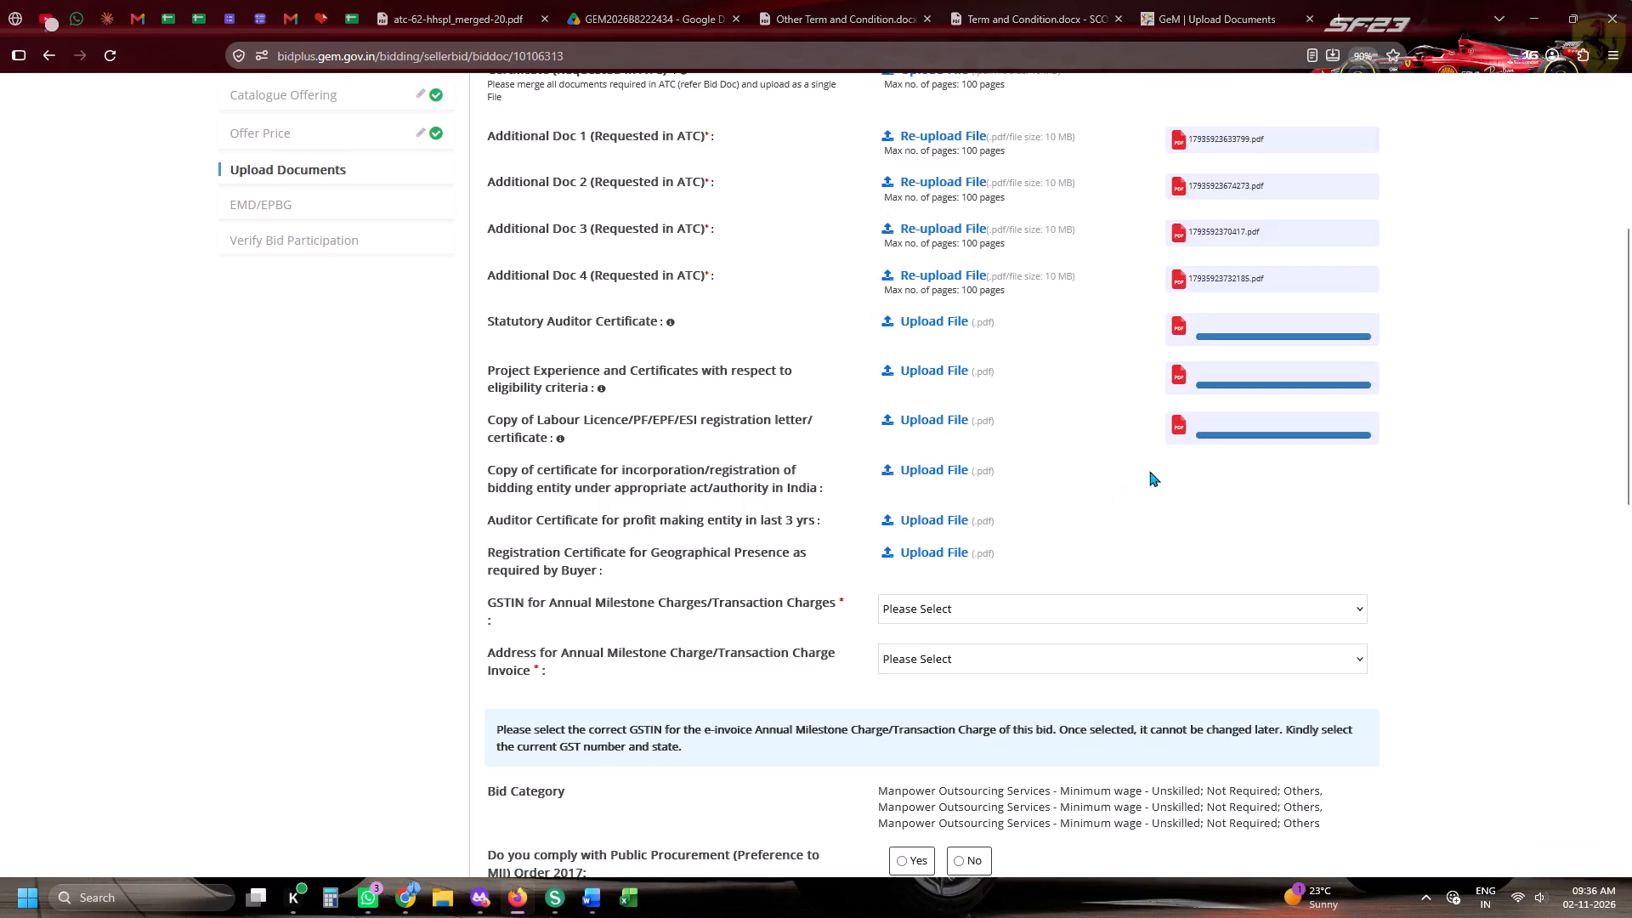
scroll(1482, 462, "down", 5)
double_click(1450, 577)
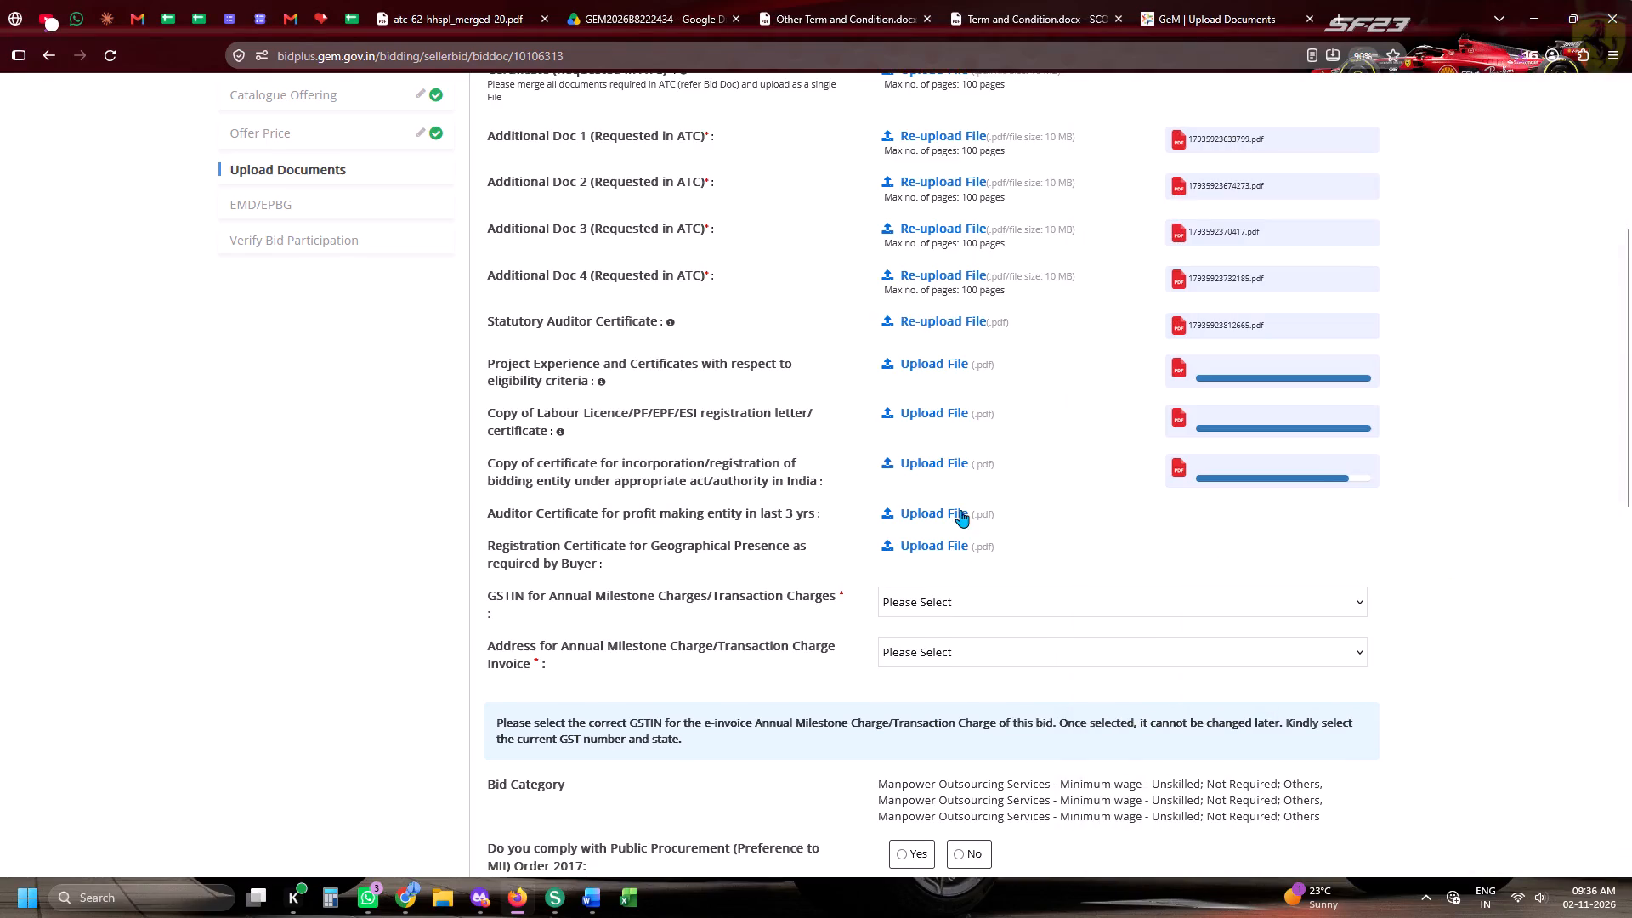
left_click(960, 510)
double_click(1462, 518)
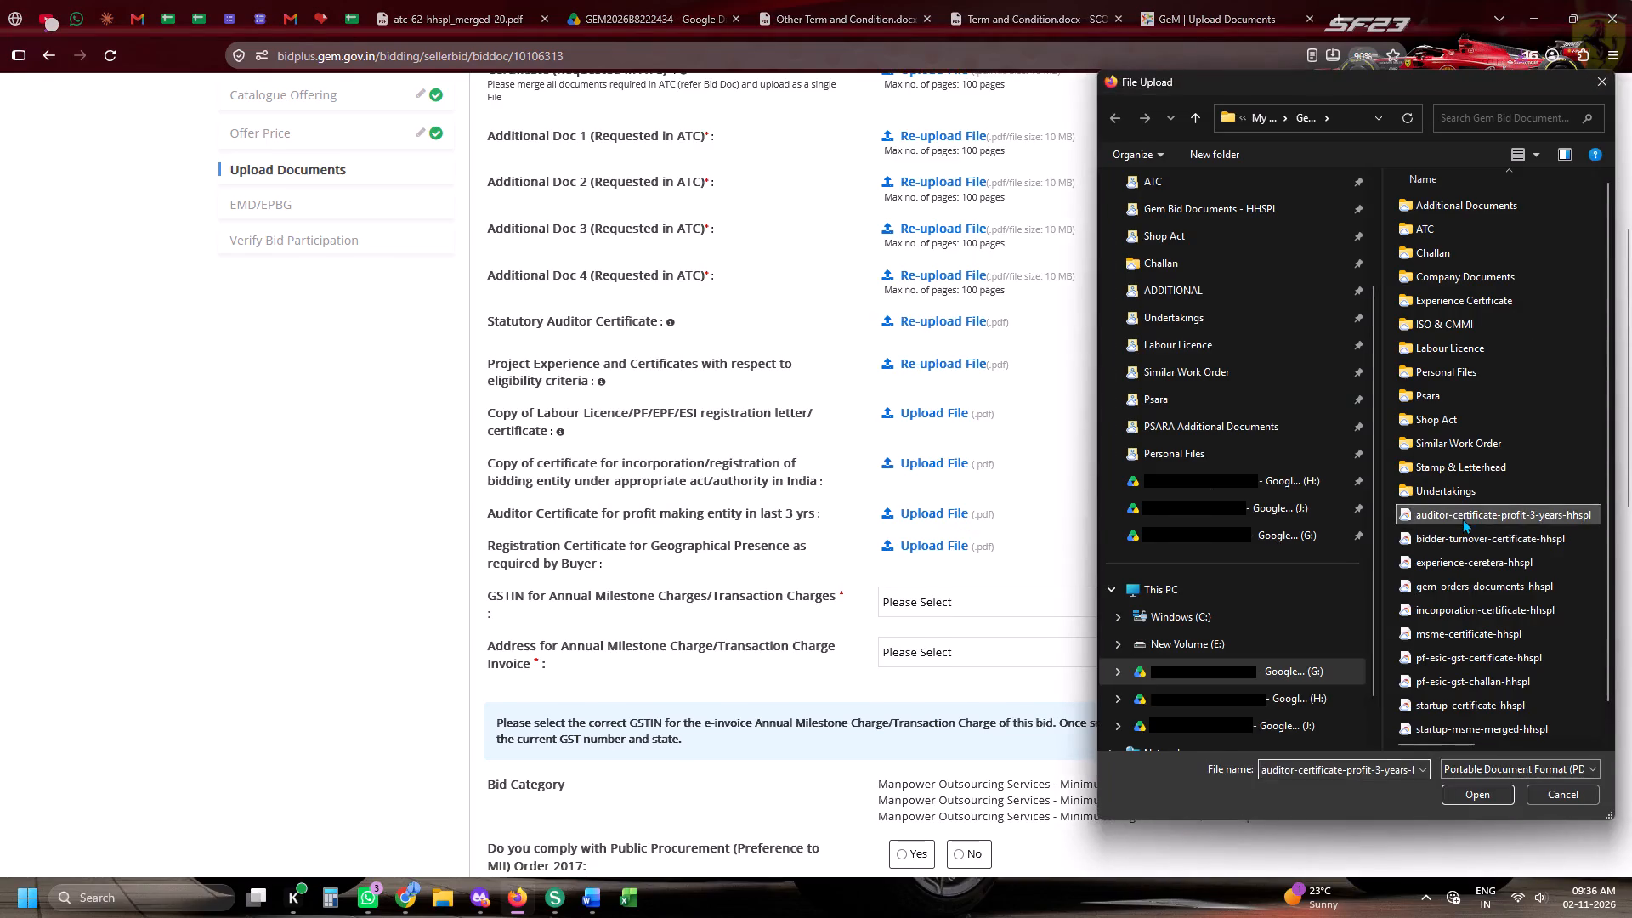
Check the bid's row in the tender tracking sheet and upload a document from the Shop Act folder as the Geographical Presence registration certificate.
left_click(366, 15)
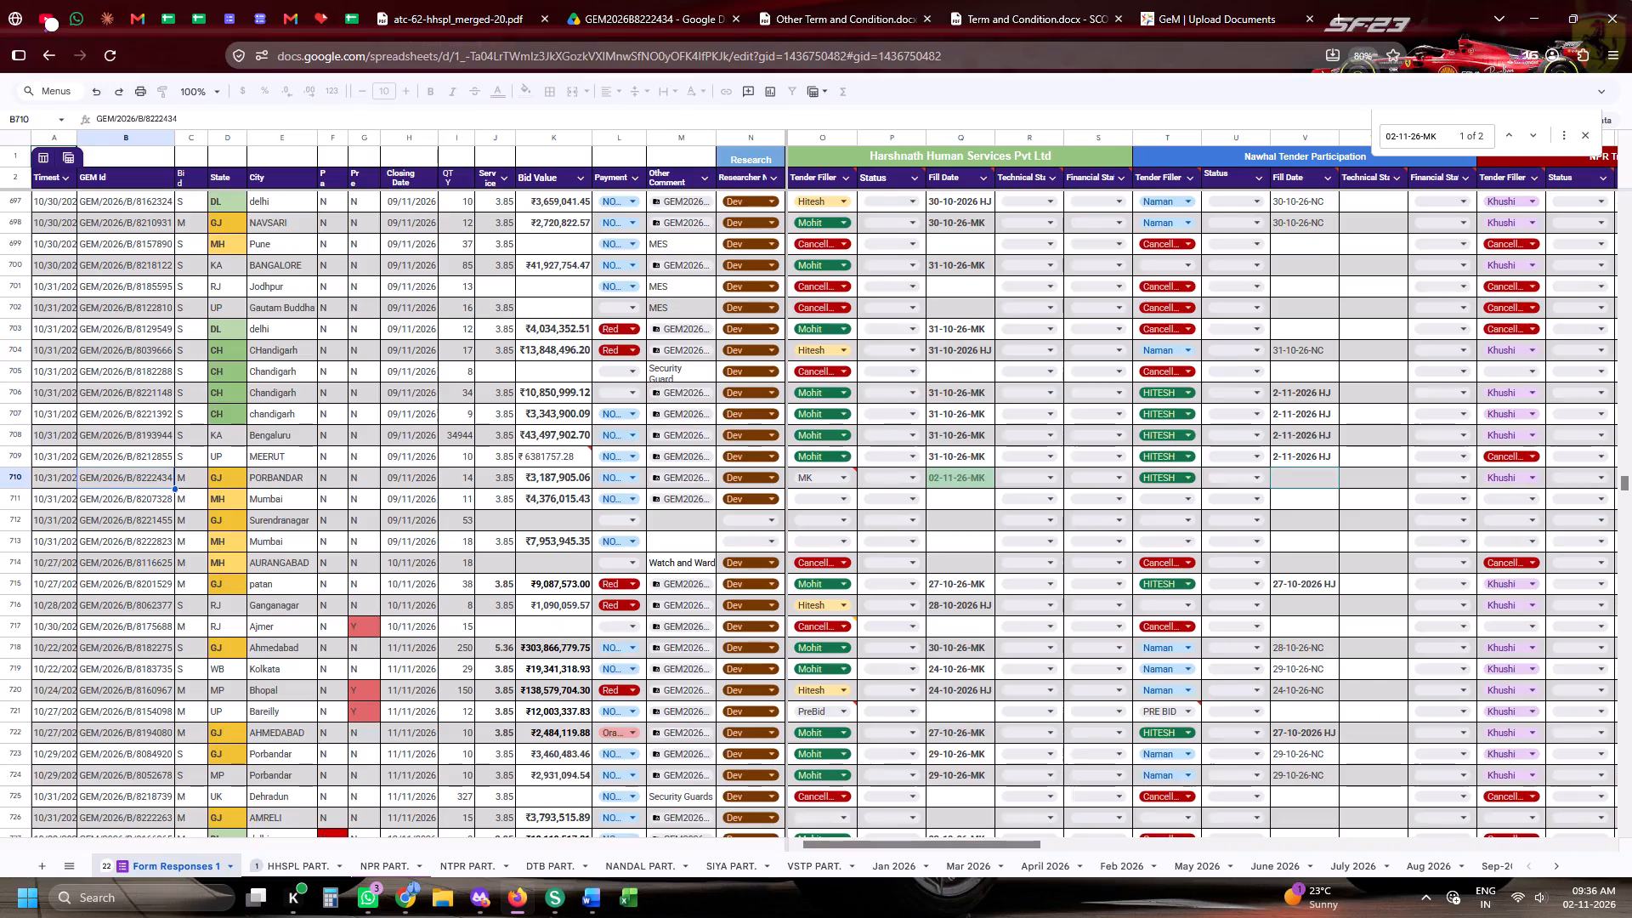
left_click(0, 484)
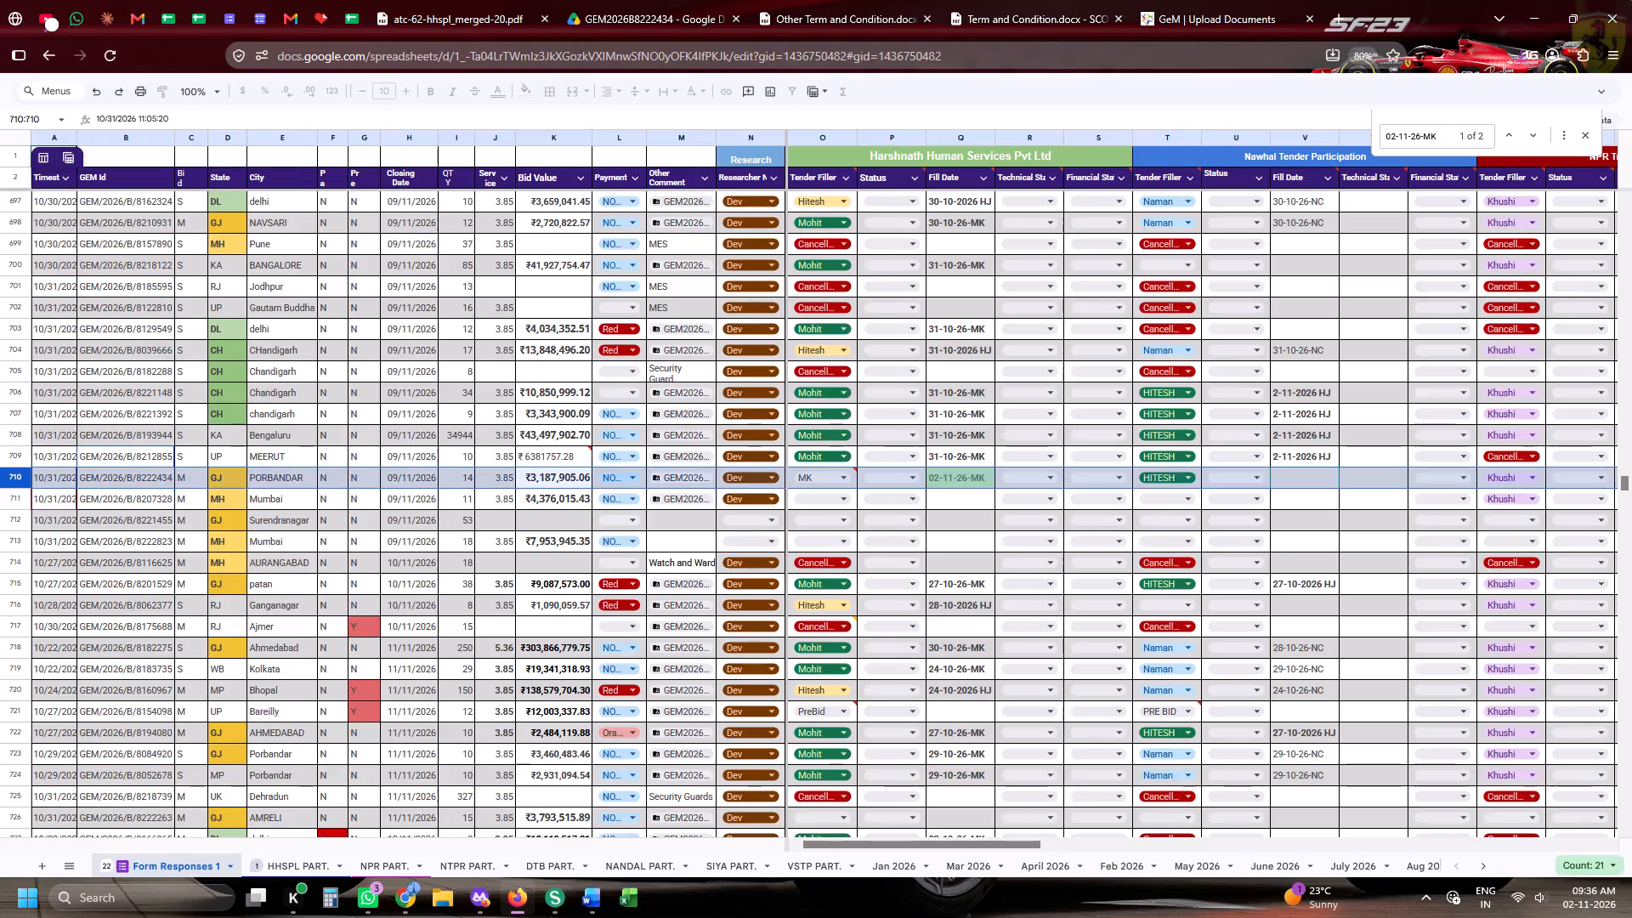
left_click(1162, 0)
left_click(887, 564)
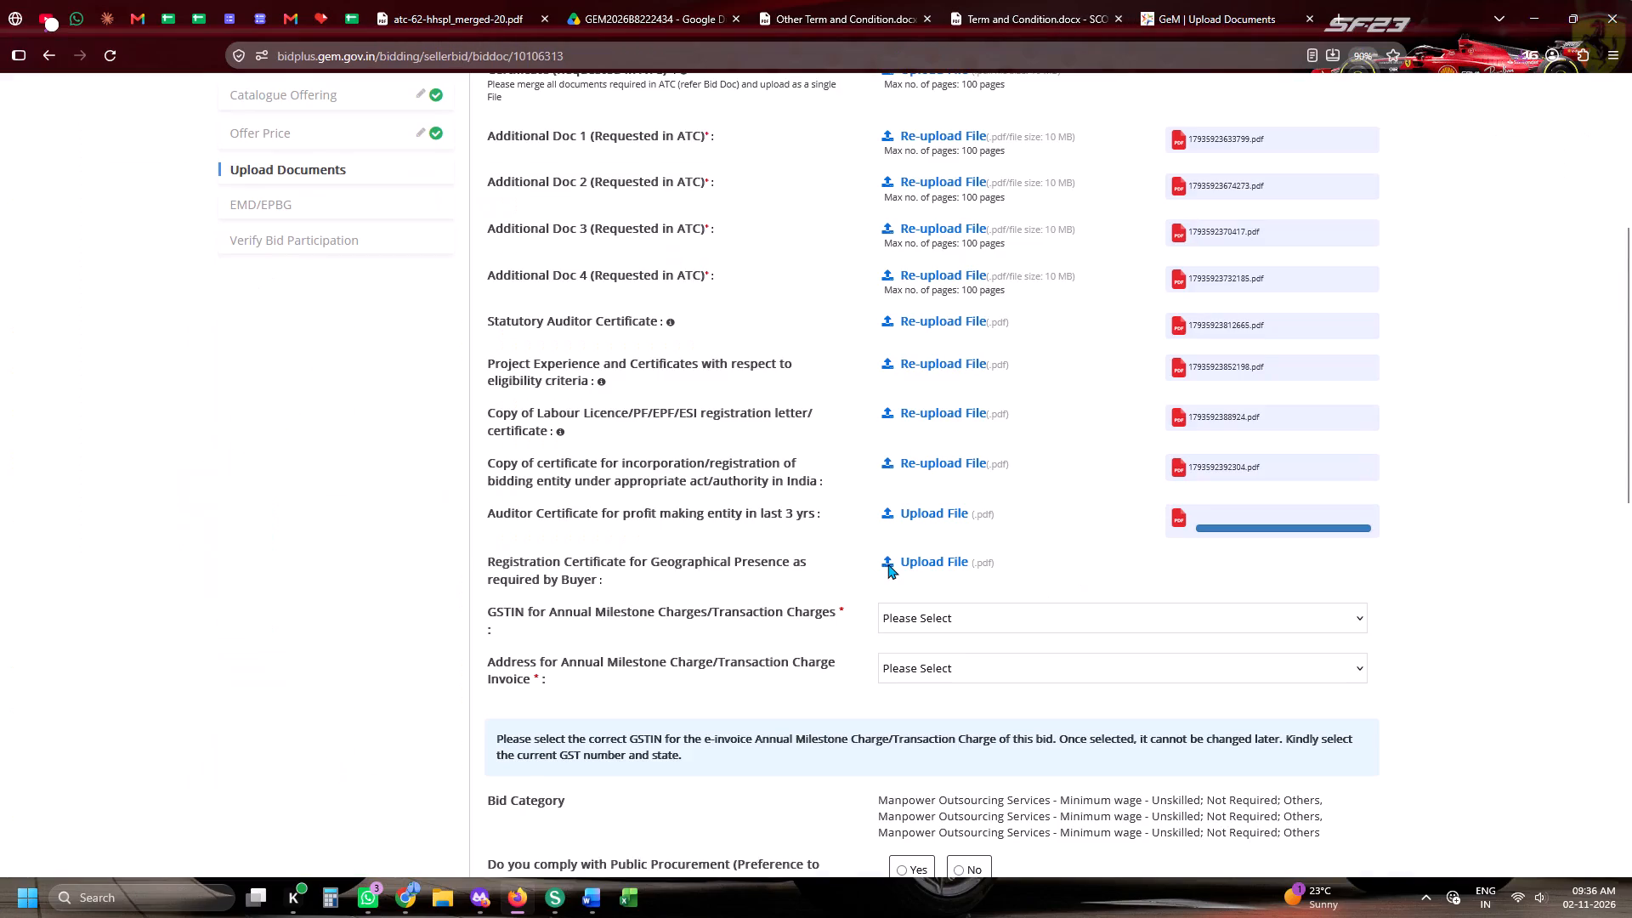
scroll(1323, 443, "up", 2)
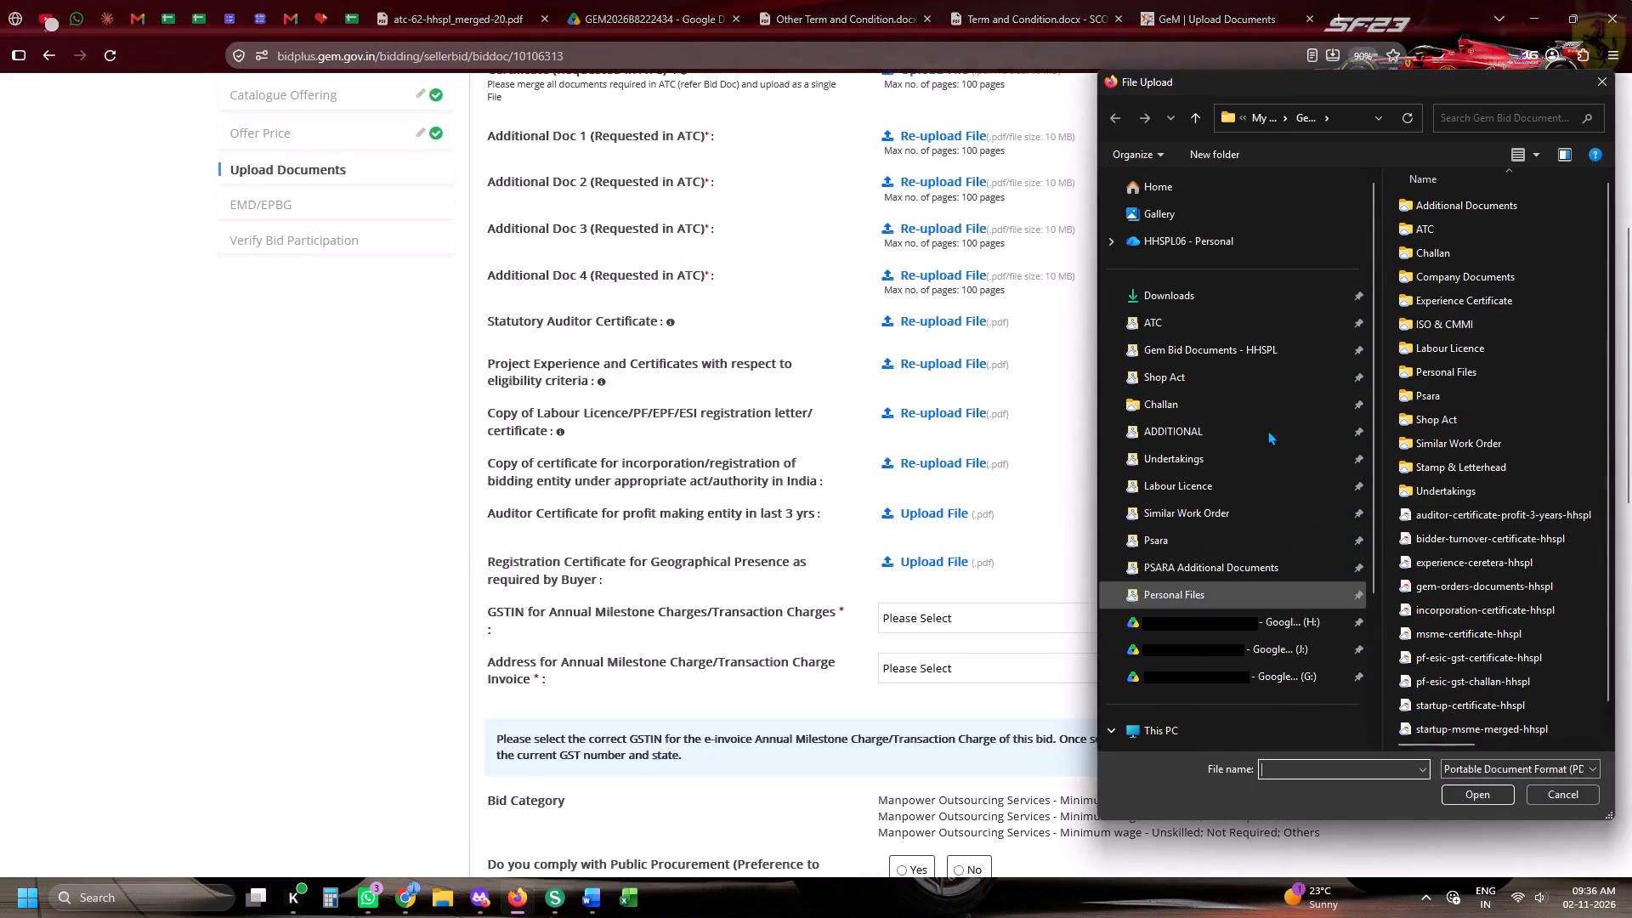
left_click(1157, 383)
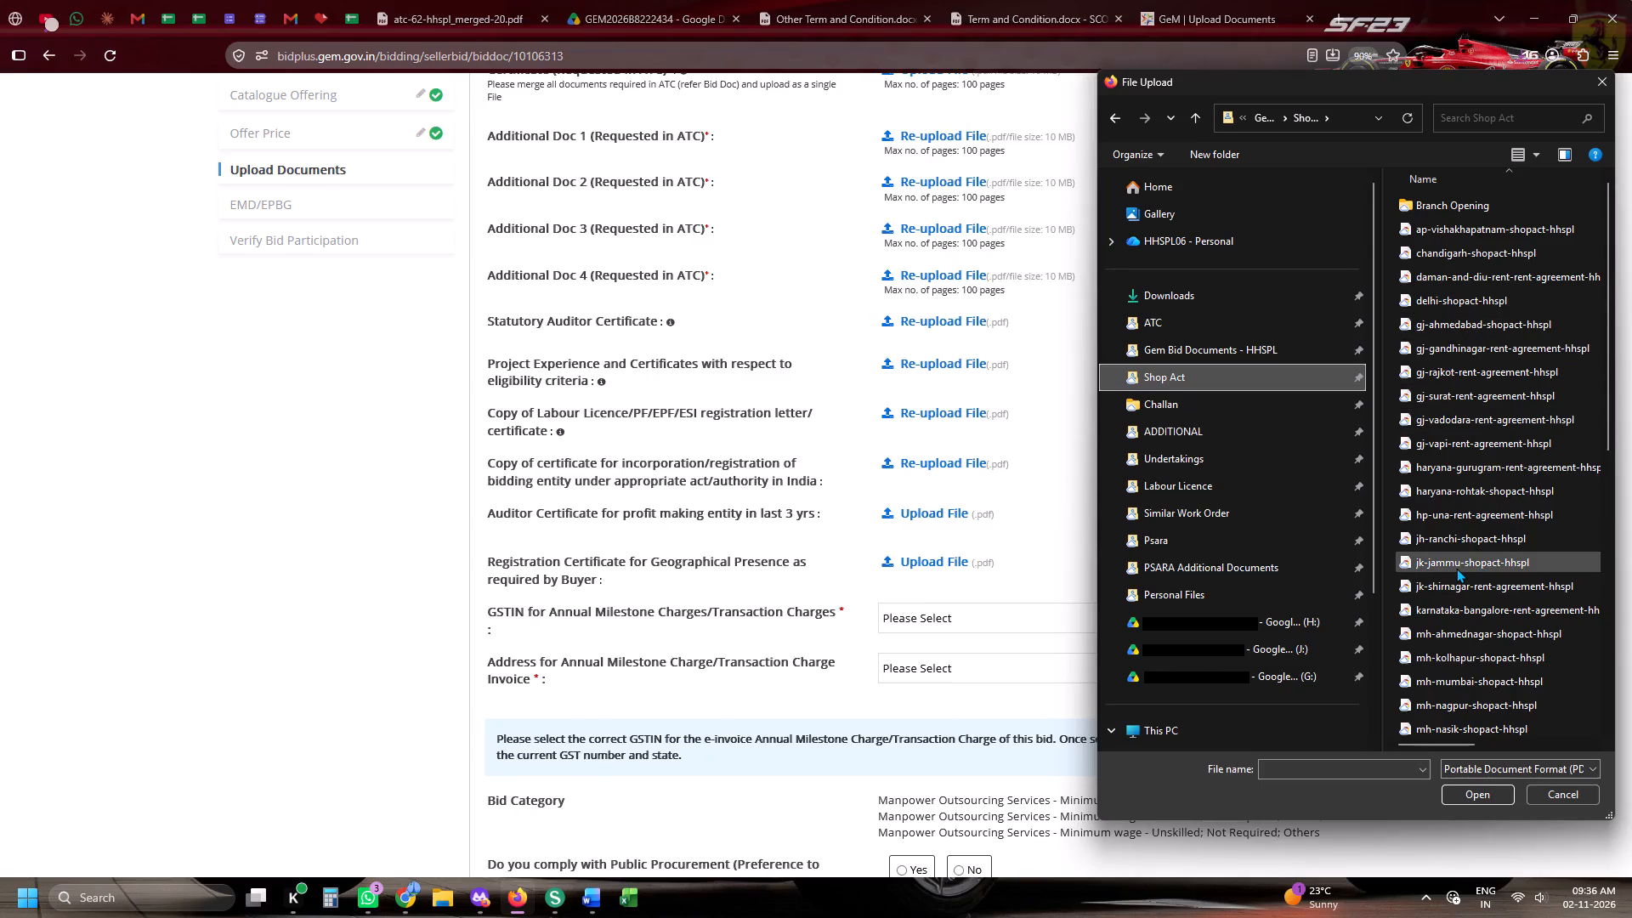
scroll(1455, 567, "down", 2)
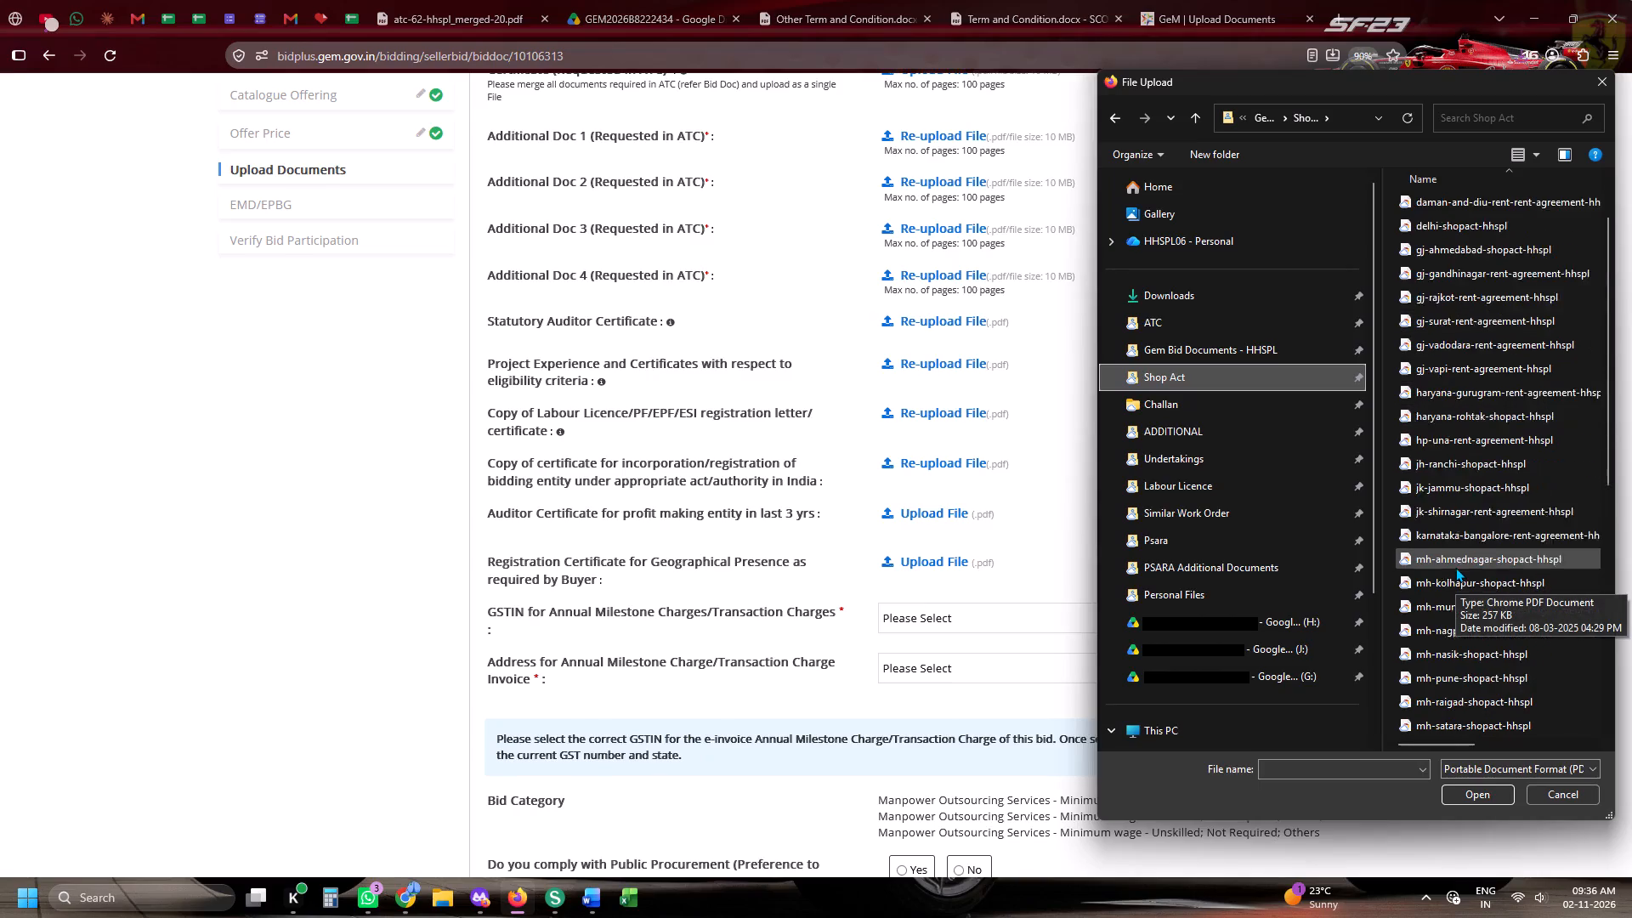
scroll(1455, 567, "down", 2)
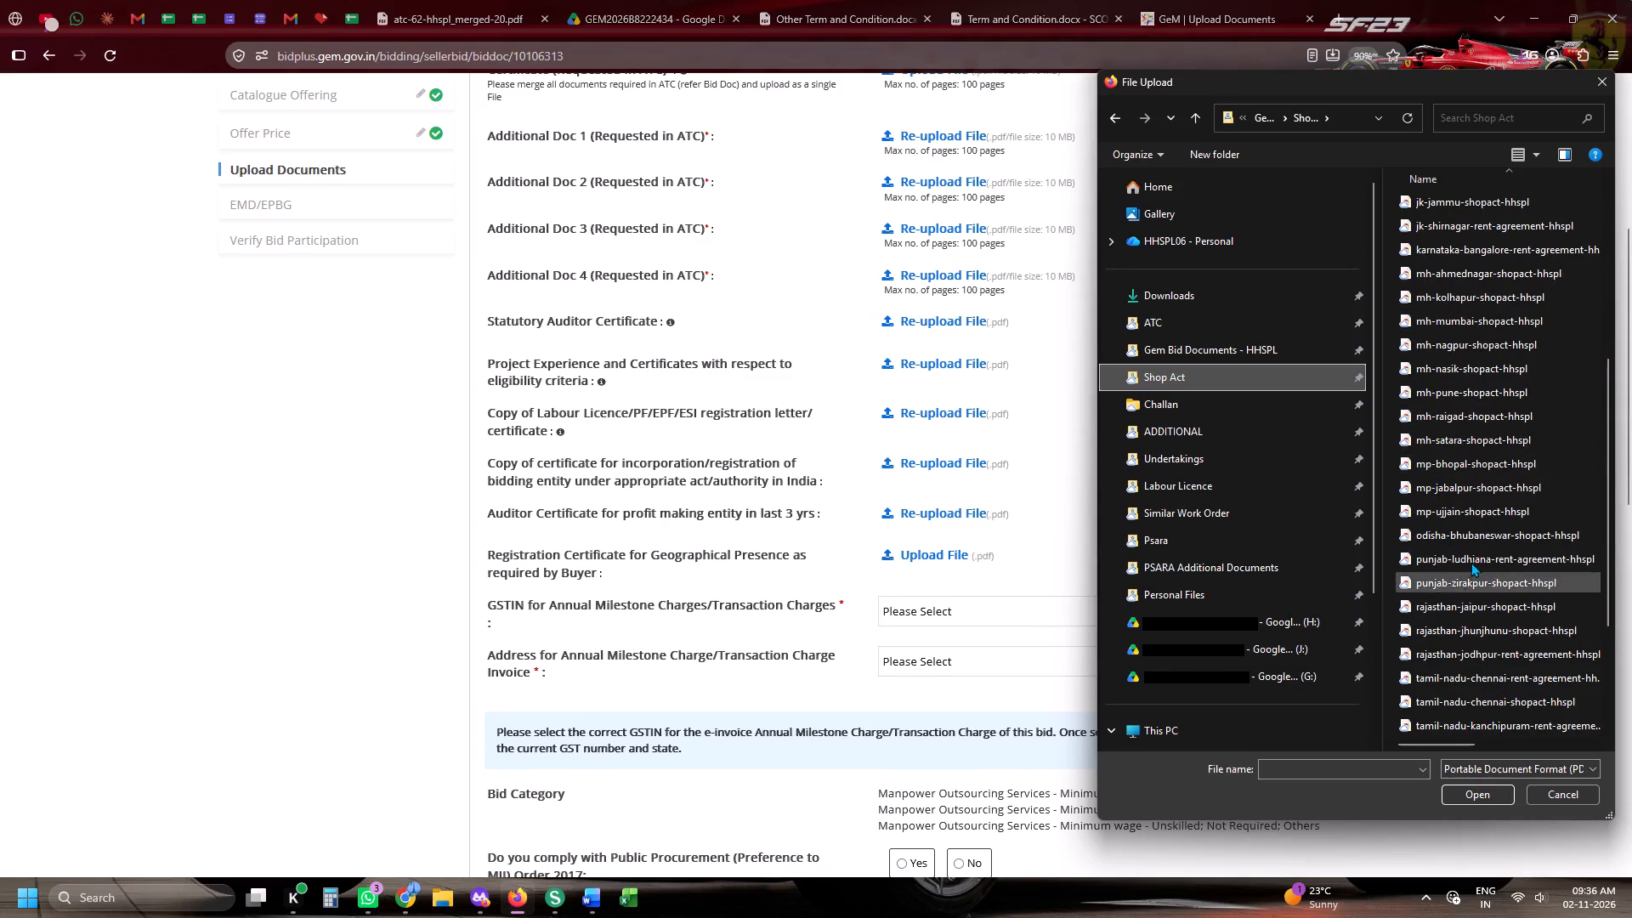
scroll(1471, 535, "up", 2)
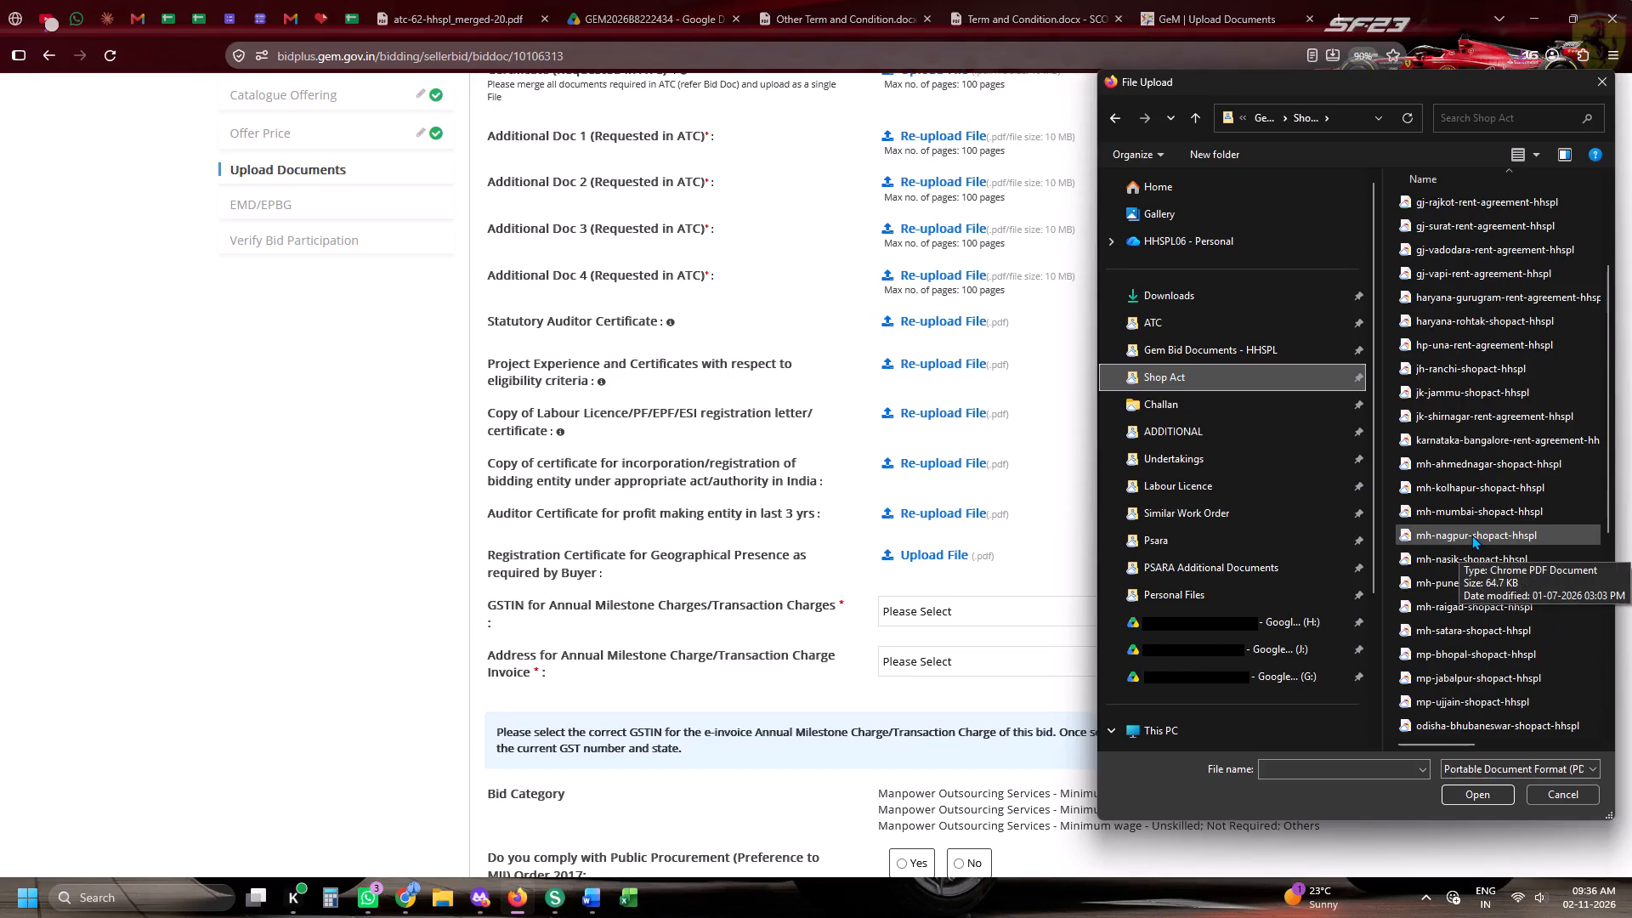
double_click(1459, 240)
Select the registered GSTIN starting with 08 and its Jaipur address for the annual milestone and transaction charges, accepting both confirmations.
scroll(1227, 428, "down", 2)
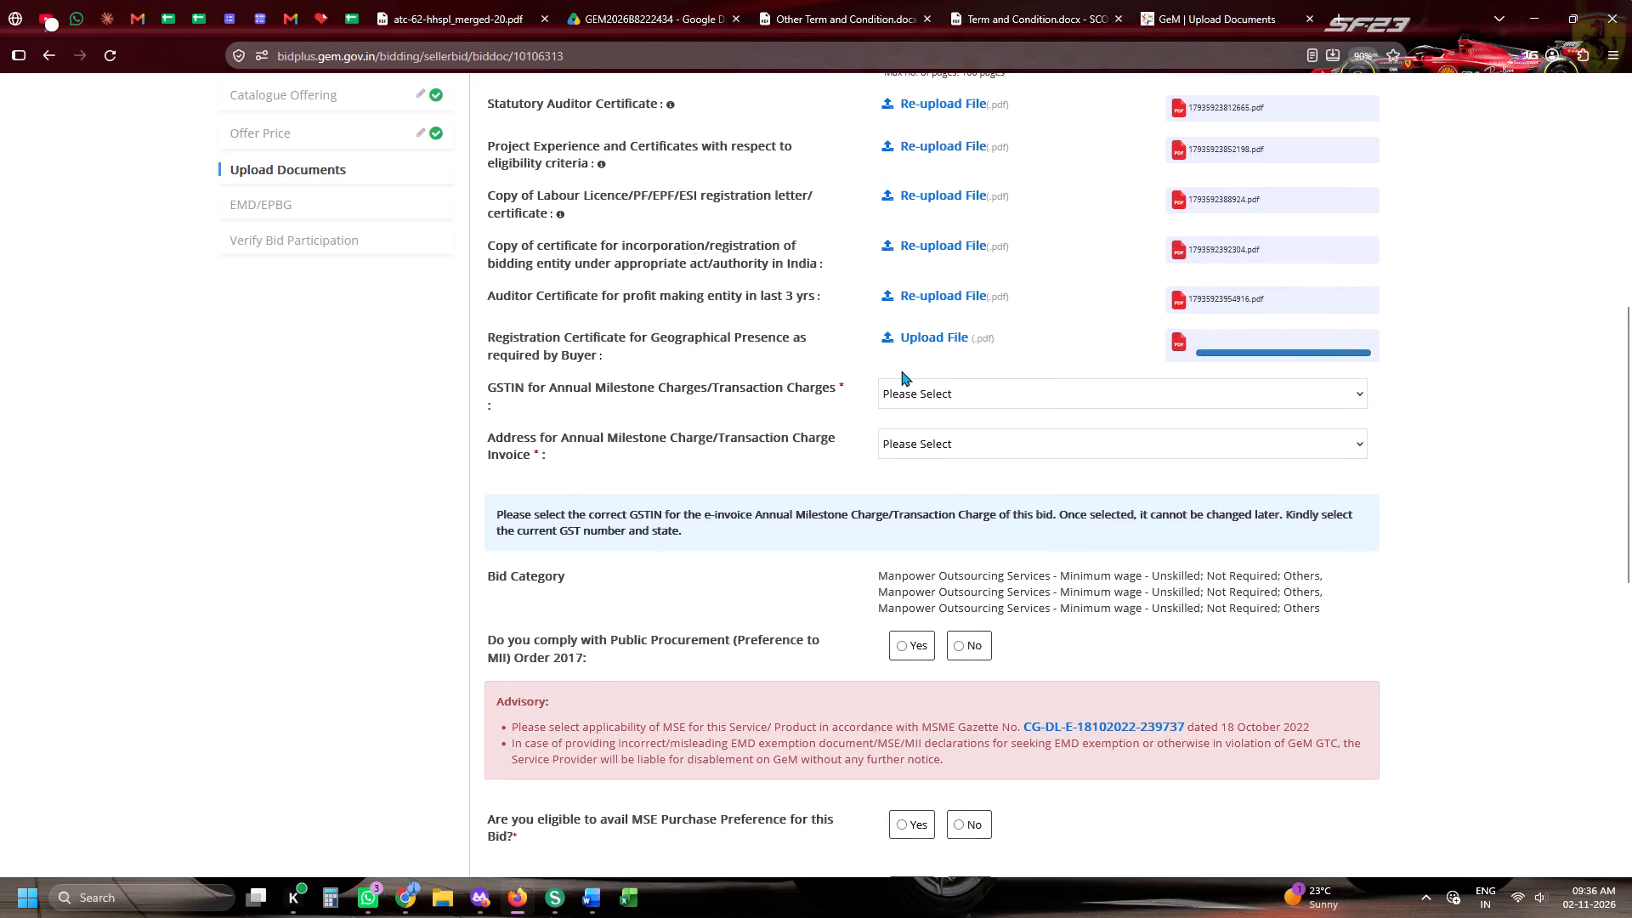
left_click(901, 371)
left_click(914, 385)
left_click(943, 451)
left_click(1008, 184)
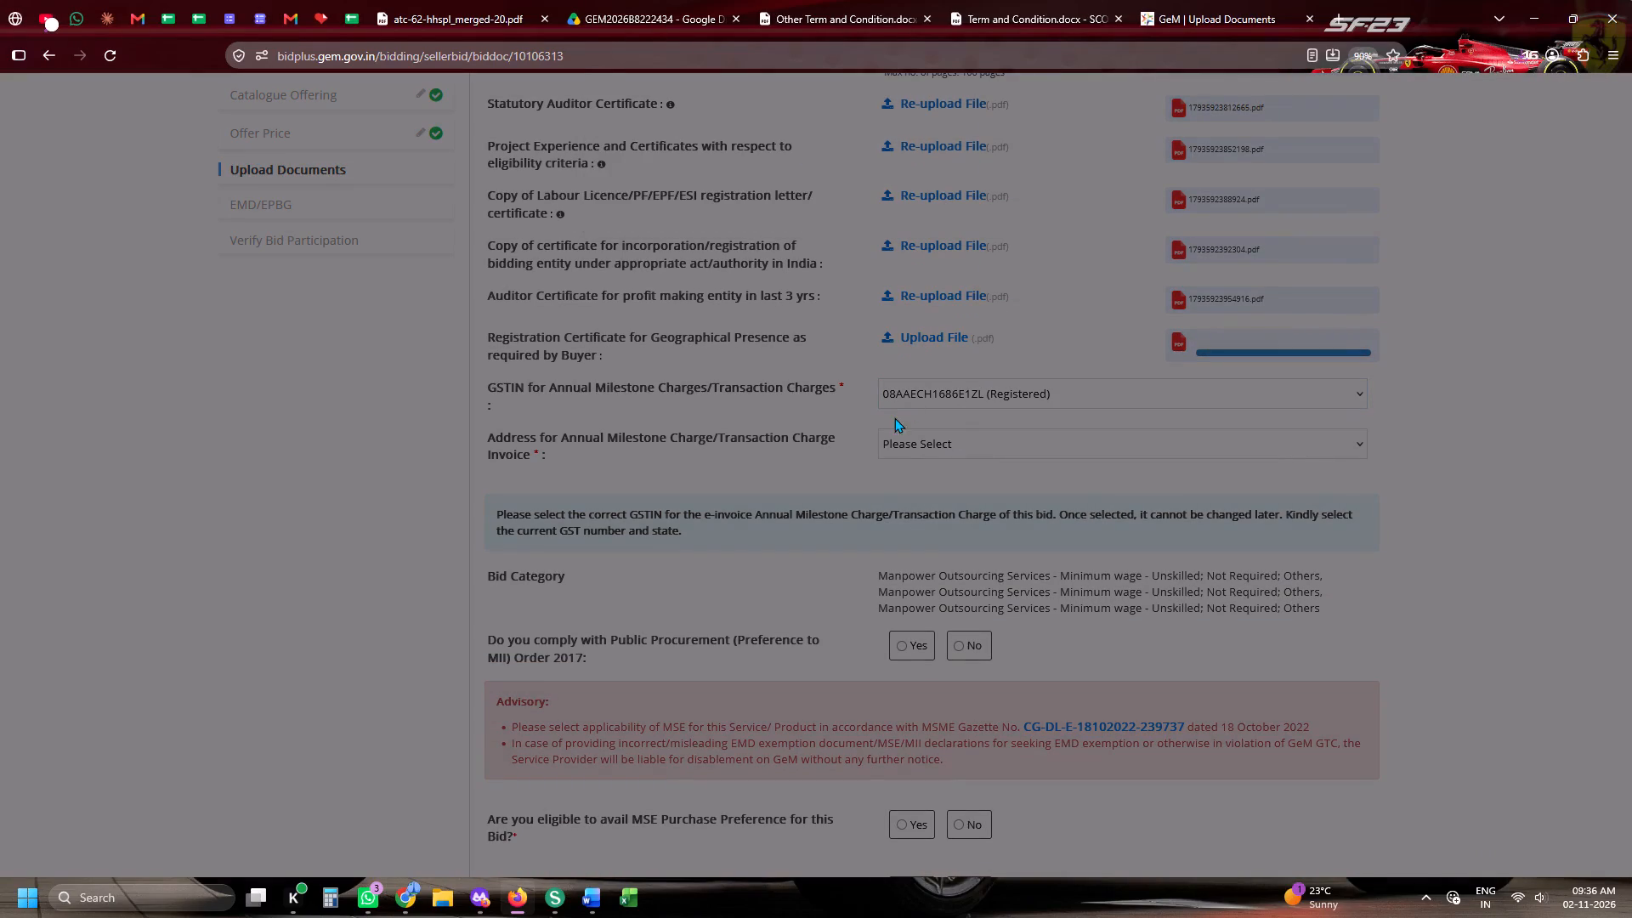
left_click(899, 450)
left_click(910, 484)
left_click(987, 192)
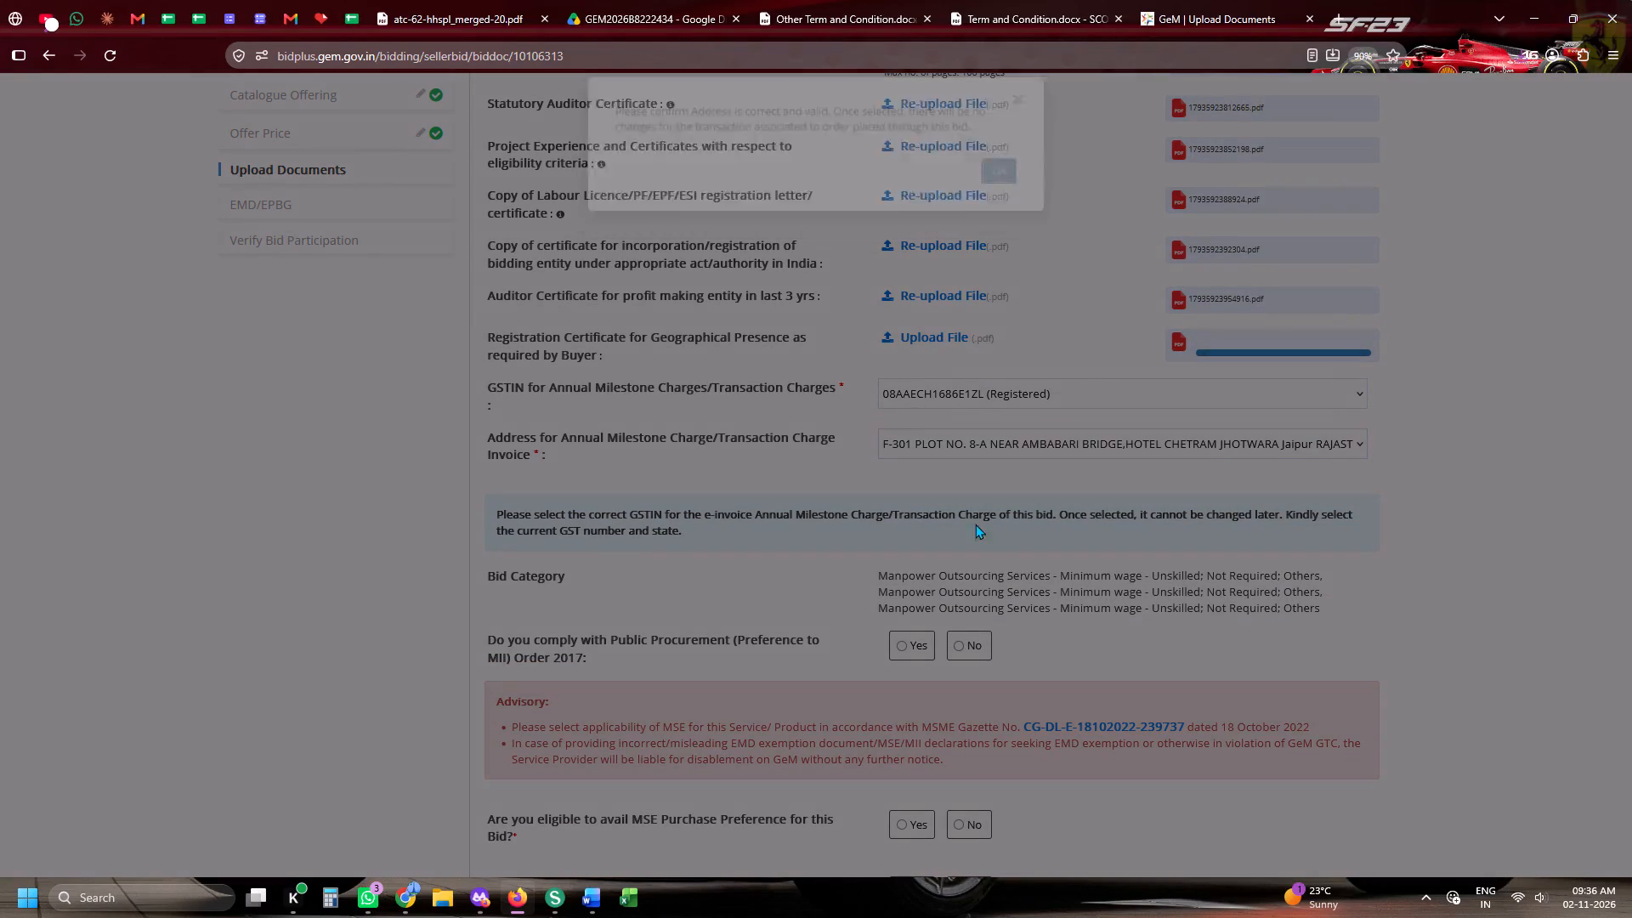
Answer Yes to complying with the MII Order 2017, availing MSE Purchase Preference and requesting EMD Exemption.
left_click(911, 641)
left_click(896, 641)
left_click(904, 653)
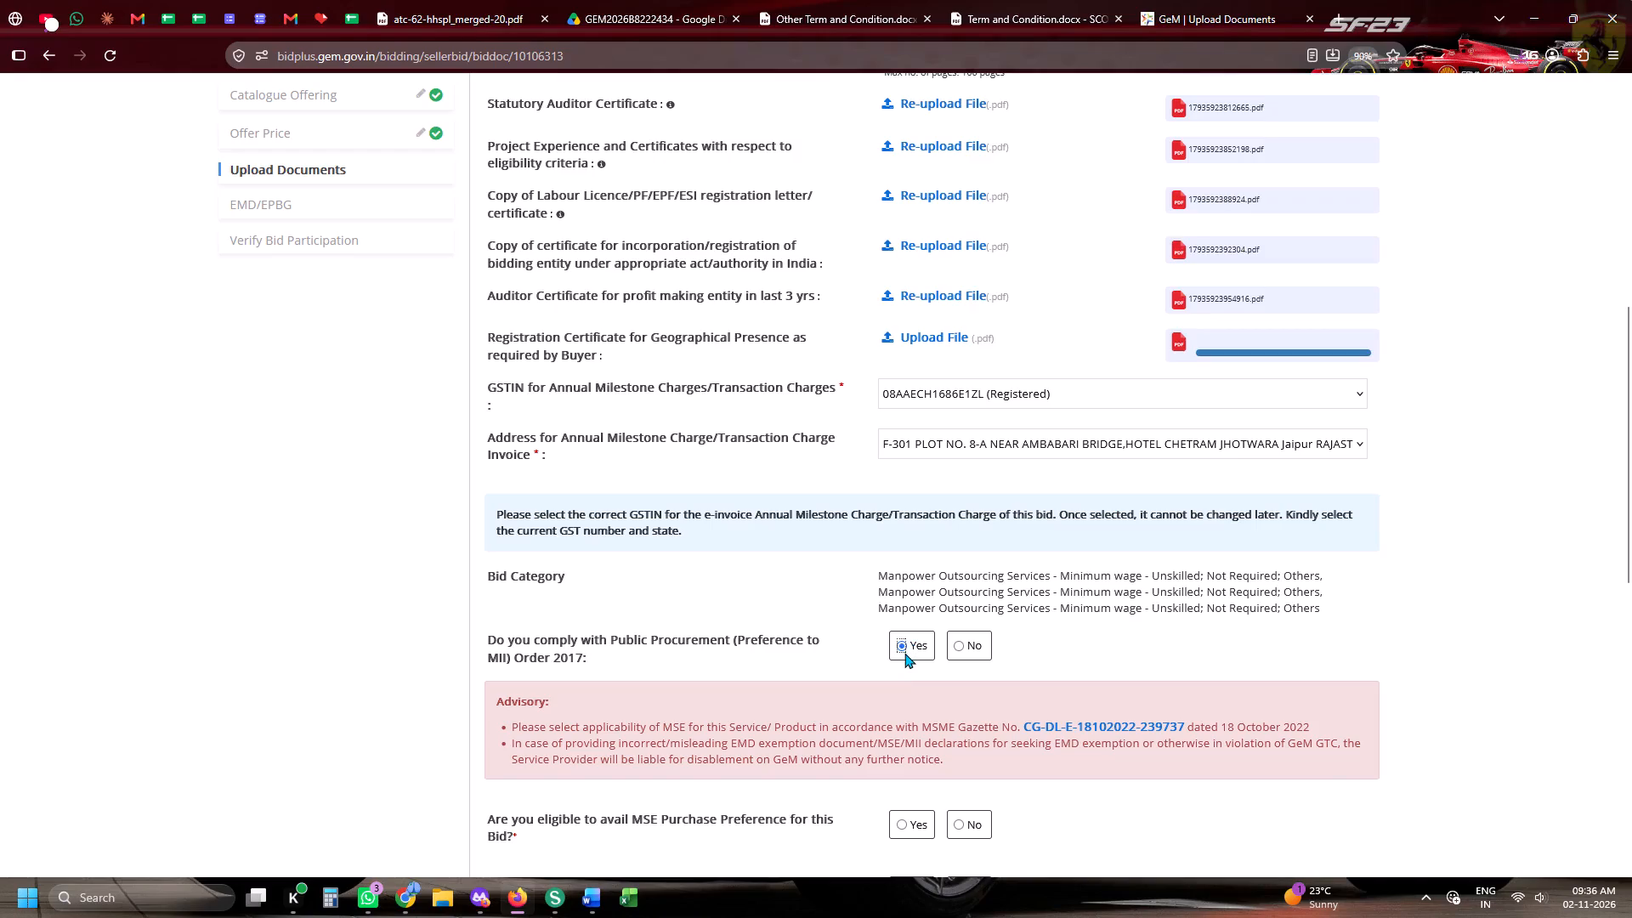
scroll(905, 649, "down", 5)
left_click(919, 286)
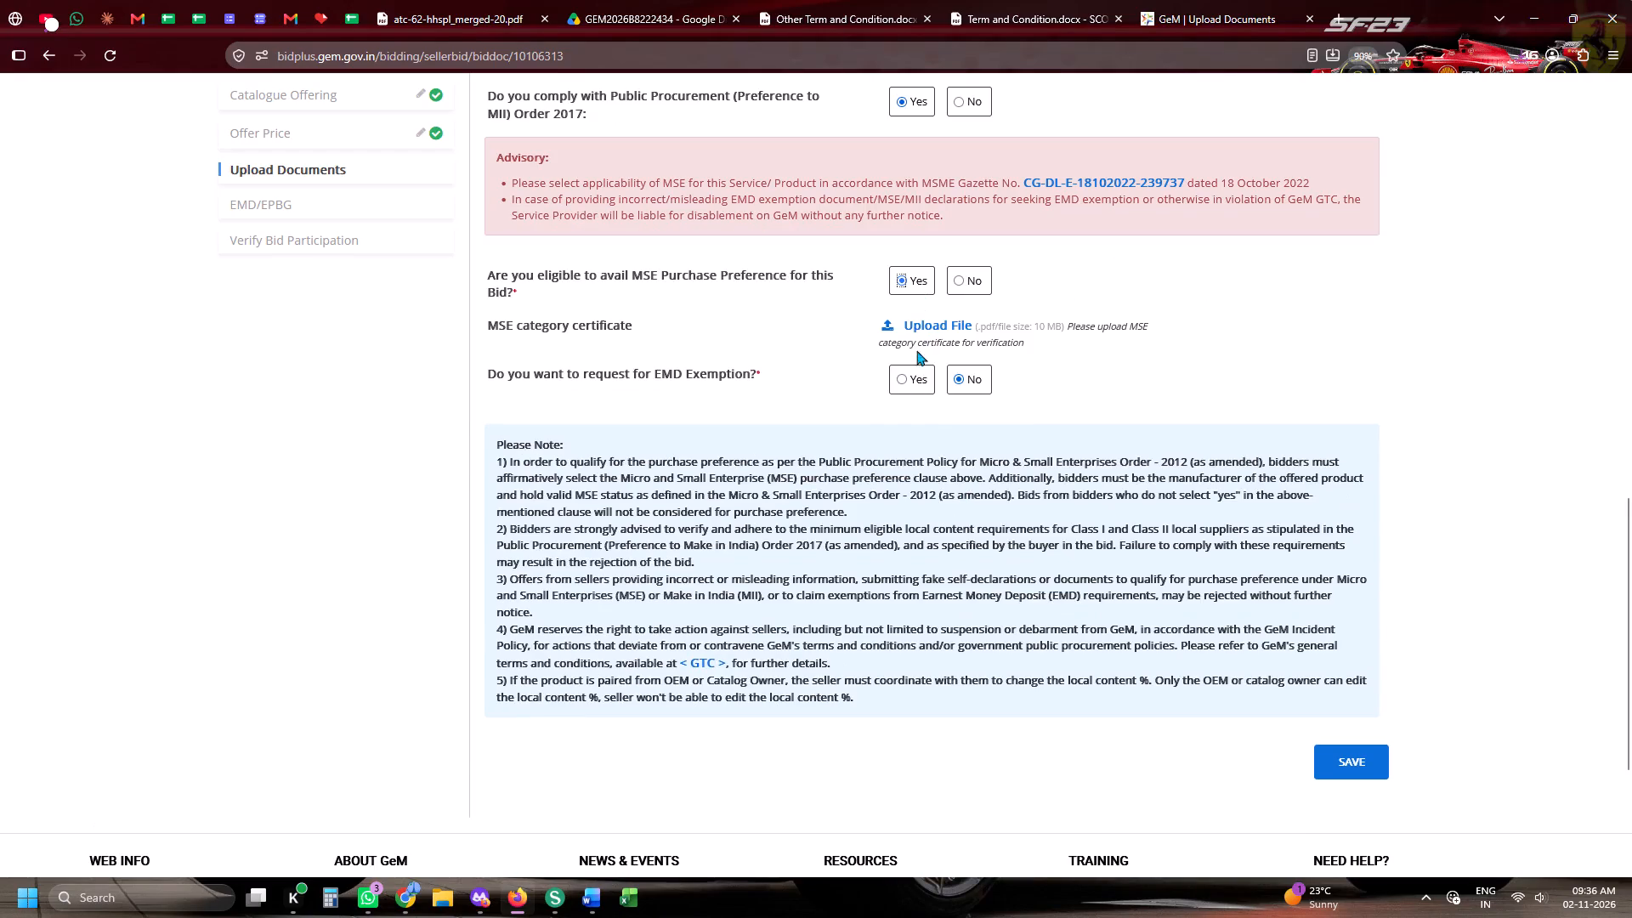
left_click(915, 377)
Upload msme-certificate-hhspl from the Gem Bid Documents - HHSPL folder as the MSE category certificate.
left_click(921, 327)
scroll(1194, 425, "up", 5)
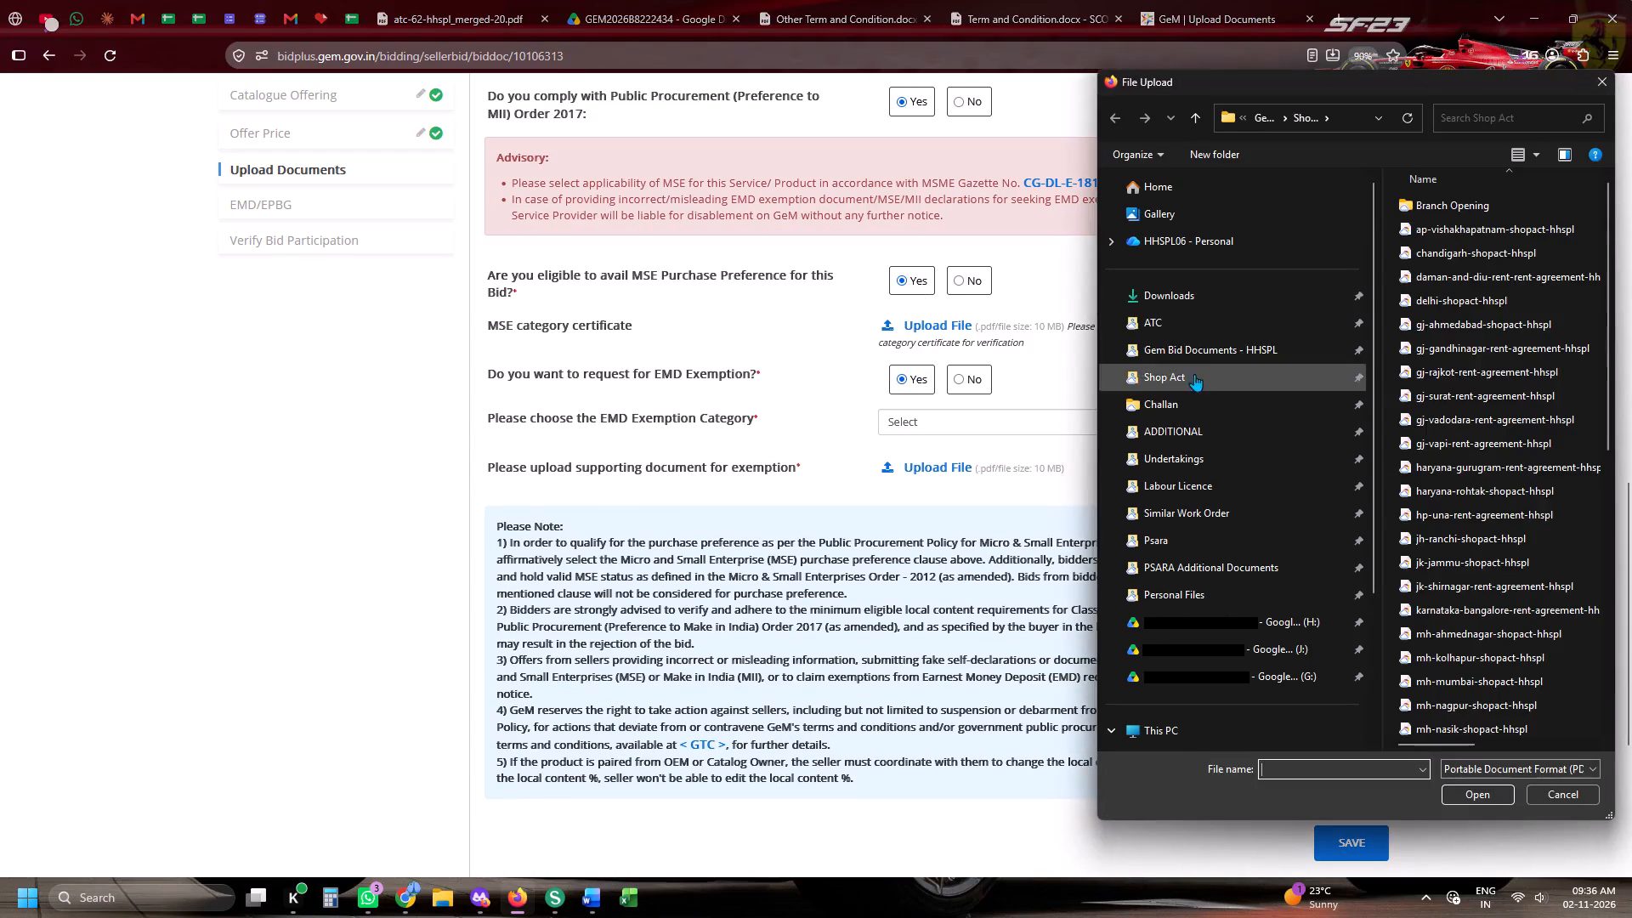
left_click(1198, 353)
scroll(1473, 565, "down", 3)
double_click(1471, 607)
Set the EMD Exemption Category to Start-up and upload startup-msme-merged-hhspl as its supporting document.
left_click(947, 428)
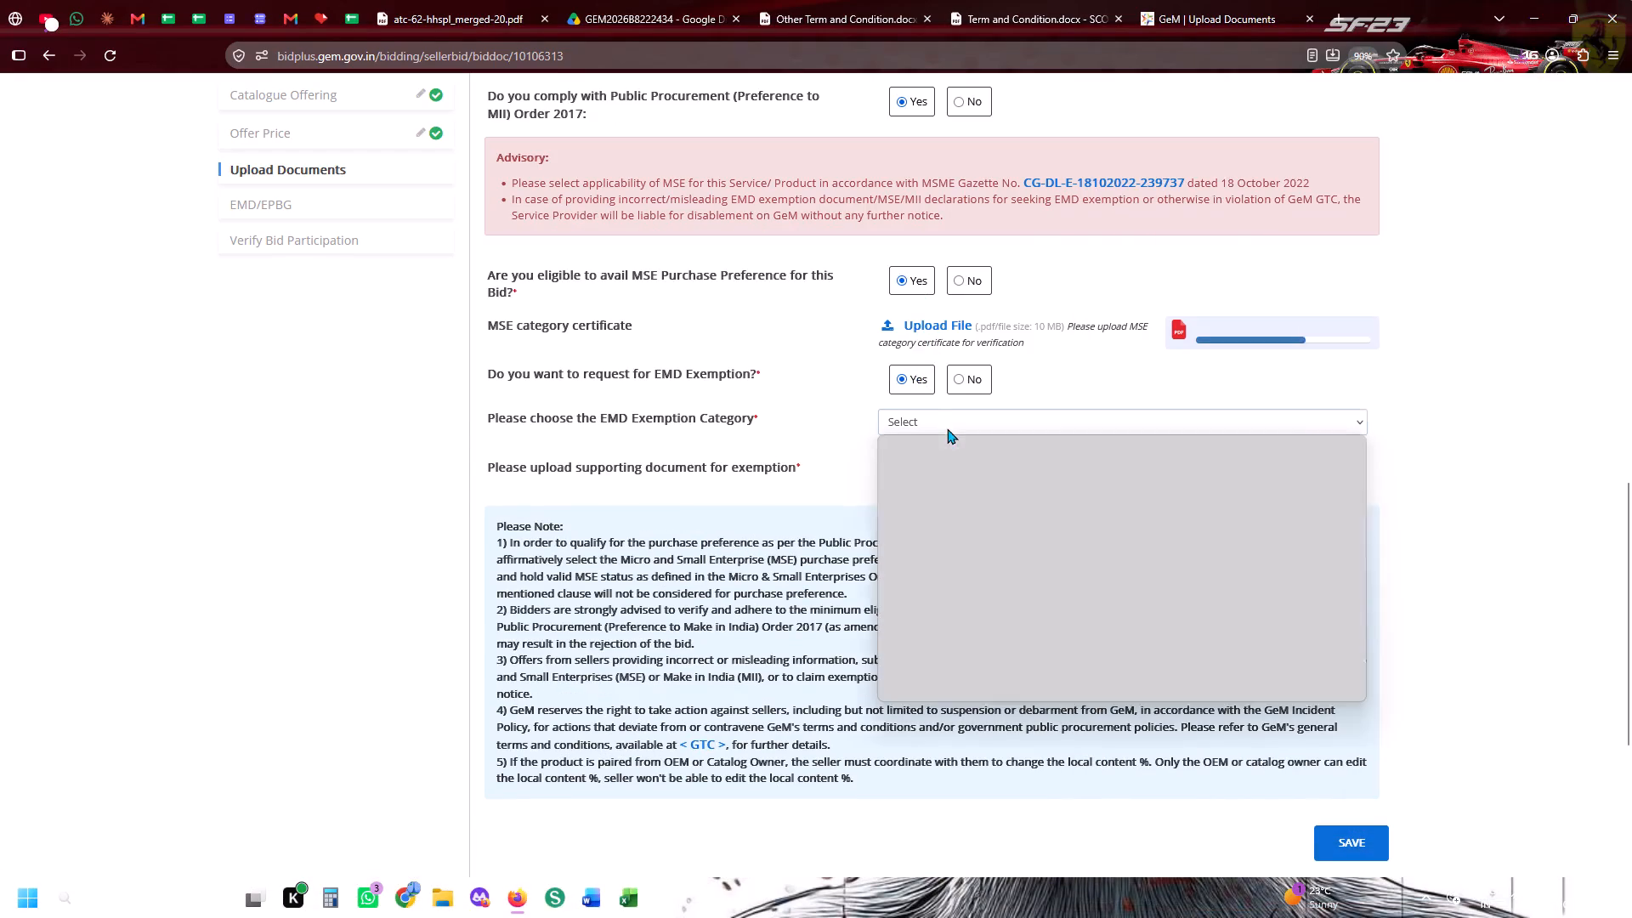
left_click(942, 478)
left_click(944, 490)
scroll(1458, 610, "down", 5)
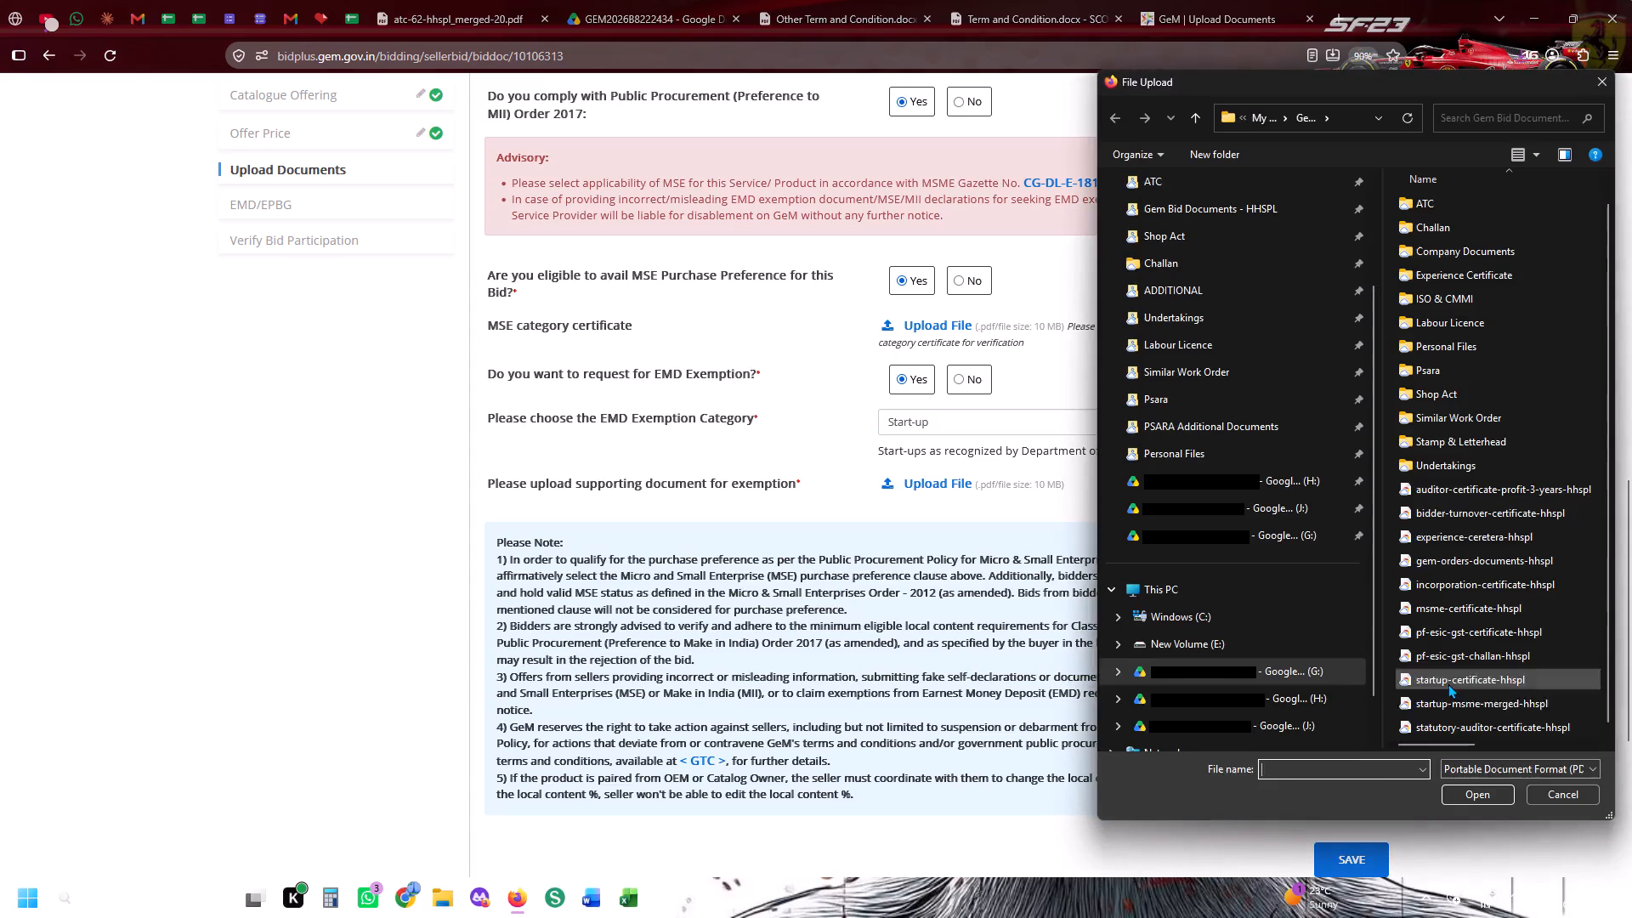
double_click(1441, 701)
Upload atc-62-hhspl_merged-20 from Downloads as the Certificate (Requested in ATC).
scroll(1441, 701, "up", 14)
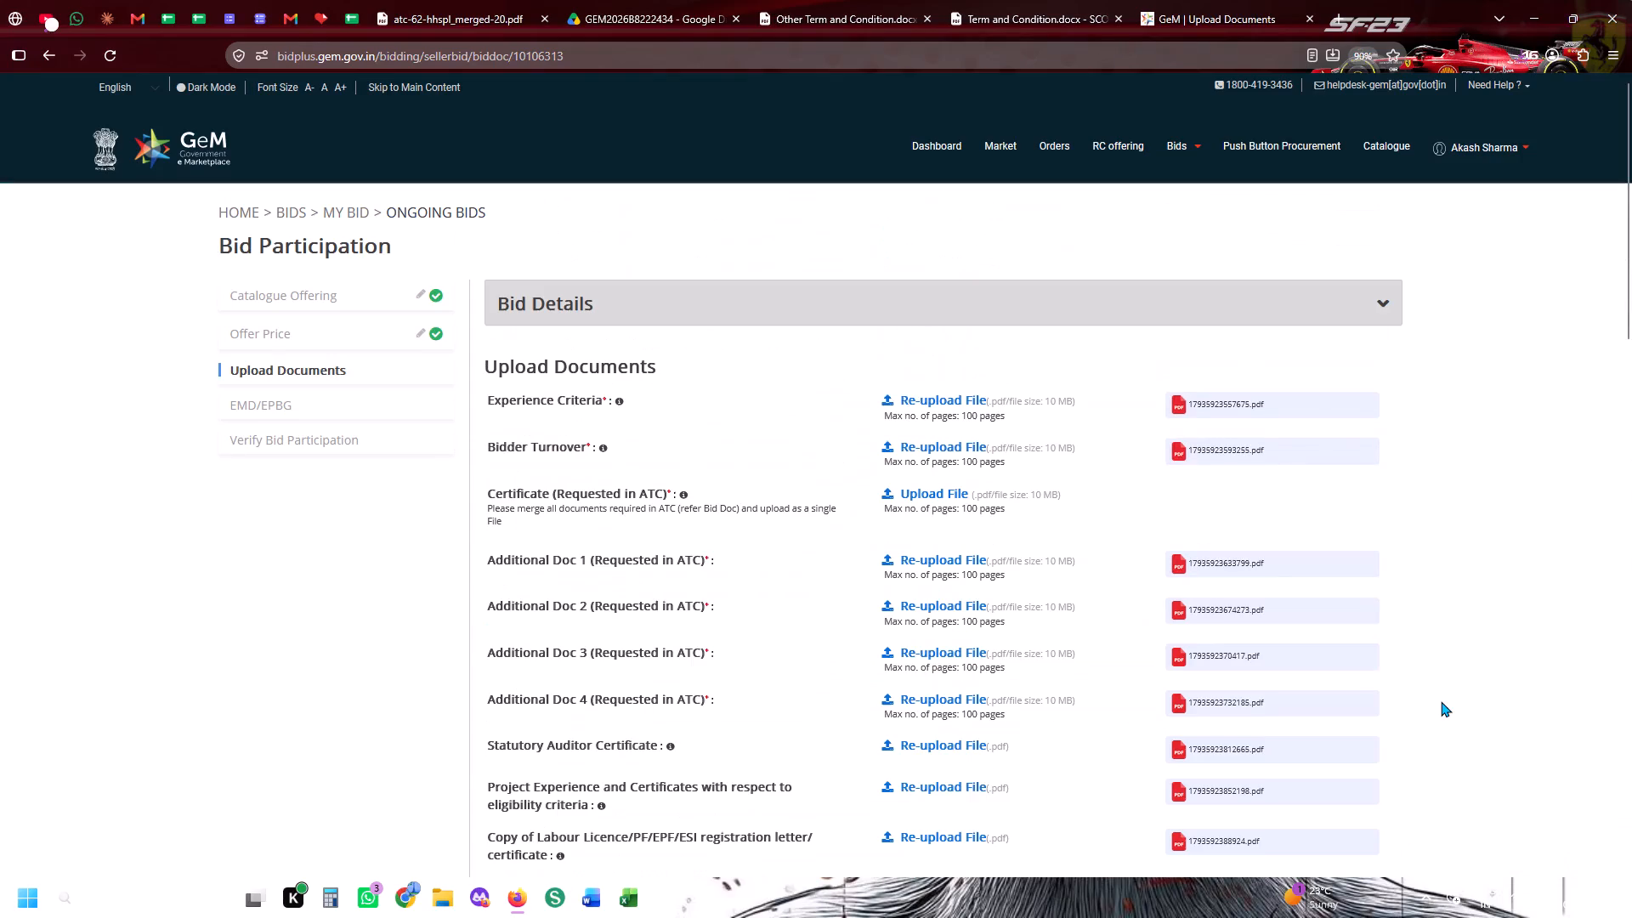
left_click(1033, 484)
left_click(1030, 495)
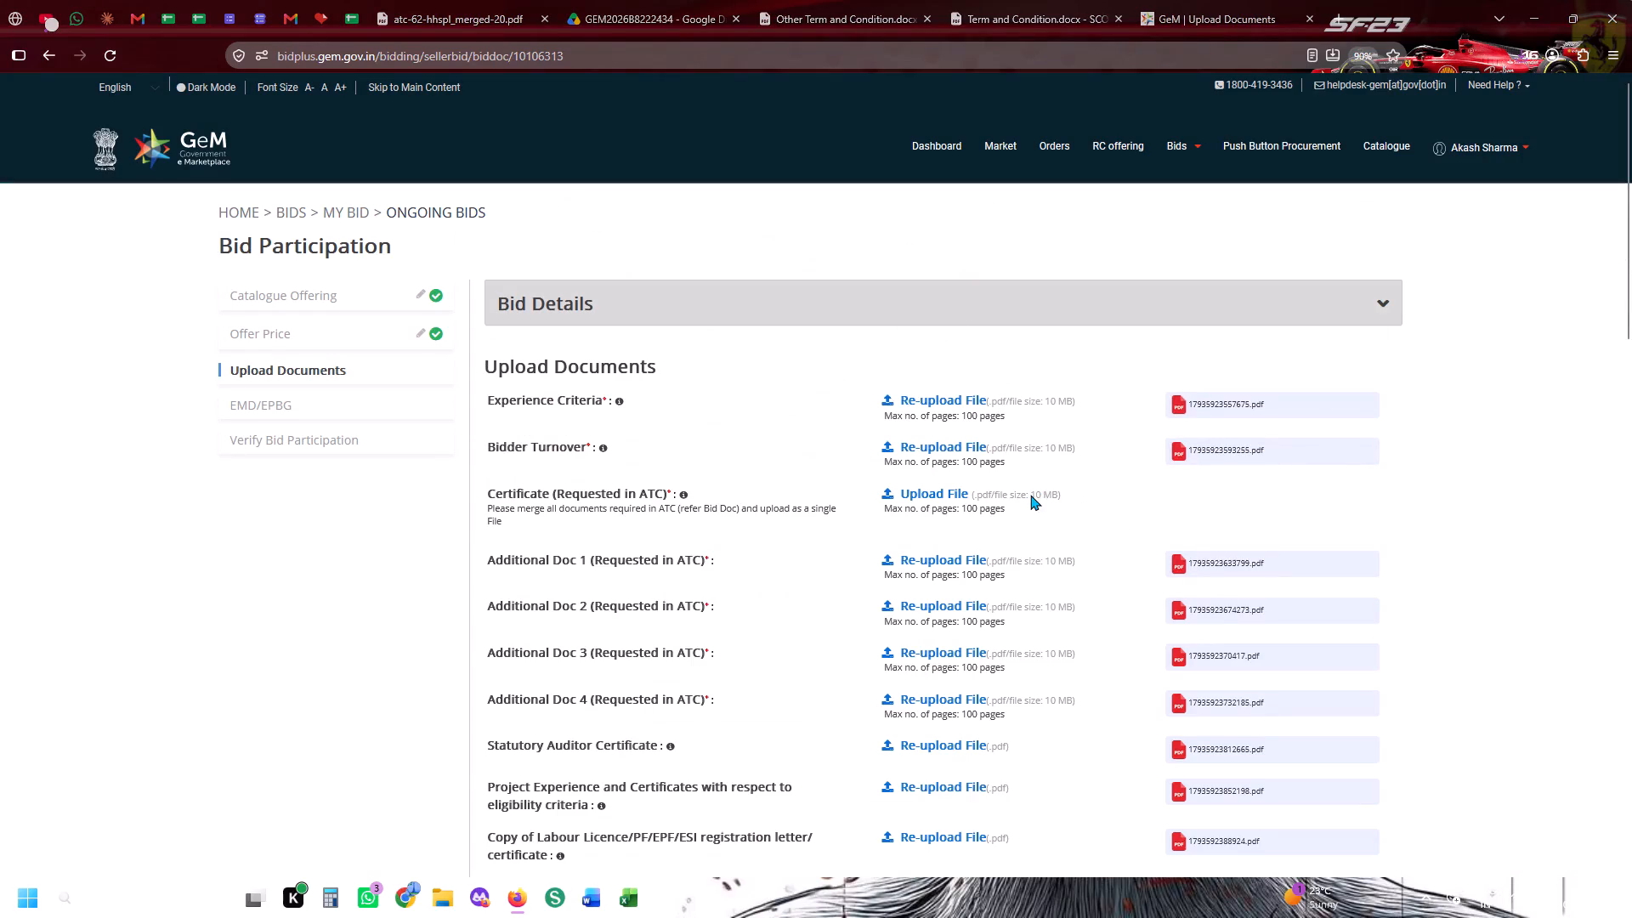
scroll(1222, 507, "up", 4)
left_click(1193, 314)
left_click(1193, 304)
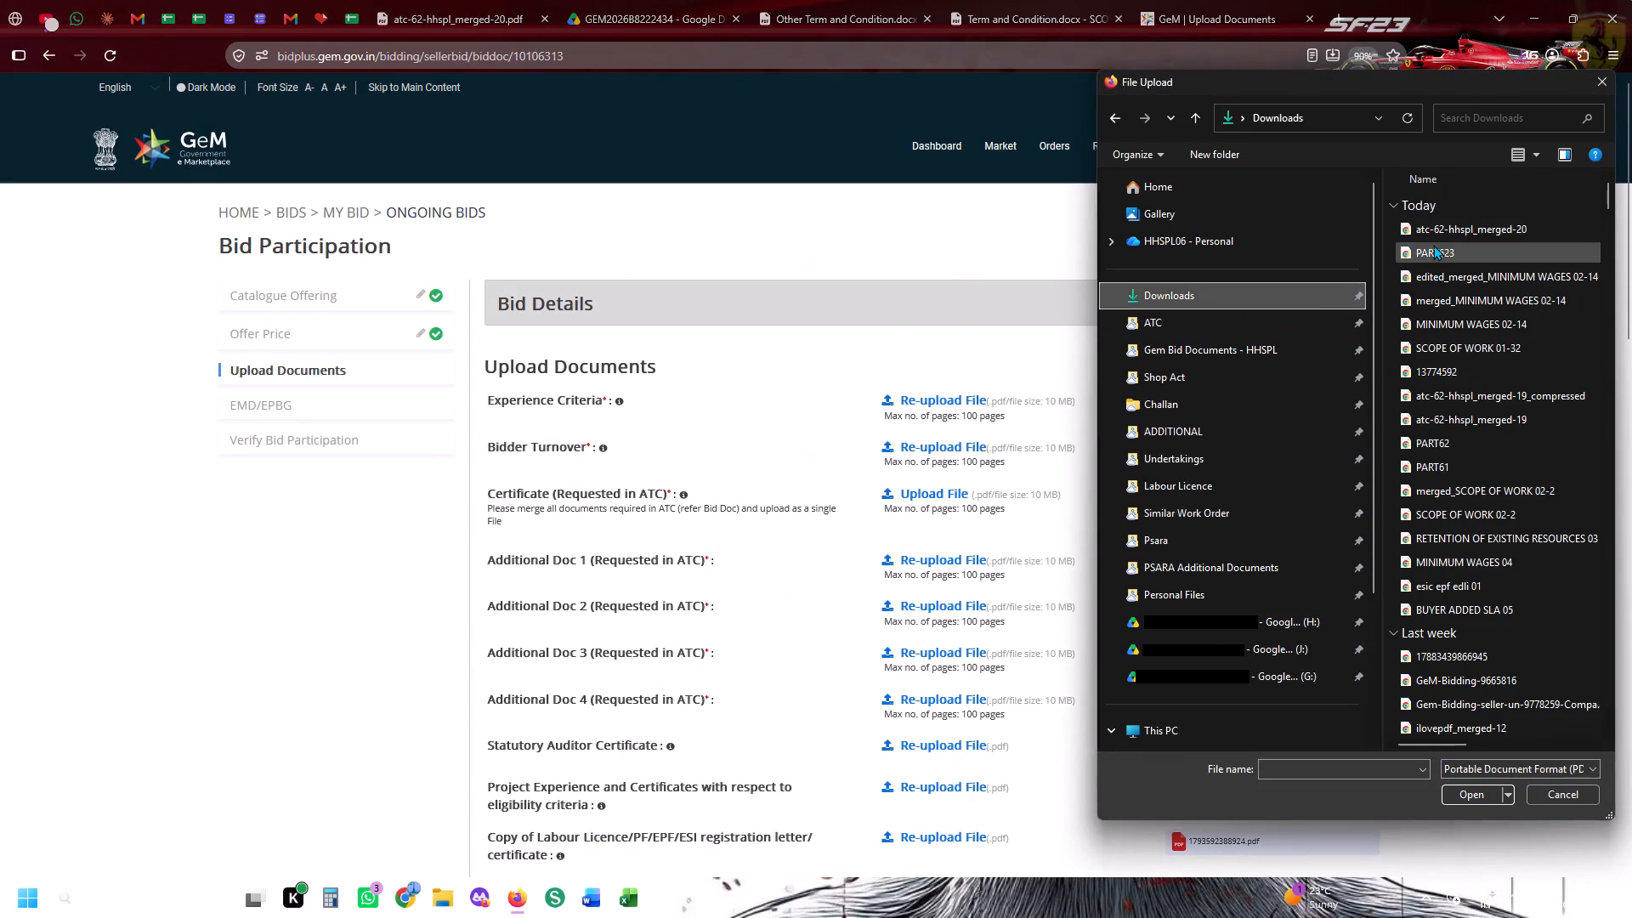
left_click(1434, 245)
double_click(1433, 229)
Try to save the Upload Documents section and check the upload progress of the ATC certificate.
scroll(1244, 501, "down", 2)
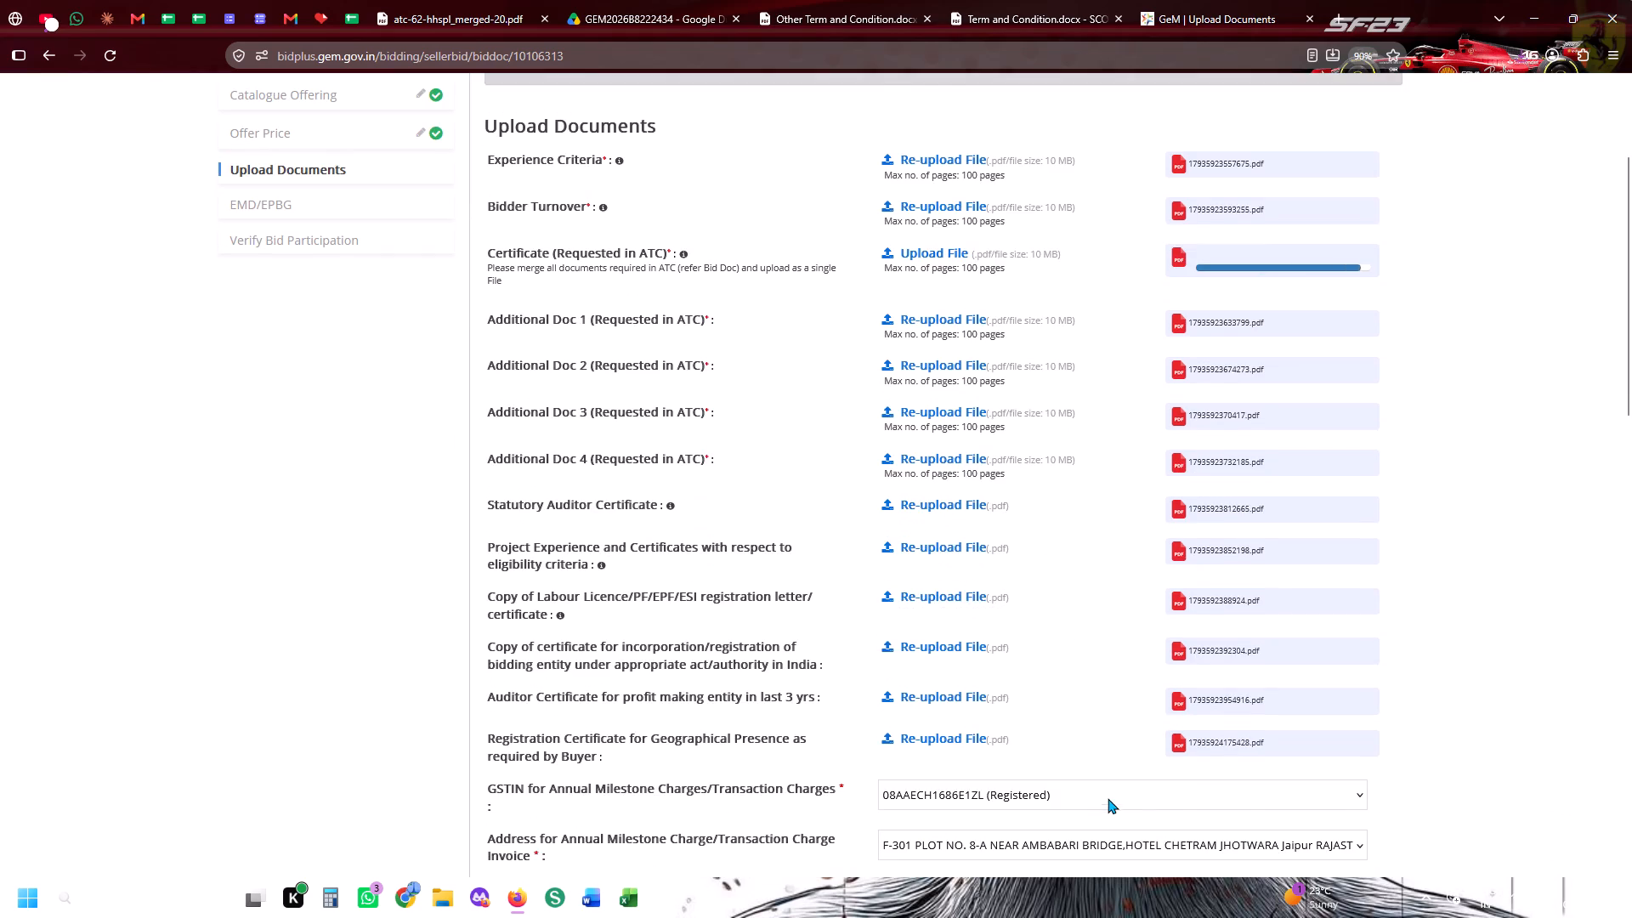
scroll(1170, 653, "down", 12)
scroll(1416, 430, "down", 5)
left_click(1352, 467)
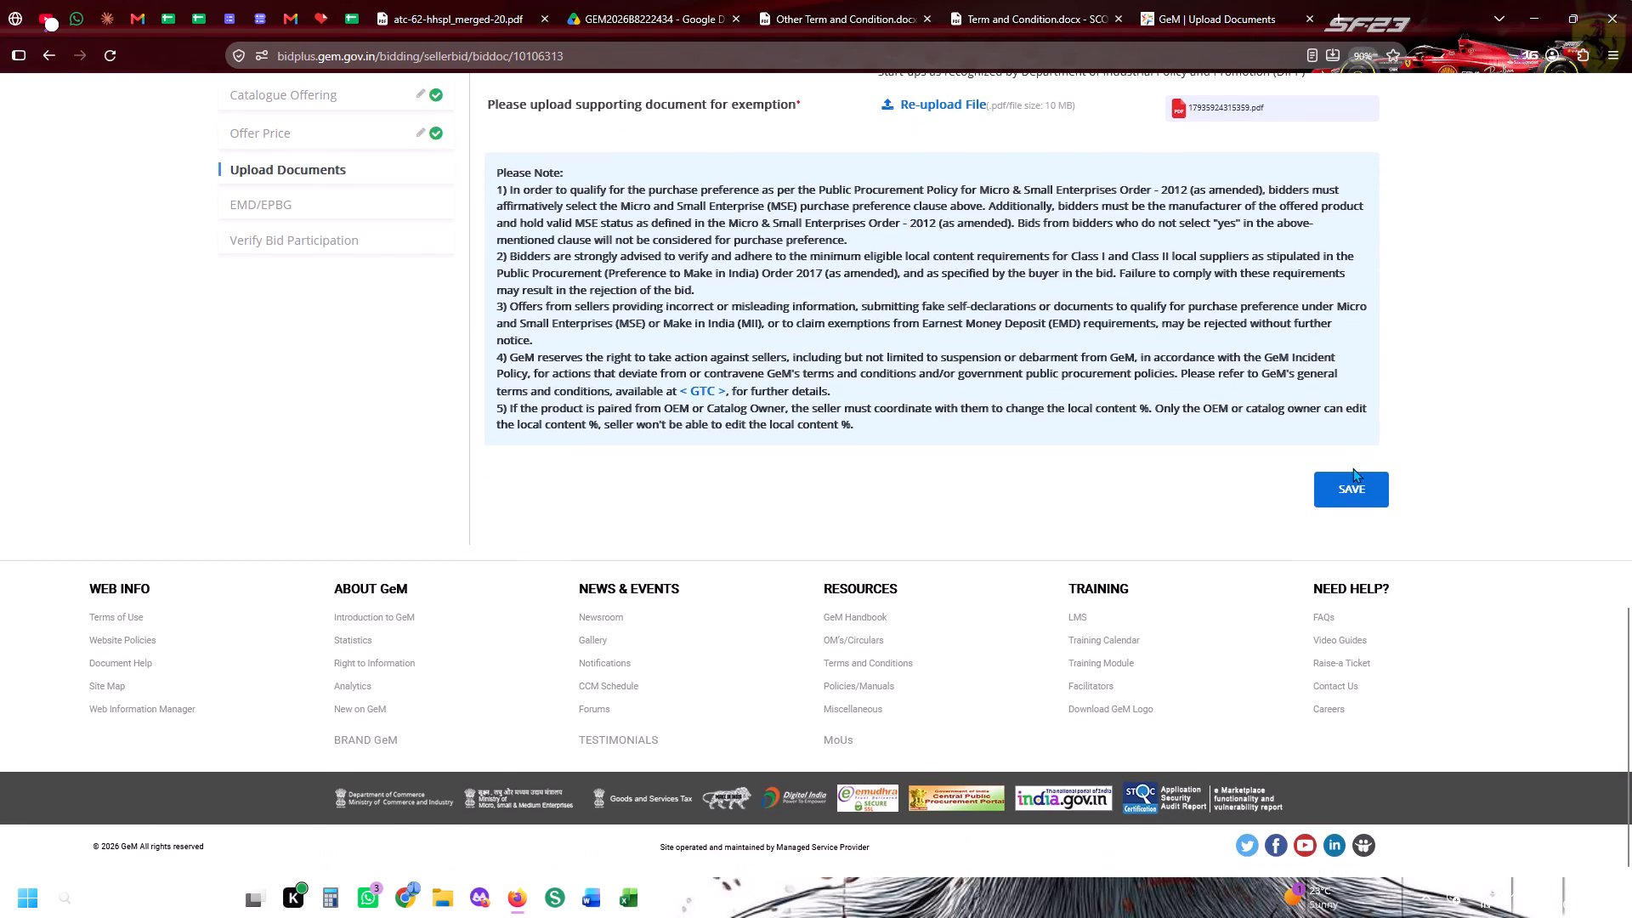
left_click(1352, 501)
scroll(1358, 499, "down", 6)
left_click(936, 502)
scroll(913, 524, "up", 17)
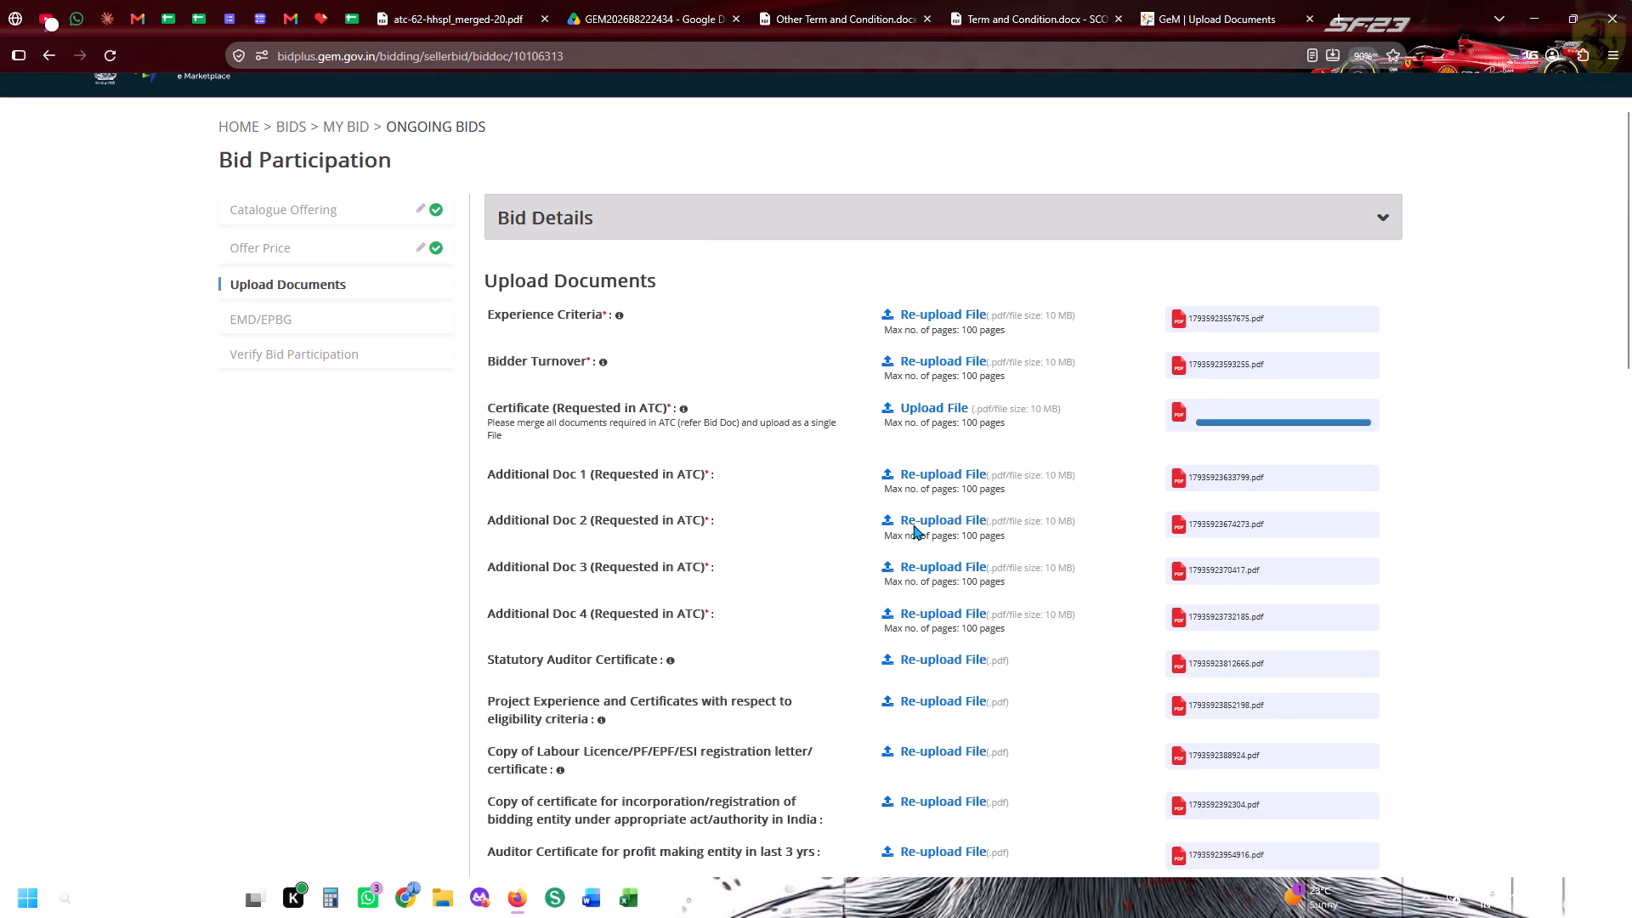
Close the merged ATC PDF, iLovePDF, GEM2026B8222434 folder and both Term and Condition documents, keeping the GeM Upload Documents page open.
left_click(540, 27)
triple_click(545, 20)
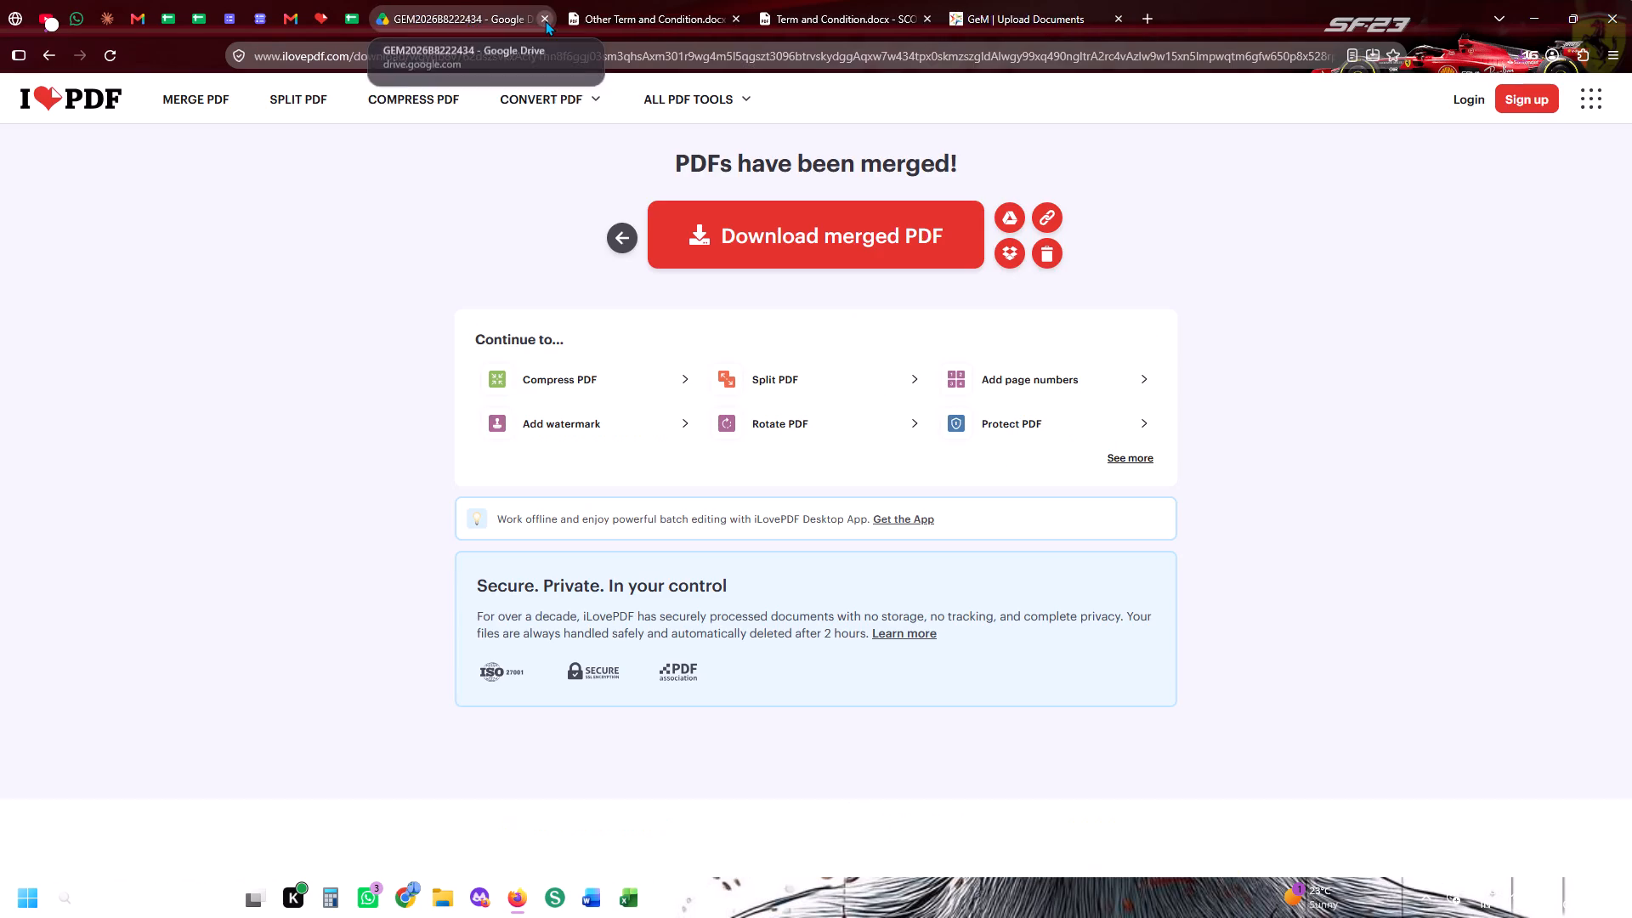
left_click(545, 20)
left_click(466, 0)
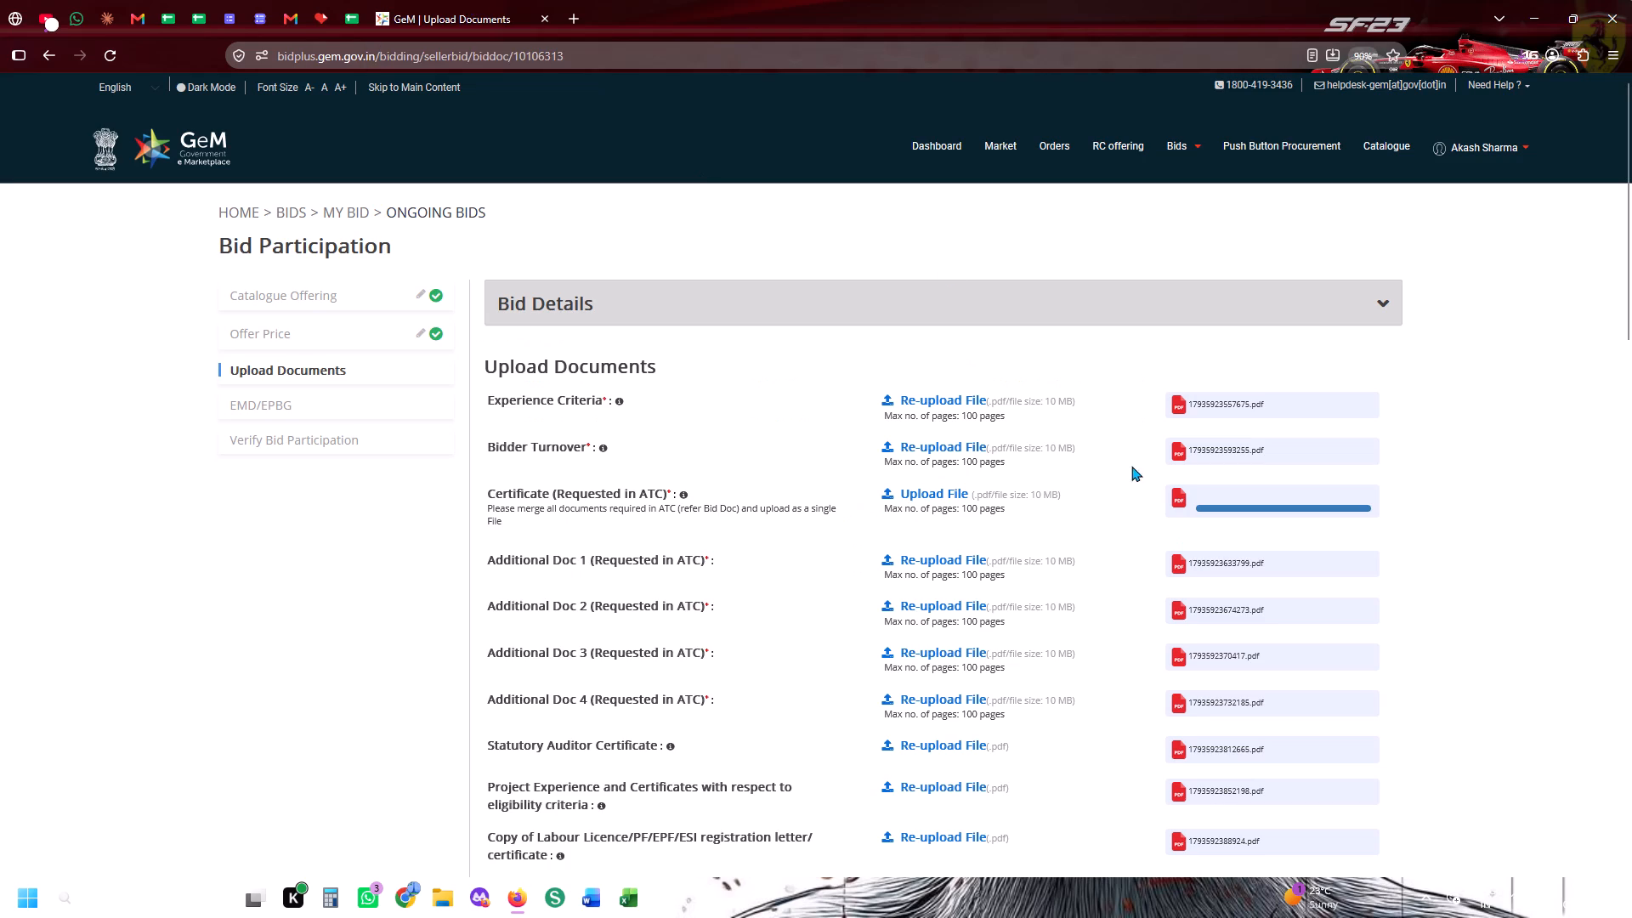
Open the GEM2026B8207328 Drive folder linked in the Mumbai bid's Other Comment cell of the tender tracking sheet.
left_click(343, 11)
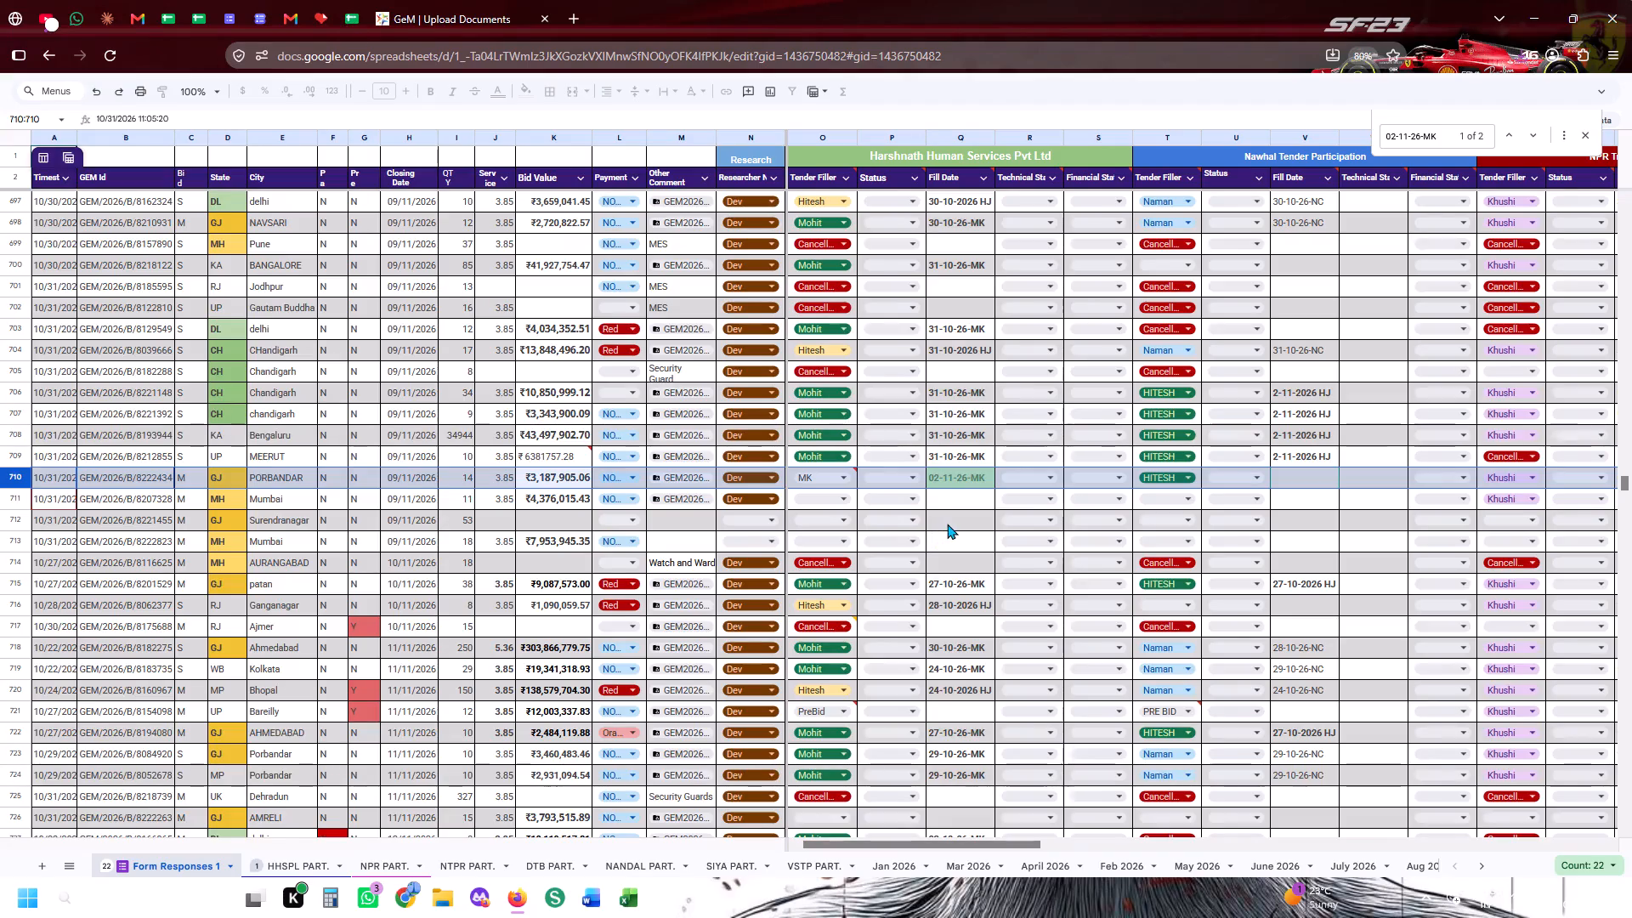
left_click(947, 524)
left_click(669, 496)
left_click(687, 527)
left_click(694, 527)
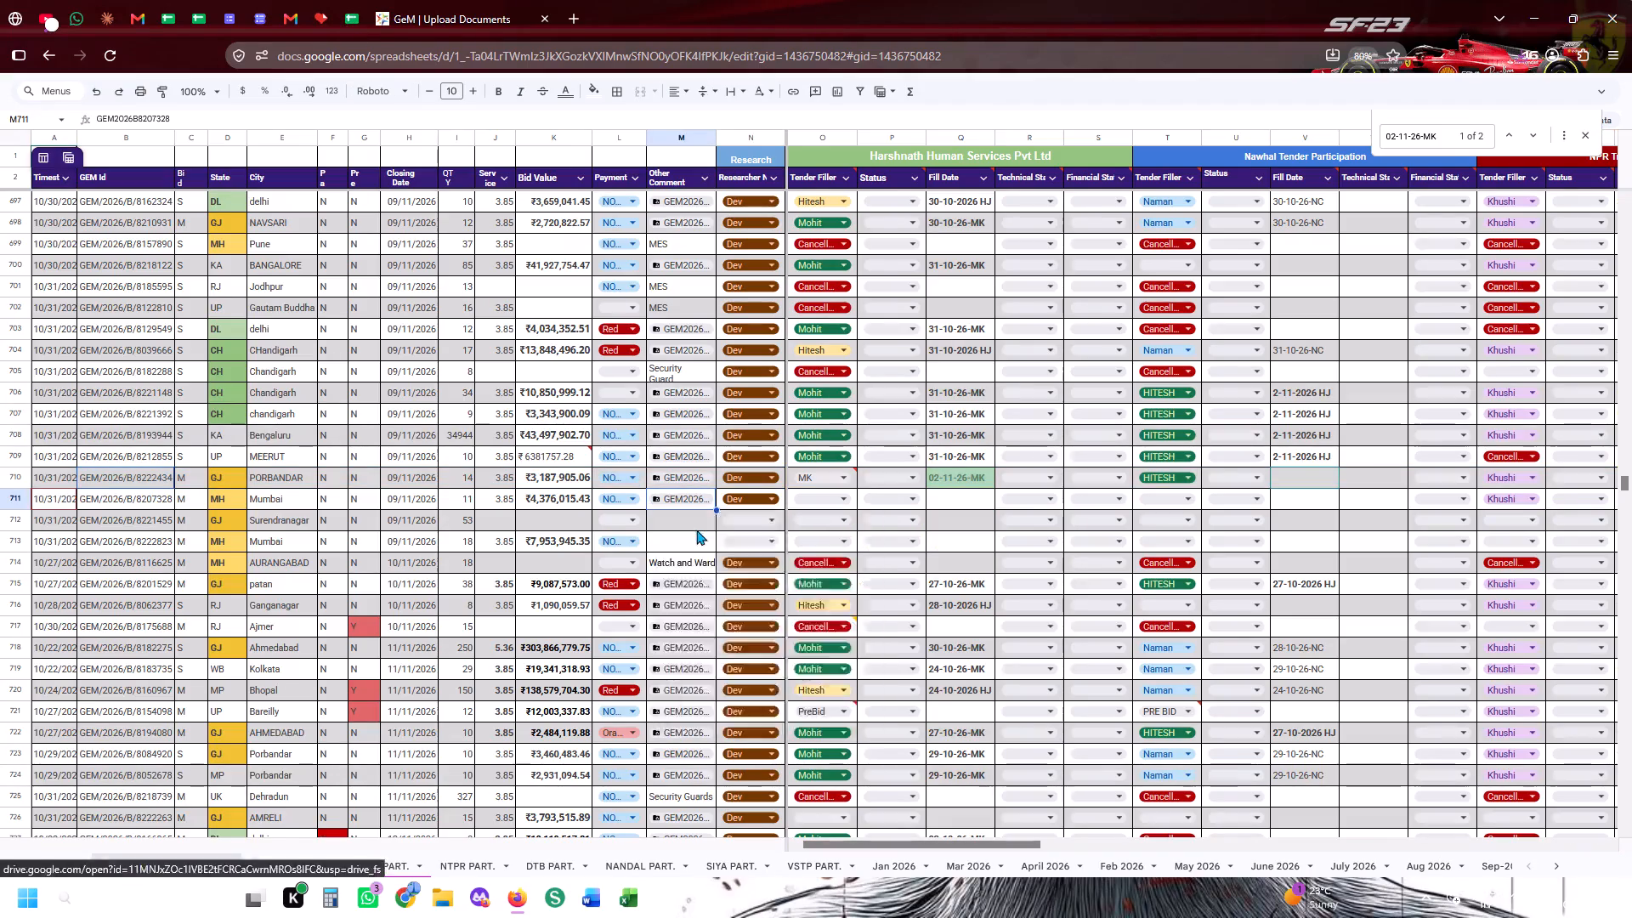
Check the ATC certificate upload on the GeM Upload Documents page and look over the files in the GEM2026B8207328 folder.
left_click(703, 0)
left_click(915, 494)
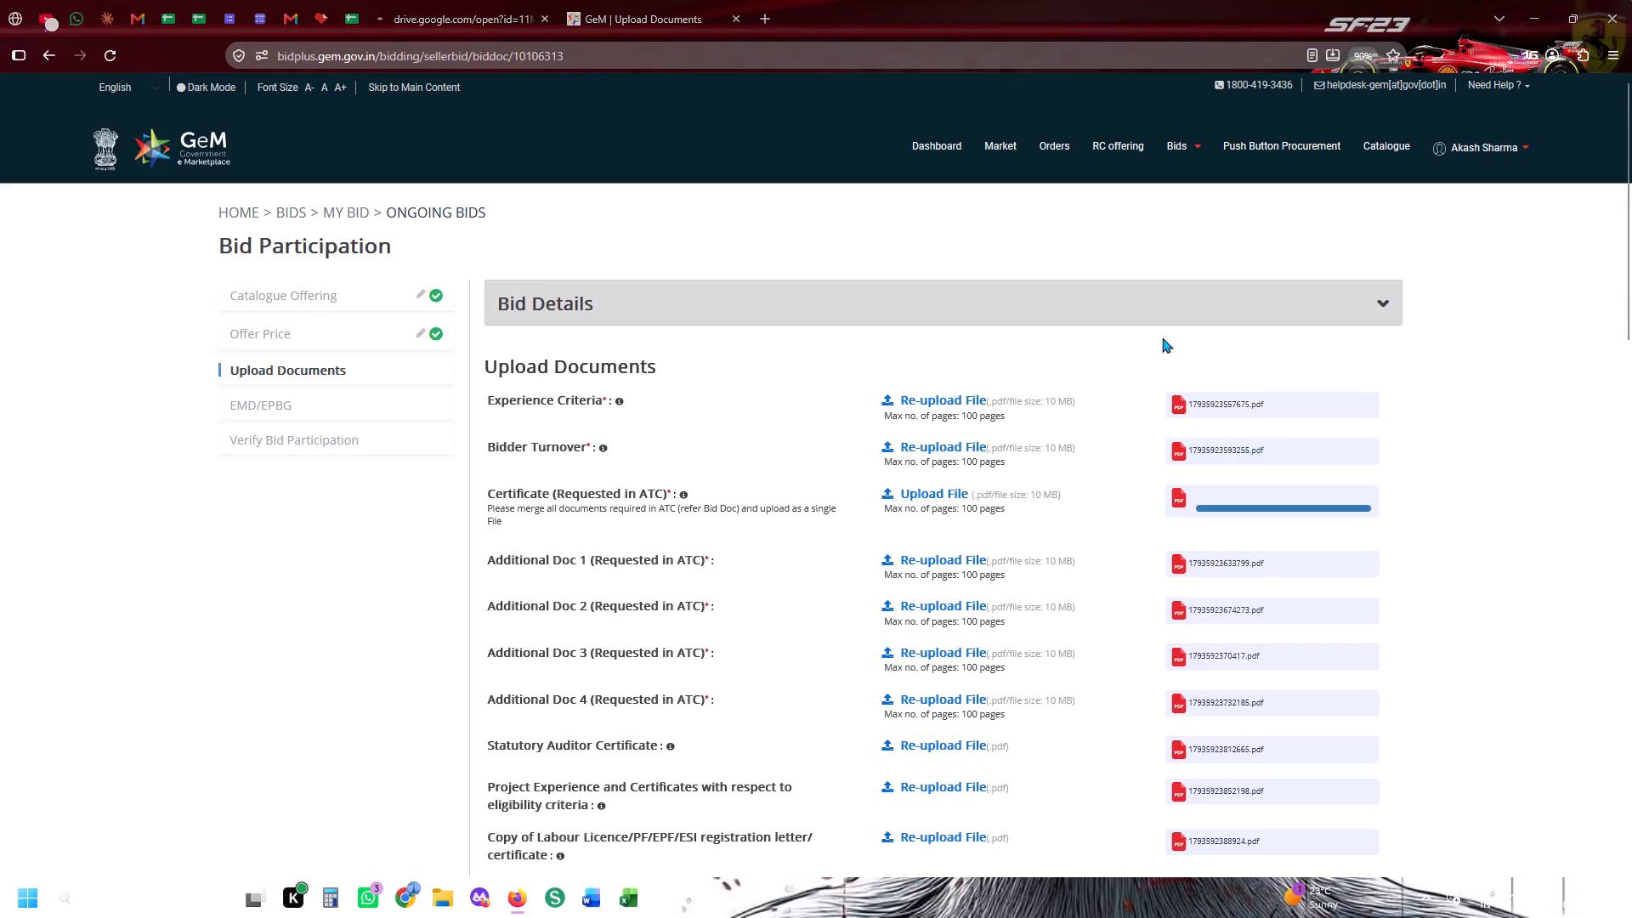
scroll(1162, 332, "up", 6)
left_click(1171, 302)
double_click(1418, 236)
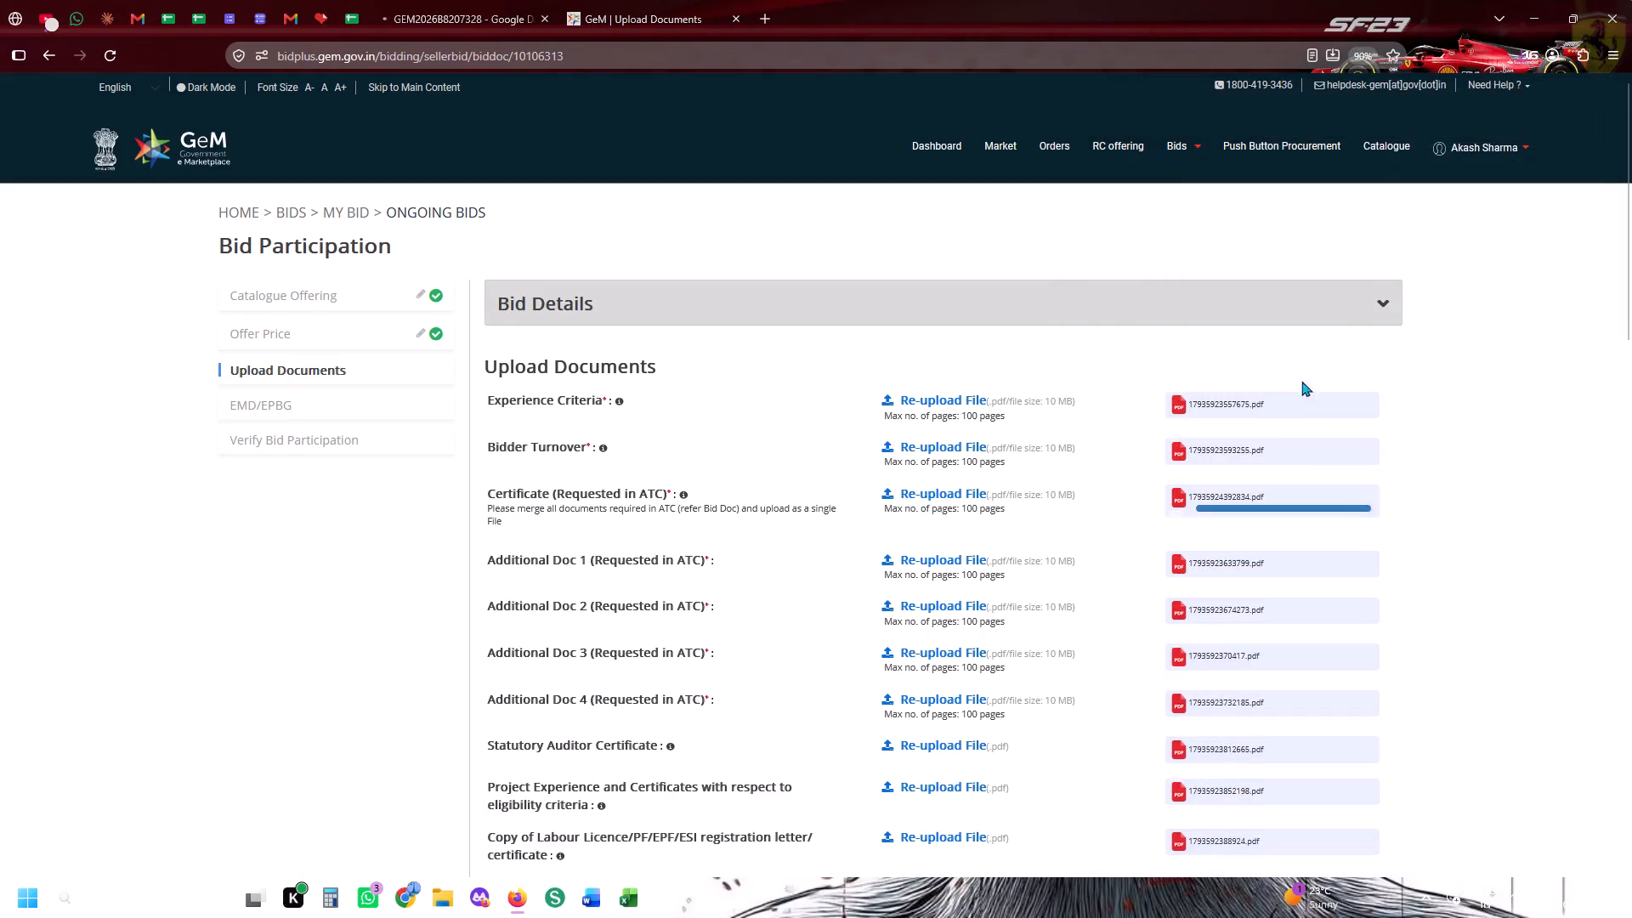
left_click(447, 0)
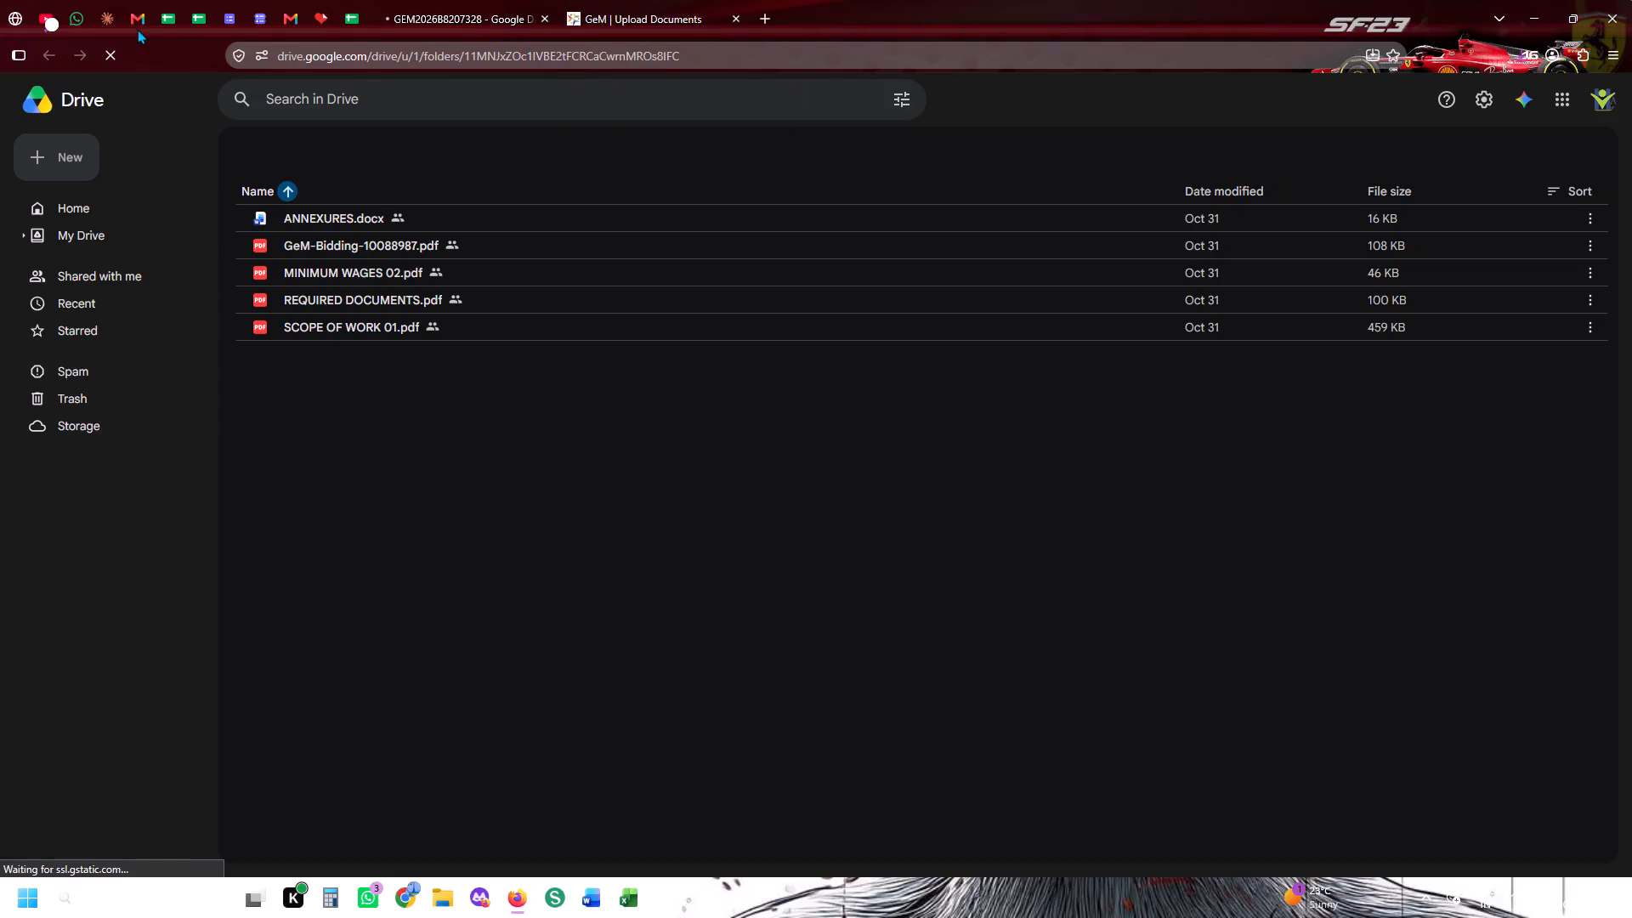
left_click(703, 0)
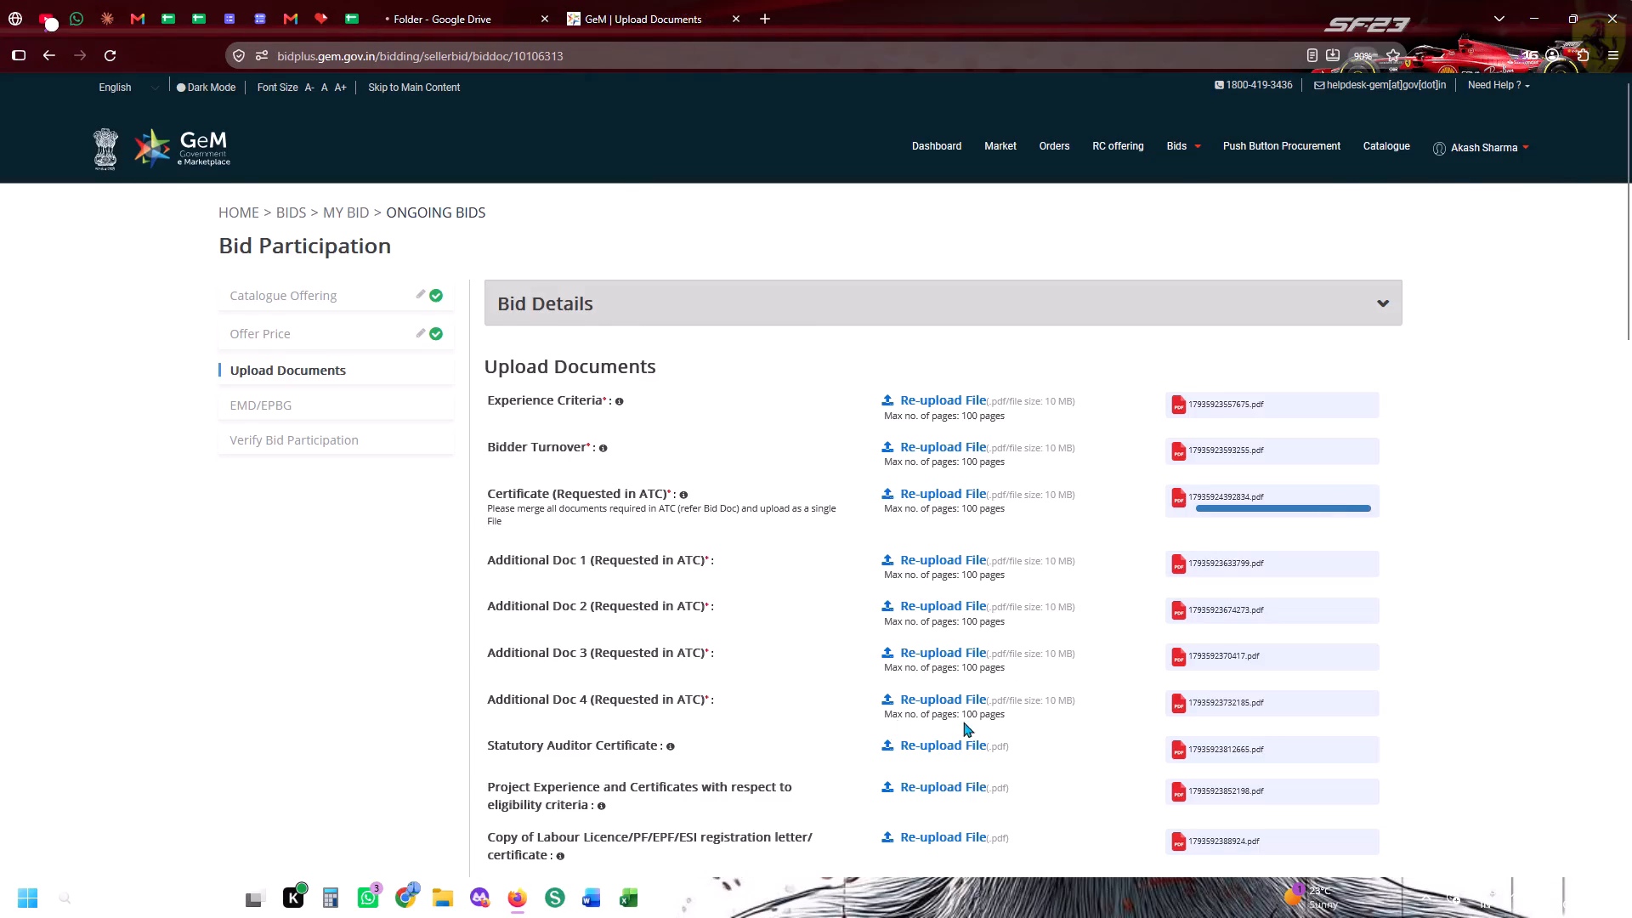
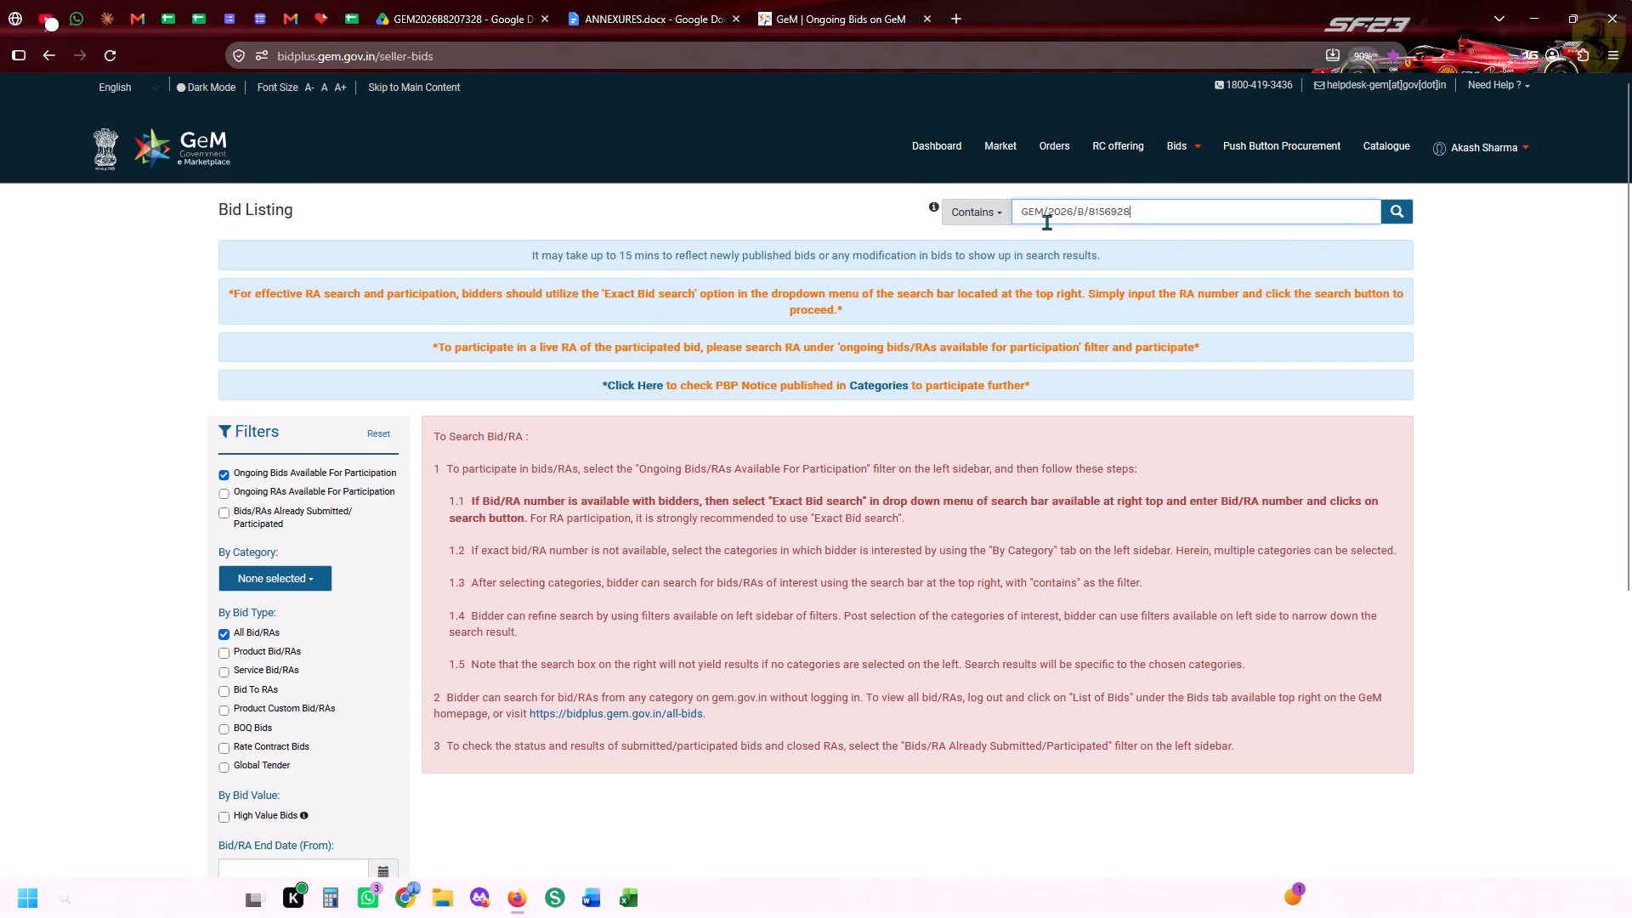
Find bid GEM/2026/B/8156928 in the GeM bid listing using Exact Bid Search.
left_click(1010, 218)
left_click(1013, 303)
left_click(1404, 209)
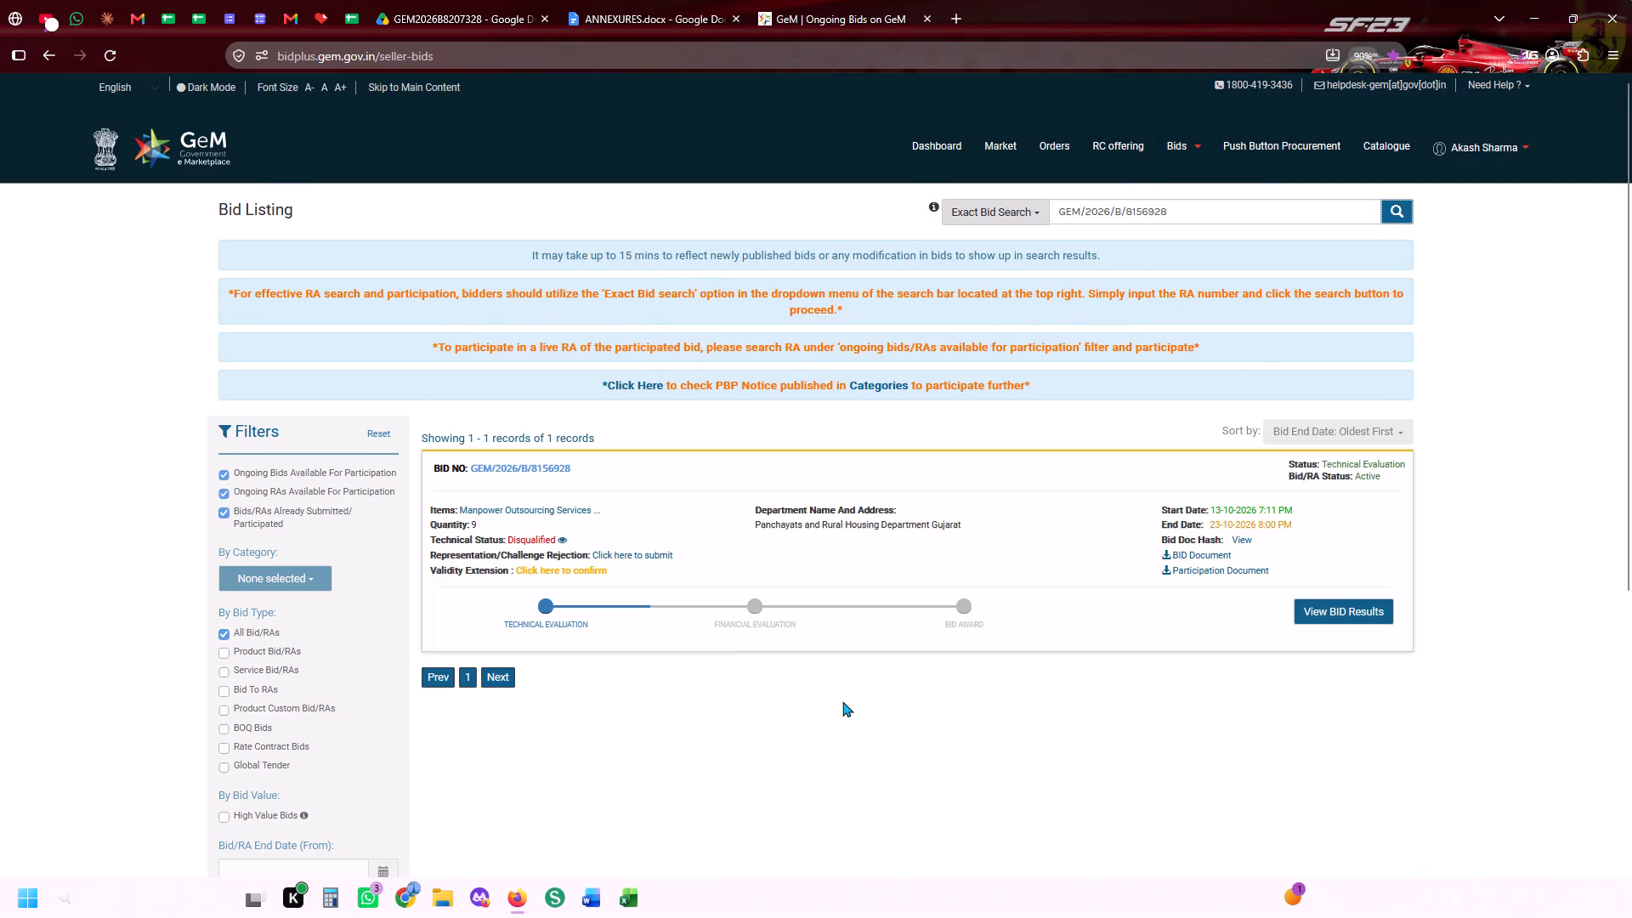
Accept the validity extension up to 21-04-2027 for bid GEM/2026/B/8156928.
left_click(569, 567)
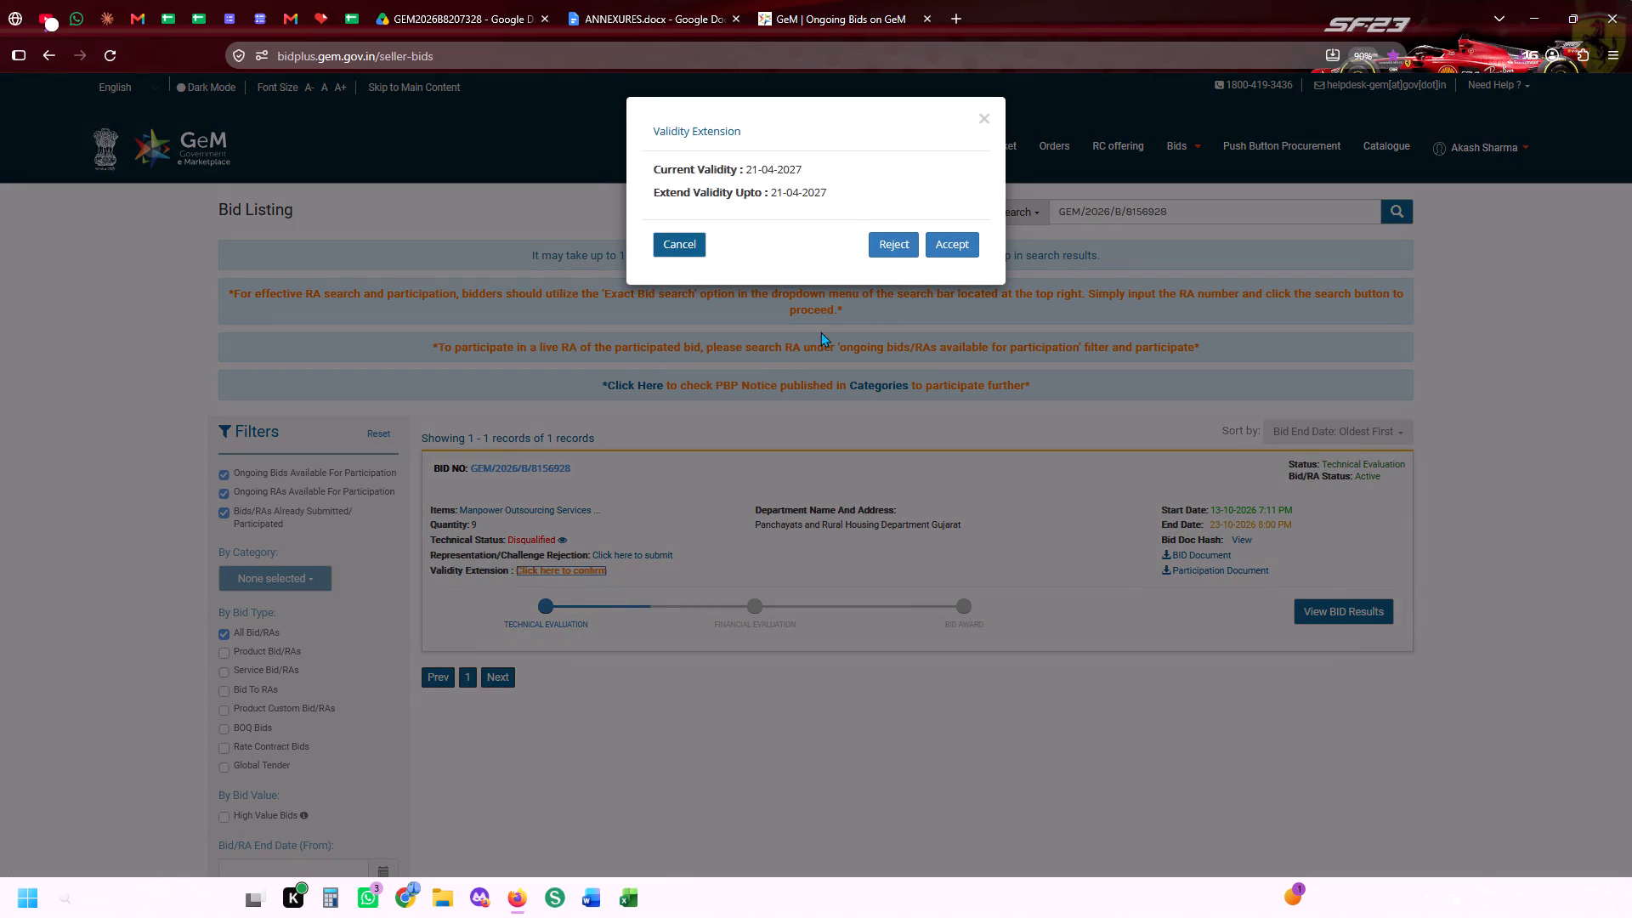
left_click(932, 252)
left_click(1257, 184)
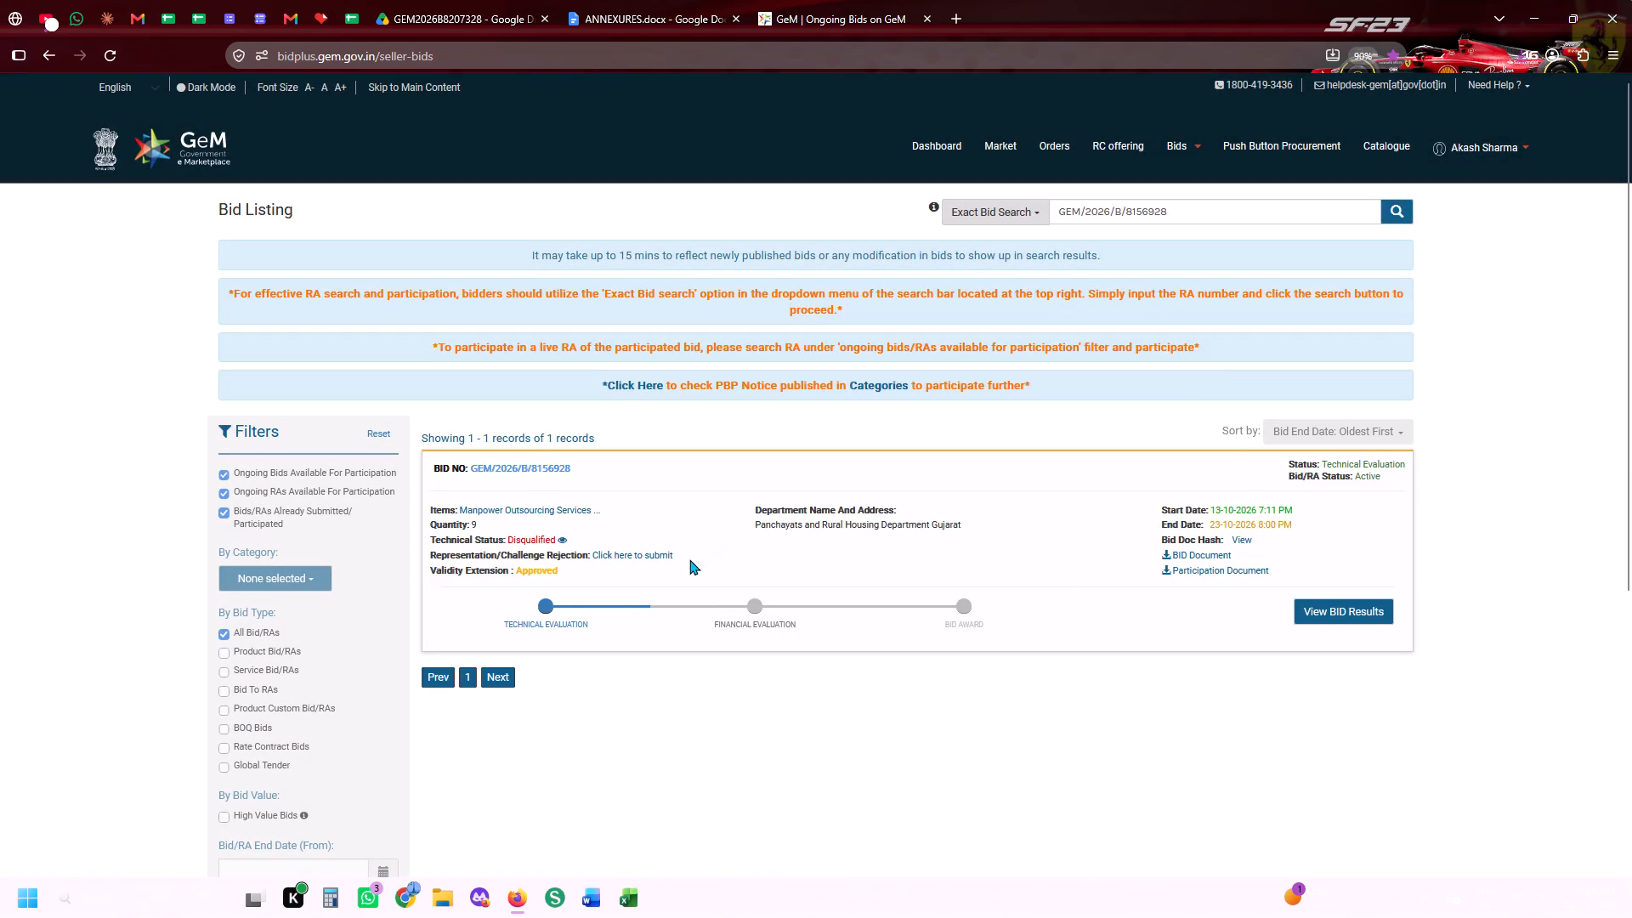
Open the Representation/Challenge Rejection form for bid GEM/2026/B/8156928 and expand the full disqualification comment.
left_click(661, 551)
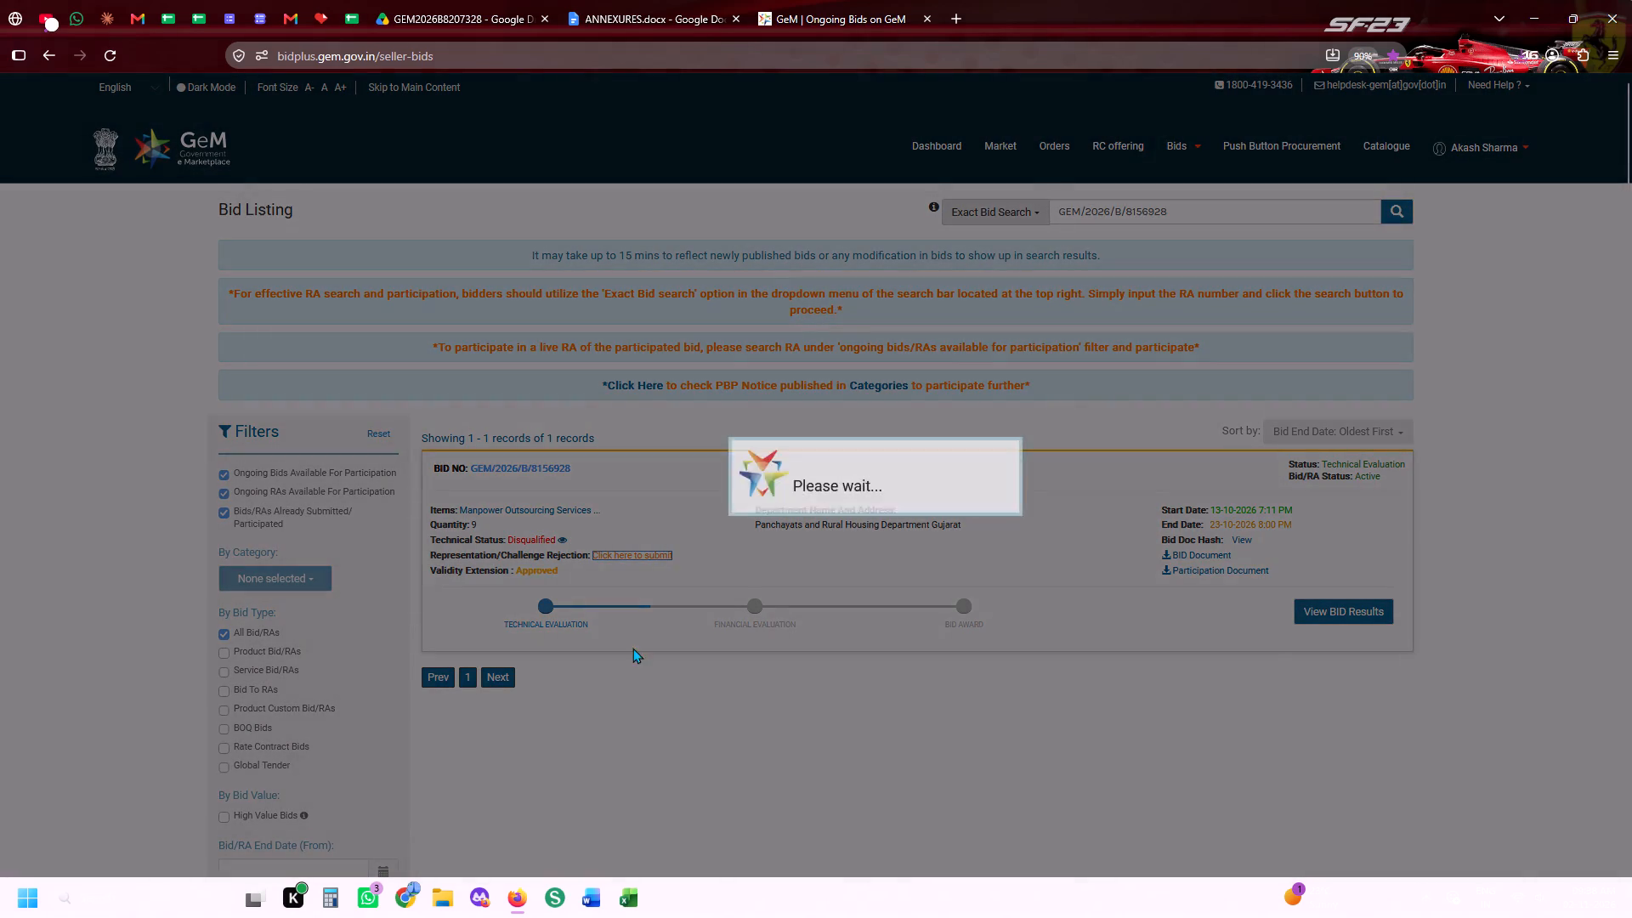
scroll(733, 368, "up", 3)
left_click(1085, 230)
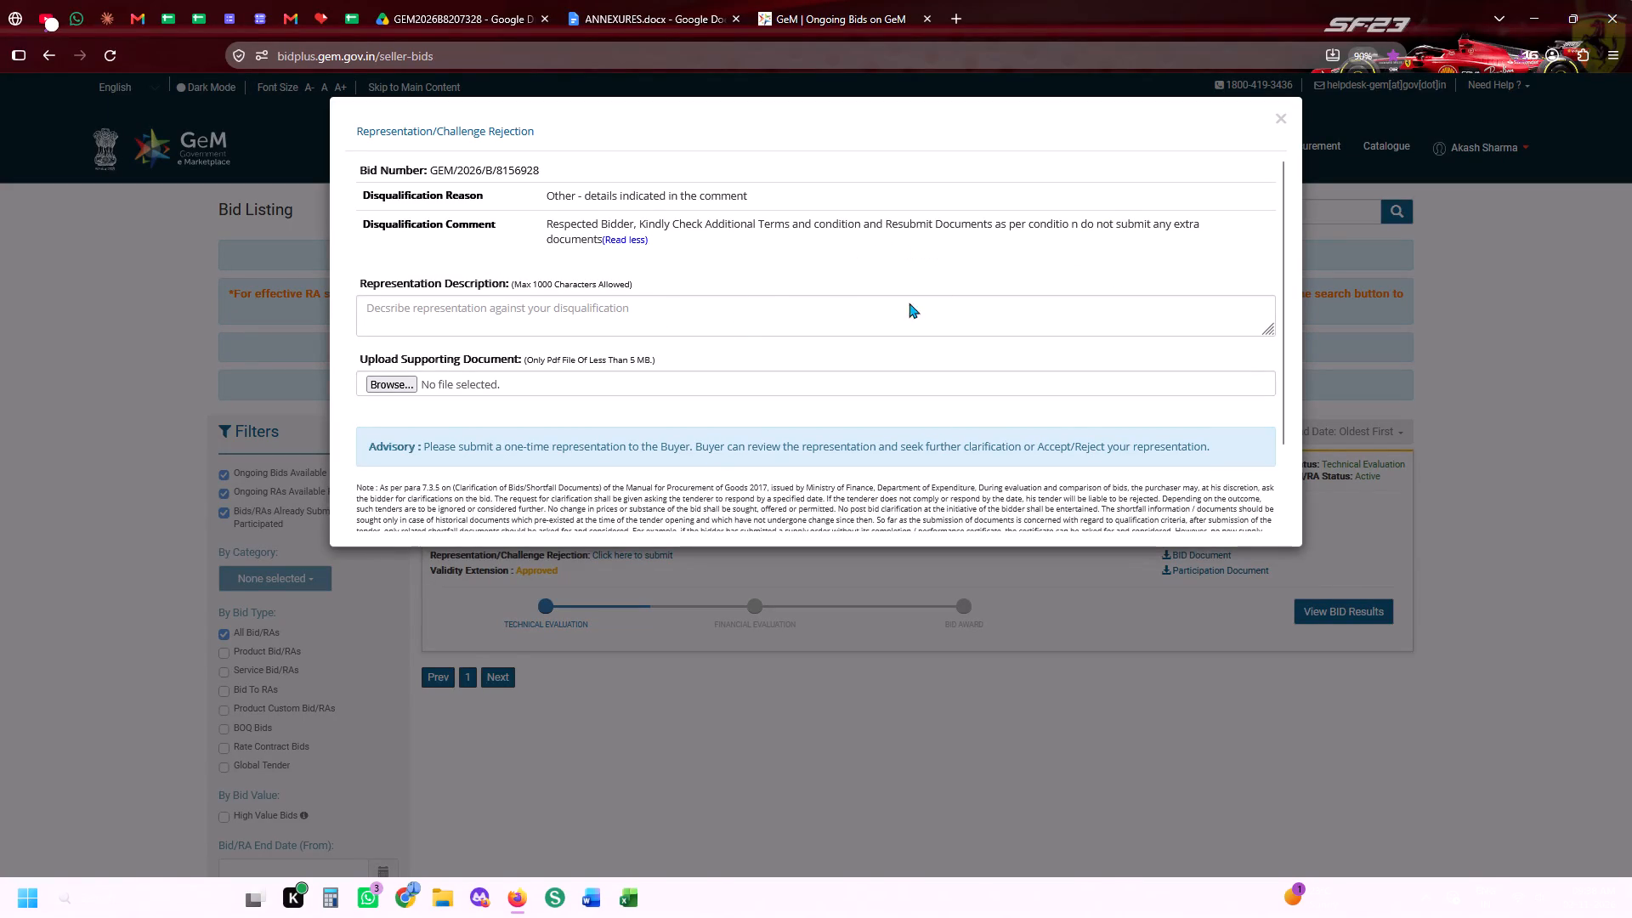
In the tender tracking sheet, set the Harshnath Tender Filler of the Porbandar bid GEM/2026/B/8222434 to Mohit.
left_click(714, 615)
left_click(717, 0)
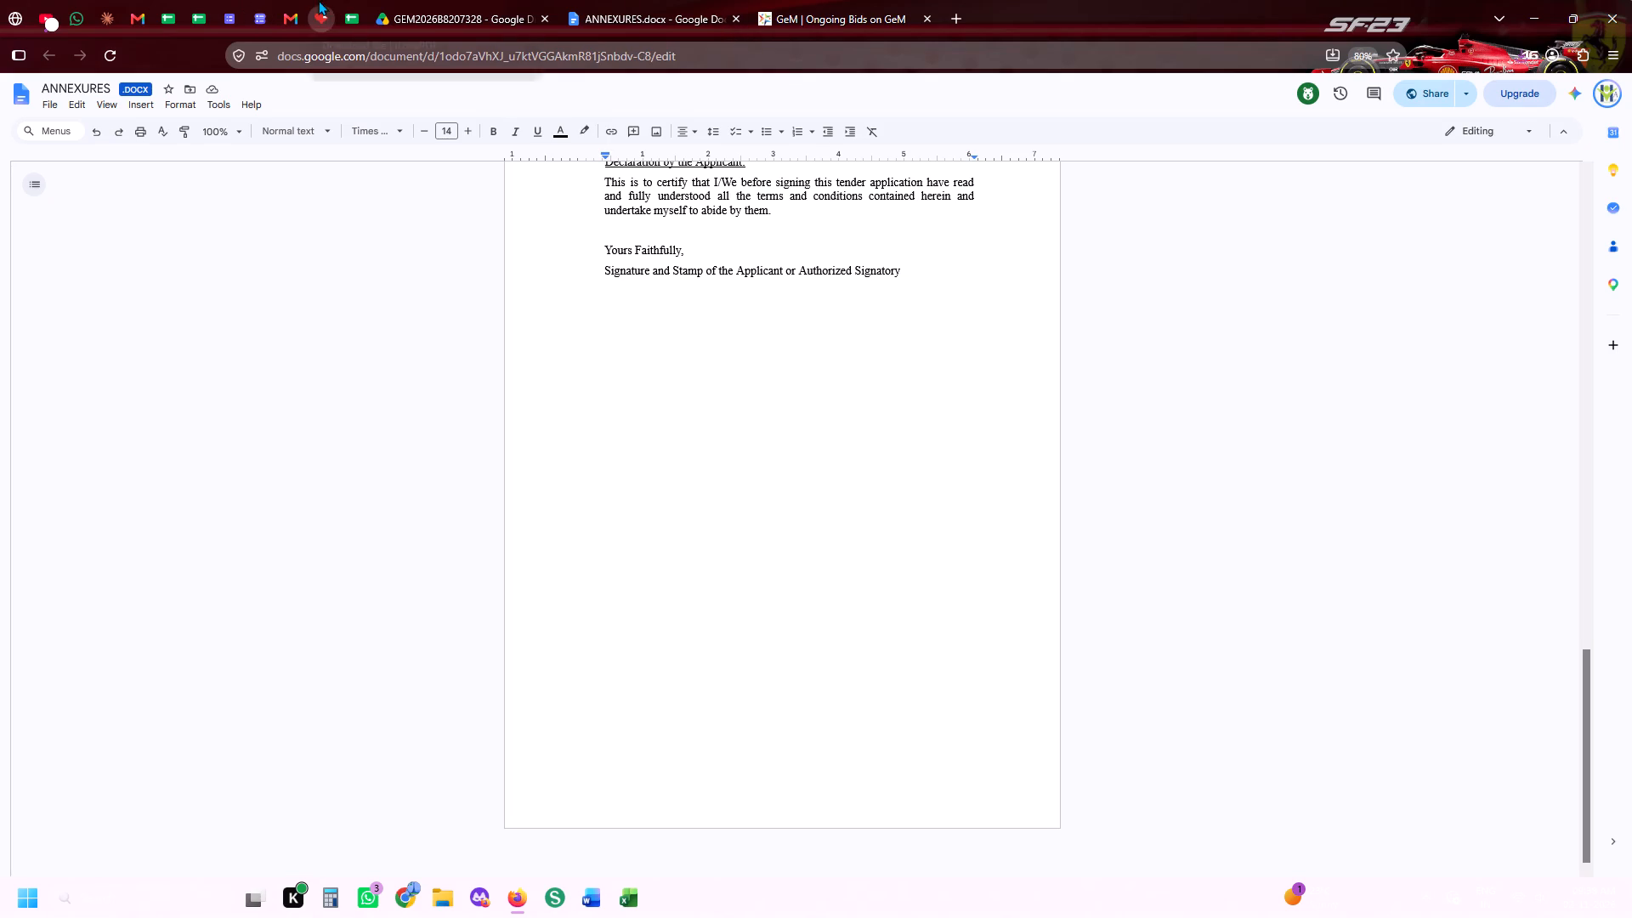
left_click(352, 14)
left_click(823, 481)
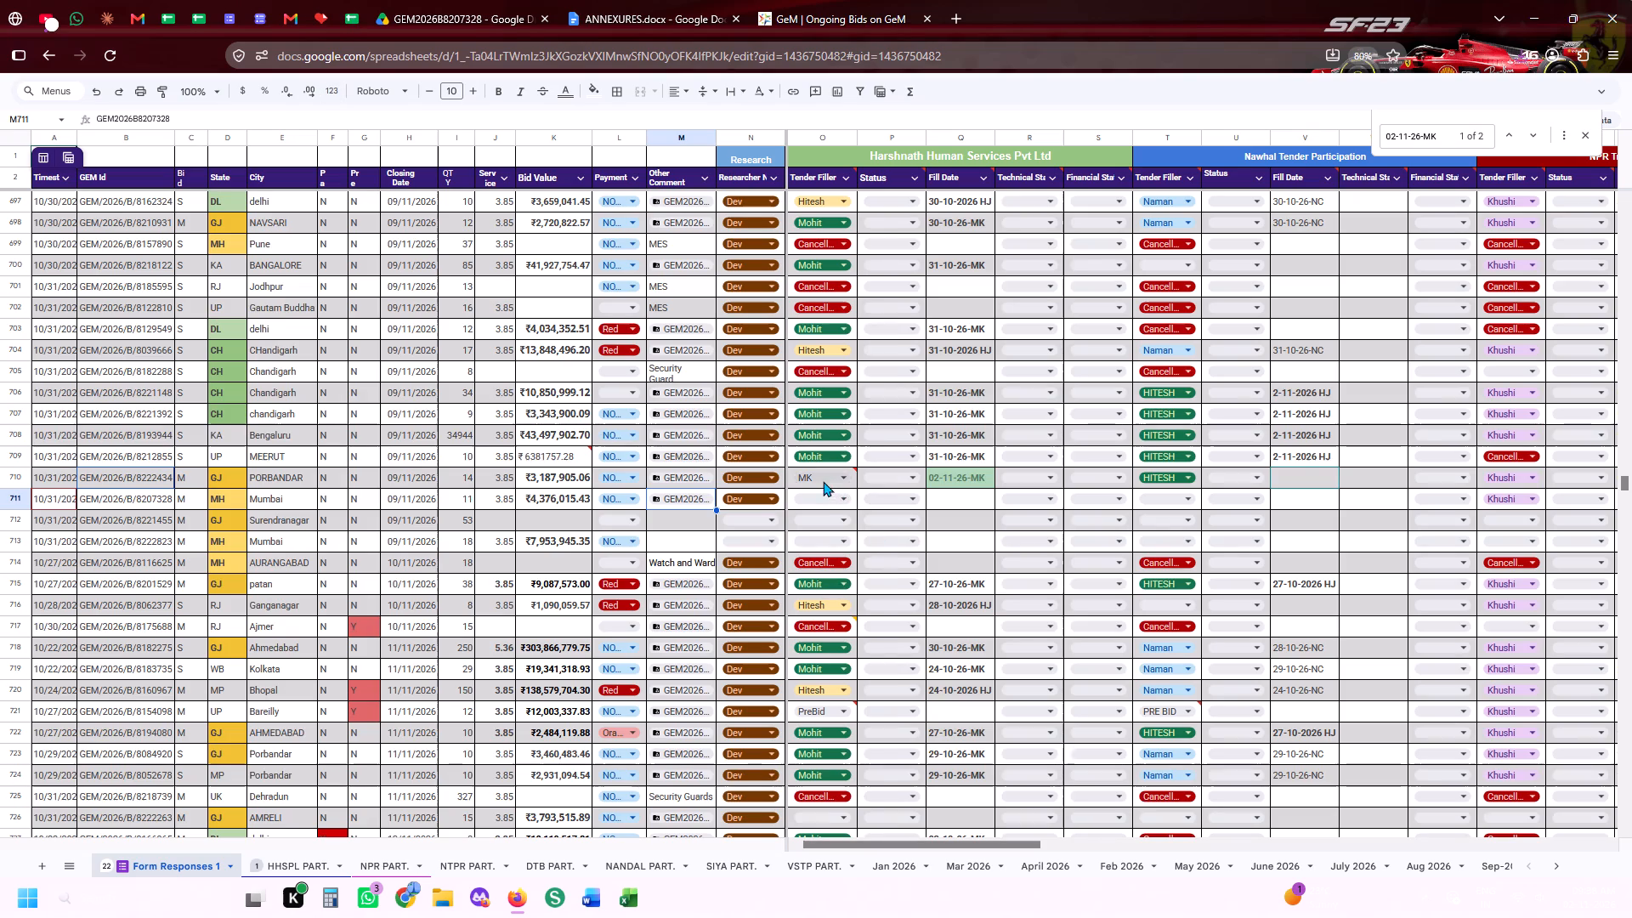
left_click(822, 500)
left_click(921, 568)
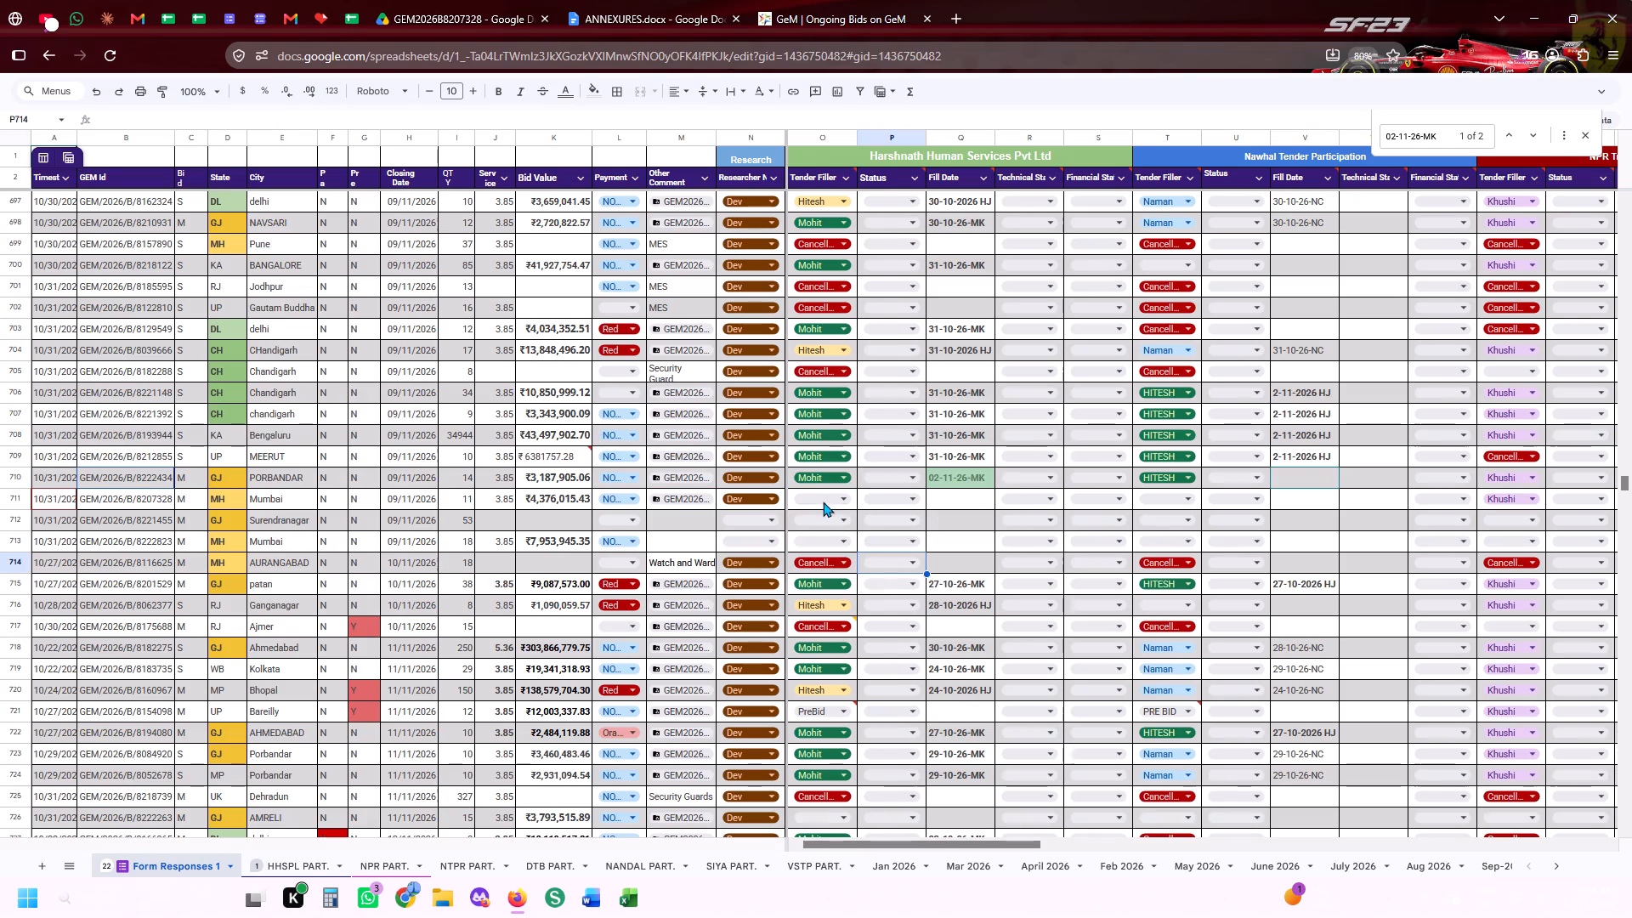
Open the Drive folder linked in the Amreli bid's Other Comment cell and view its REQUIRED DOCUMENTS.pdf.
scroll(833, 523, "down", 5)
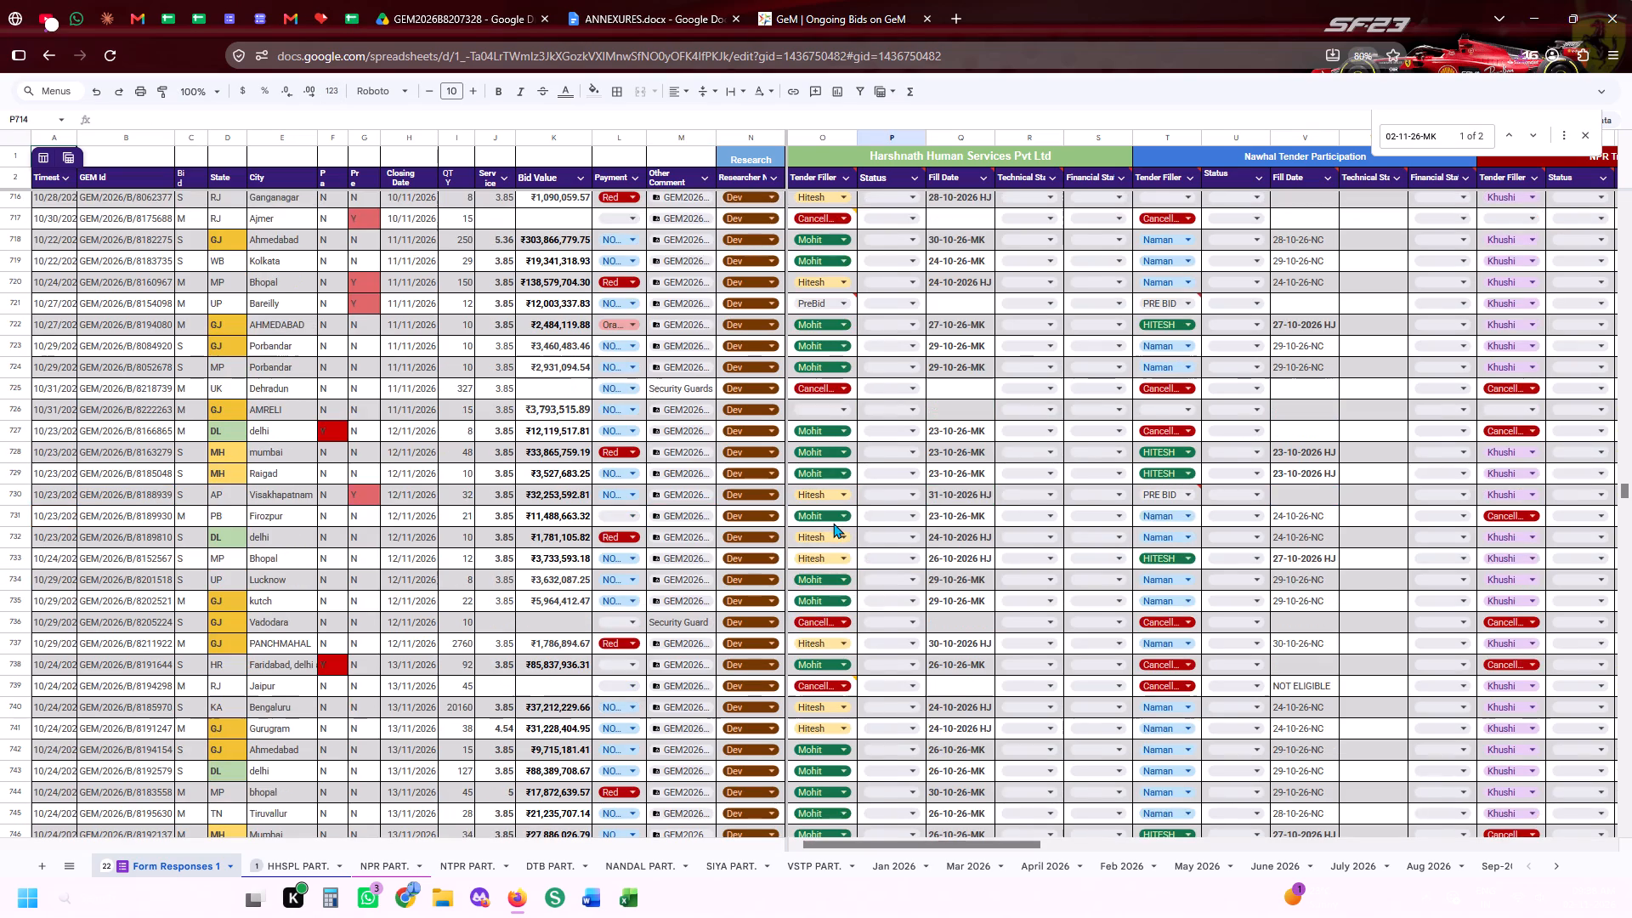
left_click(674, 417)
left_click(676, 416)
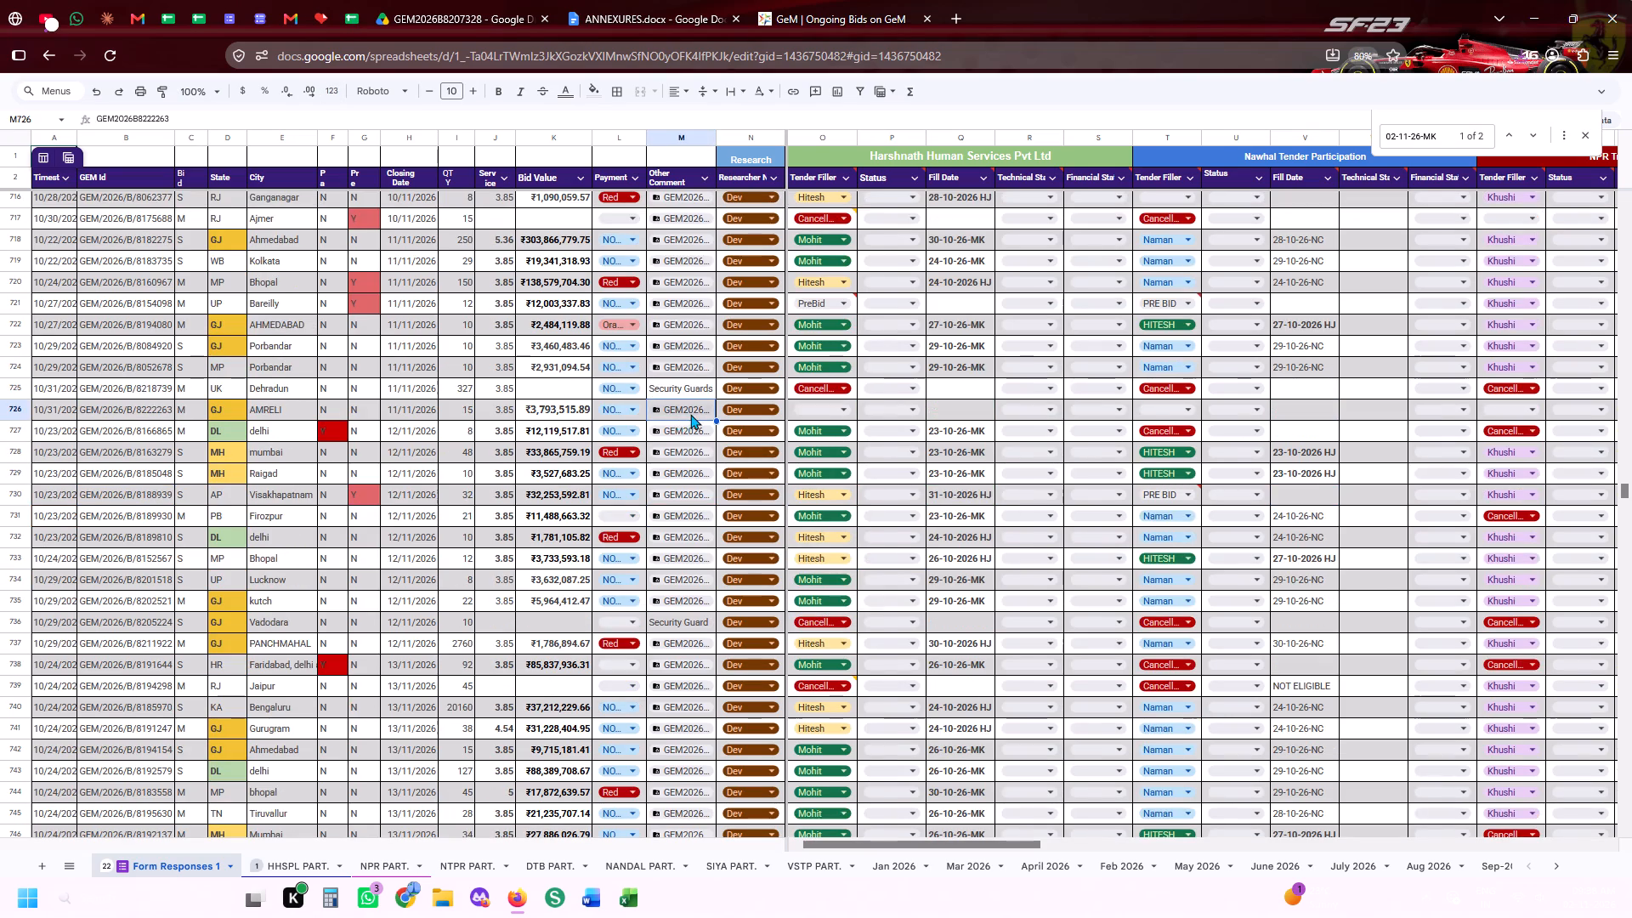
left_click(690, 414)
left_click(701, 445)
left_click(726, 496)
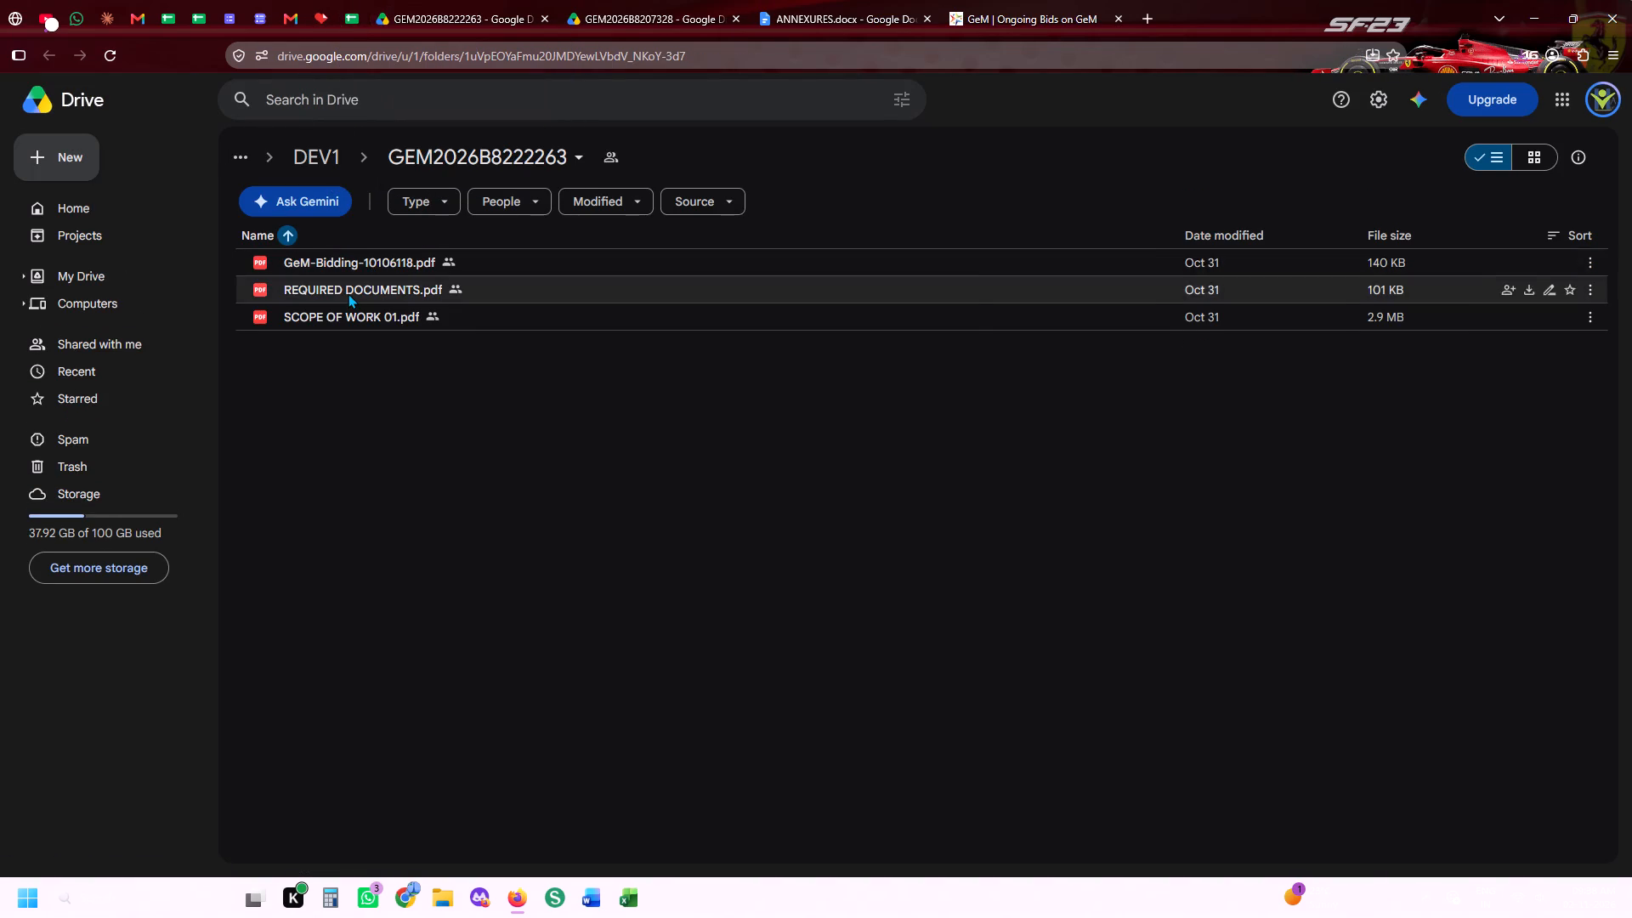
left_click(348, 293)
double_click(348, 293)
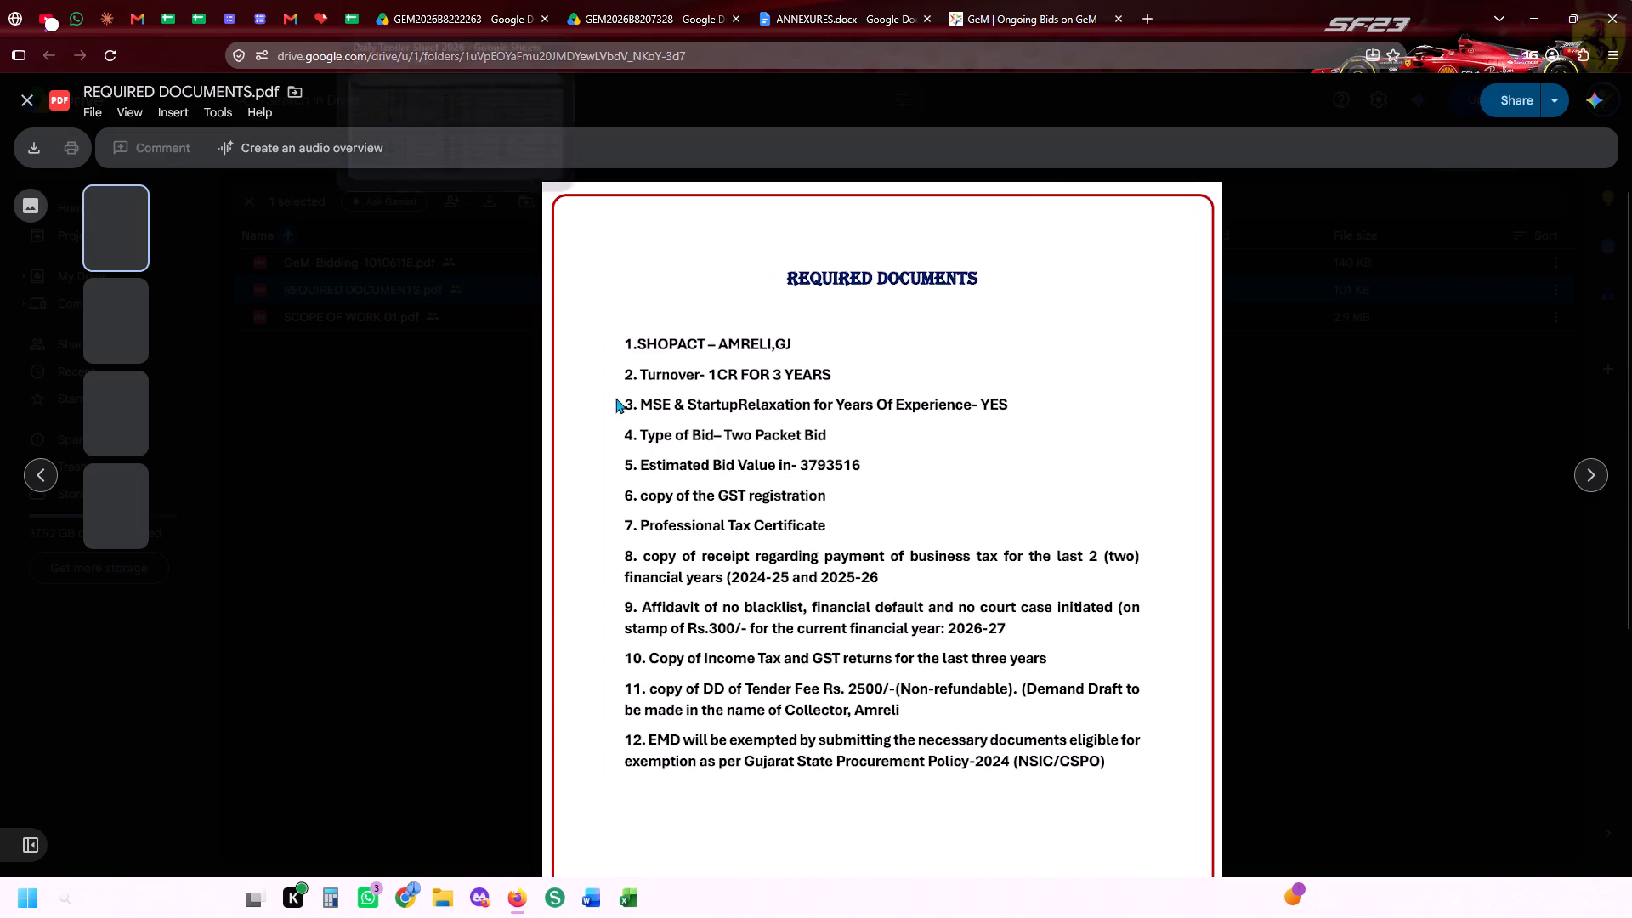
In the tracking sheet's Amreli row, enter MK as Harshnath Tender Filler and 02-11-26-MK in bold as Fill Date.
left_click(353, 0)
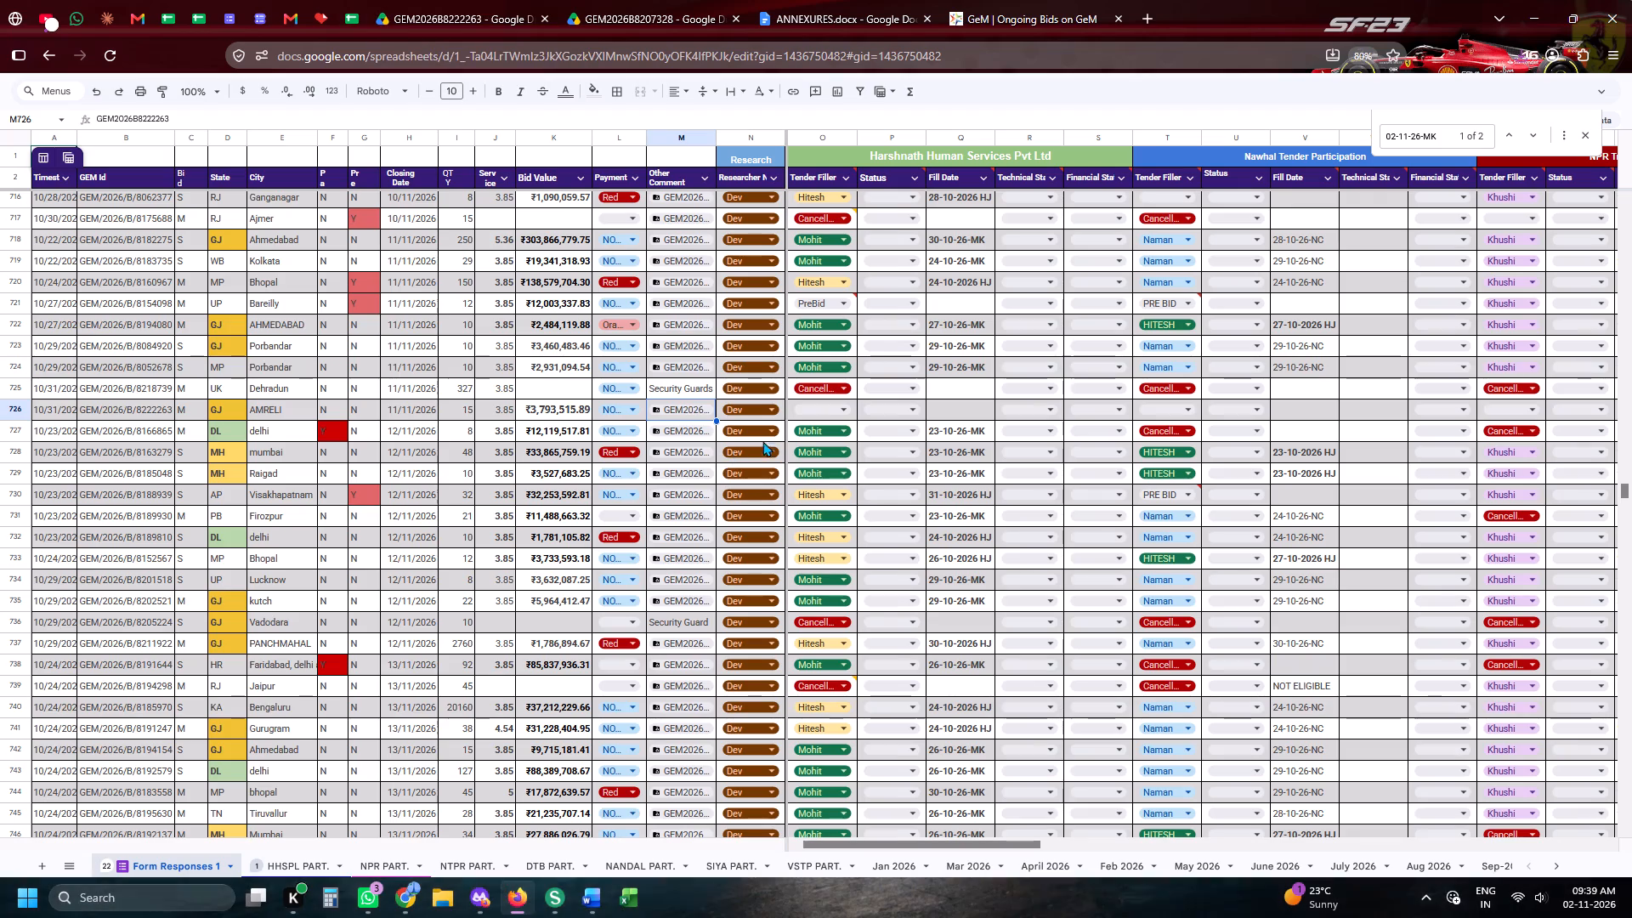
left_click(802, 416)
type("MK")
key("Tab")
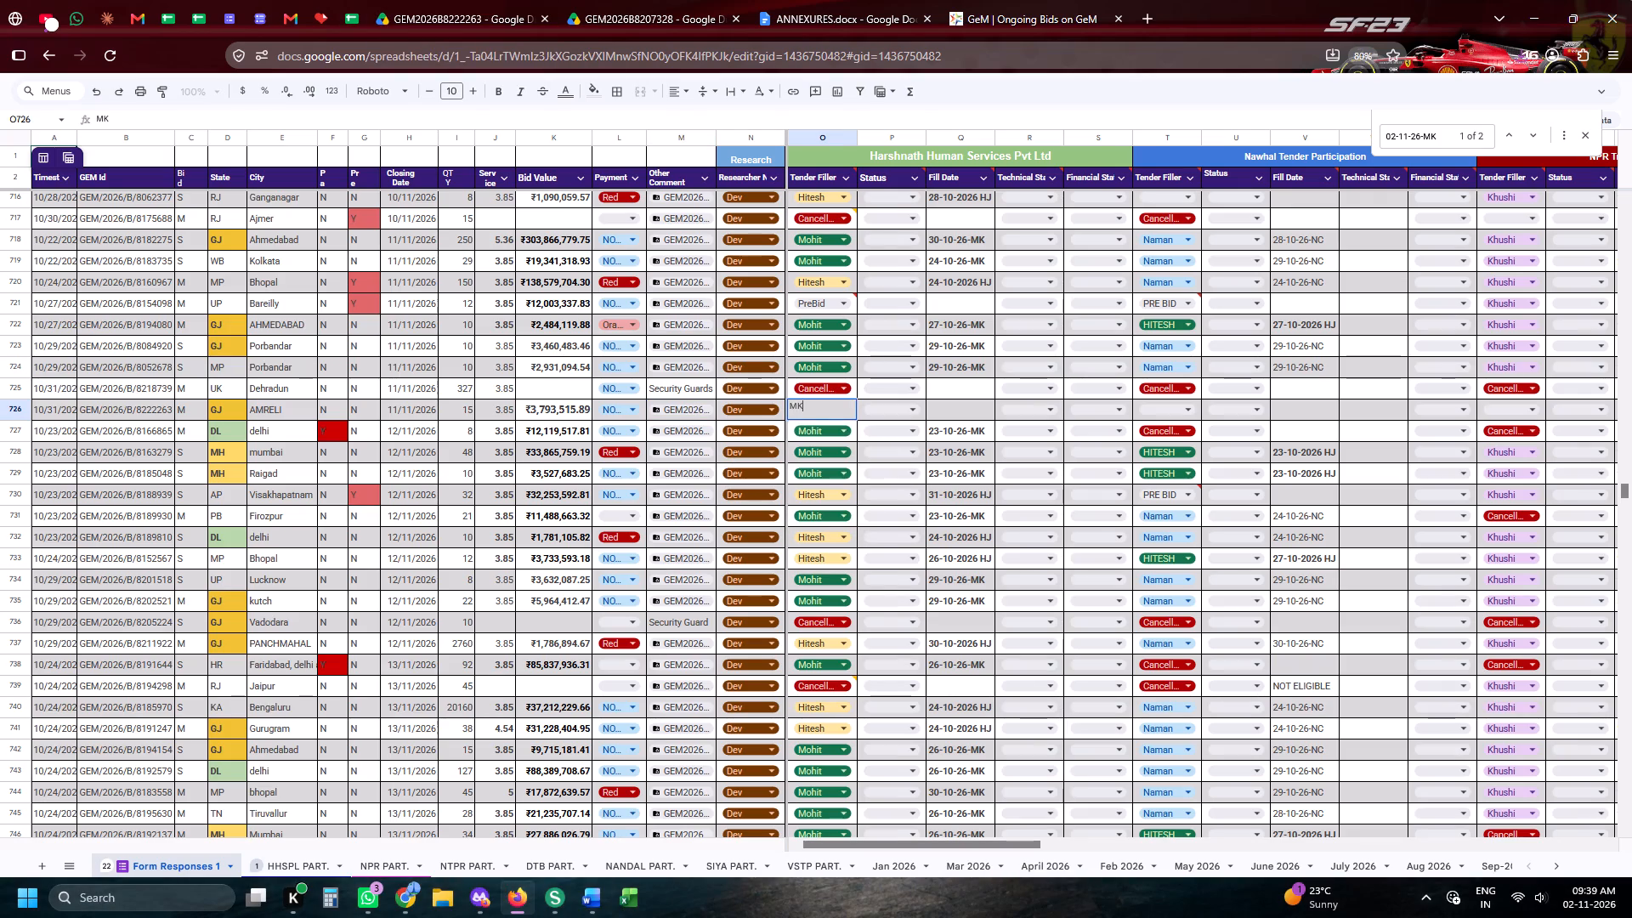
left_click_drag(1440, 135, 1400, 138)
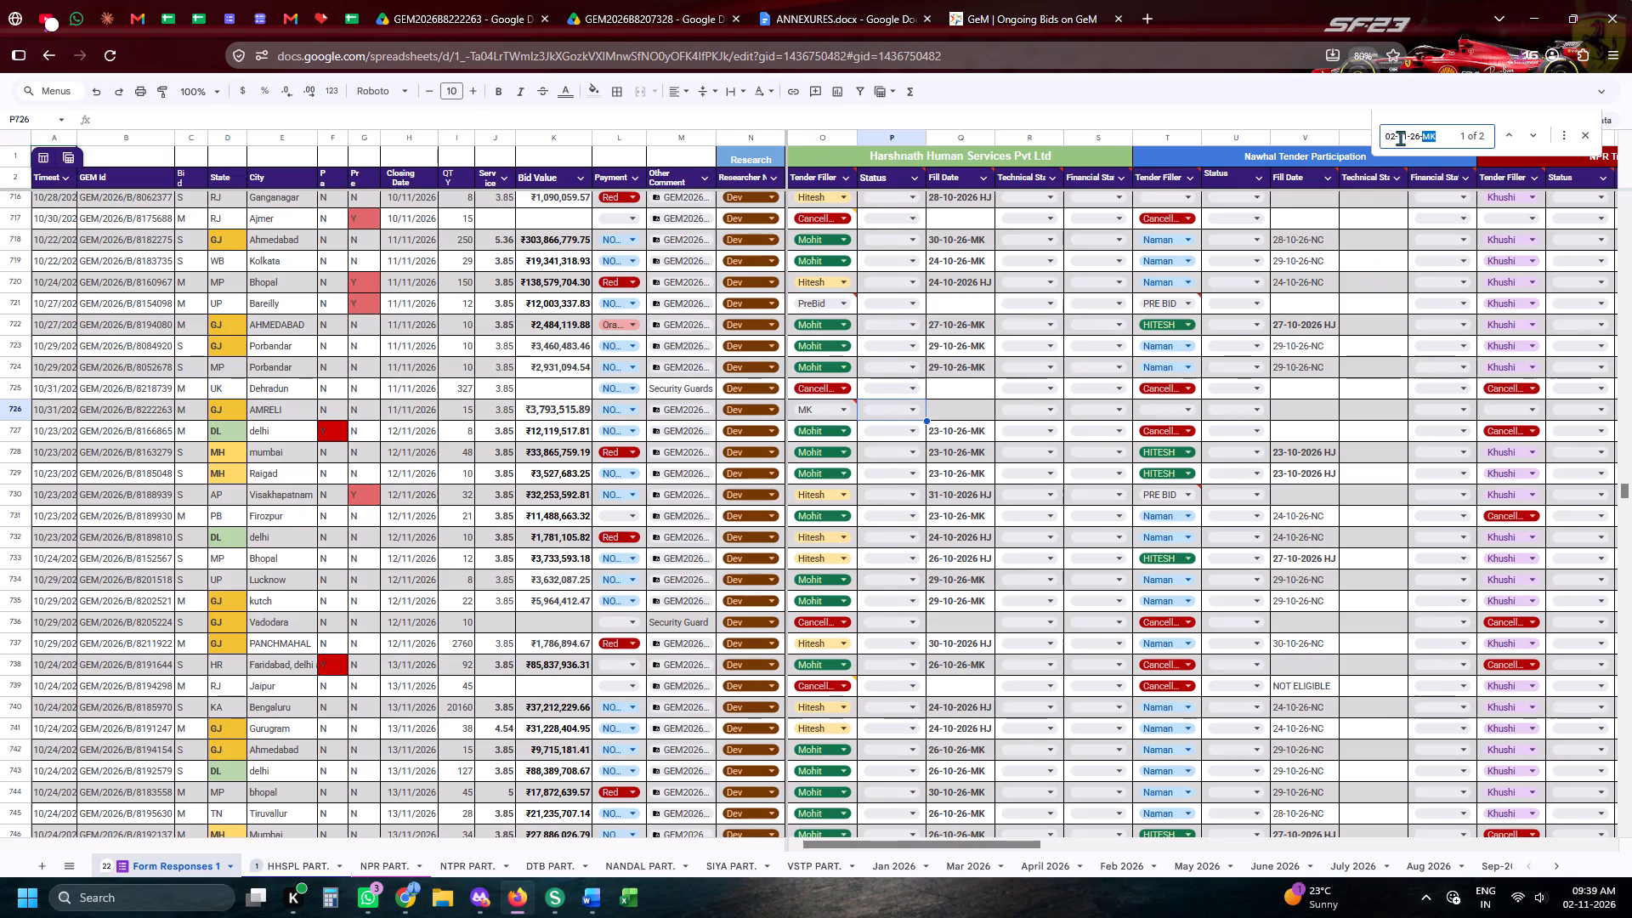
left_click_drag(1400, 138, 1374, 135)
key("ctrl+c")
key("ctrl+c")
key("ctrl+c")
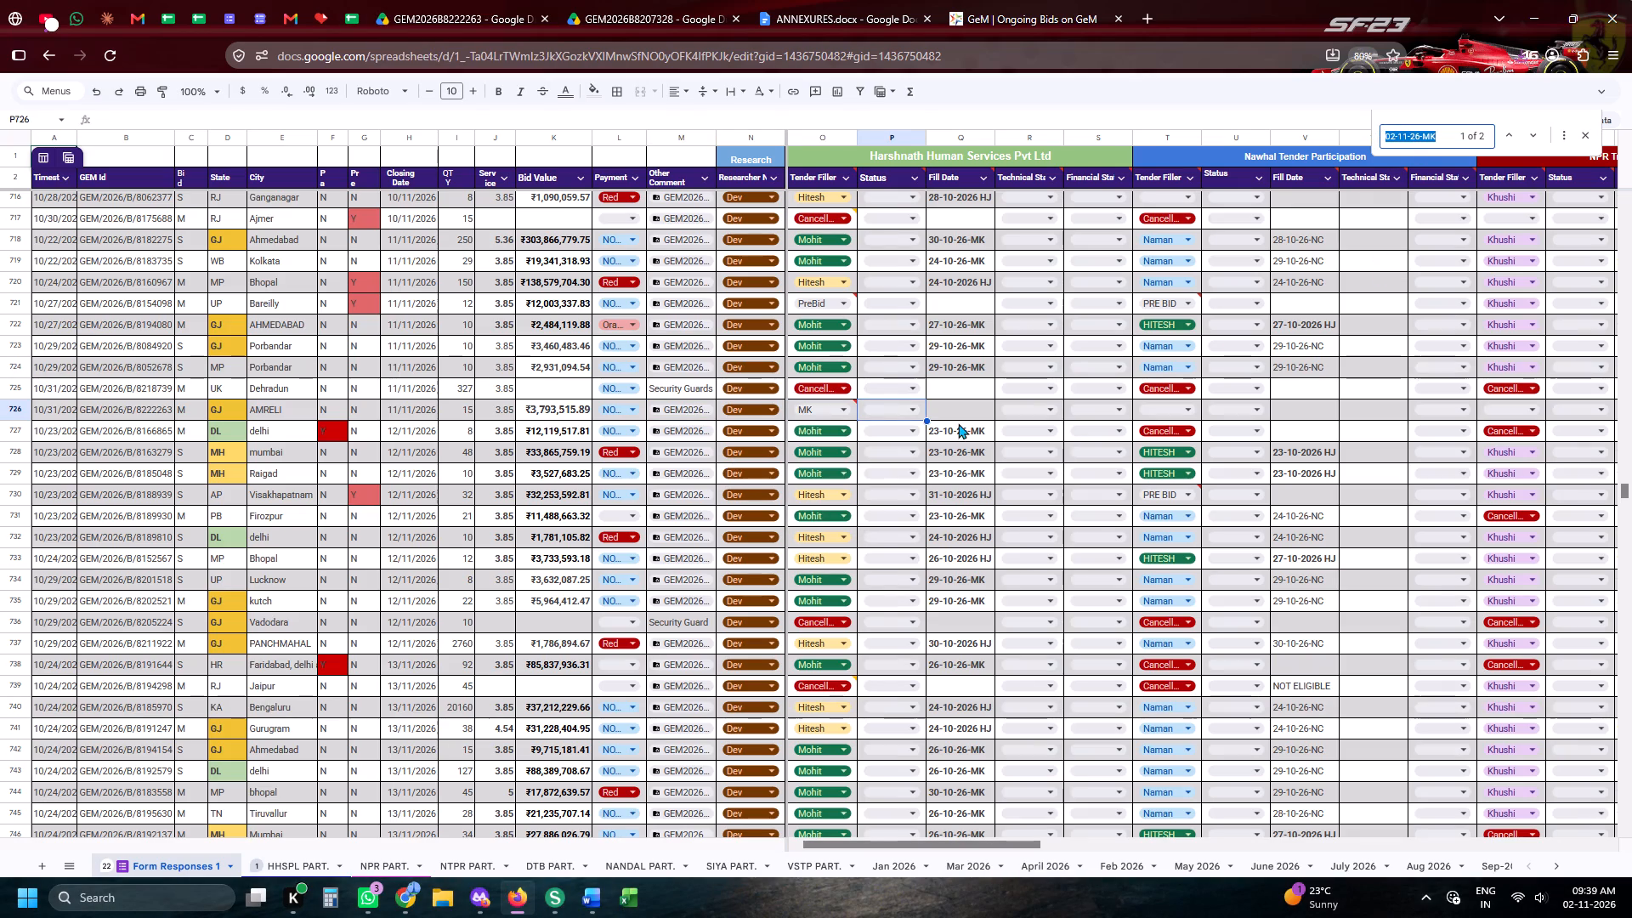
left_click(958, 420)
key("ctrl+b")
key("ctrl+v")
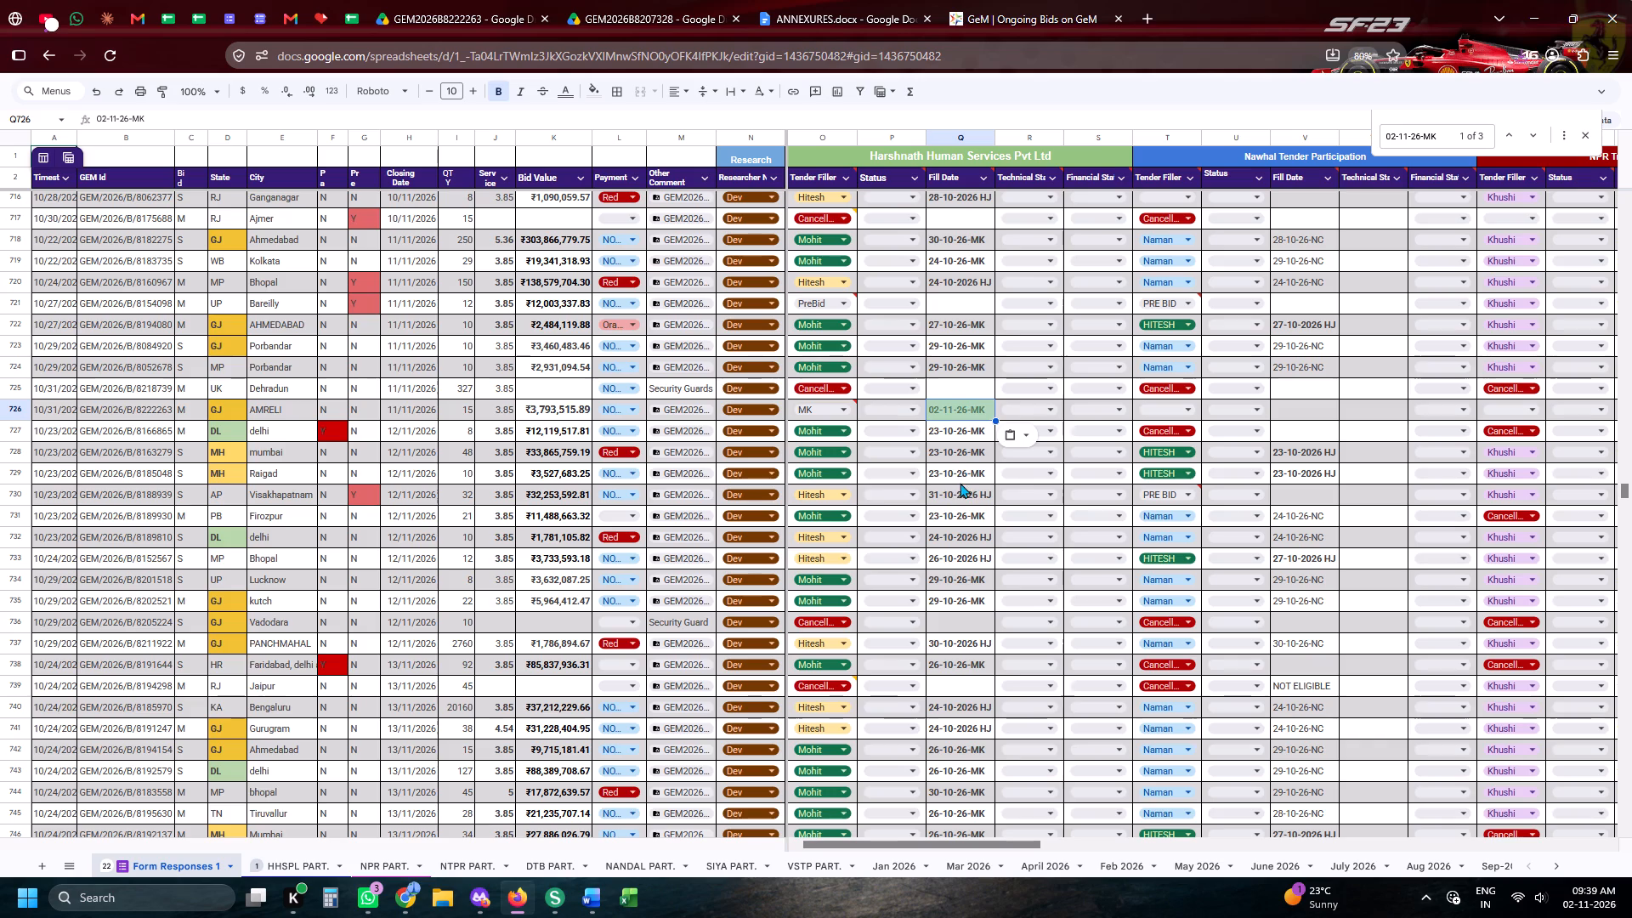
Copy the Amreli bid's GeM ID, GEM/2026/B/8222263, and search the GeM bid listing for that exact bid.
left_click(161, 399)
left_click(160, 407)
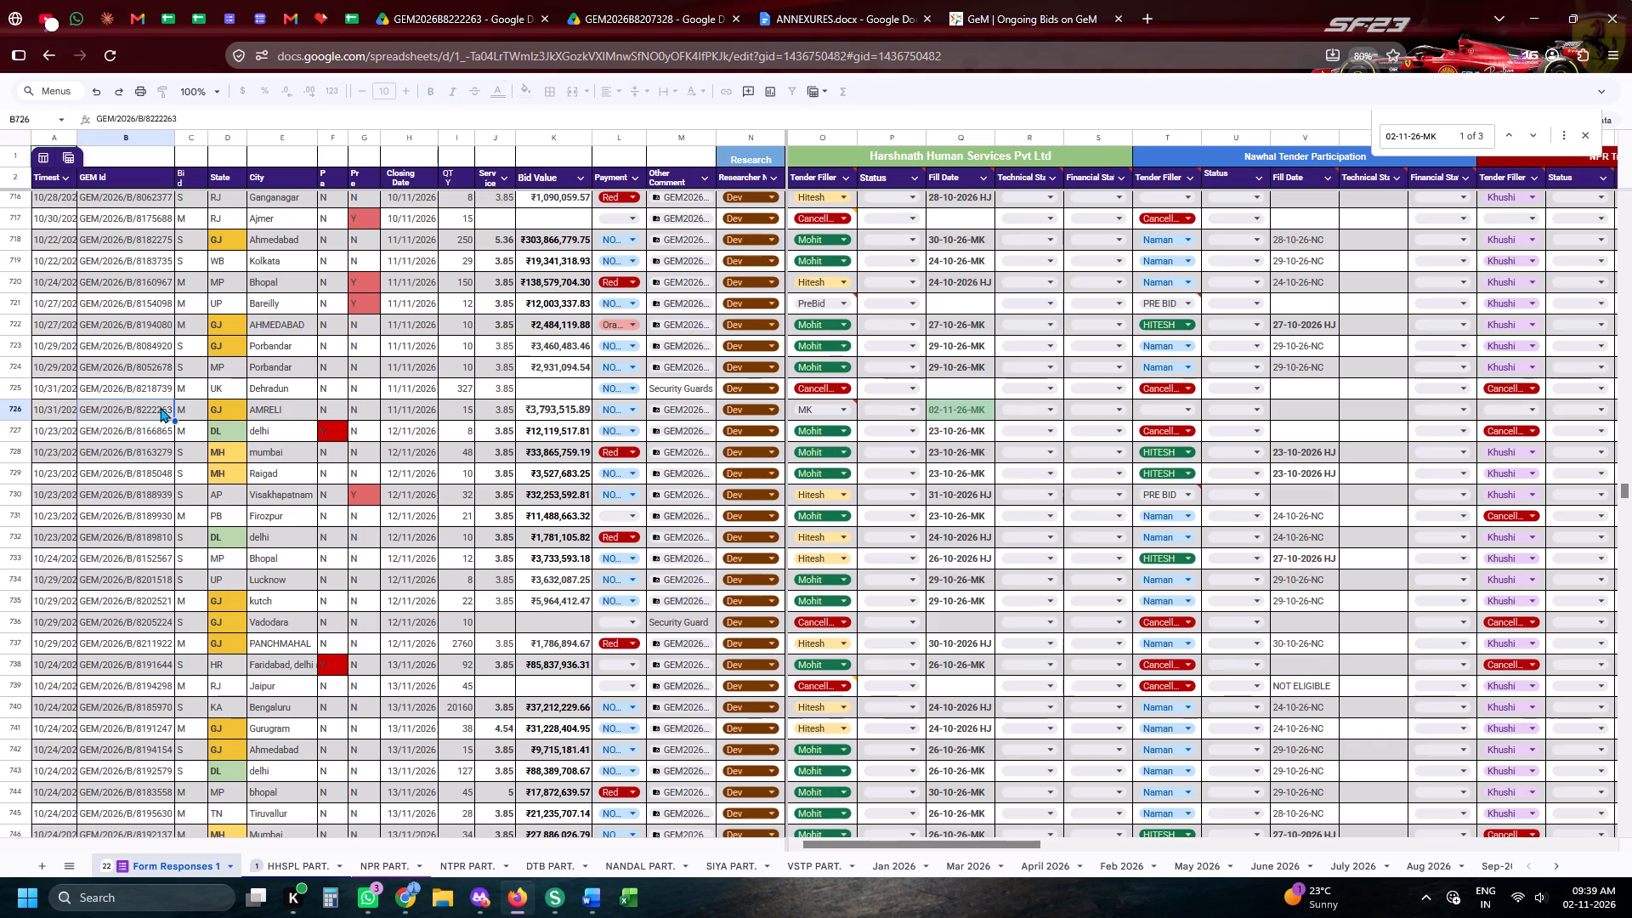
key("ctrl+c")
key("ctrl+c")
key("ctrl+c")
left_click(1026, 0)
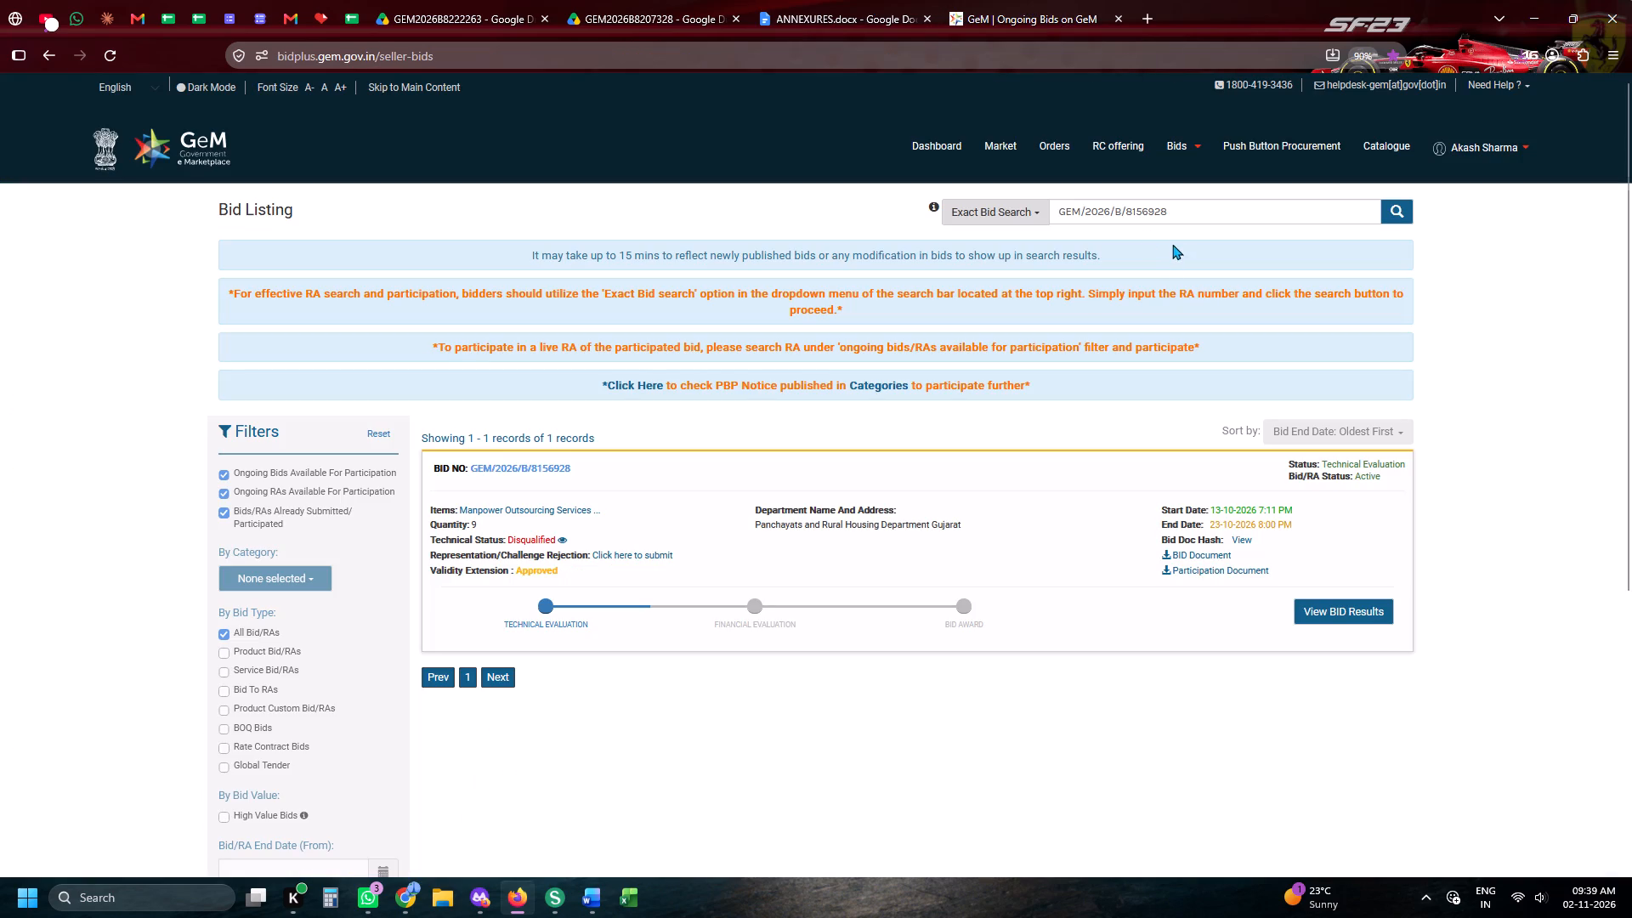
left_click(1177, 221)
key("ctrl+a")
key("ctrl+v")
left_click(1411, 201)
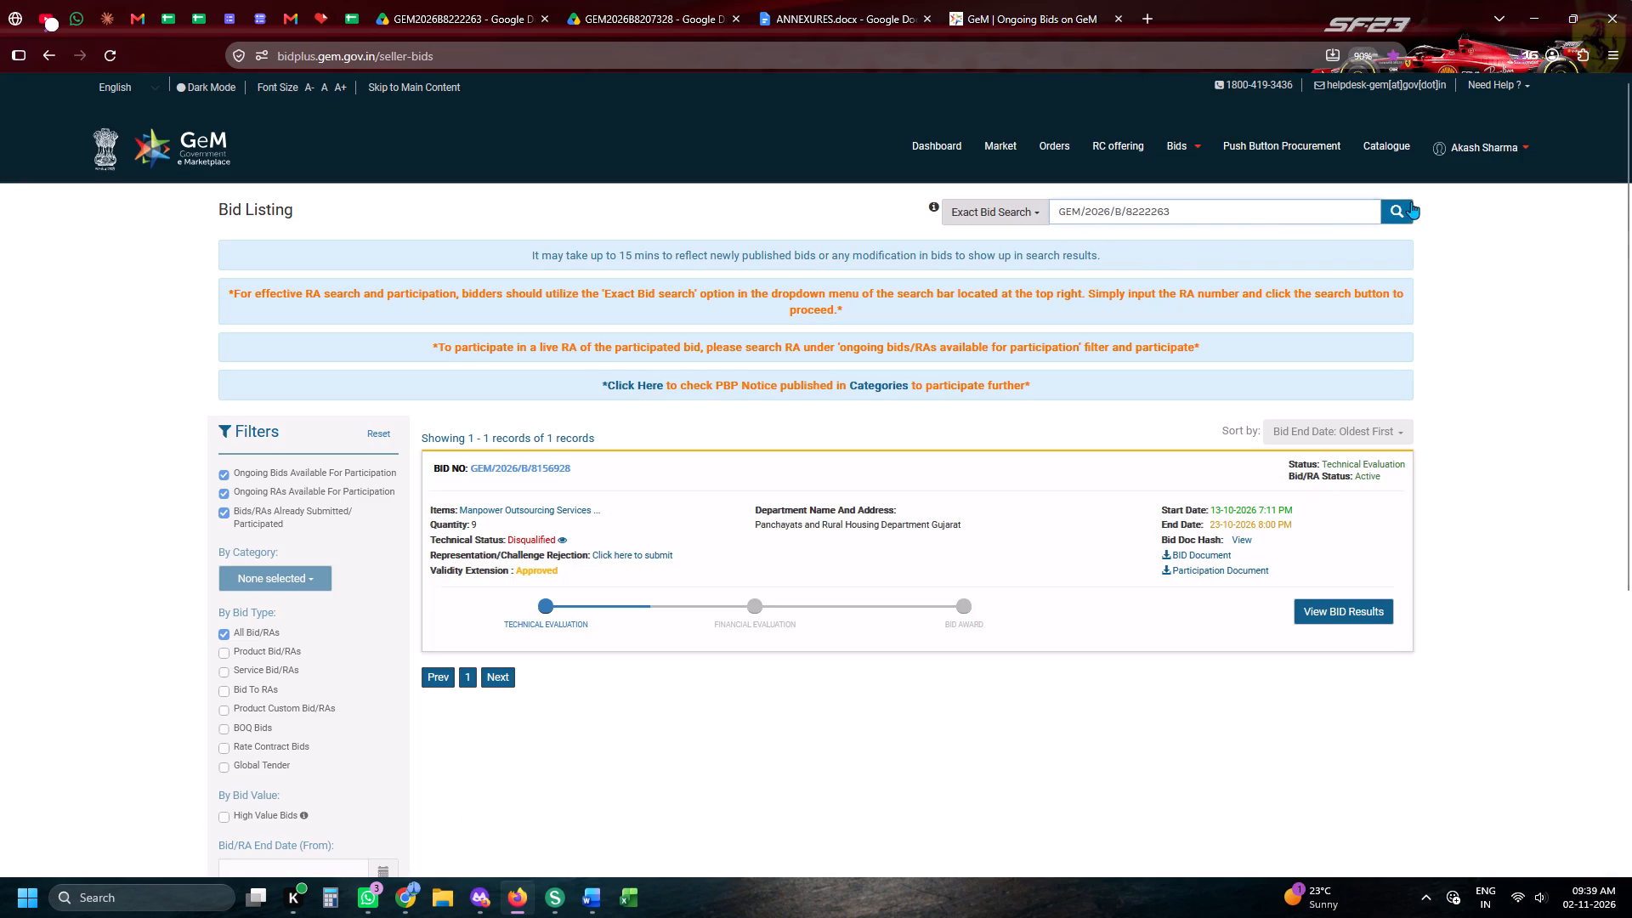
Start participating in the bid, save the compliance declaration with answers No, No and Yes, and confirm the validity extension.
left_click(1353, 578)
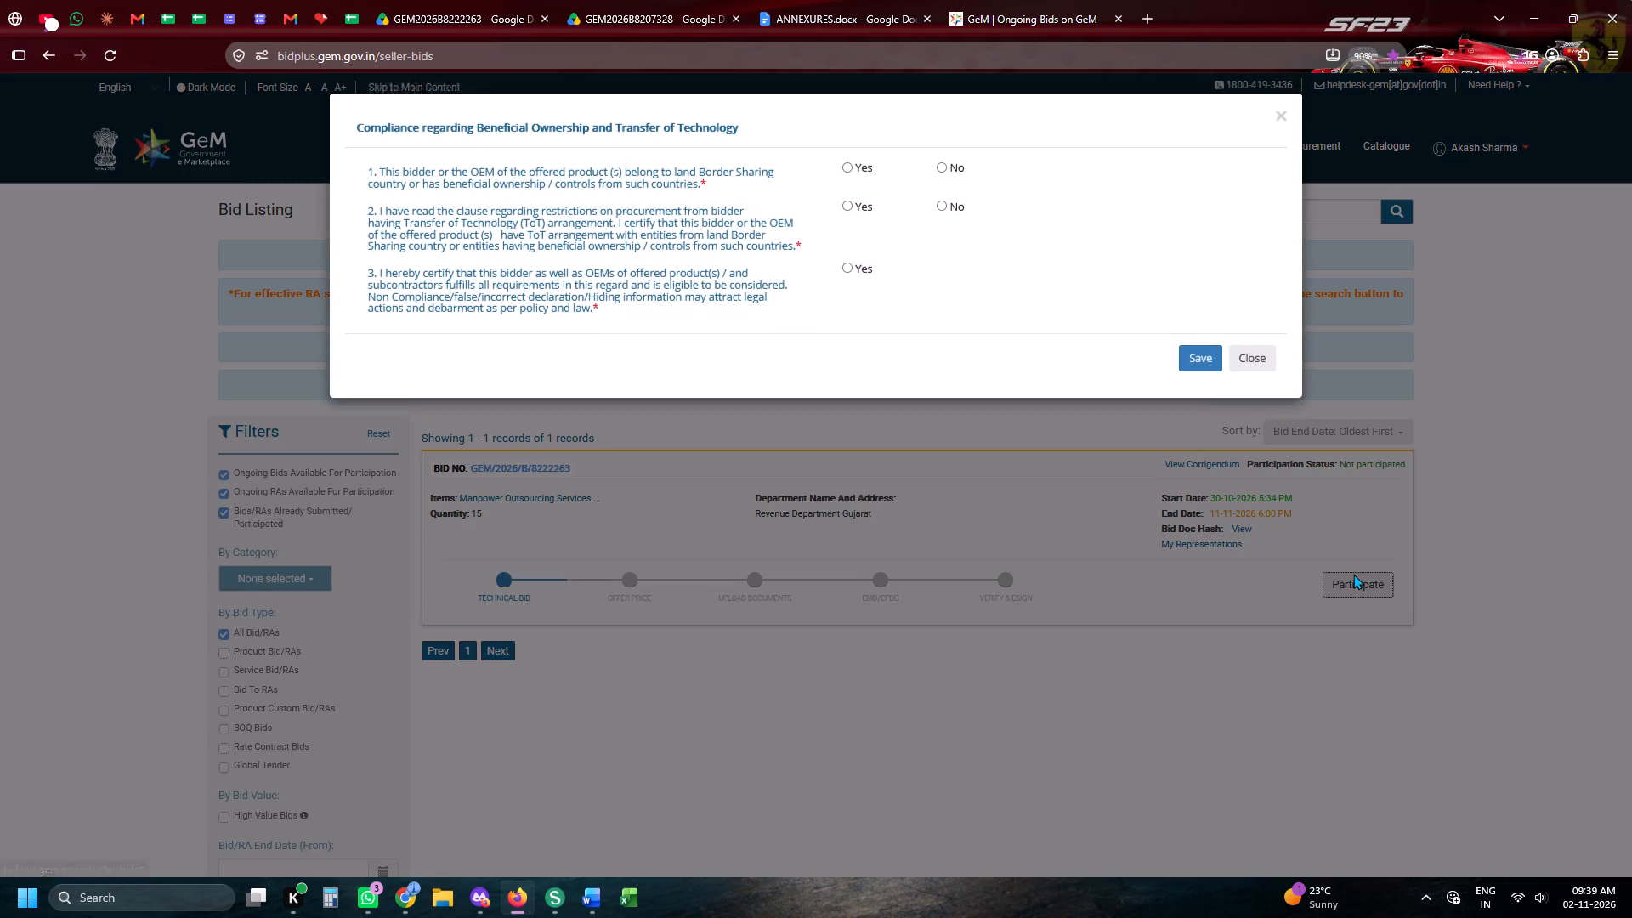
left_click(942, 168)
left_click(950, 214)
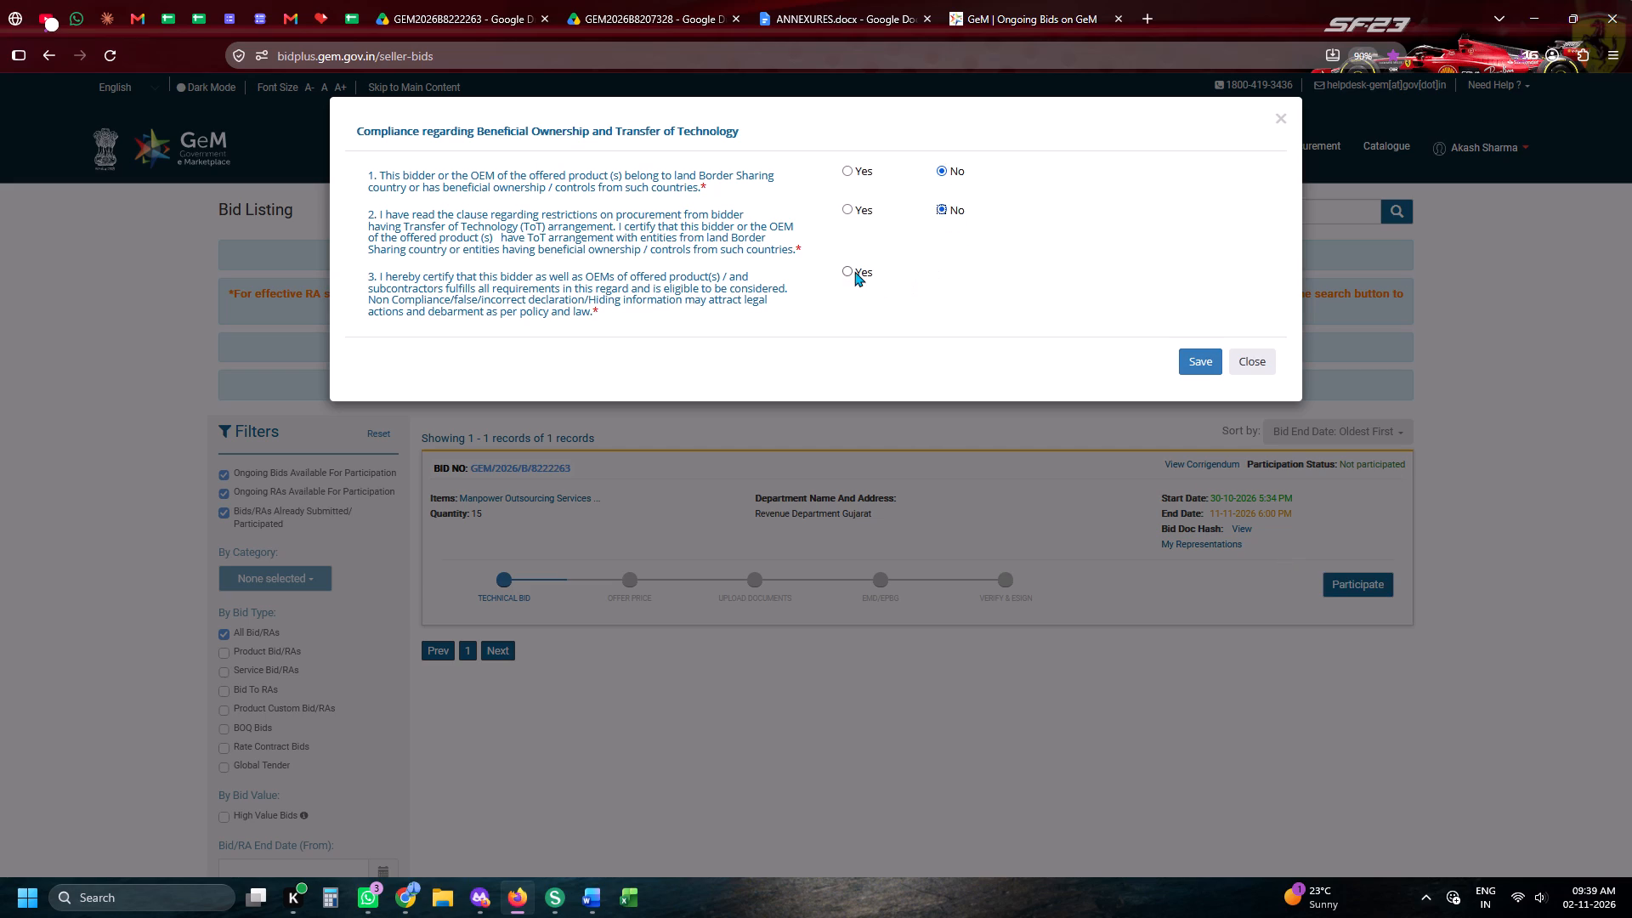
left_click(854, 271)
left_click(1195, 362)
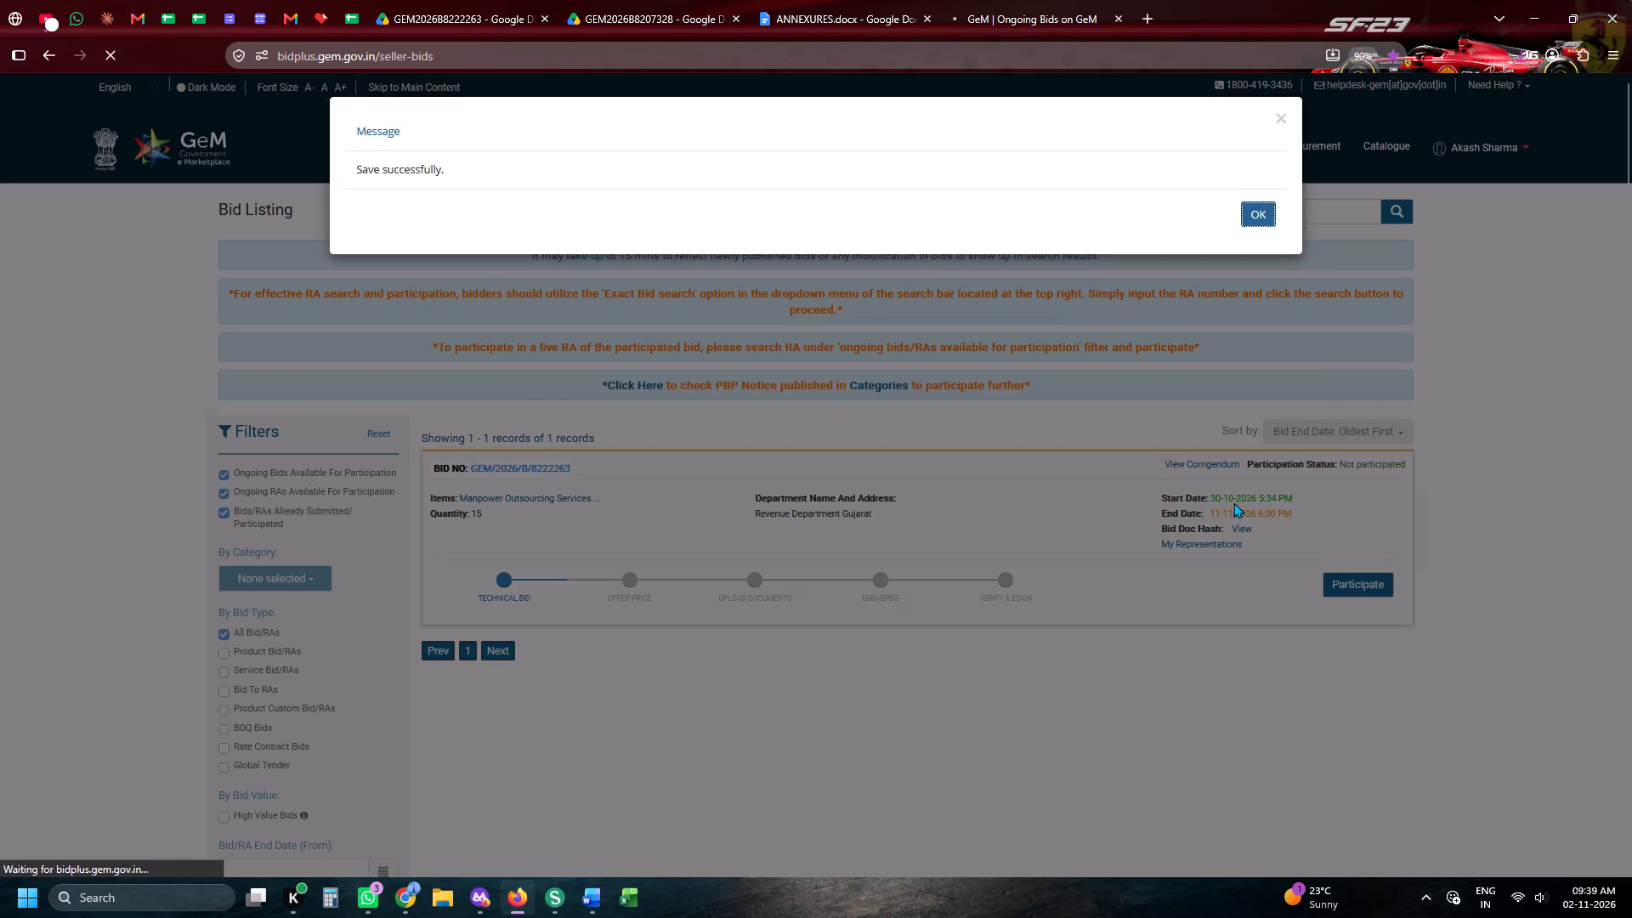
left_click(1286, 496)
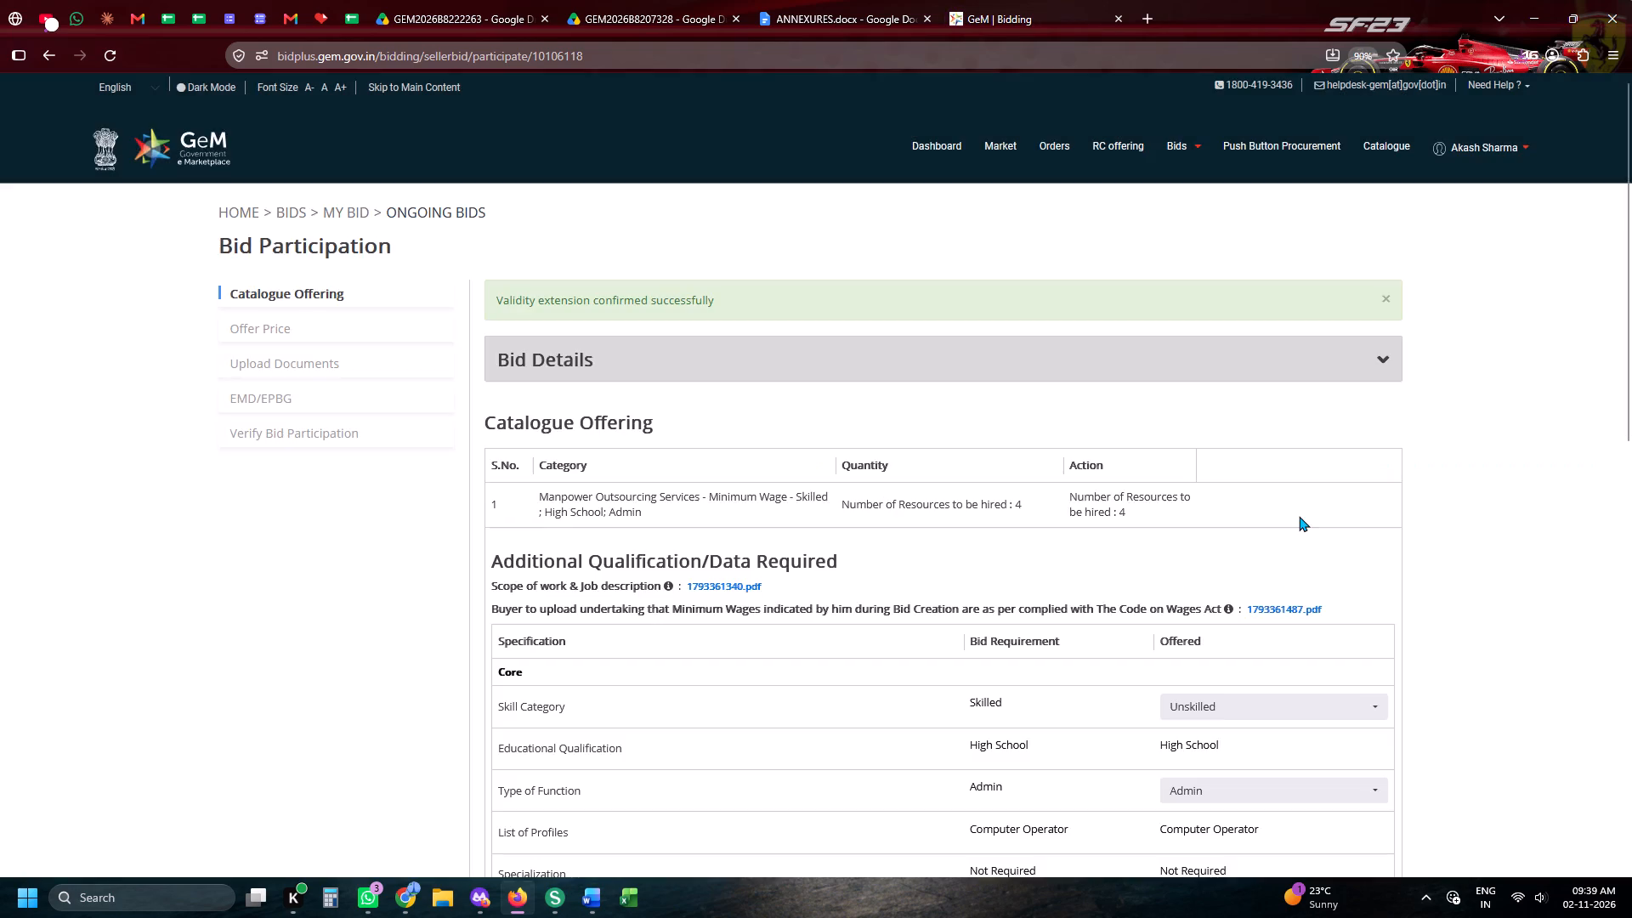
For the High School Admin category, set Skill Category to Skilled and geographical presence to Gujarat only, and encrypt and save it.
scroll(1299, 512, "down", 4)
left_click(1205, 234)
left_click(1201, 250)
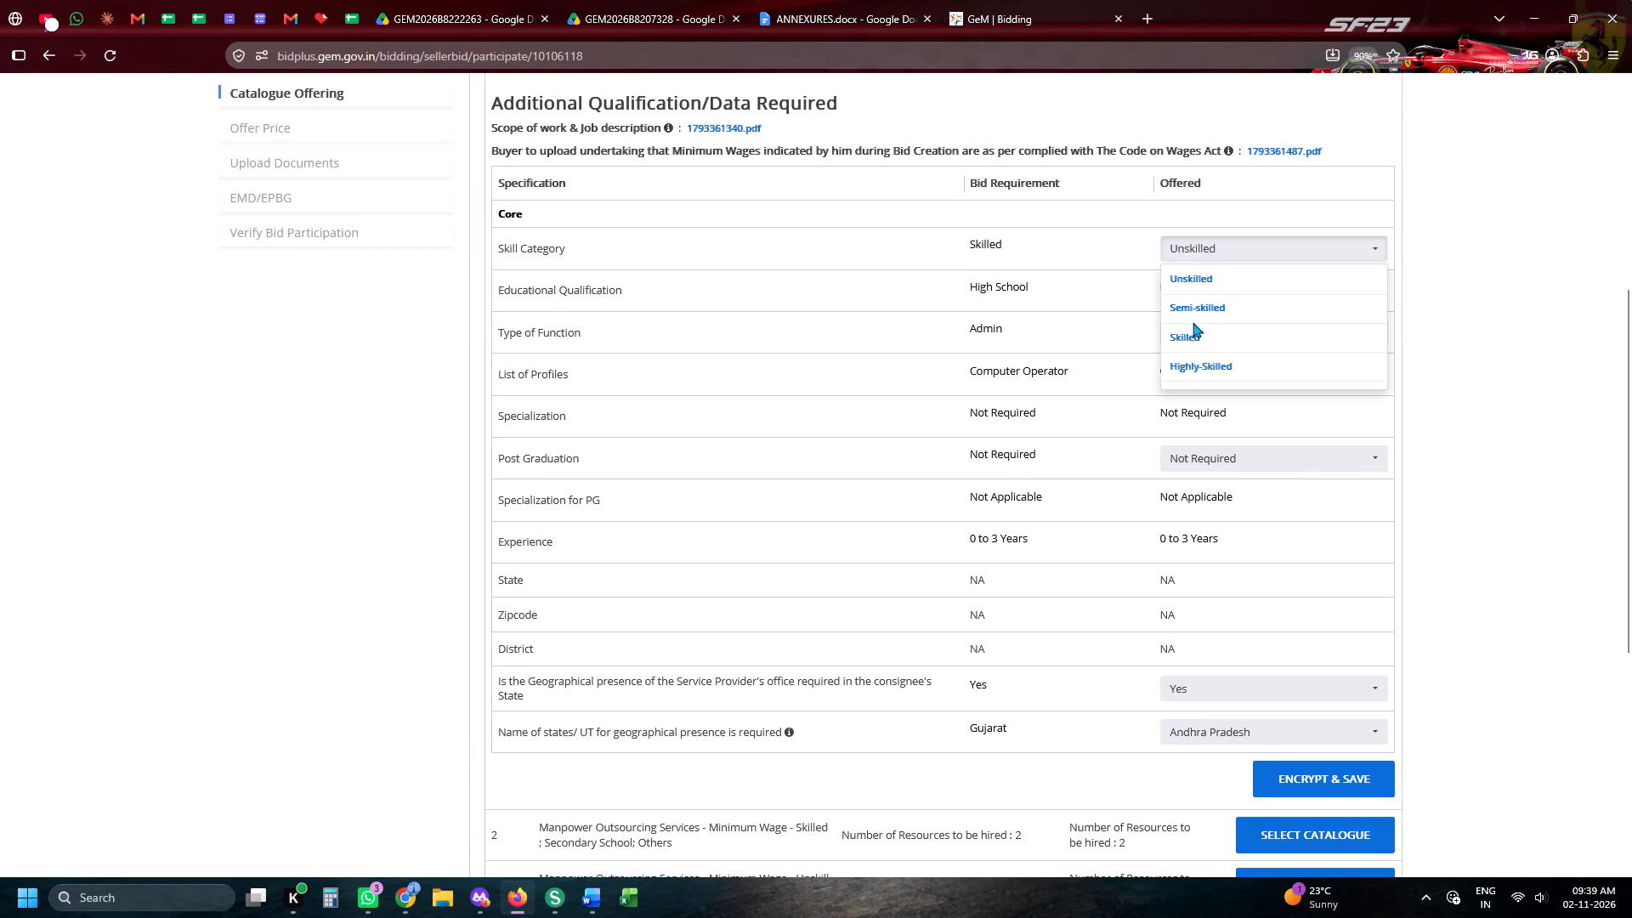
left_click(1190, 336)
left_click(1191, 331)
scroll(1176, 402, "down", 4)
left_click(1109, 454)
scroll(1218, 465, "down", 4)
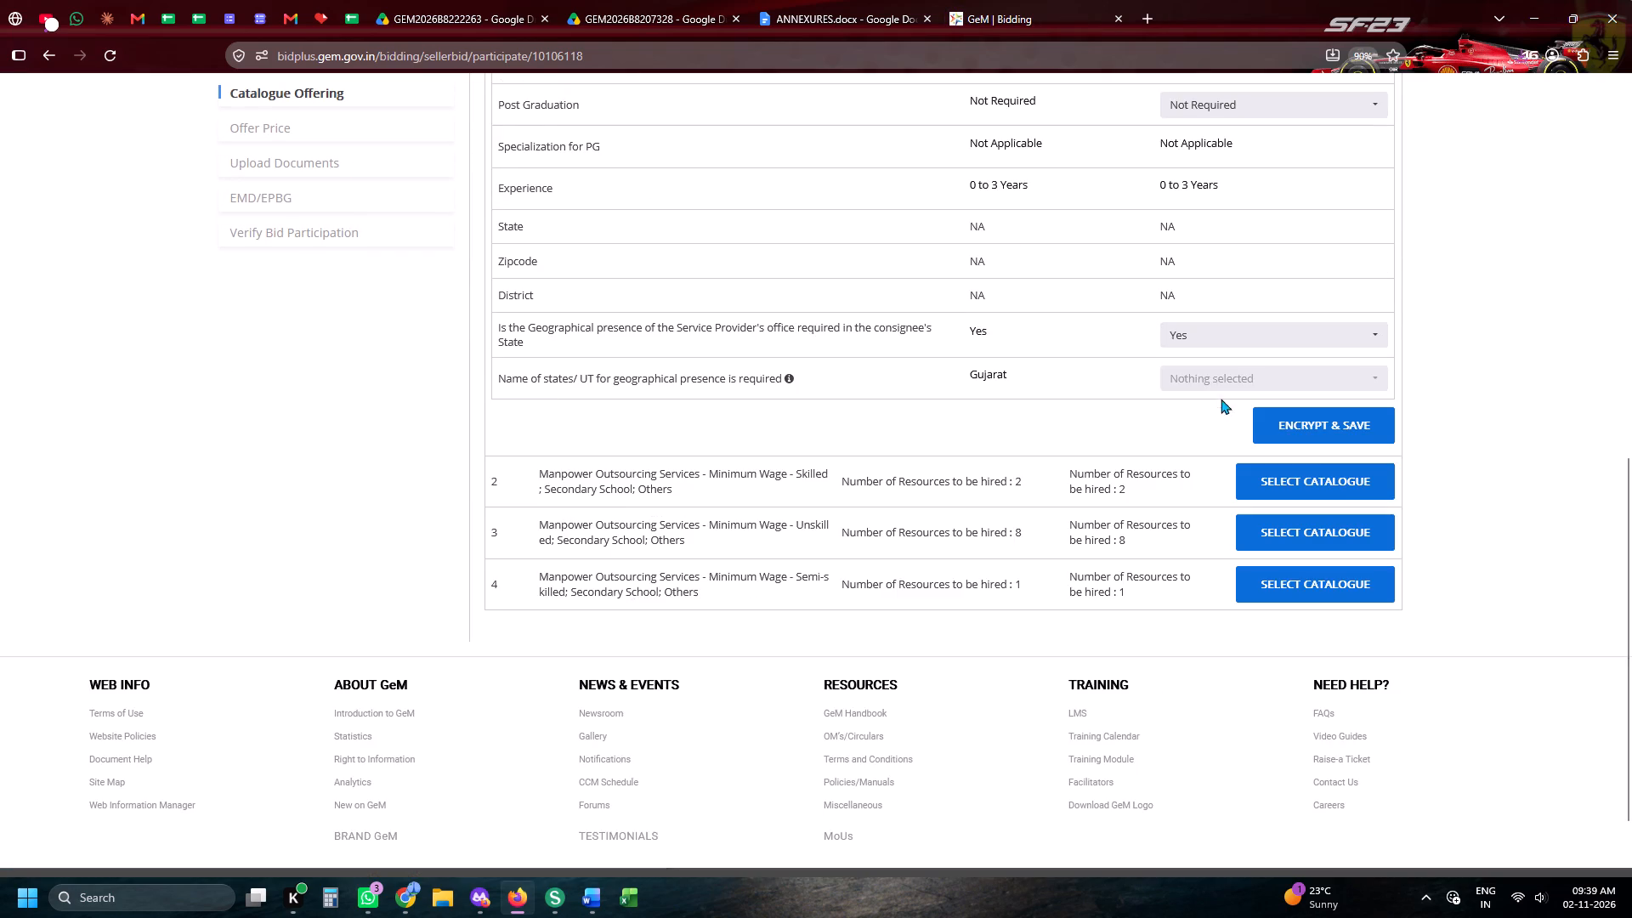
left_click(1187, 289)
type("GG")
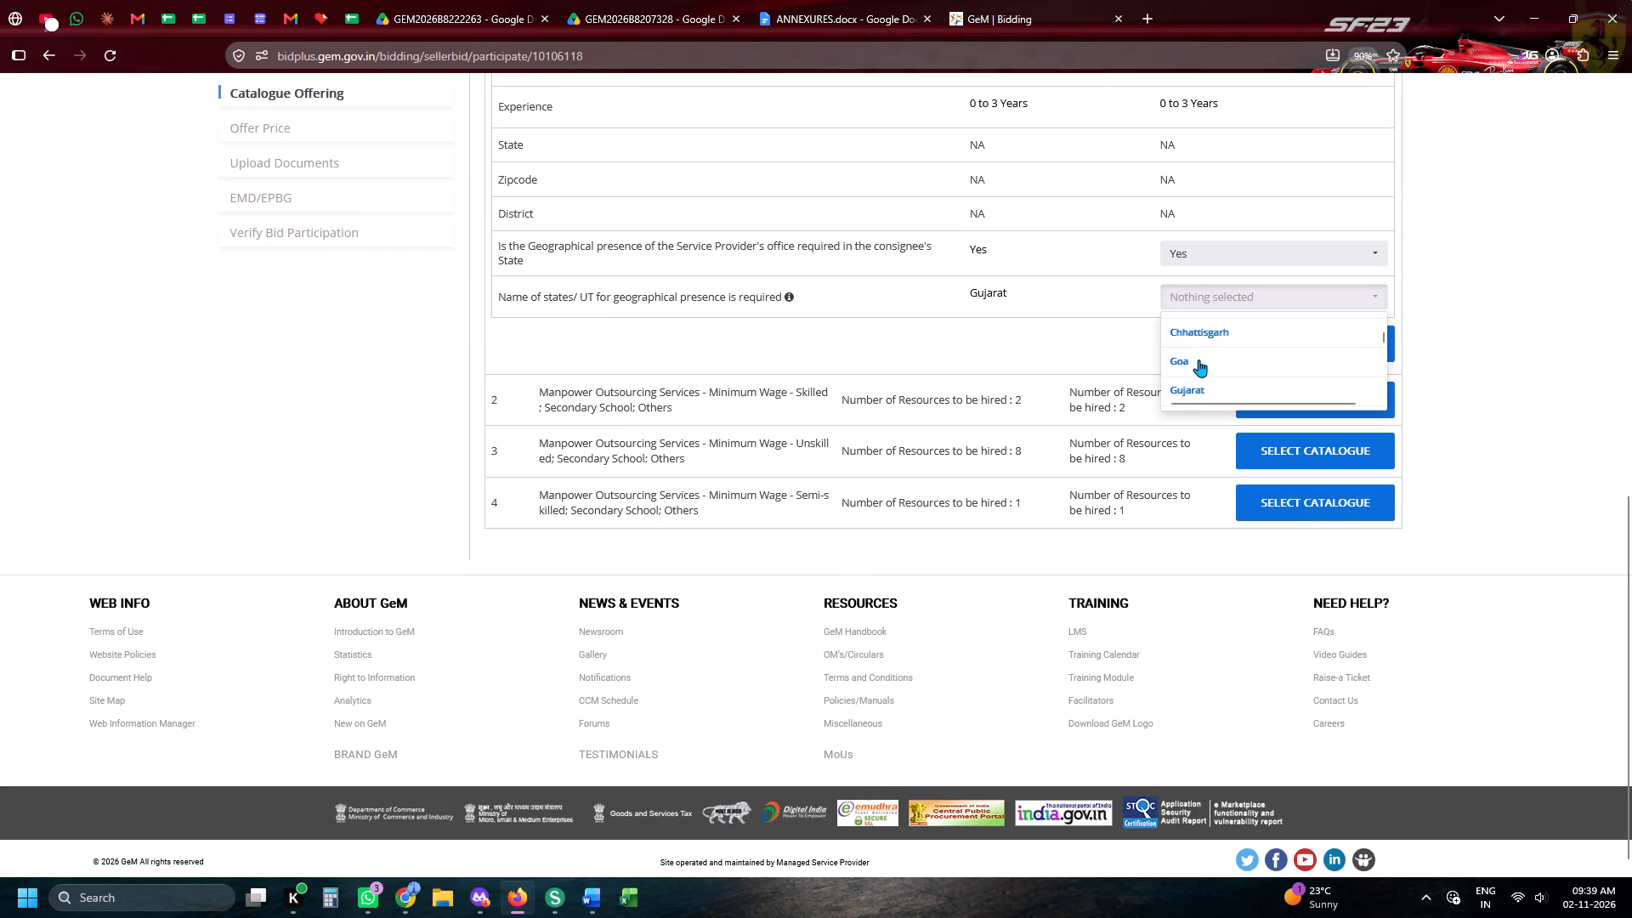
left_click(1196, 399)
left_click(1193, 393)
left_click(1014, 351)
left_click(1279, 346)
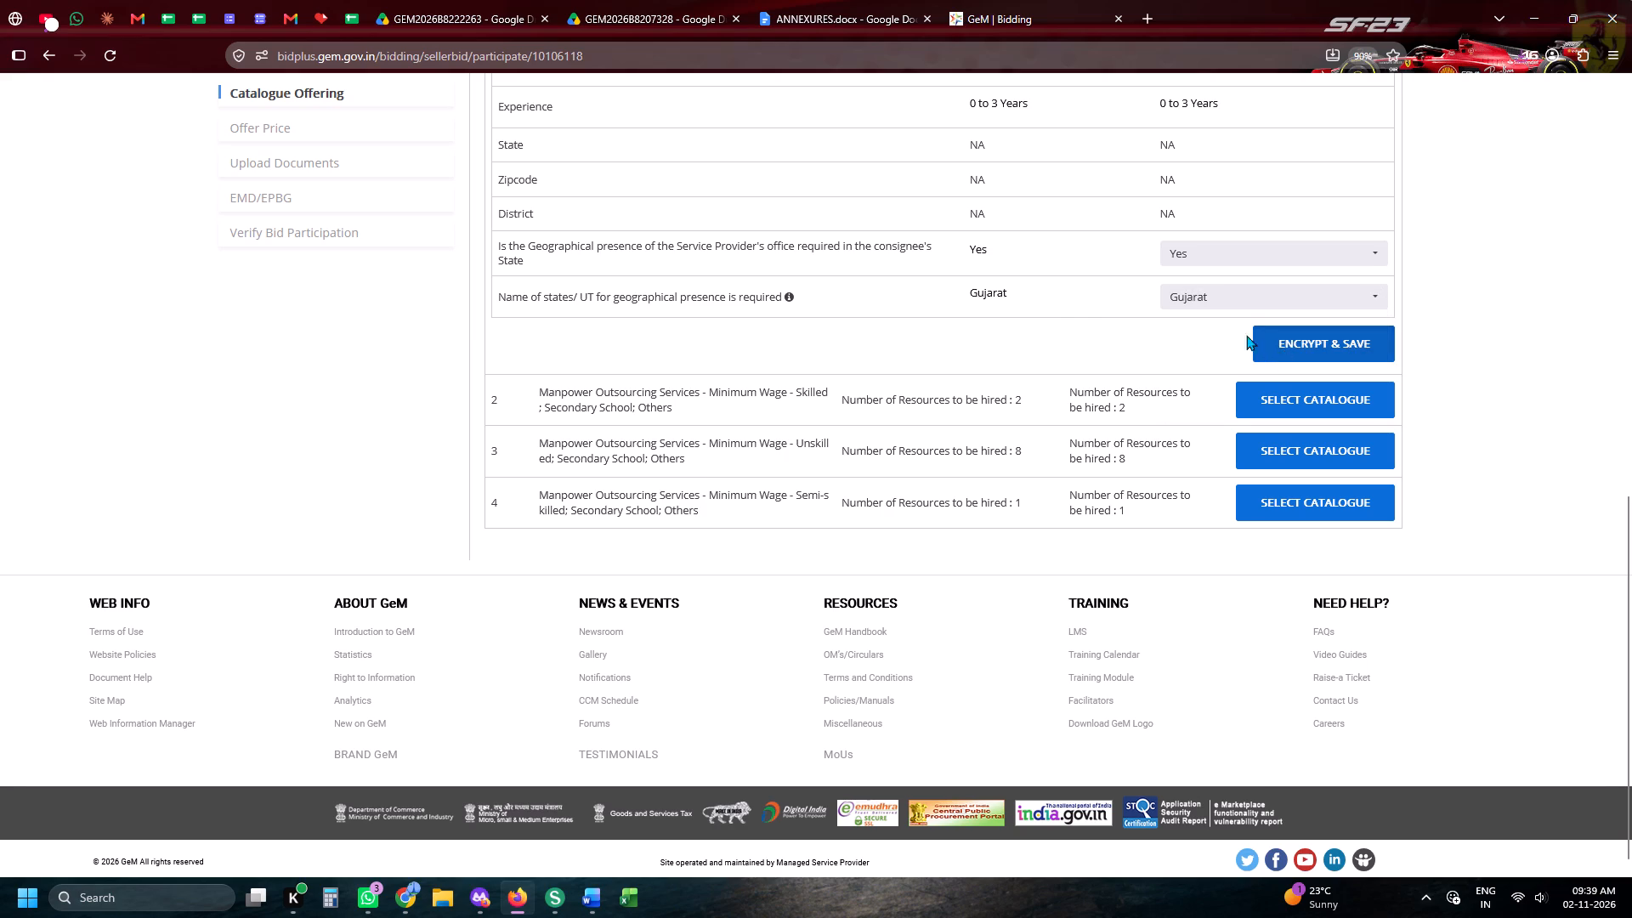
Select the catalogue for category 2, offer Skilled, function type Others and Gujarat as the only presence state, and encrypt and save it.
scroll(1067, 313, "down", 5)
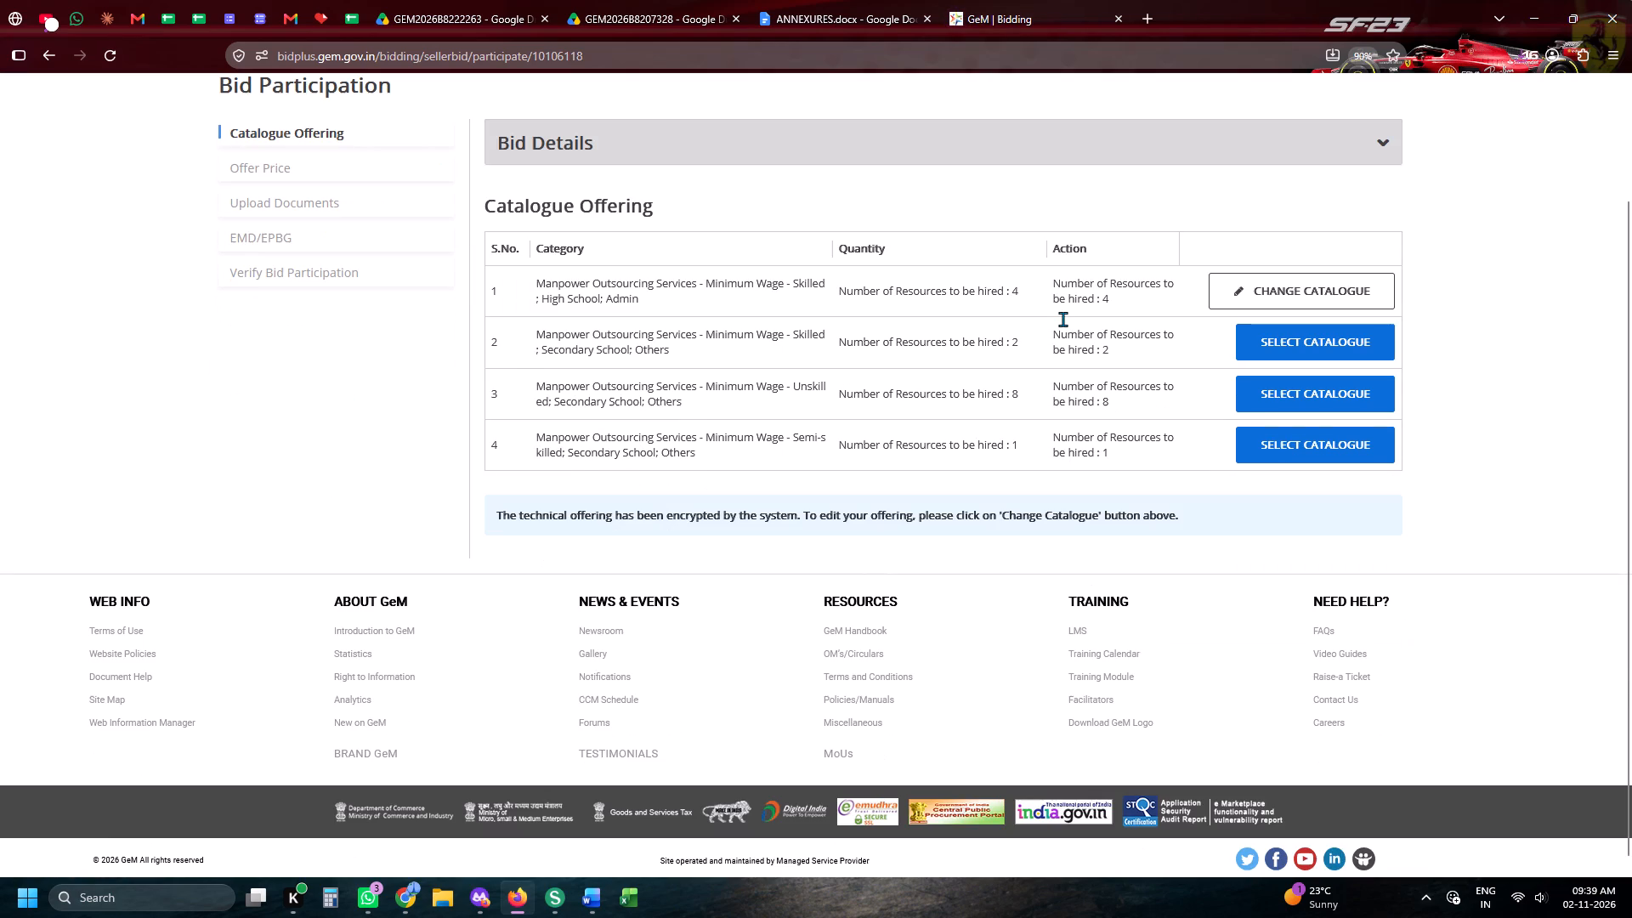
scroll(1062, 319, "down", 6)
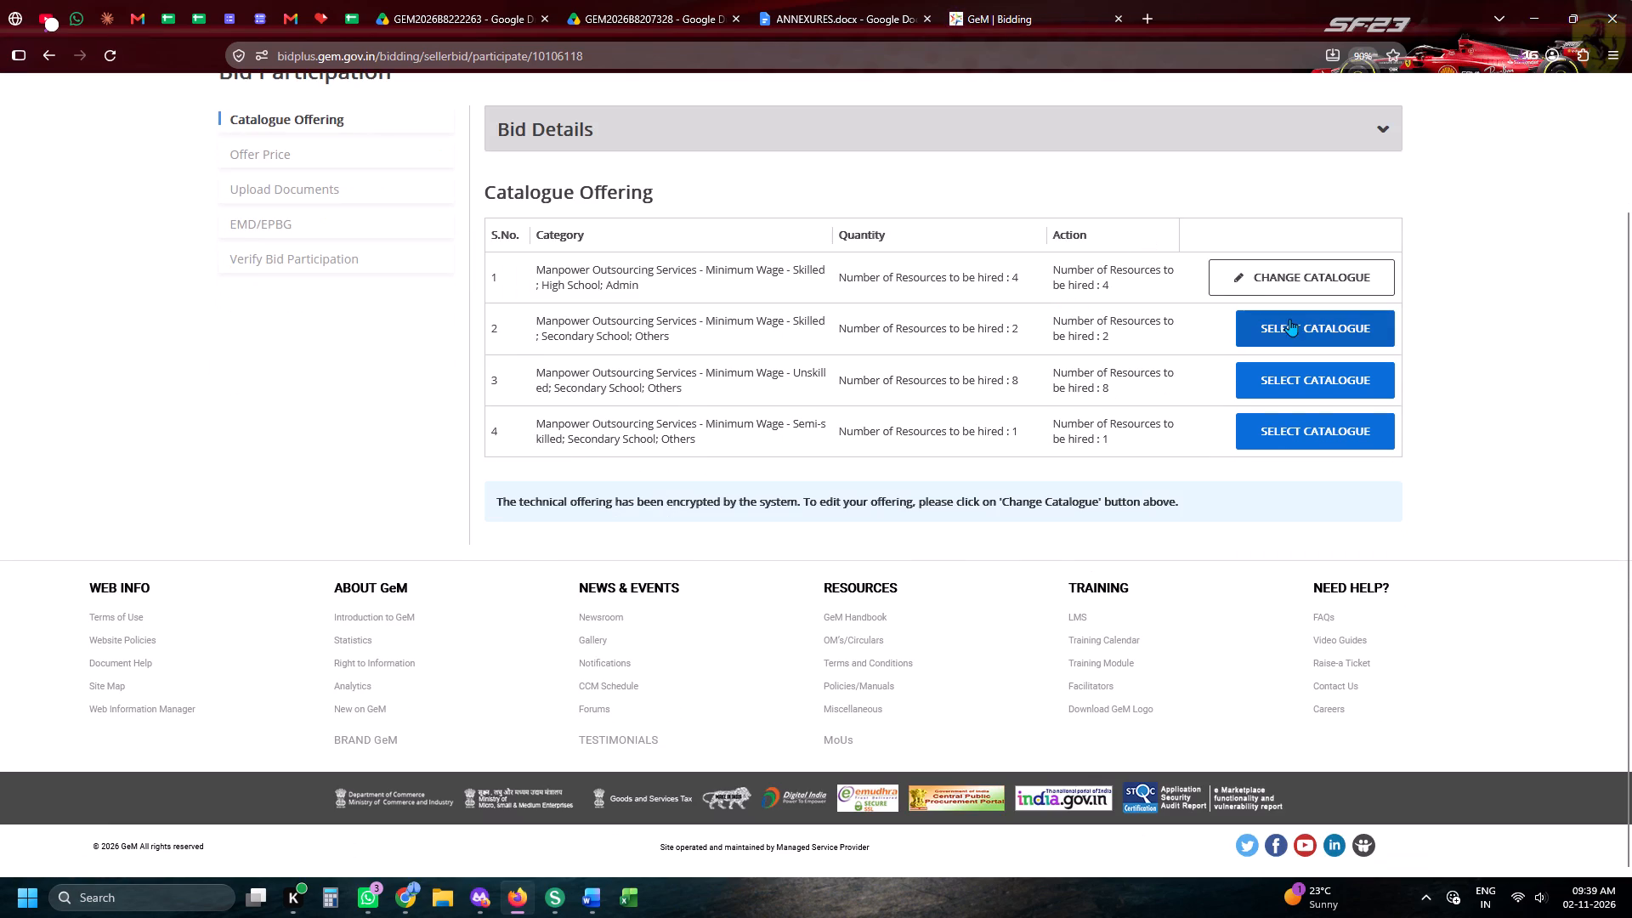
left_click(1289, 319)
scroll(1164, 246, "down", 4)
scroll(1196, 293, "up", 2)
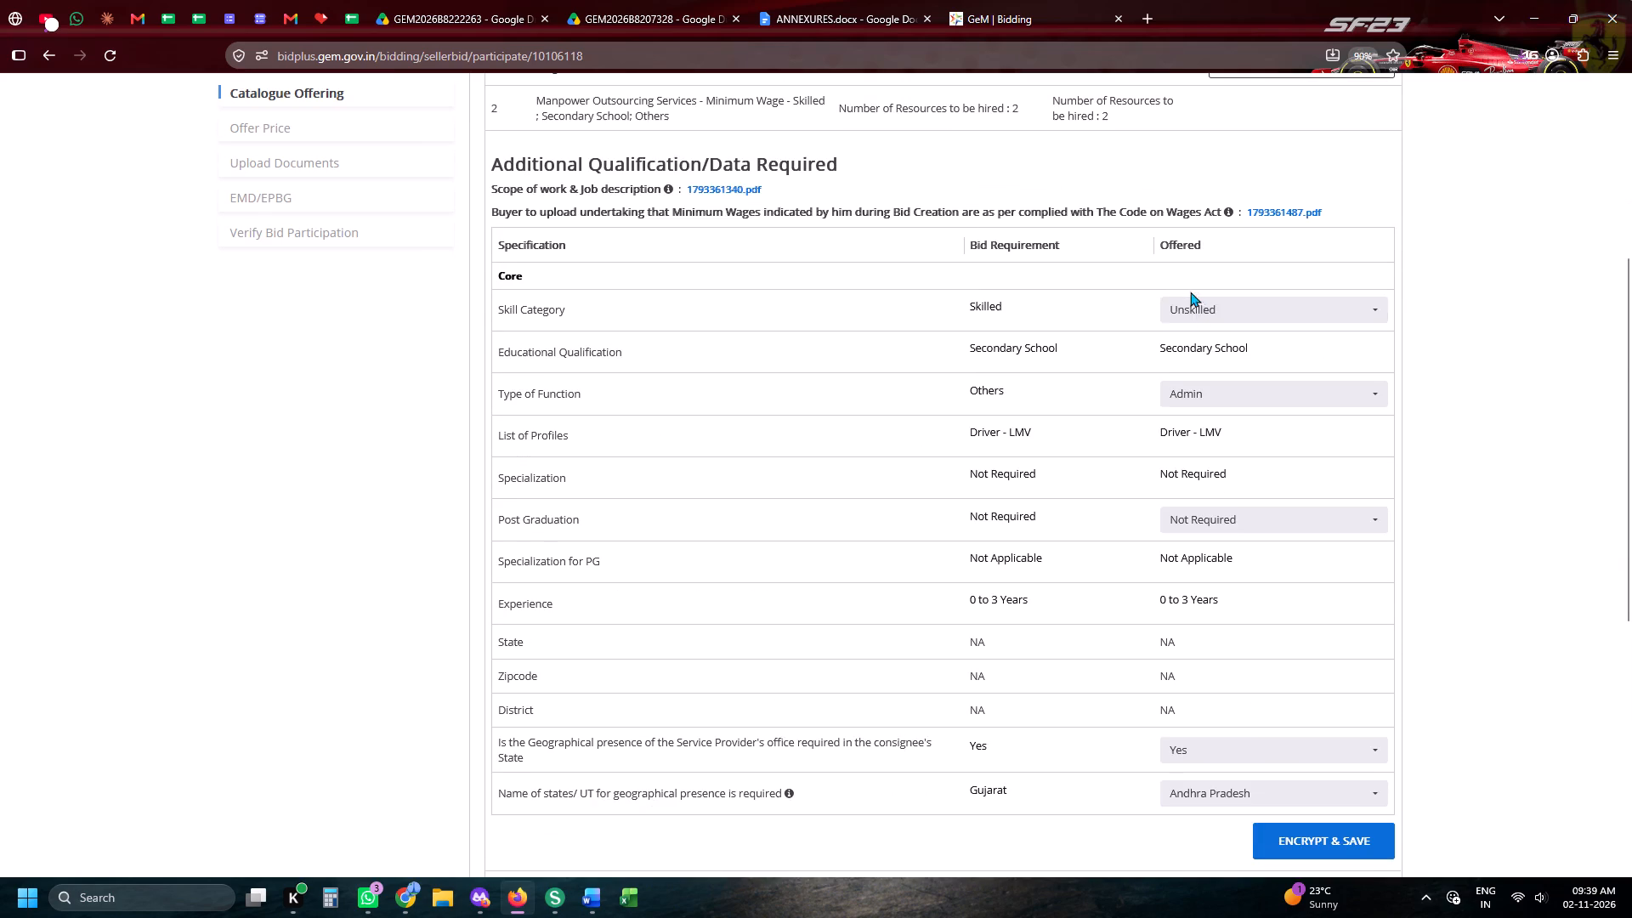
left_click(1185, 318)
left_click(1177, 403)
left_click(1177, 403)
scroll(1198, 473, "down", 4)
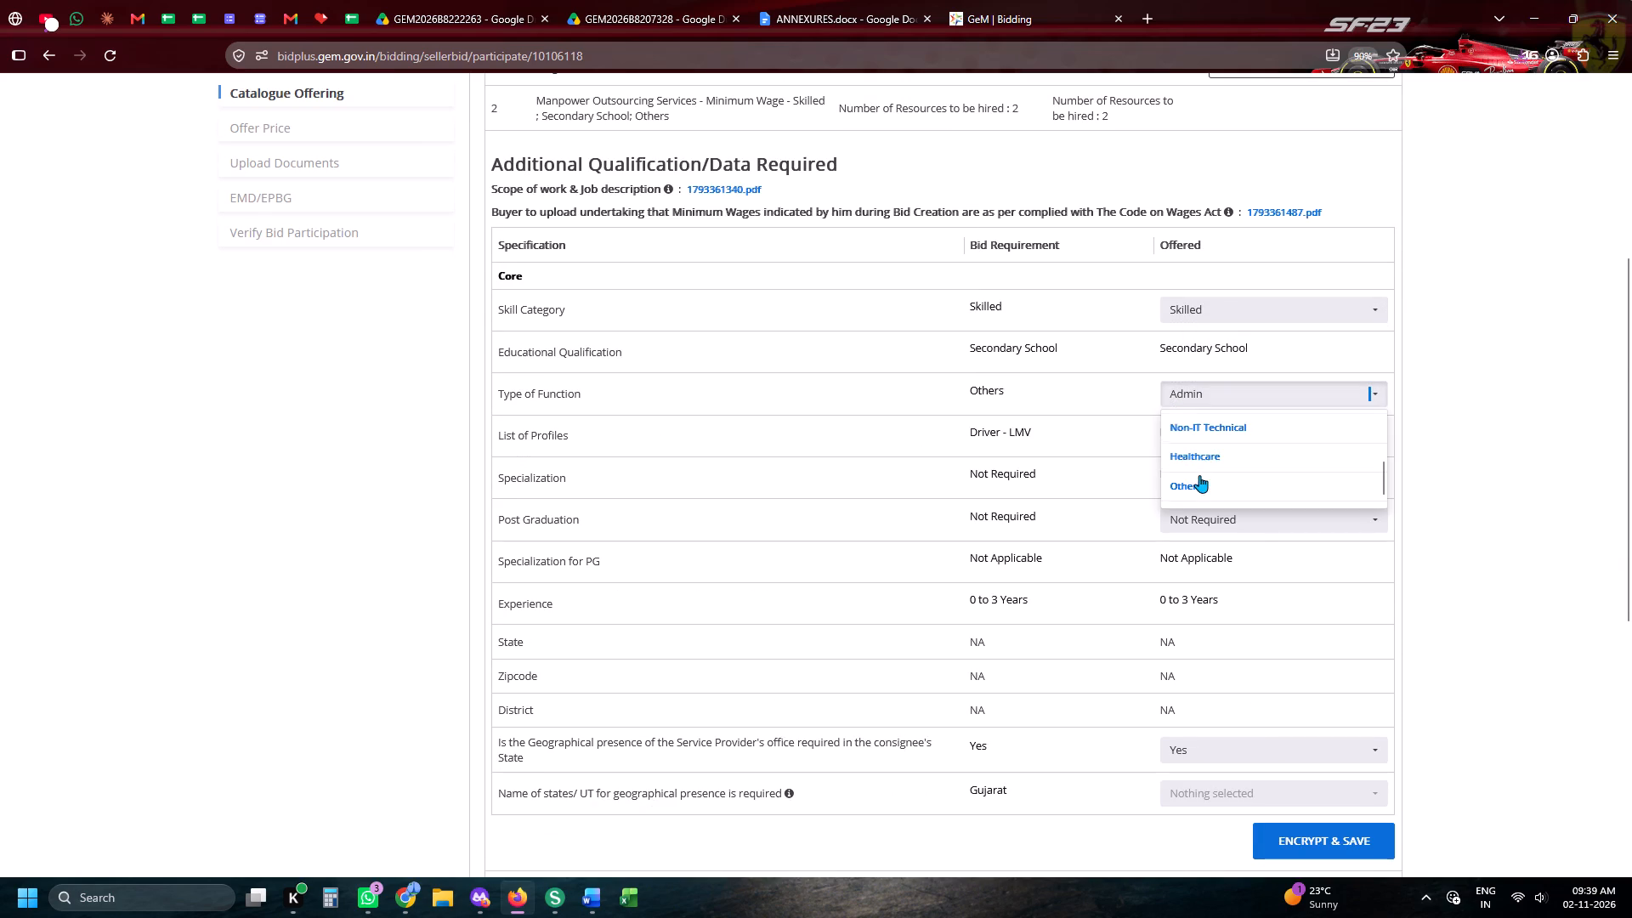
left_click(1198, 476)
scroll(1198, 476, "down", 5)
left_click(1187, 281)
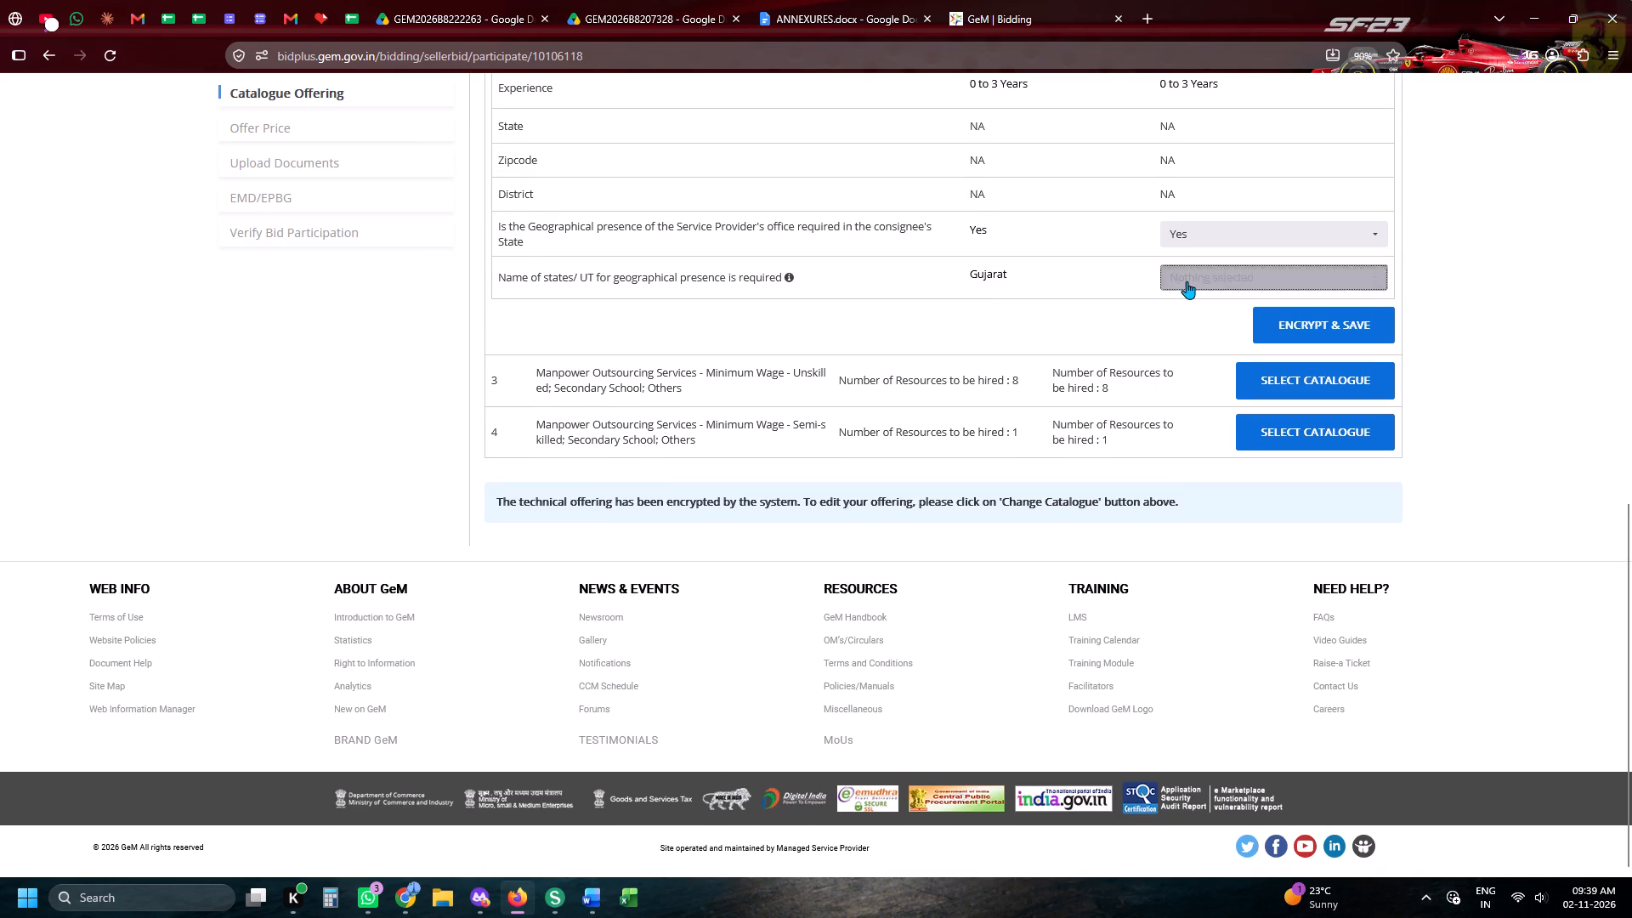
key("g")
key("g")
left_click(1193, 377)
left_click(1058, 343)
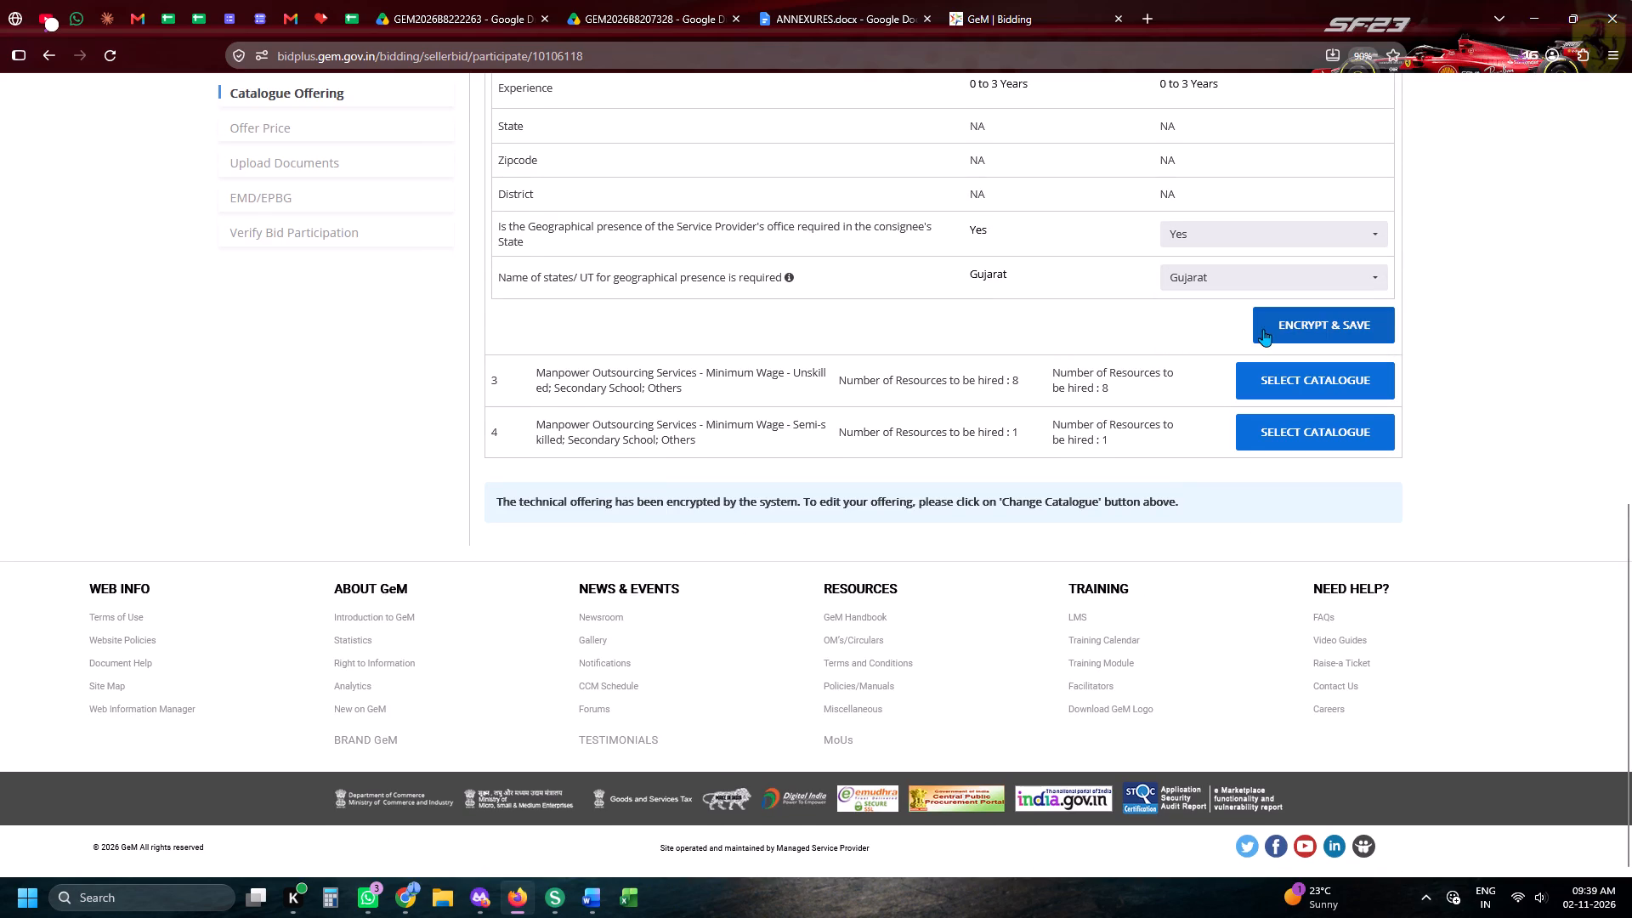
left_click(1263, 329)
Select the catalogue for category 3, the Unskilled Secondary School one, and offer Skill Category Unskilled and function type Others.
scroll(1263, 329, "down", 6)
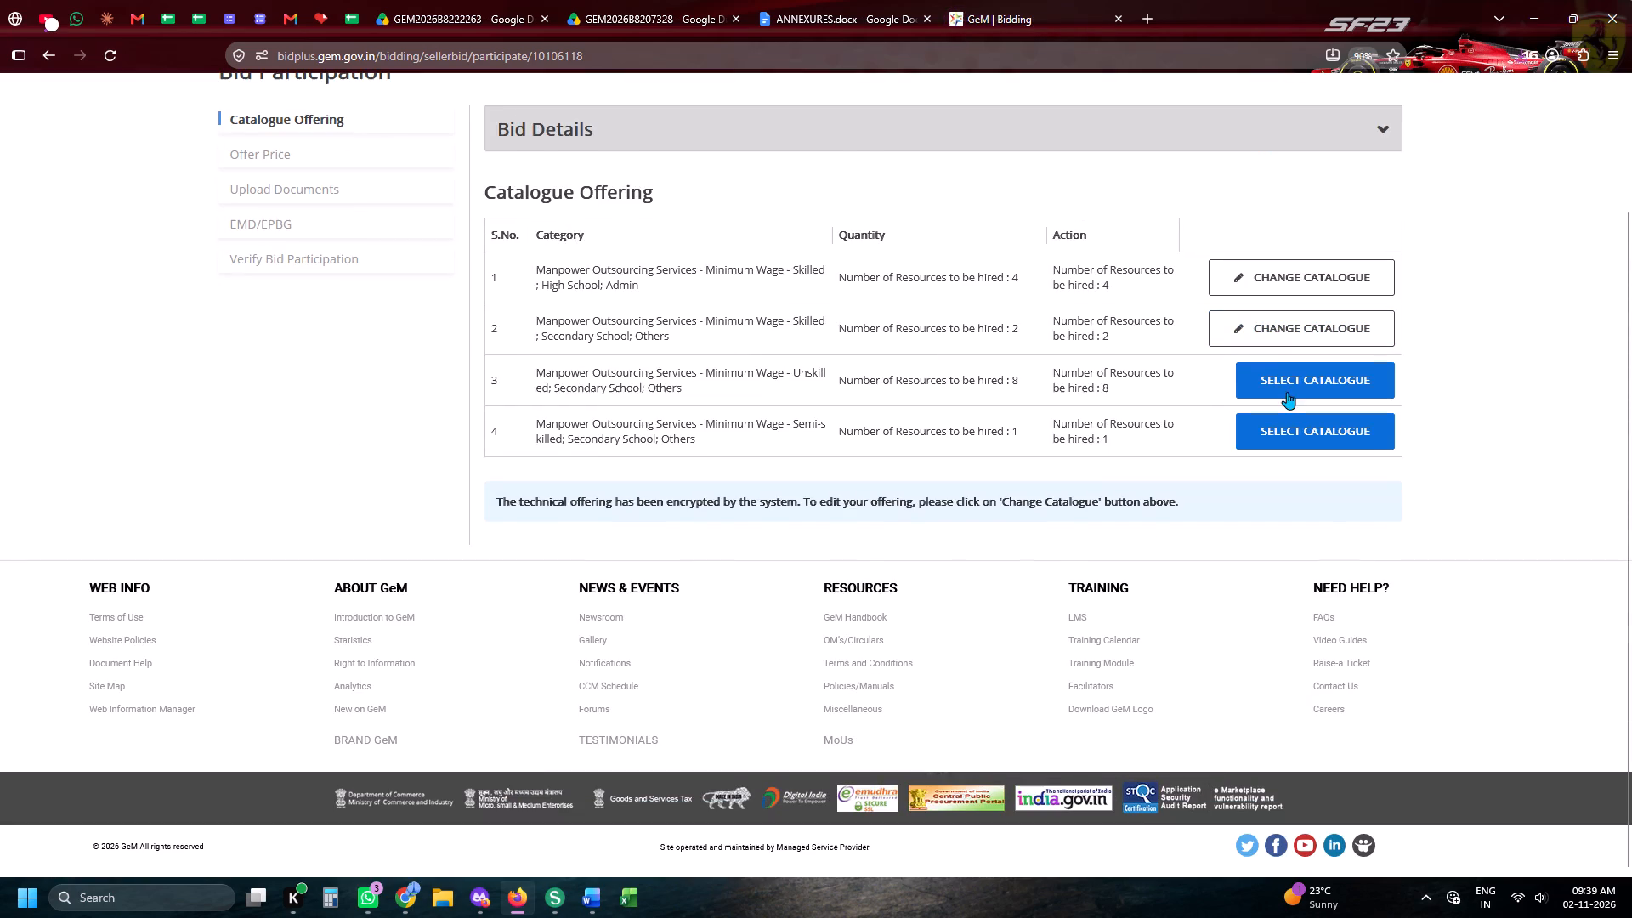
left_click(1287, 392)
scroll(1287, 392, "down", 5)
scroll(1287, 388, "up", 2)
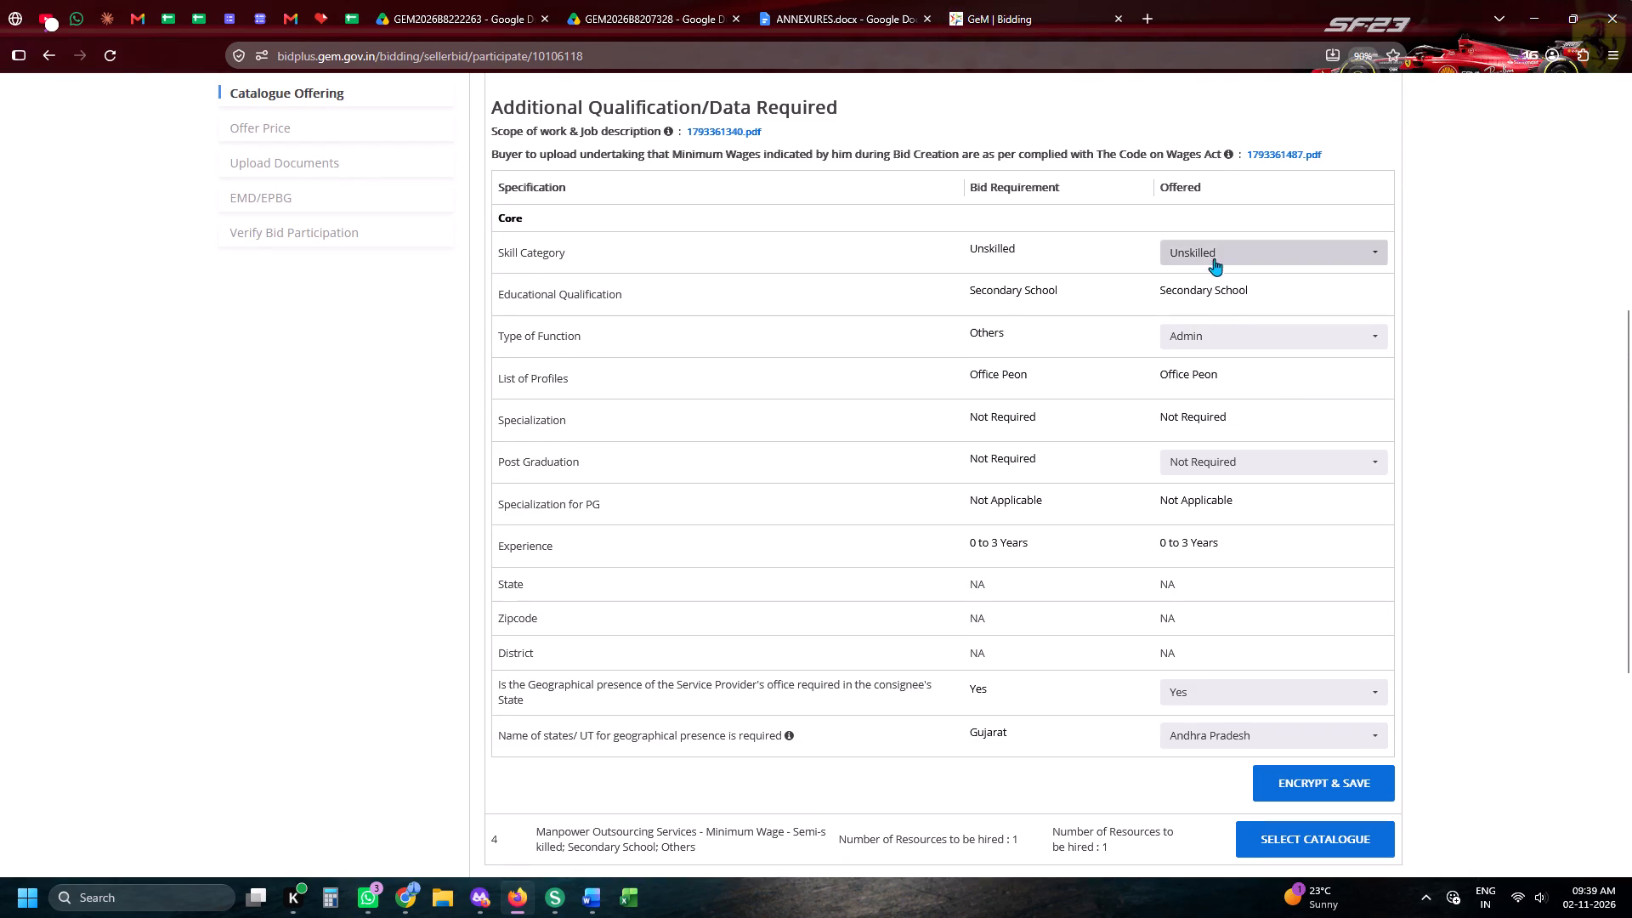
left_click(1211, 254)
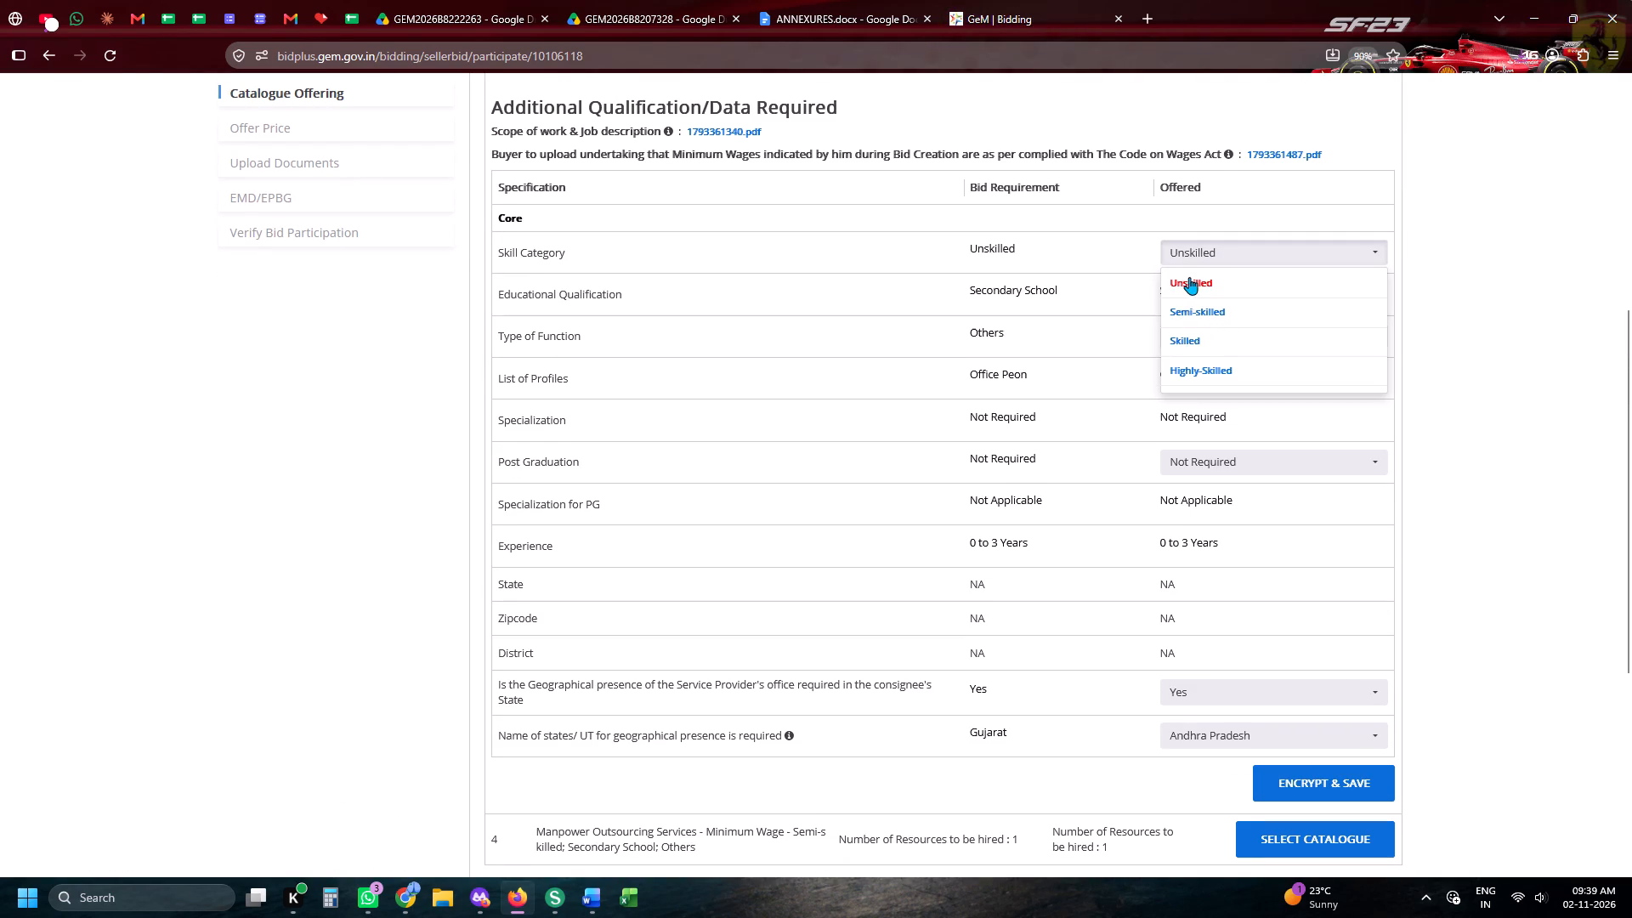
left_click(1189, 277)
left_click(1016, 291)
left_click(1182, 345)
scroll(1182, 377, "down", 5)
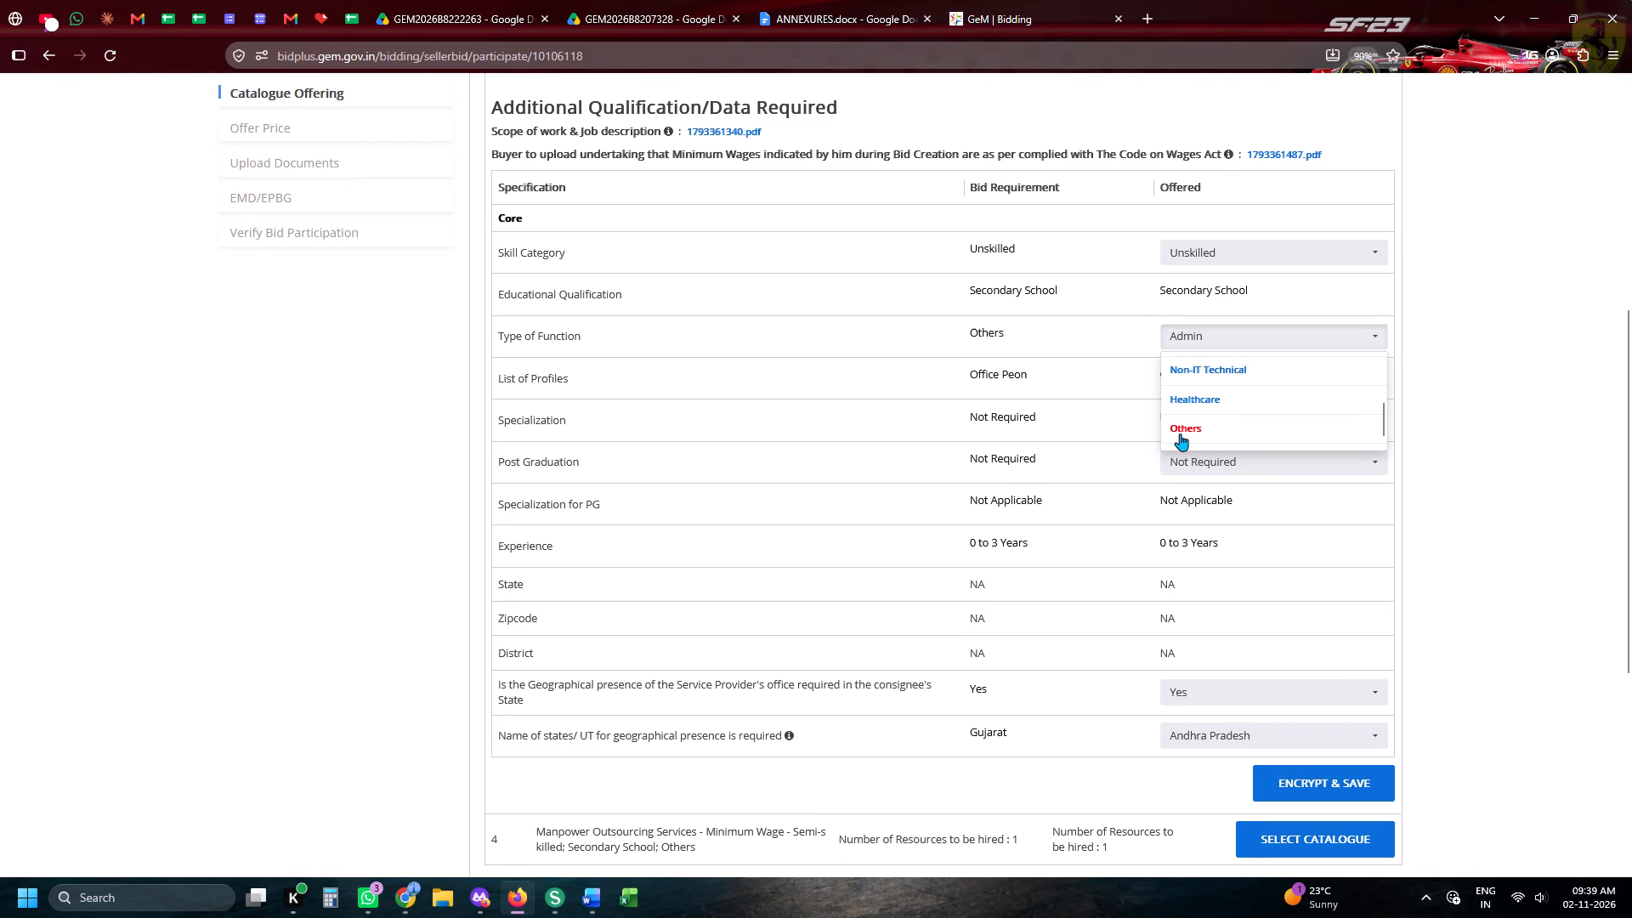
left_click(1180, 433)
Replace Andhra Pradesh with Gujarat as category 3's only geographical presence state, and encrypt and save the offering.
scroll(1180, 433, "down", 2)
left_click(1200, 519)
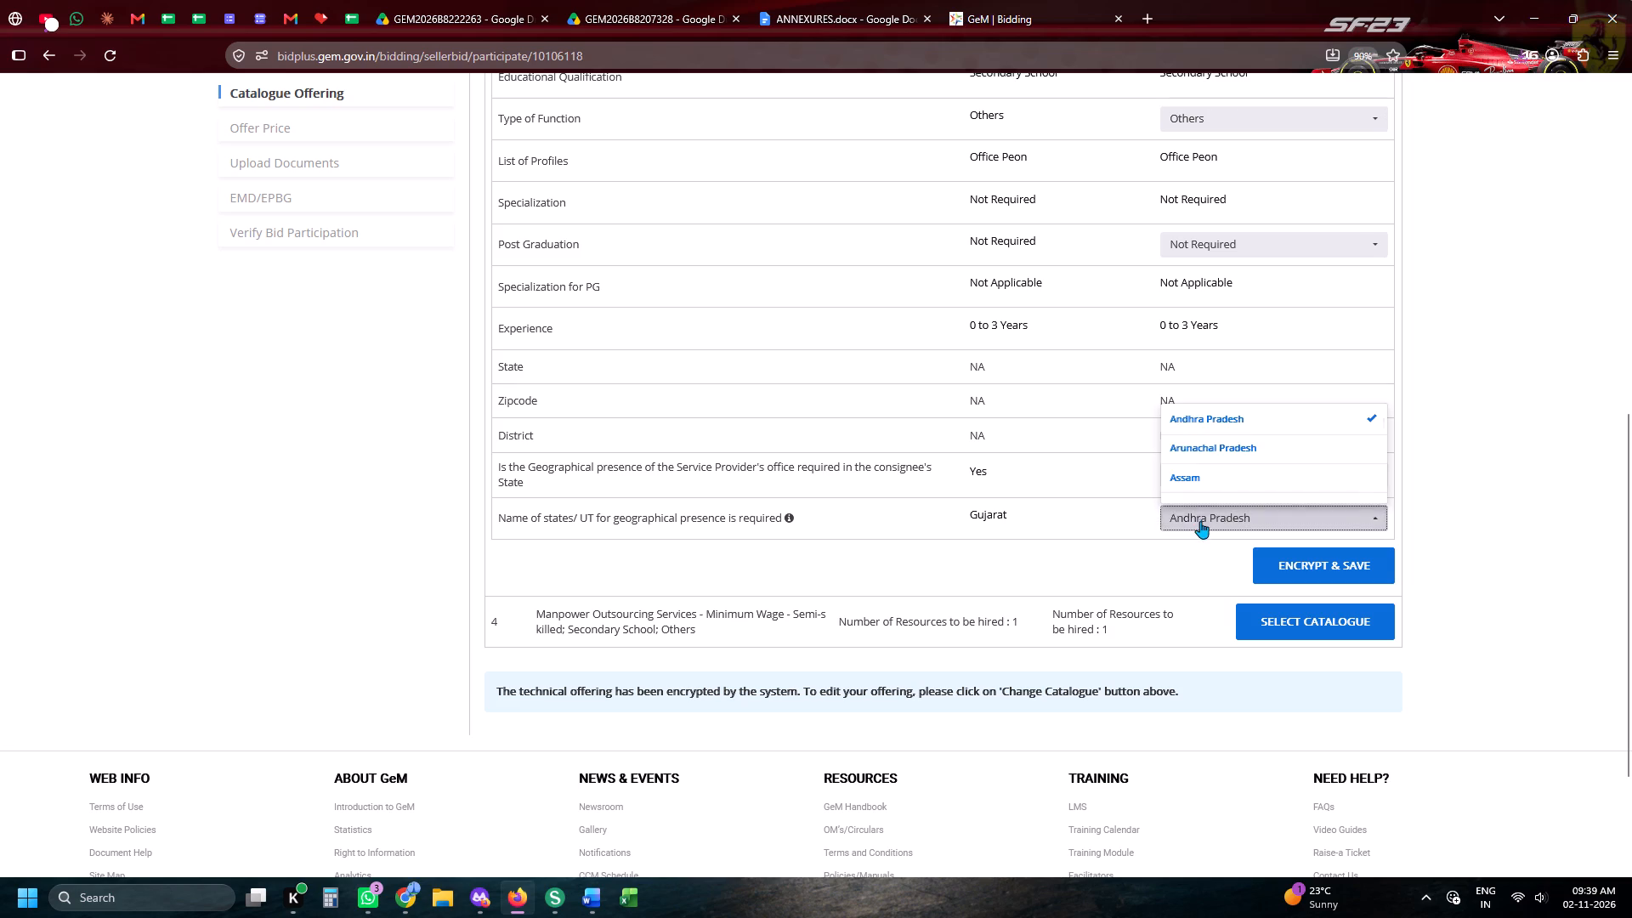
left_click(1184, 423)
left_click(1184, 556)
left_click(1205, 515)
key("g")
key("g")
left_click(1187, 478)
left_click(1001, 474)
left_click(1283, 557)
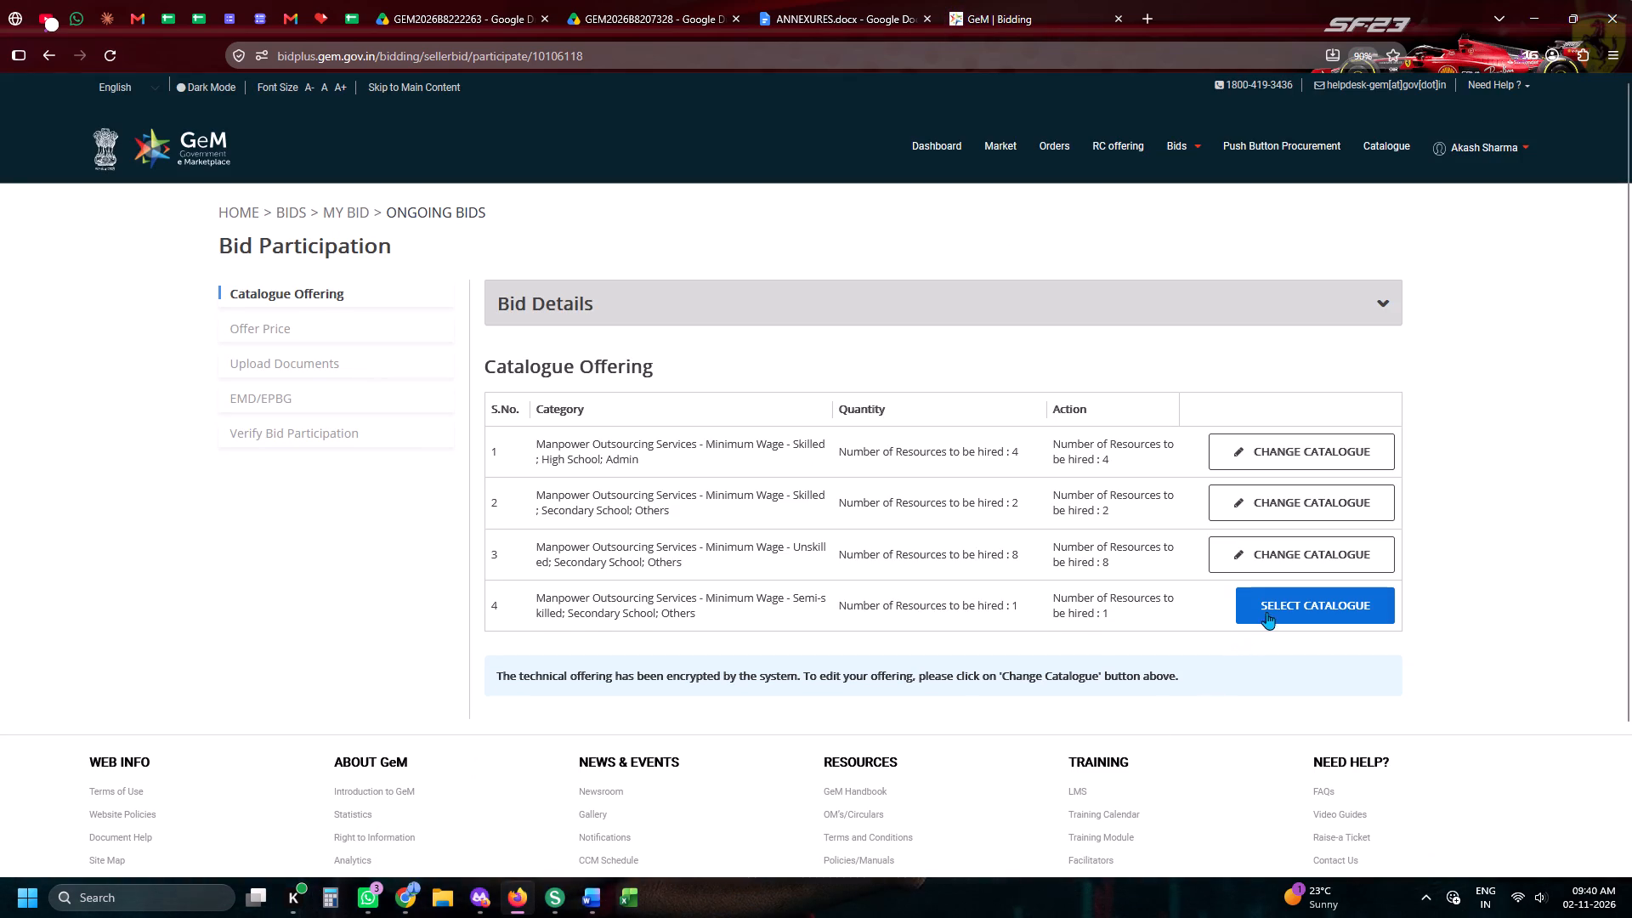
Select the catalogue for category 4, clear Andhra Pradesh from its geographical presence states, and try to choose Gujarat.
left_click(1274, 608)
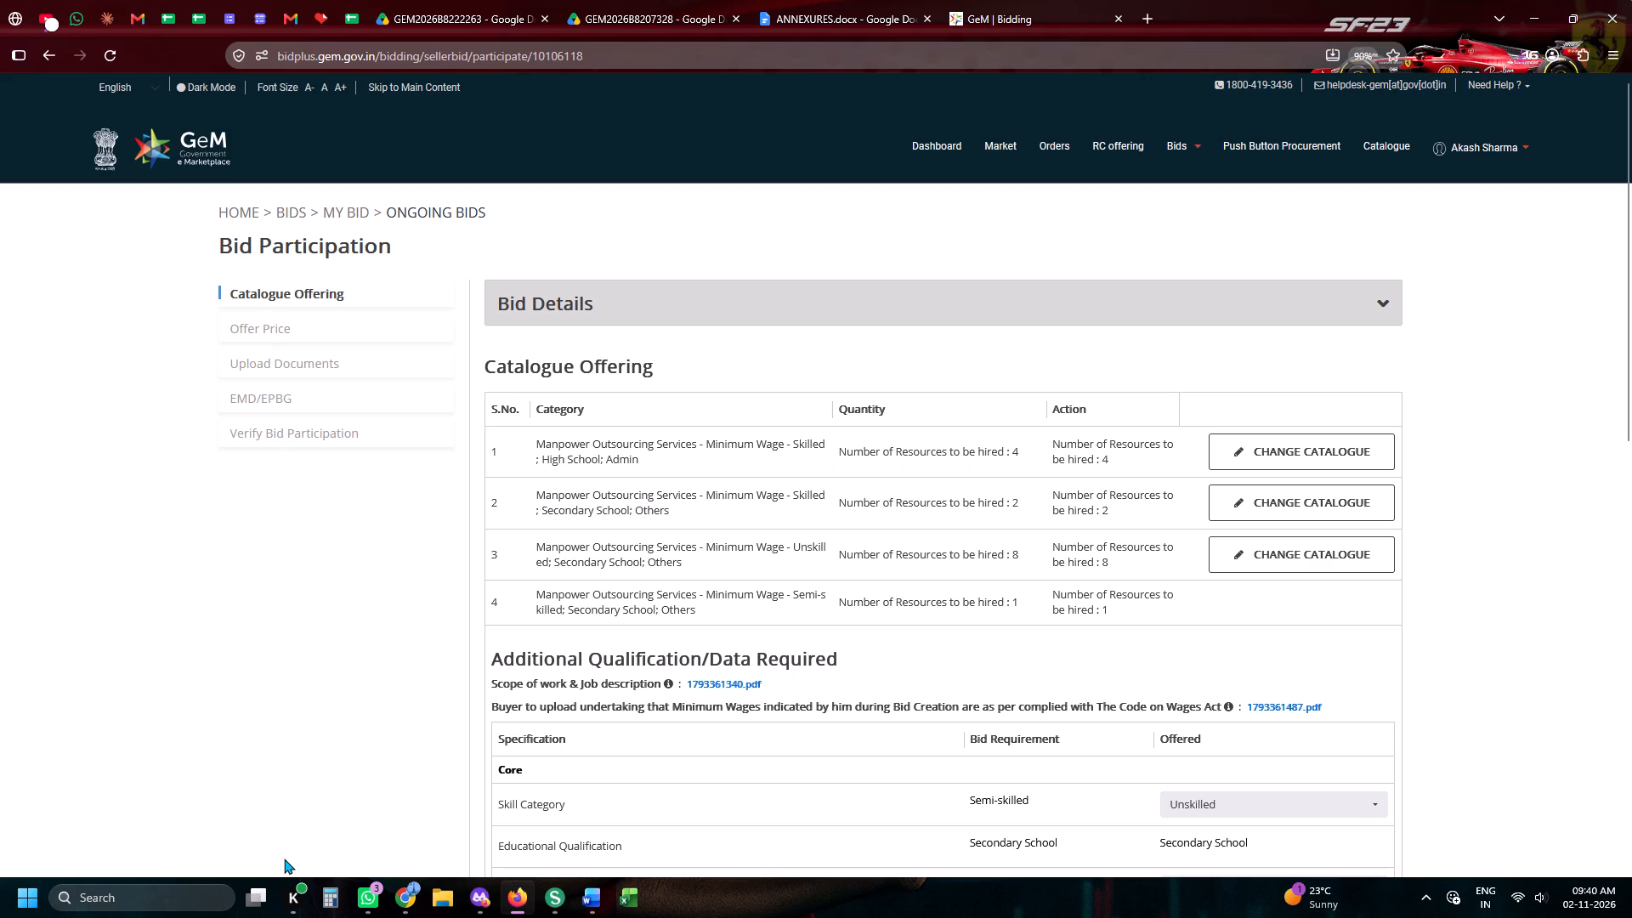
scroll(1226, 547, "down", 6)
scroll(1226, 547, "up", 3)
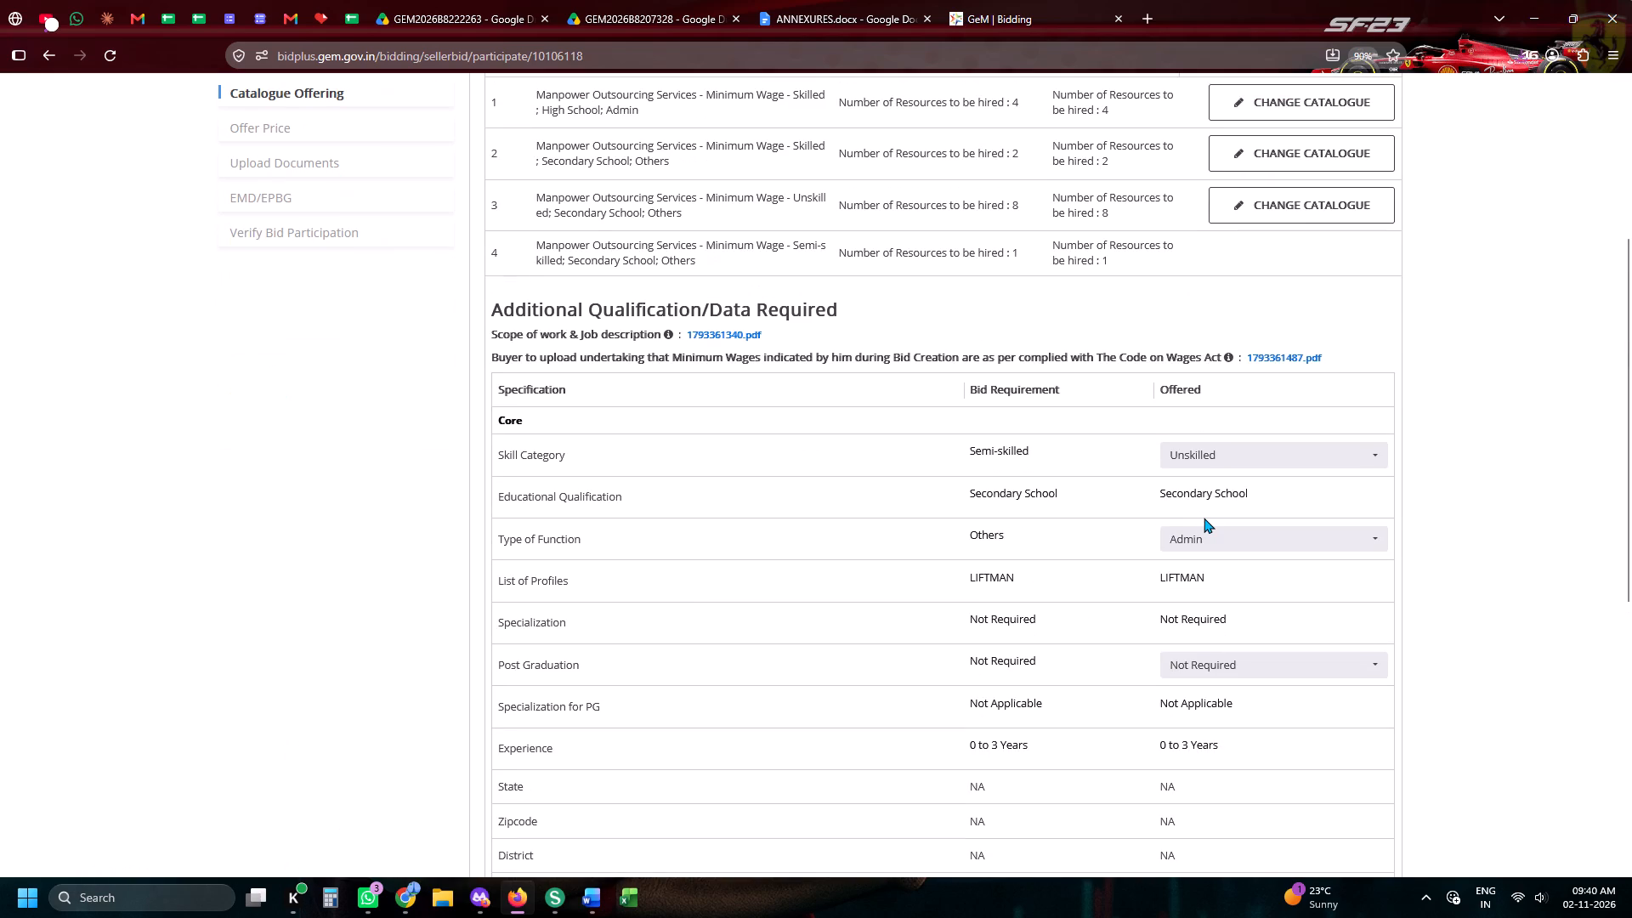
scroll(1197, 565, "down", 5)
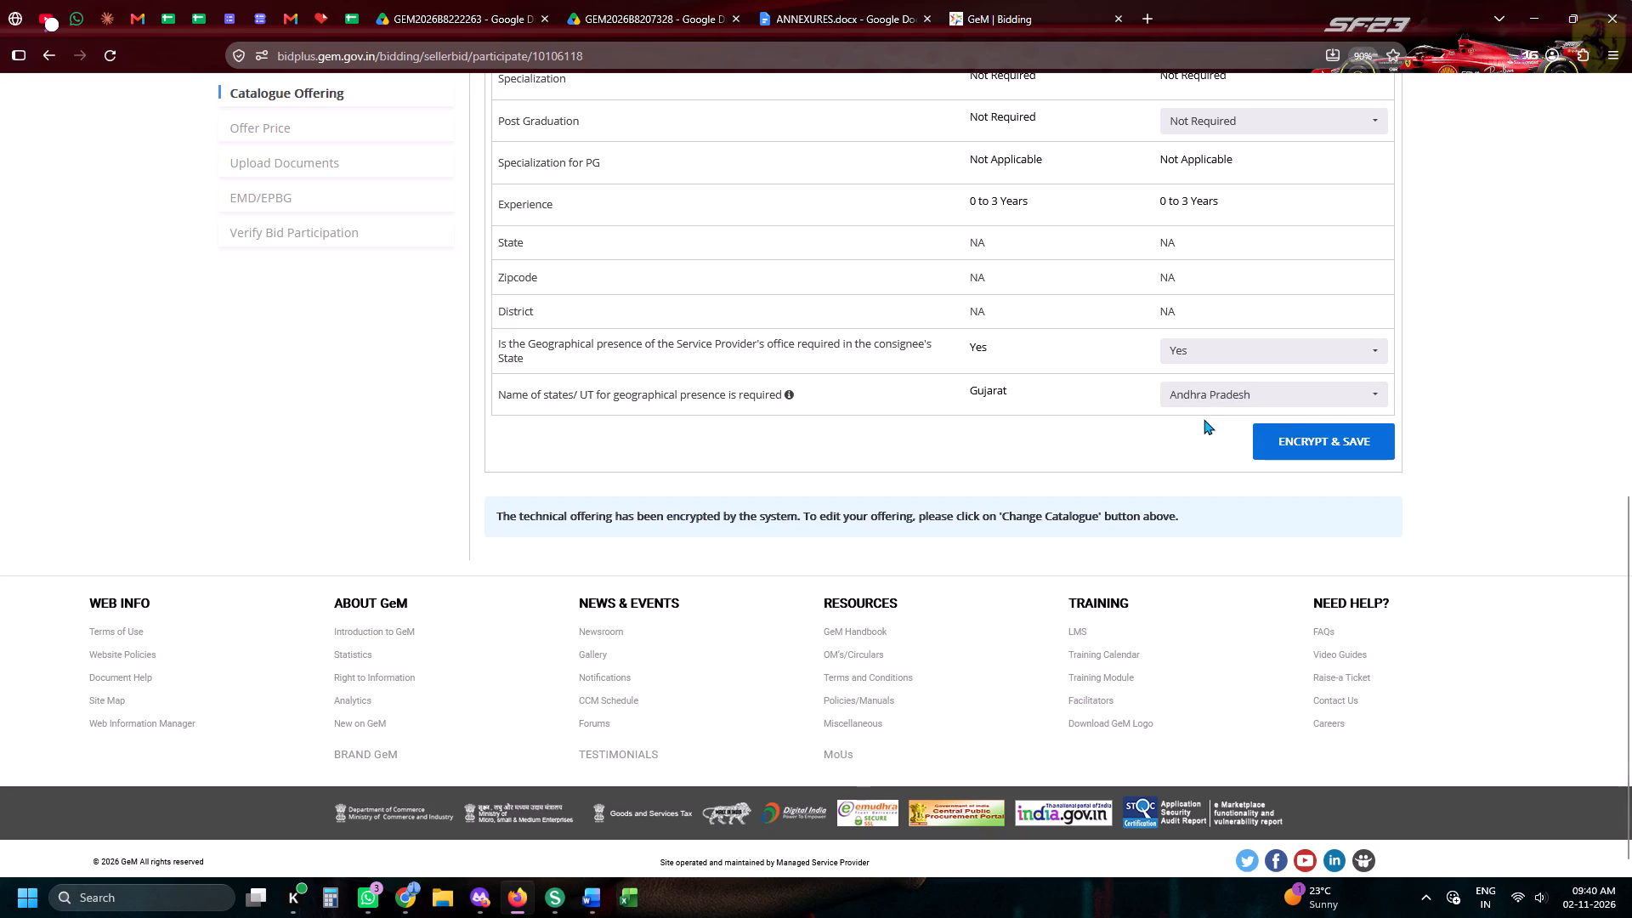
scroll(1187, 442, "down", 6)
scroll(1187, 441, "up", 1)
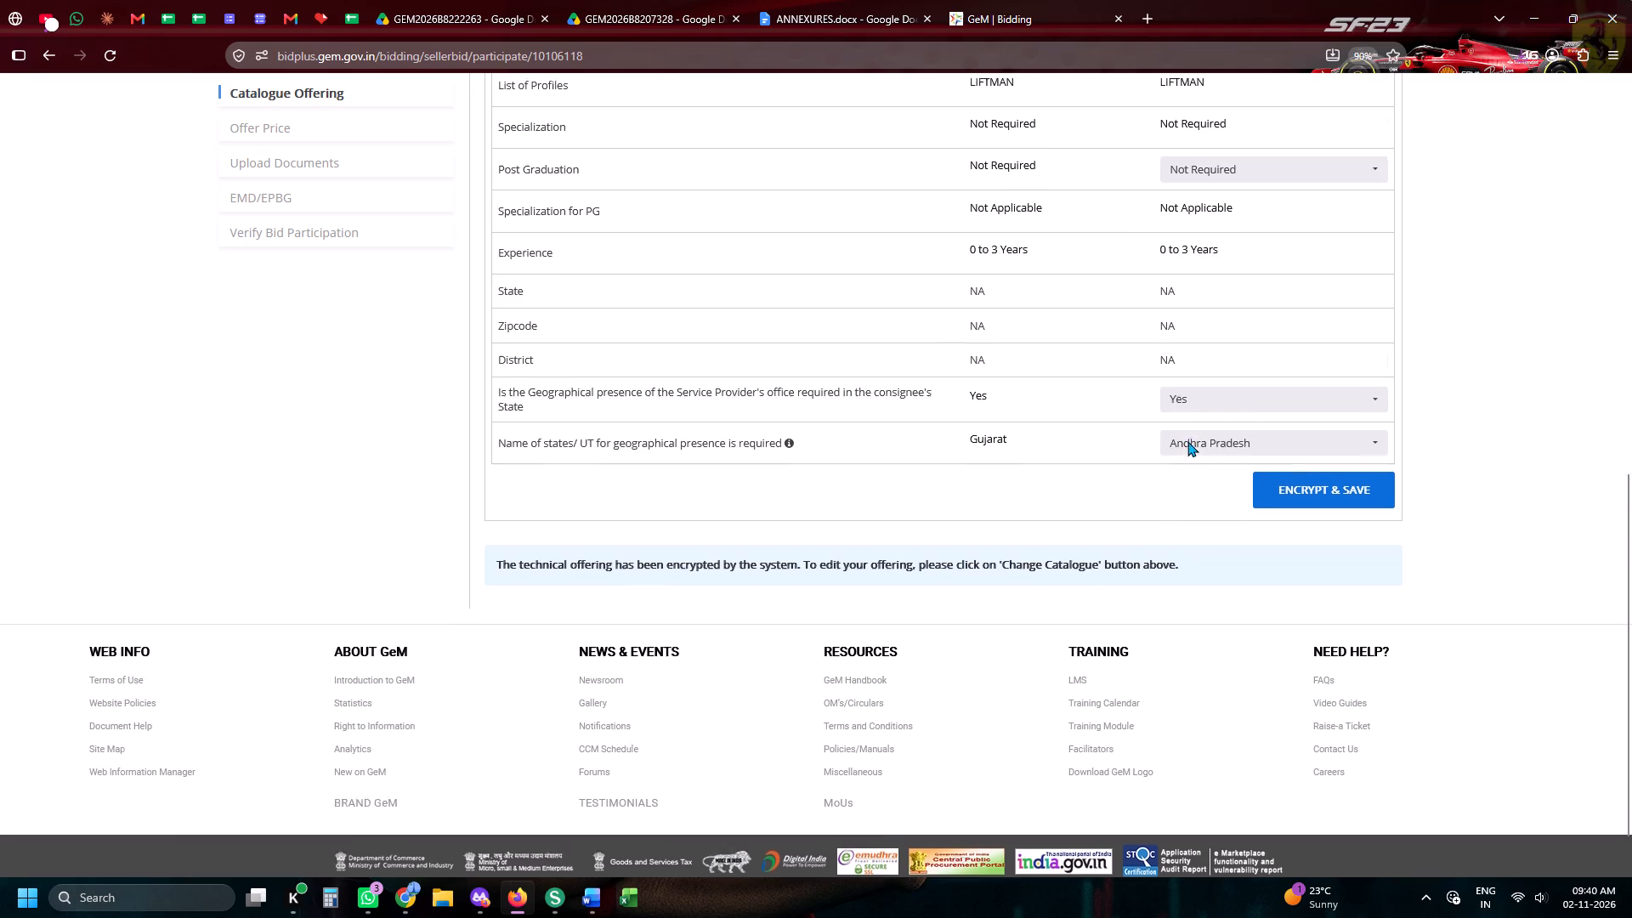
left_click(1193, 482)
left_click(1193, 397)
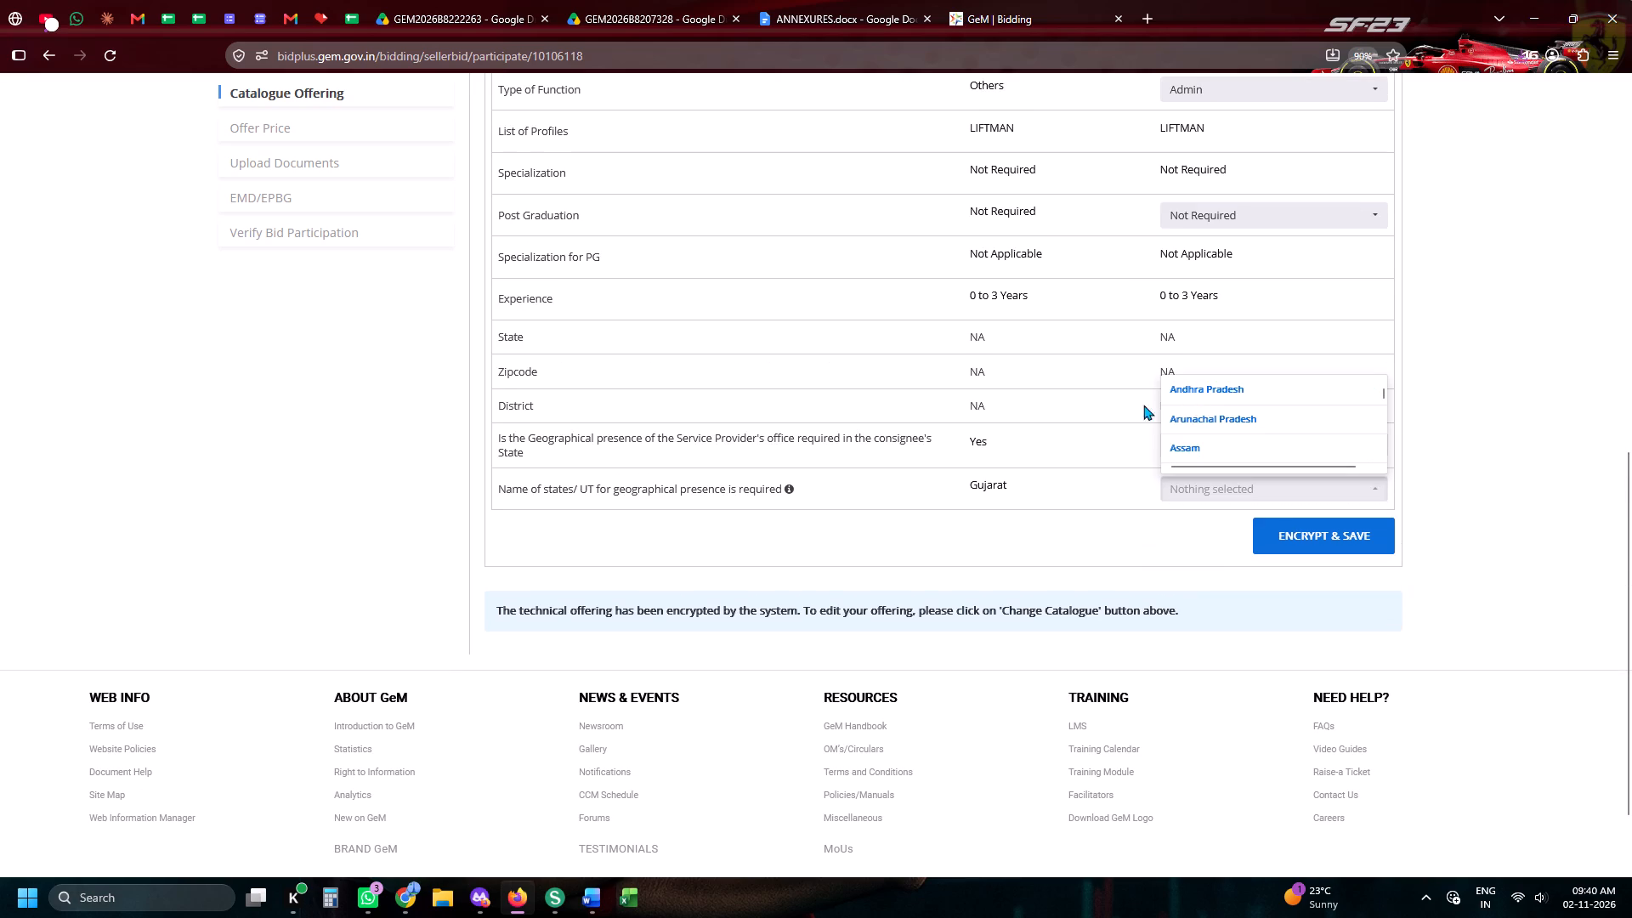
left_click(1118, 424)
left_click(1187, 494)
key("g")
key("g")
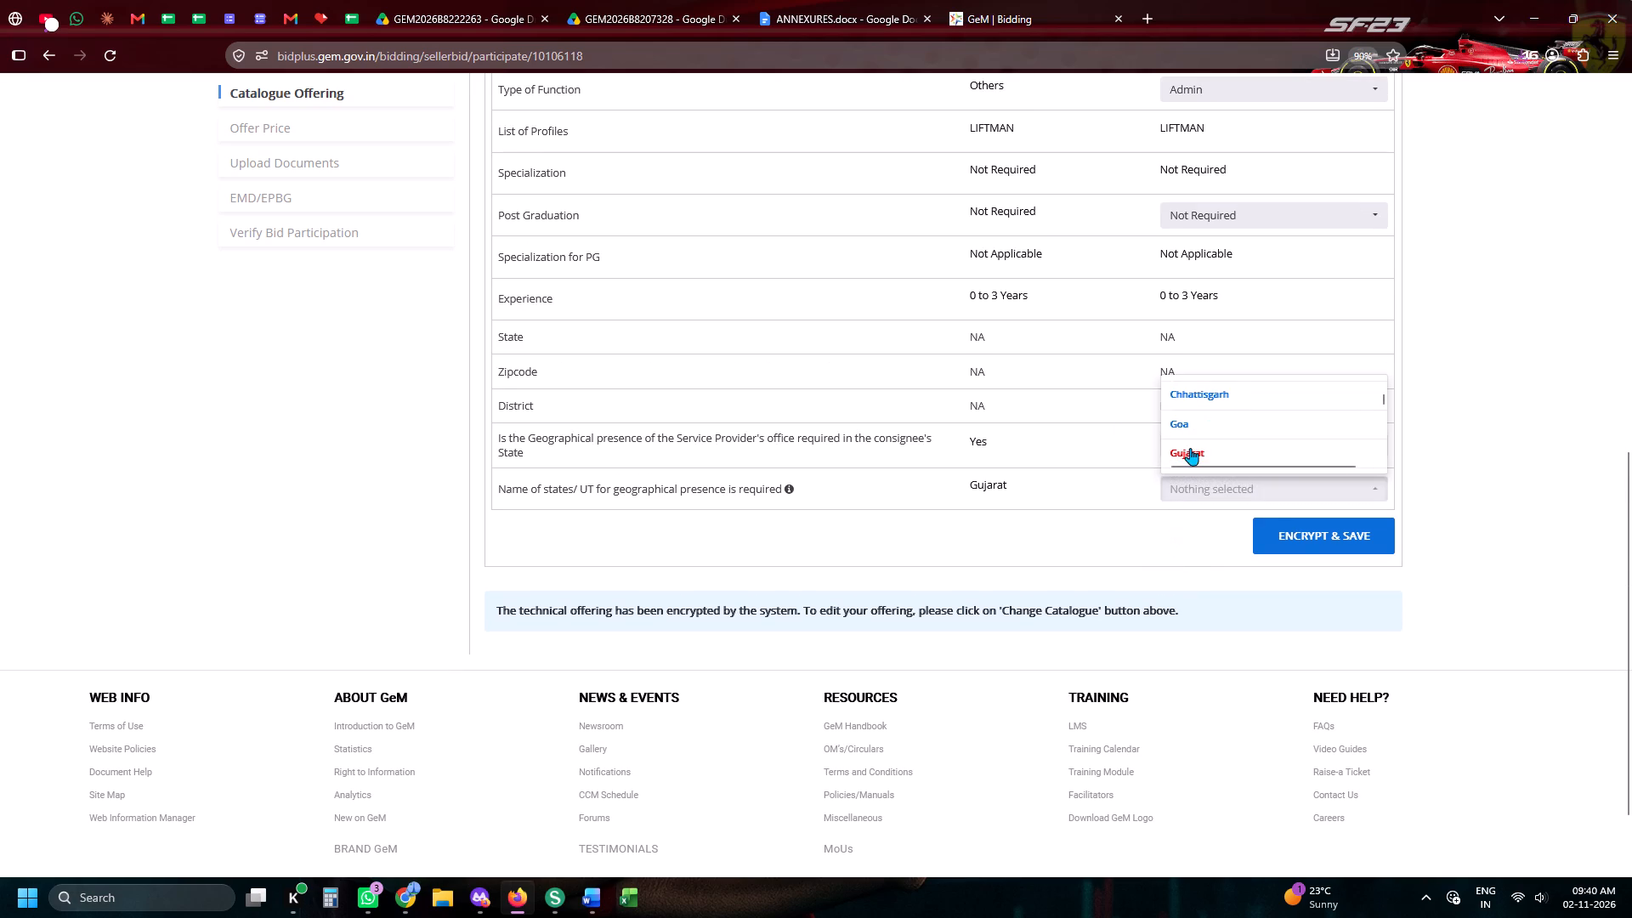
left_click(1190, 448)
left_click(1121, 446)
Set category 4's offered Skill Category to Semi-skilled and its type of function to Others.
scroll(1122, 443, "up", 5)
scroll(1125, 437, "down", 5)
scroll(1125, 437, "up", 4)
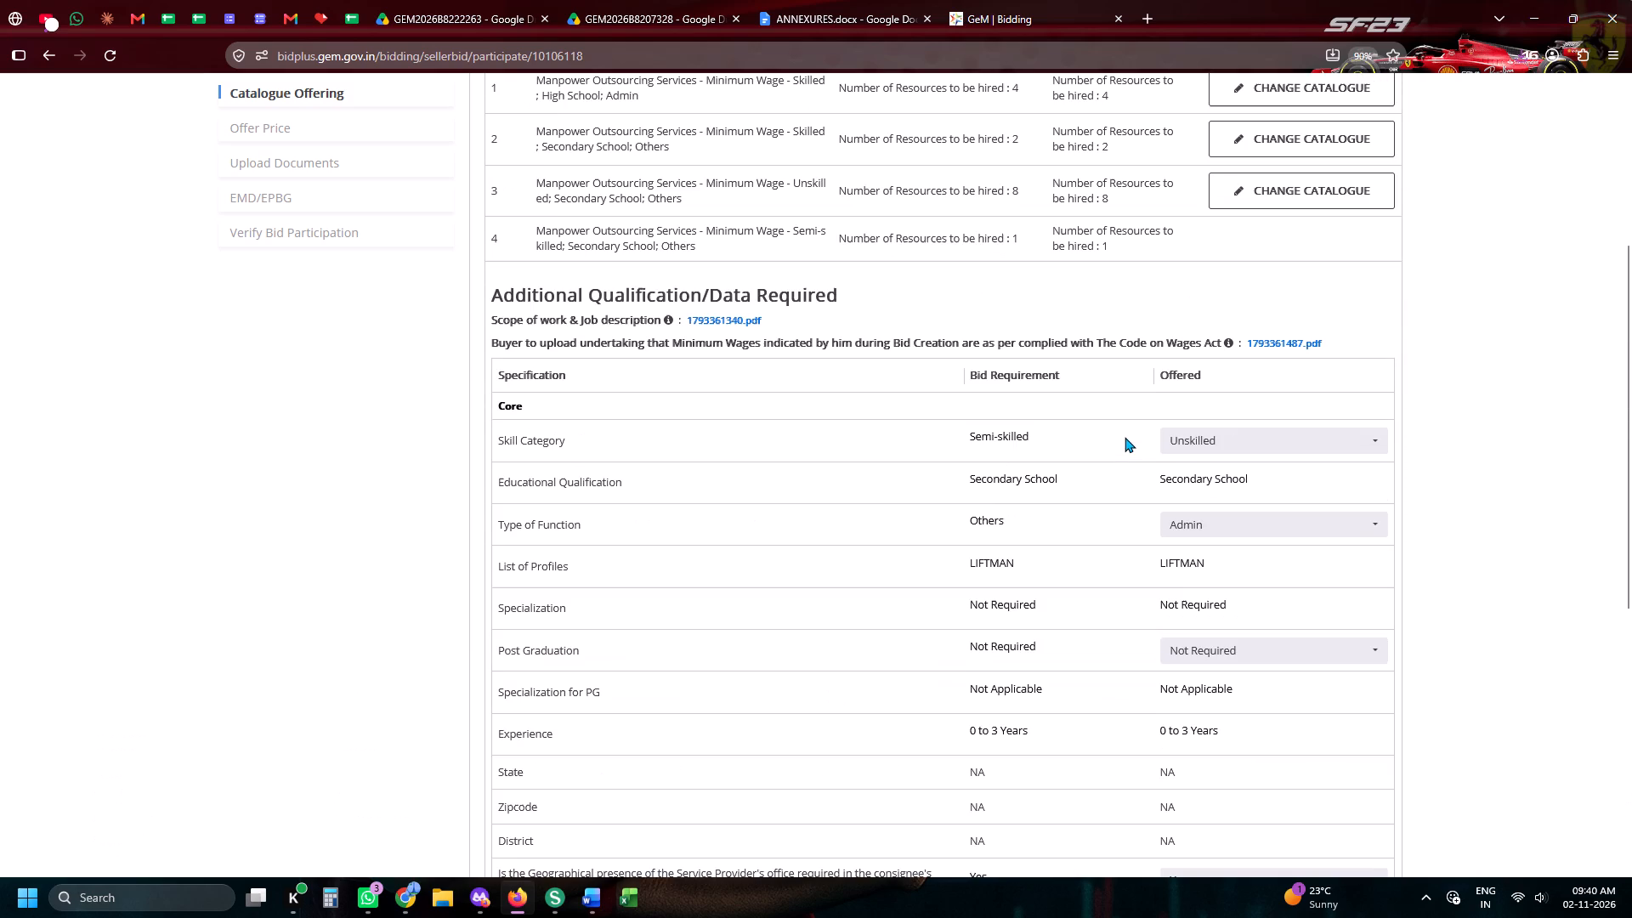
left_click(1200, 436)
left_click(1194, 495)
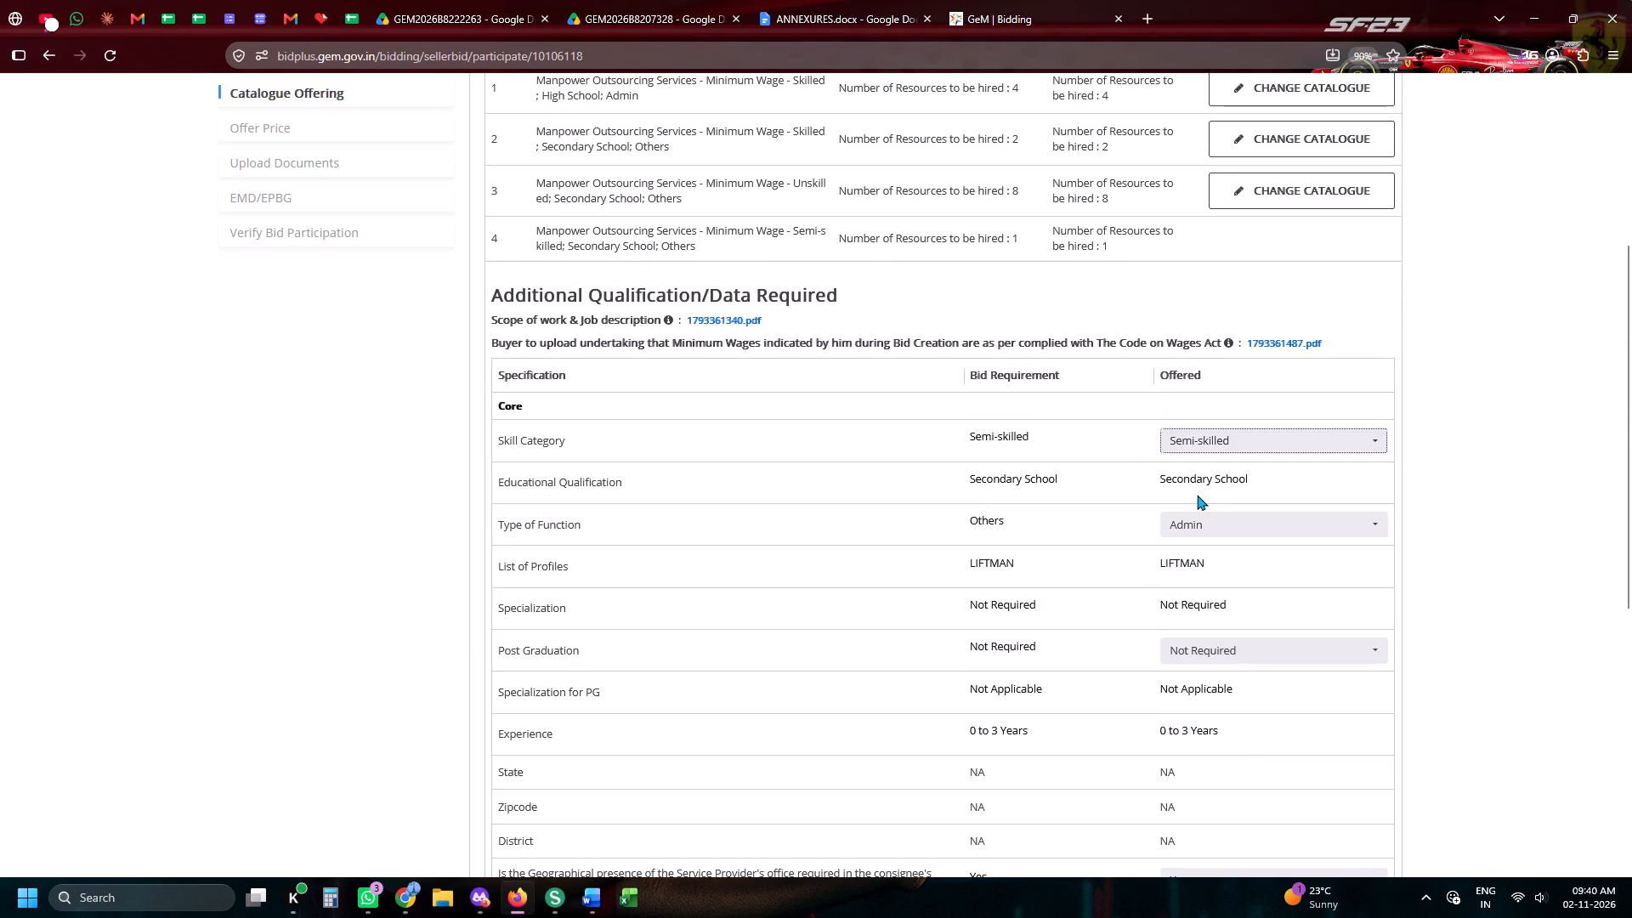
left_click(1201, 529)
scroll(1181, 473, "down", 5)
left_click(1183, 487)
Set Gujarat as category 4's only geographical presence state, and encrypt and save the offering.
scroll(1183, 487, "down", 7)
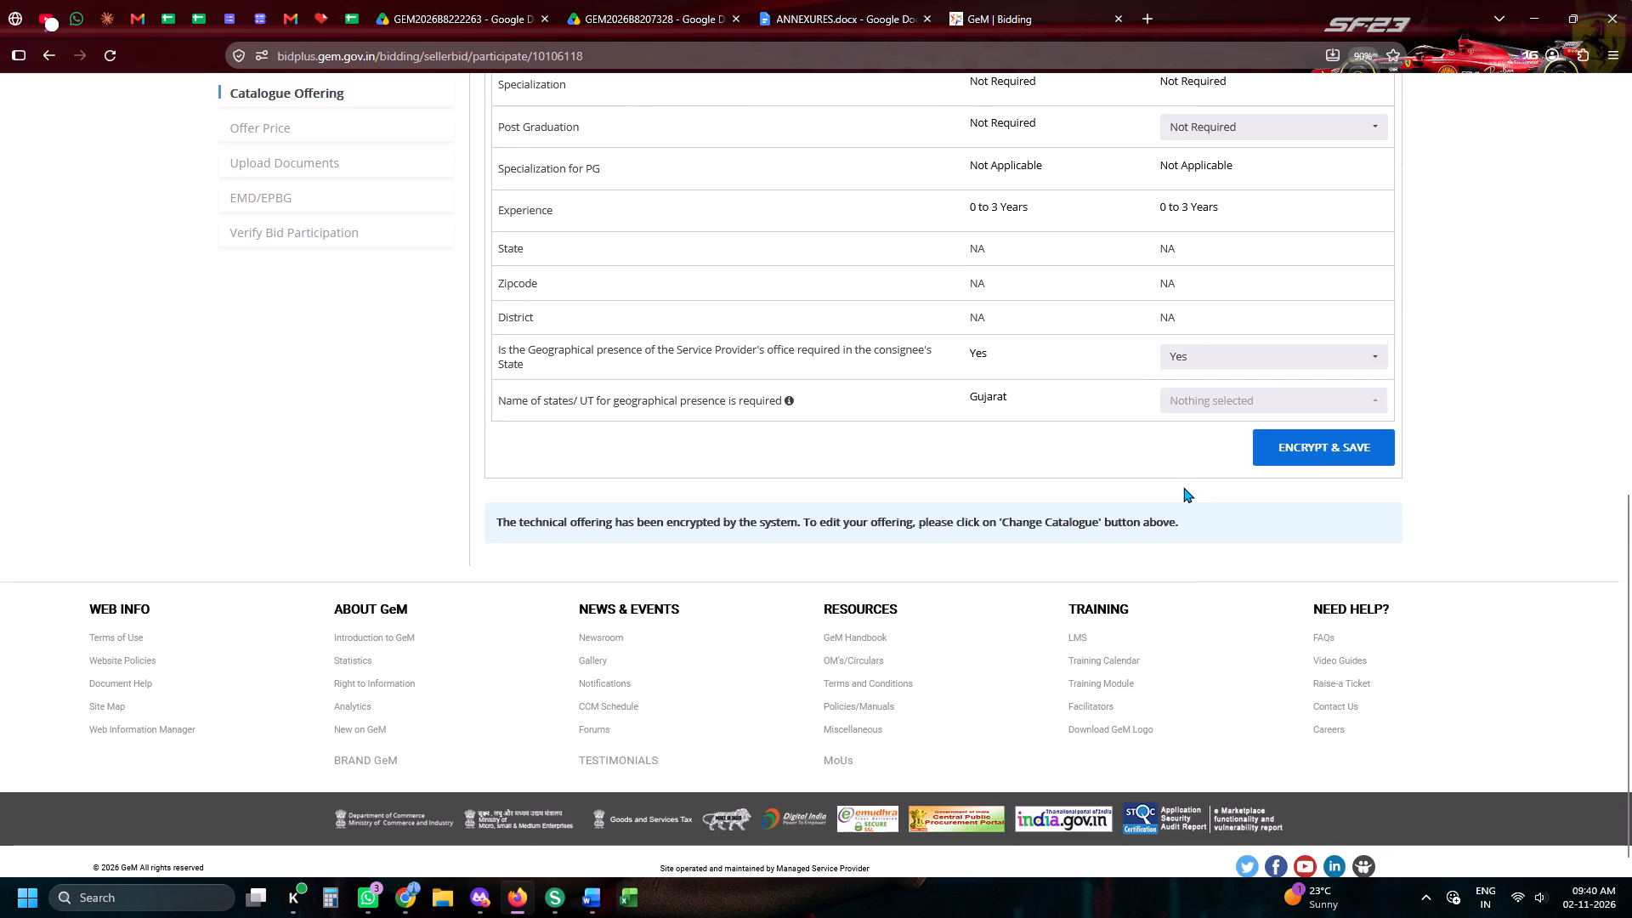
left_click(1159, 379)
left_click(1177, 388)
key("g")
key("g")
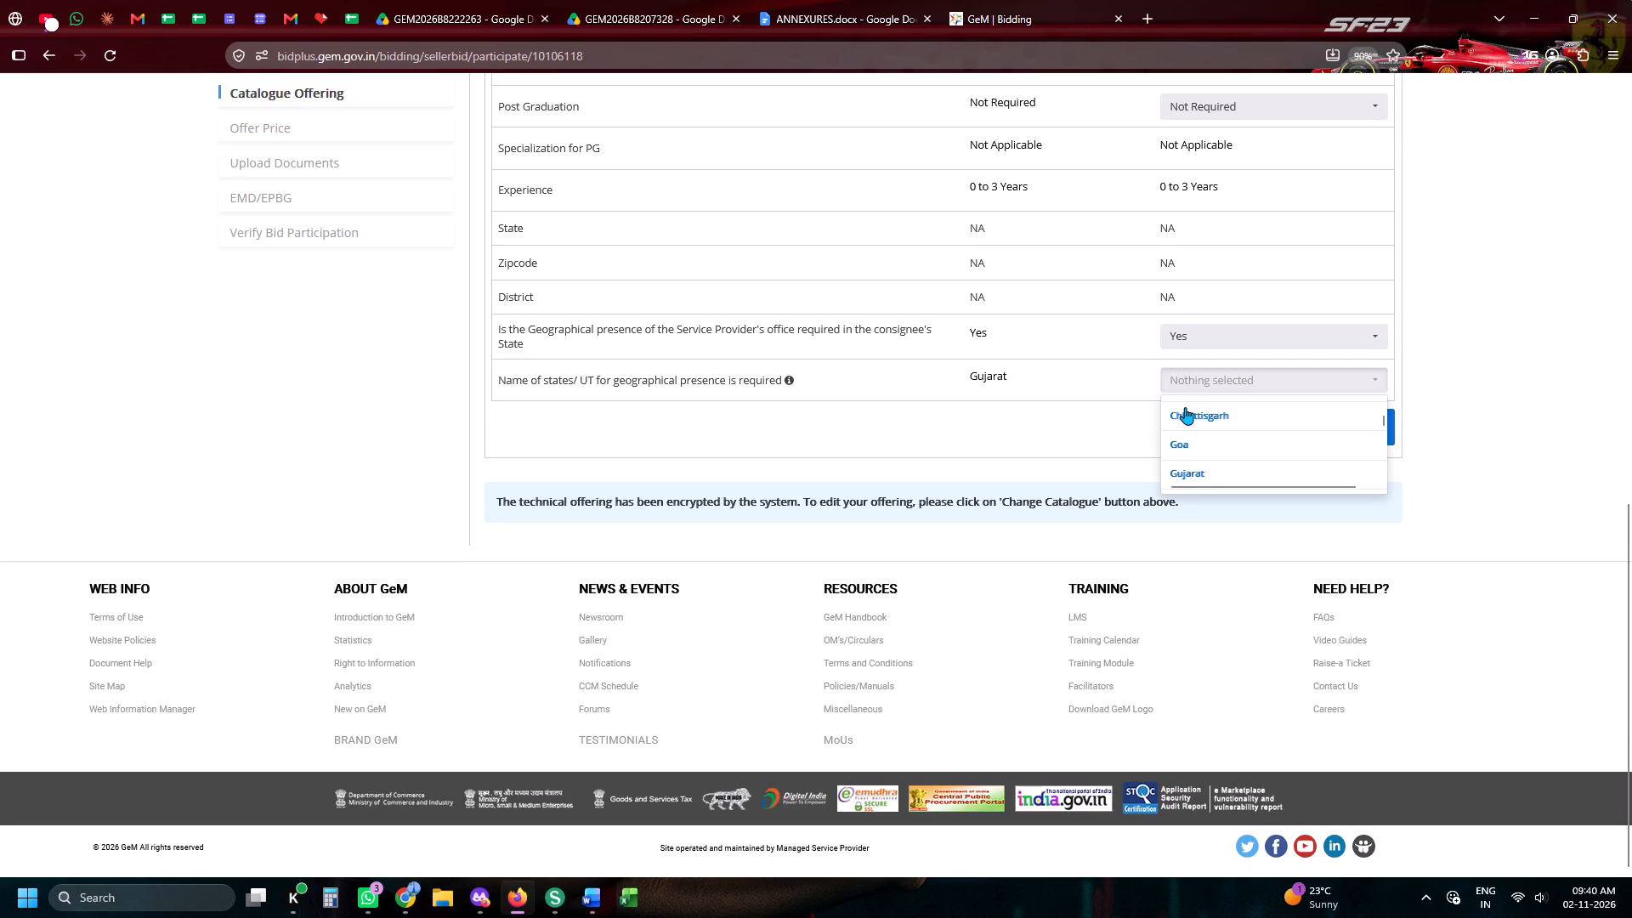
left_click(1189, 461)
left_click(1187, 391)
key("g")
key("g")
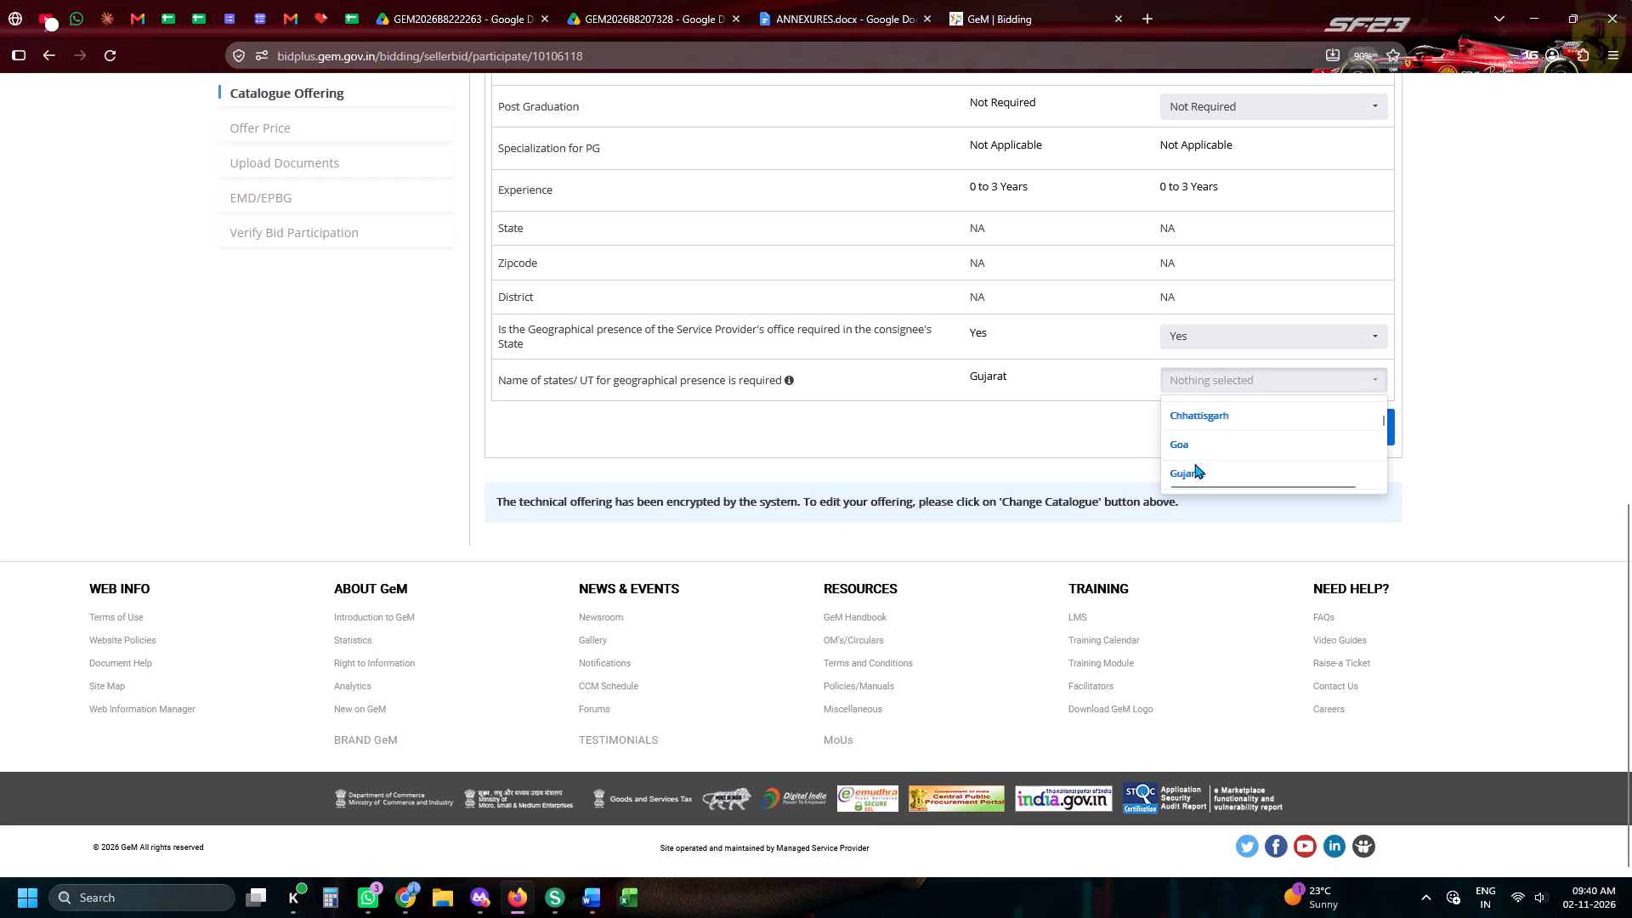
left_click(1194, 463)
left_click(1175, 382)
left_click(1180, 472)
left_click(1058, 441)
left_click(1338, 437)
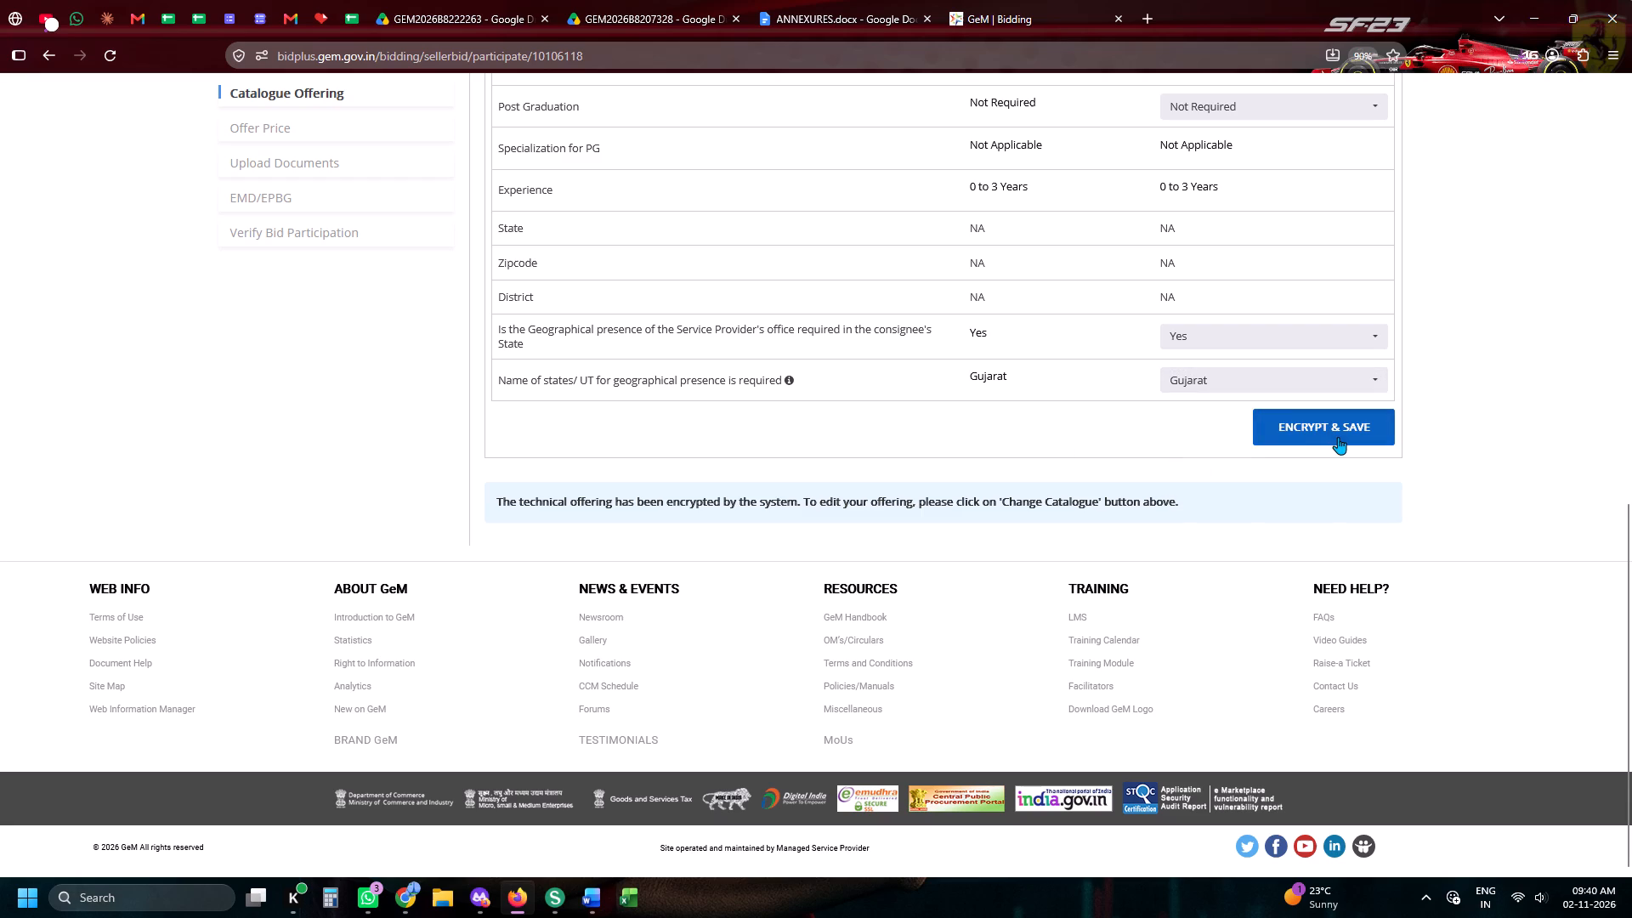
Continue to the offer price and enter a service charge of 3.85 percent for all four categories.
scroll(1427, 278, "down", 5)
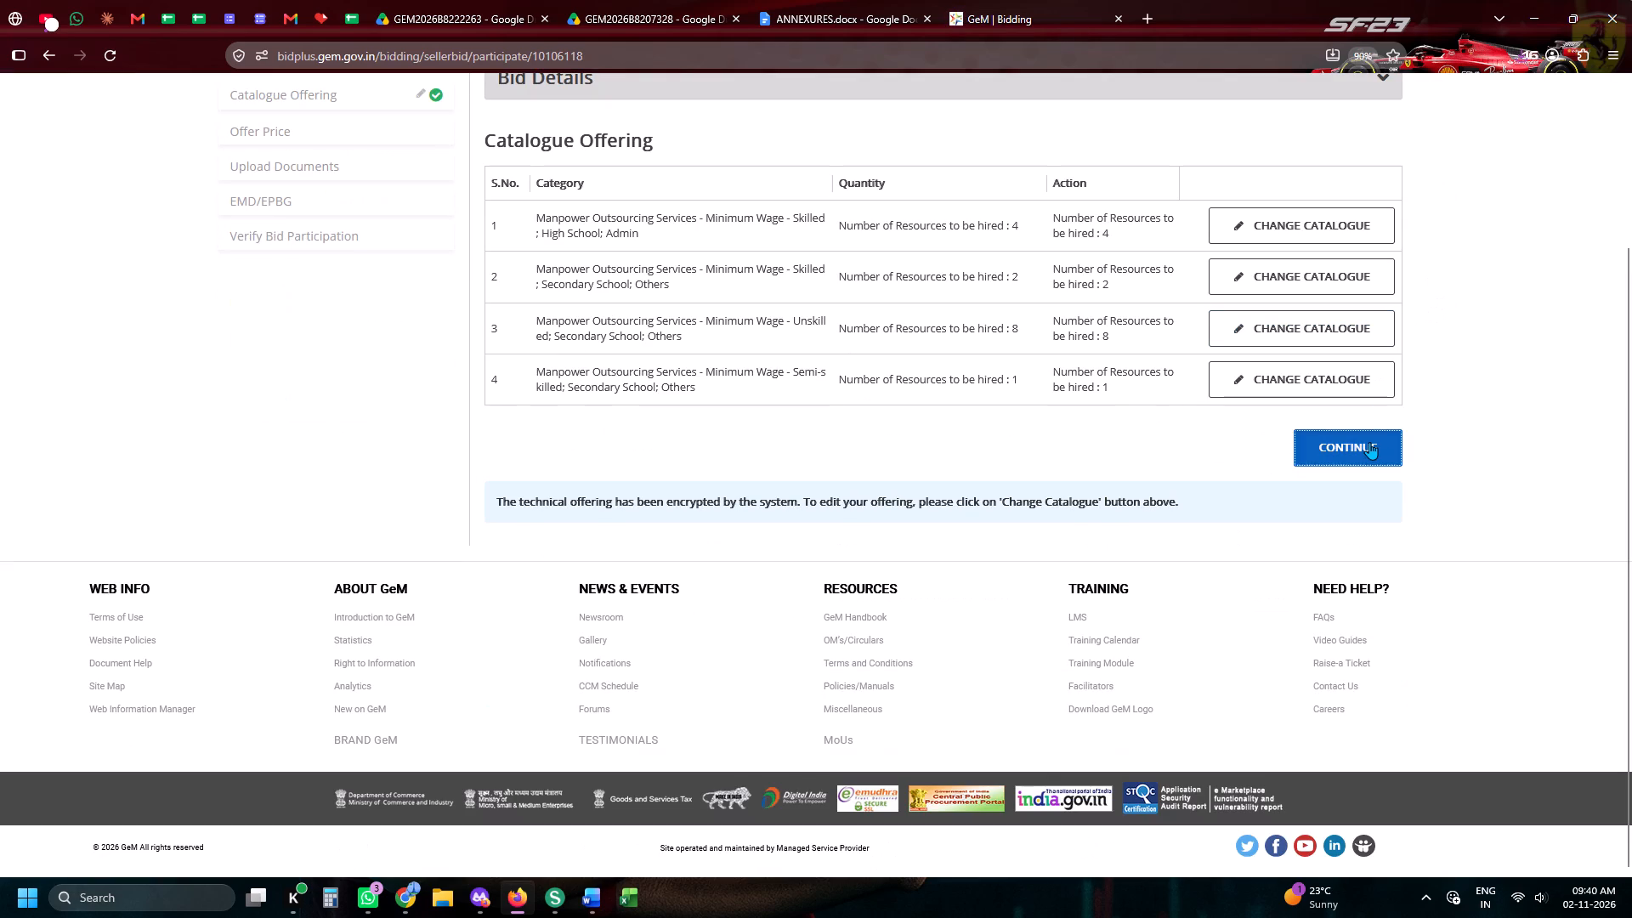
left_click(1369, 442)
scroll(1369, 442, "down", 7)
type("3.85")
key("Tab")
type("3.85")
key("Tab")
type("3.85")
key("Tab")
type("3.85")
key("Tab")
Show the estimated price, proceed through the price summary, and encrypt and save the offer price, confirming the encryption.
left_click(1330, 446)
key("End")
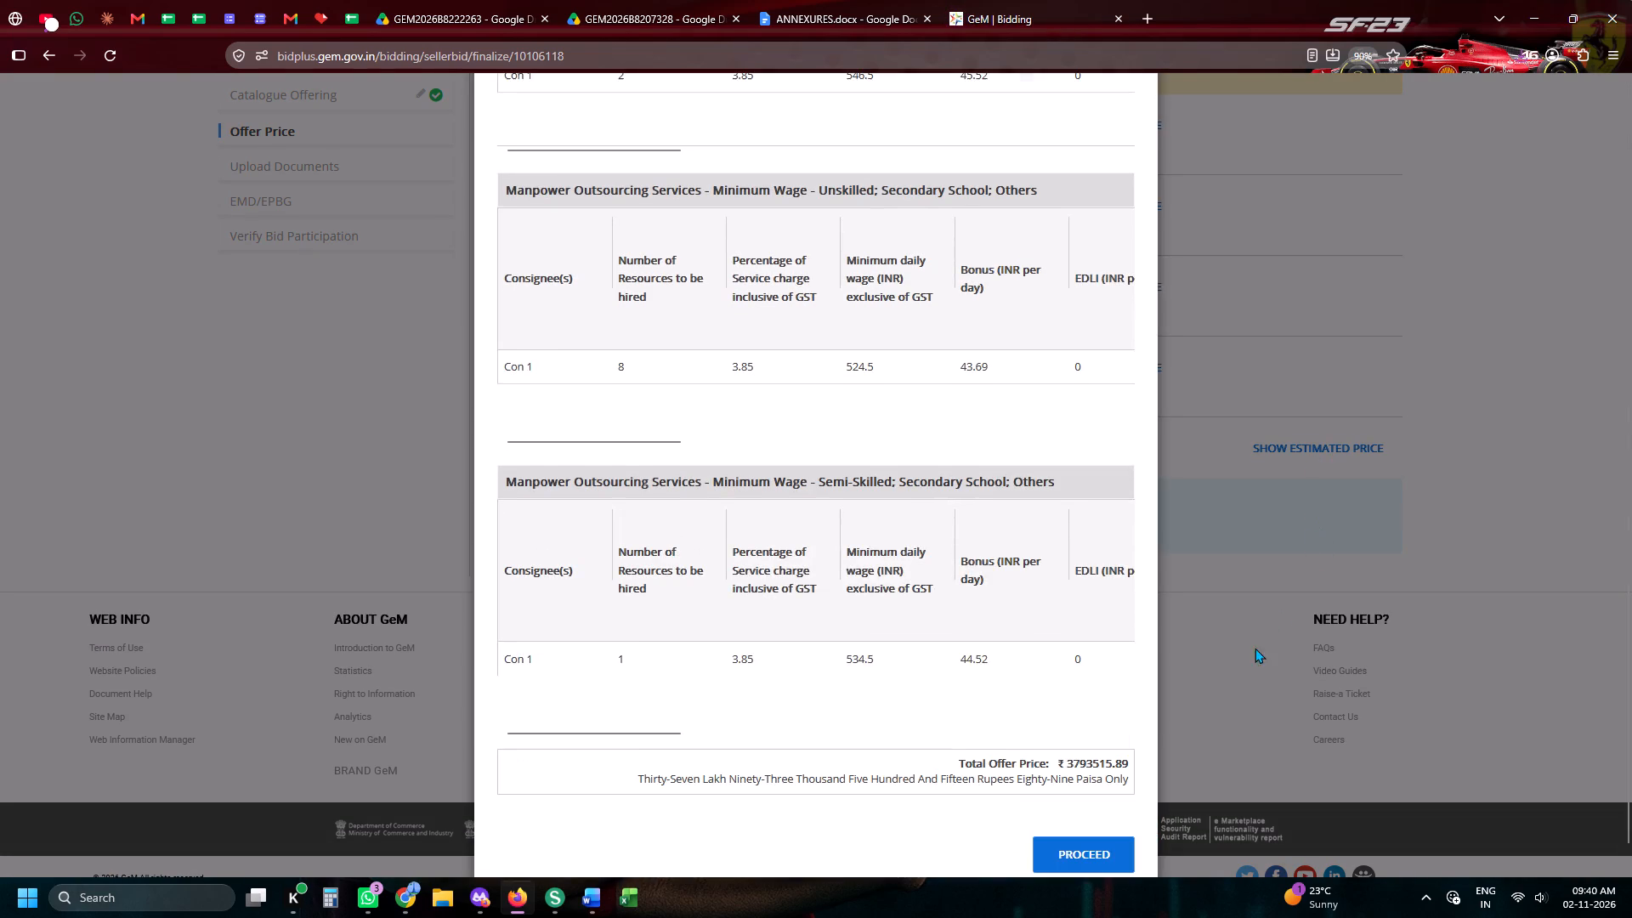
key("End")
key("End")
left_click(1037, 807)
left_click_drag(1261, 500, 1268, 499)
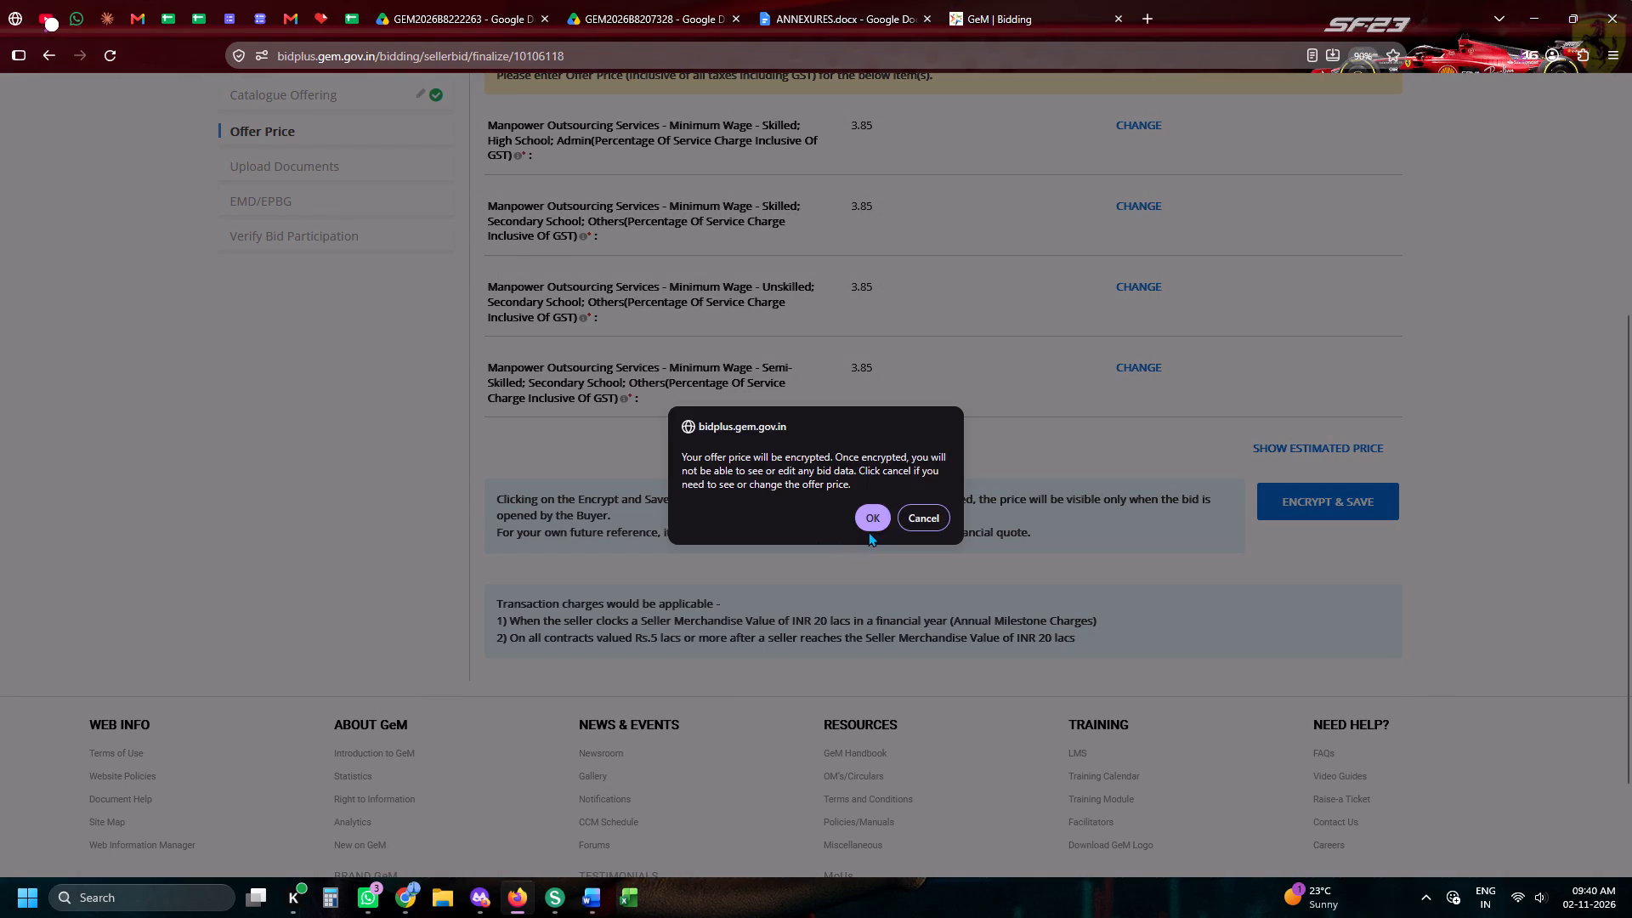
left_click(868, 524)
Upload experience-ceretera-hhspl from the Gem Bid Documents - HHSPL folder as the Experience Criteria document.
scroll(1103, 457, "down", 4)
scroll(943, 416, "up", 4)
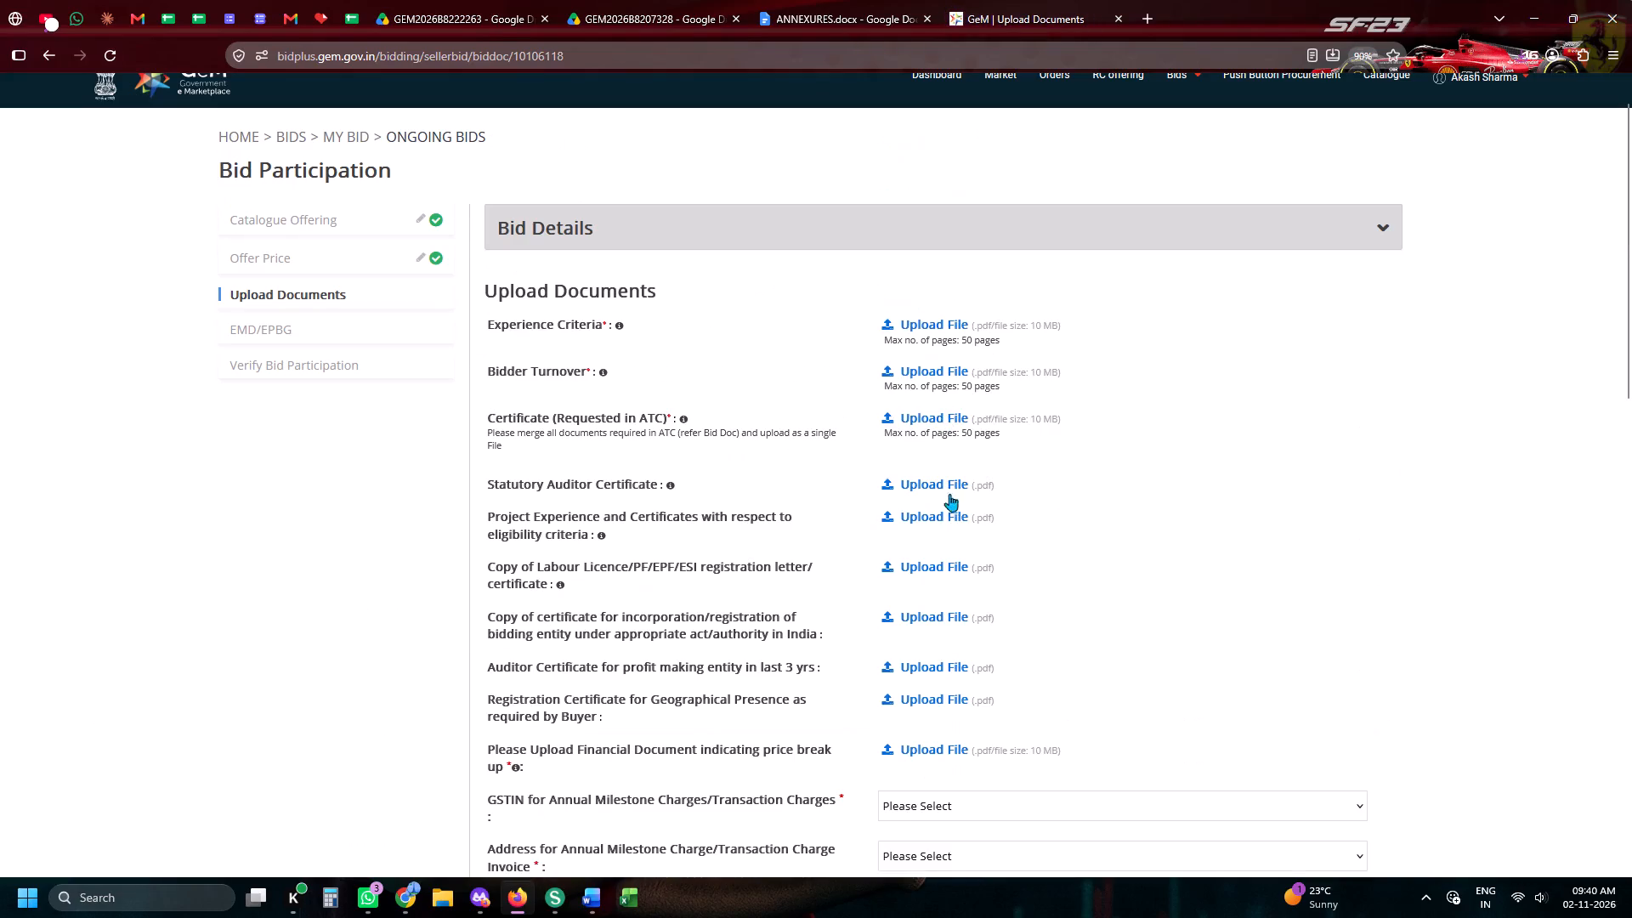
left_click(950, 399)
scroll(1125, 402, "up", 7)
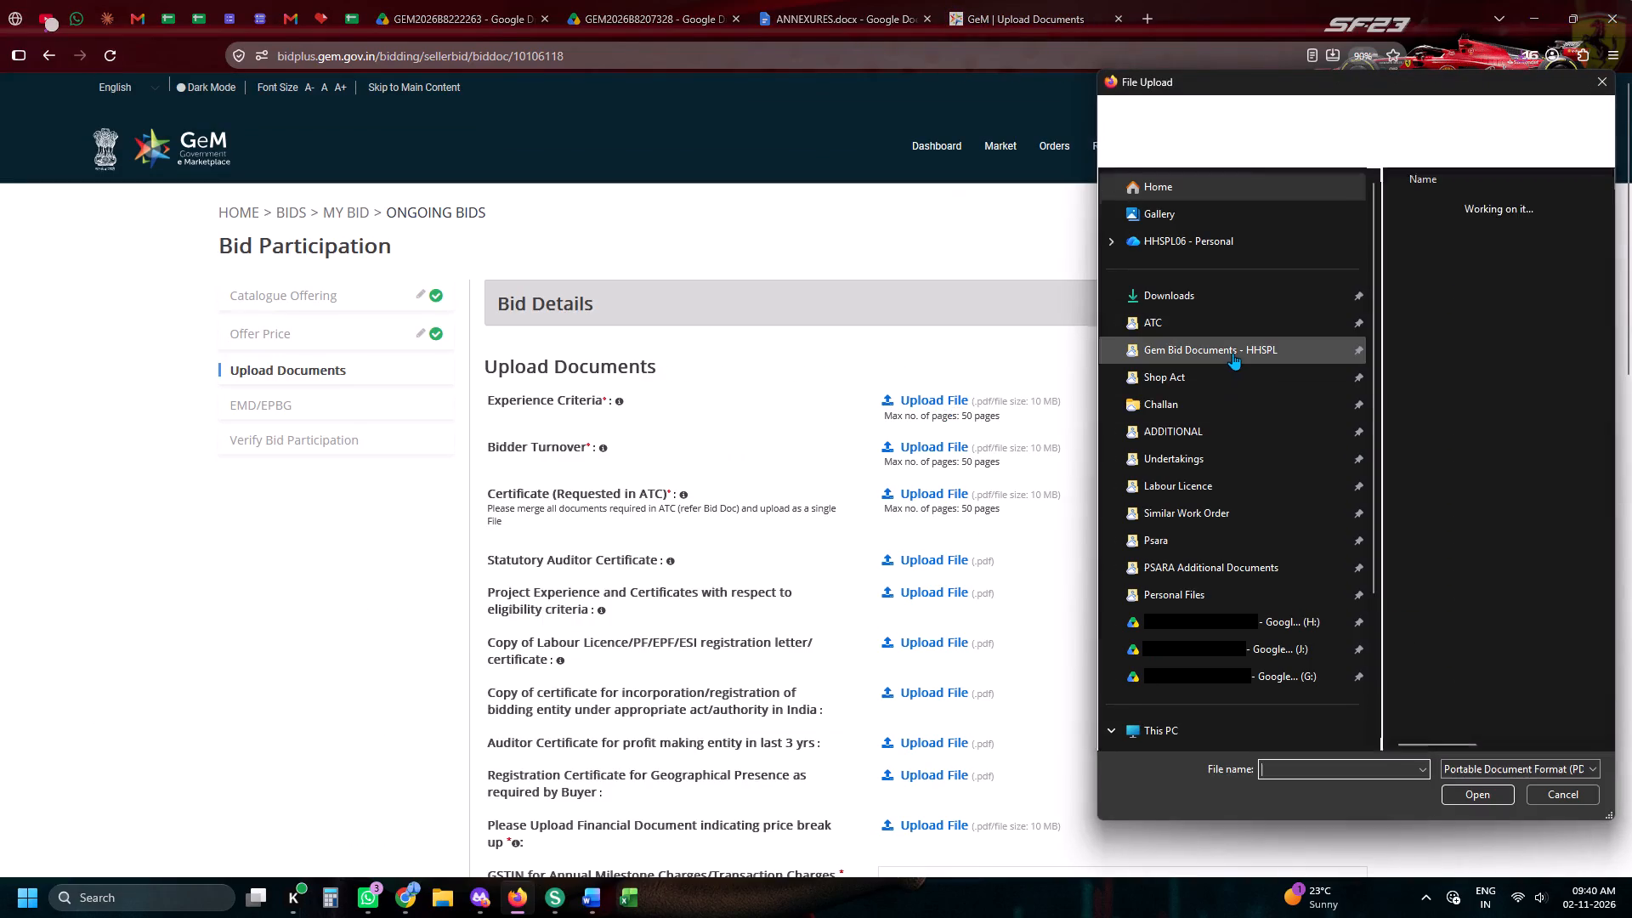
left_click(1232, 353)
double_click(1431, 568)
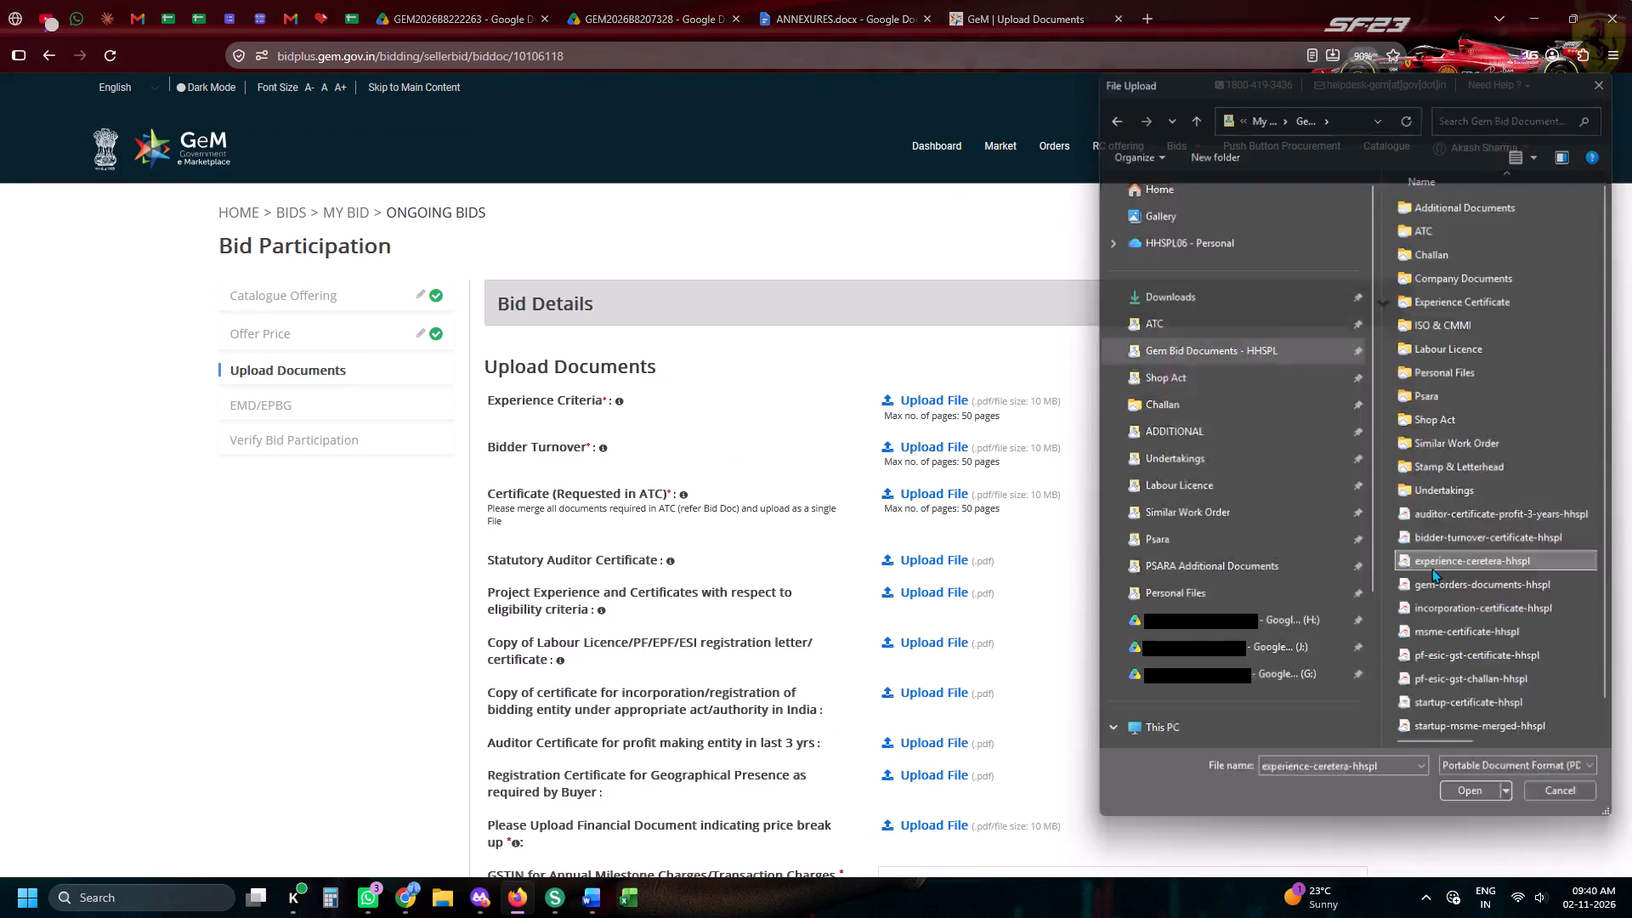
Upload bidder-turnover-certificate-hhspl as the Bidder Turnover document.
left_click(942, 461)
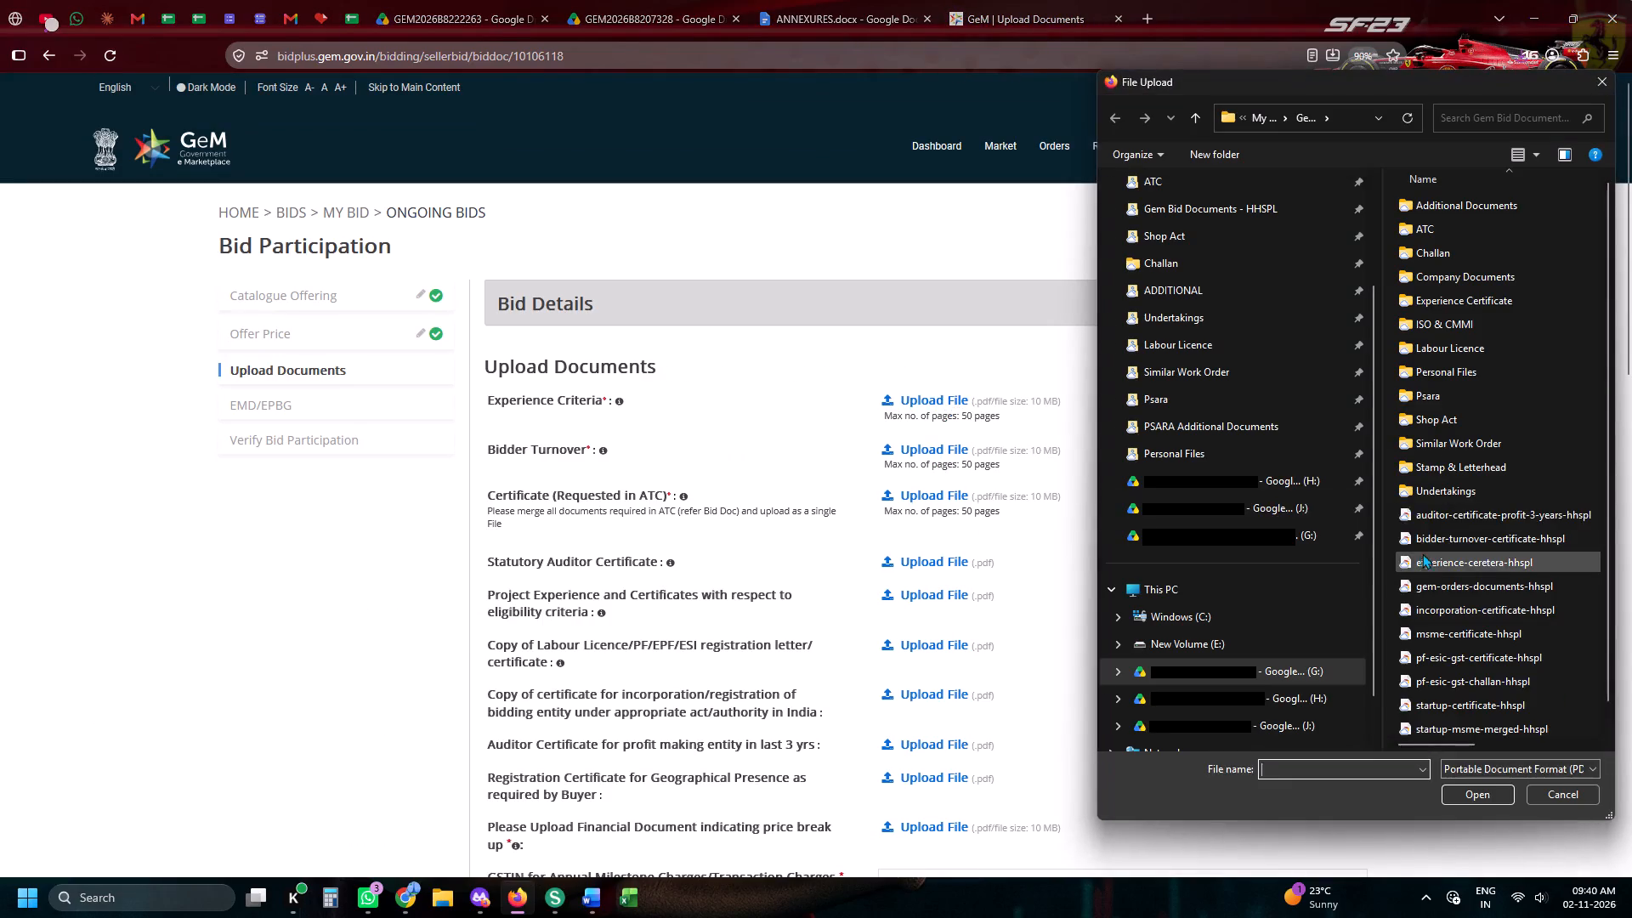
double_click(1419, 541)
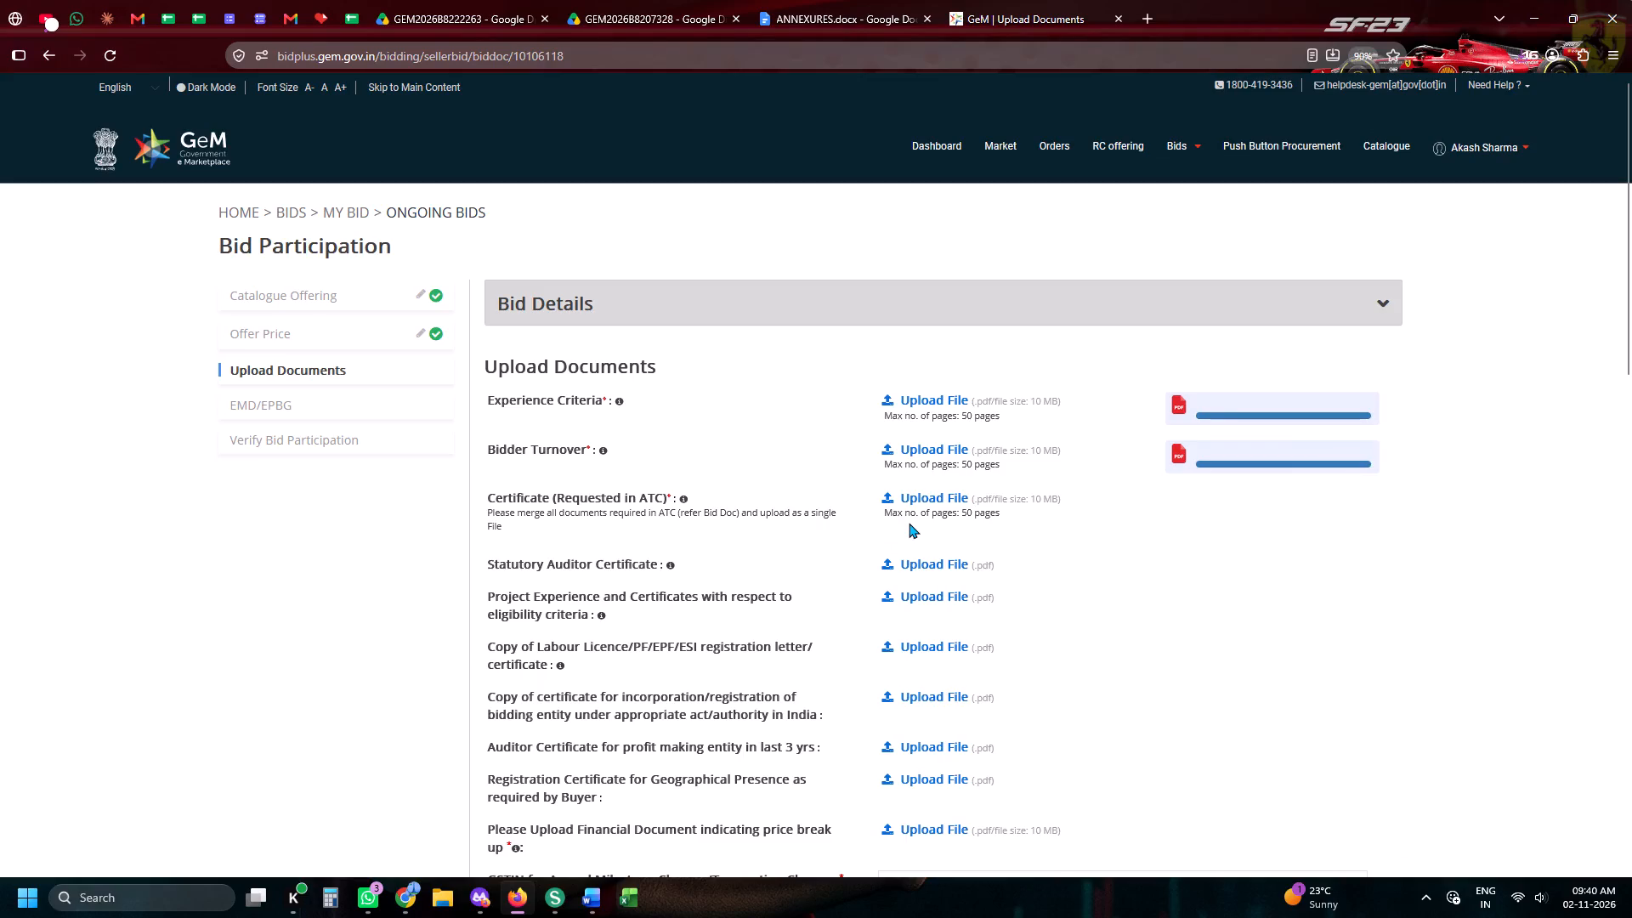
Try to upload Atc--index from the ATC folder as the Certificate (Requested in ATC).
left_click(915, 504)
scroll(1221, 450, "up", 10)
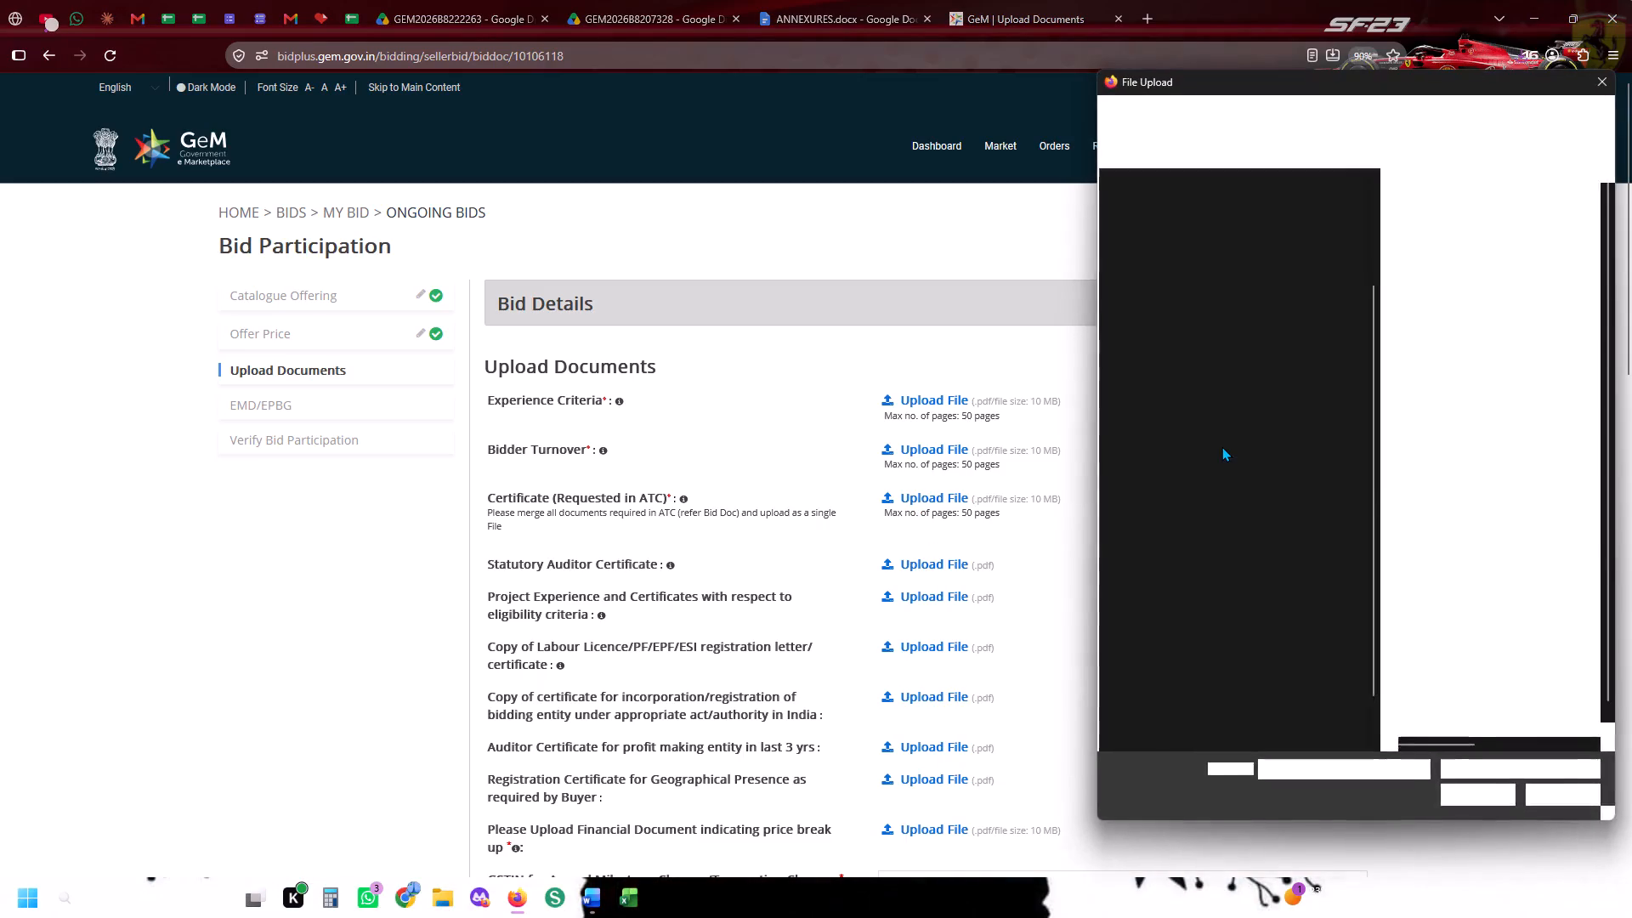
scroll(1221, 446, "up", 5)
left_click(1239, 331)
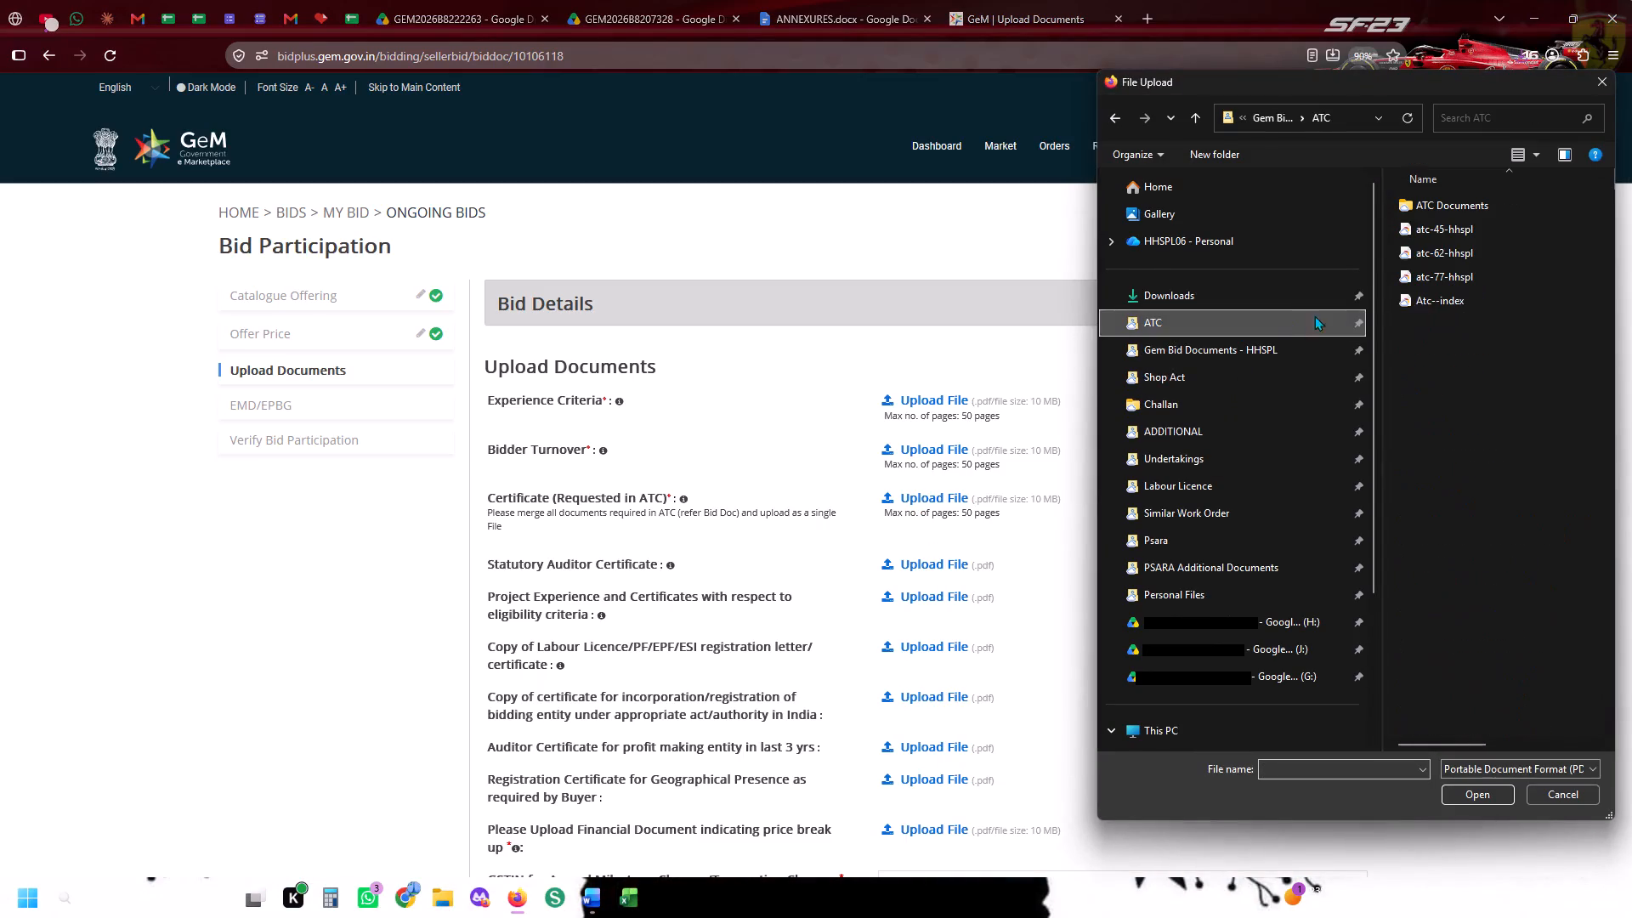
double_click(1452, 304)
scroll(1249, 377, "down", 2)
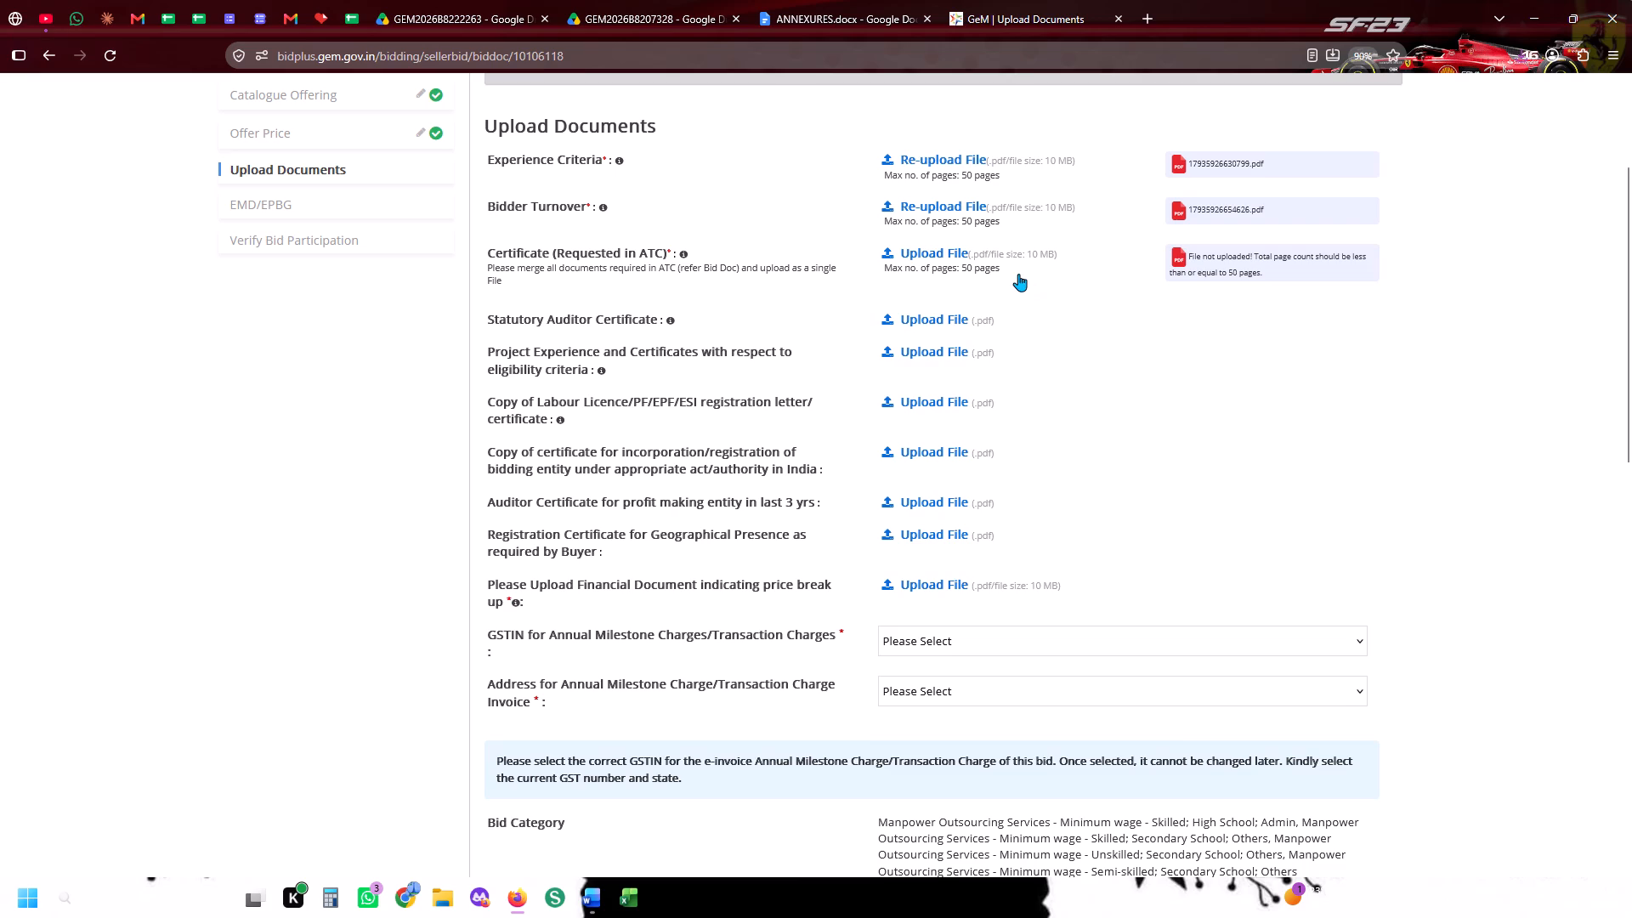
Open the GJ-Tender-Atc PDF from the Personal Files folder in Gem Bid Documents - HHSPL and check its document index.
left_click(455, 895)
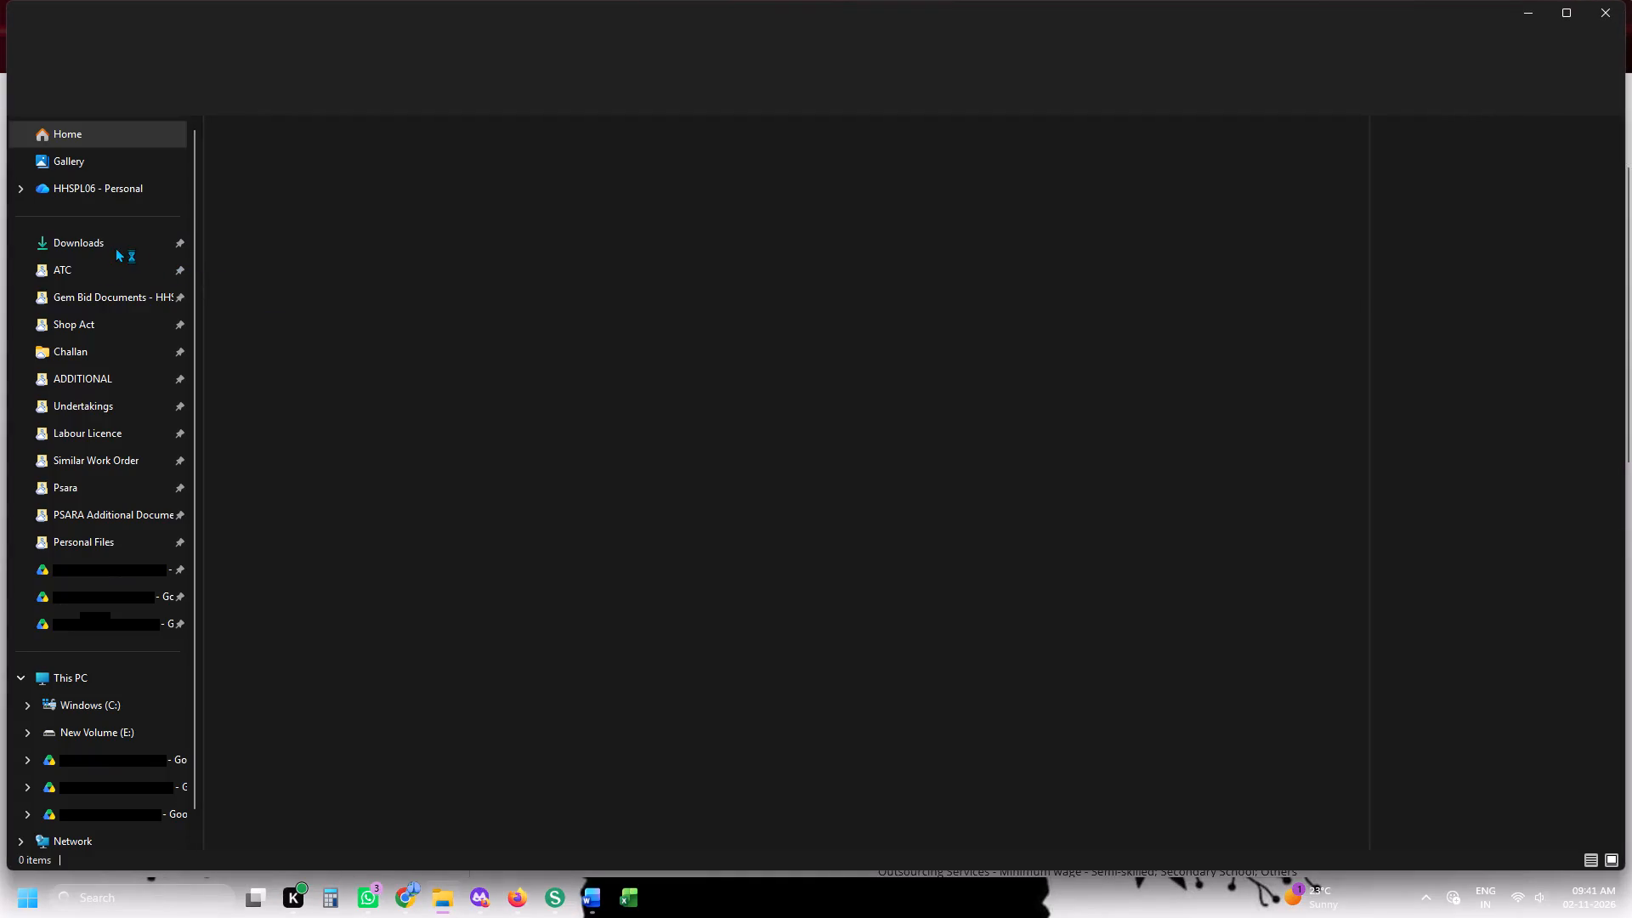
left_click(96, 289)
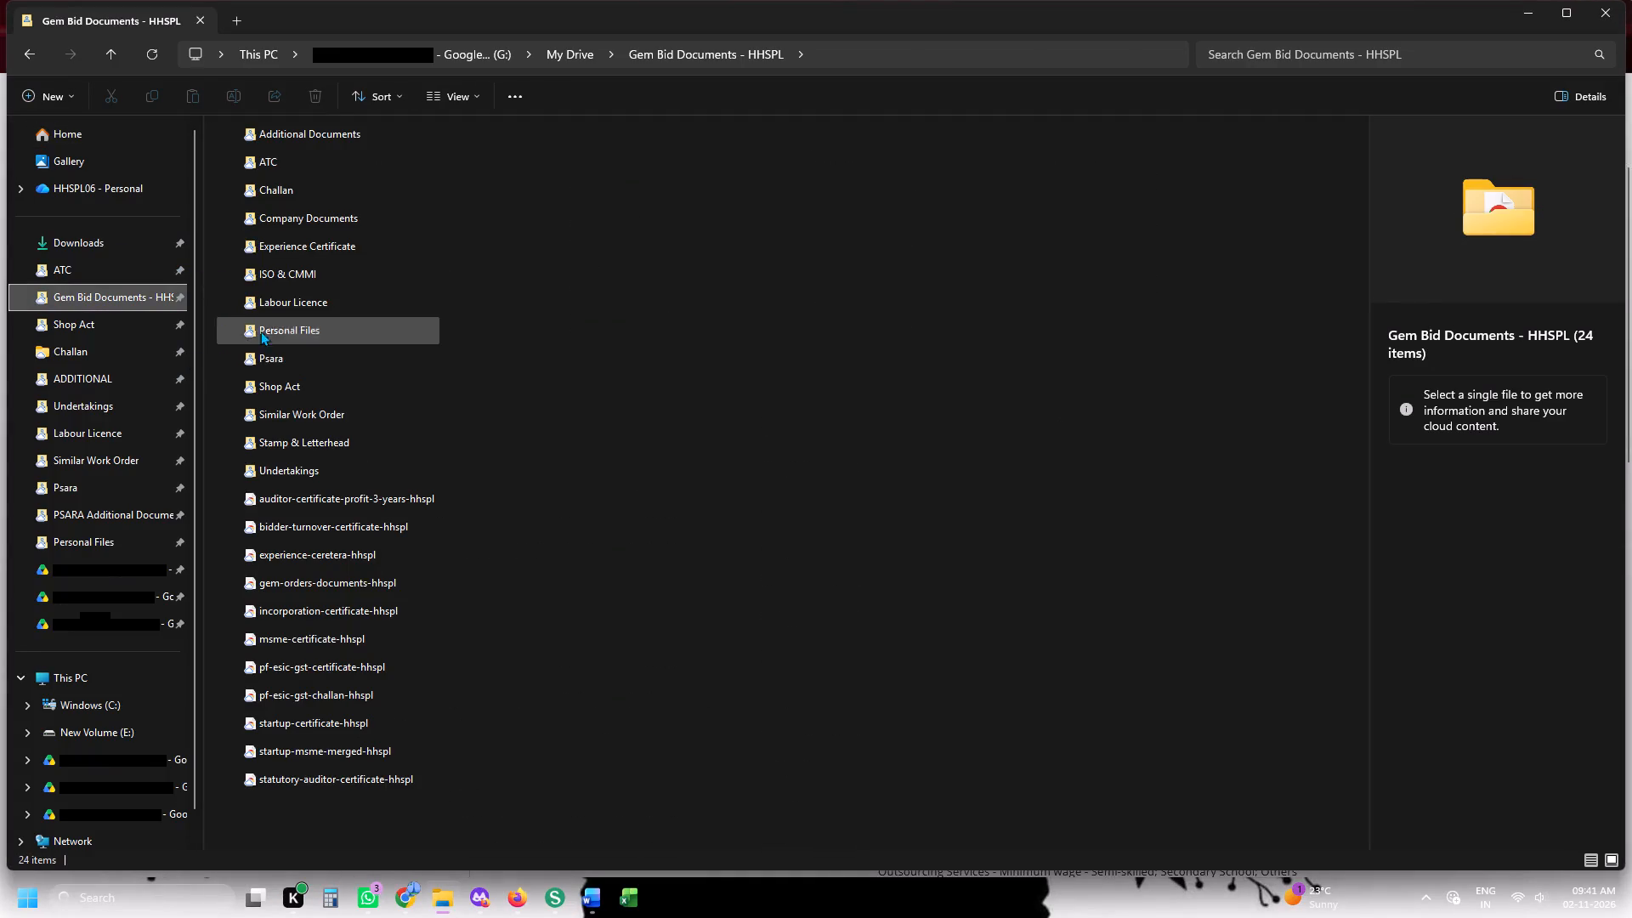
double_click(286, 328)
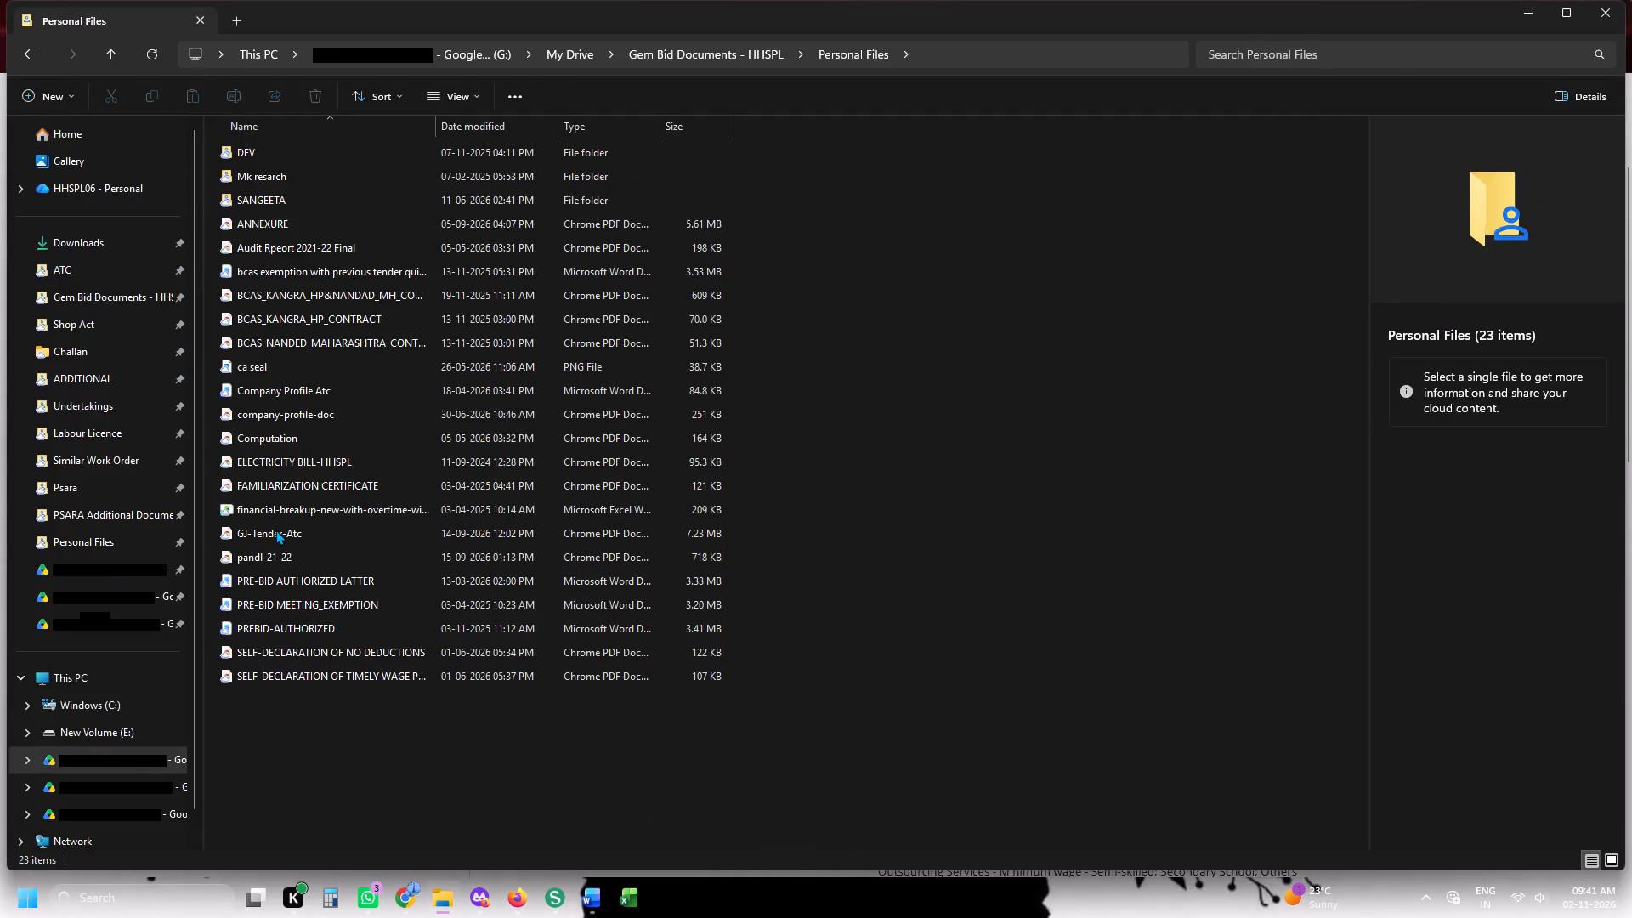
double_click(275, 530)
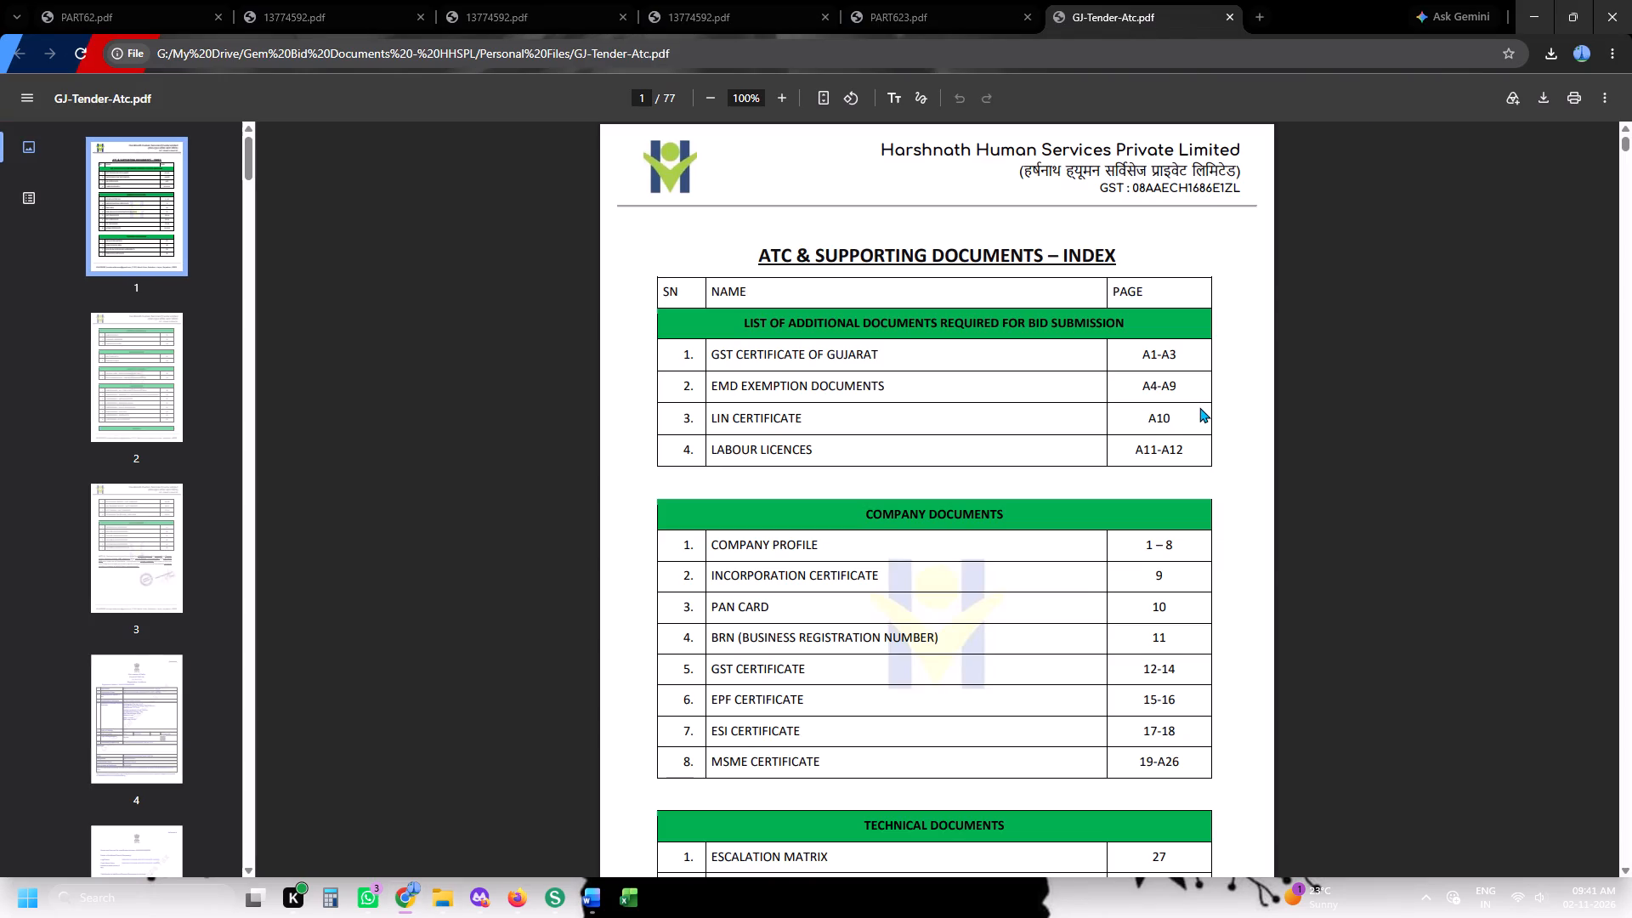
scroll(1199, 407, "down", 2)
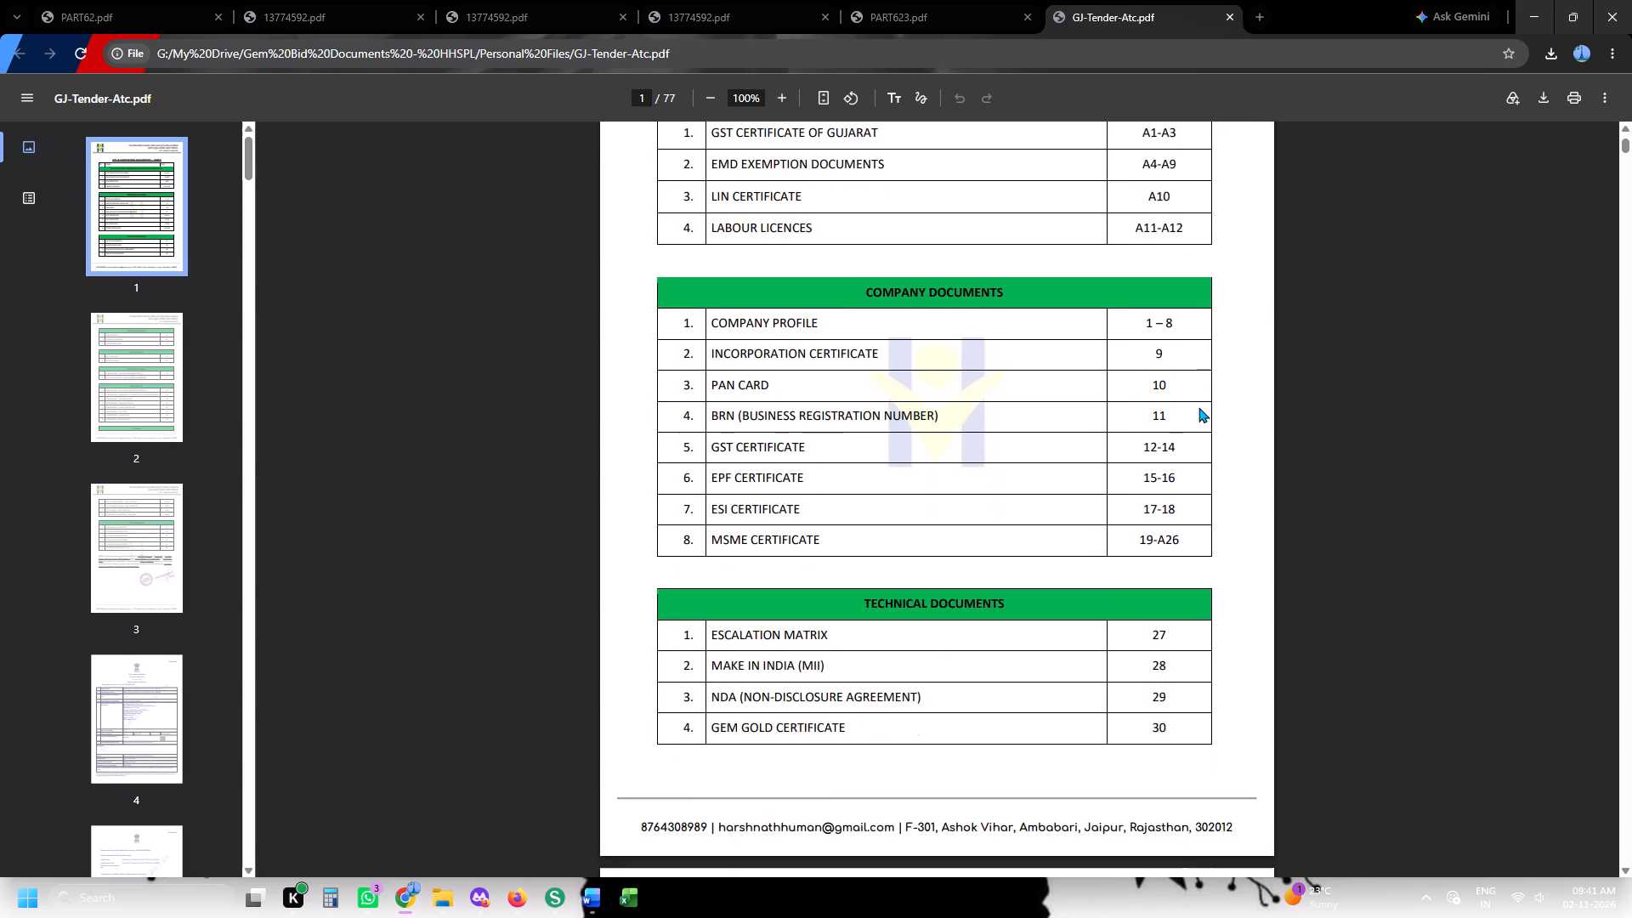
scroll(1197, 407, "down", 12)
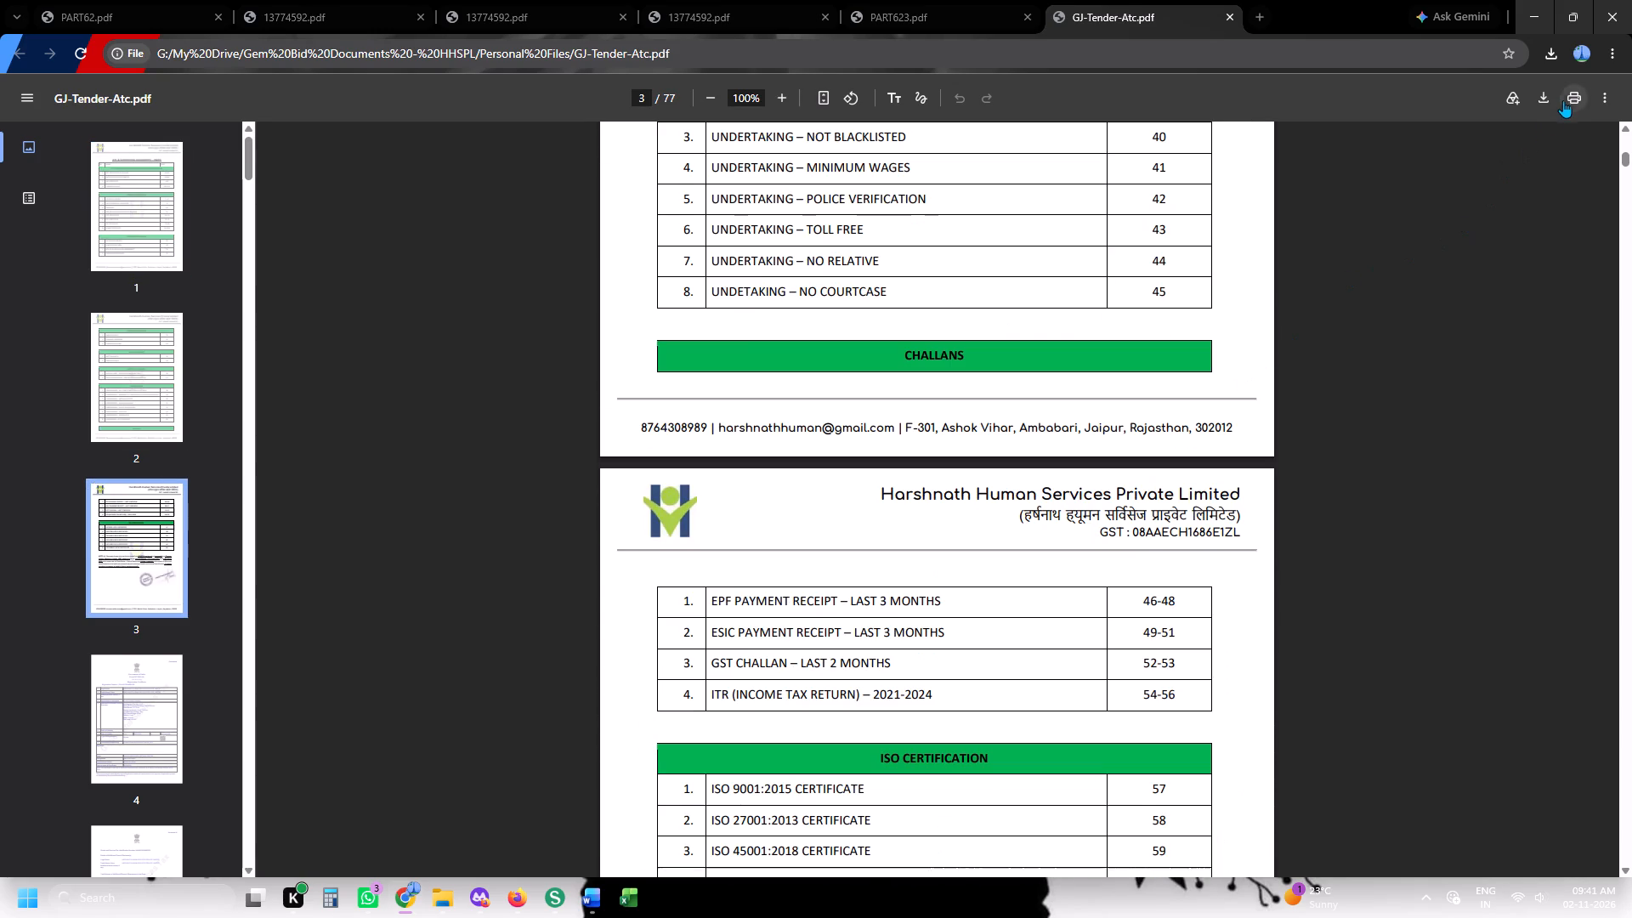
Print pages 1-77 of GJ-Tender-Atc to PDF at 2 pages per sheet and save it as GJ-Tender-Atc in Downloads.
left_click(1563, 99)
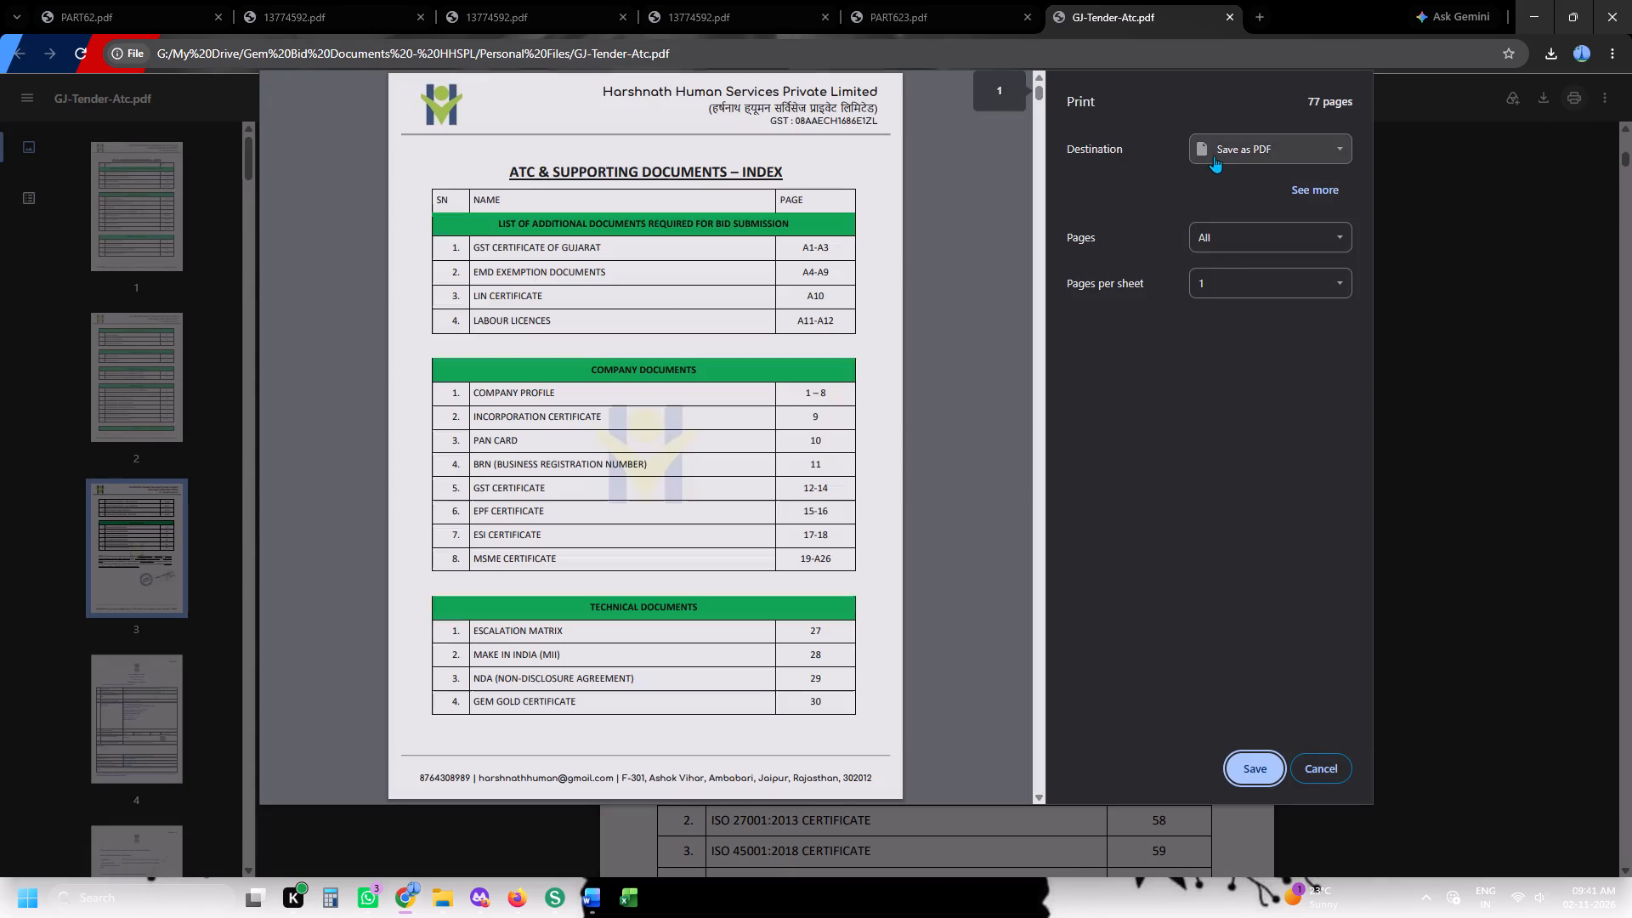
left_click(1211, 242)
left_click(1207, 320)
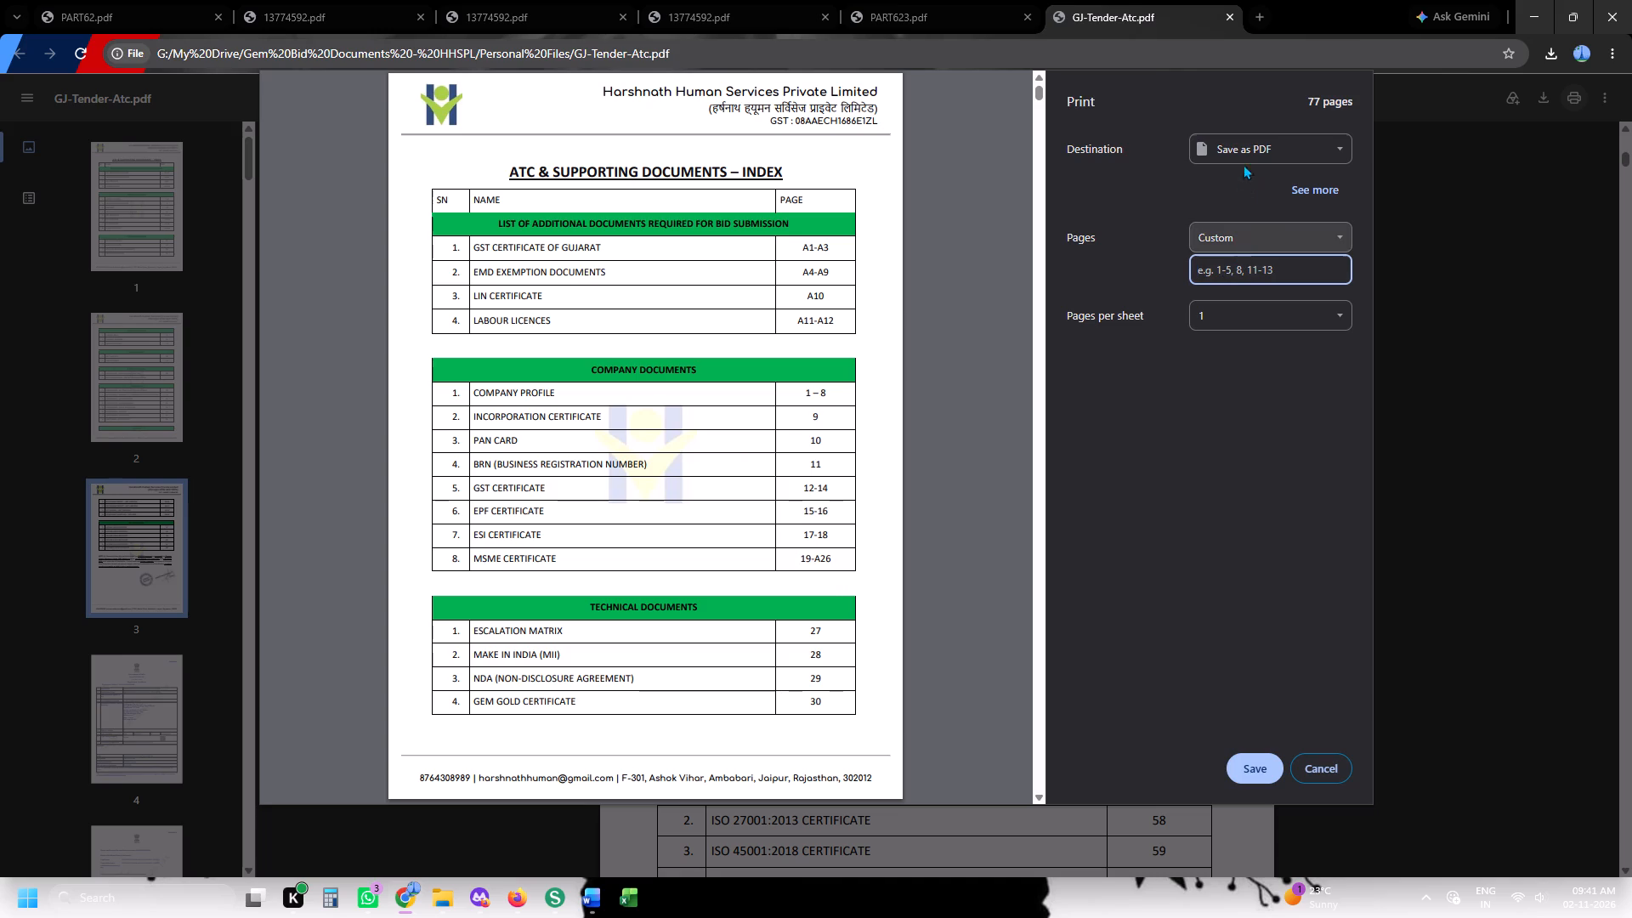
left_click(1213, 315)
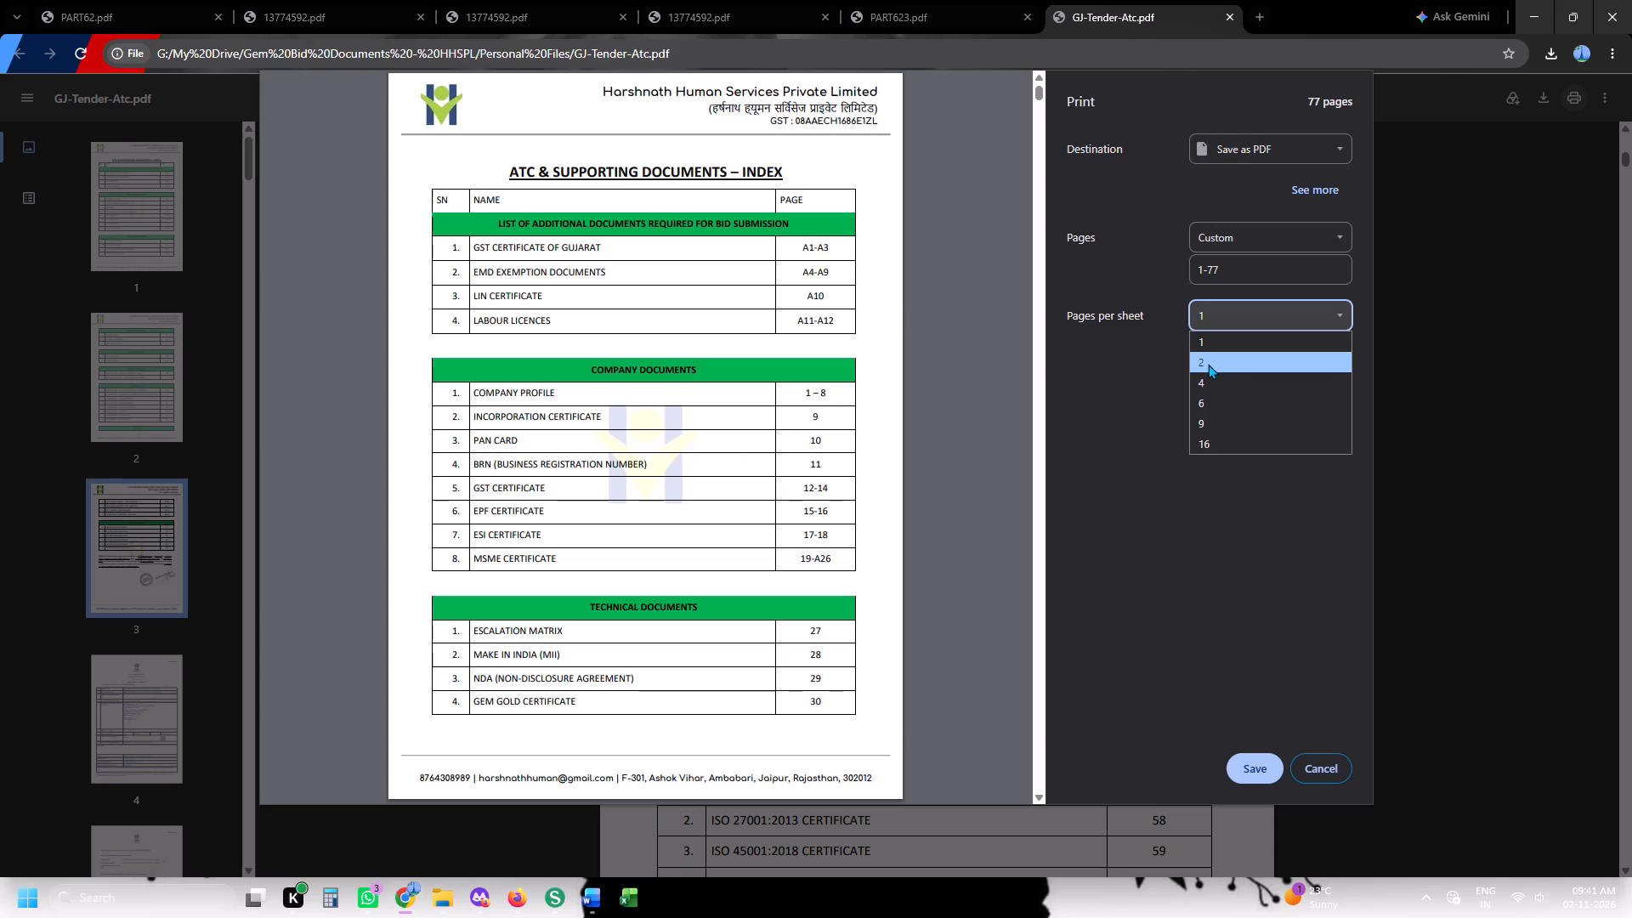
left_click(1208, 364)
scroll(641, 489, "down", 7)
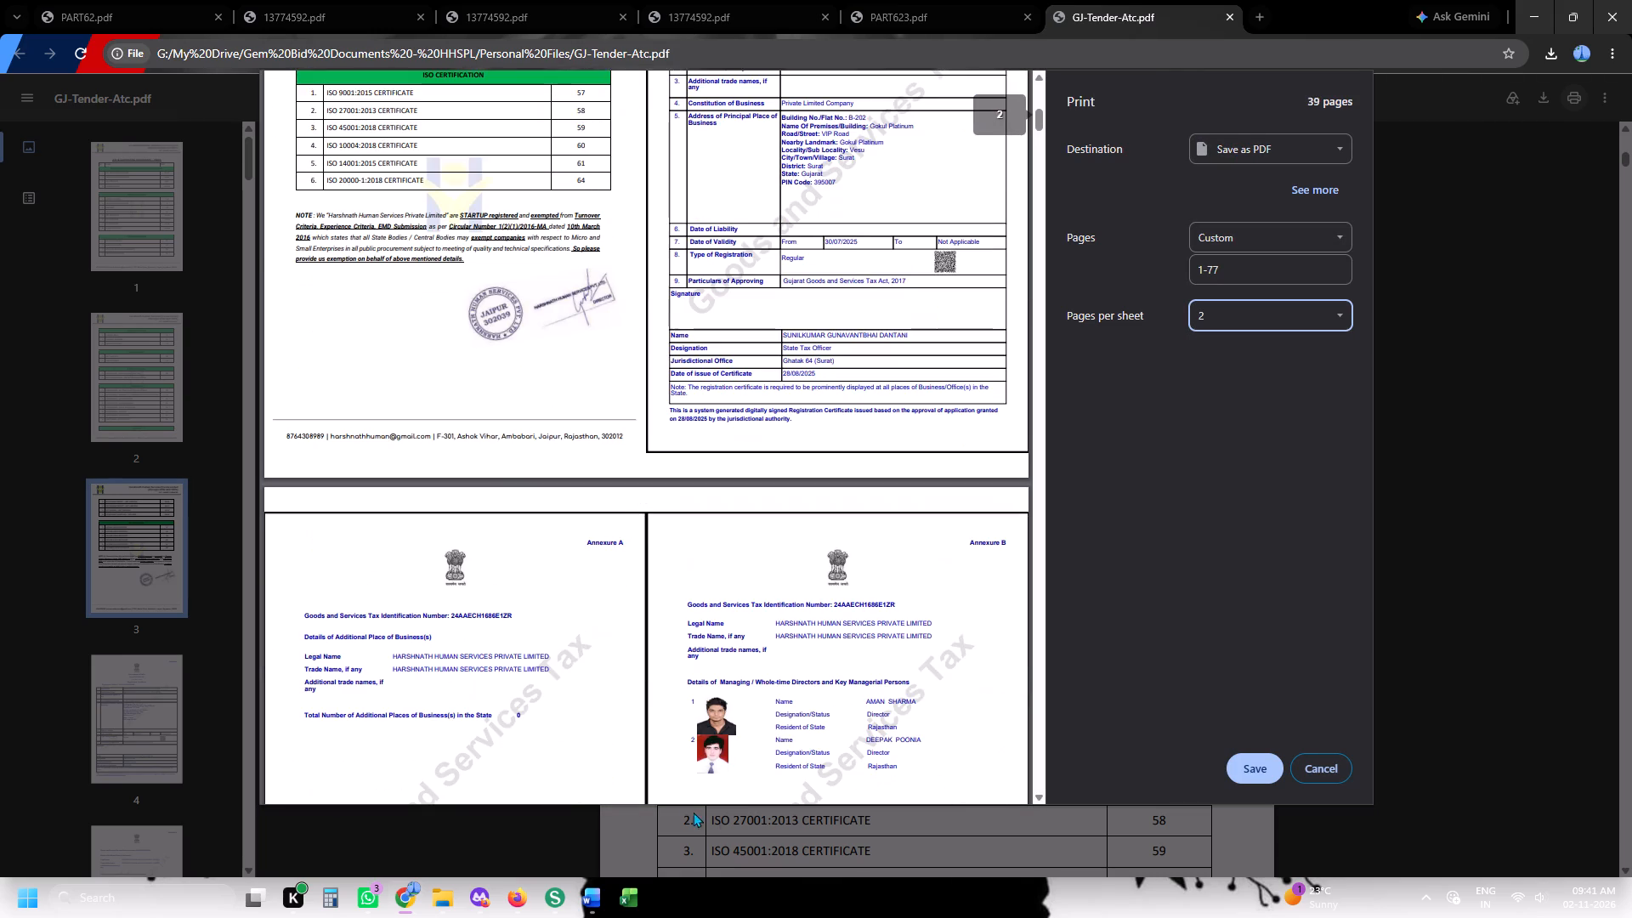
scroll(814, 696, "down", 11)
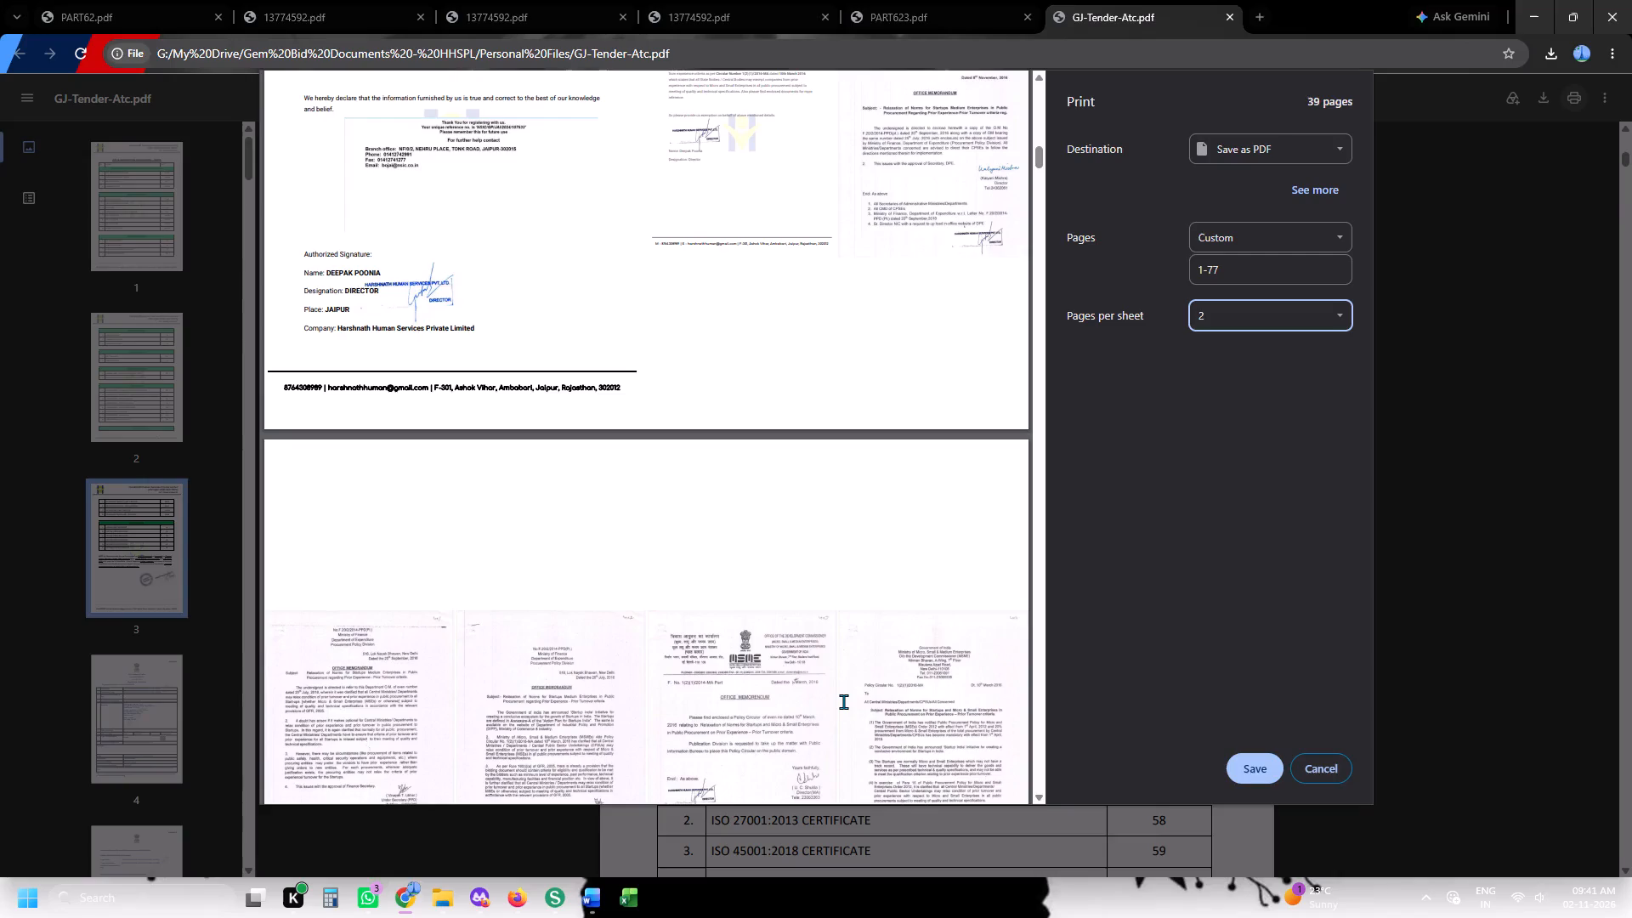
scroll(901, 675, "down", 6)
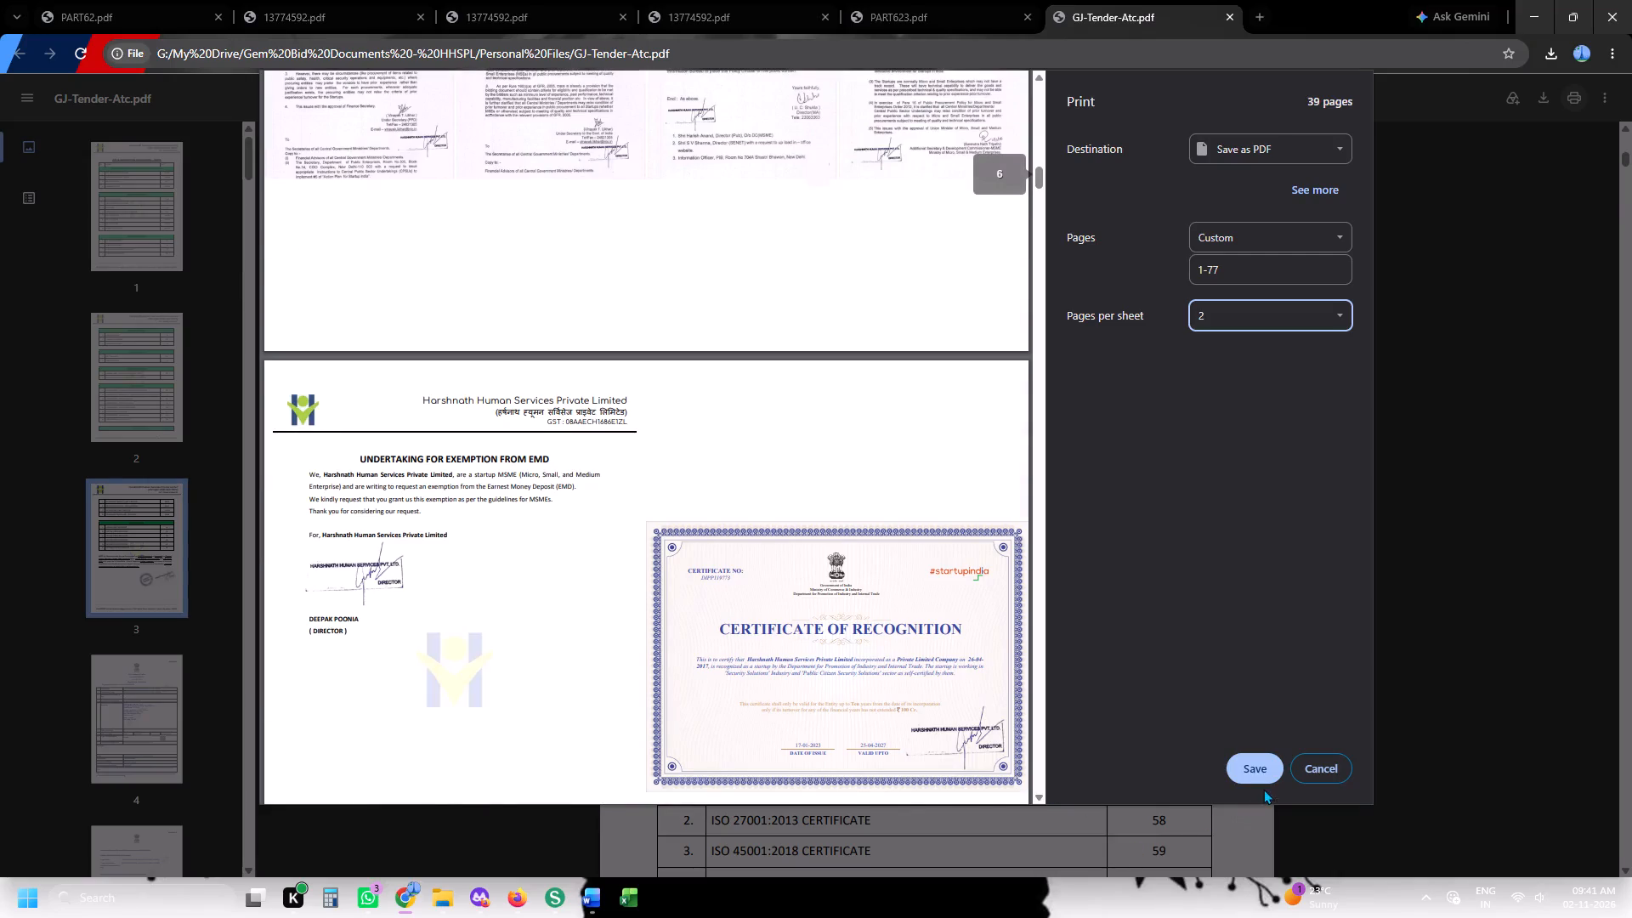
left_click(1256, 773)
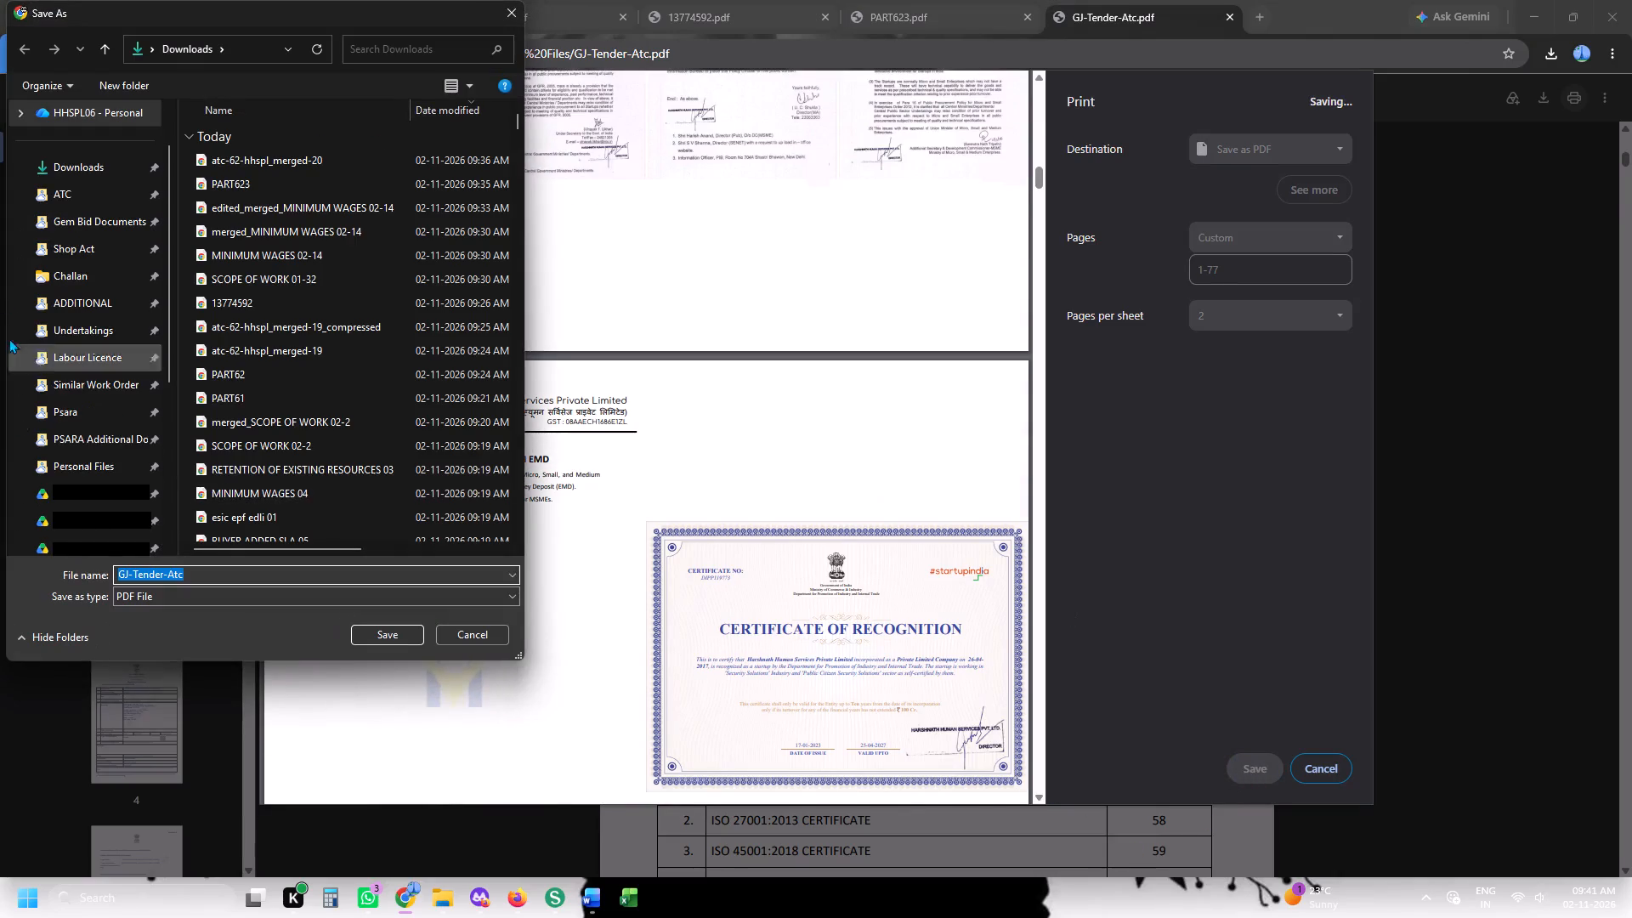
left_click(63, 162)
left_click(403, 634)
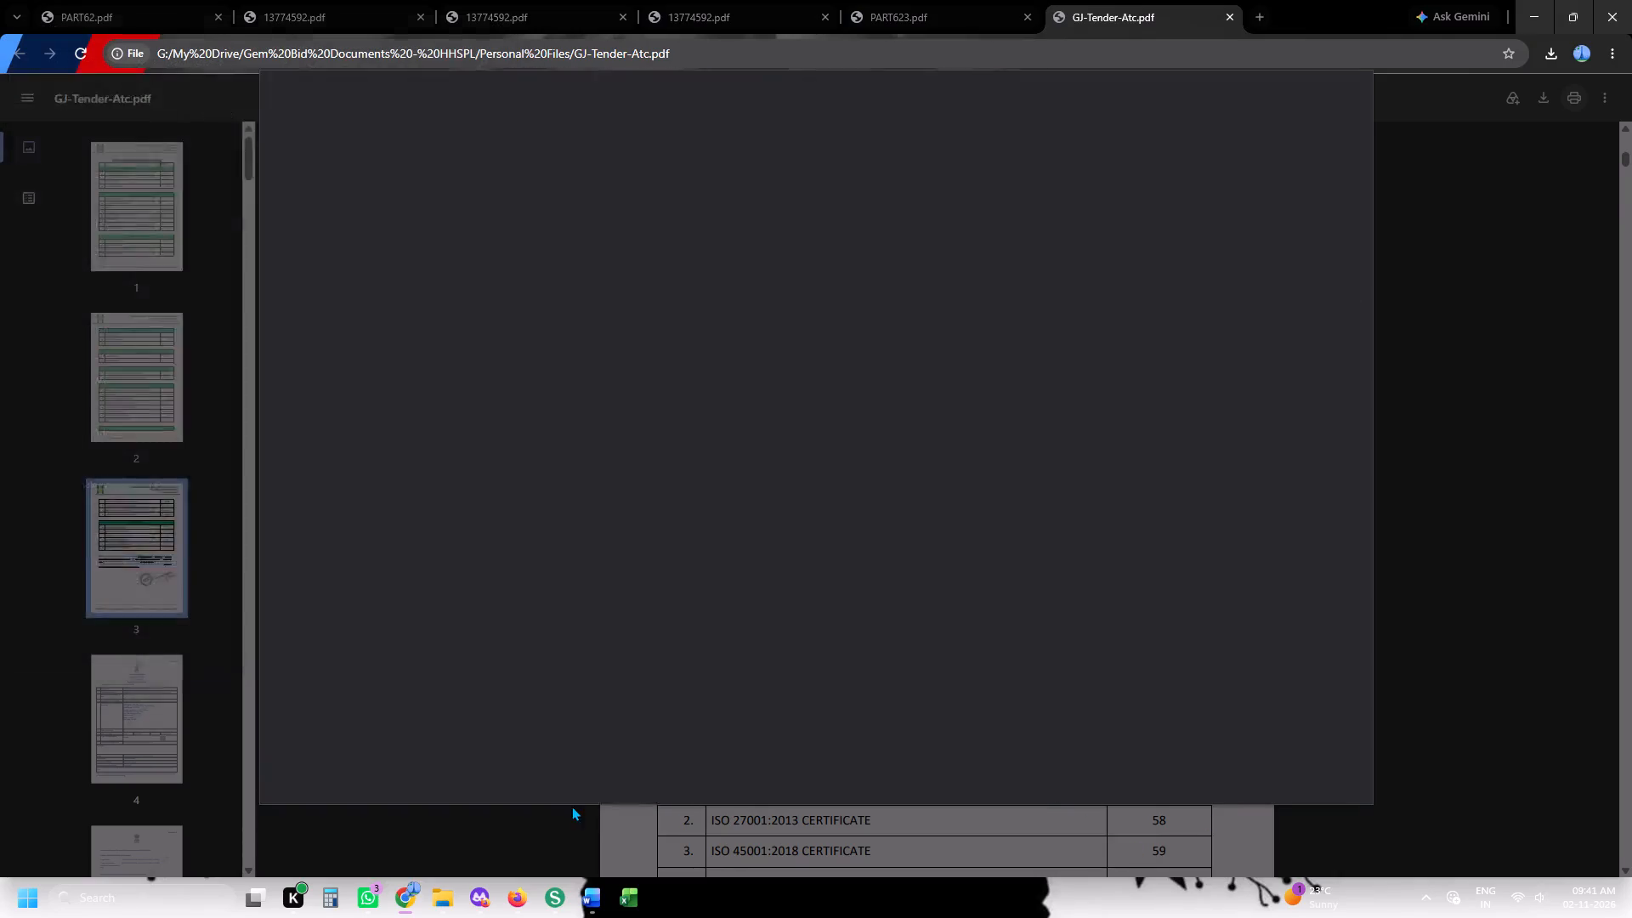
Back on the GeM page in Firefox, upload statutory-auditor-certificate-hhspl from Gem Bid Documents - HHSPL as the Statutory Auditor Certificate.
left_click(517, 901)
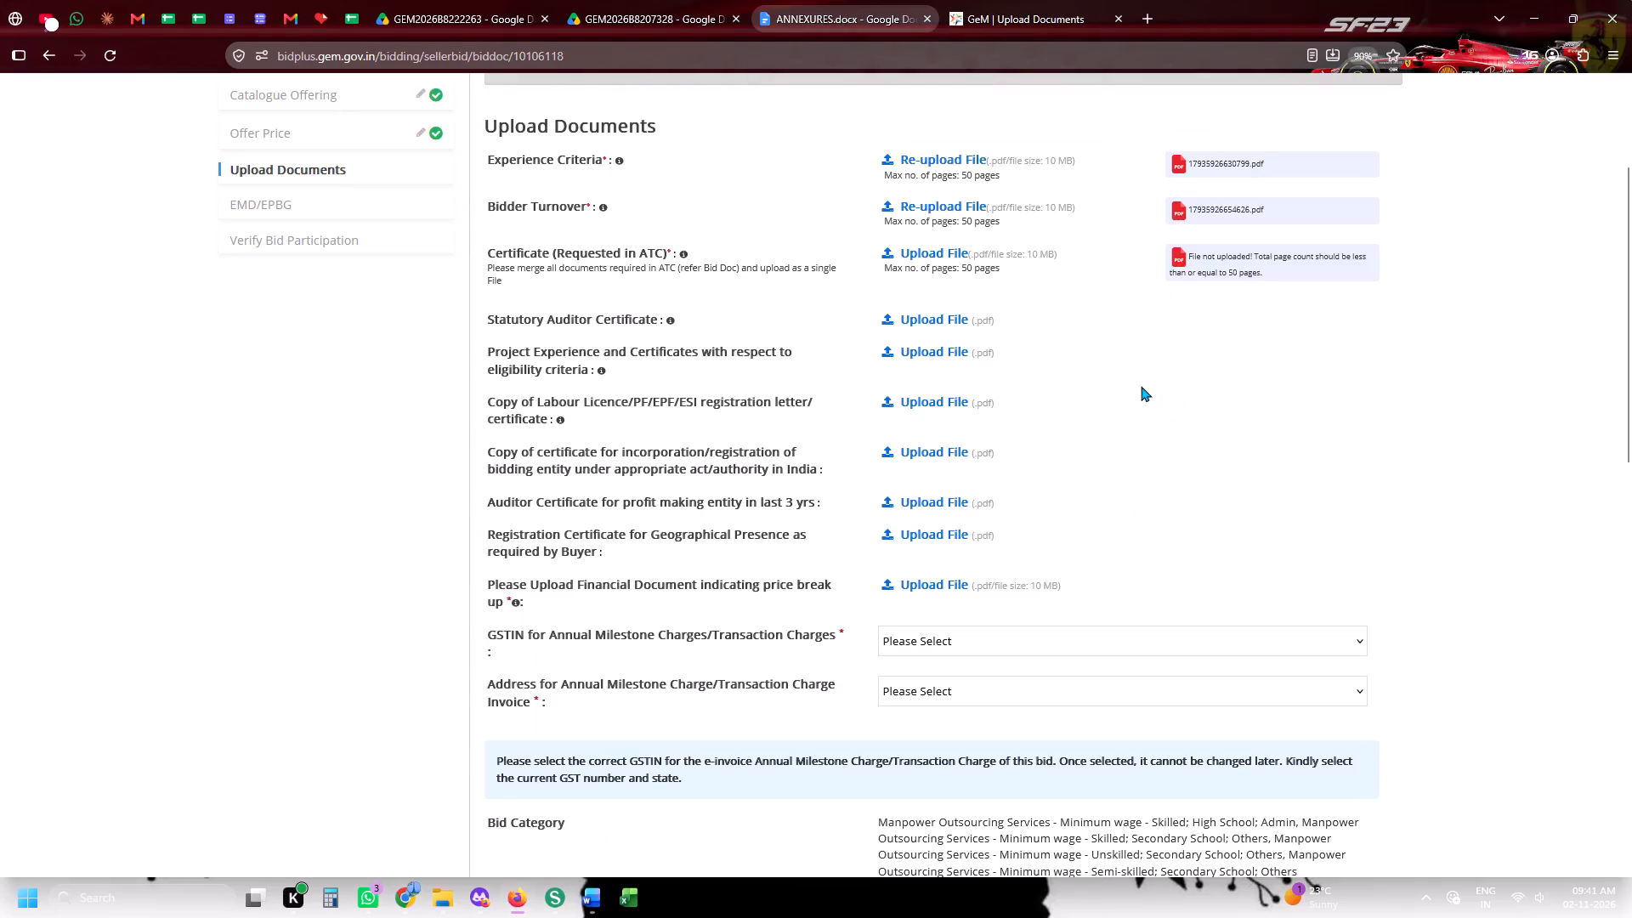
left_click(953, 323)
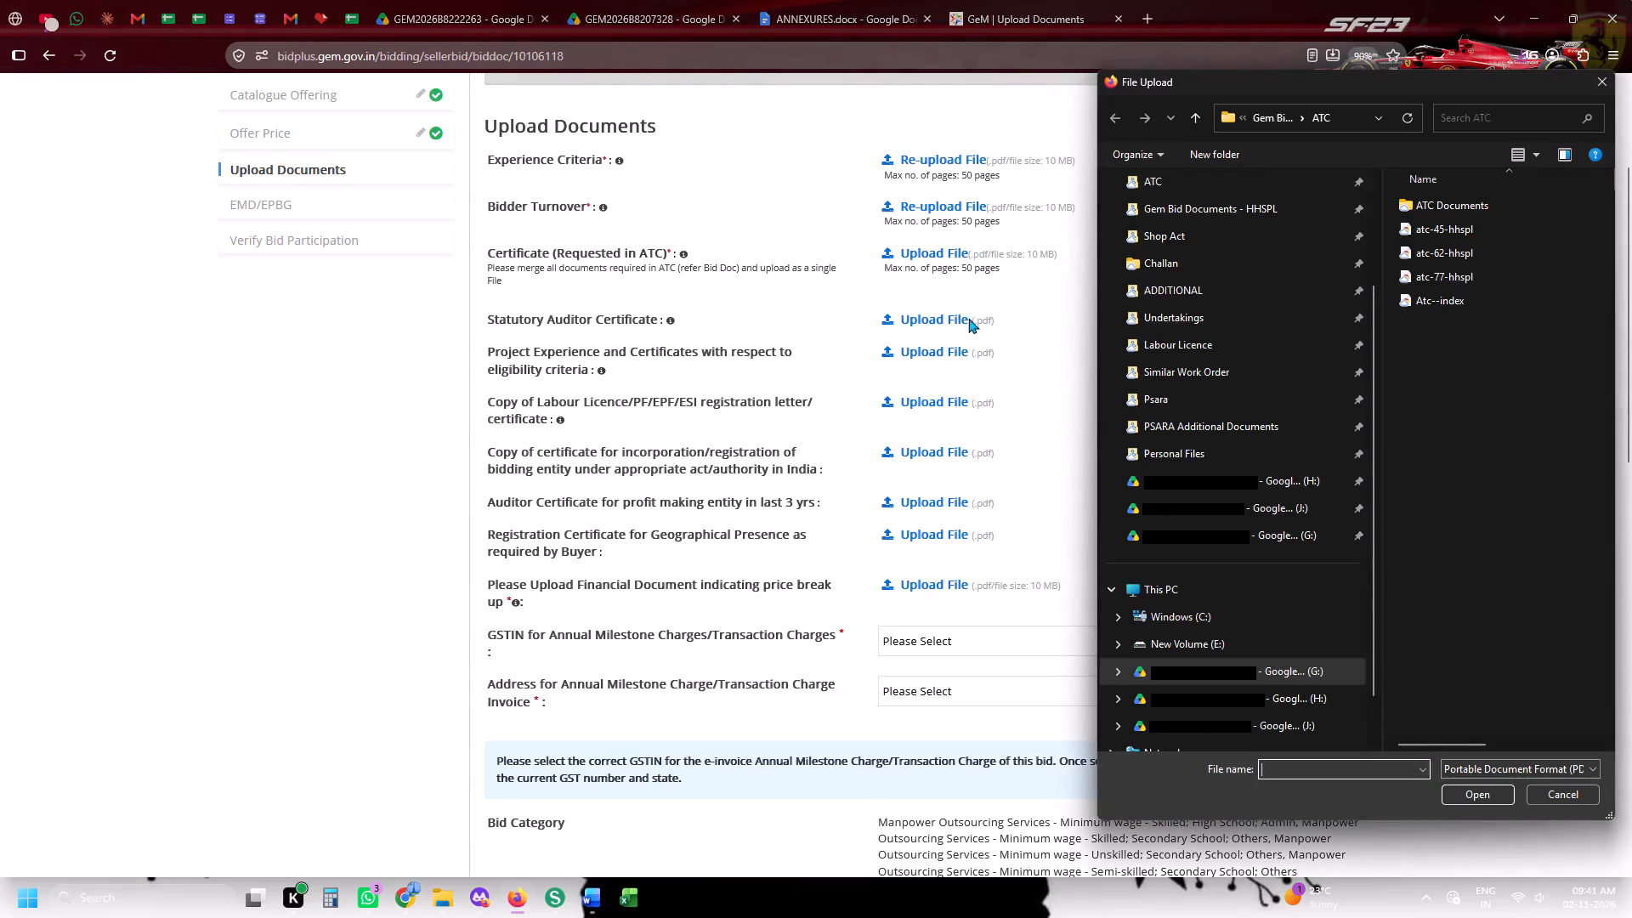
scroll(1271, 460, "up", 4)
left_click(1254, 347)
scroll(1474, 522, "down", 5)
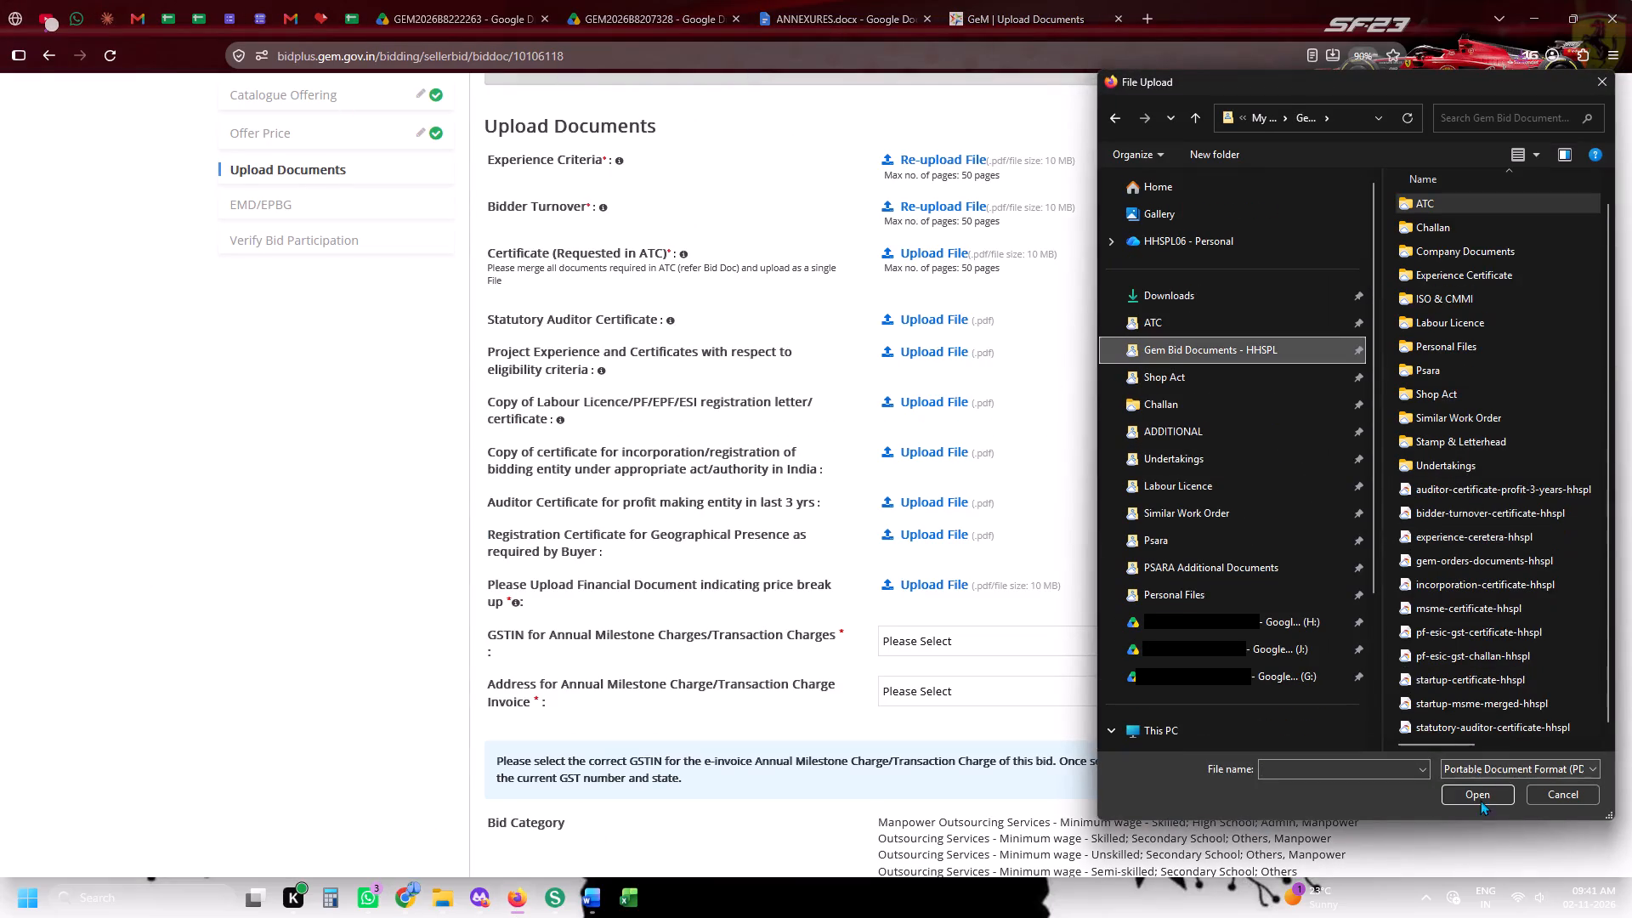
double_click(1456, 722)
Skip the background media playback to the next track.
left_click(1515, 889)
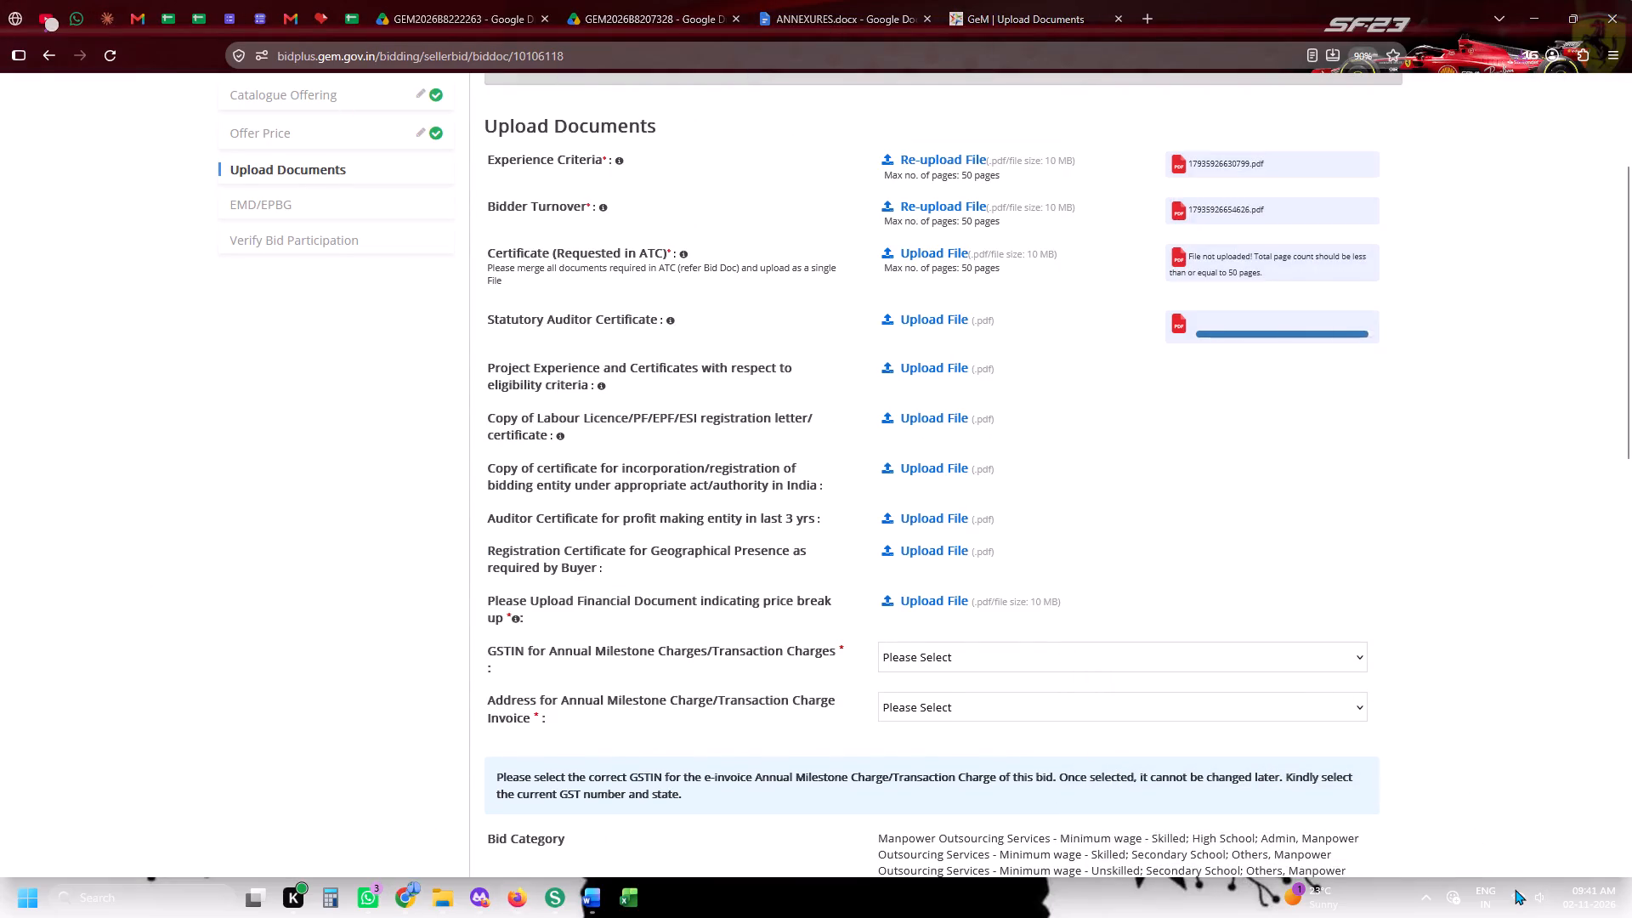
left_click(1527, 491)
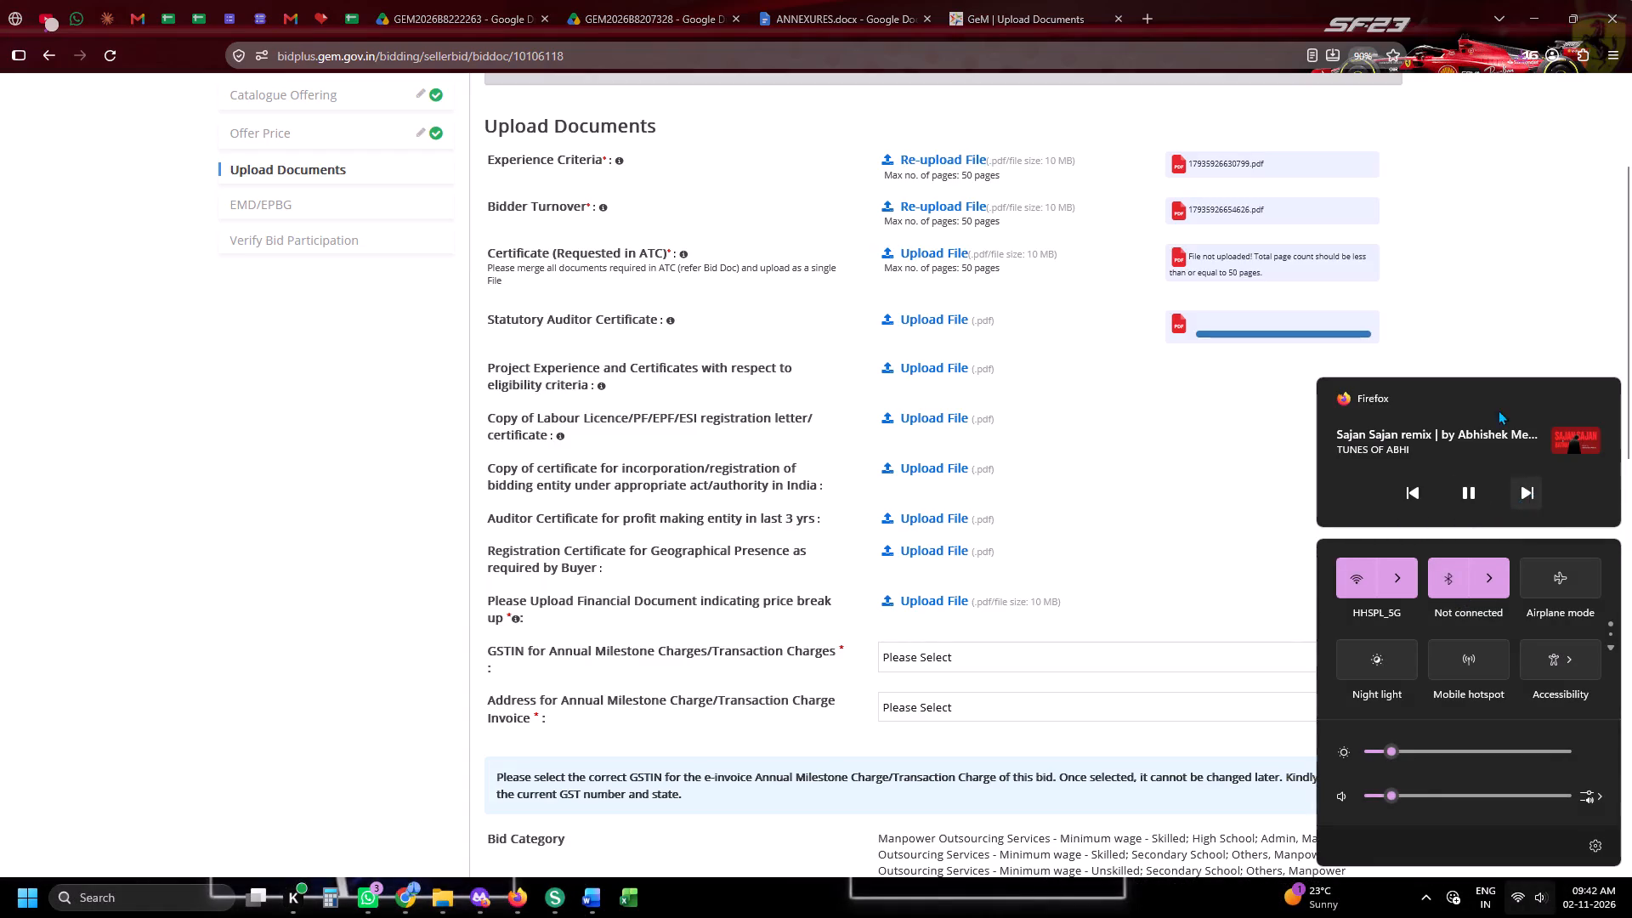
left_click(1512, 246)
Upload gem-orders-documents-hhspl from Gem Bid Documents - HHSPL as the Project Experience and Certificates document.
left_click(968, 374)
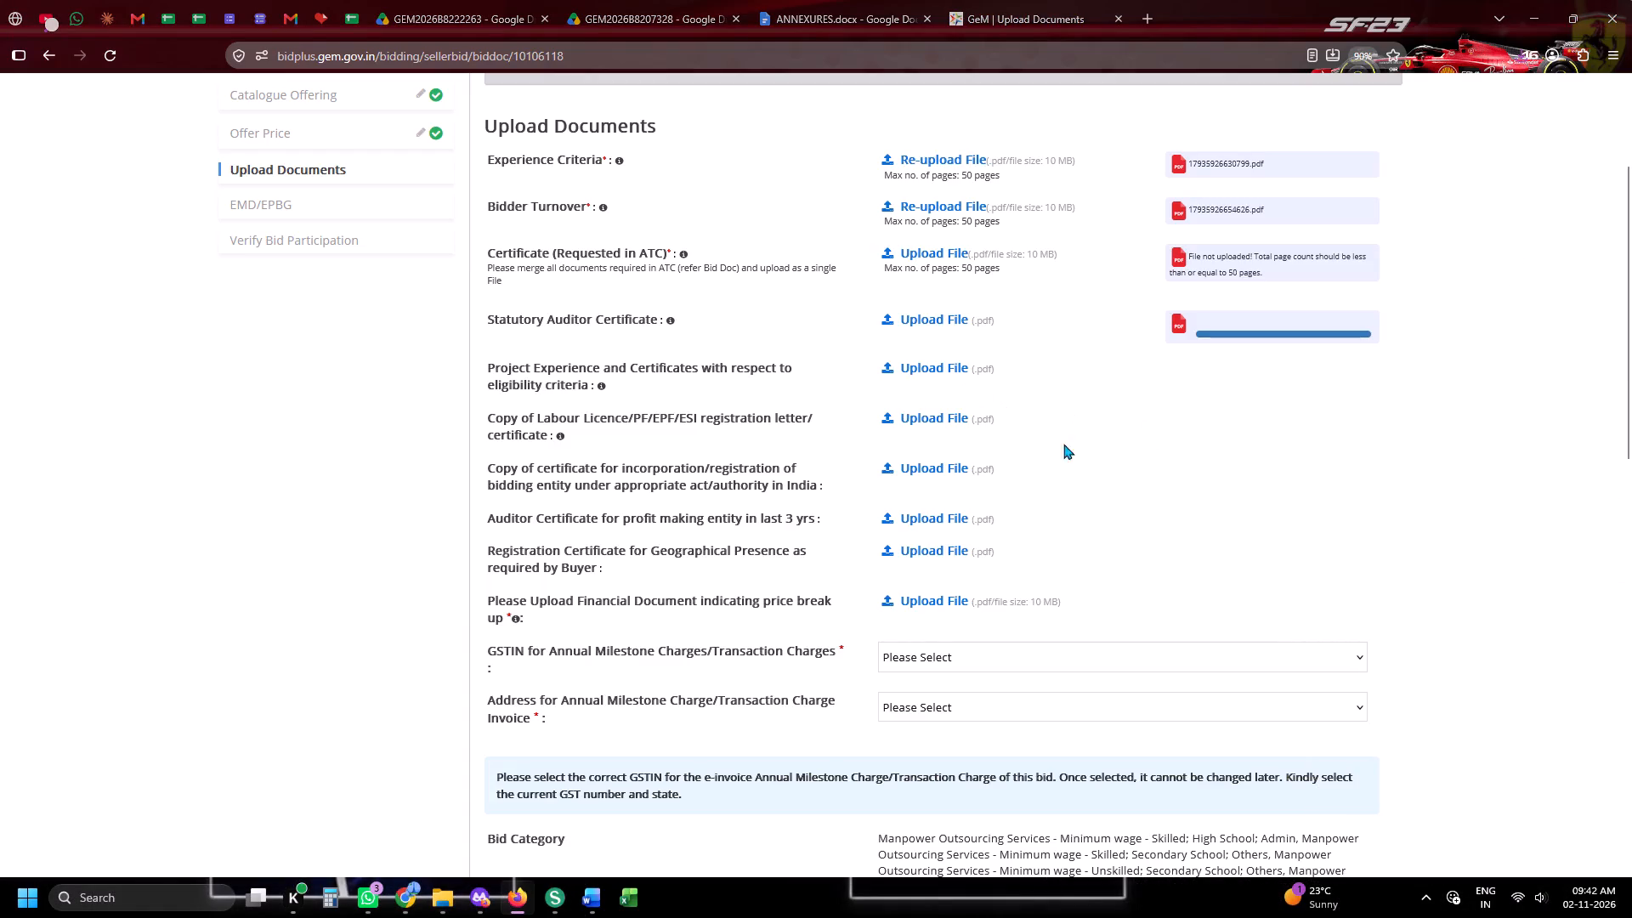
scroll(1279, 494, "up", 5)
left_click(1292, 338)
scroll(1536, 540, "down", 5)
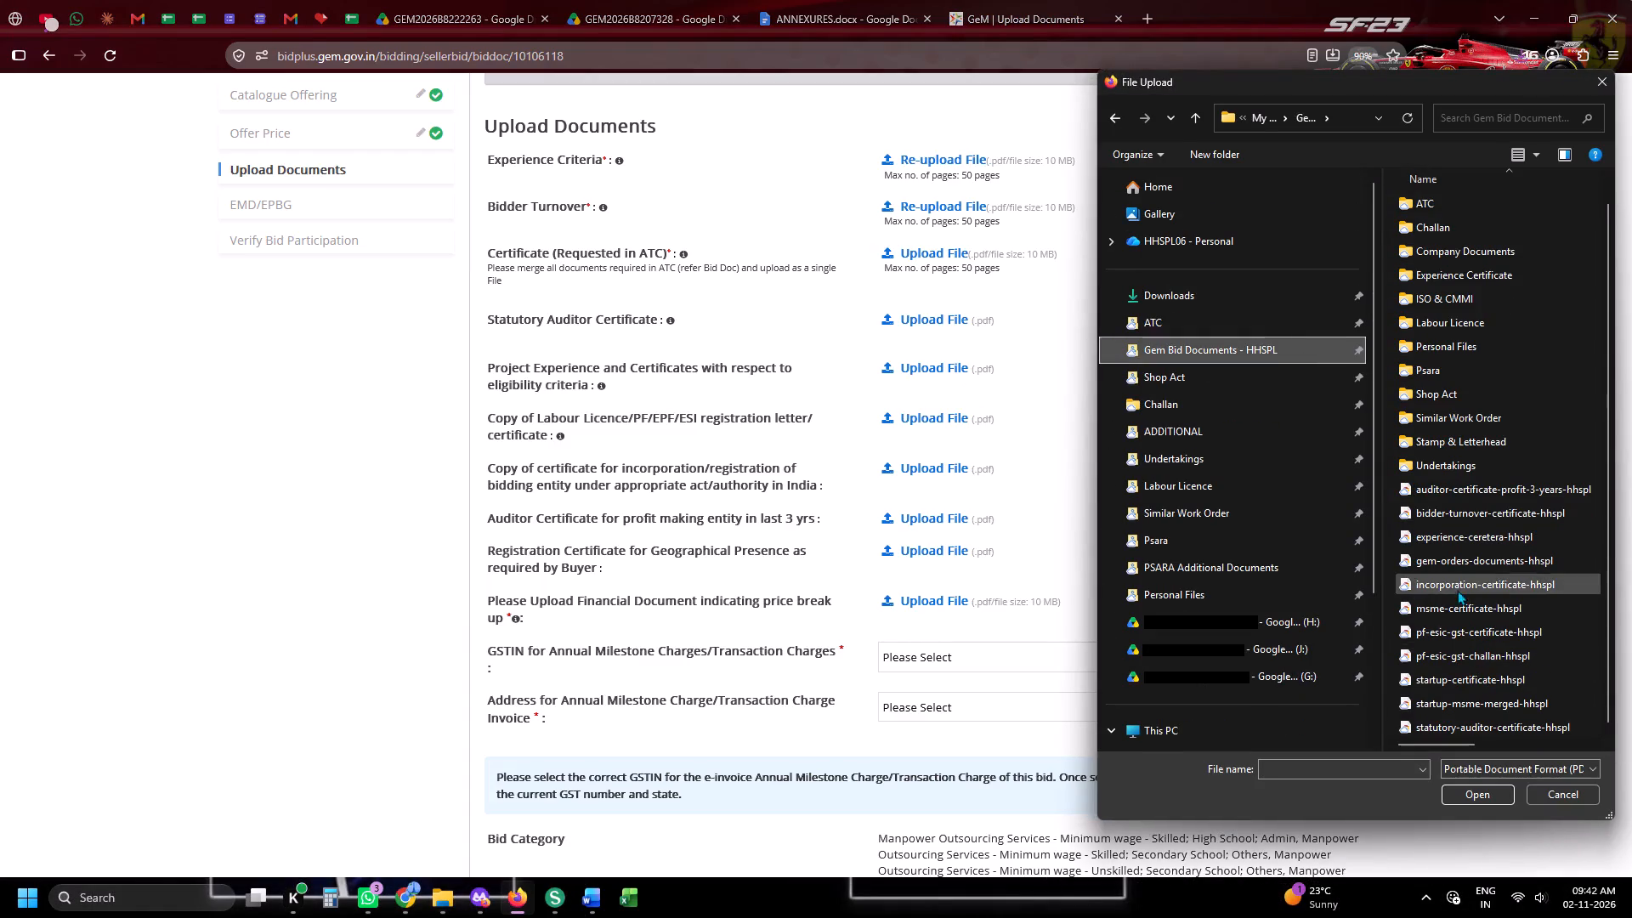
double_click(1444, 549)
double_click(1449, 557)
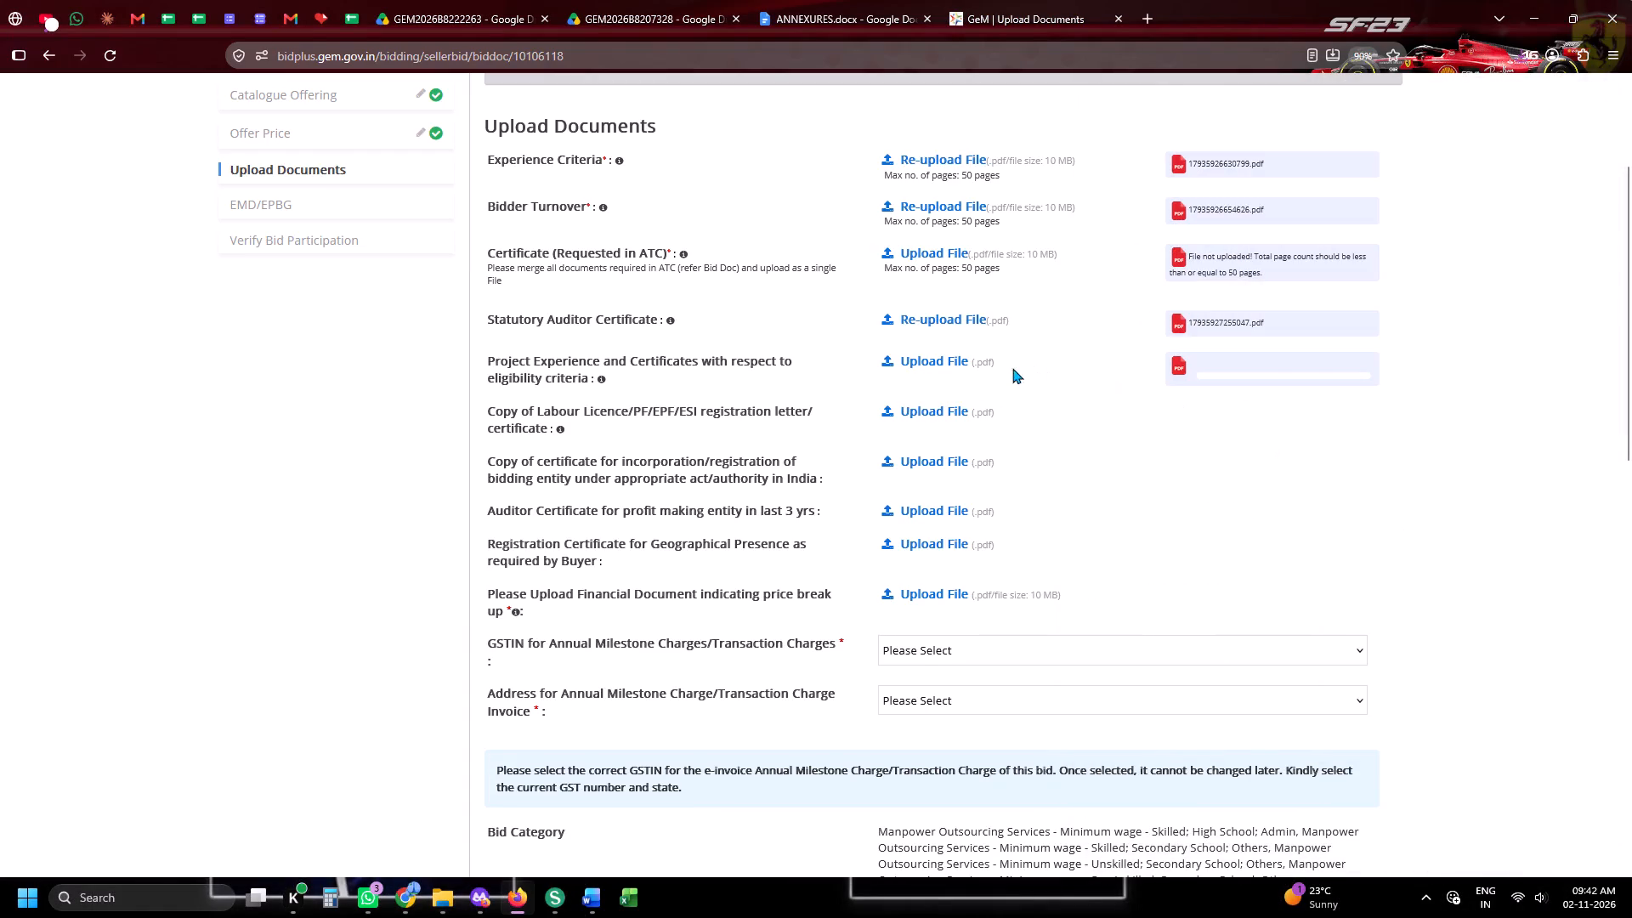
Upload pf-esic-gst-certificate-hhspl as the Labour Licence/PF/EPF/ESI registration certificate.
left_click(983, 412)
scroll(1320, 485, "down", 9)
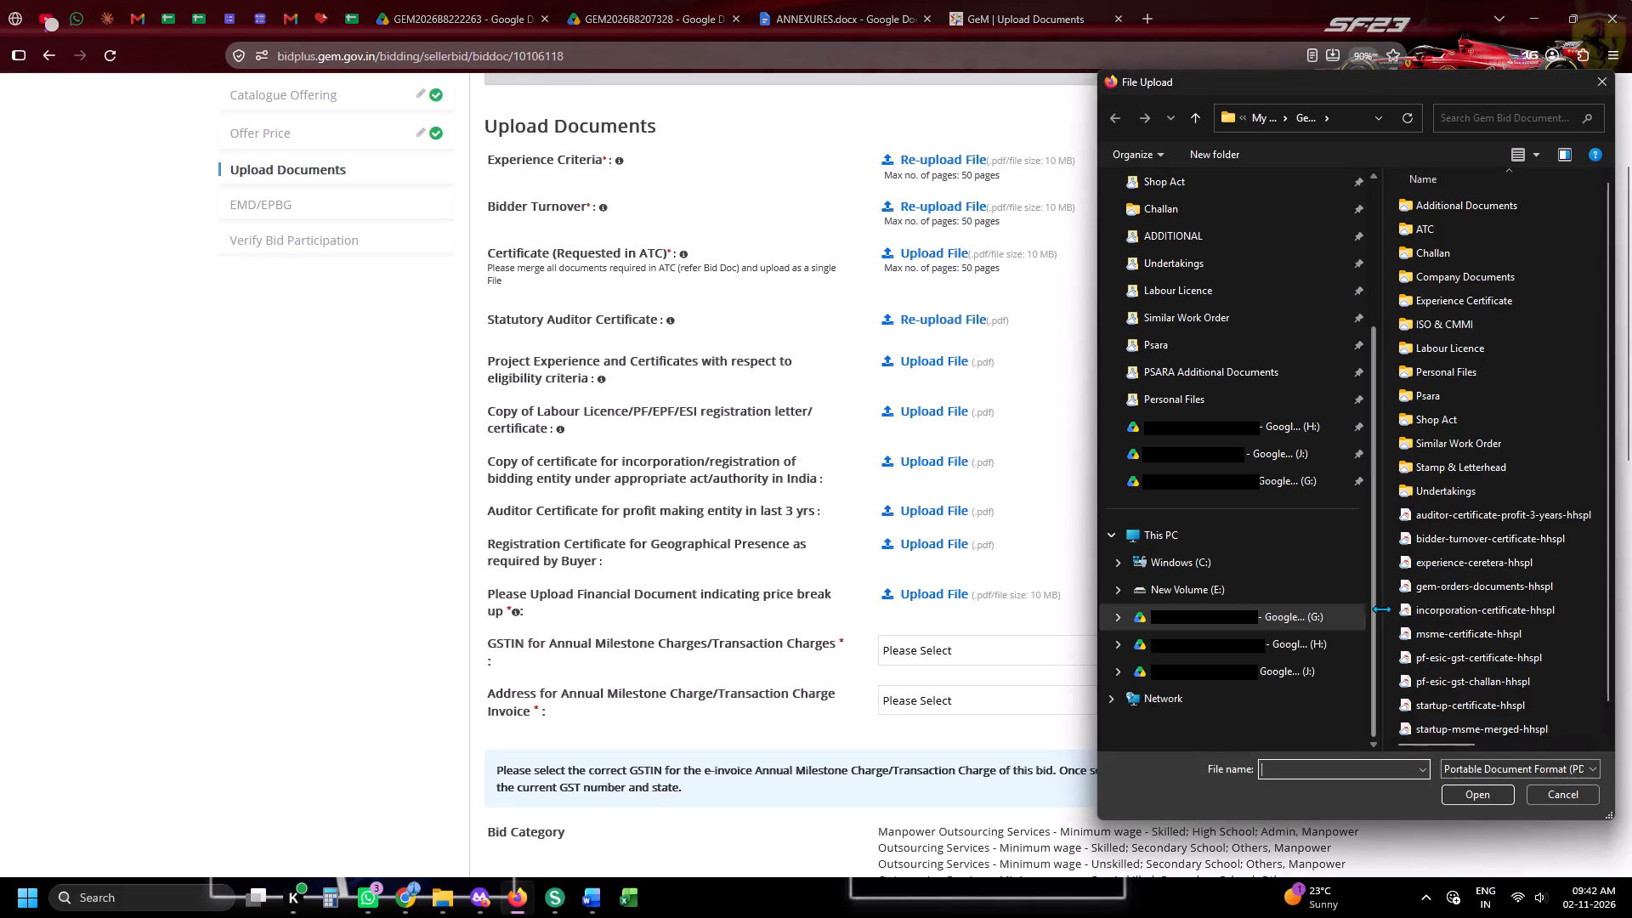
double_click(1429, 647)
Upload incorporation-certificate-hhspl as the certificate for incorporation/registration of the bidding entity.
left_click(960, 457)
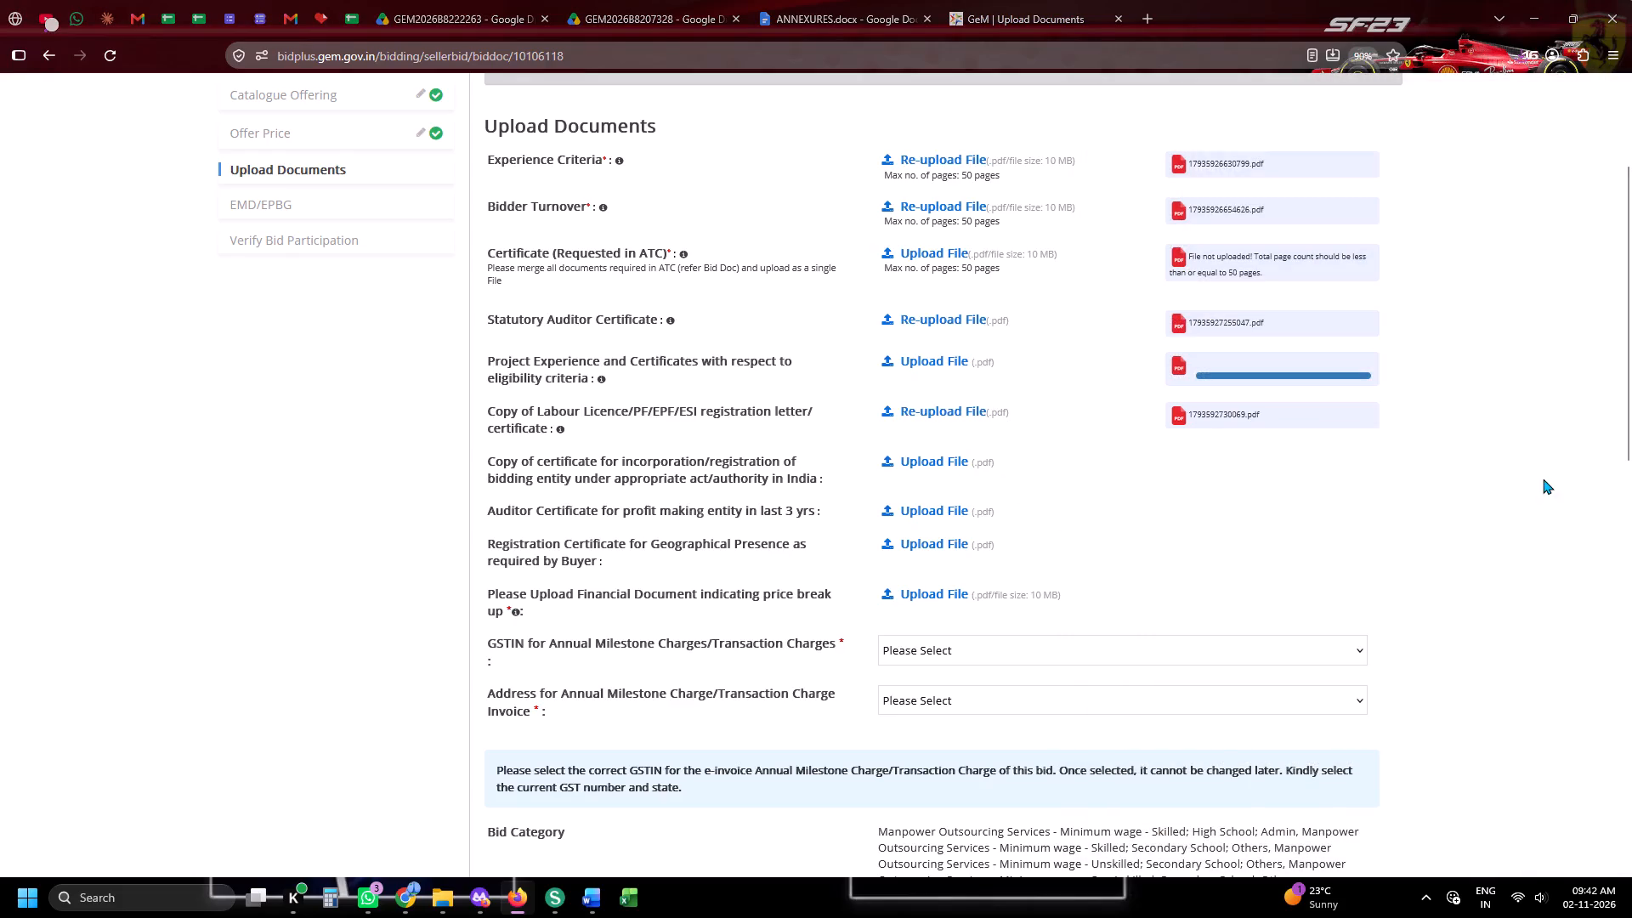
scroll(1543, 479, "down", 5)
left_click(1433, 556)
double_click(1431, 591)
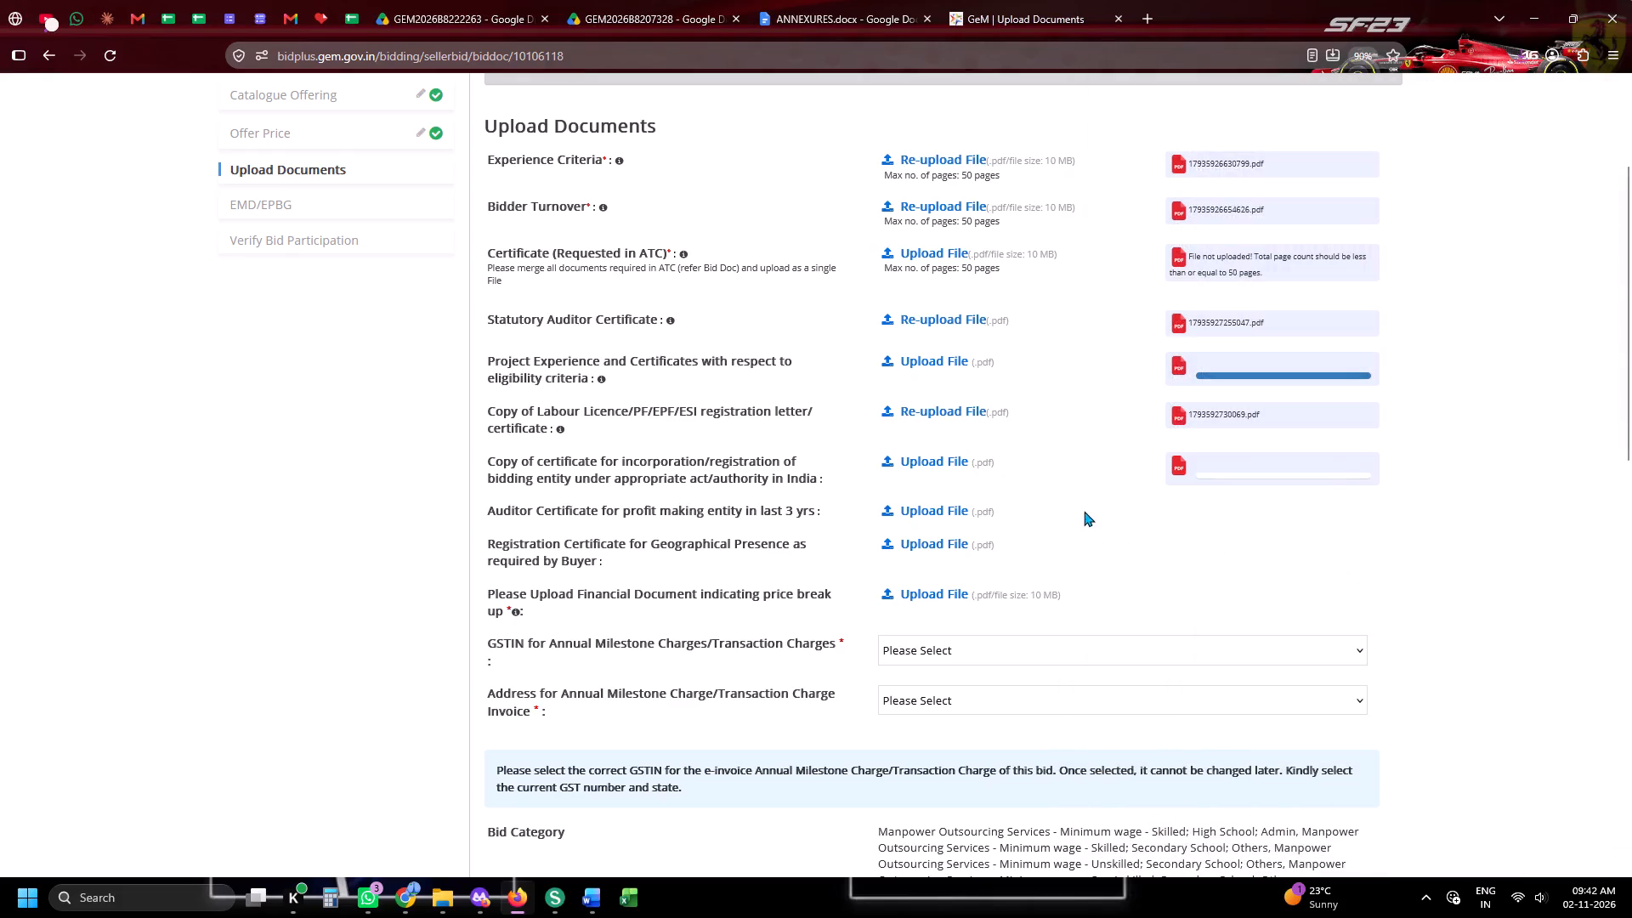
In iLovePDF, compress the GJ-Tender-Atc PDF from Downloads at the recommended compression level.
left_click(467, 0)
left_click(301, 4)
left_click(315, 10)
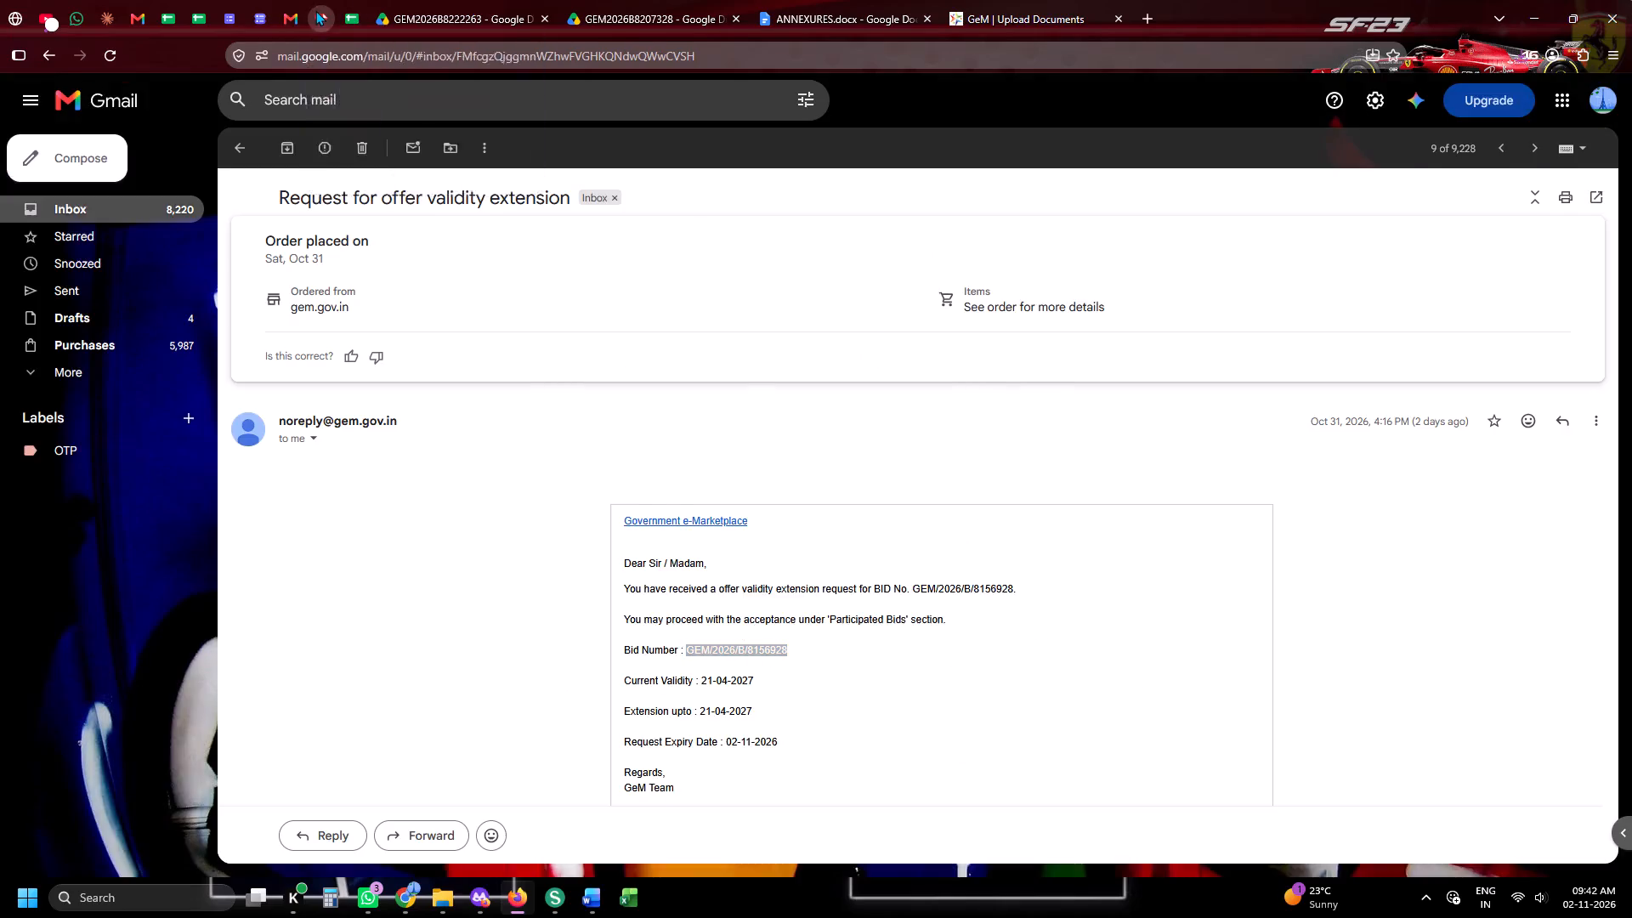
left_click(434, 88)
left_click(434, 94)
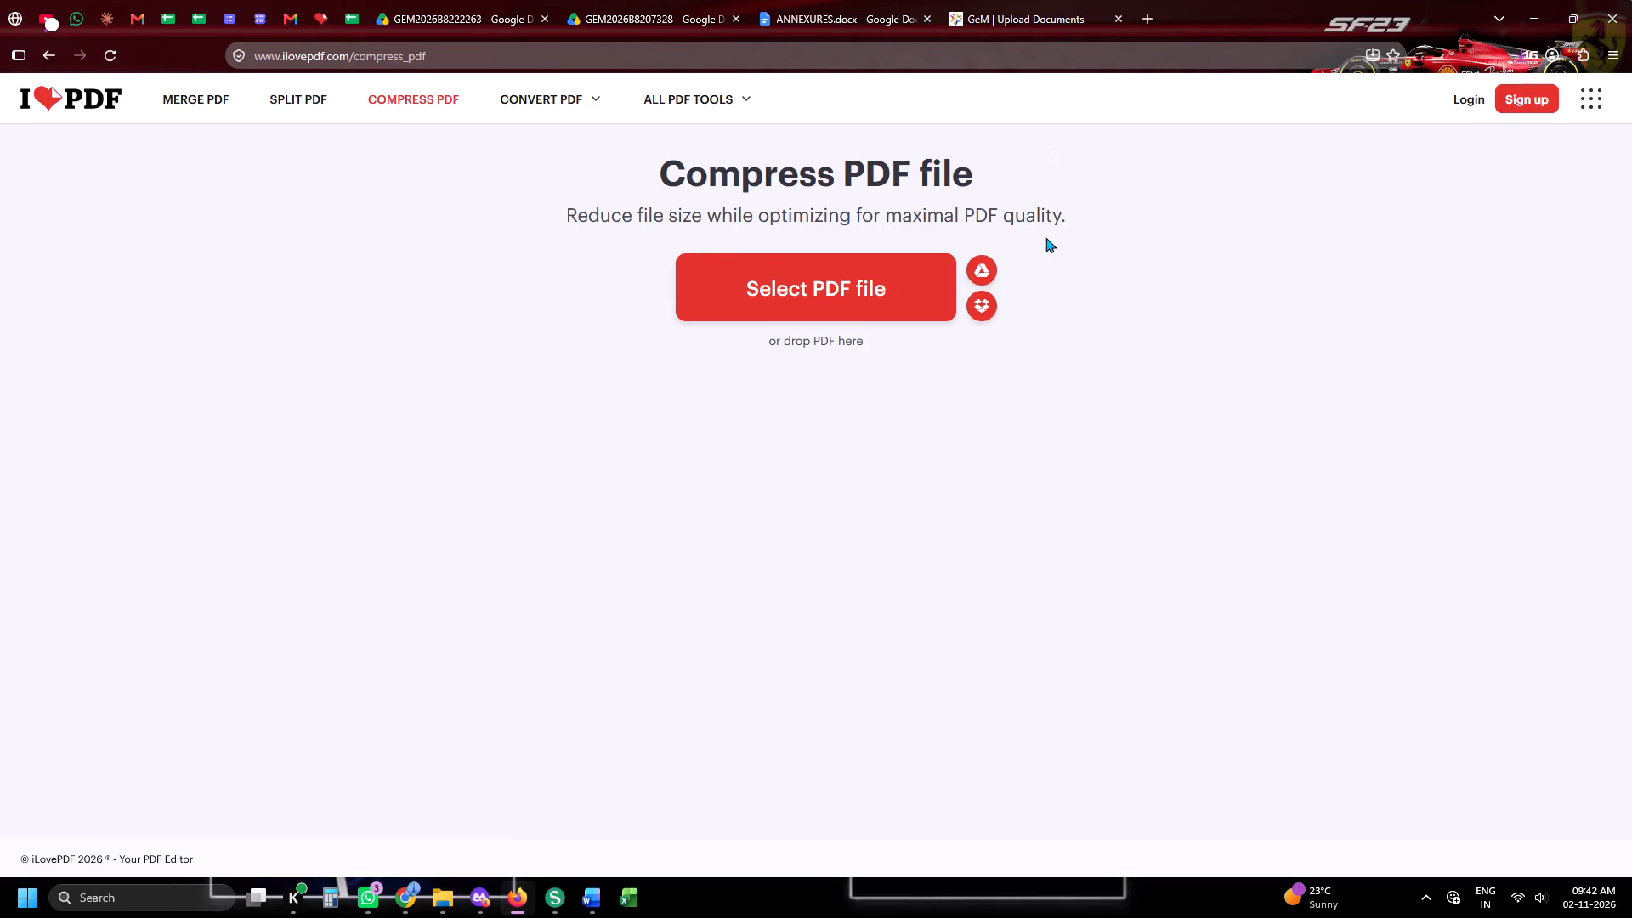
left_click(783, 305)
scroll(1142, 343, "up", 4)
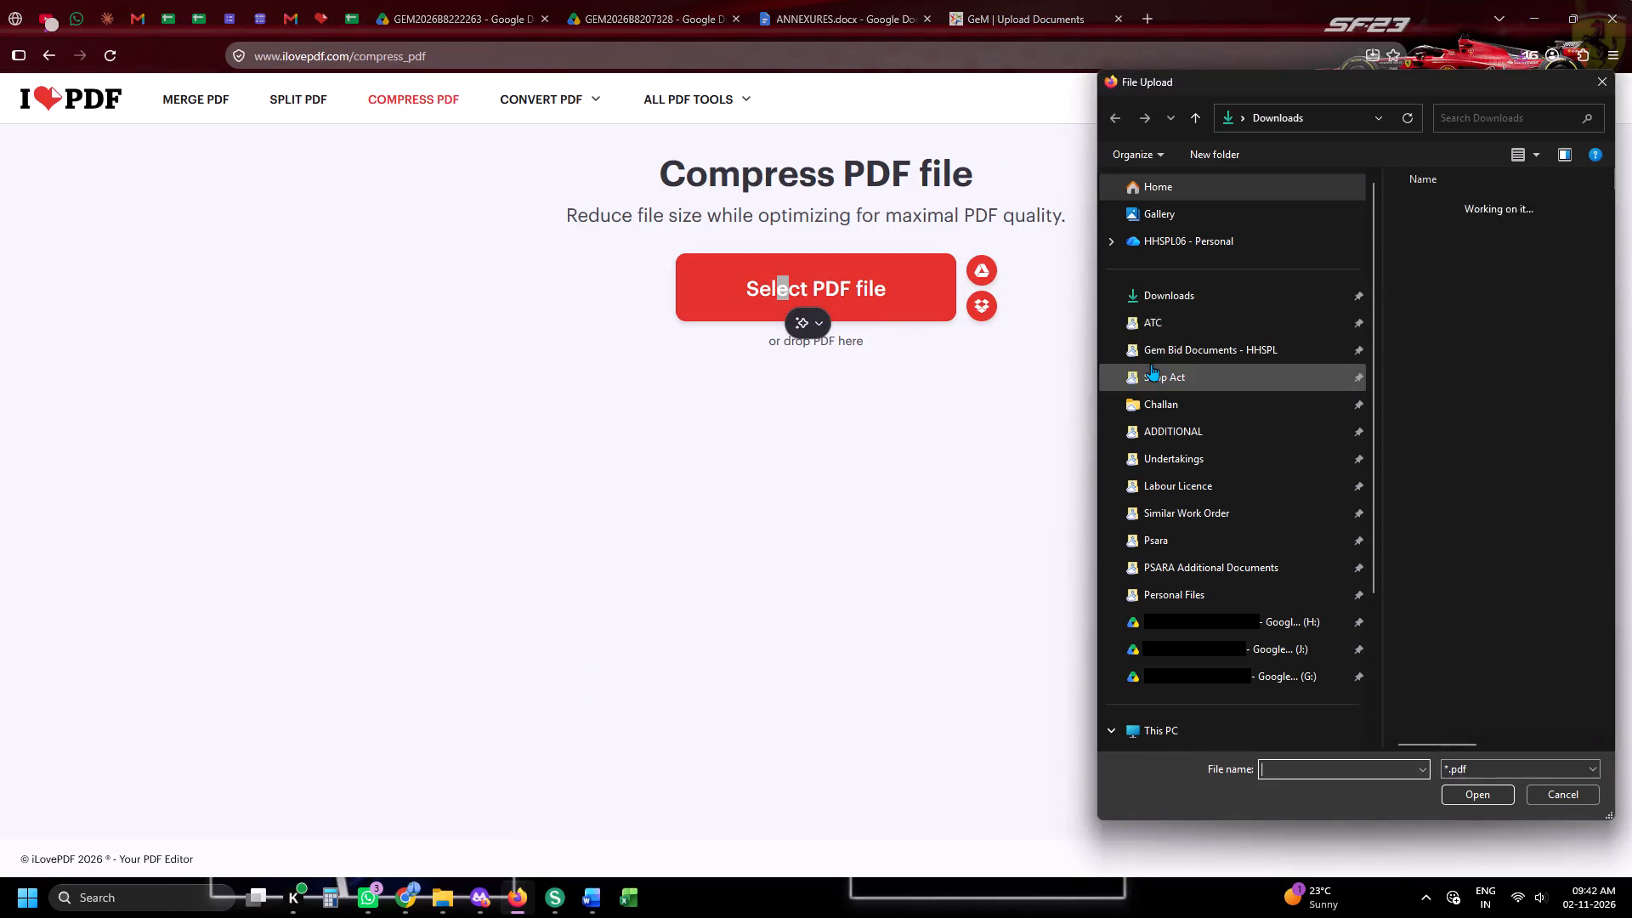
scroll(1151, 364, "up", 2)
left_click(1237, 286)
double_click(1486, 220)
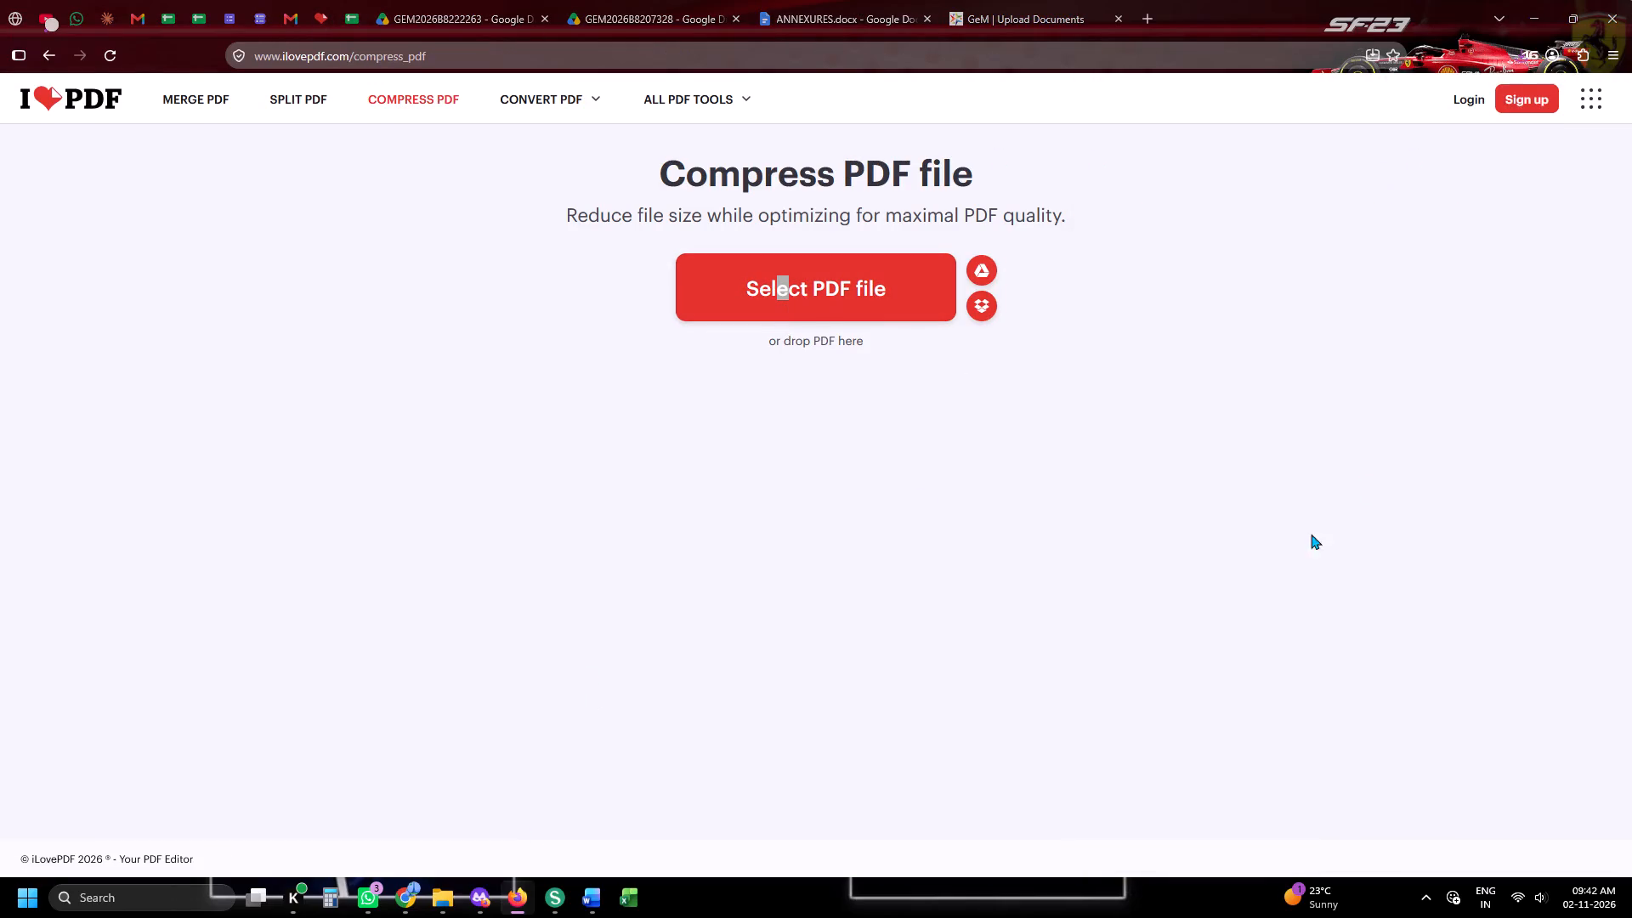
left_click(1389, 824)
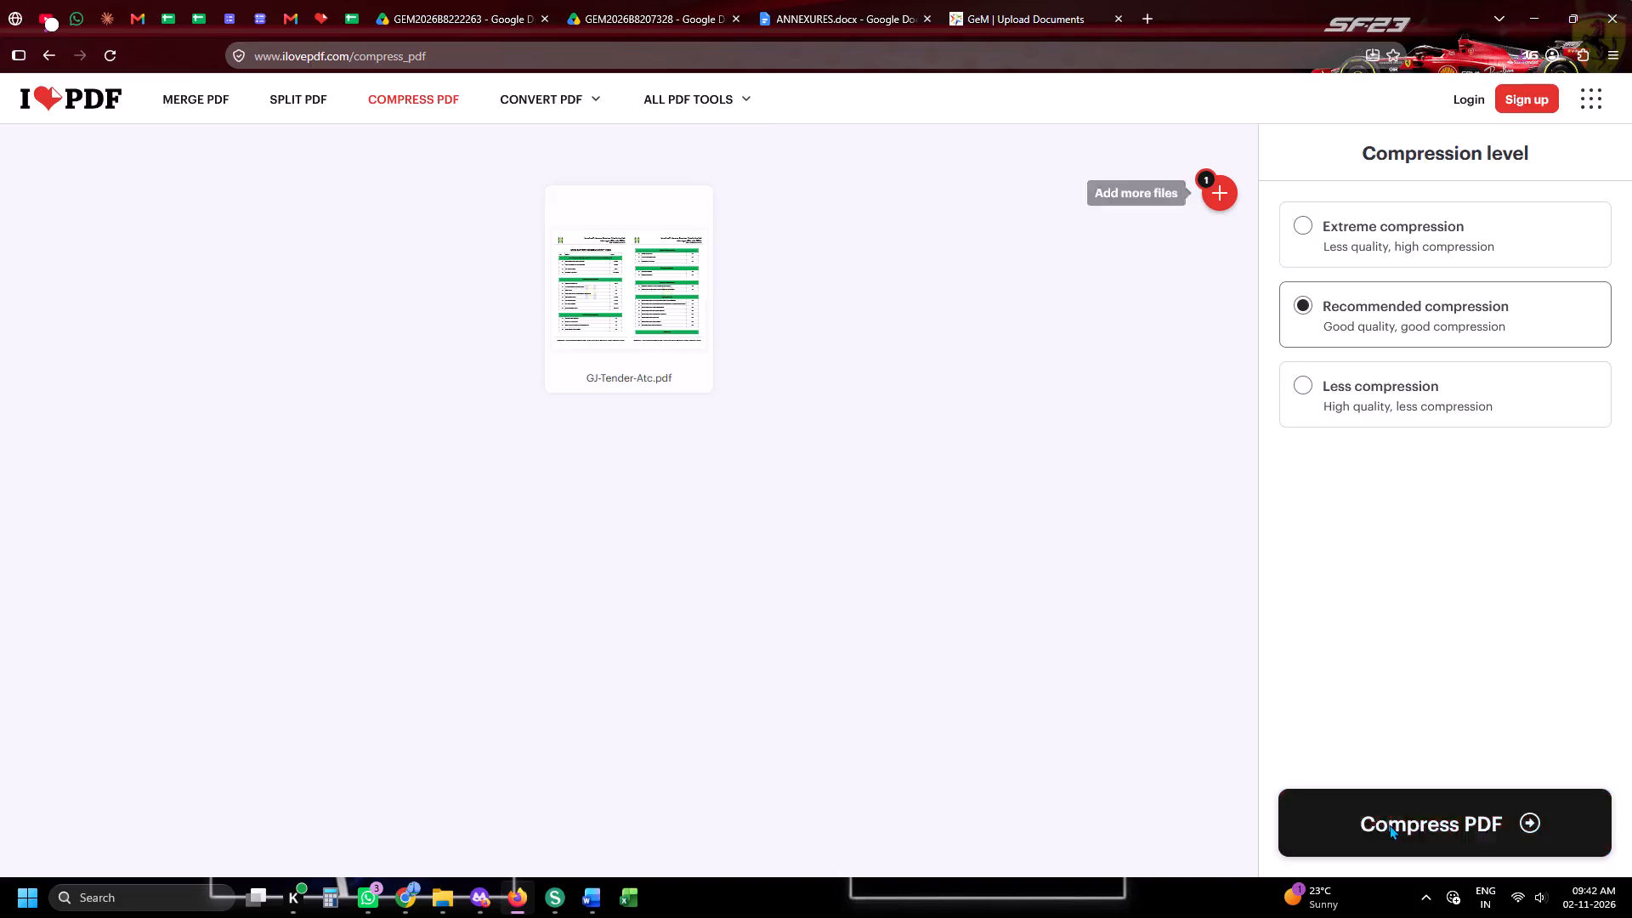
Back on the GeM page, upload auditor-certificate-profit-3-years-hhspl as the Auditor Certificate for profit making entity in last 3 yrs.
left_click(977, 0)
left_click(906, 512)
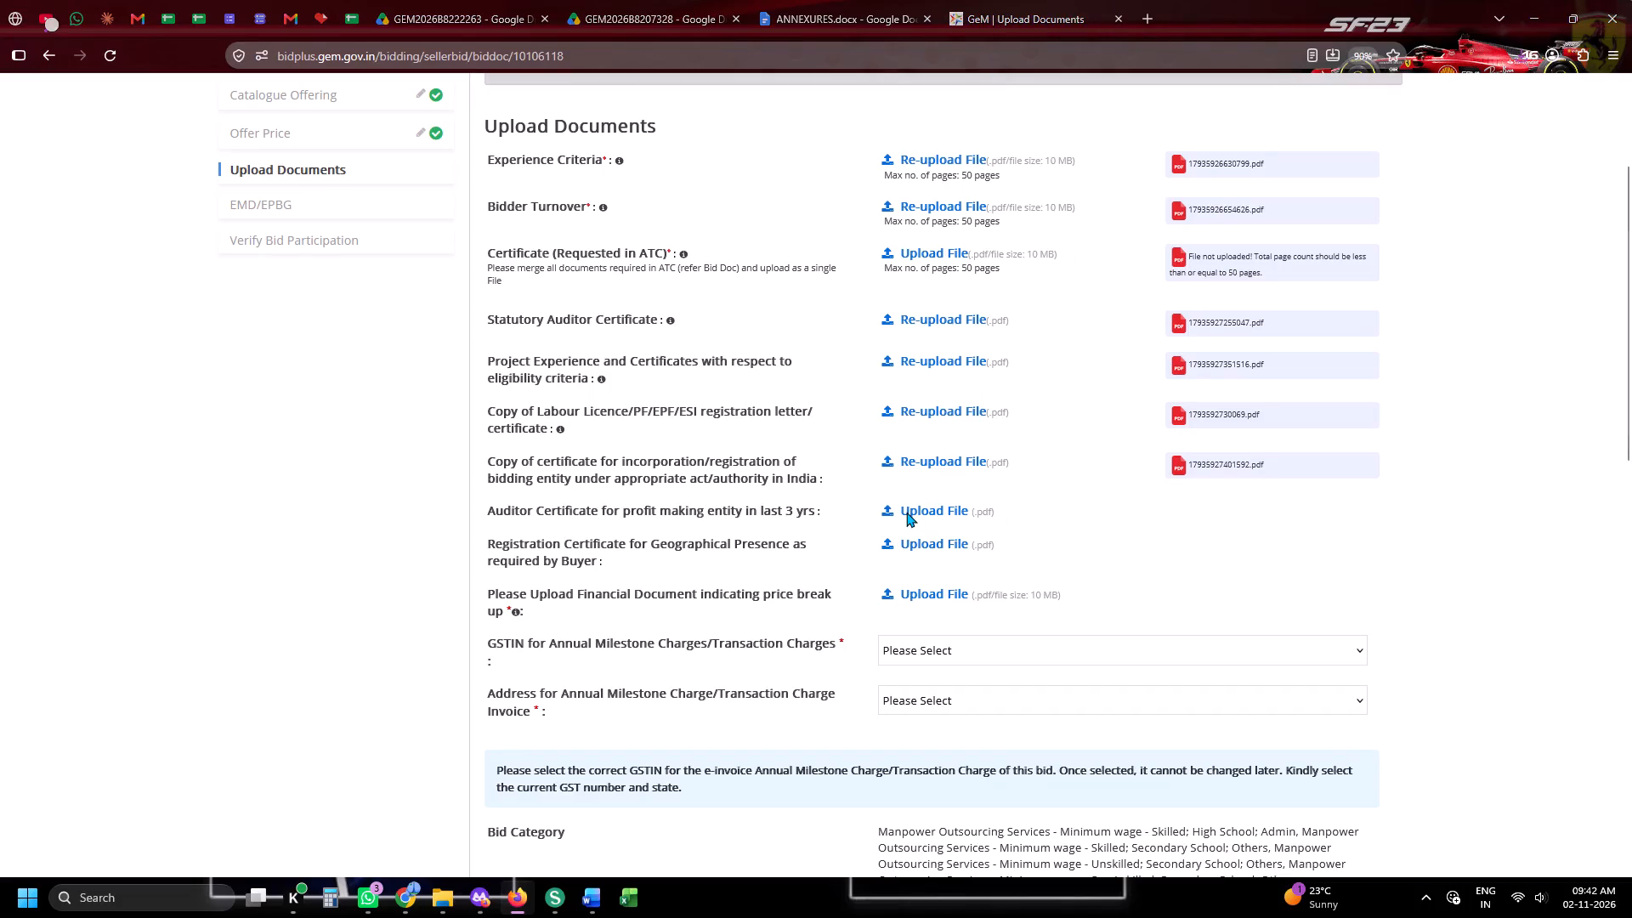
scroll(1266, 424, "up", 5)
left_click(1289, 345)
left_click(1472, 499)
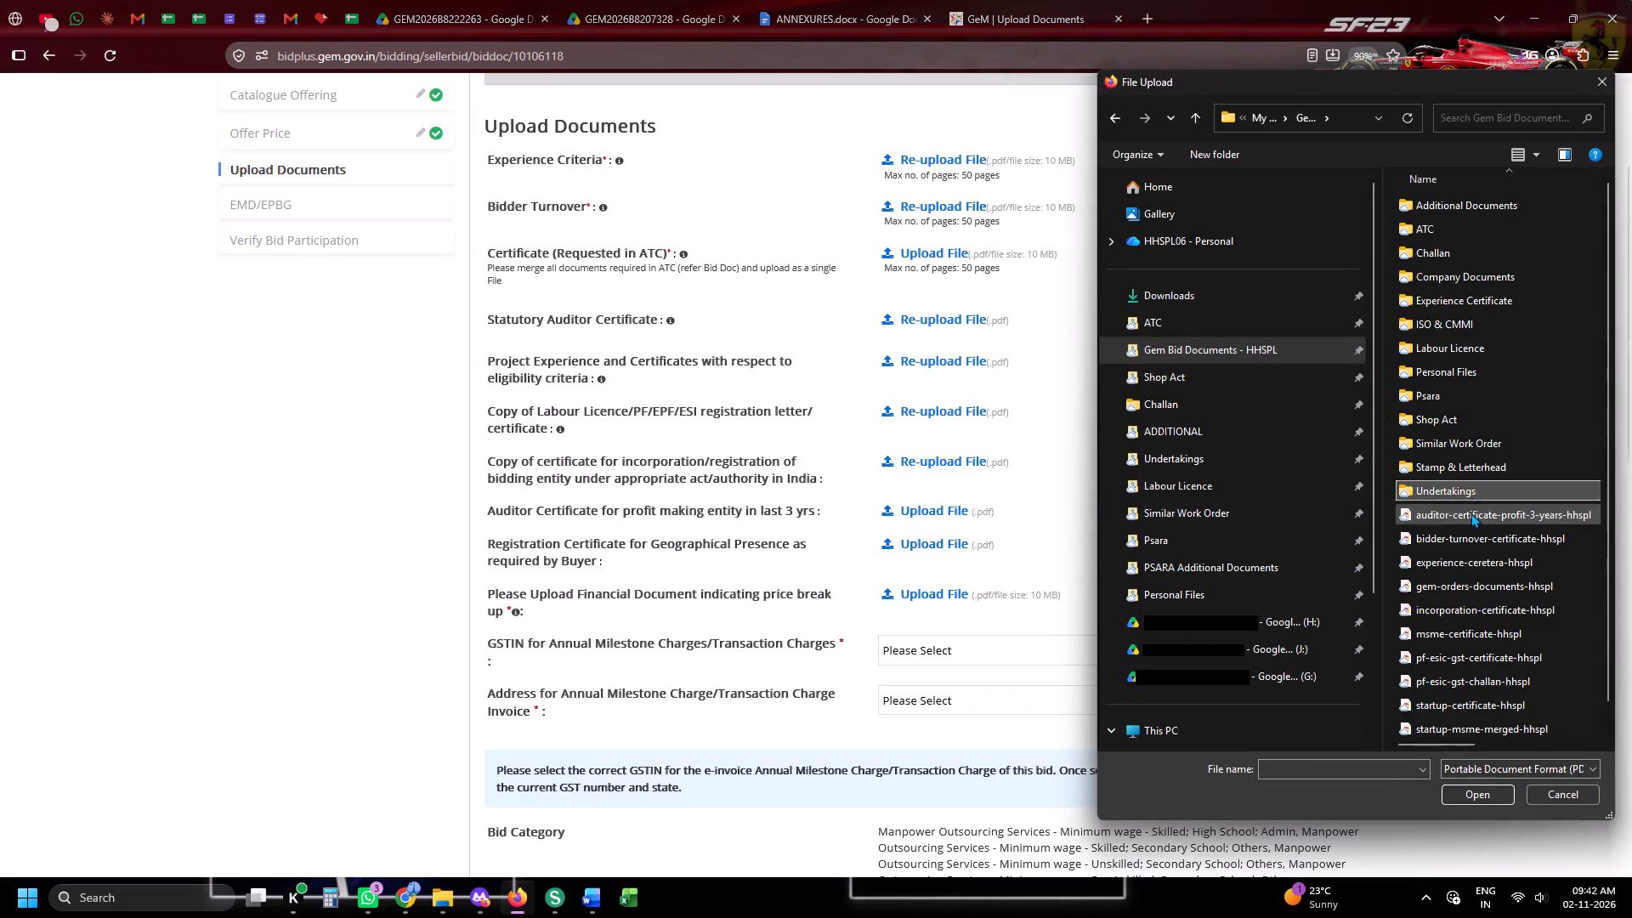
double_click(1470, 513)
Upload gj-rajkot-rent-agreement-hhspl from the Shop Act folder as the Registration Certificate for Geographical Presence.
scroll(1252, 467, "down", 2)
left_click(956, 341)
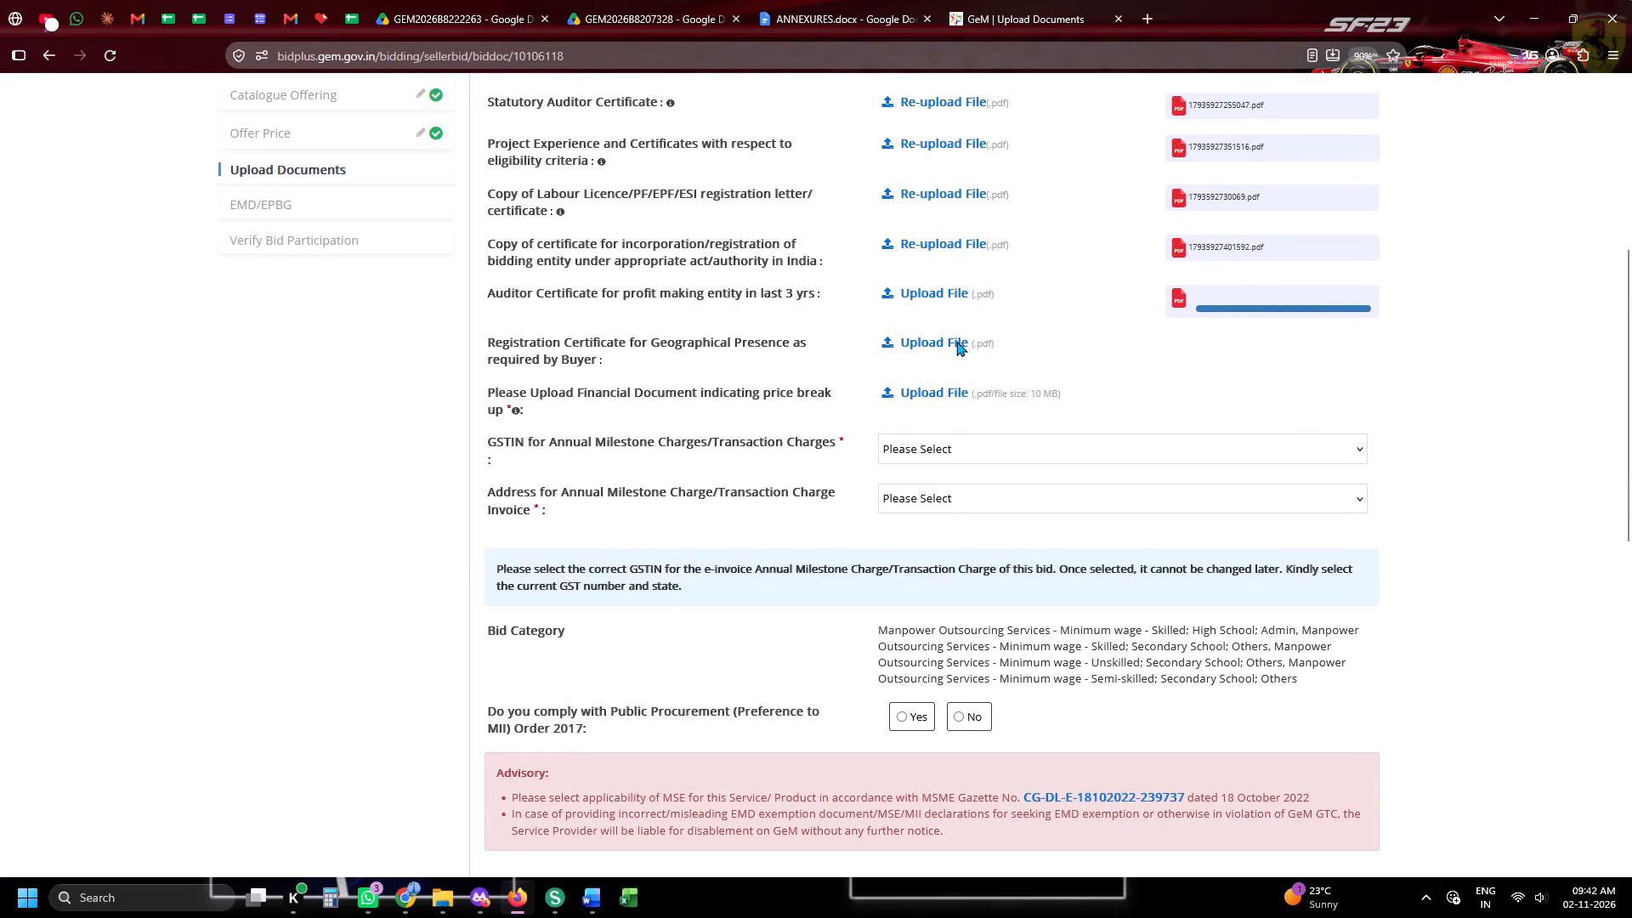
scroll(1221, 381, "up", 4)
left_click(1202, 371)
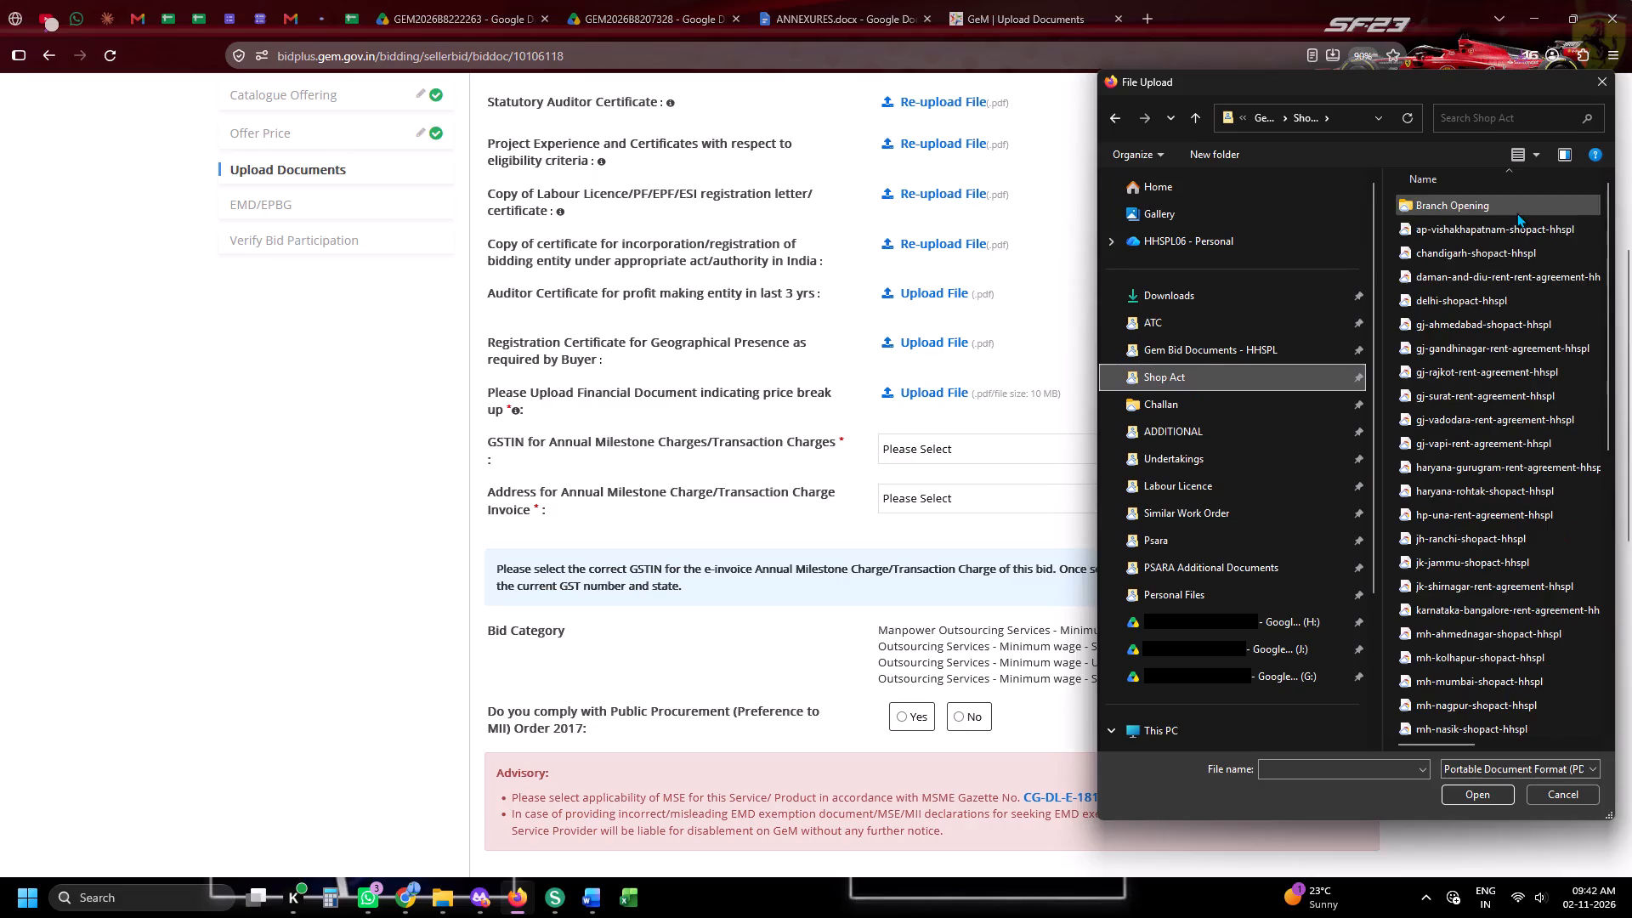
left_click(1453, 373)
double_click(1453, 368)
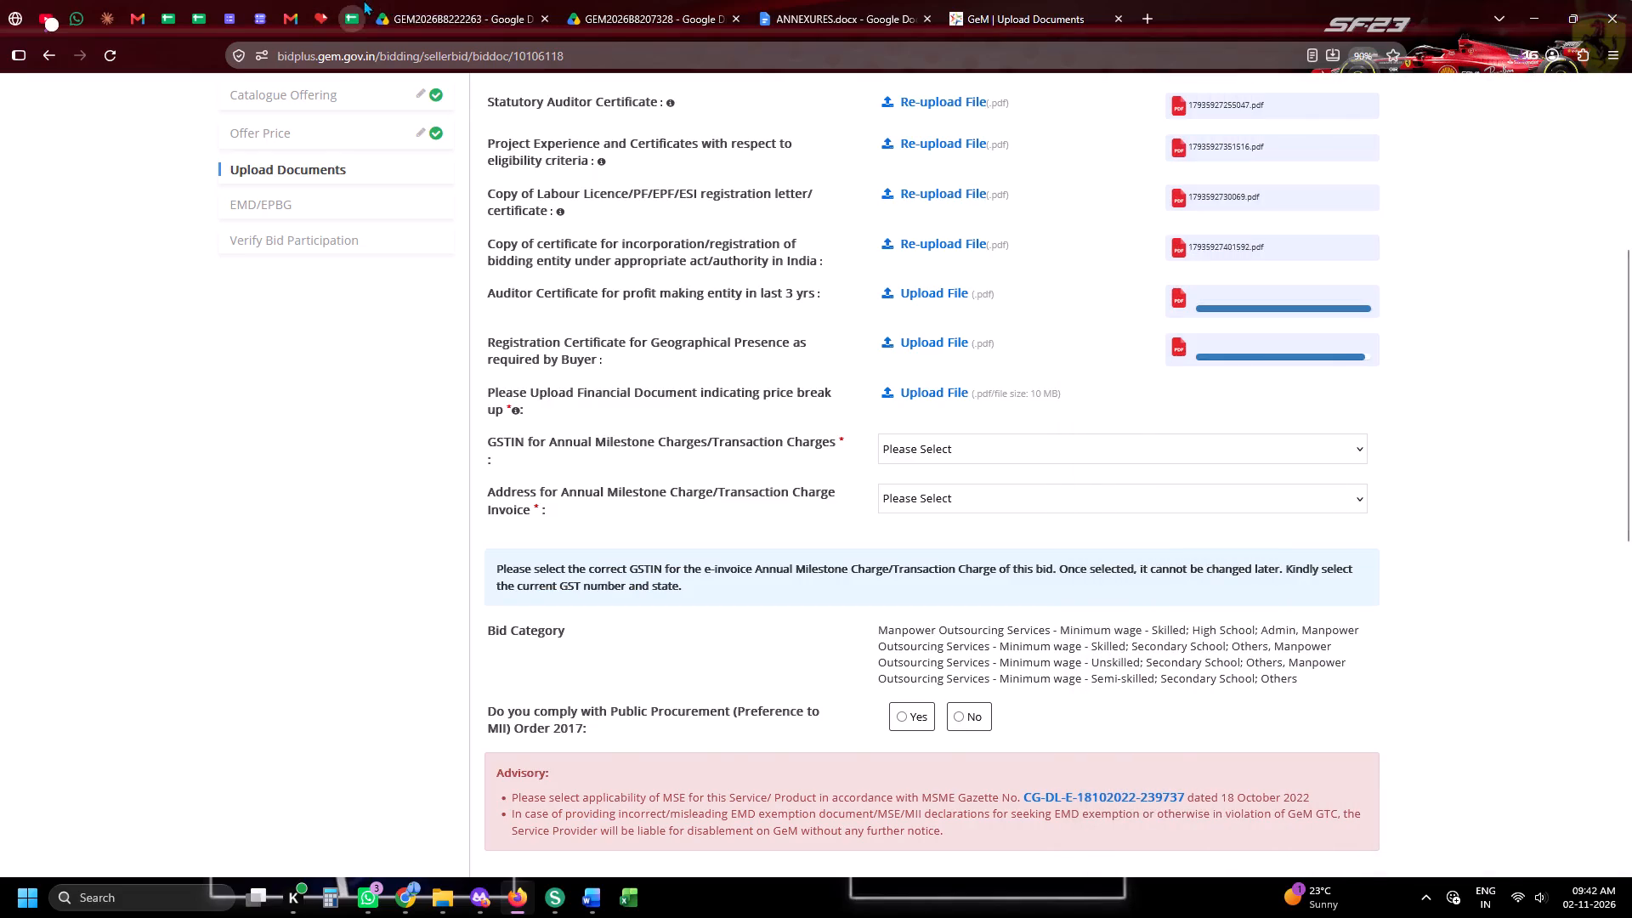
Look up the Amreli bid GEM/2026/B/8222263 in the tender tracking spreadsheet and highlight its whole row.
left_click(363, 0)
left_click(242, 418)
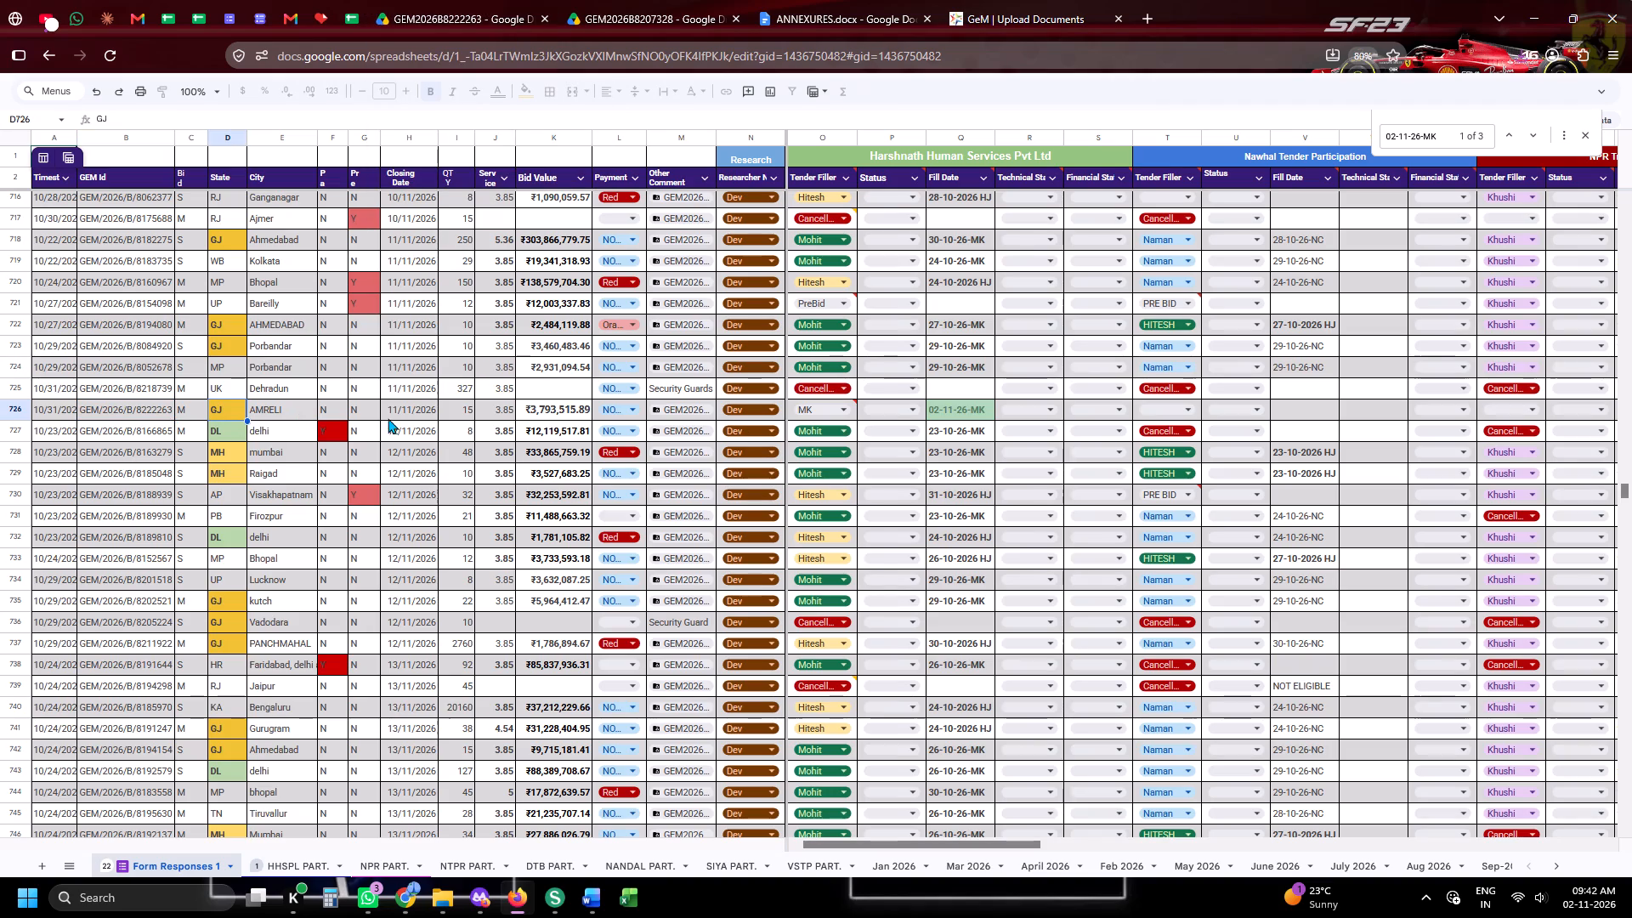
scroll(905, 510, "down", 5)
scroll(913, 548, "up", 2)
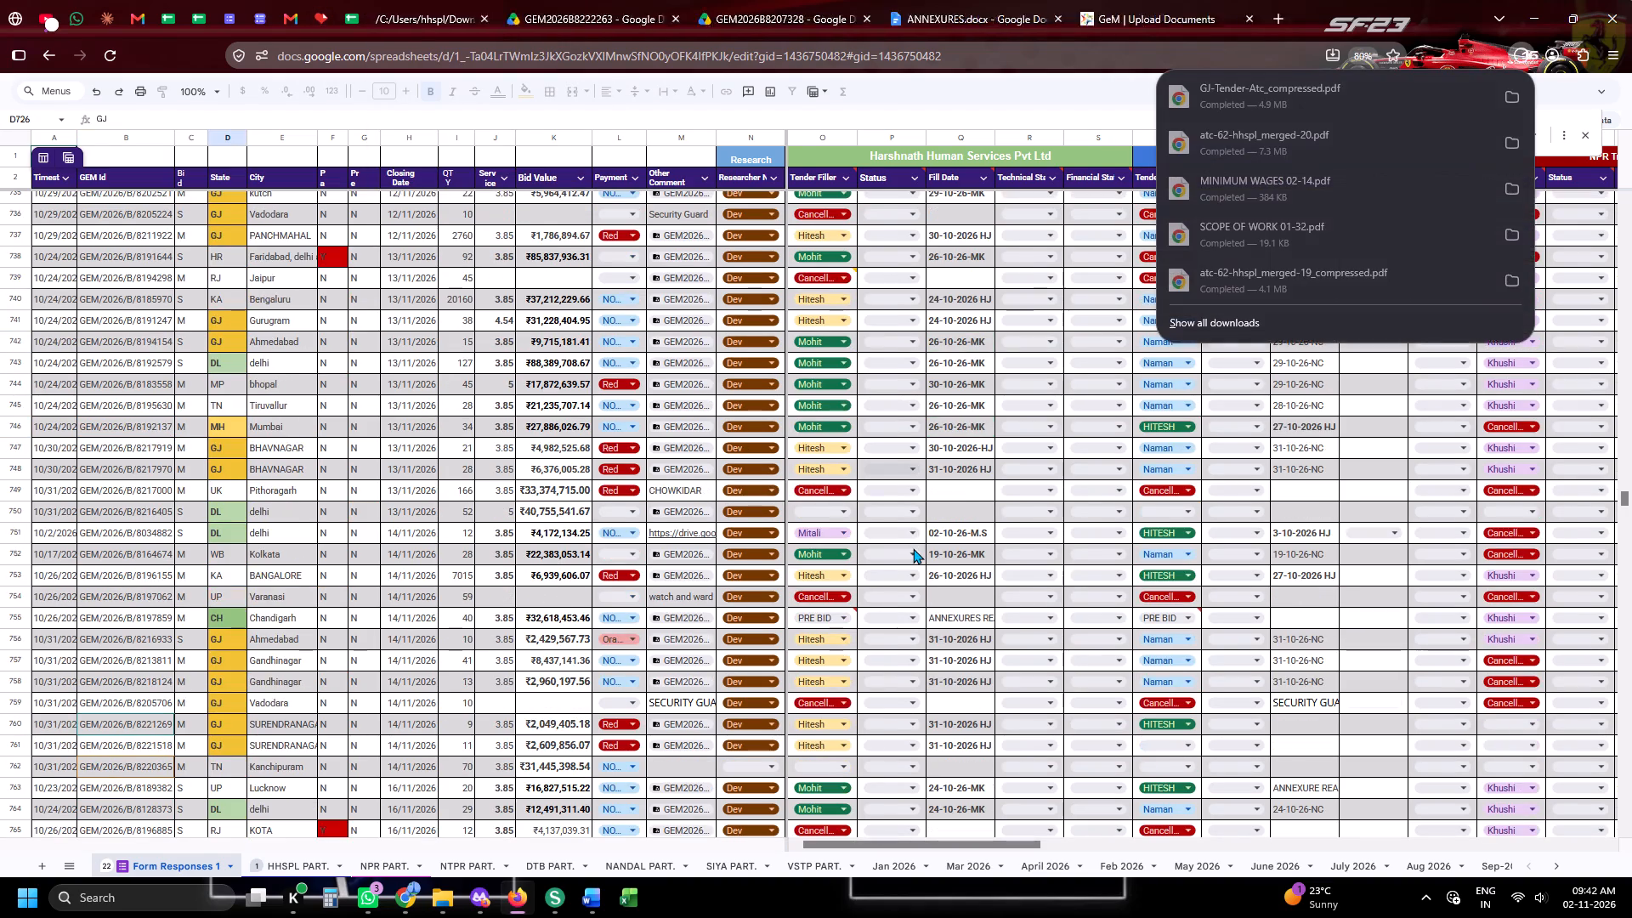
scroll(278, 473, "up", 2)
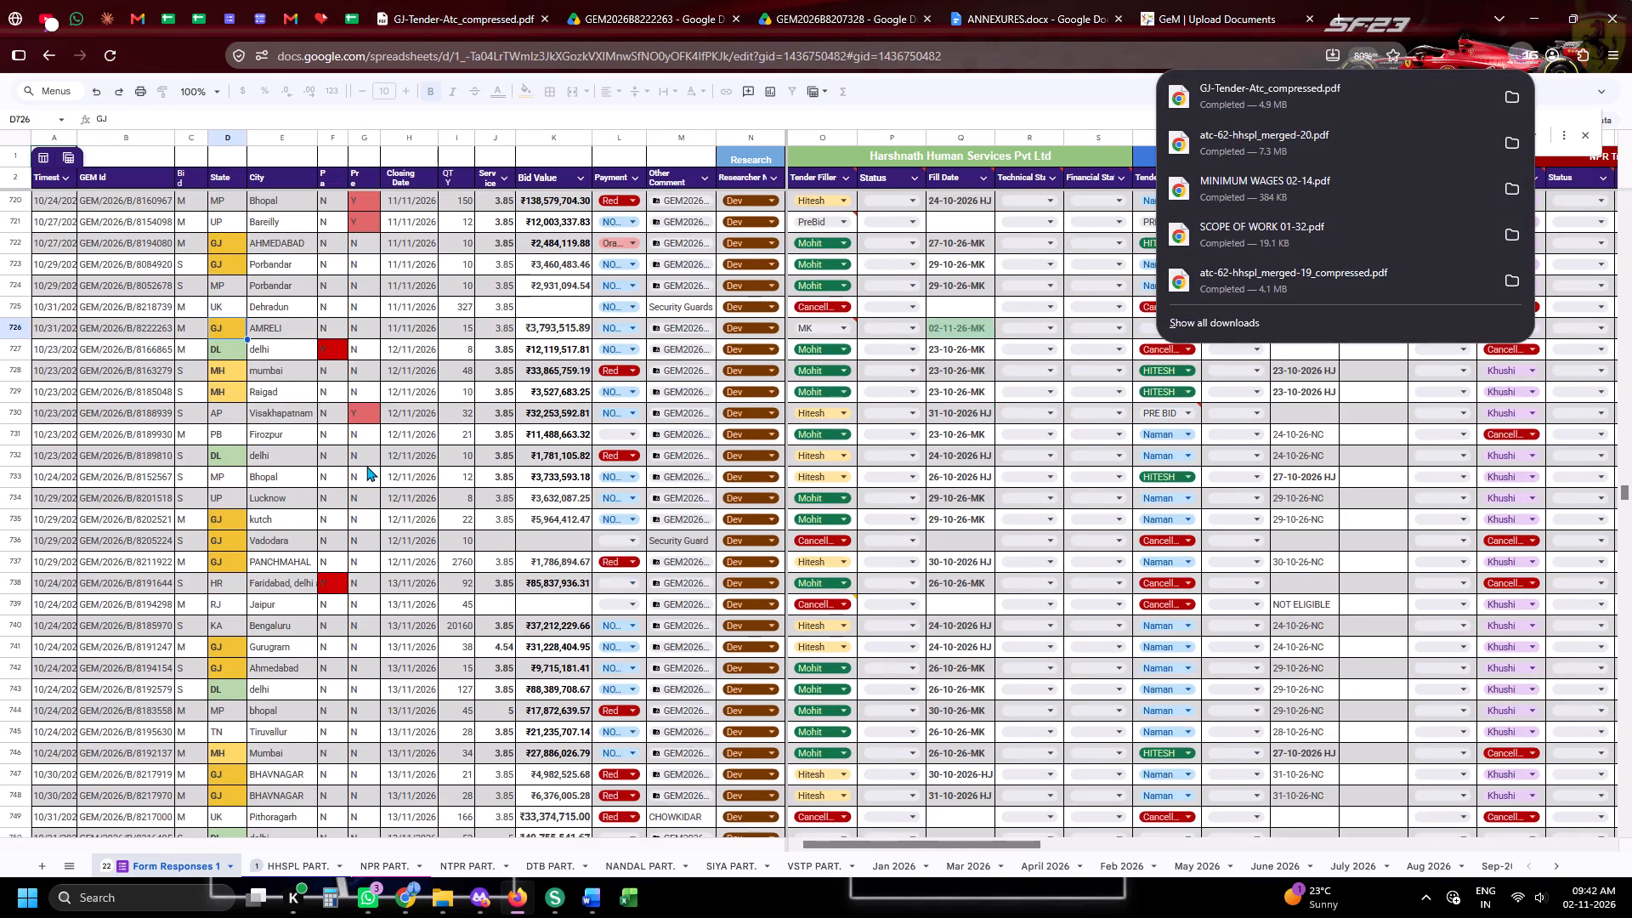
left_click(0, 335)
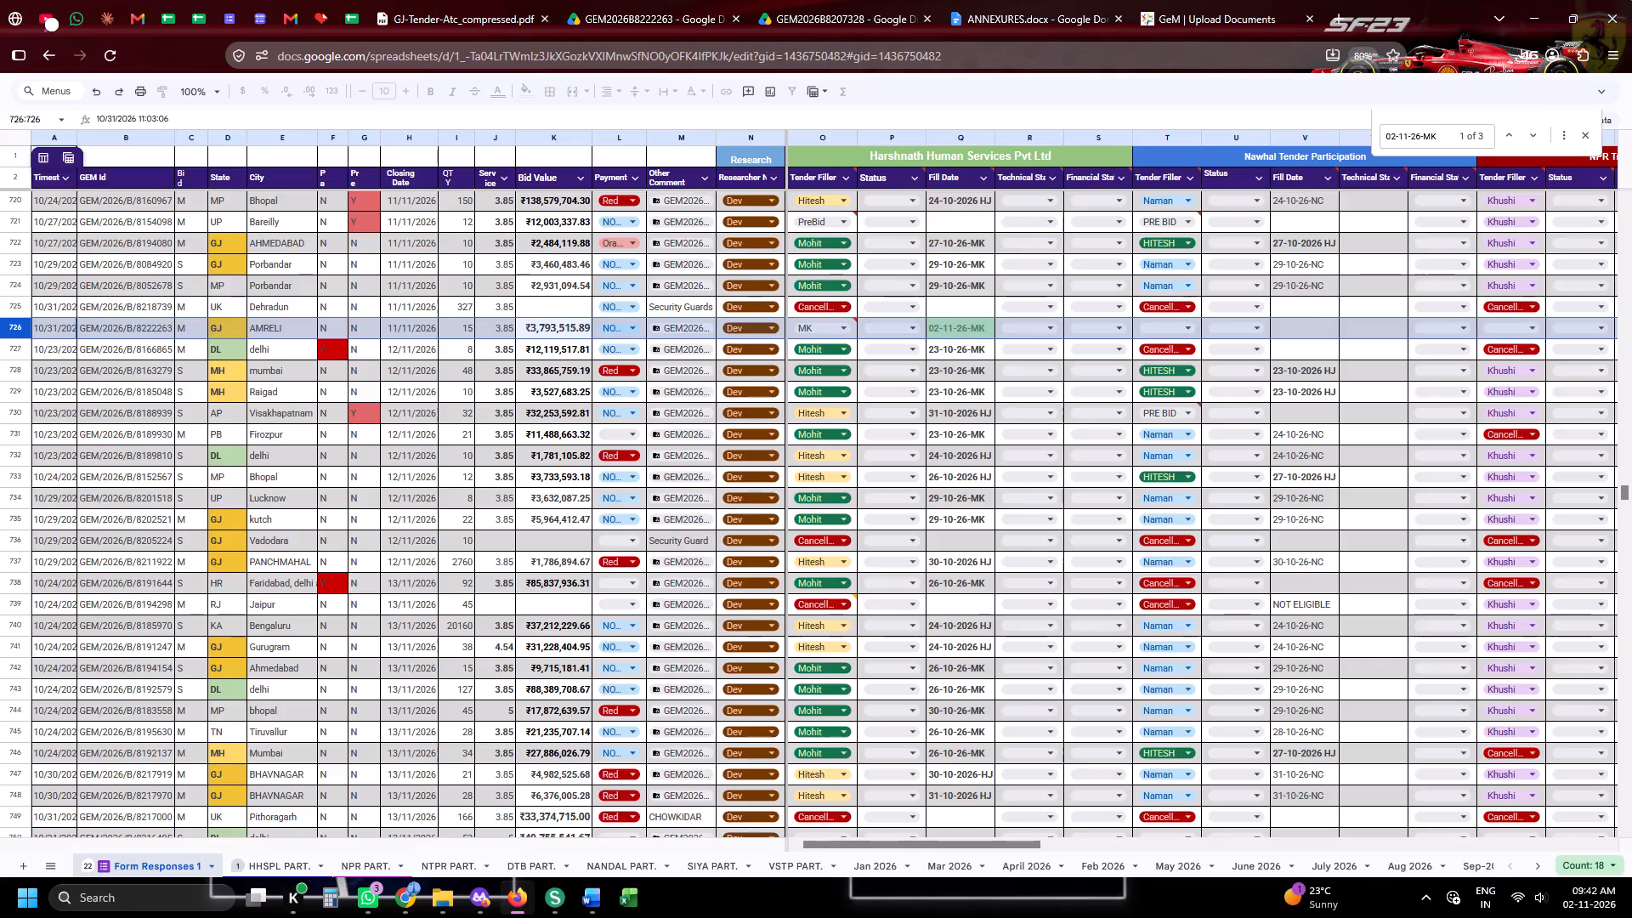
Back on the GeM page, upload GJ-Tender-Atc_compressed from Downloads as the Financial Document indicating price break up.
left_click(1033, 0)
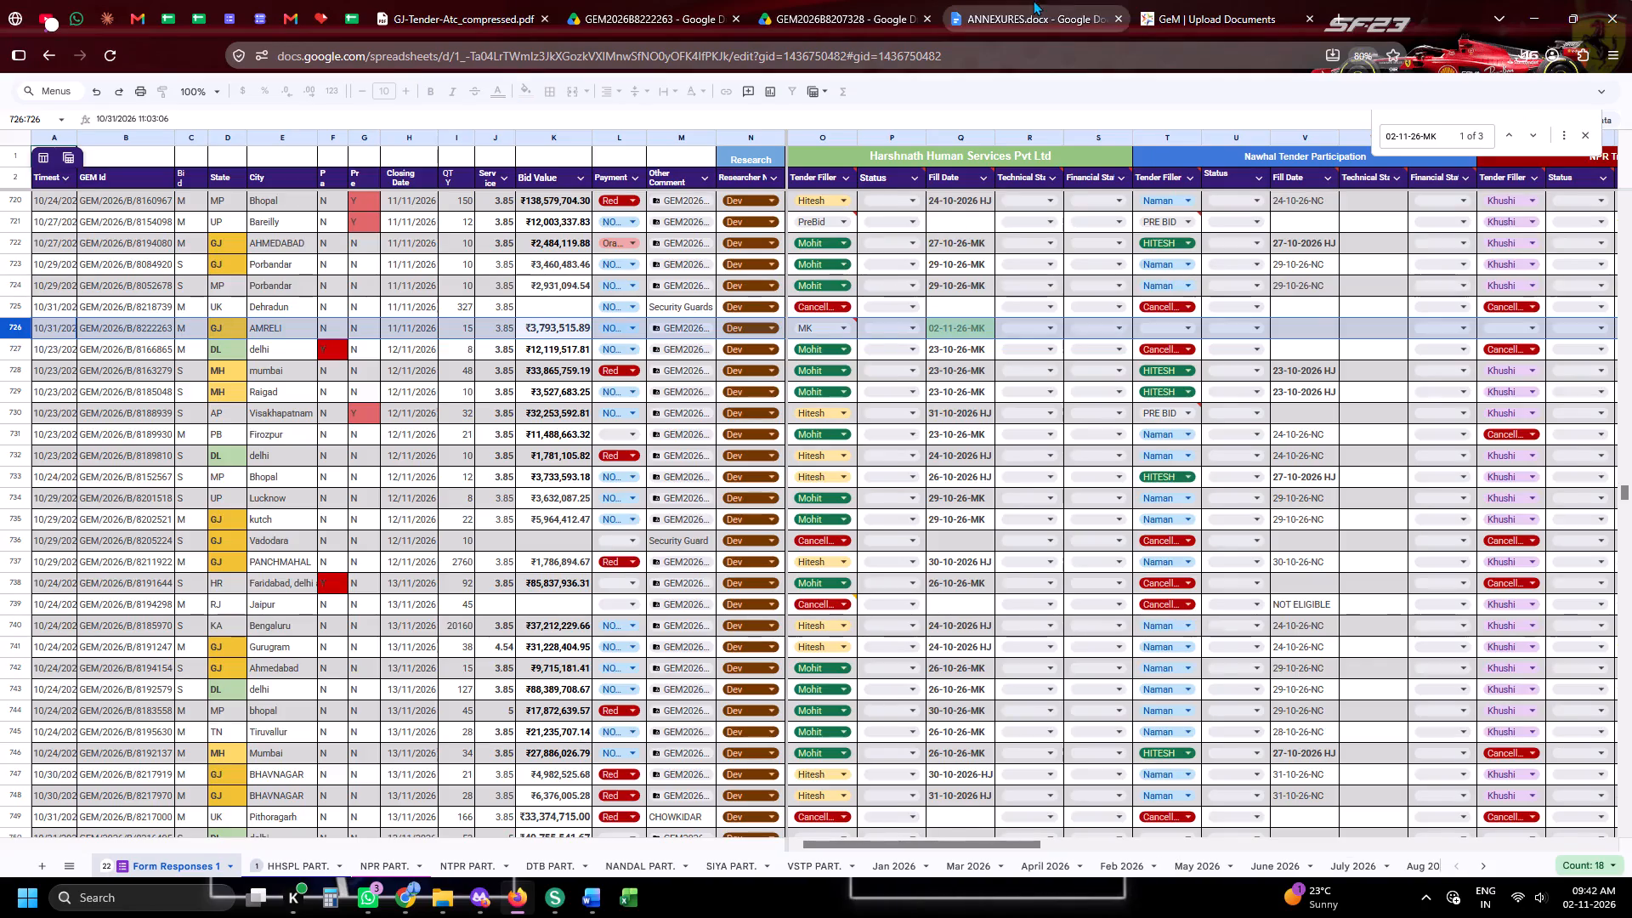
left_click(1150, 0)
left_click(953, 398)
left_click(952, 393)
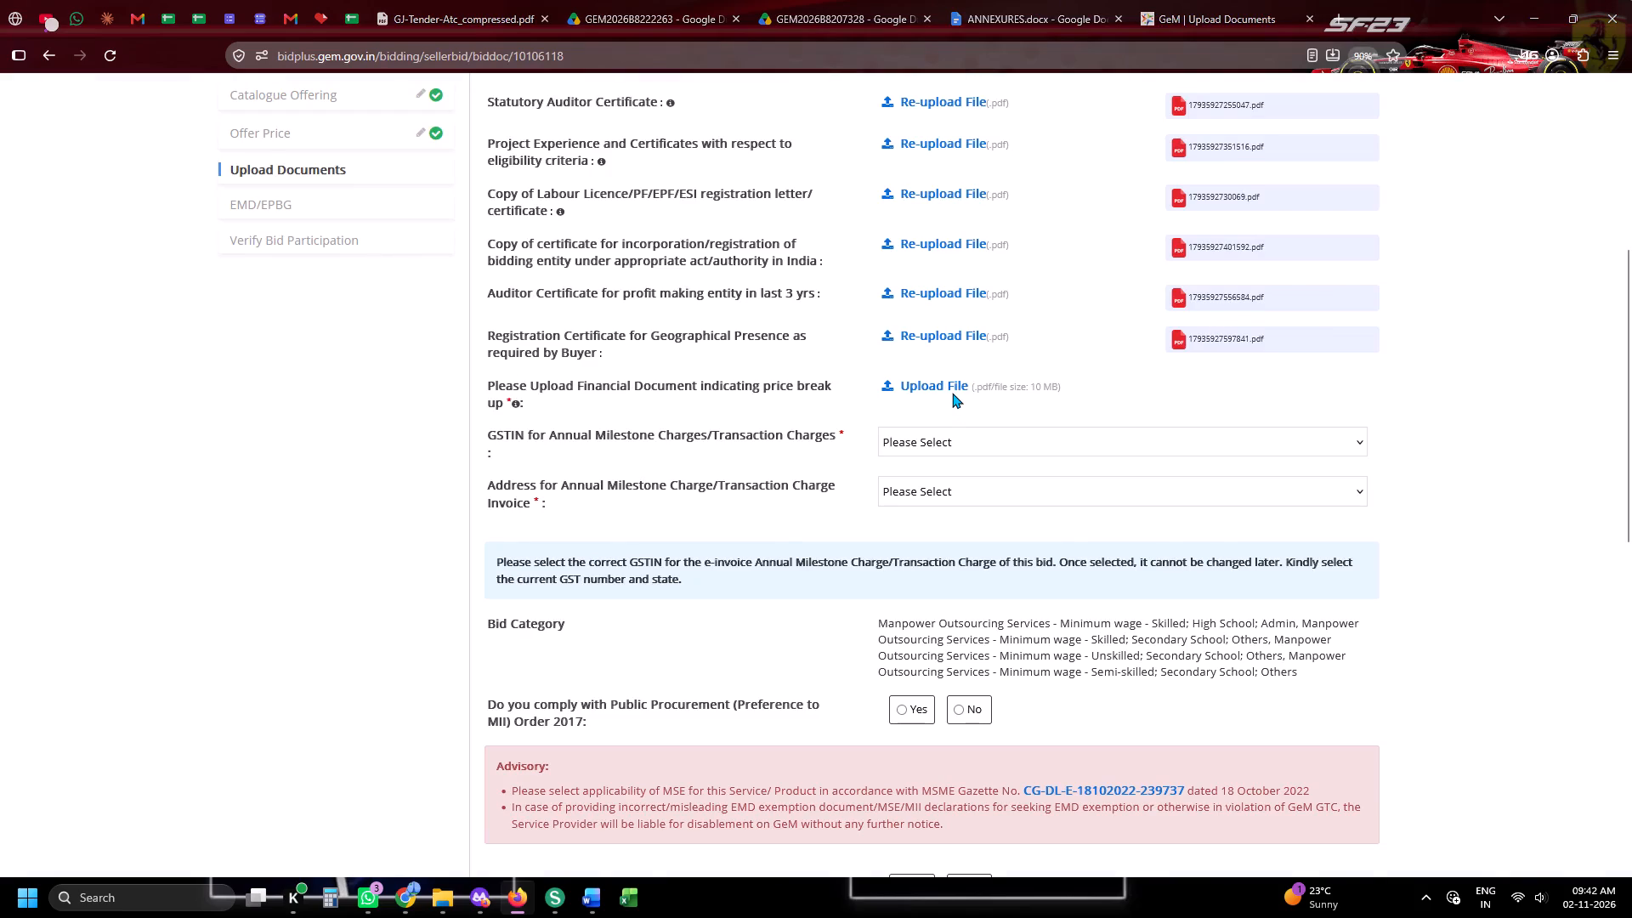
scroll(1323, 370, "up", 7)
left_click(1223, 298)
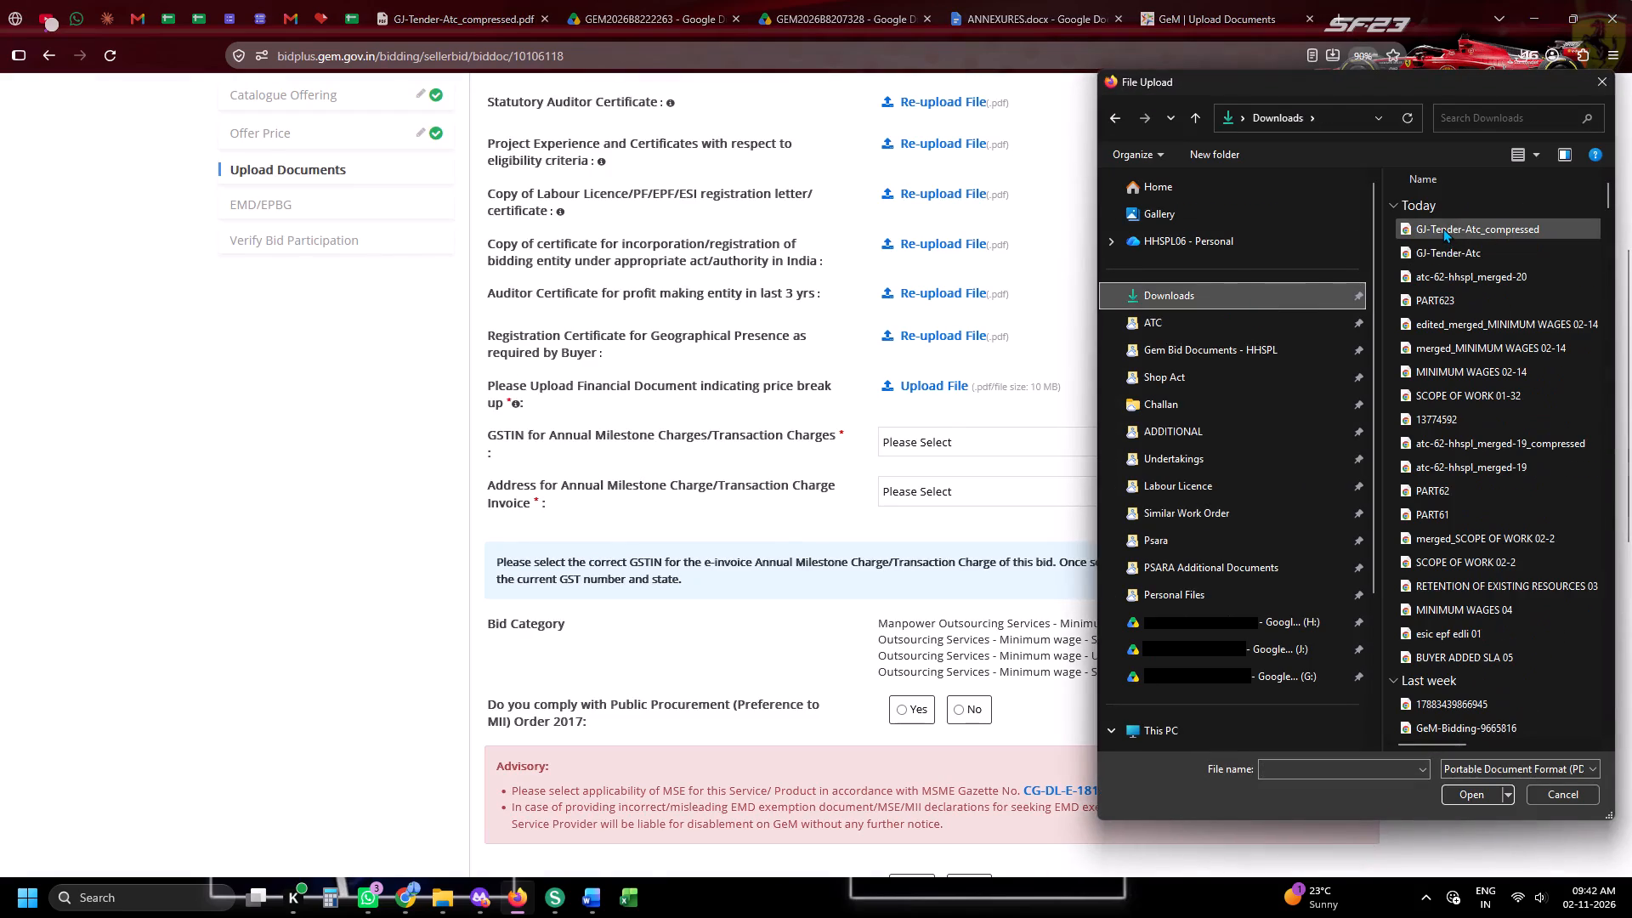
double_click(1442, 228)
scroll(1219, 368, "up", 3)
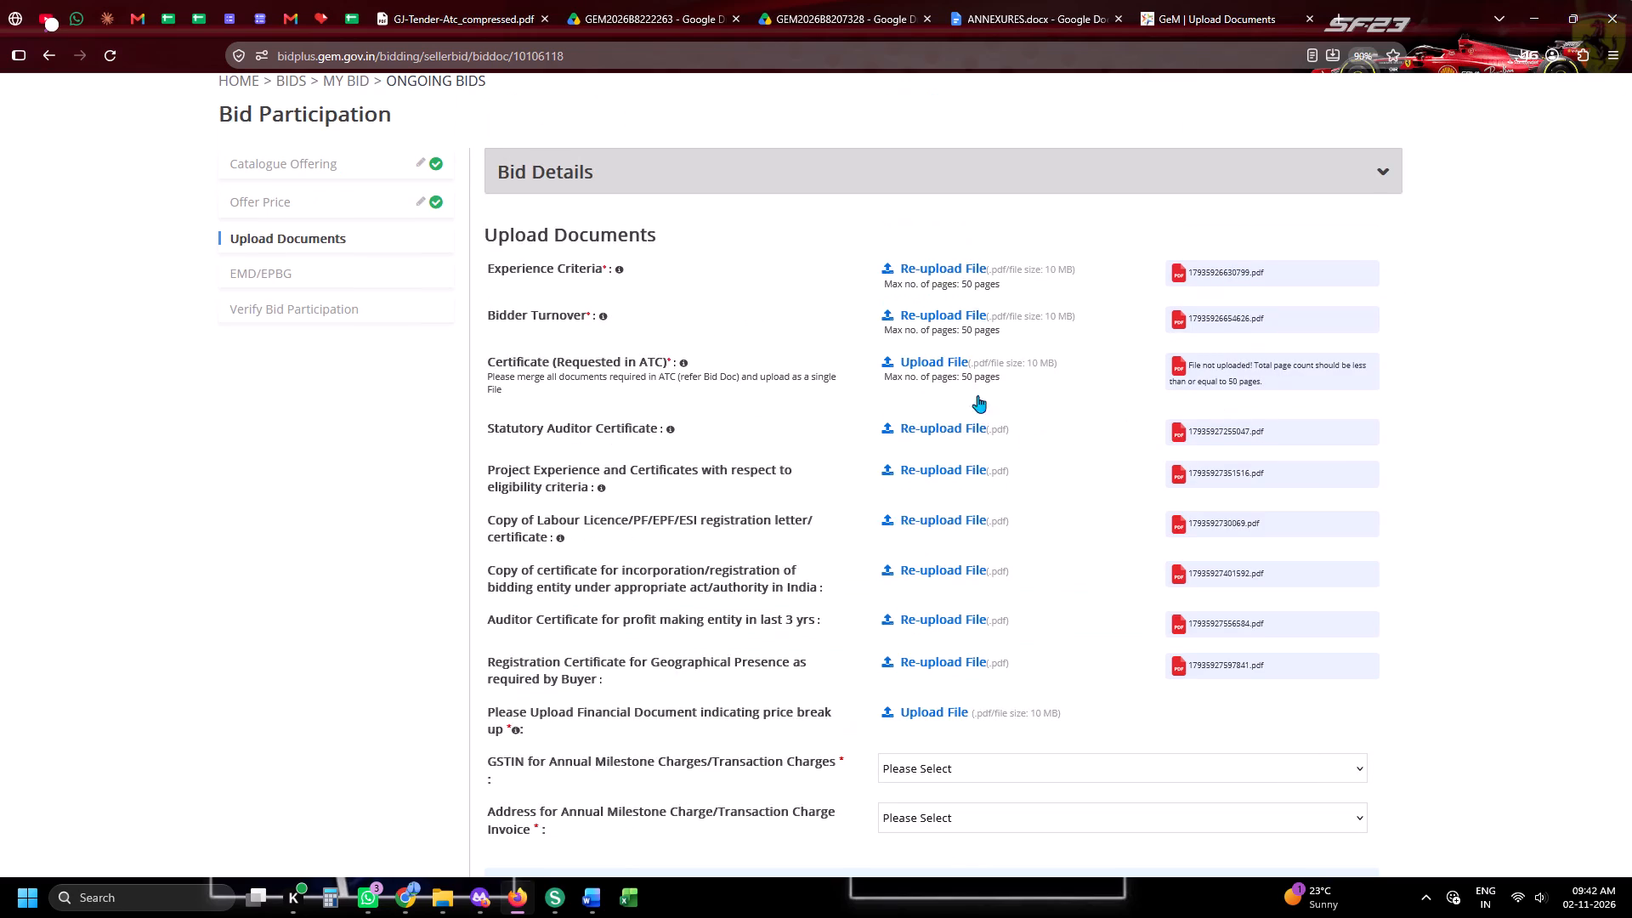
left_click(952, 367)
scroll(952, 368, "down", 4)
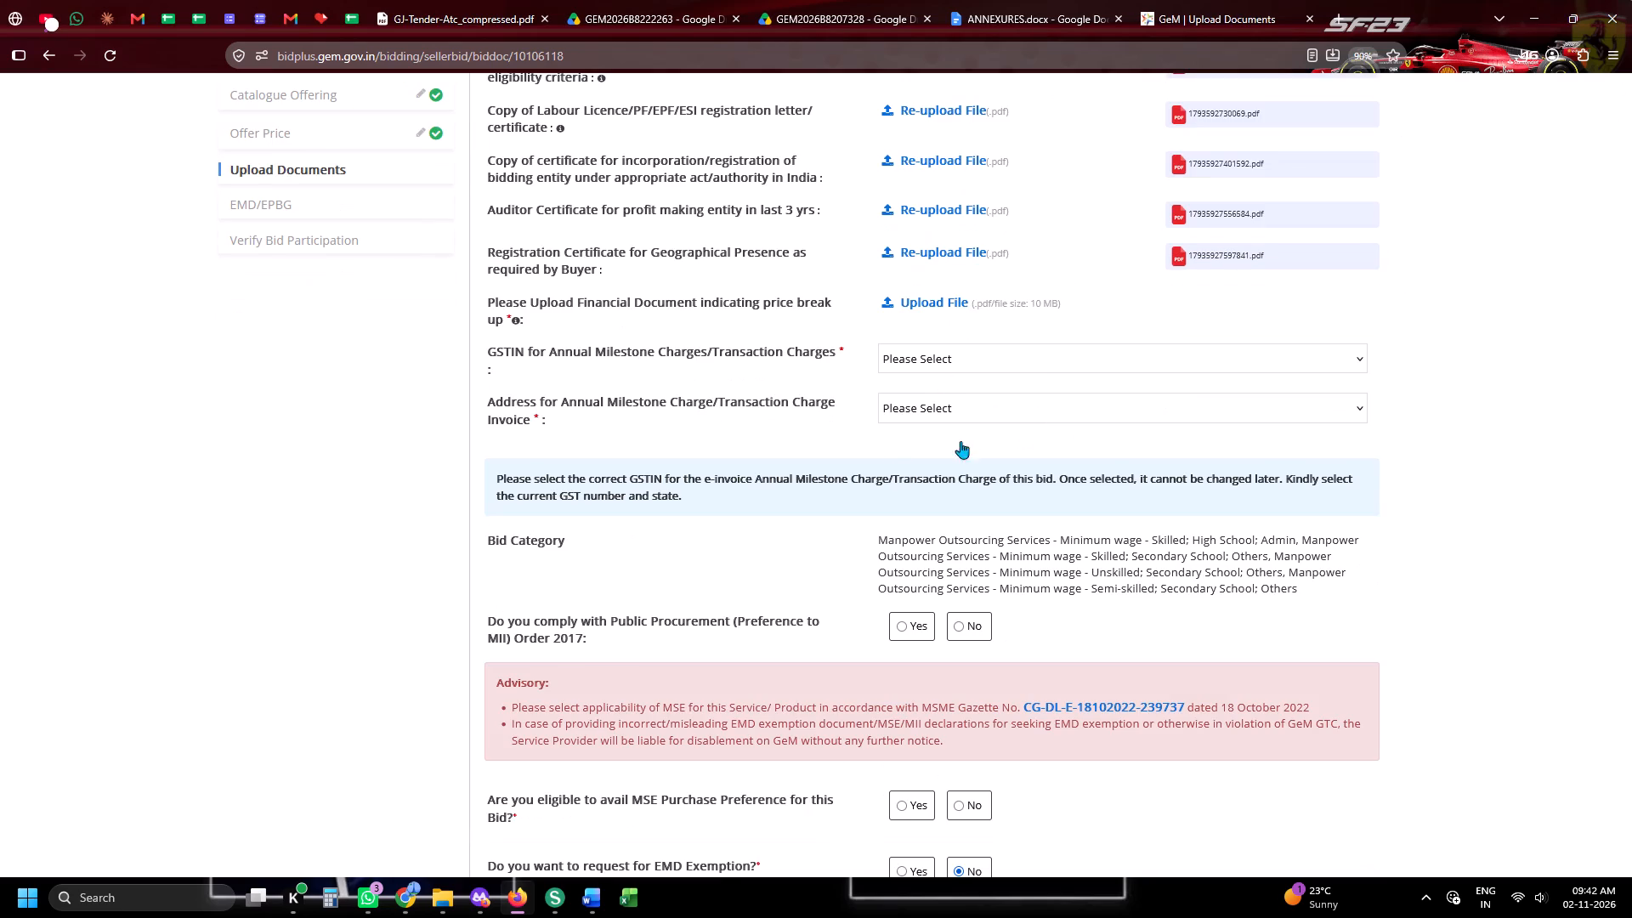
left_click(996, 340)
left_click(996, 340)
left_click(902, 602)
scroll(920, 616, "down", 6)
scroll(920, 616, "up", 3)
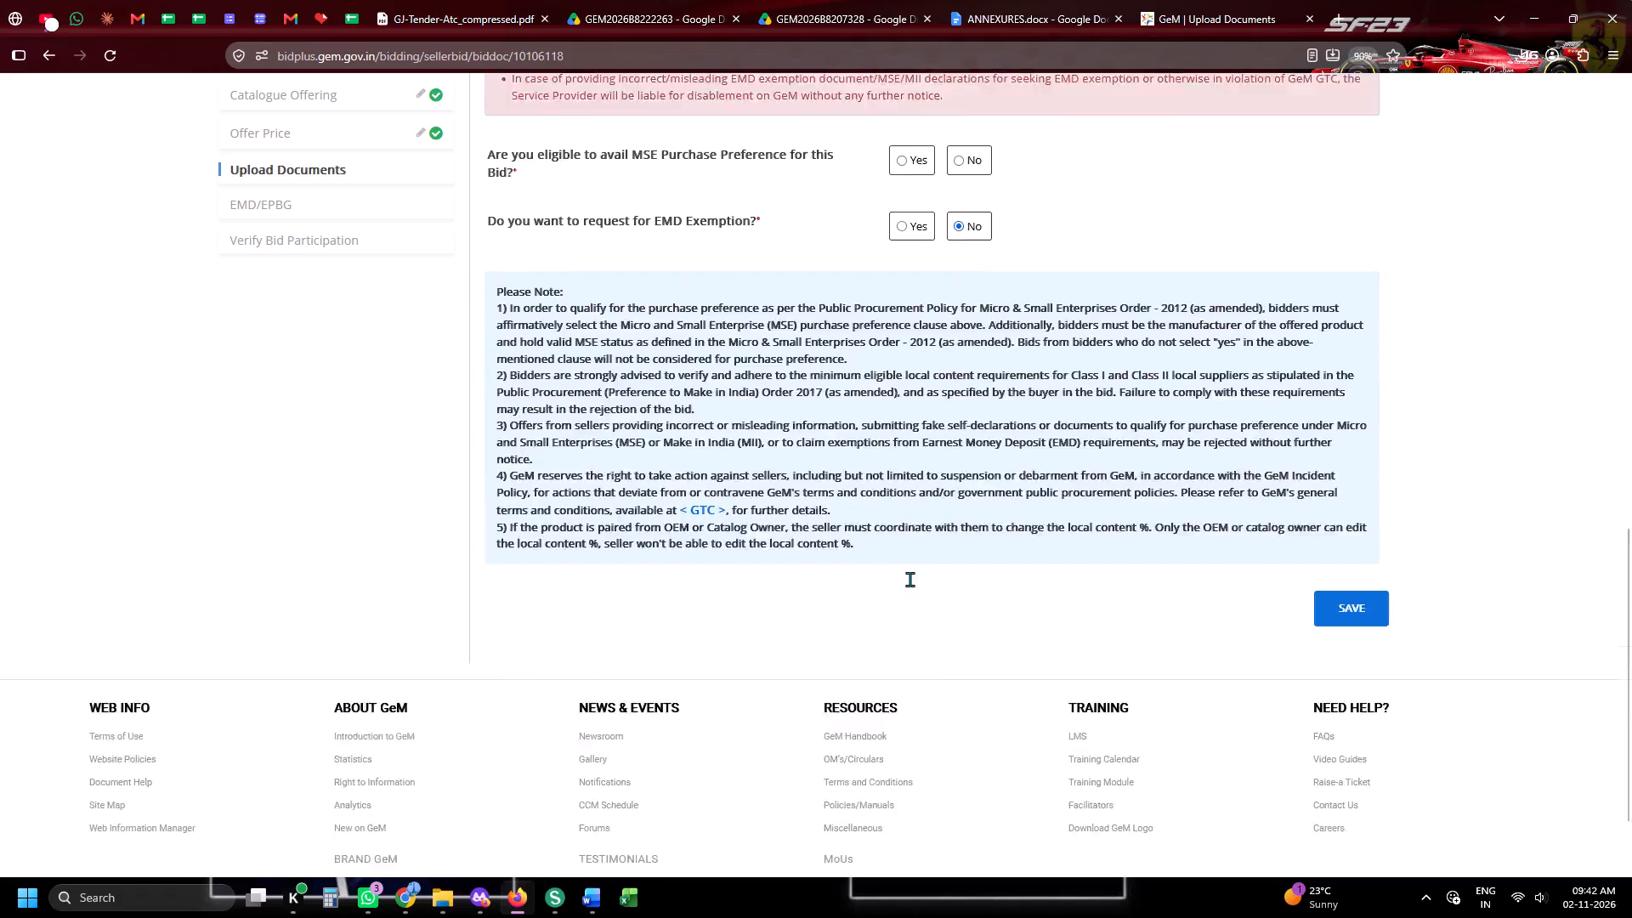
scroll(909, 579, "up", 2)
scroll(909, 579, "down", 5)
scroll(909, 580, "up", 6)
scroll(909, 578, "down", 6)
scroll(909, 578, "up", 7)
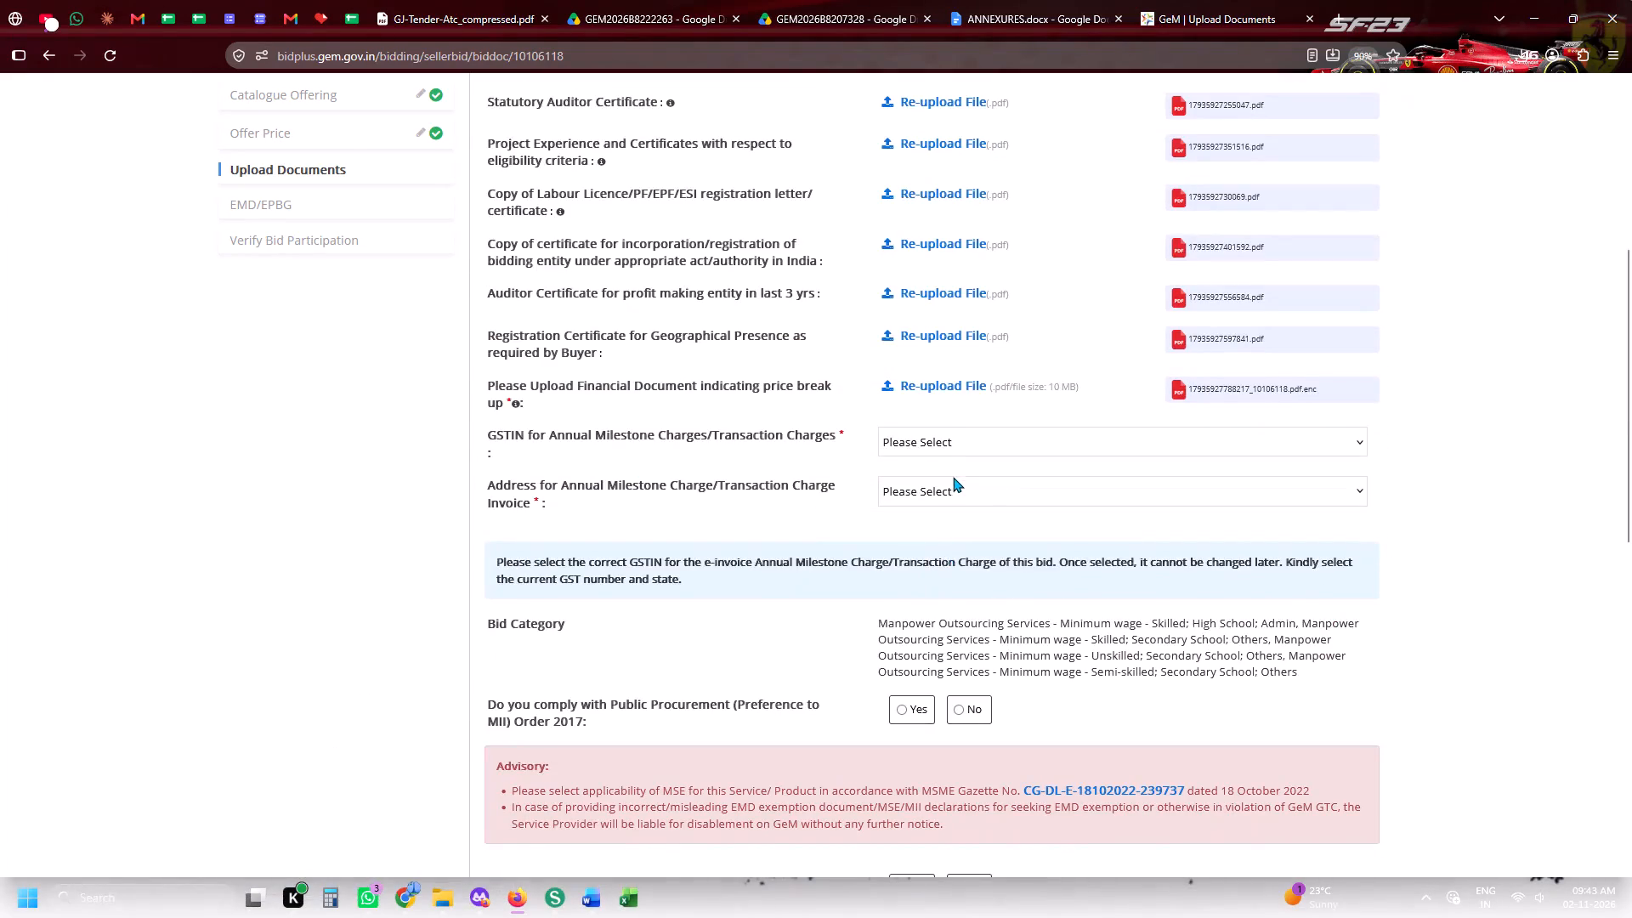
Upload GJ-Tender-Atc_compressed from Downloads as the Certificate (Requested in ATC).
scroll(953, 477, "up", 5)
left_click(956, 510)
scroll(1187, 438, "up", 3)
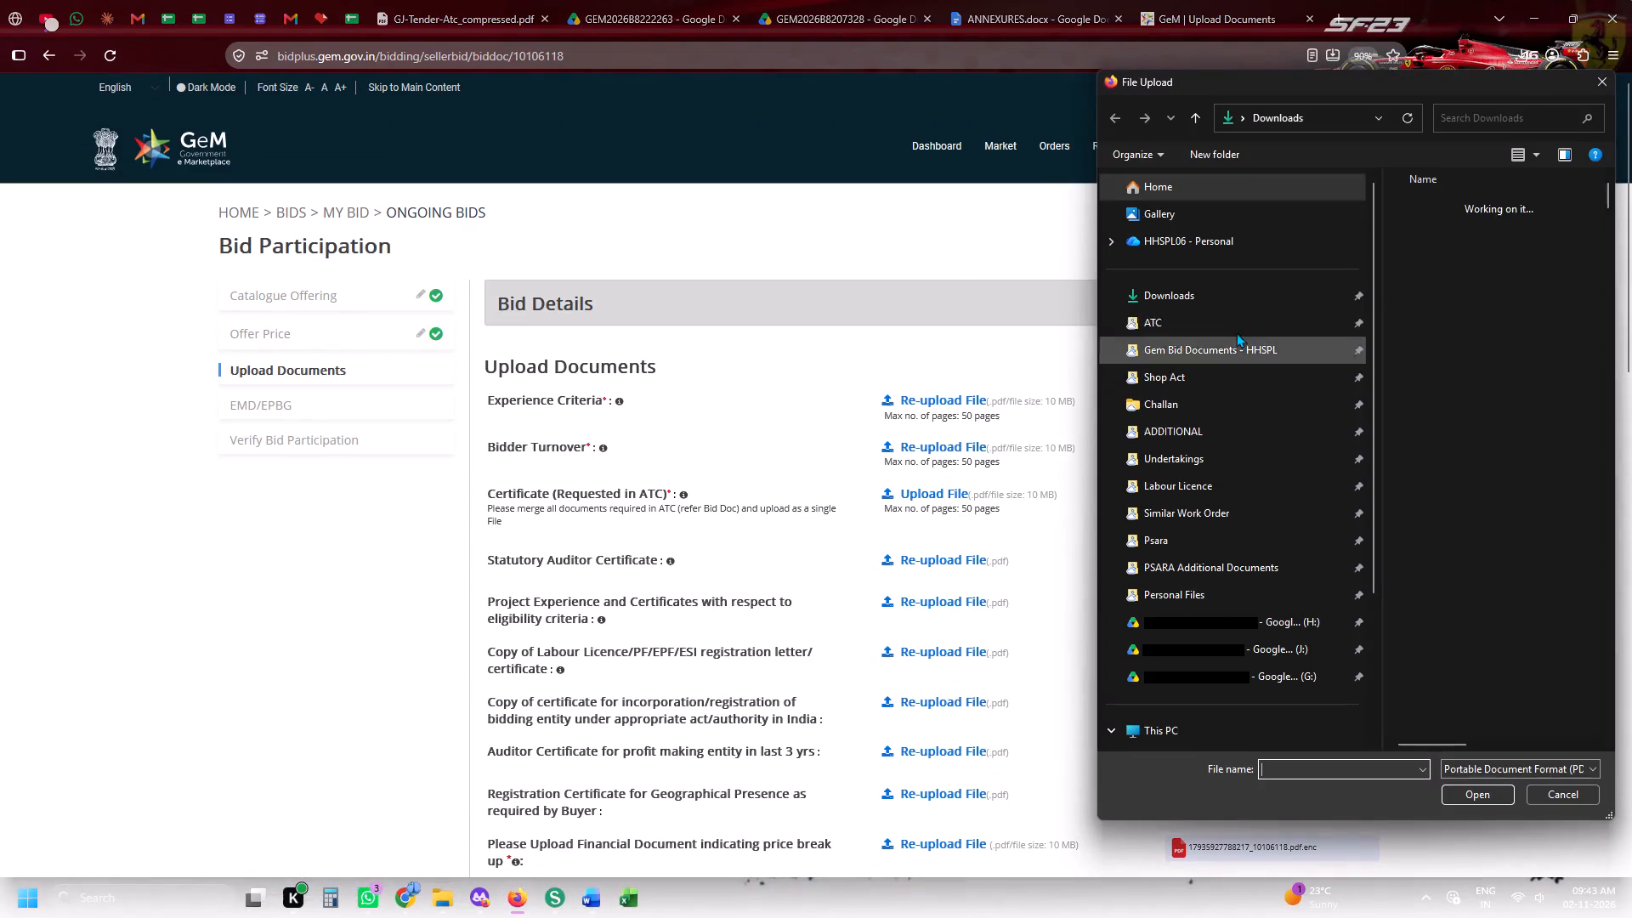
left_click(1229, 303)
double_click(1442, 235)
Replace the Financial Document indicating price break up with a PDF from the Gem Bid Documents - HHSPL folder.
scroll(1194, 367, "down", 3)
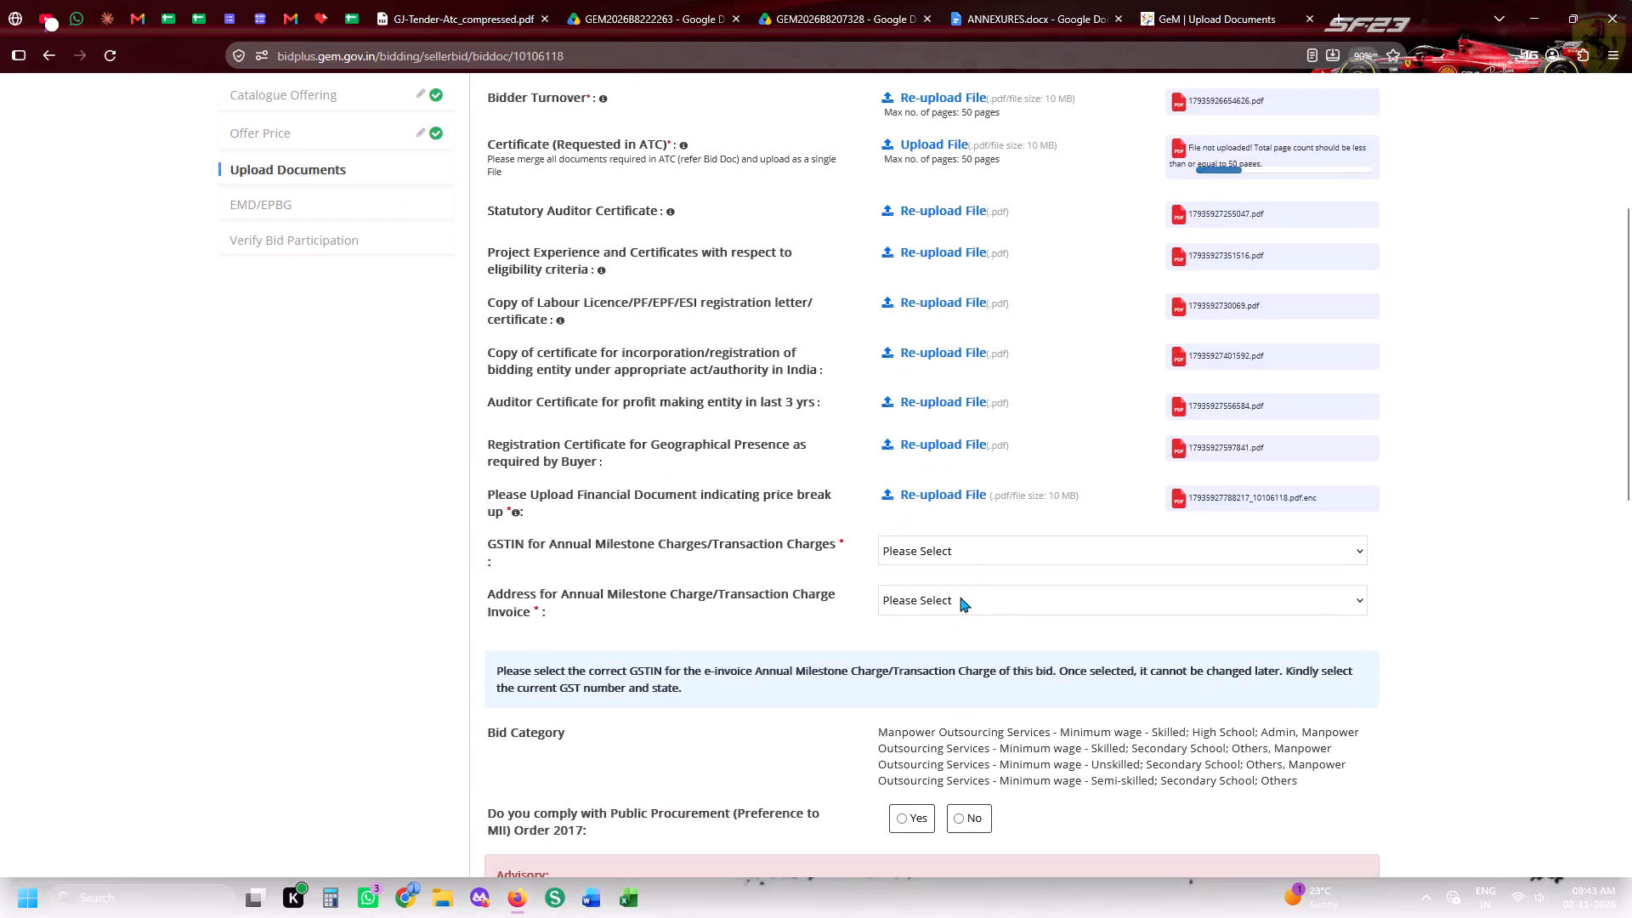
left_click(971, 496)
scroll(1225, 473, "up", 3)
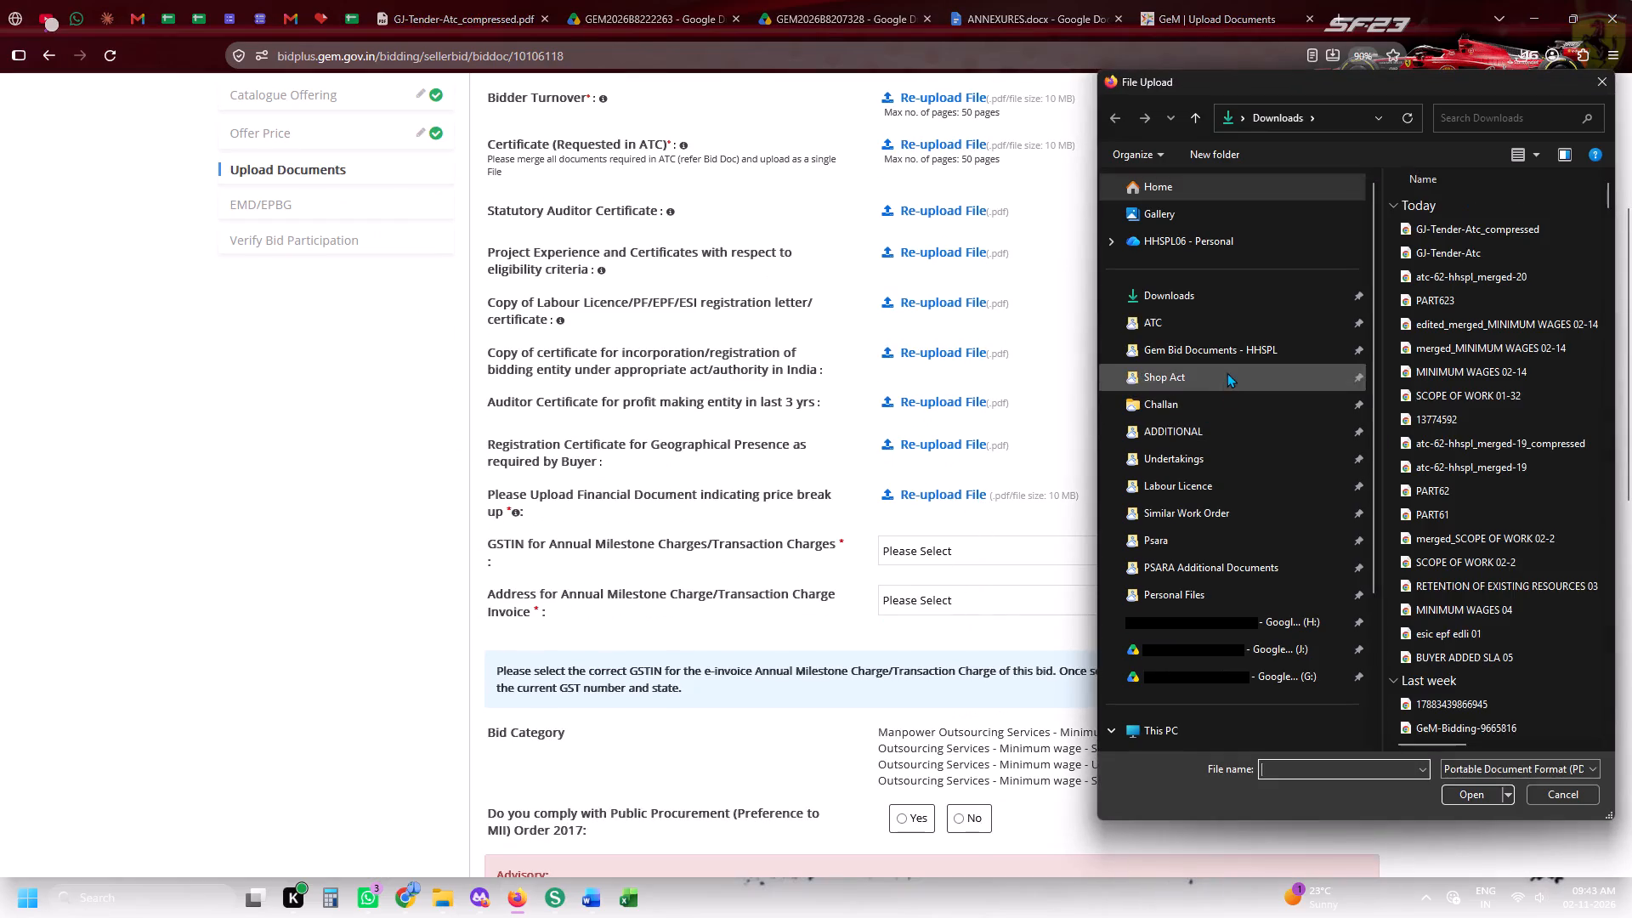
left_click(1227, 372)
left_click(1249, 338)
scroll(1489, 544, "down", 5)
double_click(1400, 609)
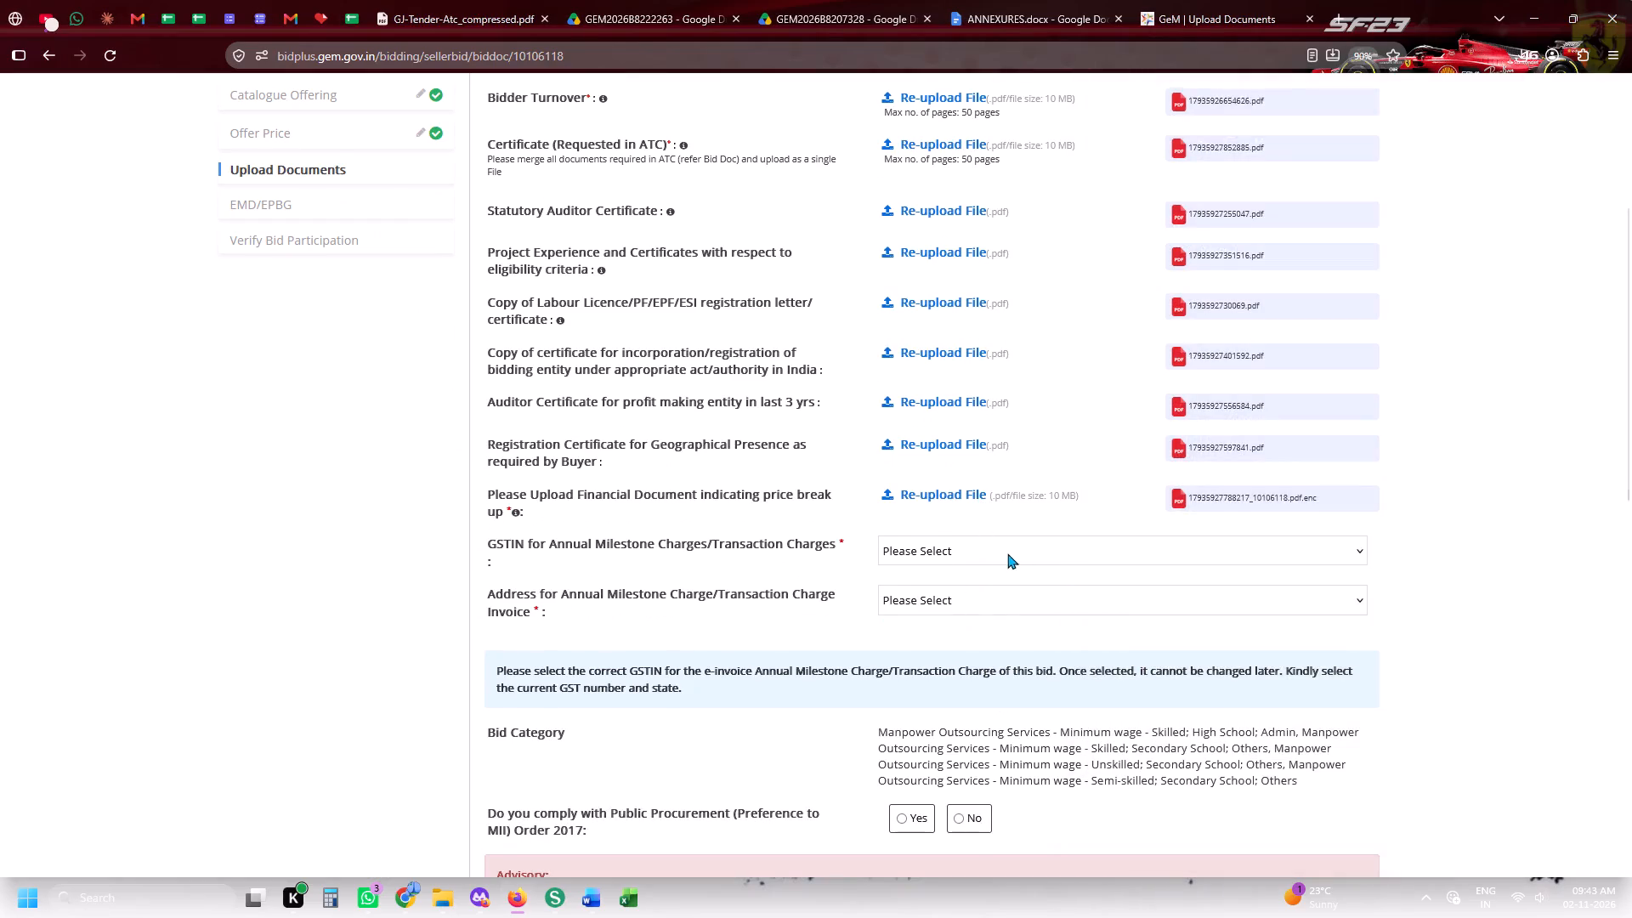
Select the registered GSTIN and the Jaipur invoice address for the Annual Milestone/Transaction Charges, acknowledging each confirmation.
scroll(1005, 545, "down", 1)
left_click(945, 433)
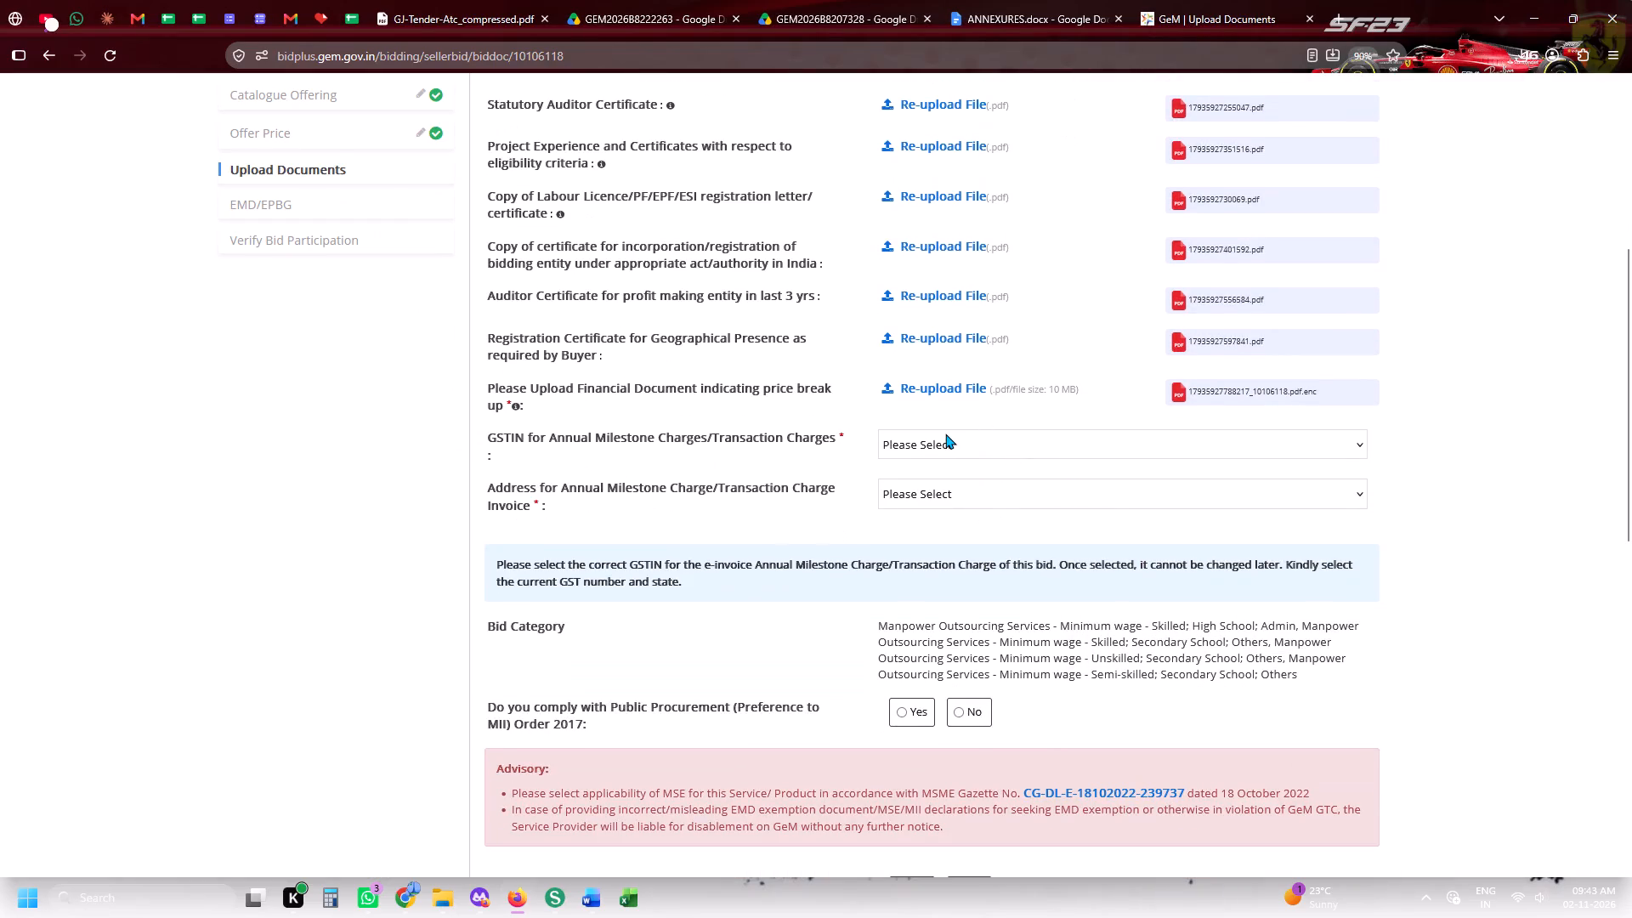
scroll(983, 443, "down", 1)
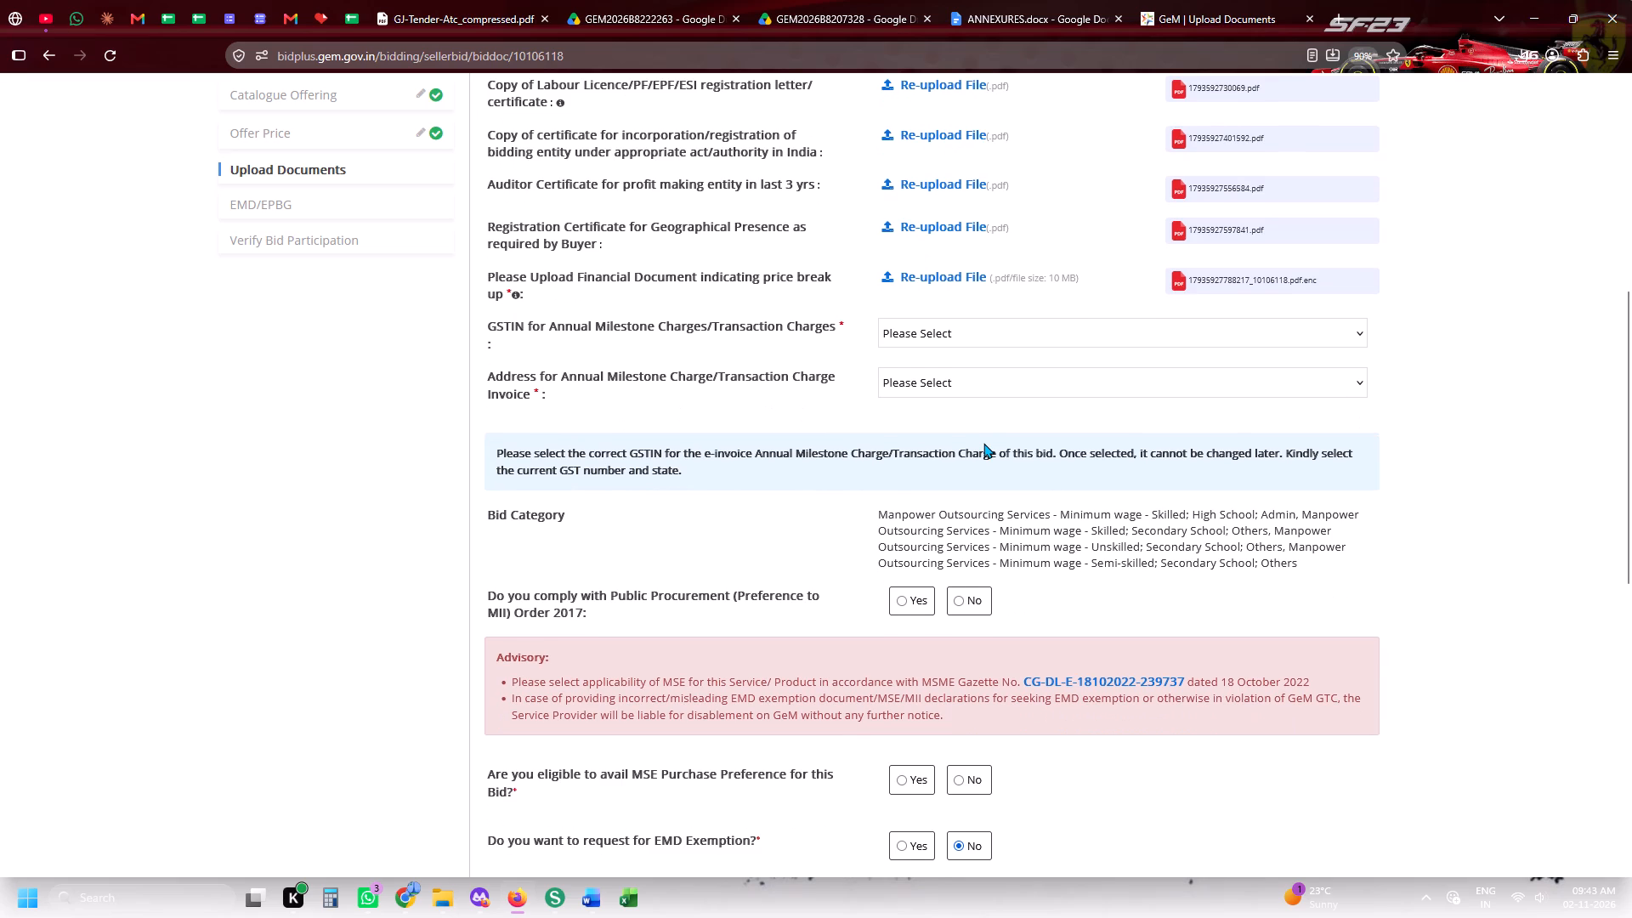
left_click(909, 327)
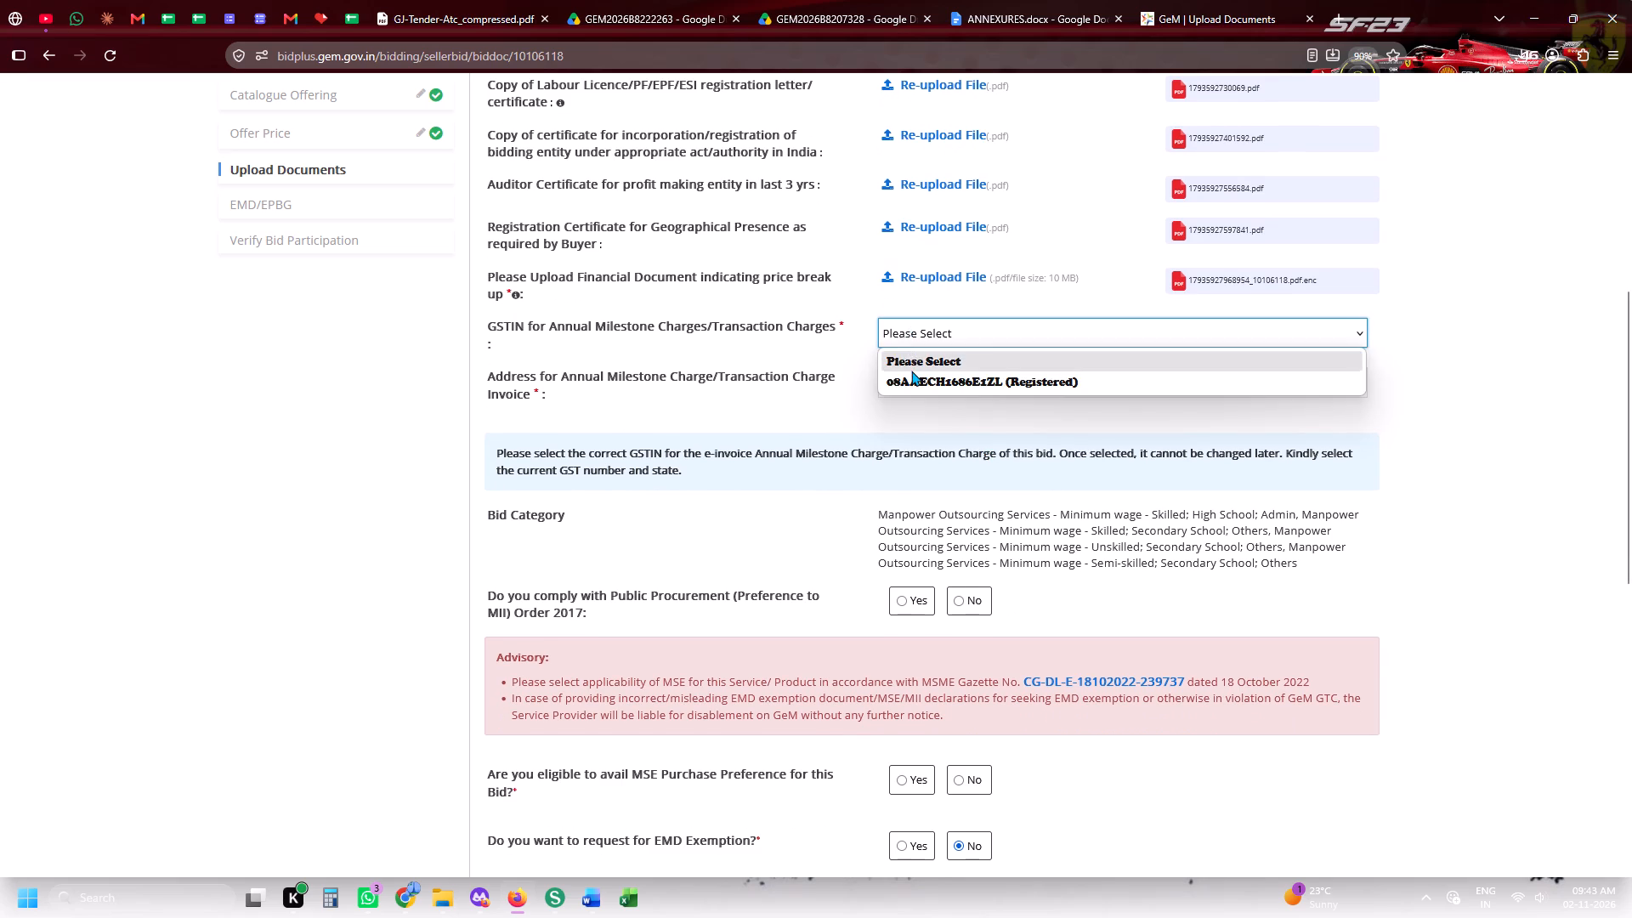
left_click(911, 372)
left_click(996, 190)
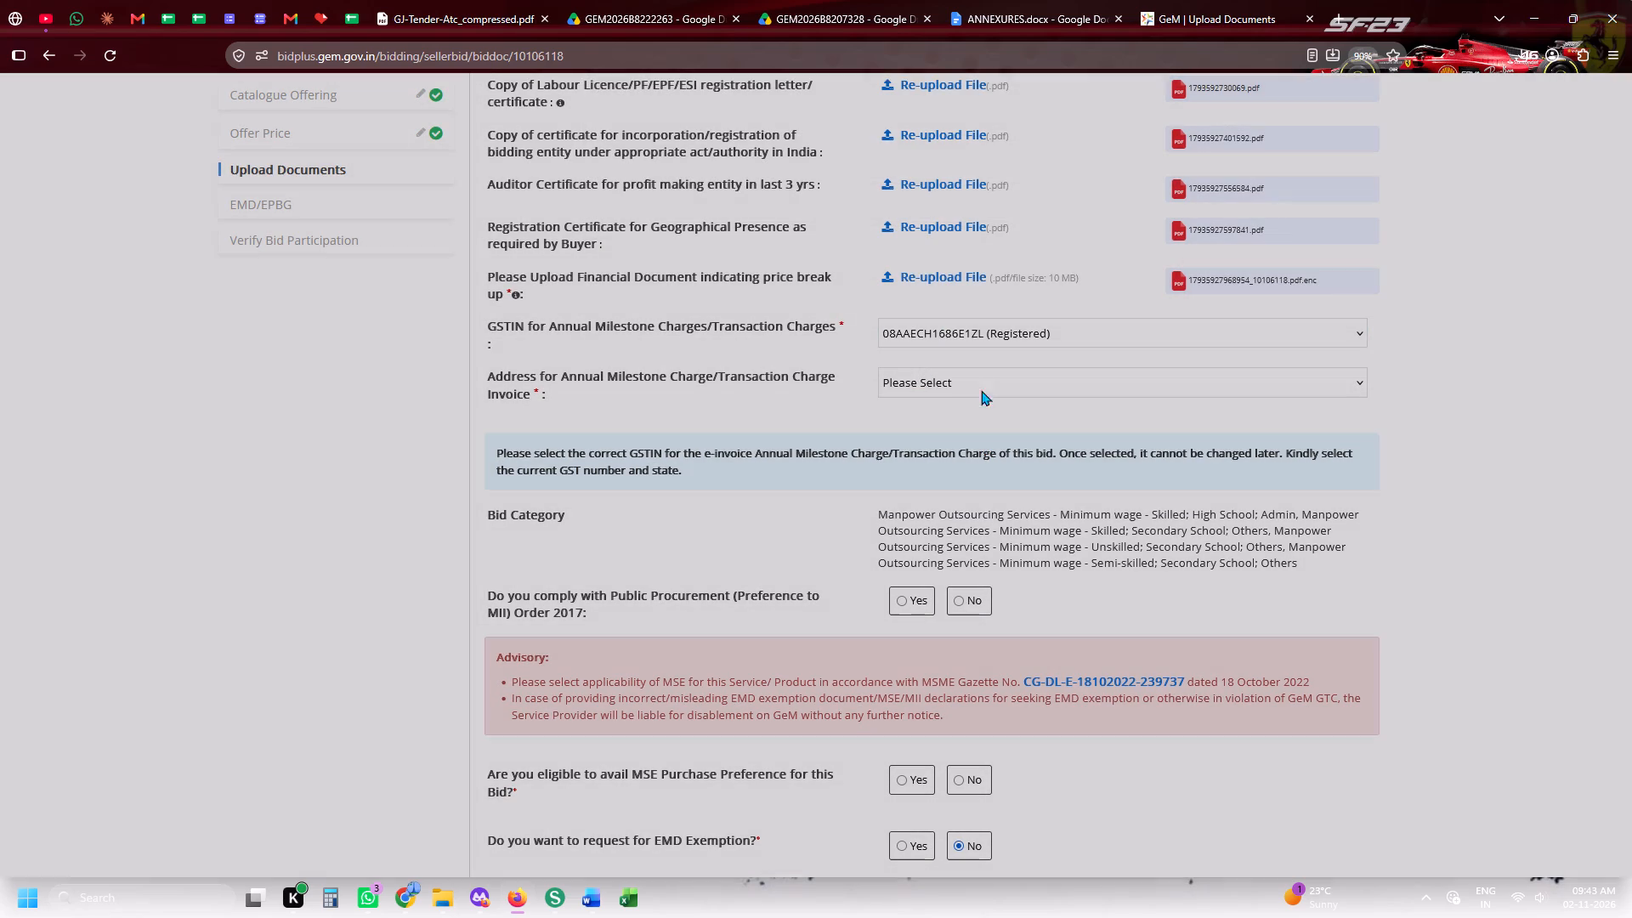
left_click(952, 394)
left_click(943, 425)
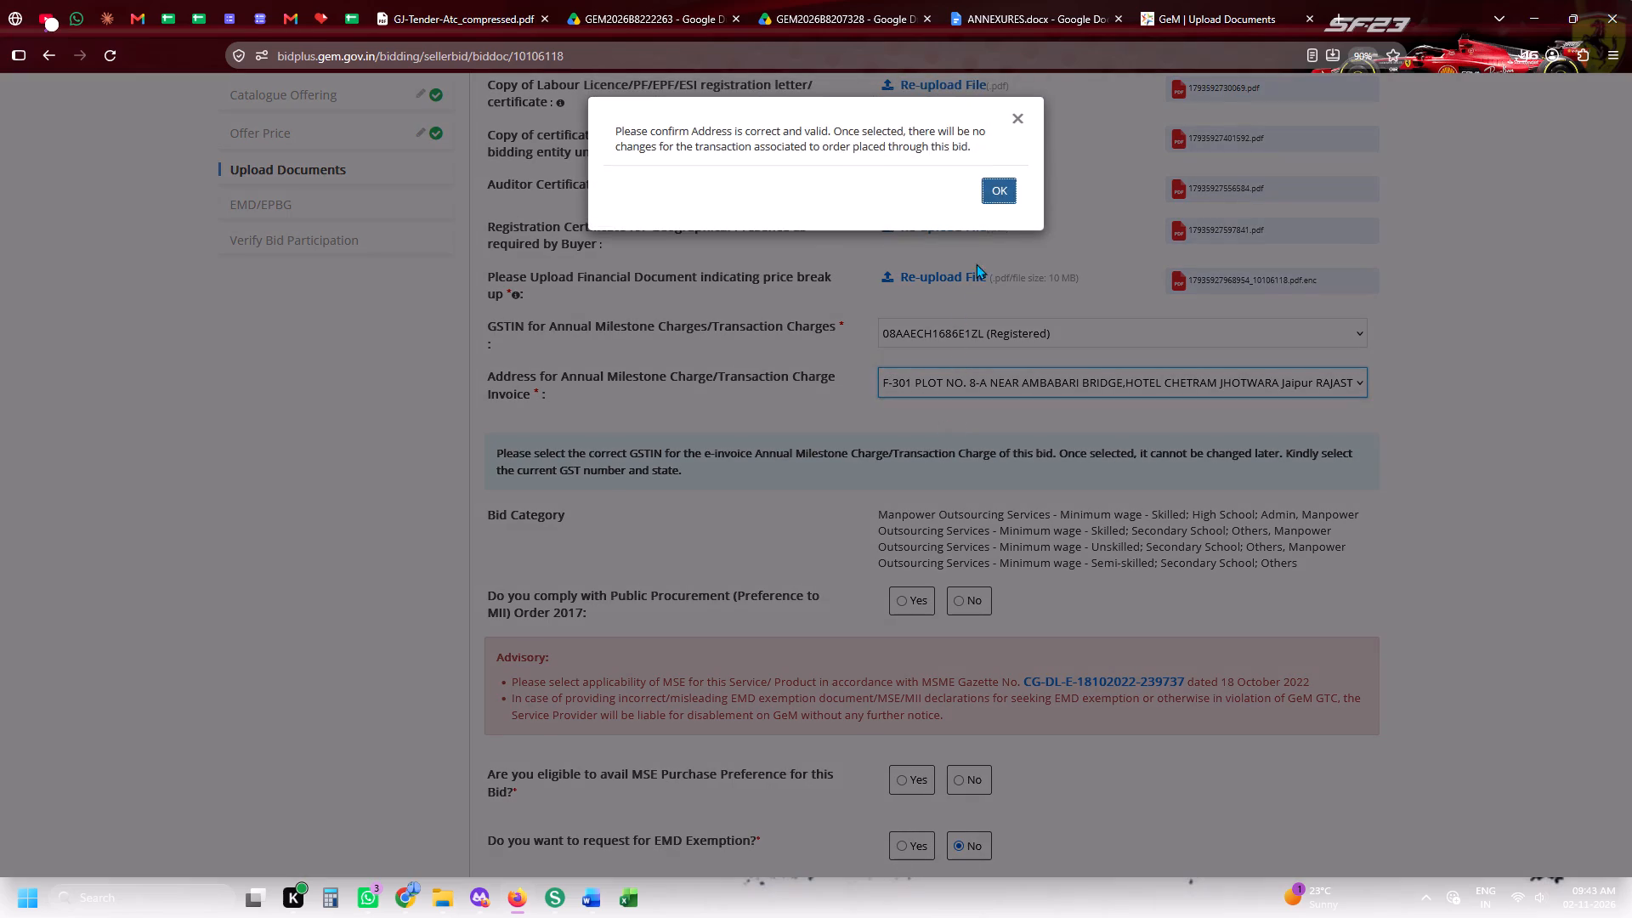
left_click(994, 181)
Answer Yes to the Public Procurement (MII) compliance, MSE Purchase Preference and EMD Exemption questions.
left_click(894, 595)
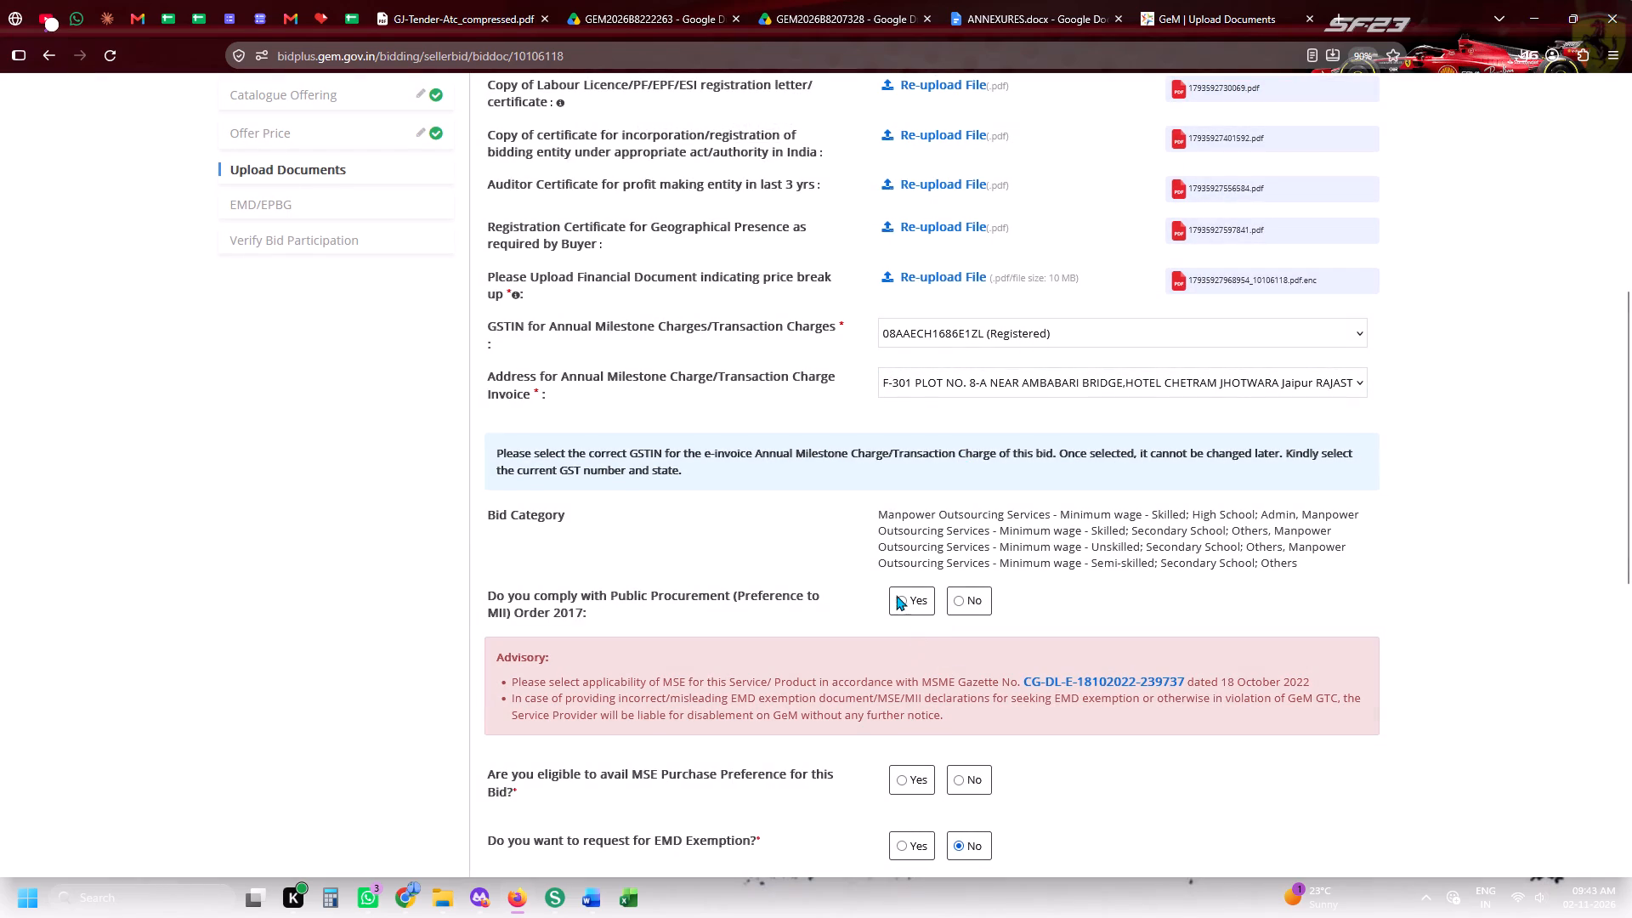
left_click(893, 609)
left_click(904, 603)
left_click(914, 768)
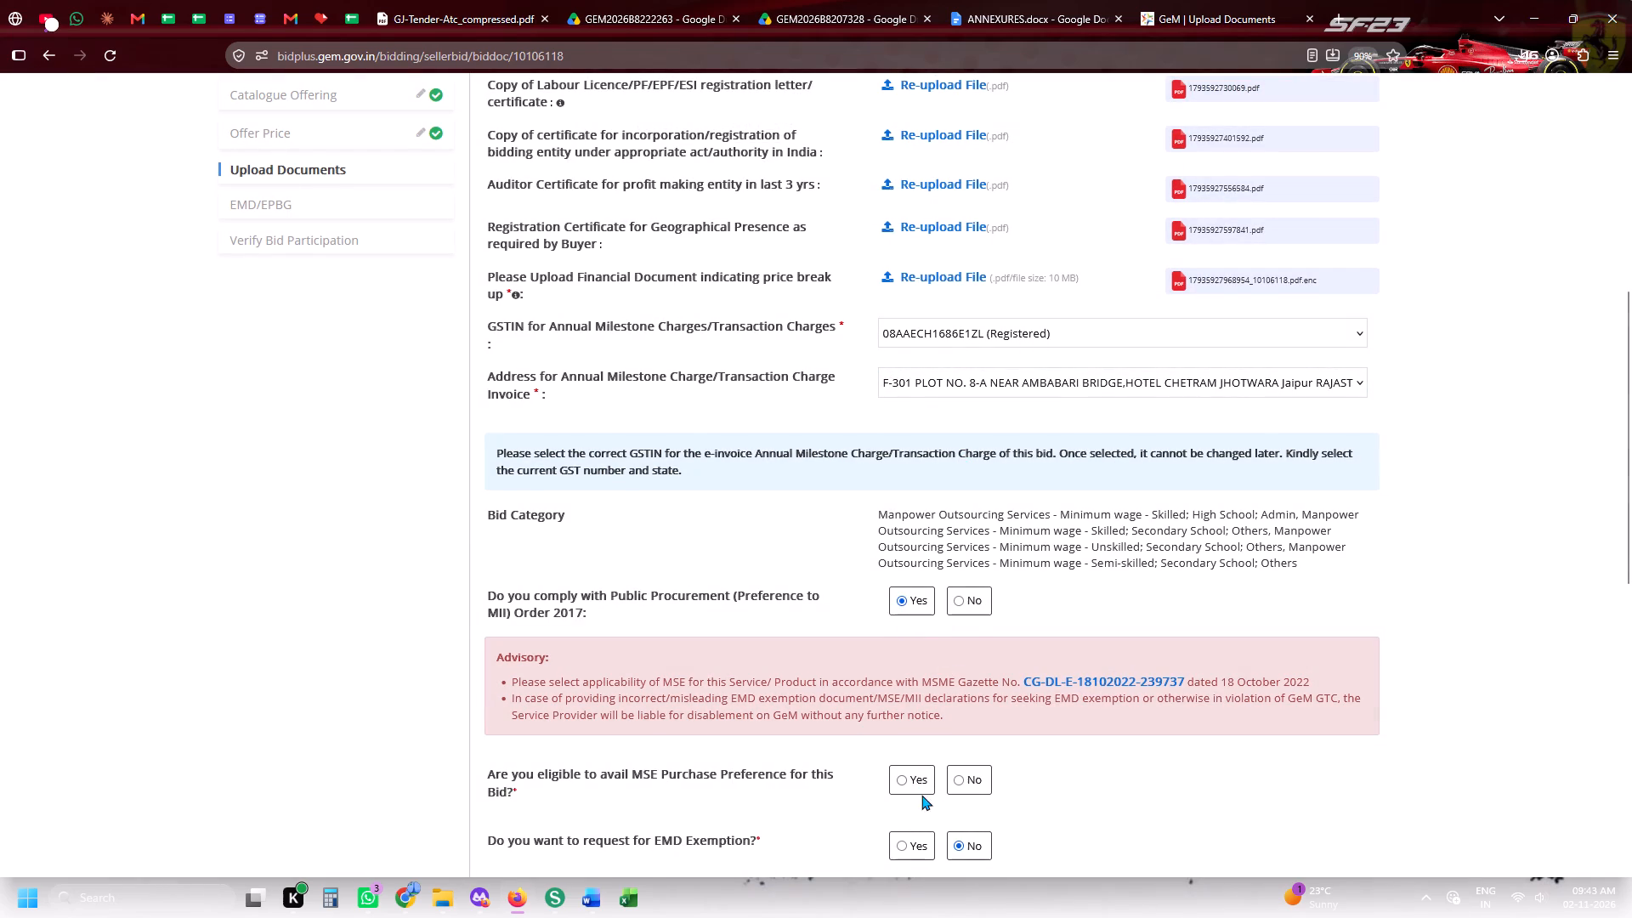
left_click(913, 784)
scroll(941, 766, "down", 6)
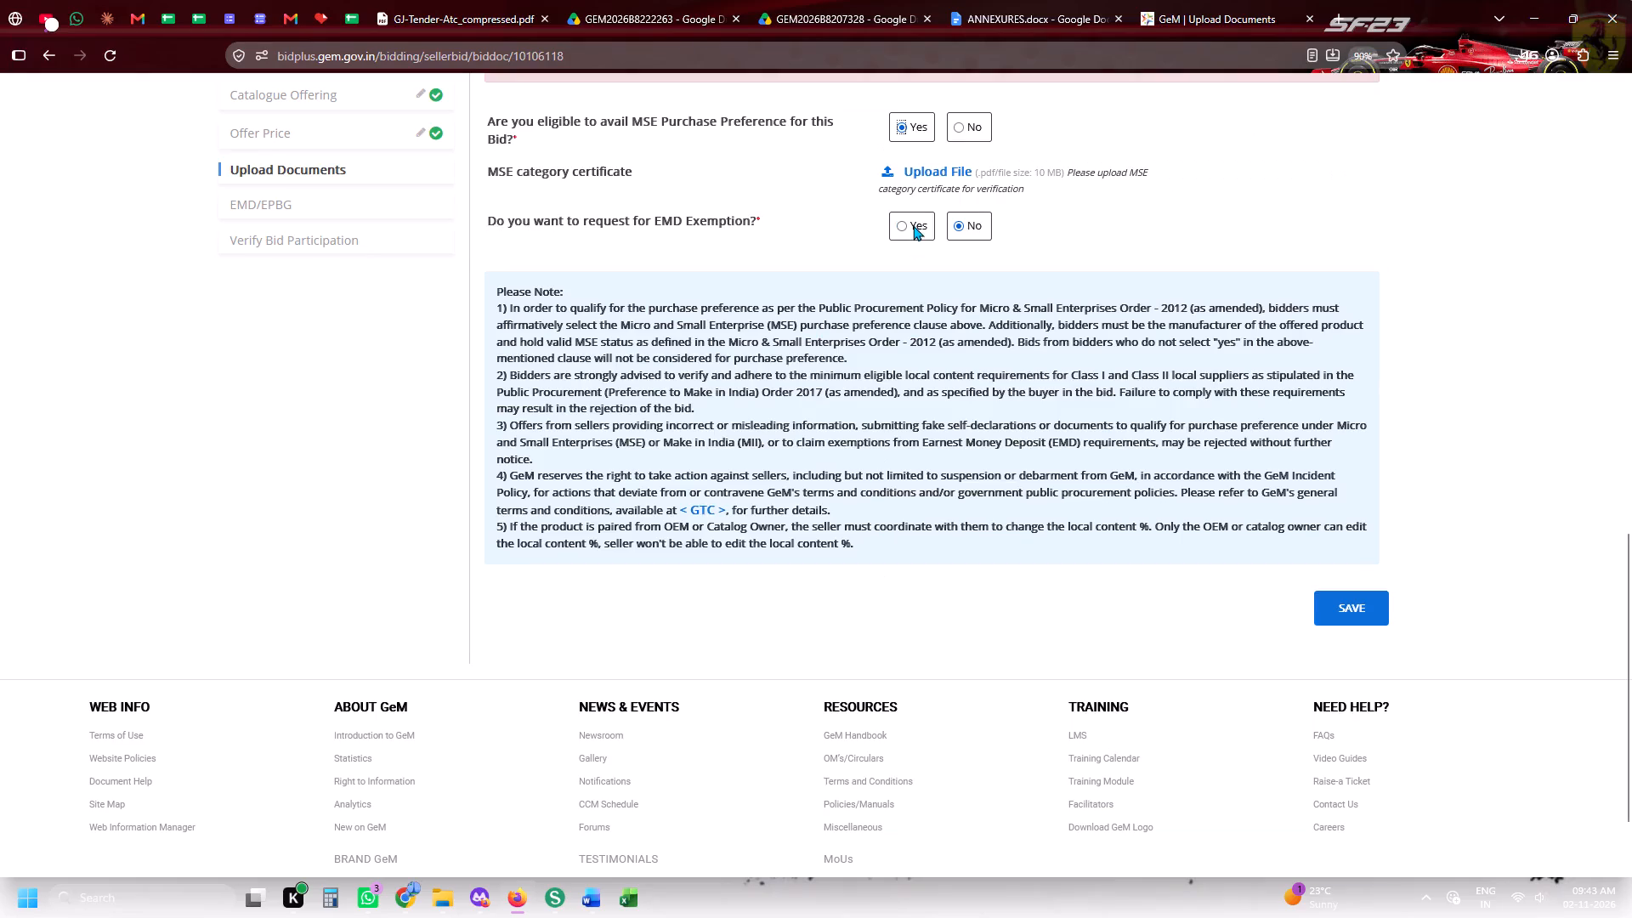
left_click(913, 224)
Upload msme-certificate-hhspl from the Gem Bid Documents - HHSPL folder as the MSE category certificate.
left_click(927, 174)
scroll(1228, 347, "up", 7)
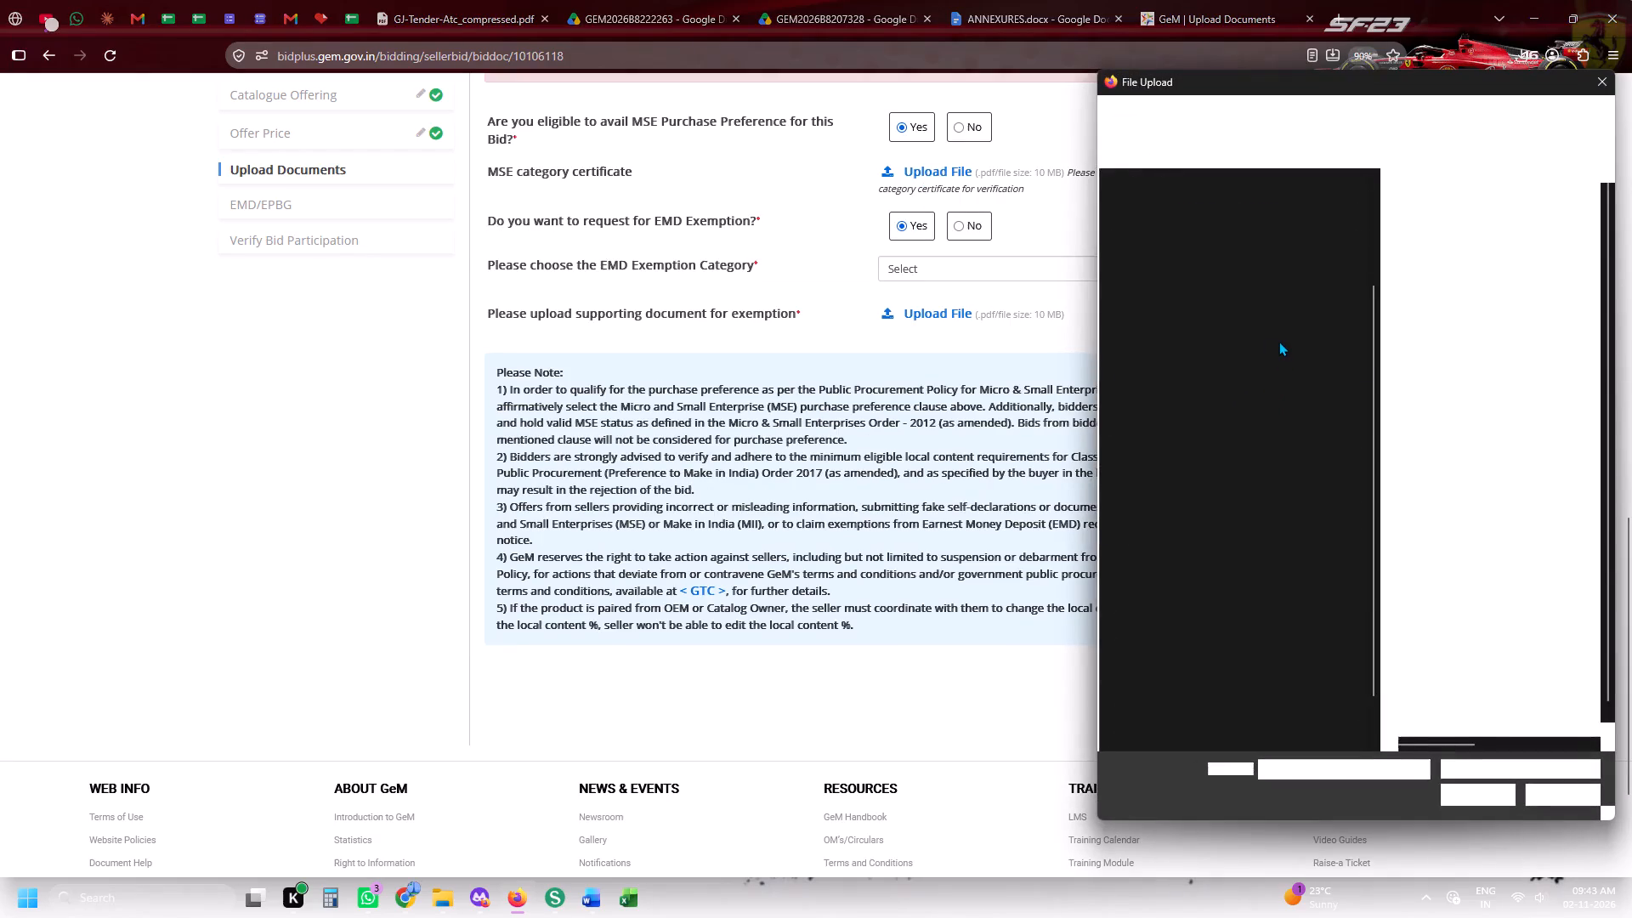
left_click(1278, 341)
scroll(1534, 583, "down", 3)
double_click(1451, 601)
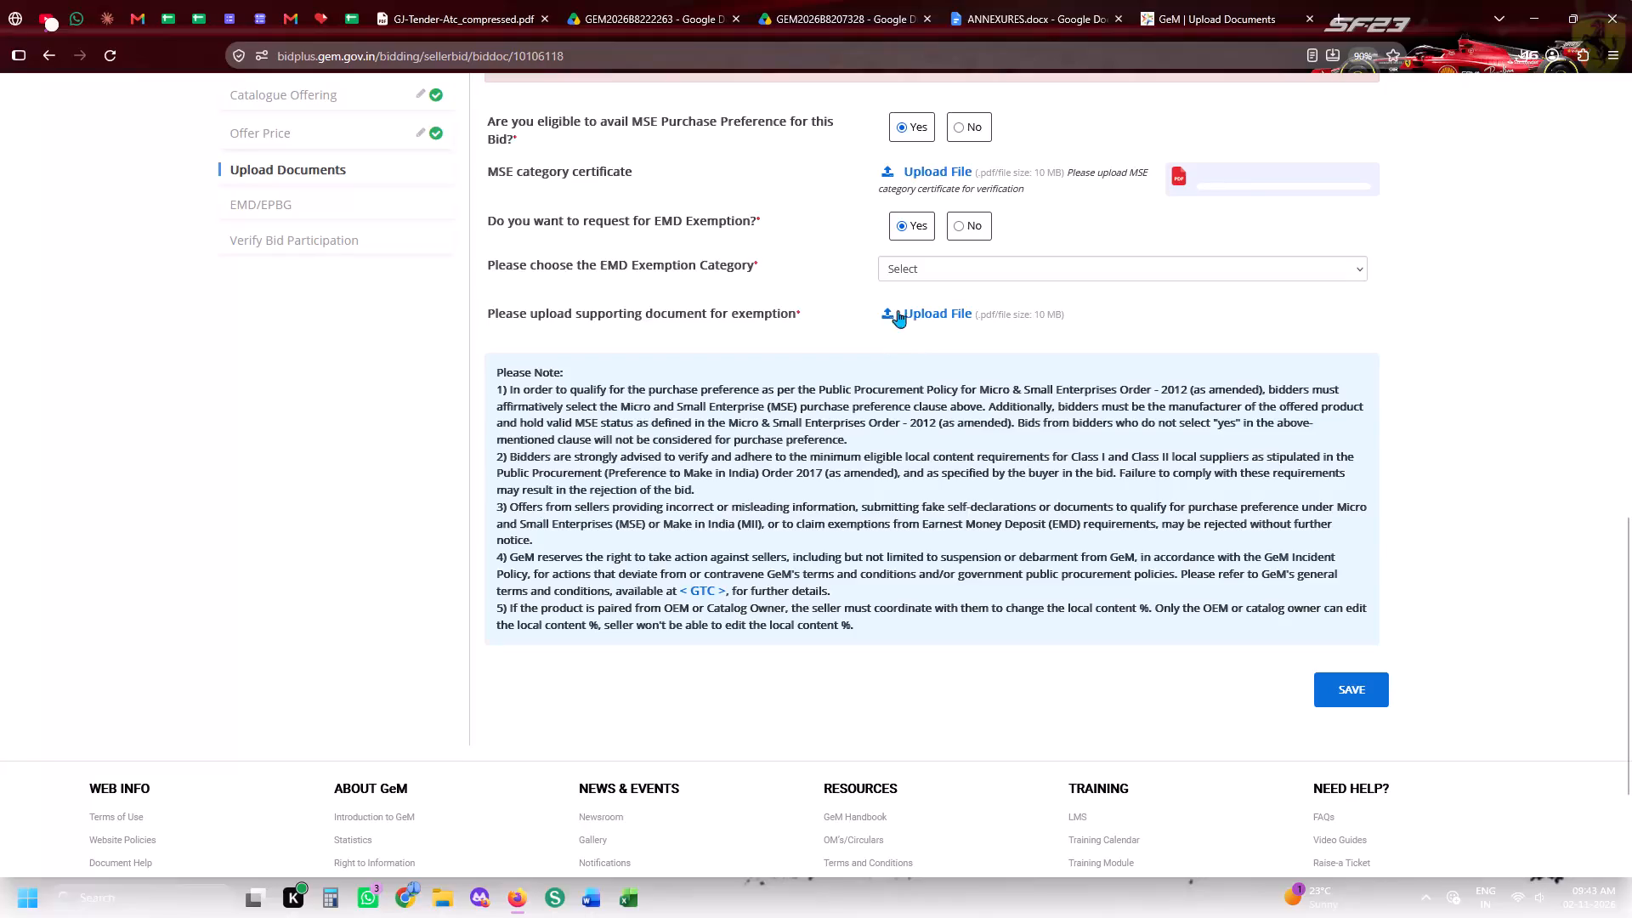
Set the EMD Exemption Category to Start-up and upload startup-msme-merged-hhspl as the supporting document for exemption.
left_click(888, 255)
left_click(907, 276)
left_click(921, 321)
left_click(926, 331)
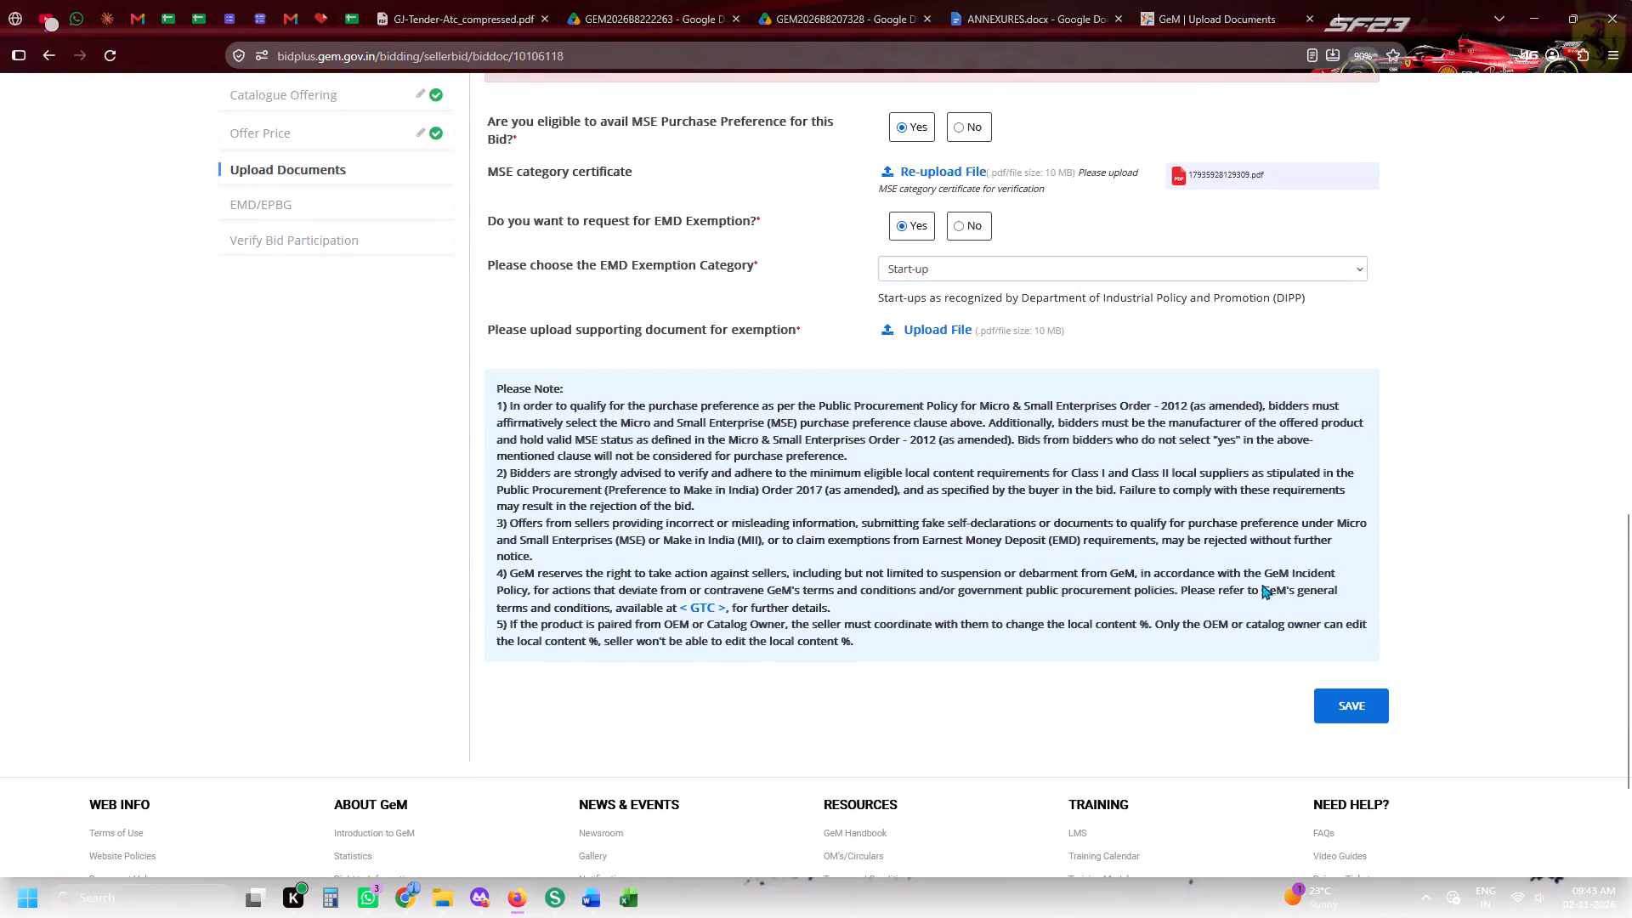
scroll(1318, 570, "down", 8)
scroll(1463, 639, "down", 4)
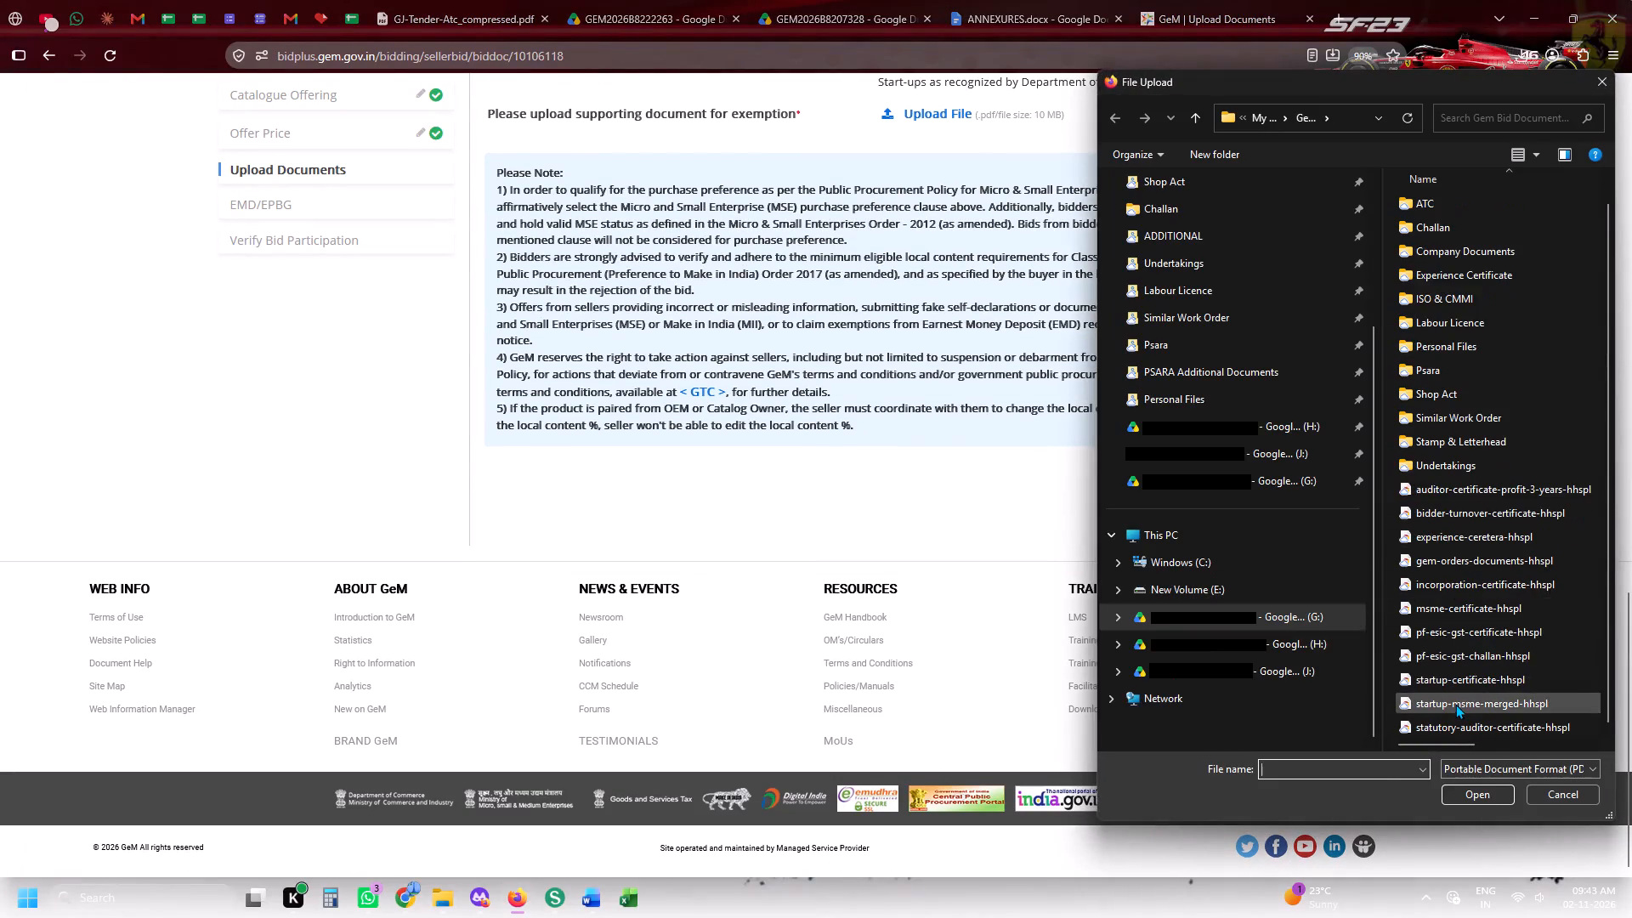
double_click(1455, 704)
Review the Upload Documents page to check that every required document has an uploaded file.
scroll(1448, 694, "up", 14)
scroll(1448, 694, "down", 13)
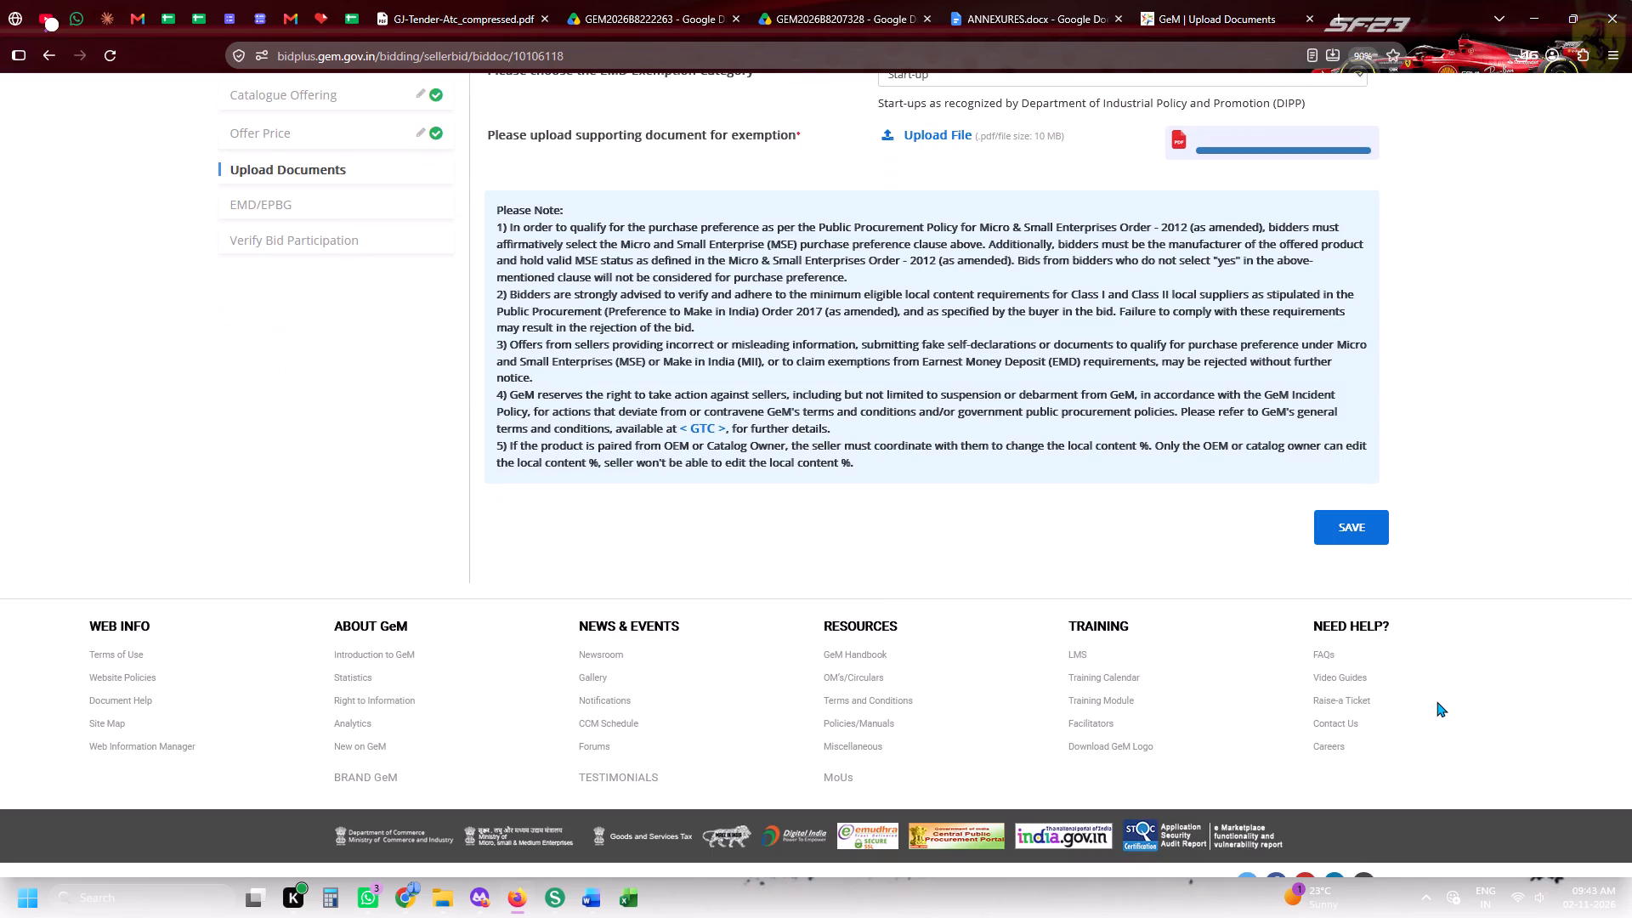
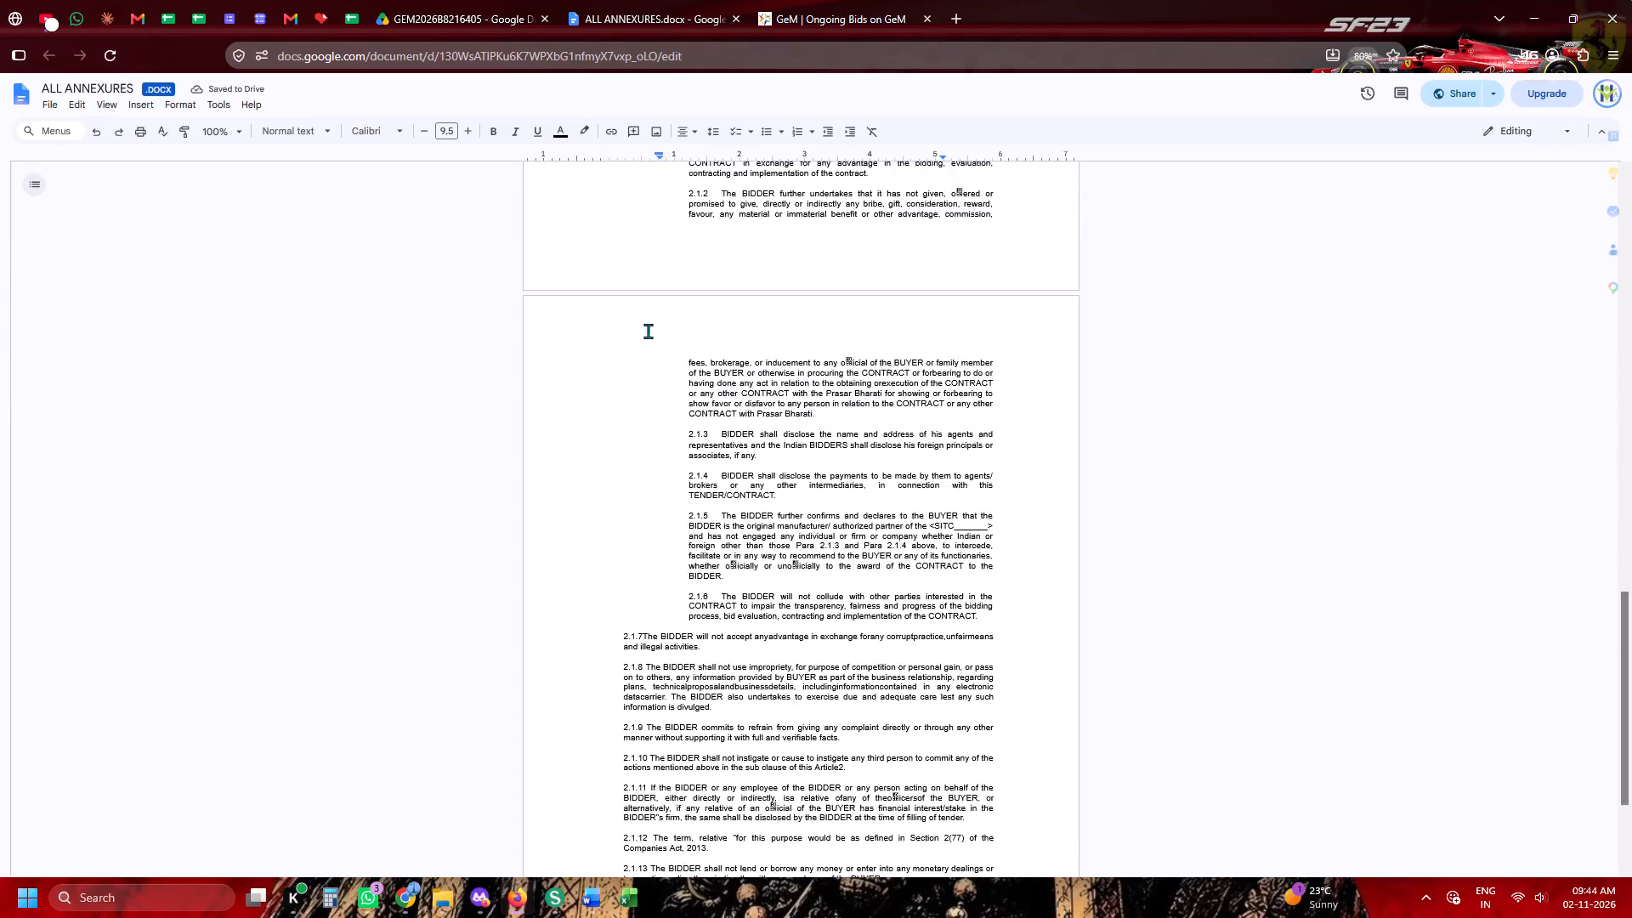
Read through the ALL ANNEXURES document, examining the Integrity Pact form and the Annexure-C holiday/banning and liquidation declaration.
scroll(648, 331, "down", 5)
scroll(855, 436, "down", 20)
scroll(855, 436, "down", 6)
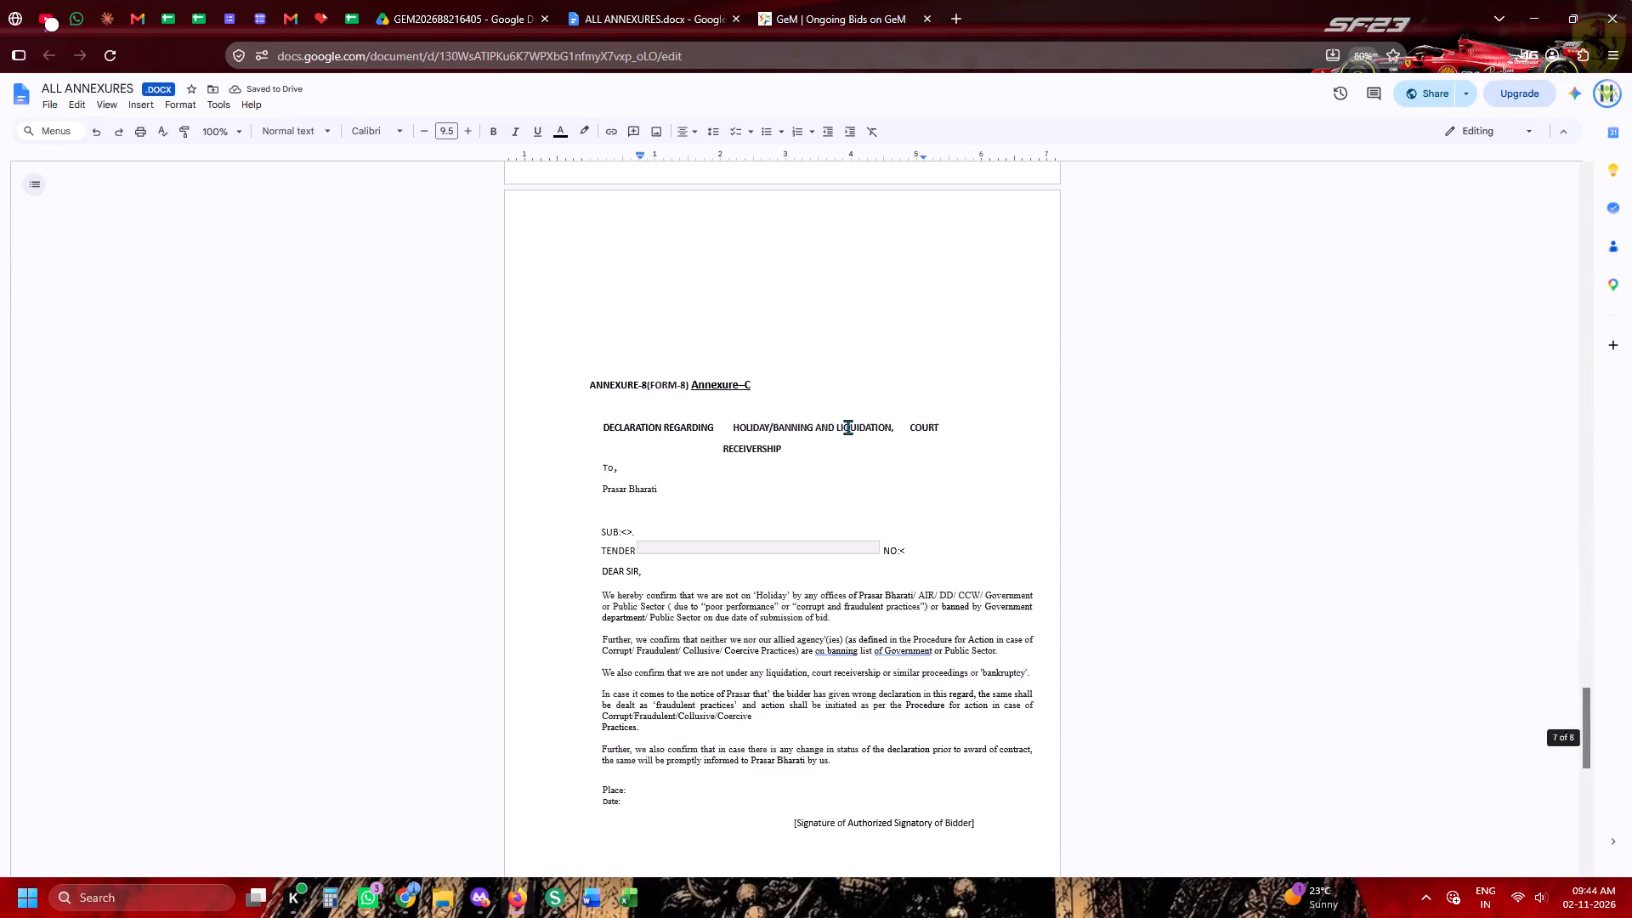
scroll(847, 427, "down", 9)
scroll(847, 427, "down", 15)
scroll(847, 418, "up", 16)
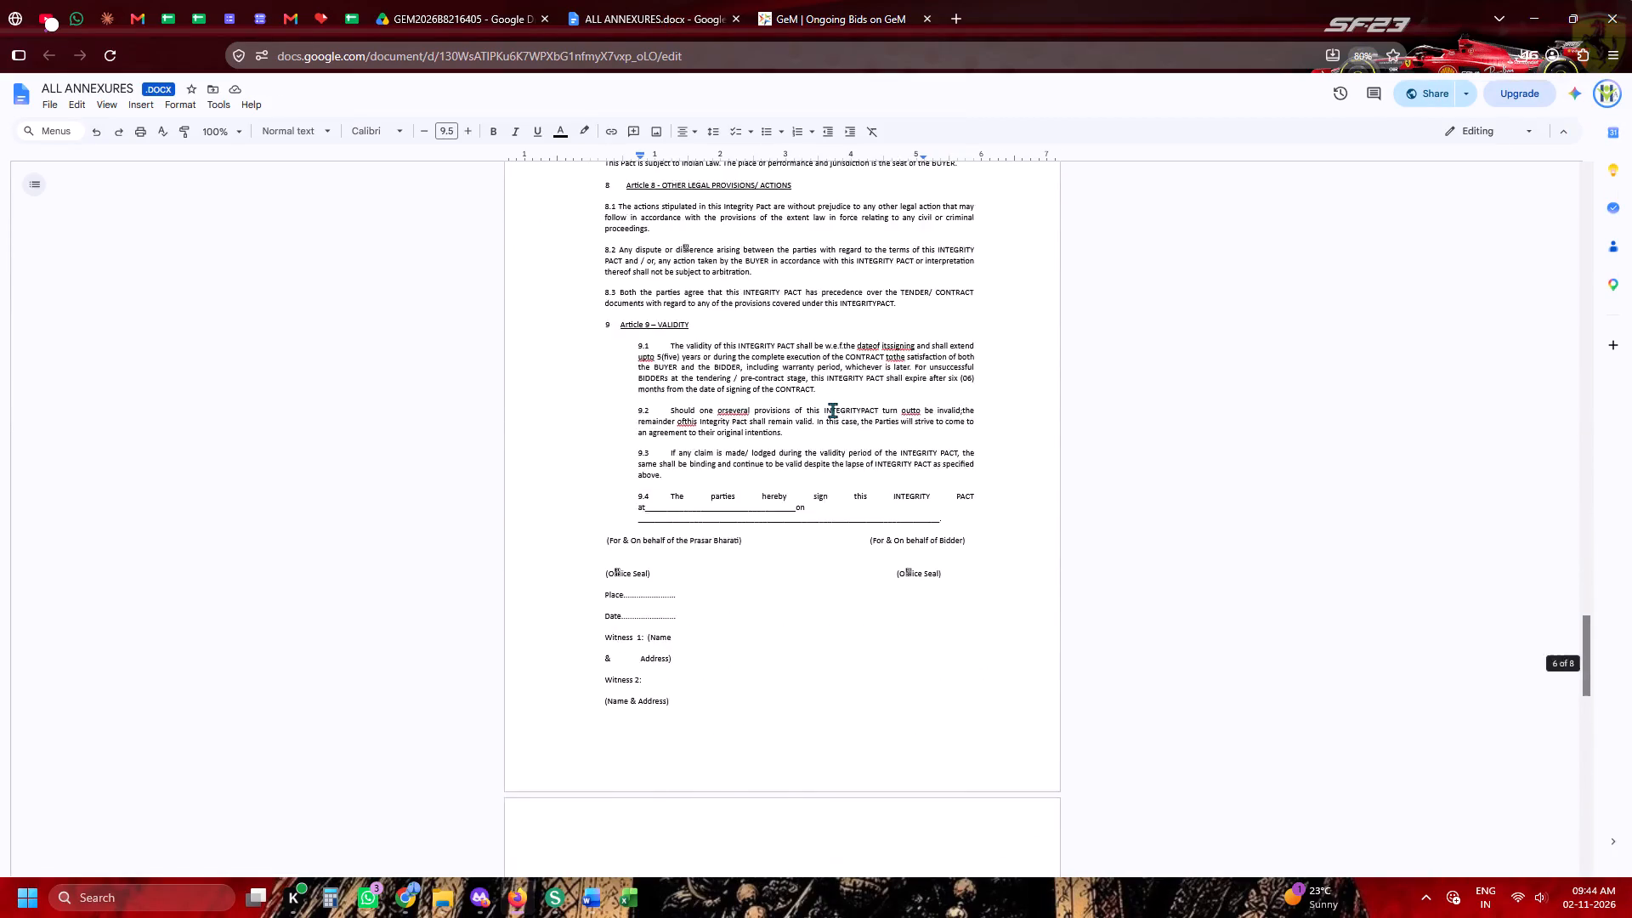
scroll(832, 410, "up", 20)
scroll(832, 410, "up", 20)
scroll(832, 410, "up", 13)
middle_click(832, 410)
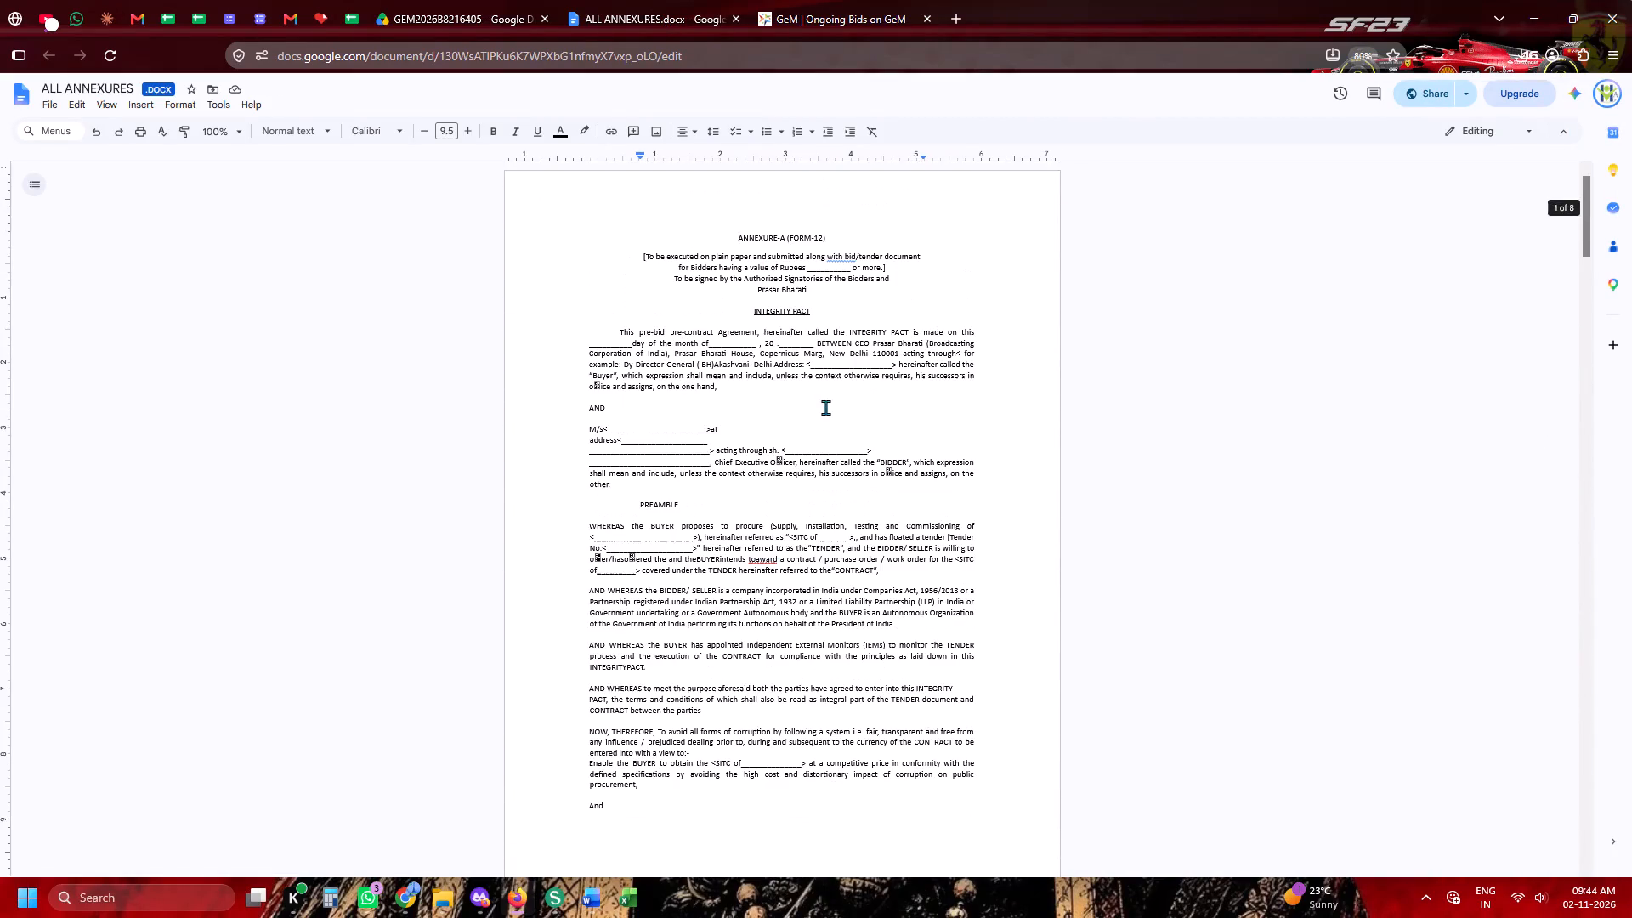
scroll(825, 407, "down", 20)
scroll(825, 407, "down", 20)
scroll(825, 407, "down", 3)
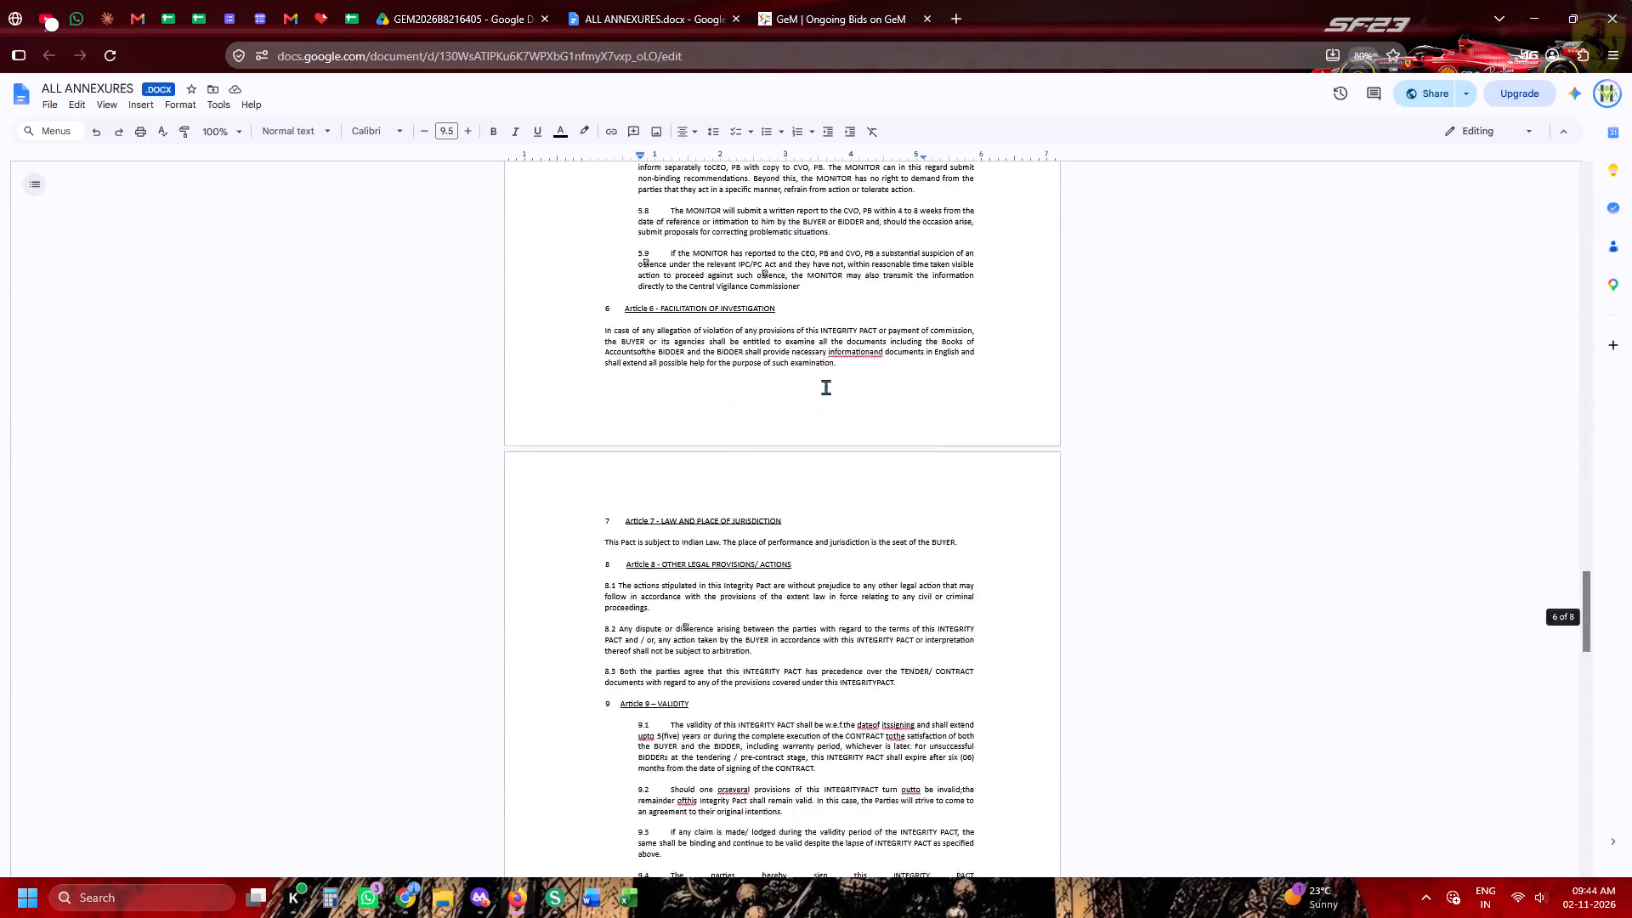
scroll(825, 387, "down", 10)
scroll(614, 263, "down", 7)
Return to the tender tracking spreadsheet and look through the Form Responses 1 rows below bid GEM/2026/B/8216405.
left_click(365, 0)
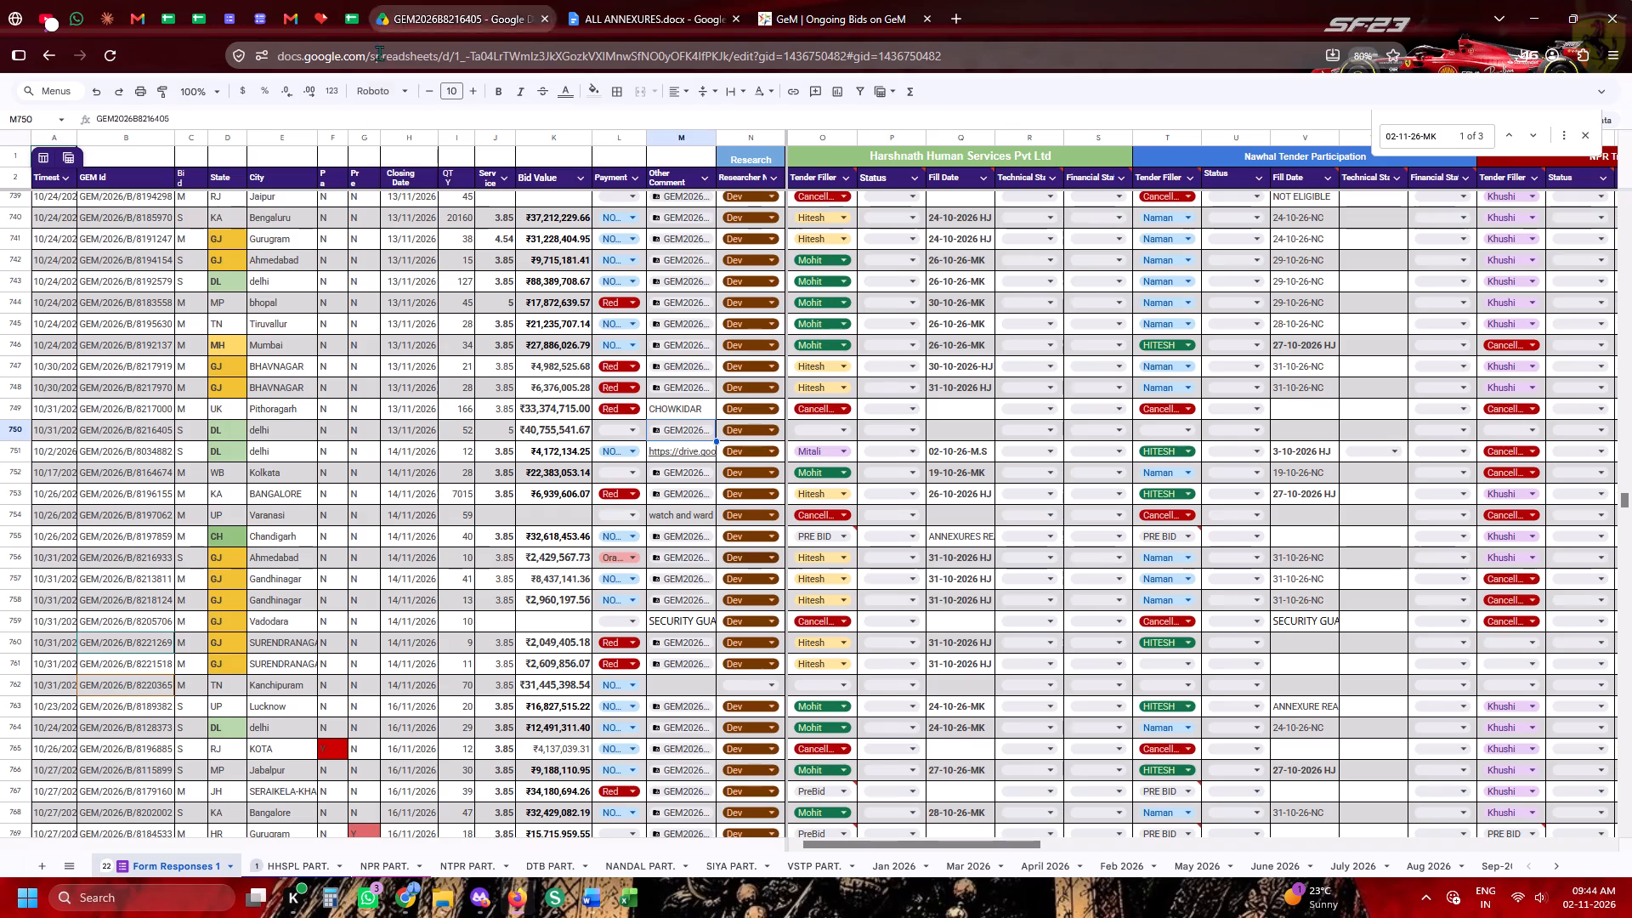
scroll(888, 506, "down", 3)
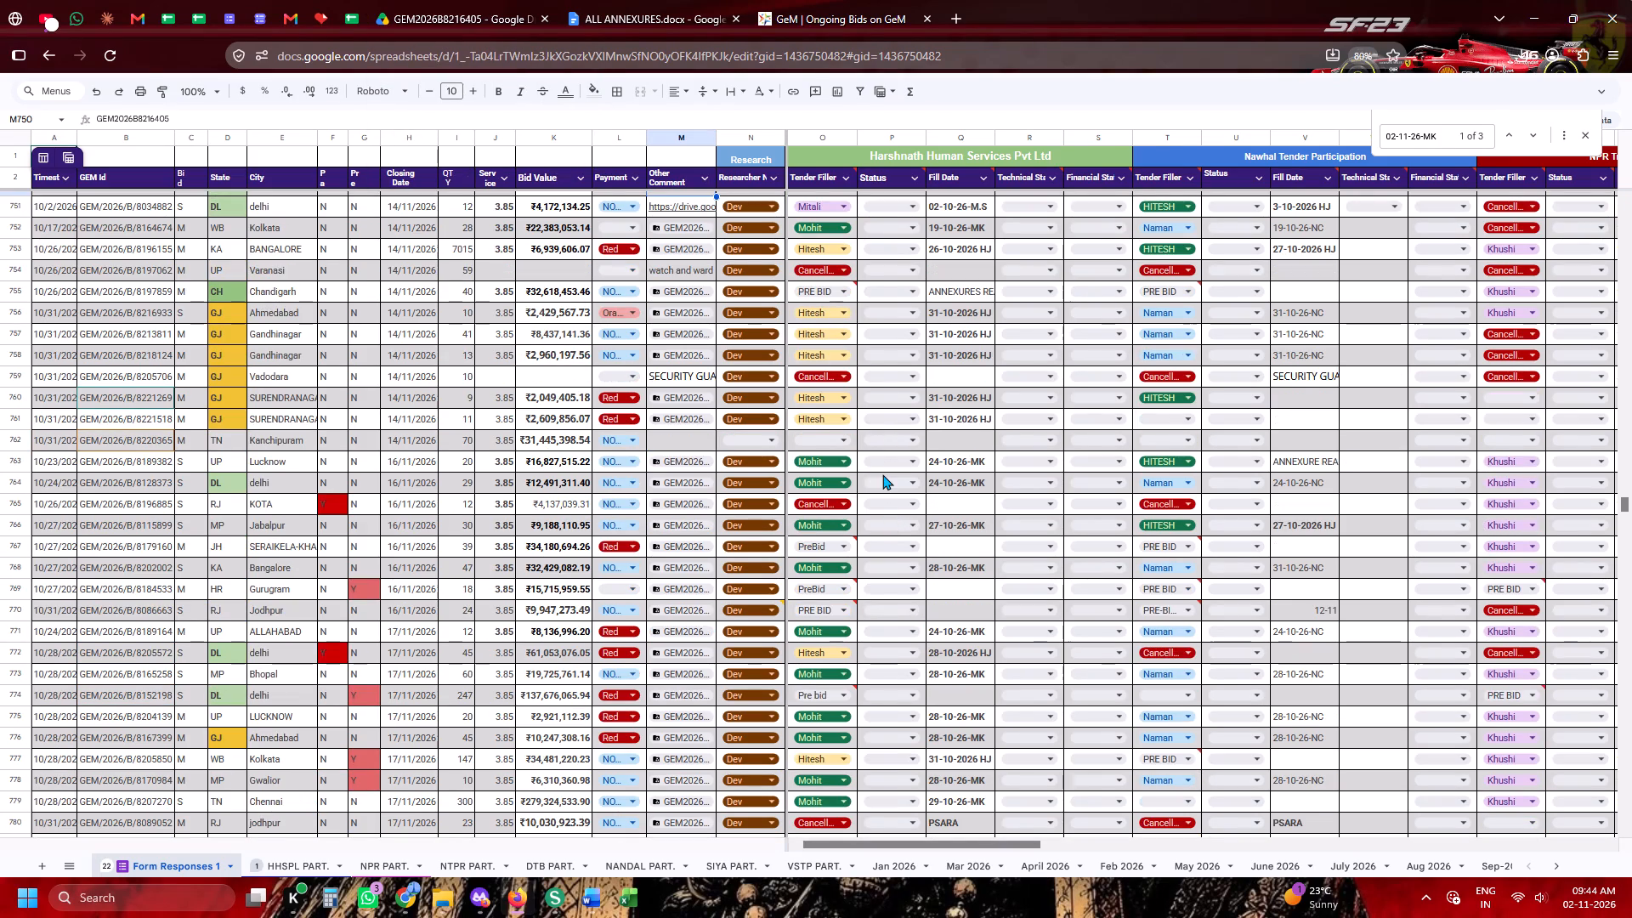
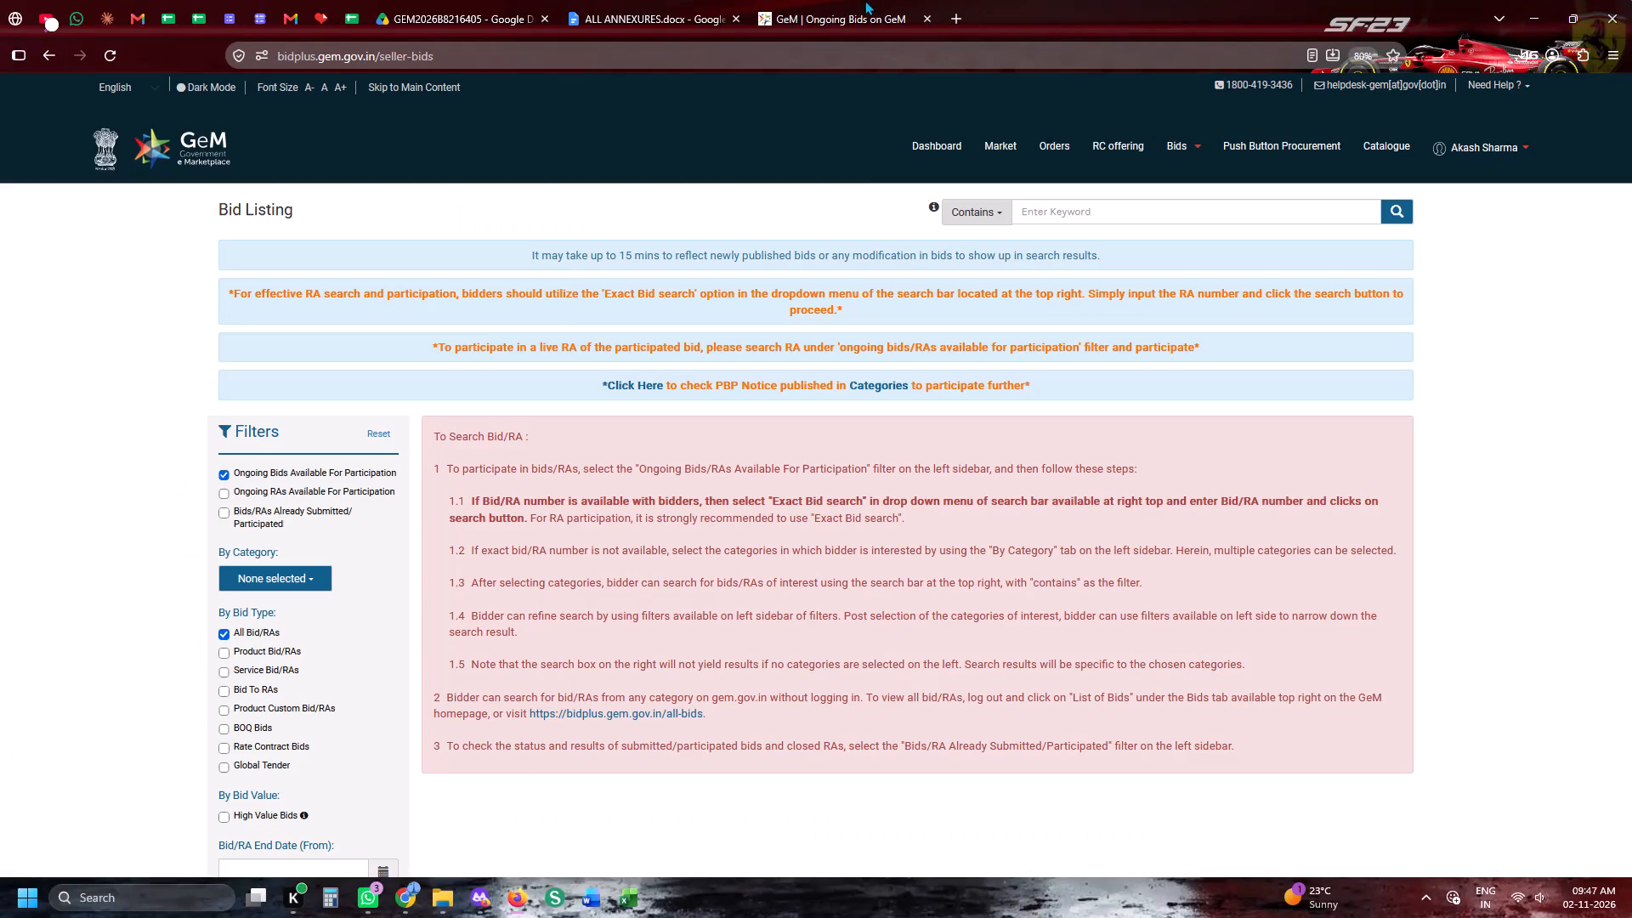
Return to the tender tracking spreadsheet and examine the Harshnath tender filler and fill date entries down to the last listed bids.
left_click(365, 3)
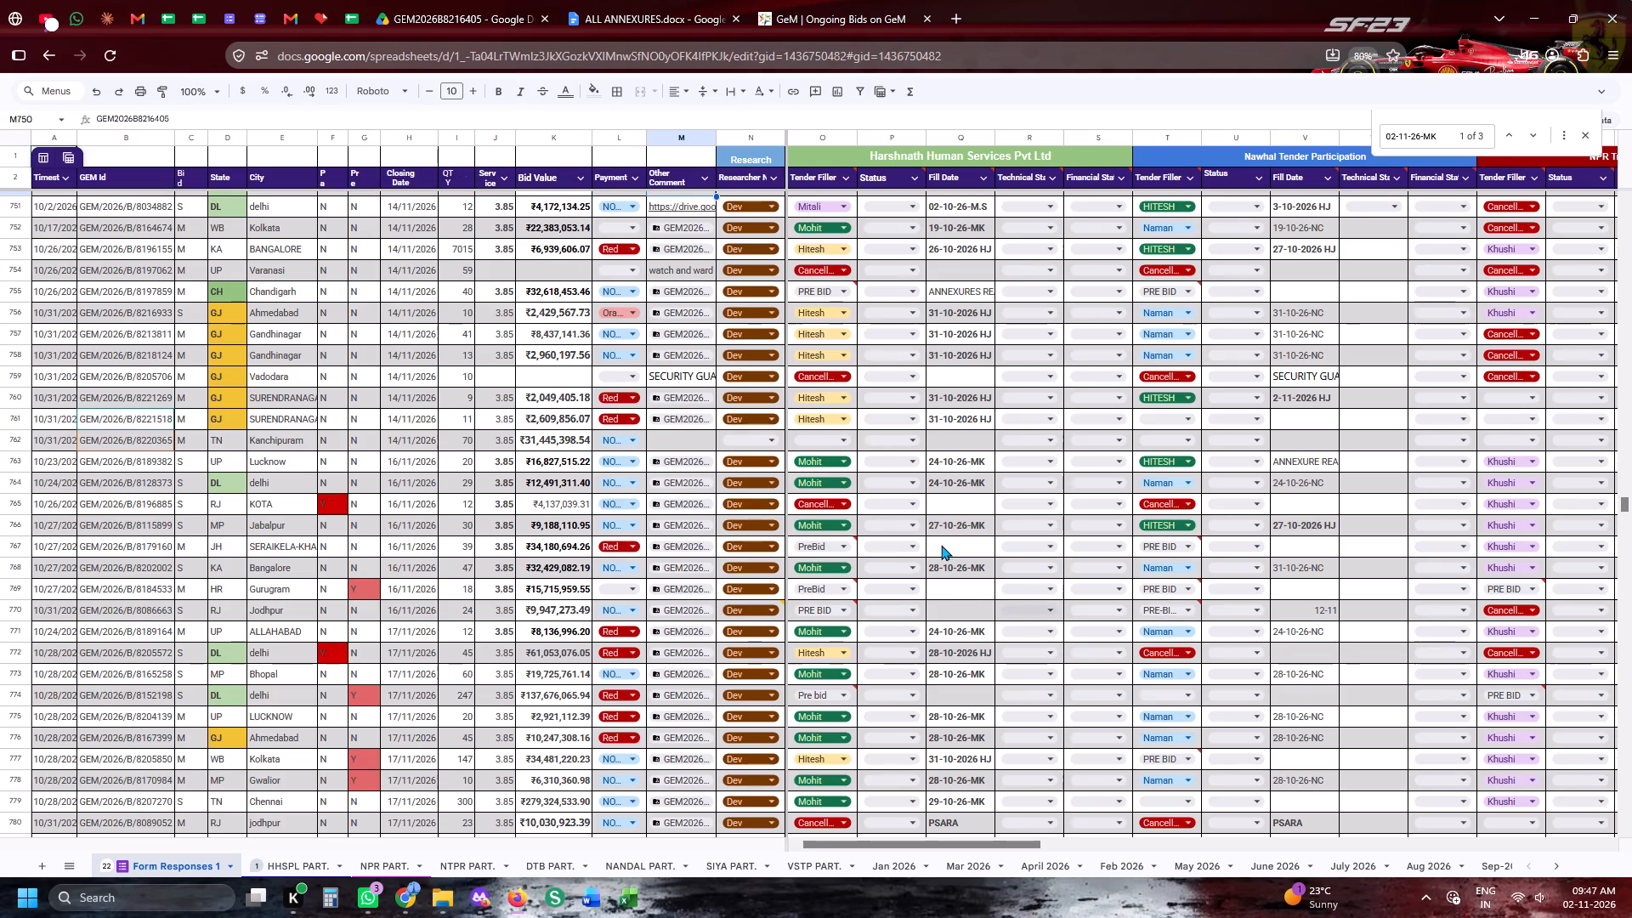
scroll(941, 539, "down", 7)
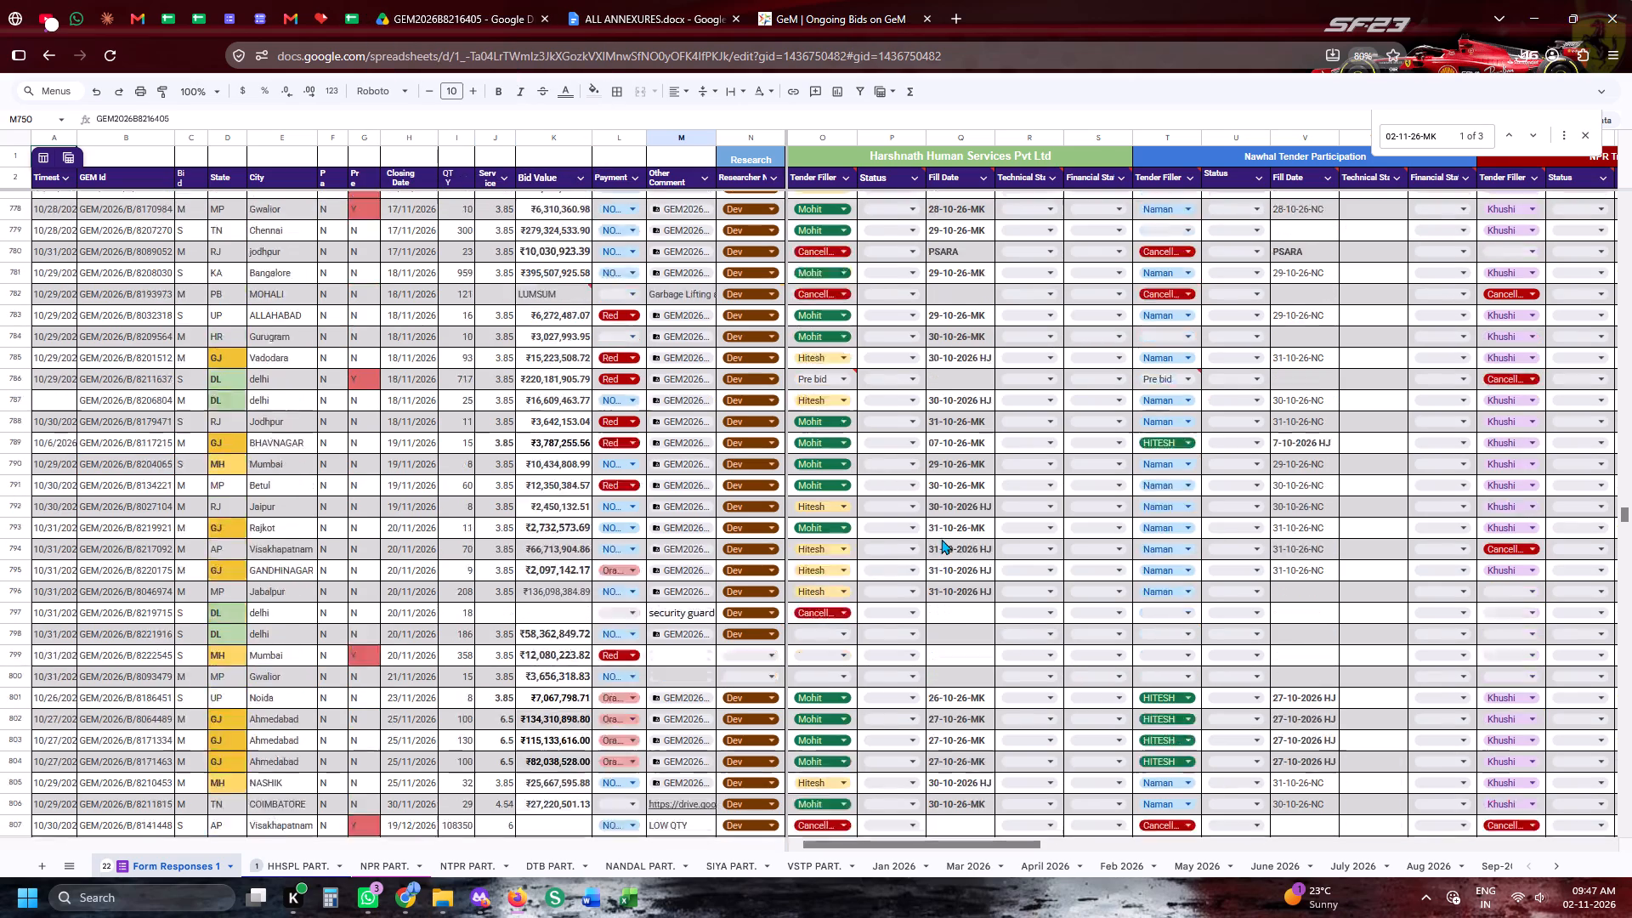
scroll(941, 539, "down", 3)
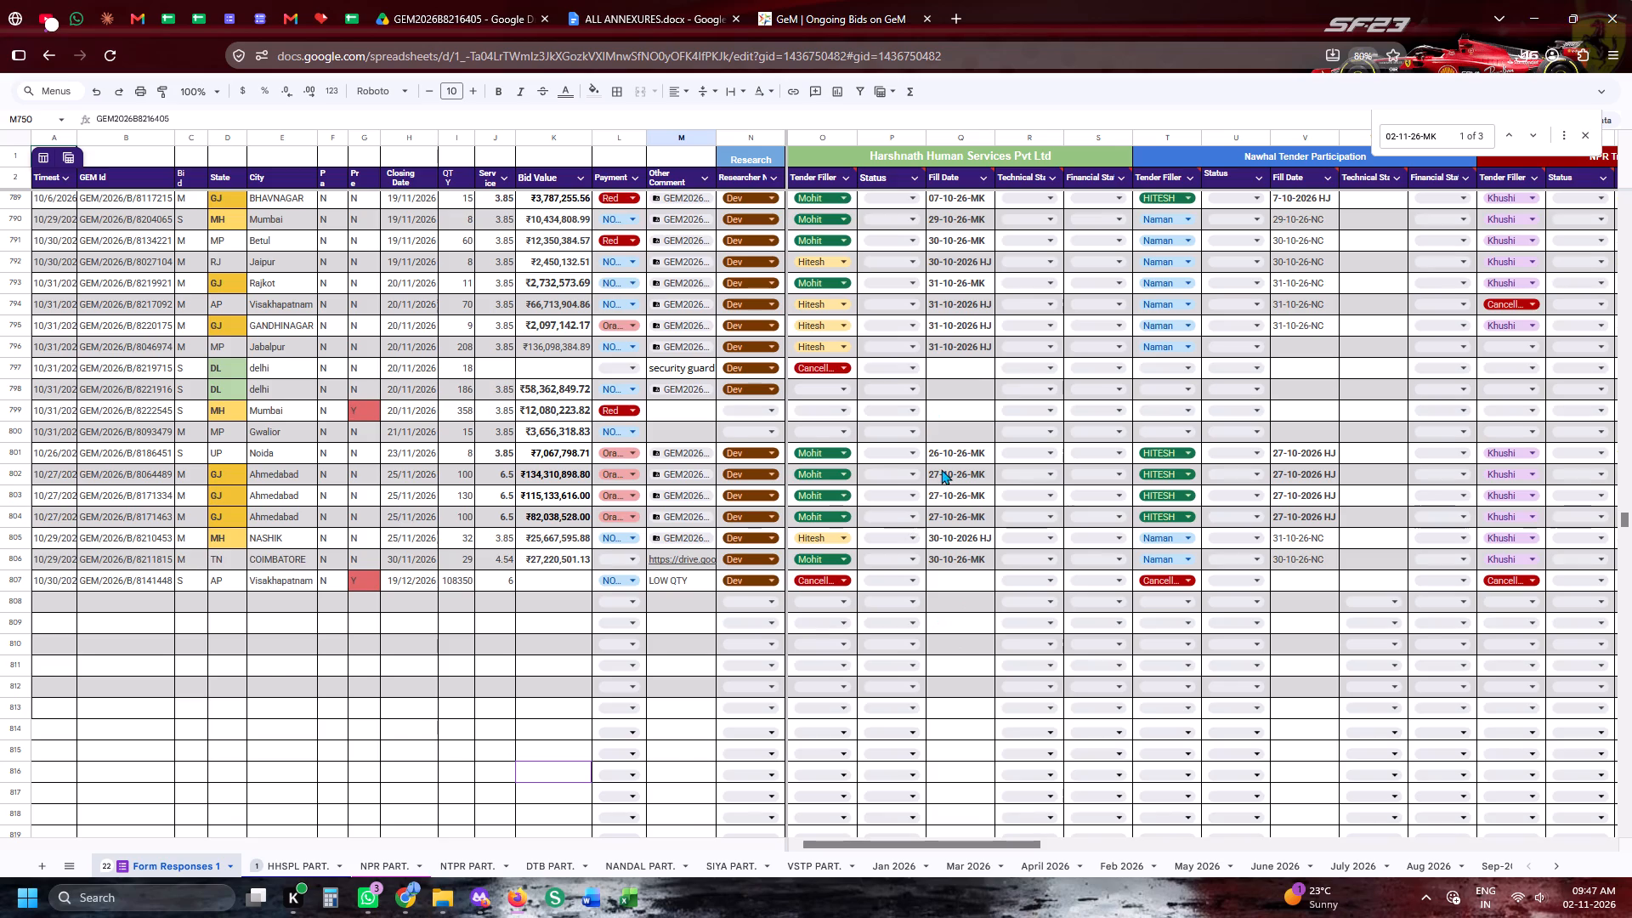
scroll(941, 469, "up", 10)
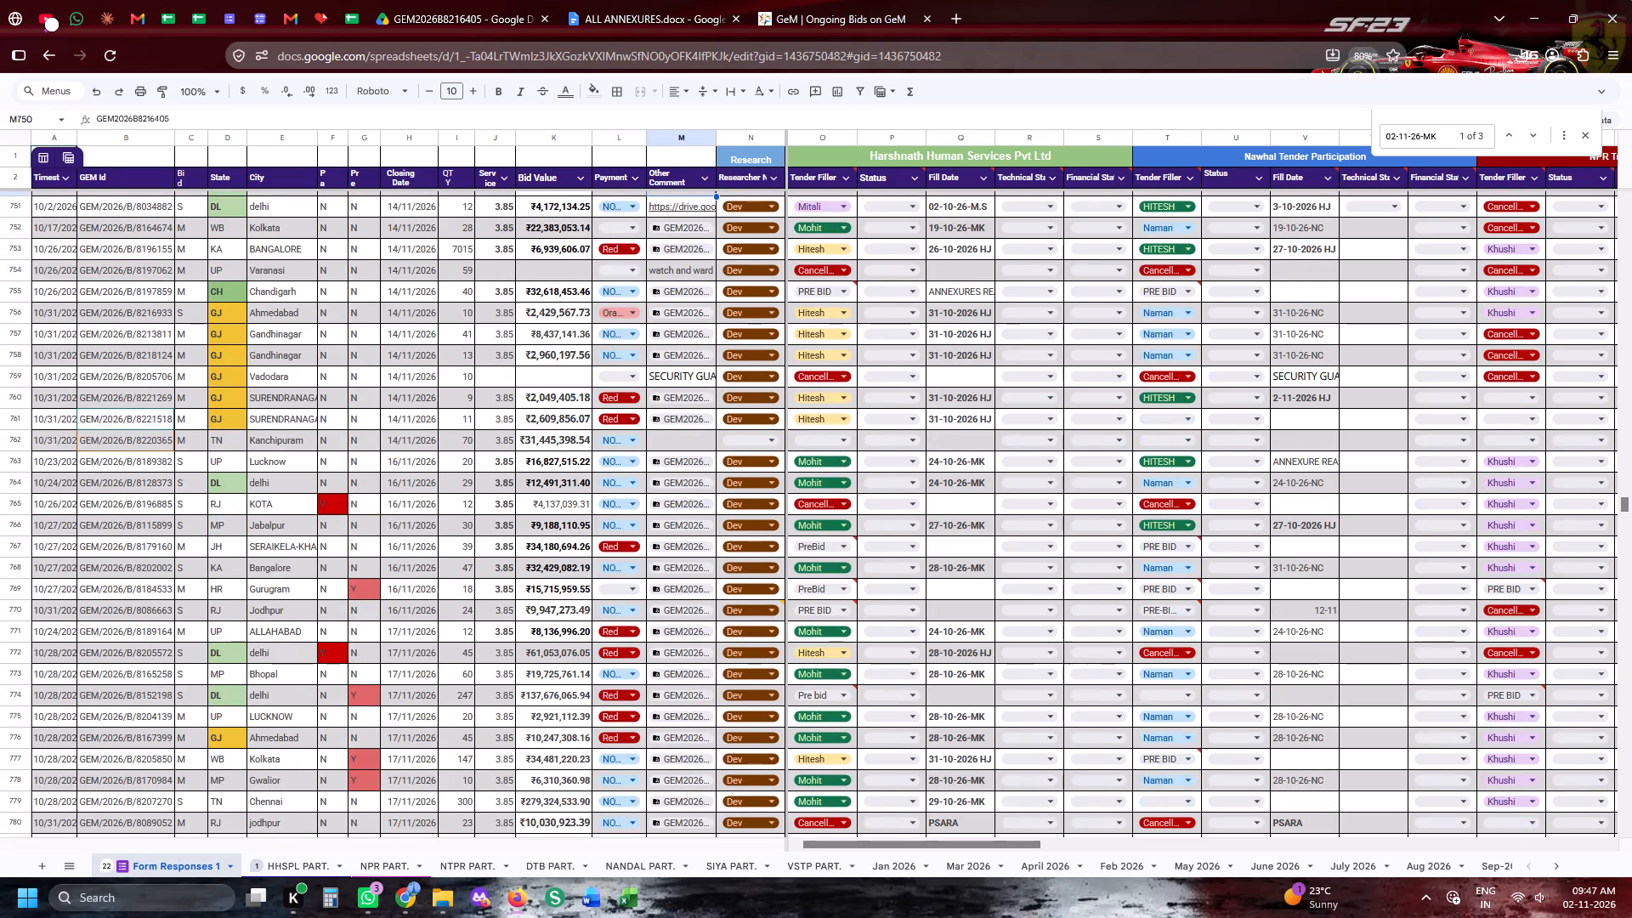
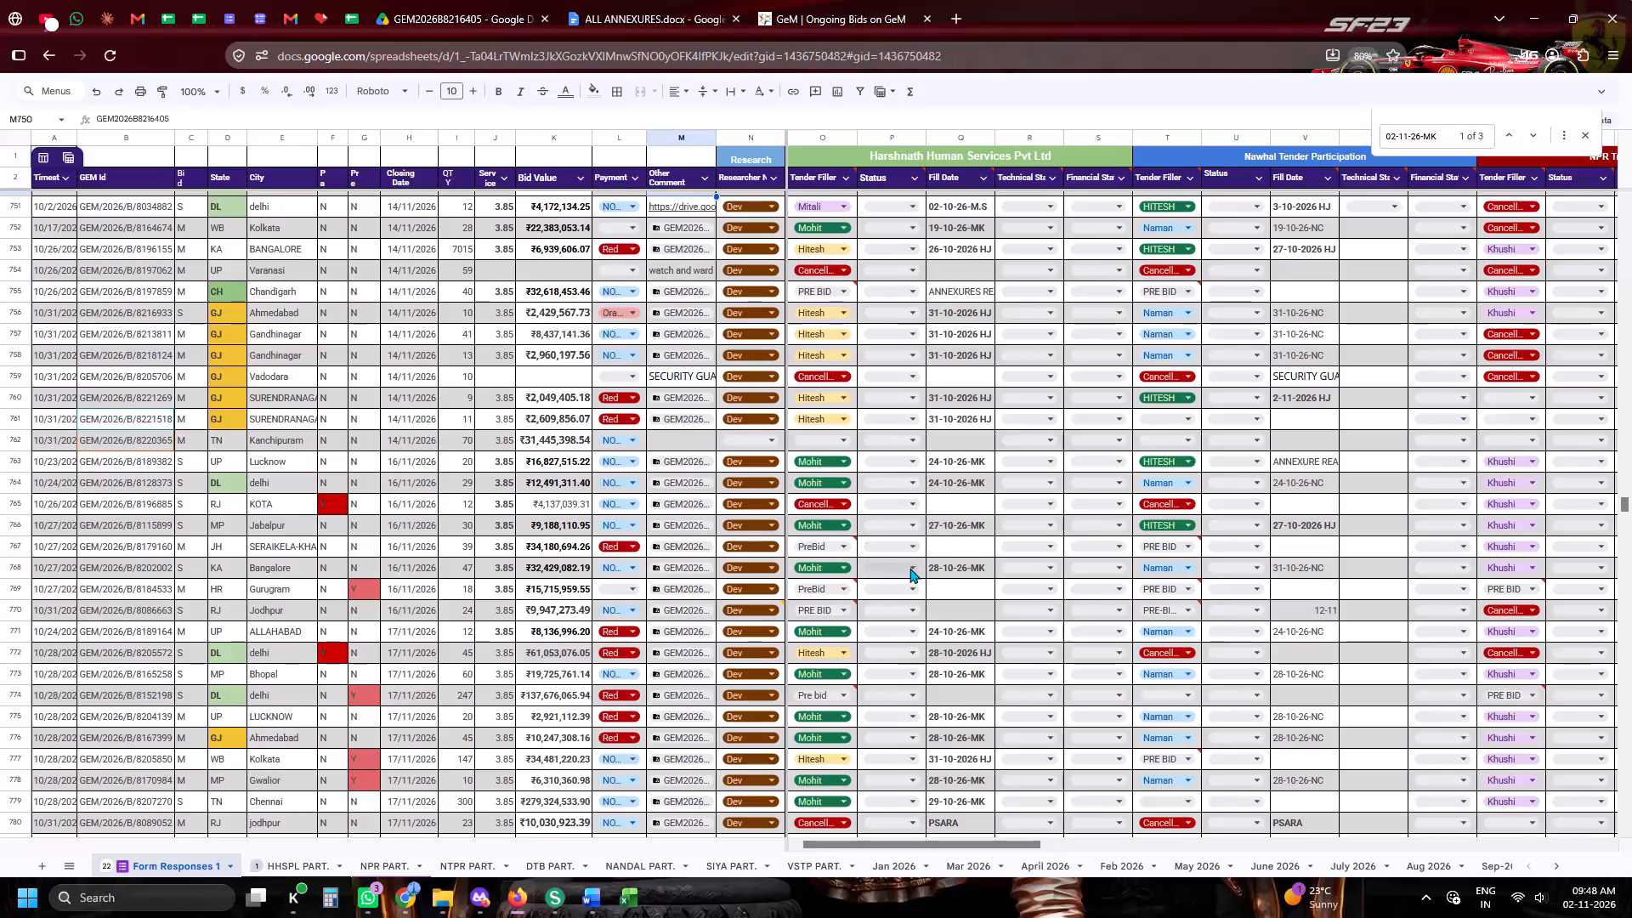
Examine the listed bids in the tracking sheet for entries whose Harshnath tender filler and fill date are still blank.
scroll(909, 568, "down", 9)
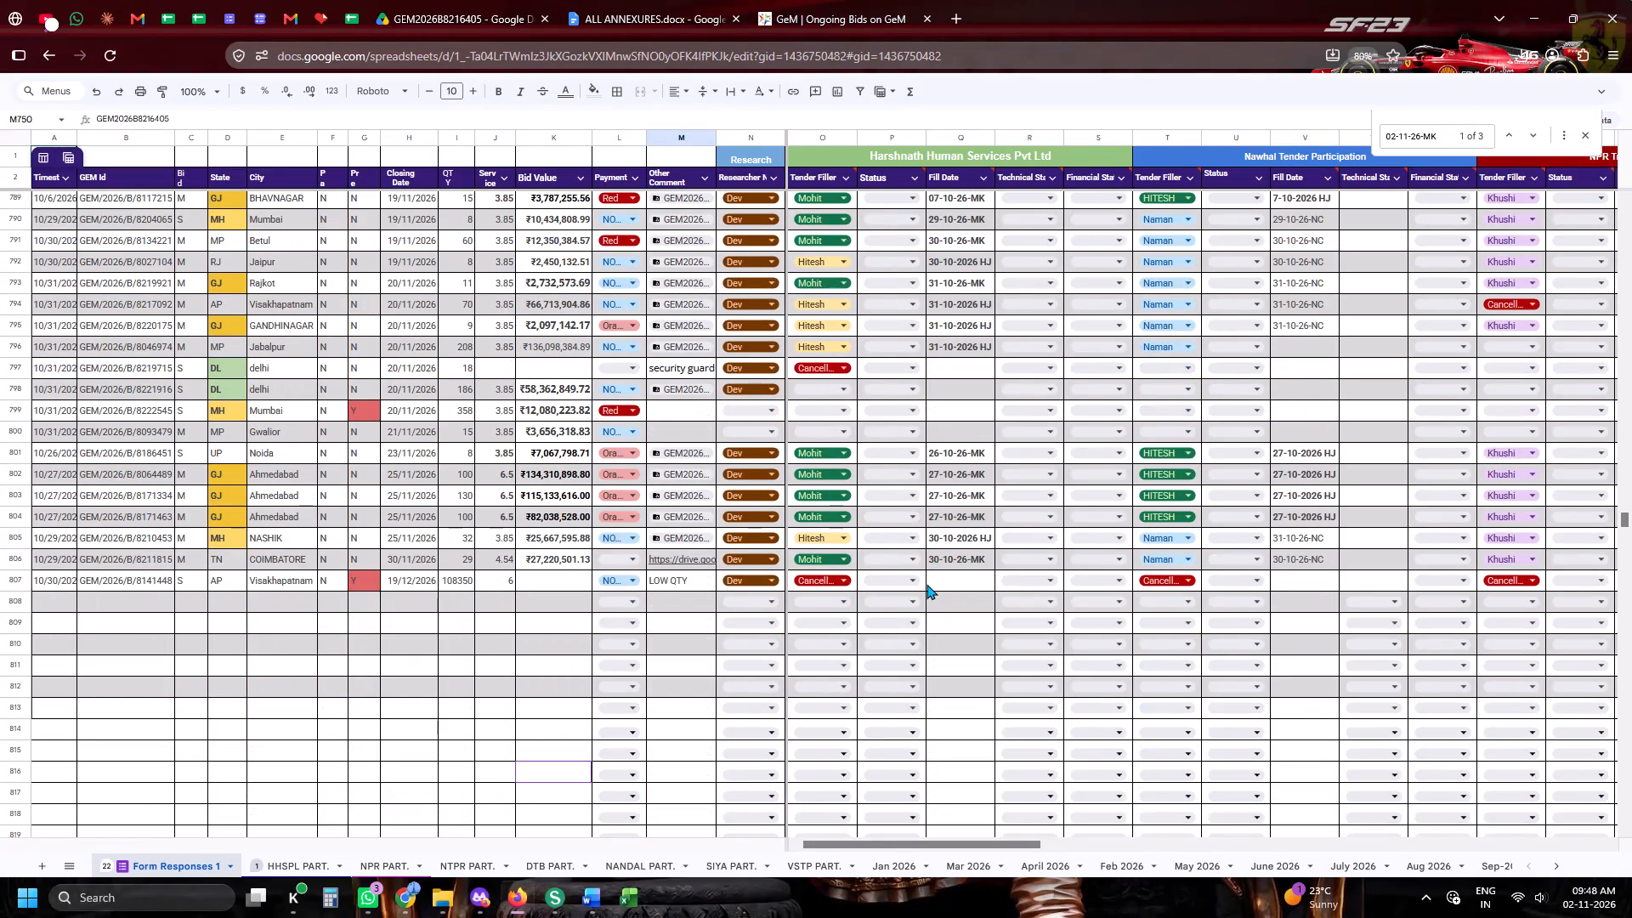
scroll(926, 584, "up", 4)
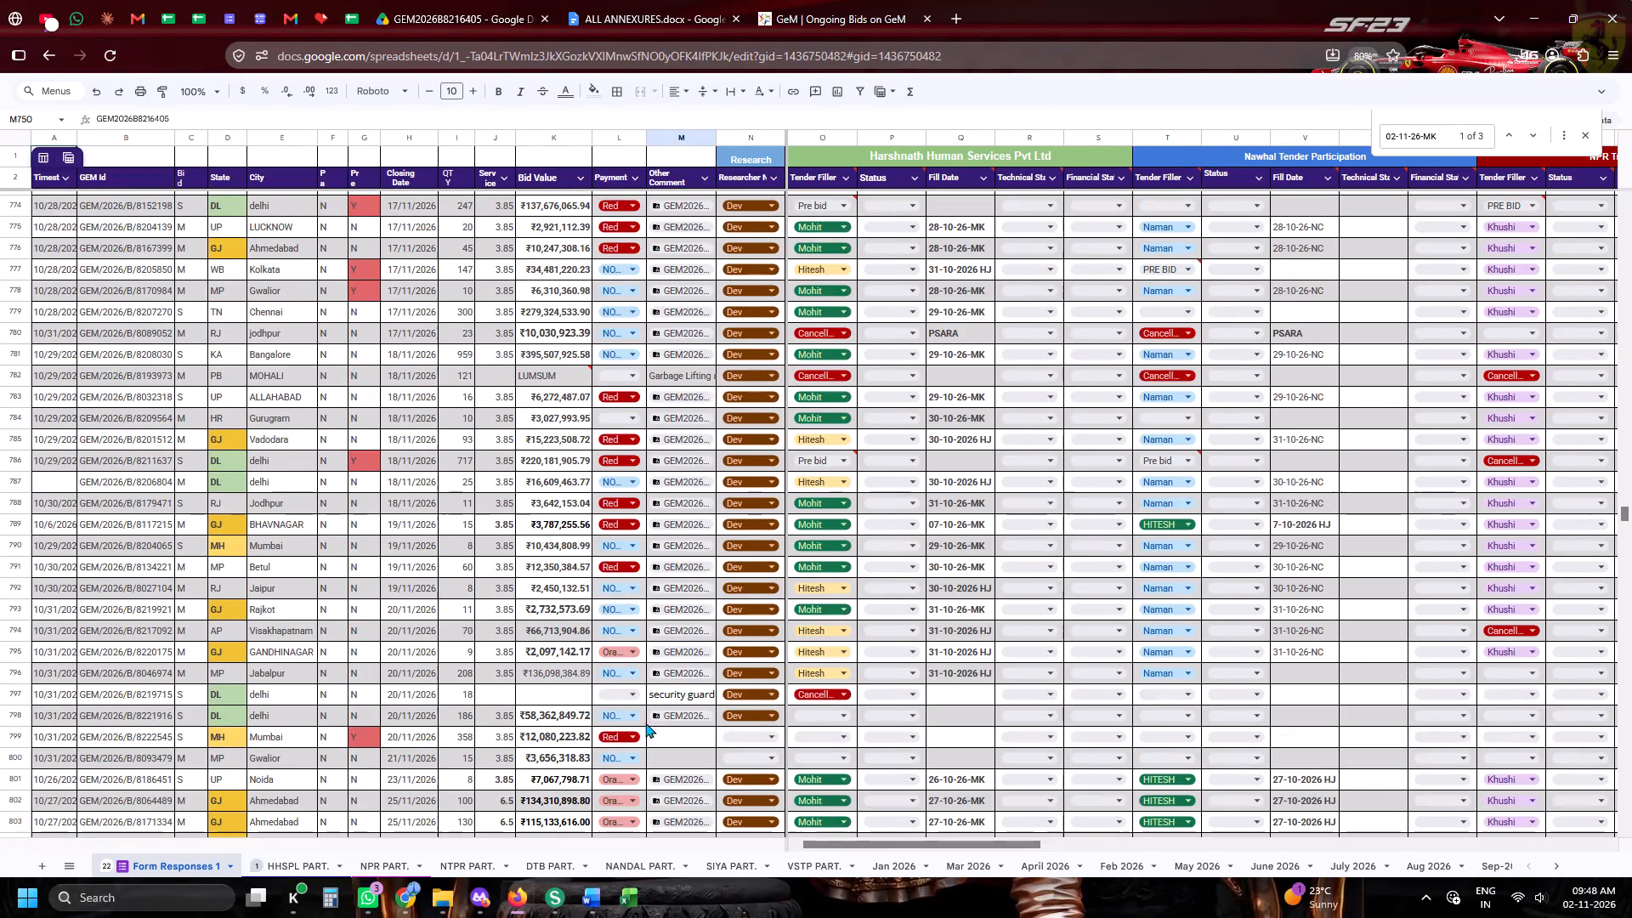
scroll(796, 611, "up", 3)
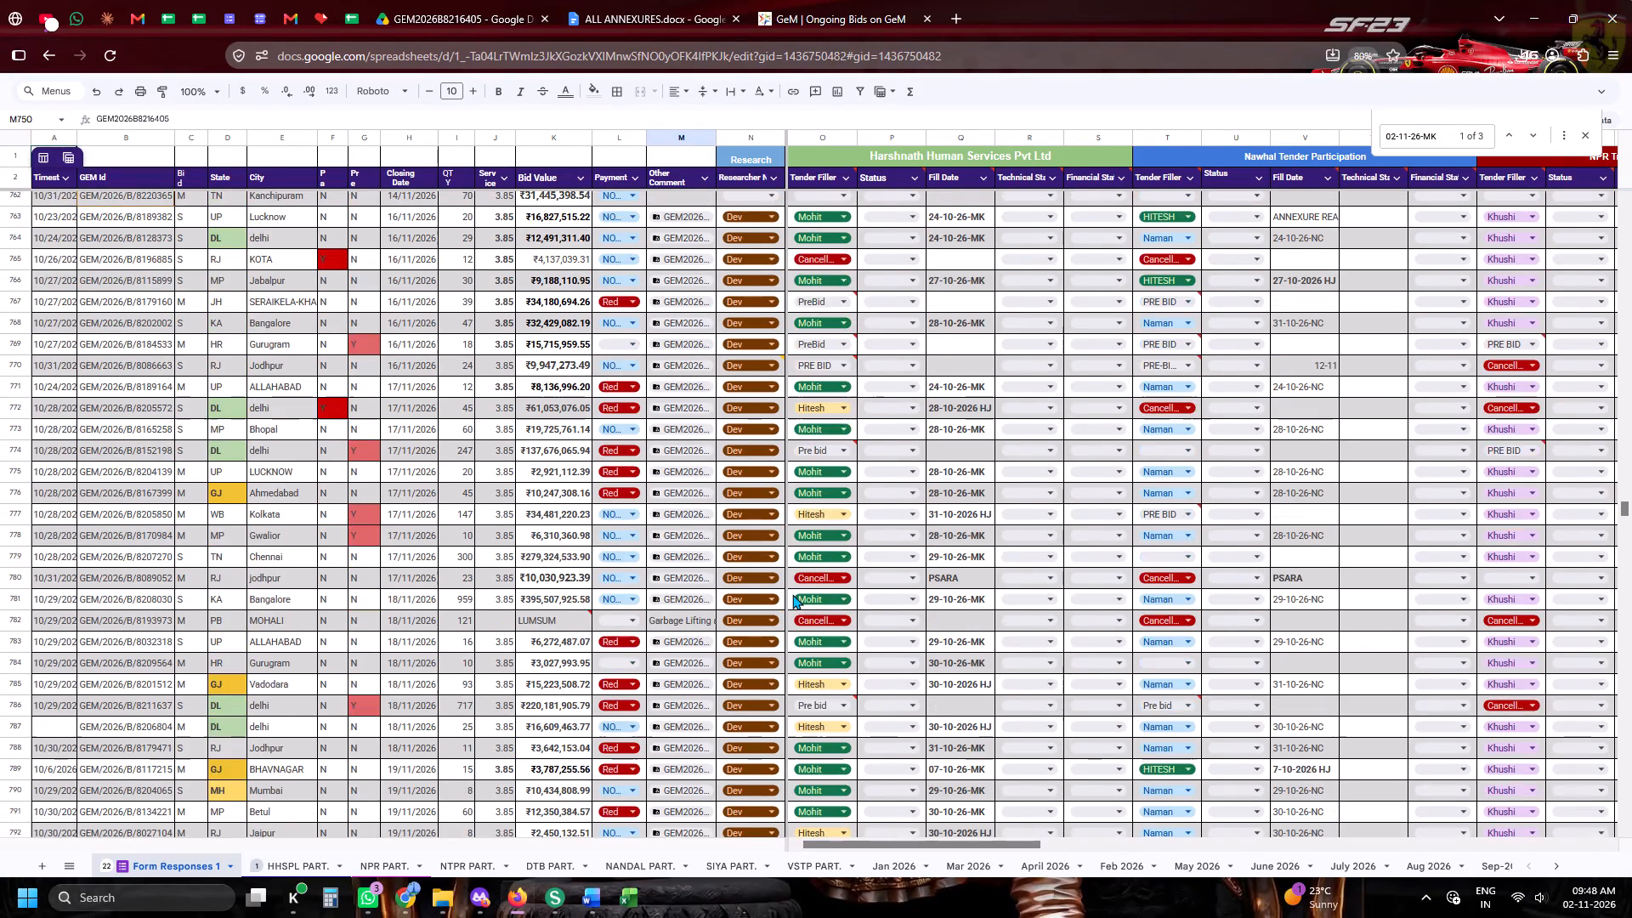
scroll(792, 594, "up", 4)
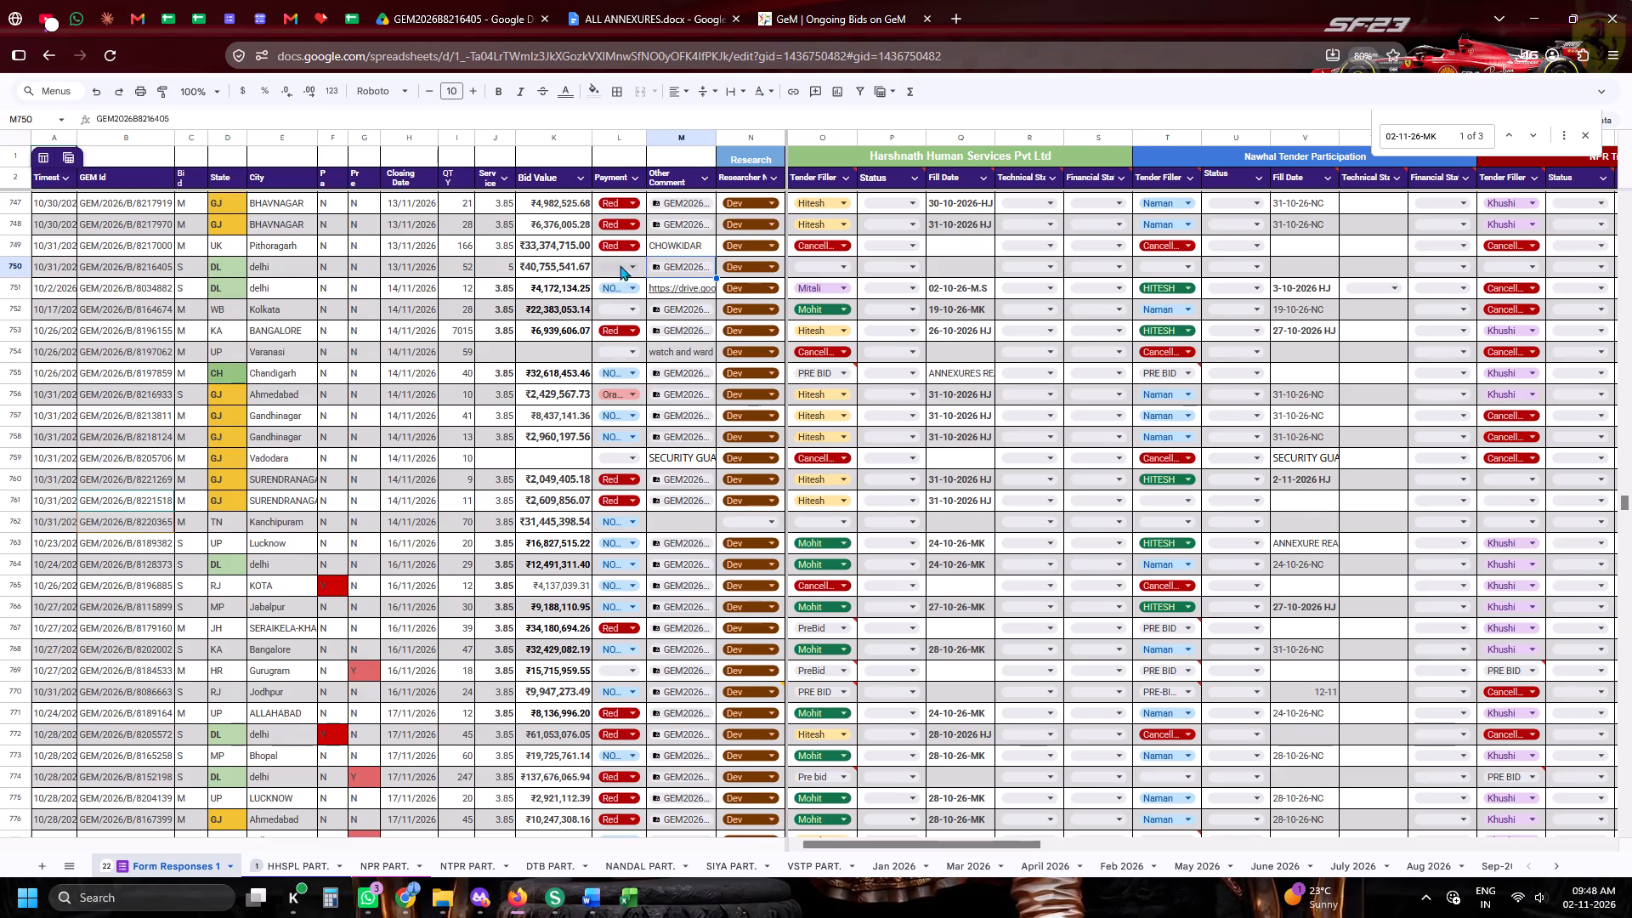
scroll(754, 500, "down", 5)
scroll(763, 525, "up", 4)
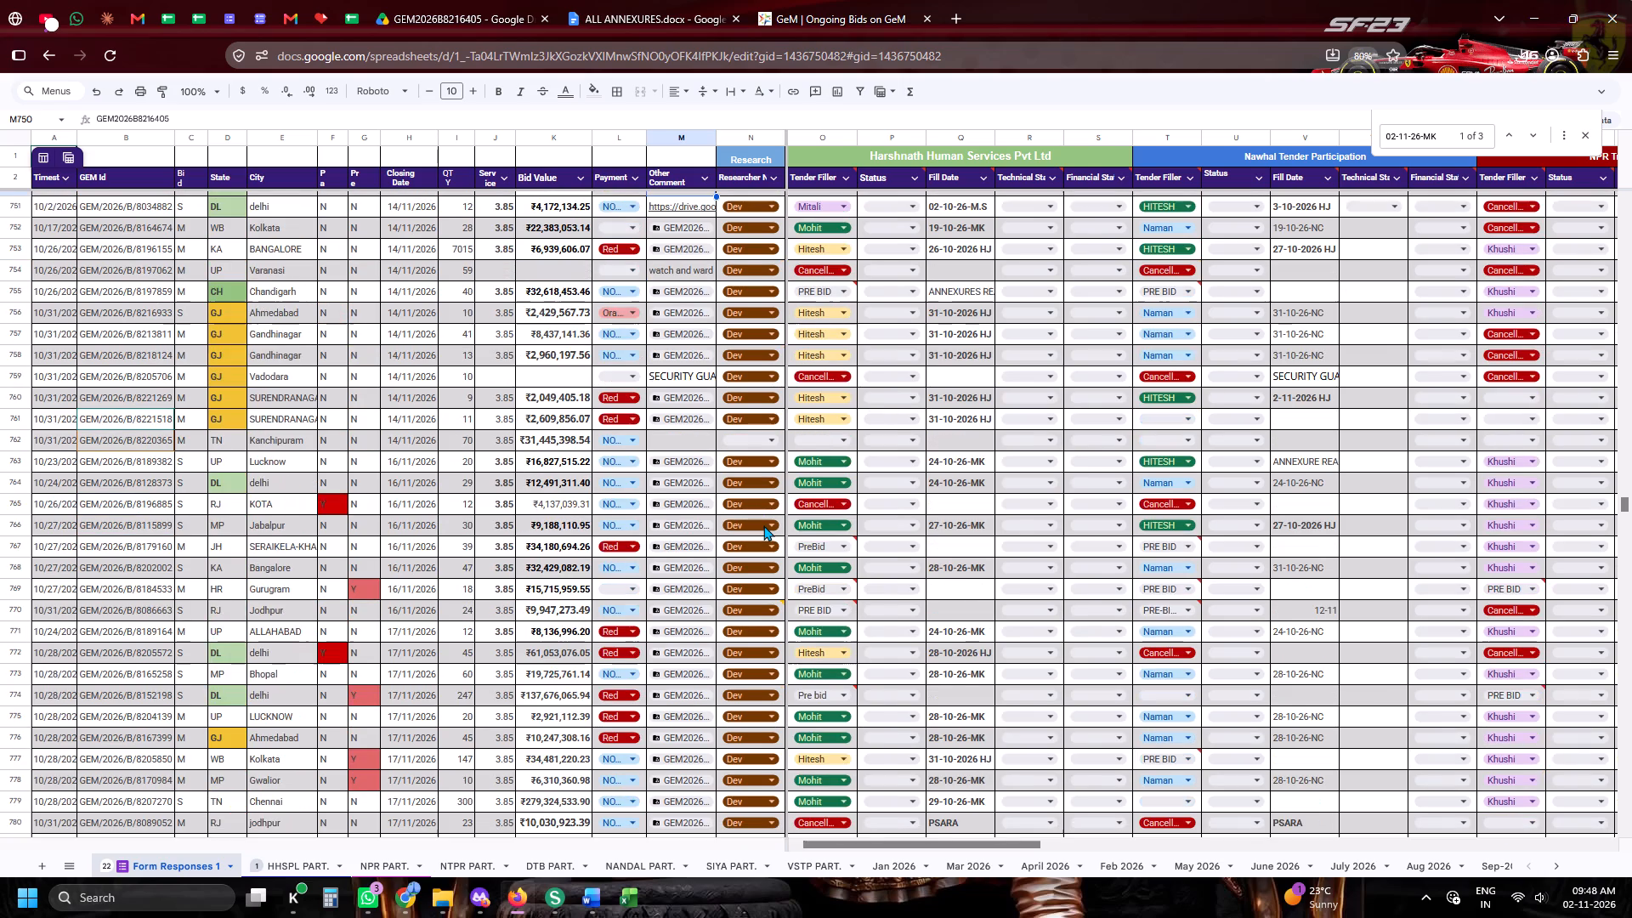
scroll(756, 482, "down", 10)
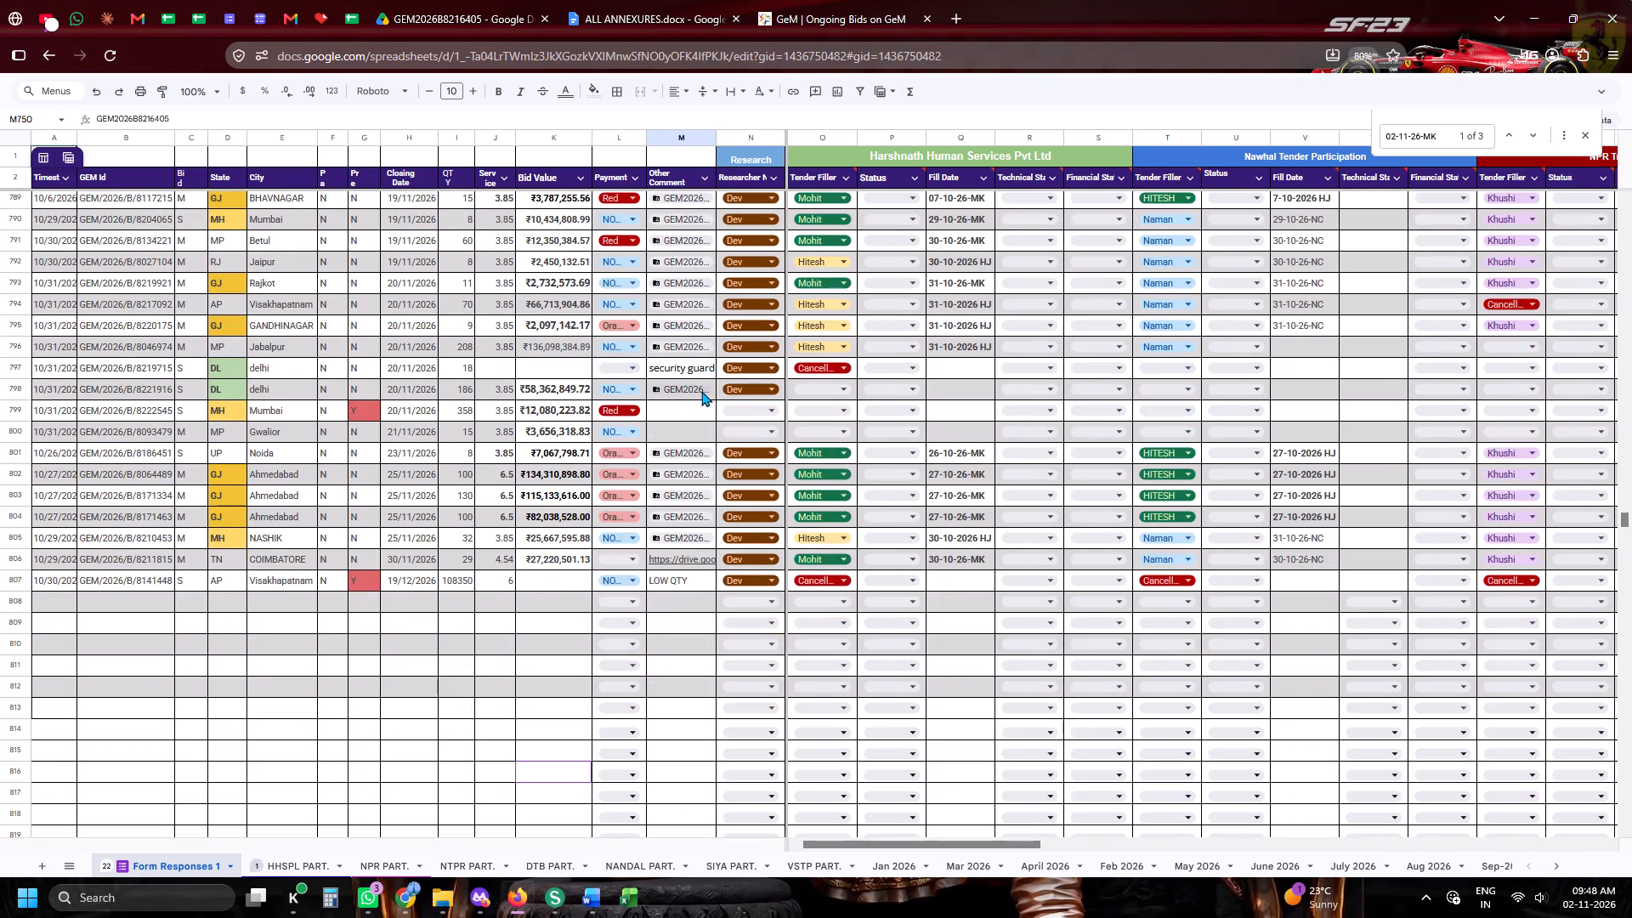
Open the Drive folder linked for GEM/2026/B/8221916 and close the old GEM2026B8216405 folder and ALL ANNEXURES document.
left_click(694, 391)
left_click(697, 394)
left_click(717, 422)
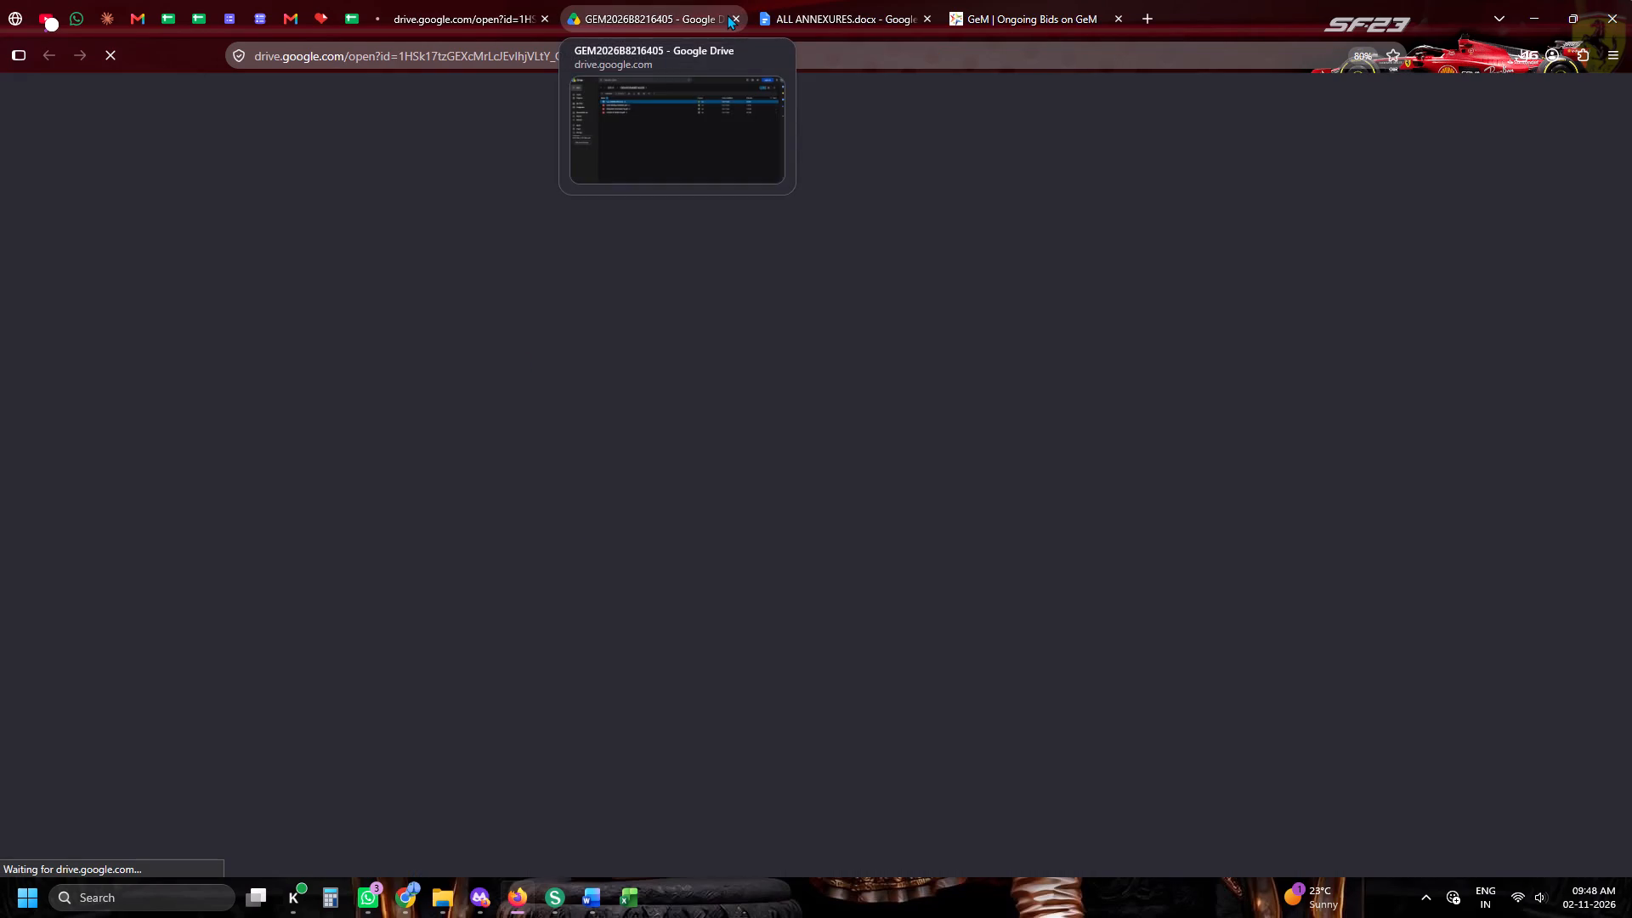
left_click(727, 14)
left_click(737, 18)
left_click(737, 18)
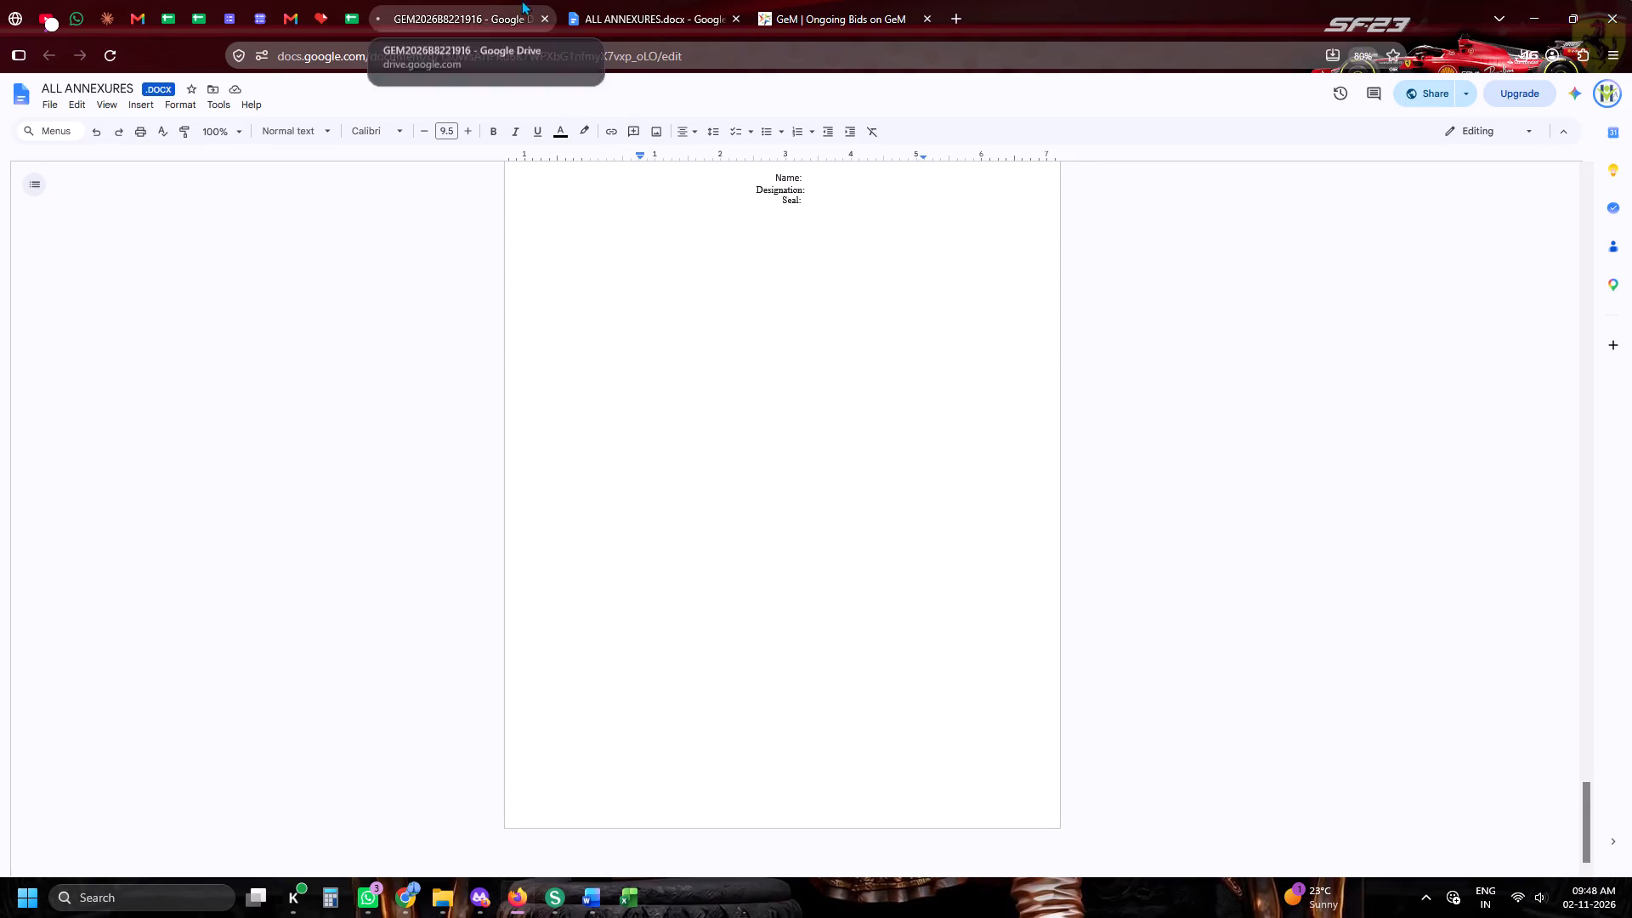
left_click(475, 0)
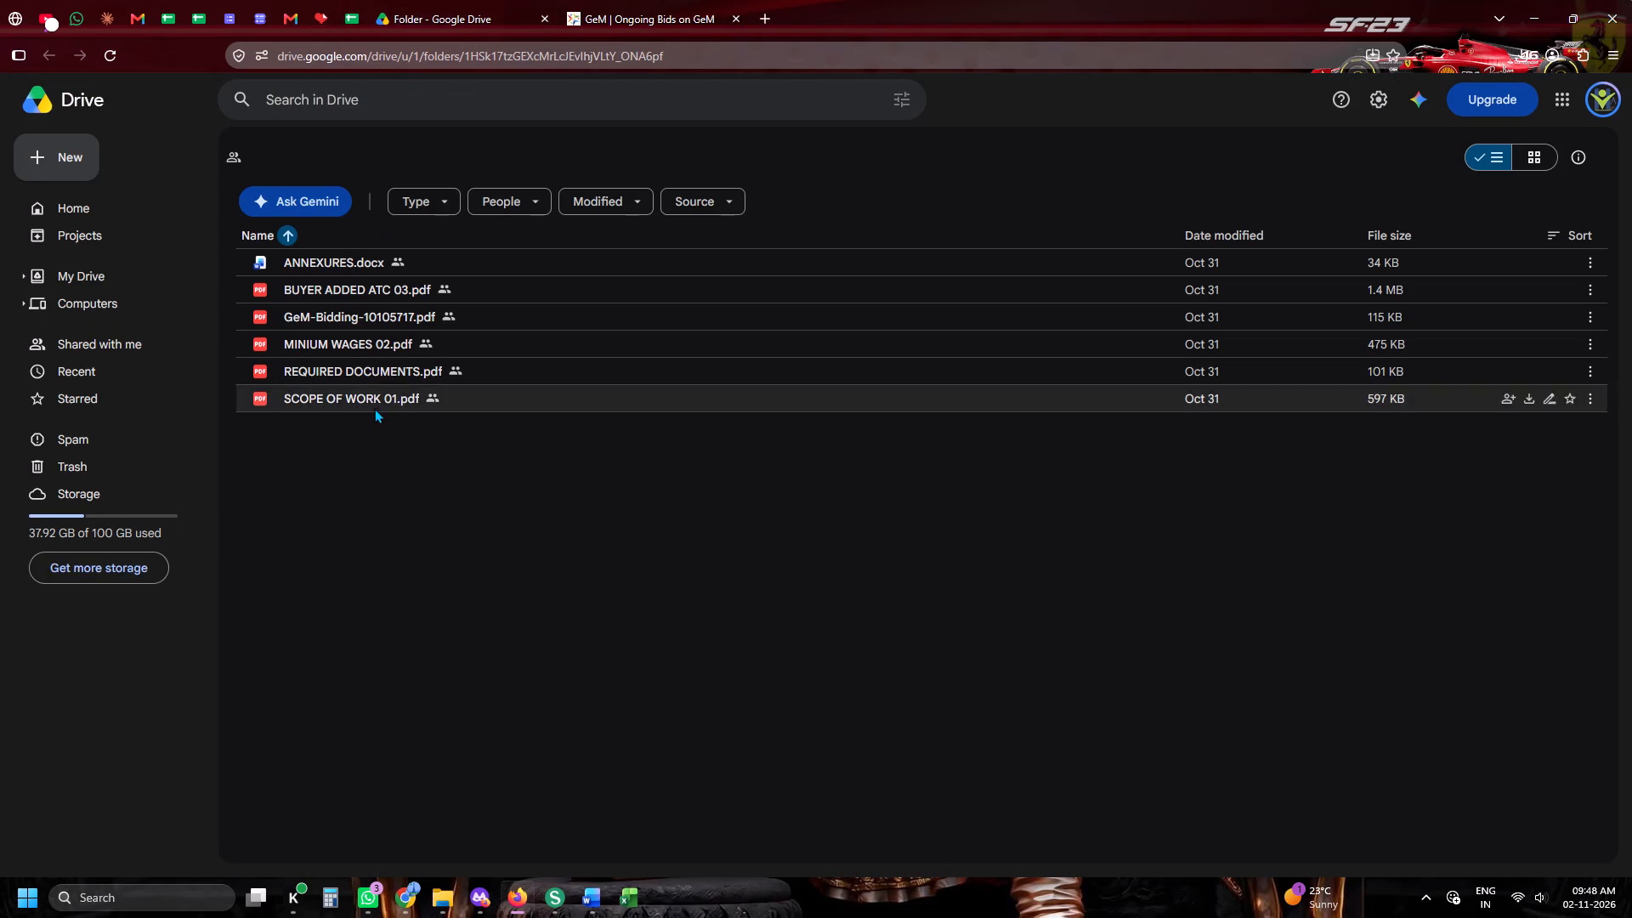
In the tracking sheet, enter MK as Harshnath tender filler and 02-11-26-MK as fill date for GEM/2026/B/8216405.
left_click(348, 16)
scroll(914, 541, "up", 13)
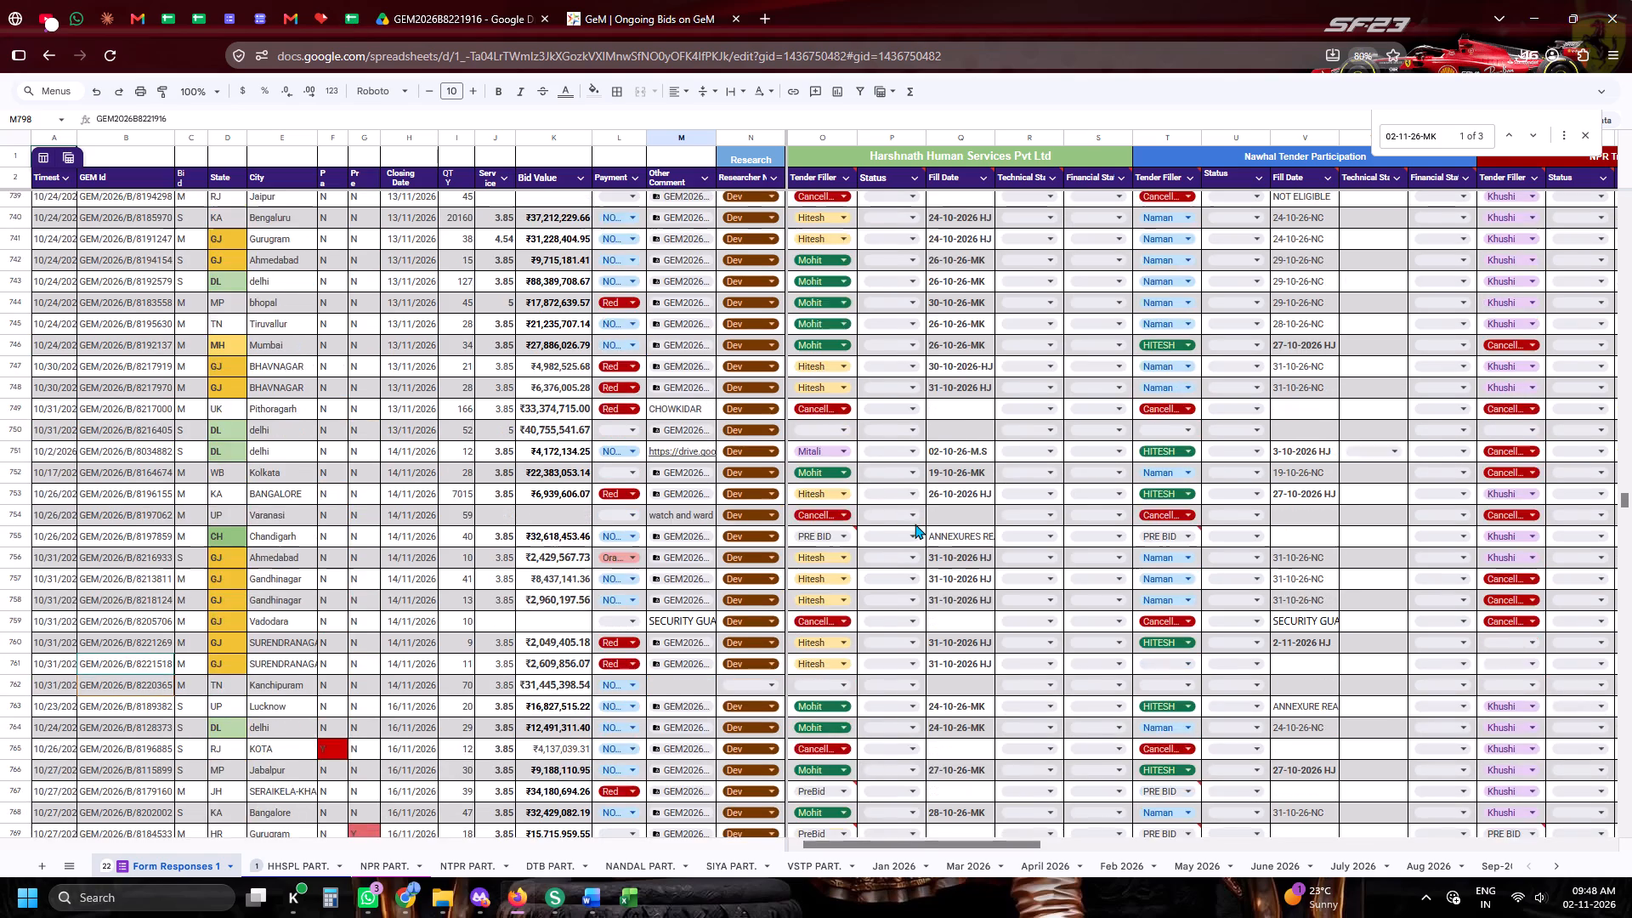
scroll(915, 524, "up", 2)
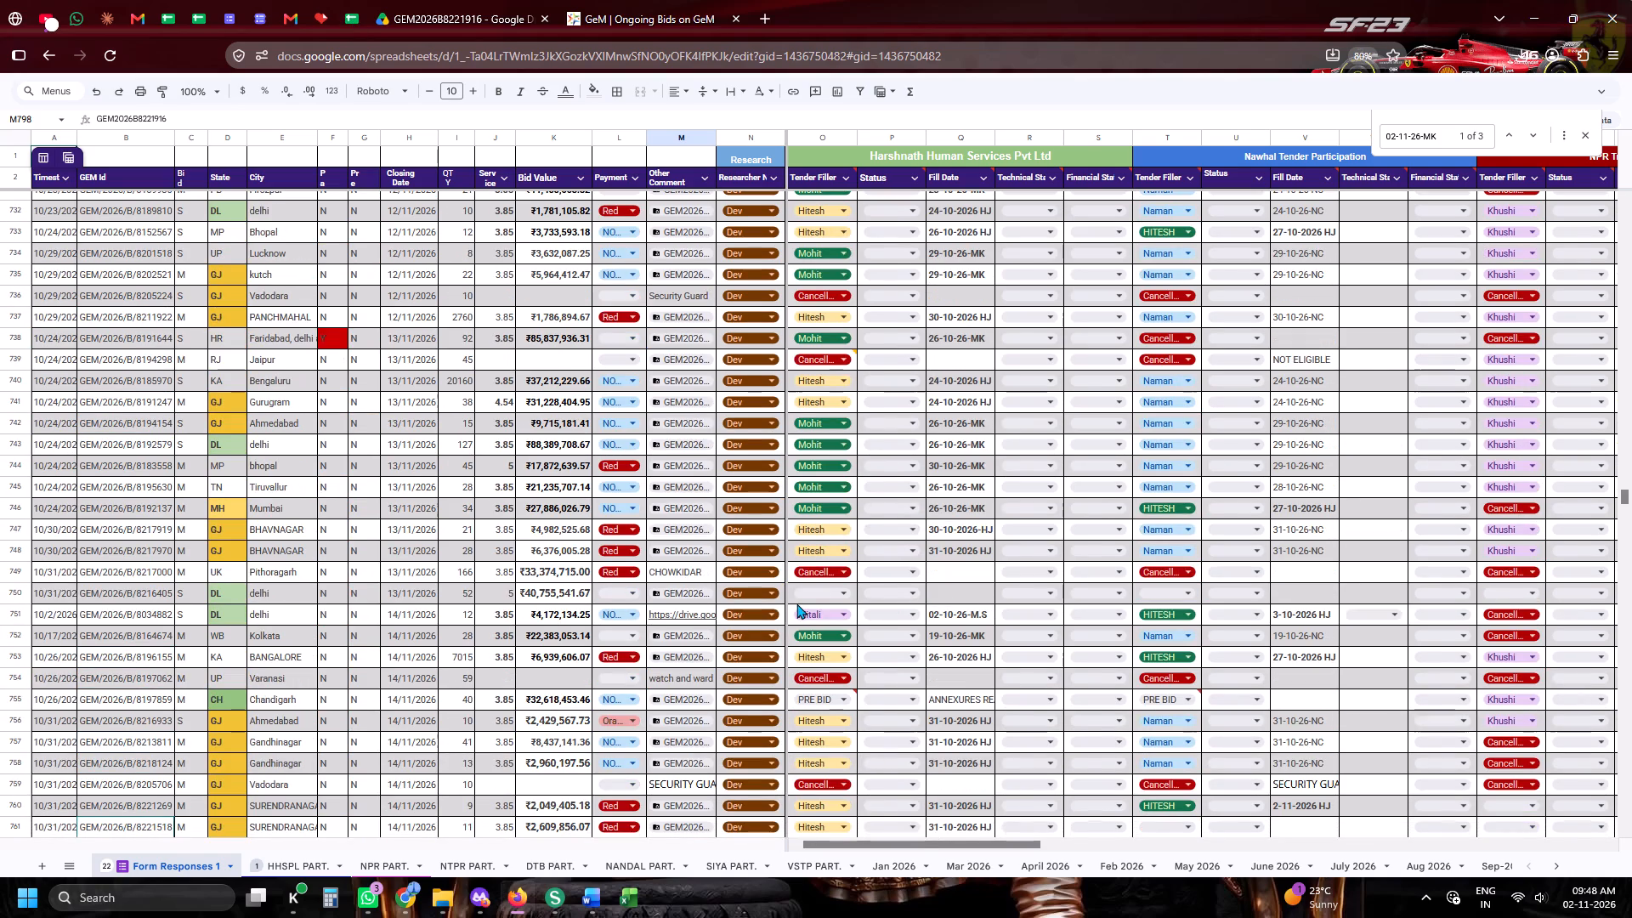
left_click(796, 603)
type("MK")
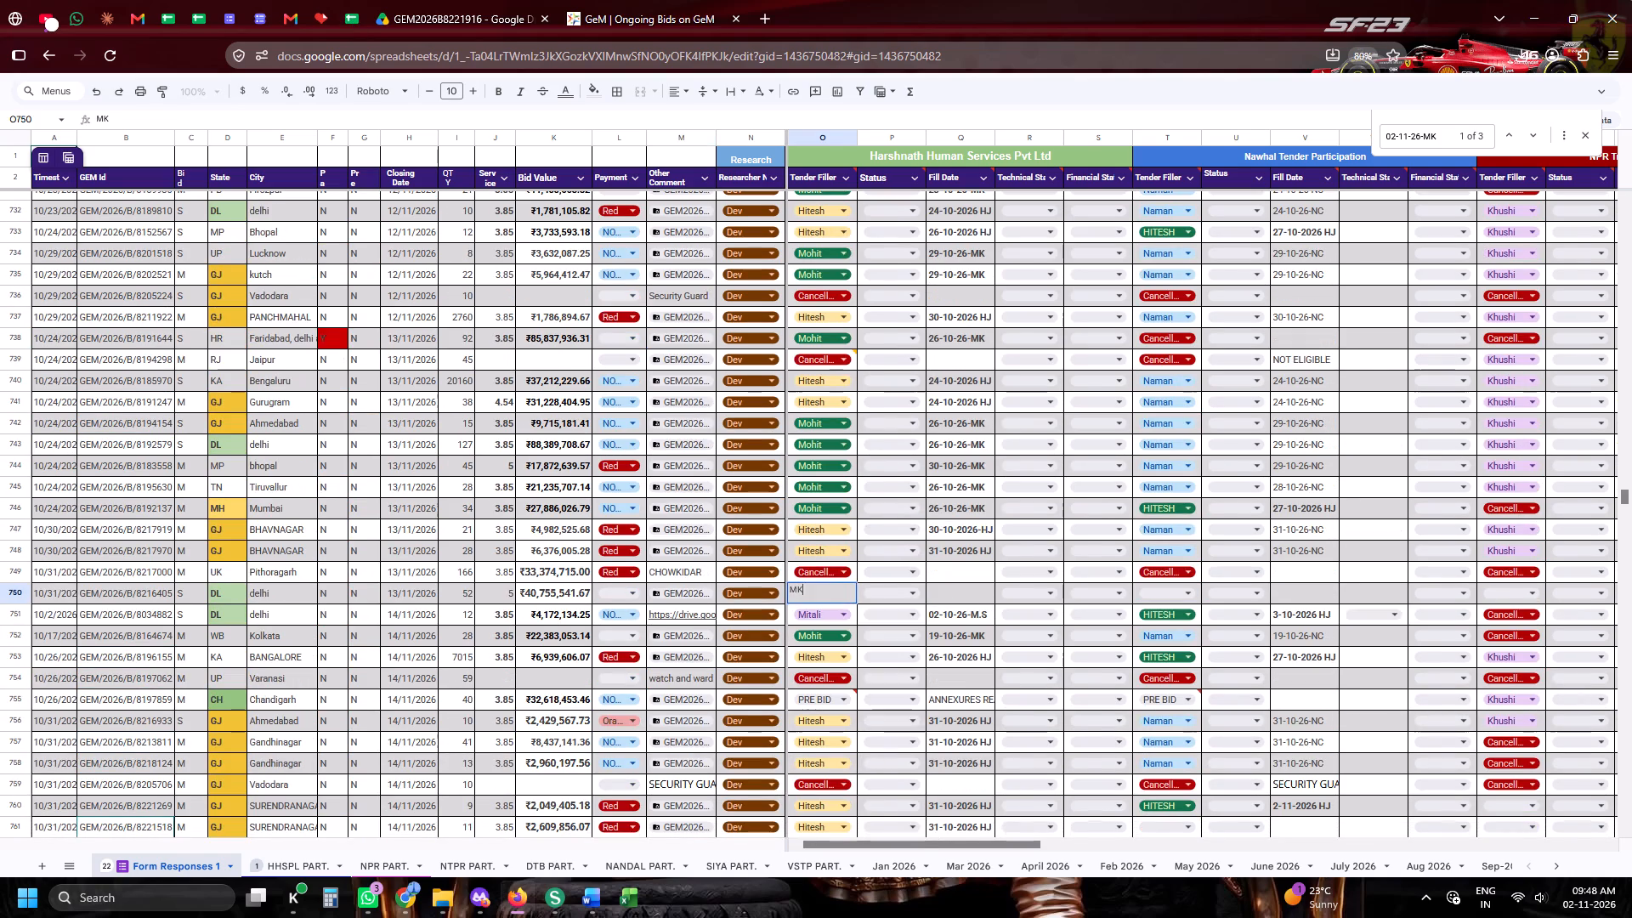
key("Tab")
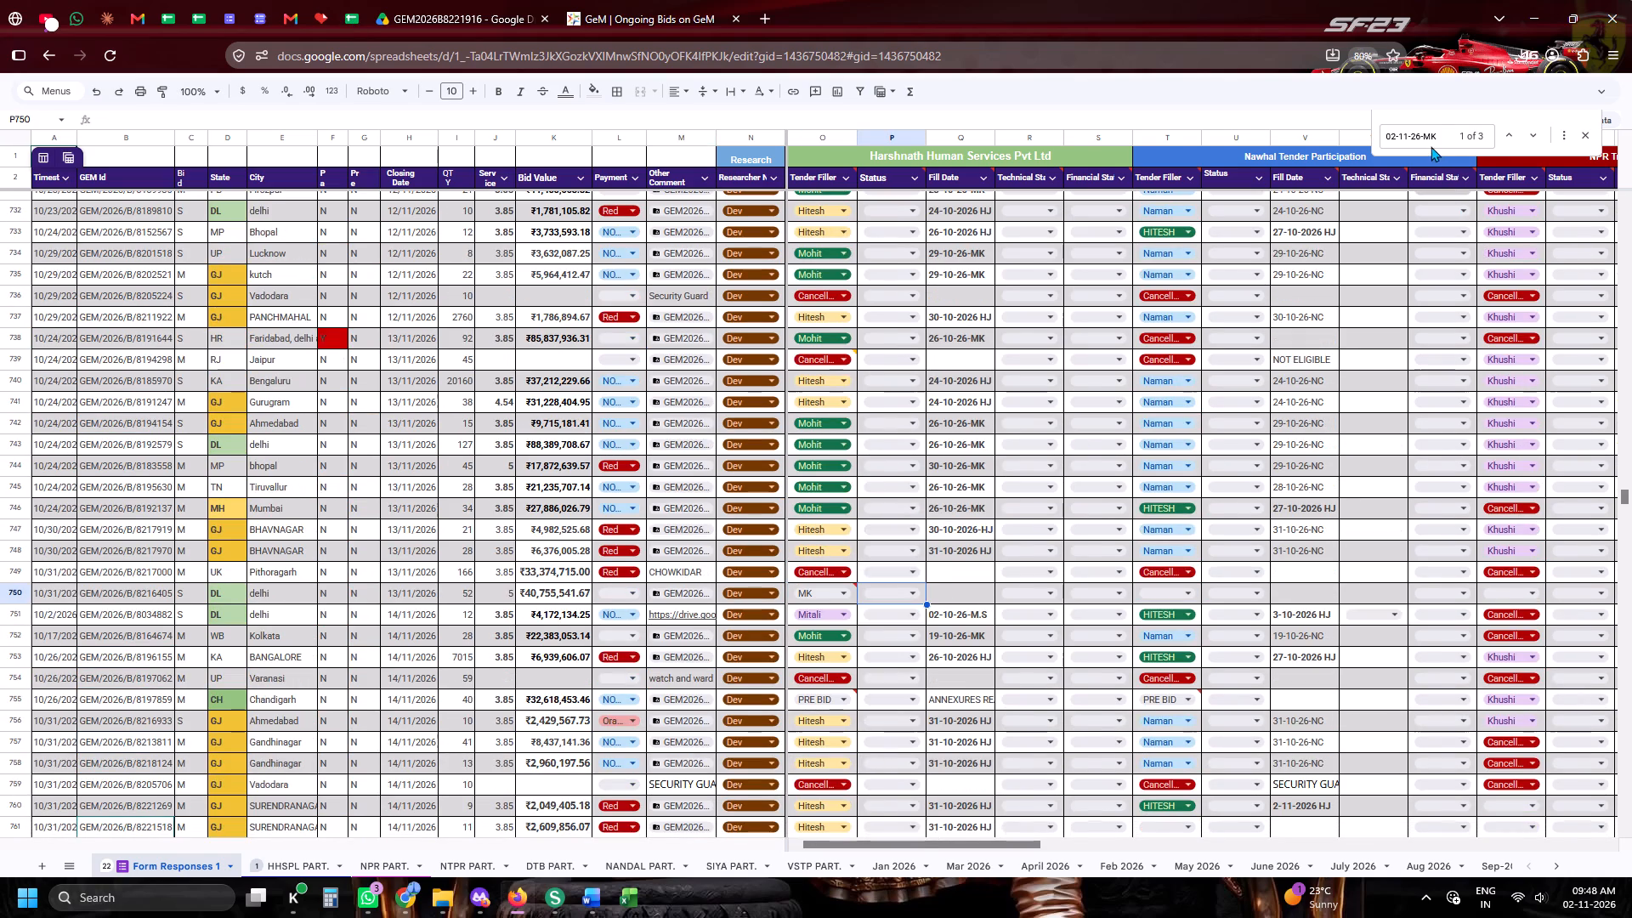
left_click_drag(1447, 141, 1375, 143)
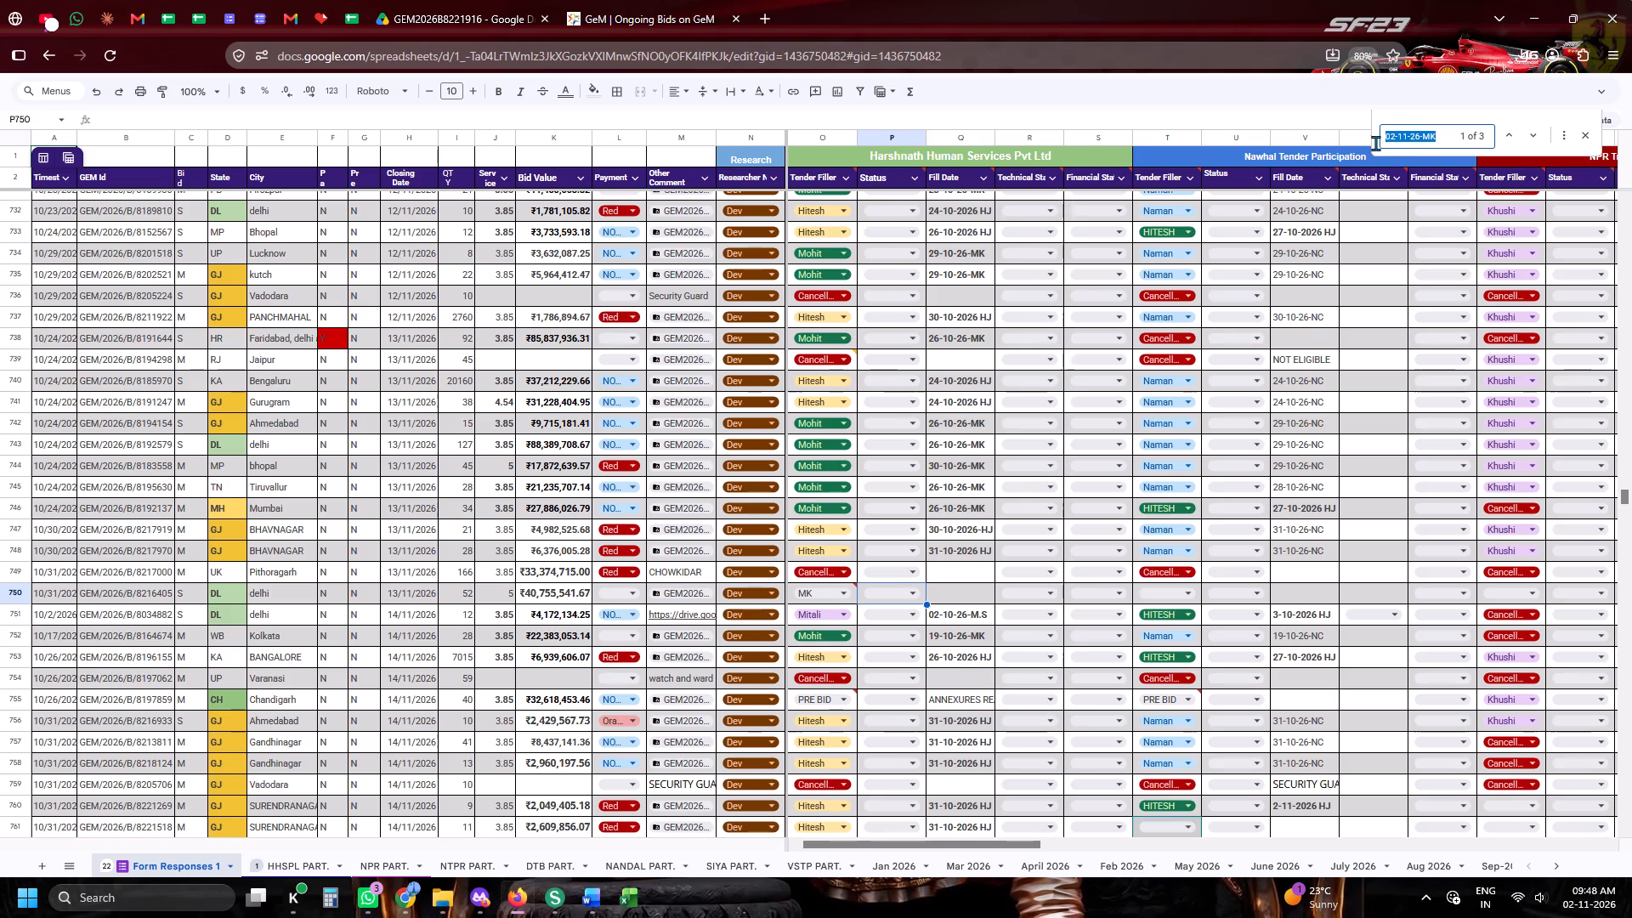
key("ctrl+c")
key("ctrl+c")
key("ctrl+c")
key("ctrl+c")
left_click(942, 593)
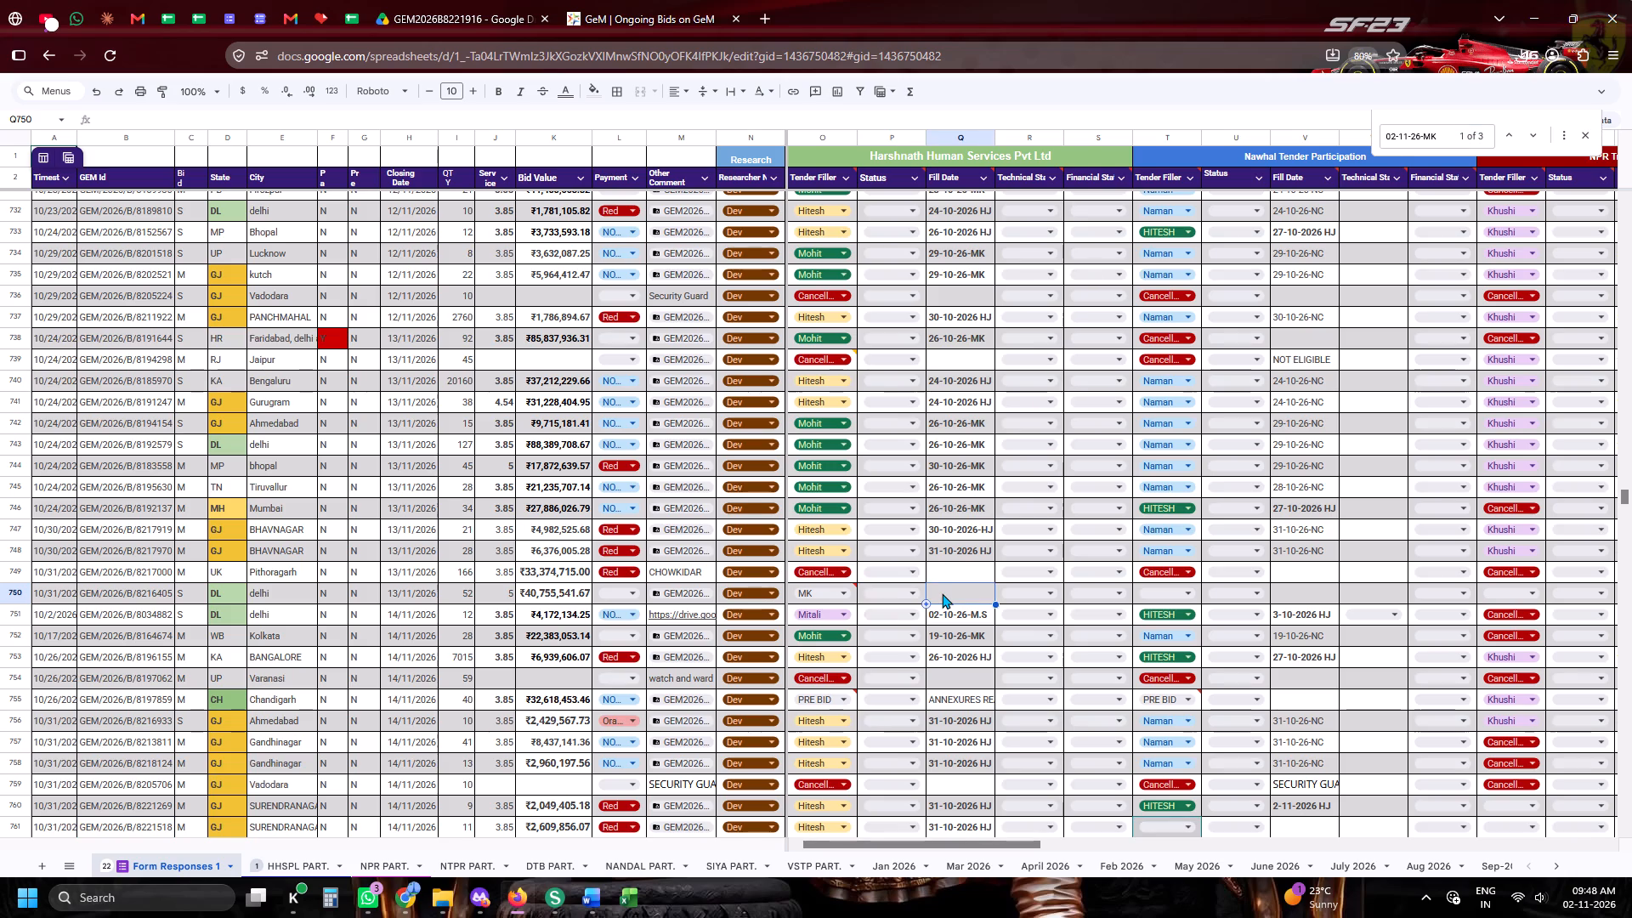
key("ctrl+v")
key("ctrl+b")
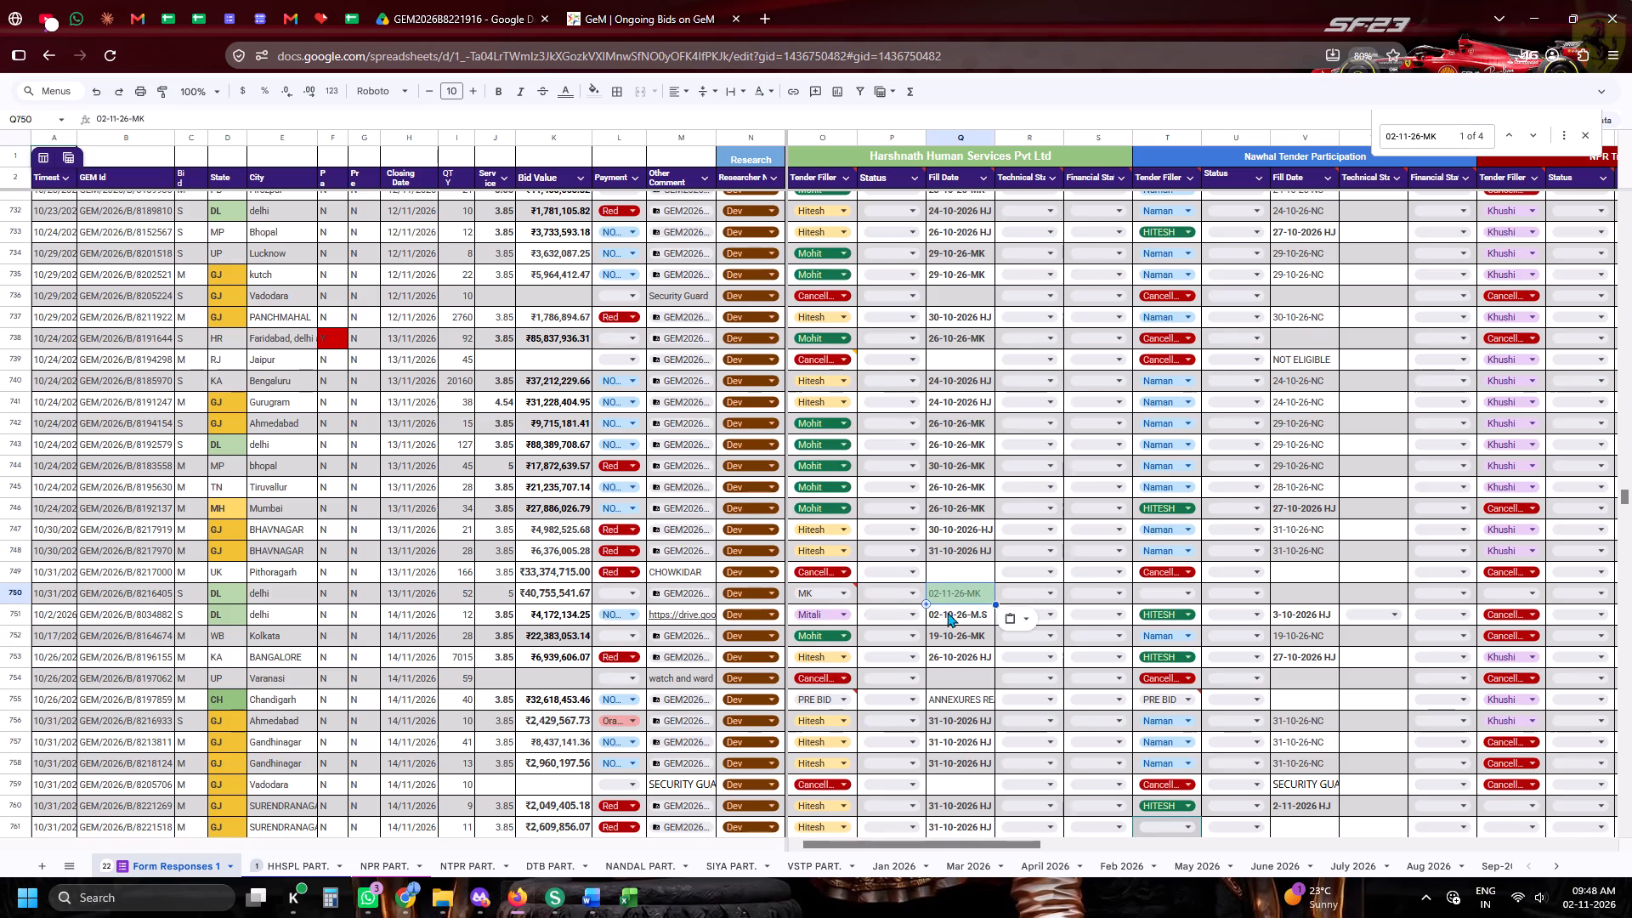
Copy bid number GEM/2026/B/8216405 from the sheet and find it in the GeM bid listing using Exact Bid Search.
left_click(0, 593)
left_click(143, 589)
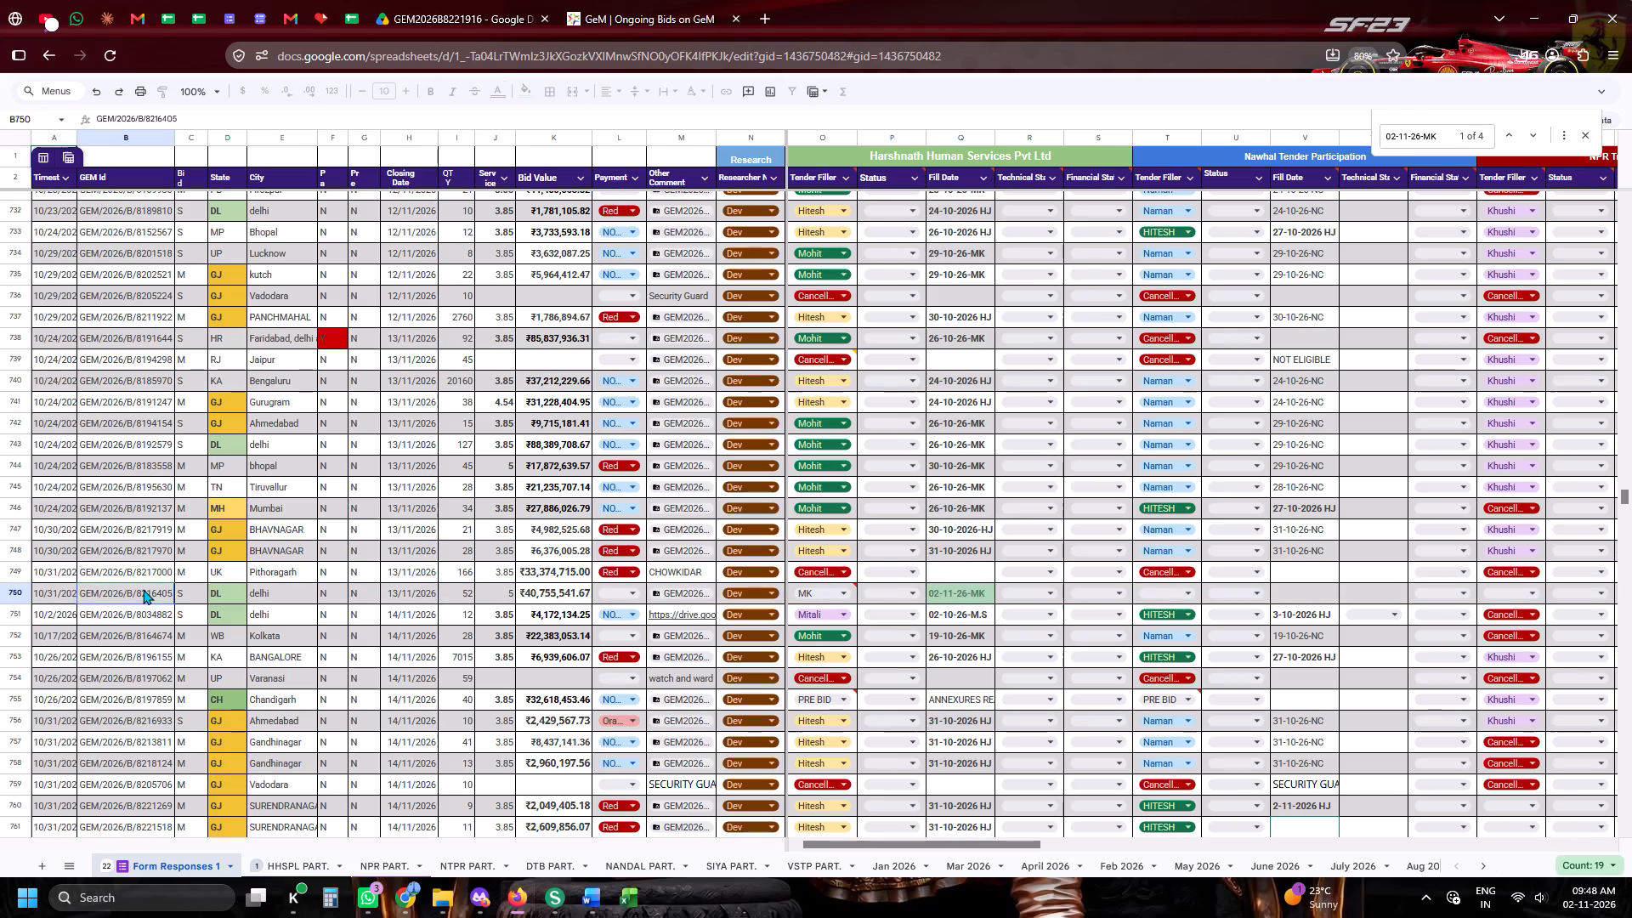
key("ctrl+c")
key("ctrl+c")
key("ctrl+c")
left_click(647, 0)
left_click(1076, 200)
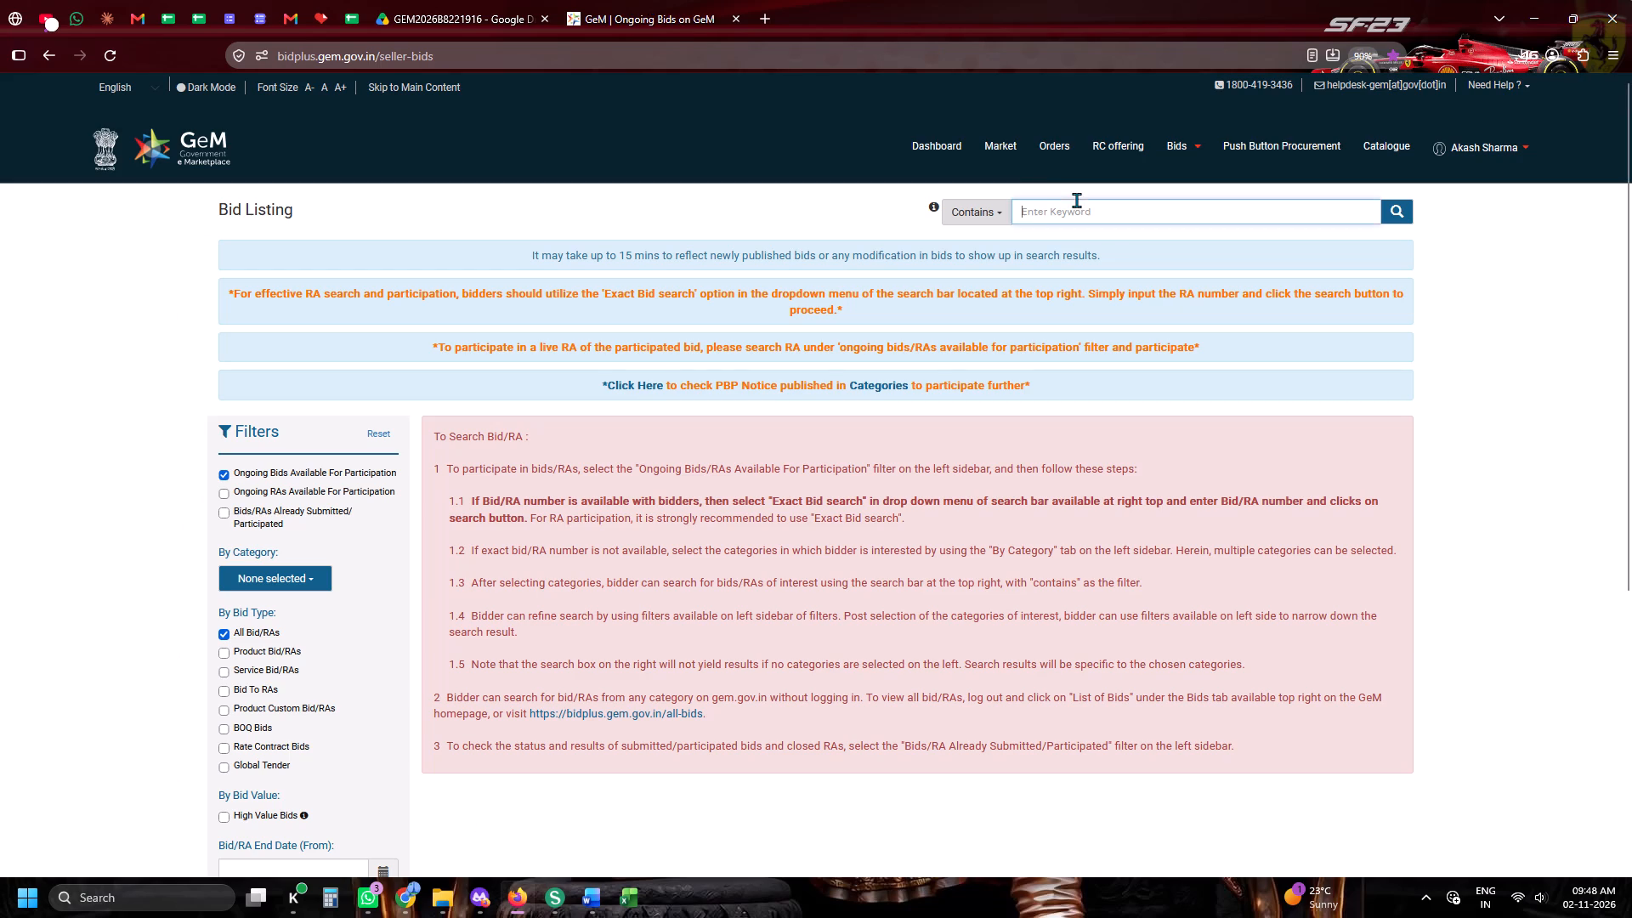
key("ctrl+v")
left_click(994, 205)
left_click(991, 315)
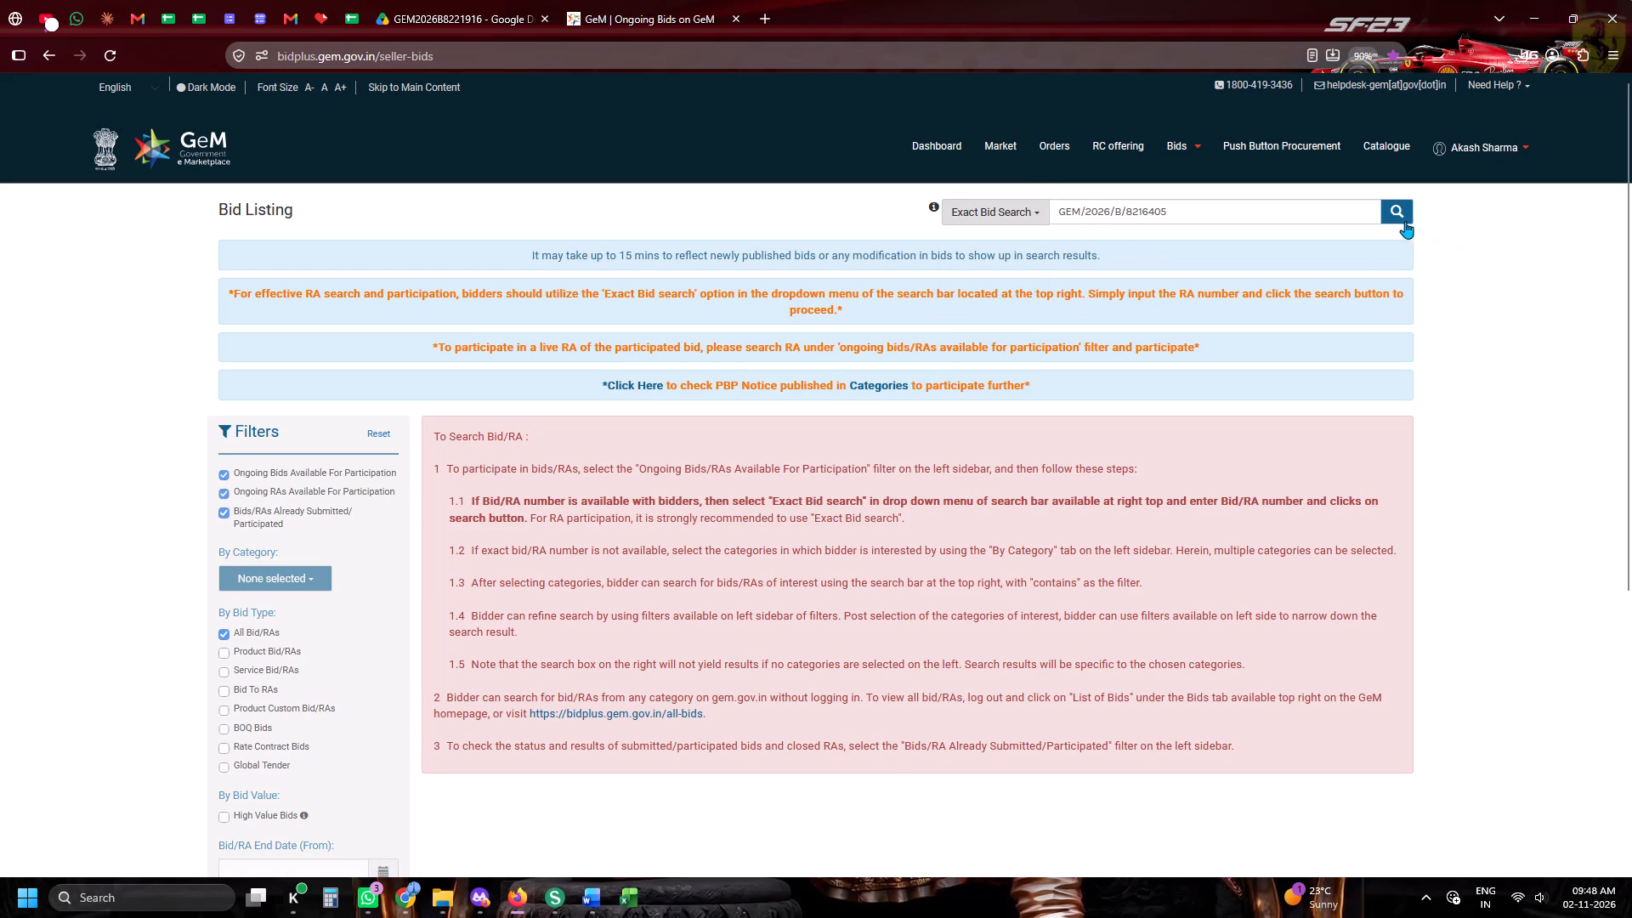
left_click(1405, 221)
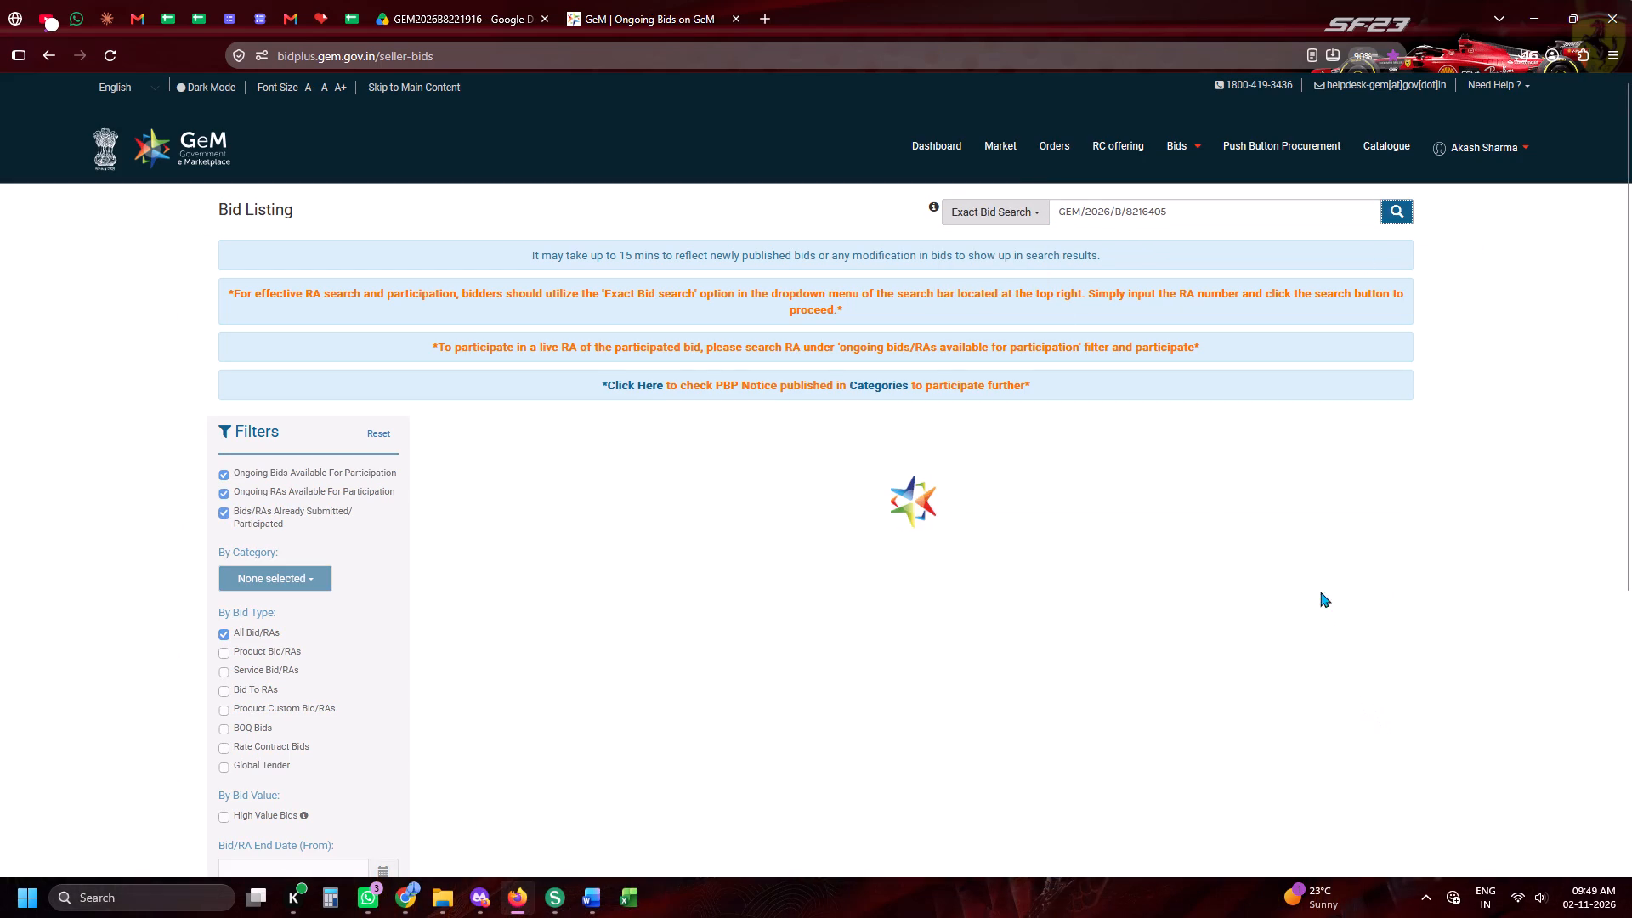
left_click(994, 539)
left_click_drag(901, 489, 901, 515)
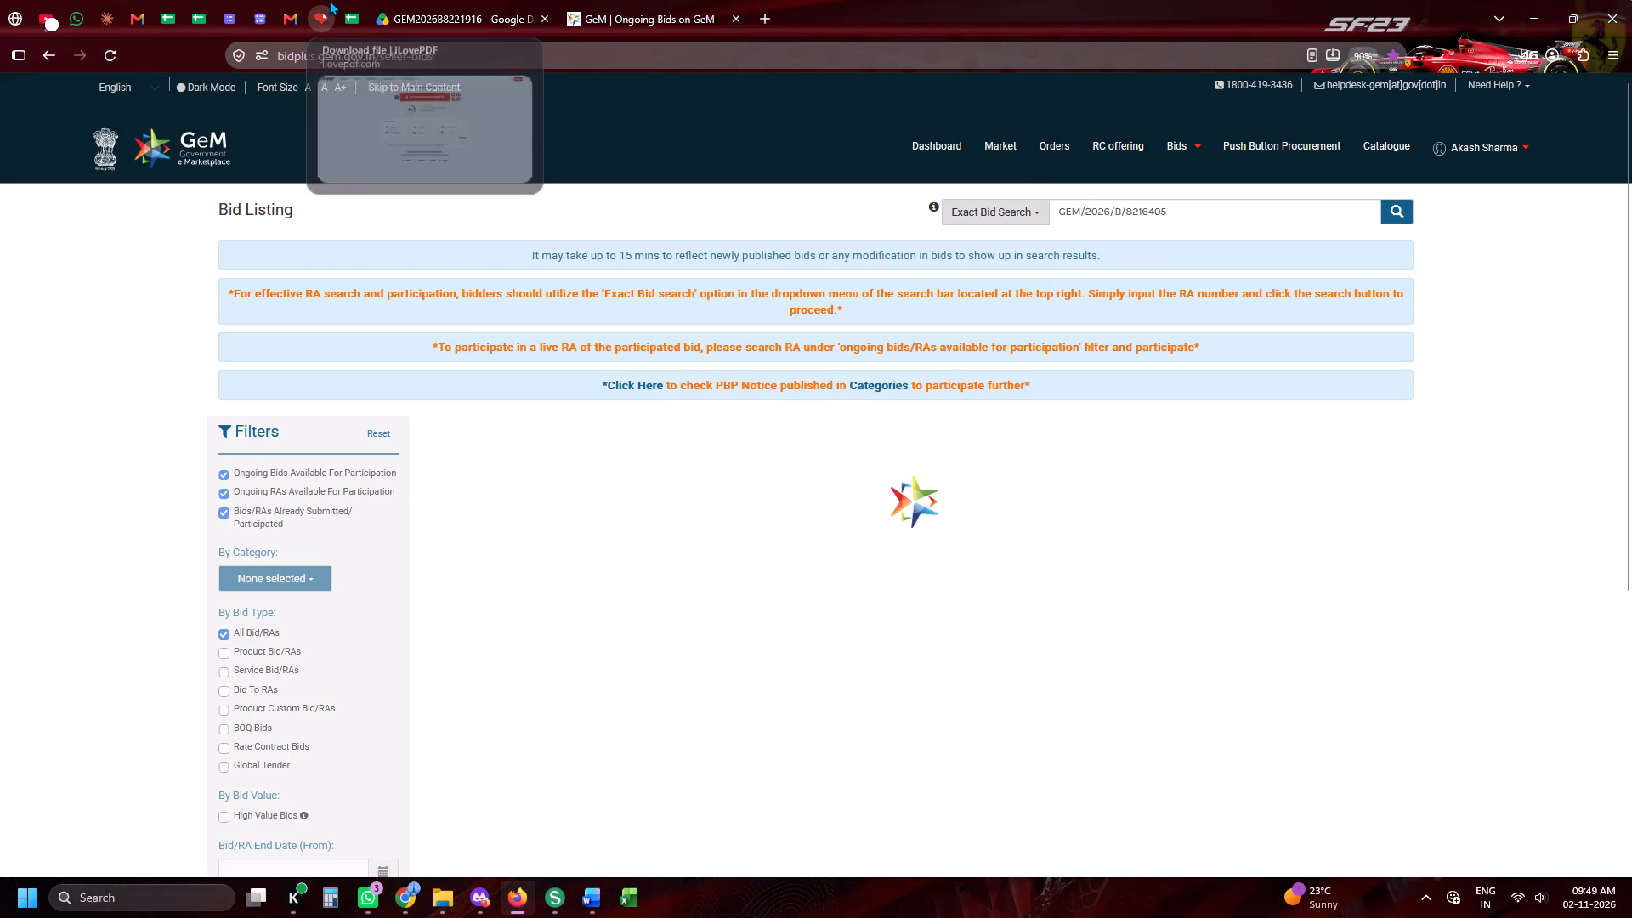
left_click(511, 0)
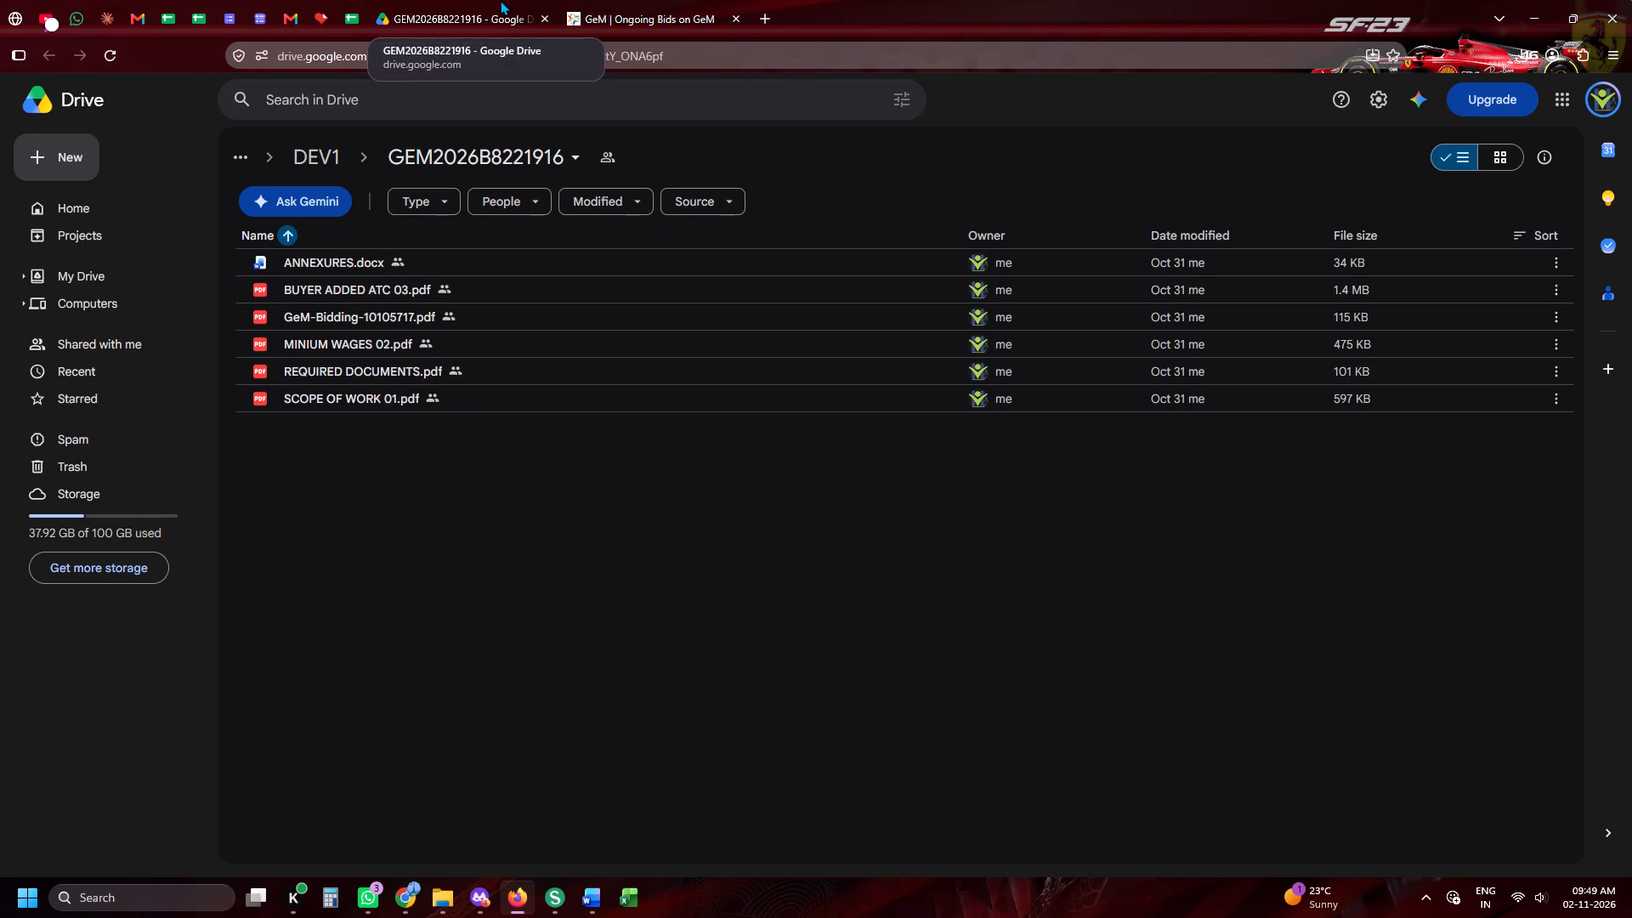
left_click(637, 0)
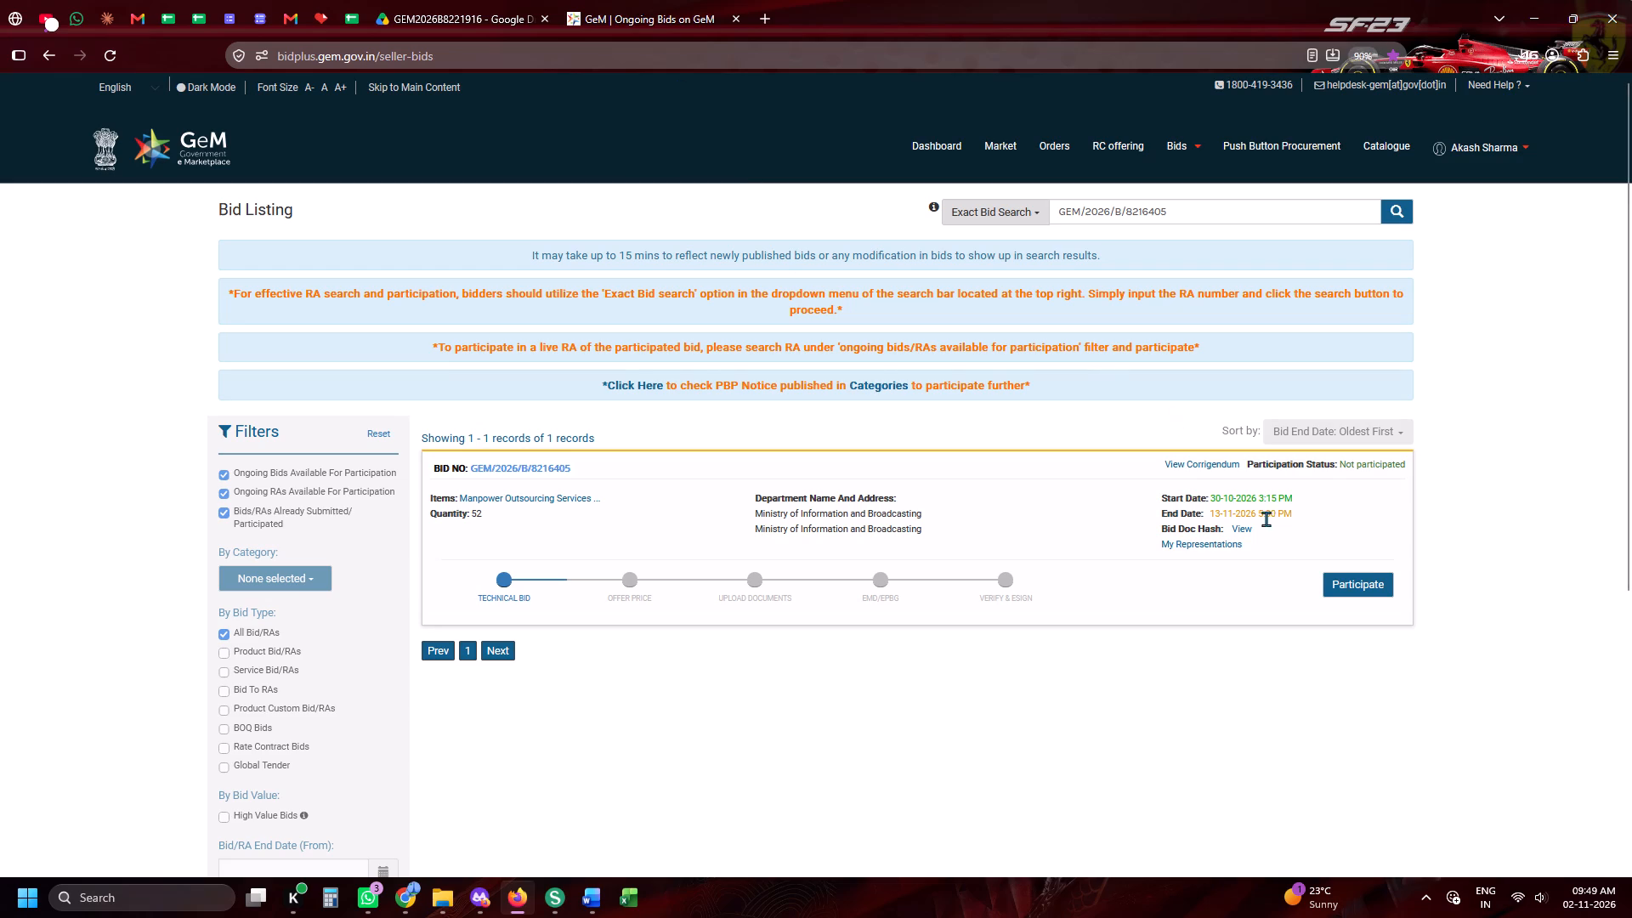
Start participation in the bid and save the beneficial ownership compliance declaration with answers No, No and Yes.
left_click(1352, 582)
left_click(1521, 890)
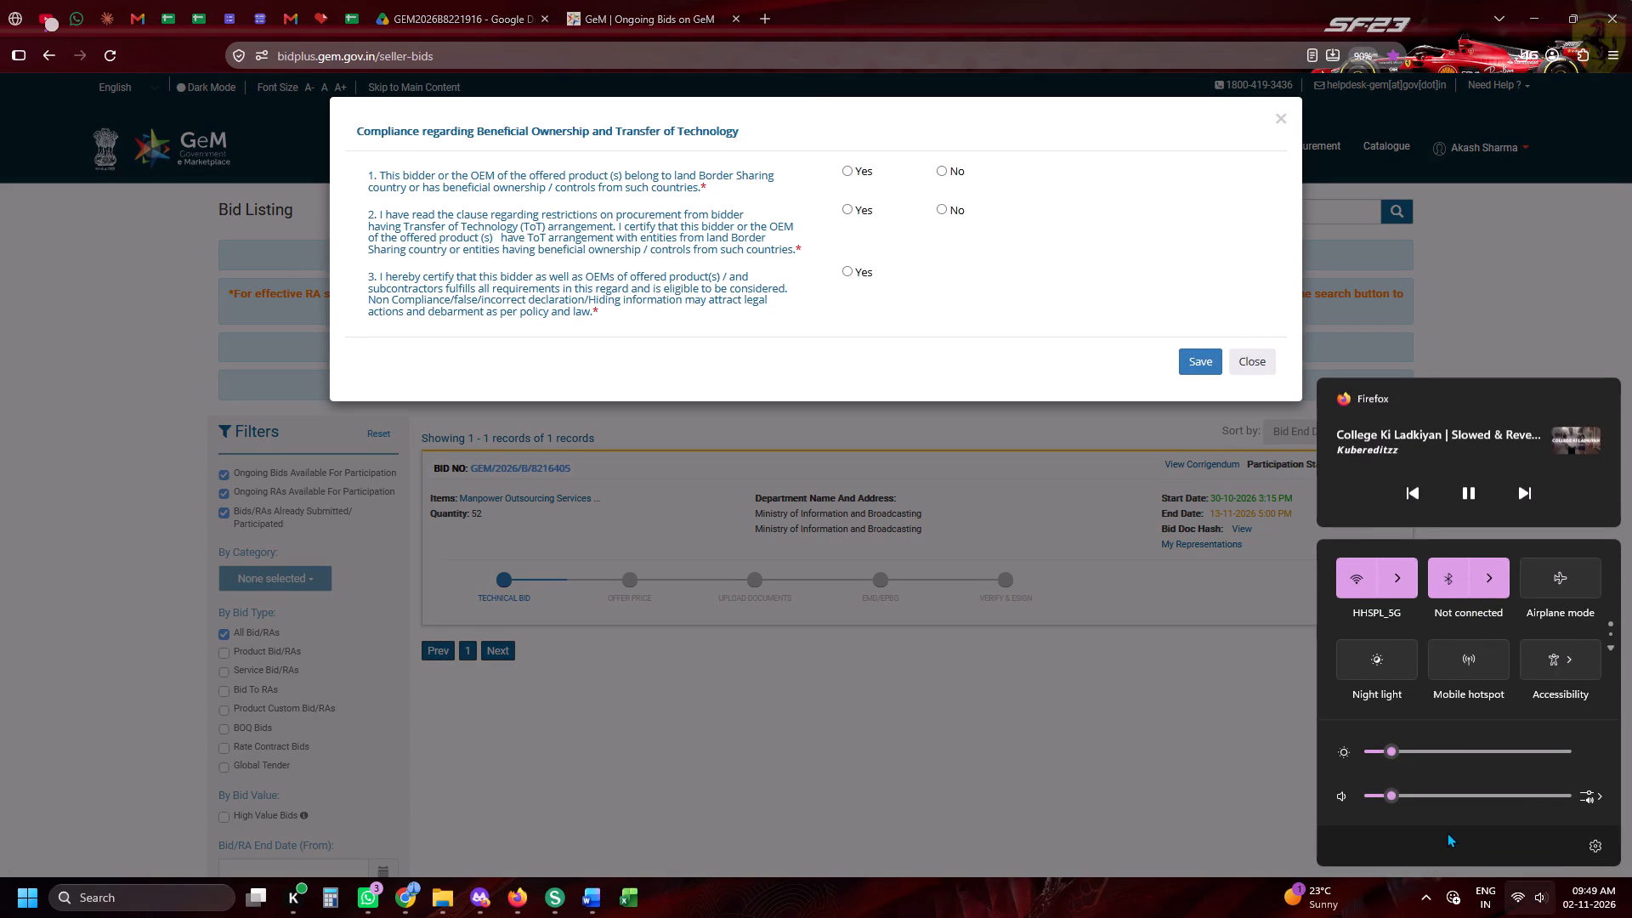
left_click(961, 212)
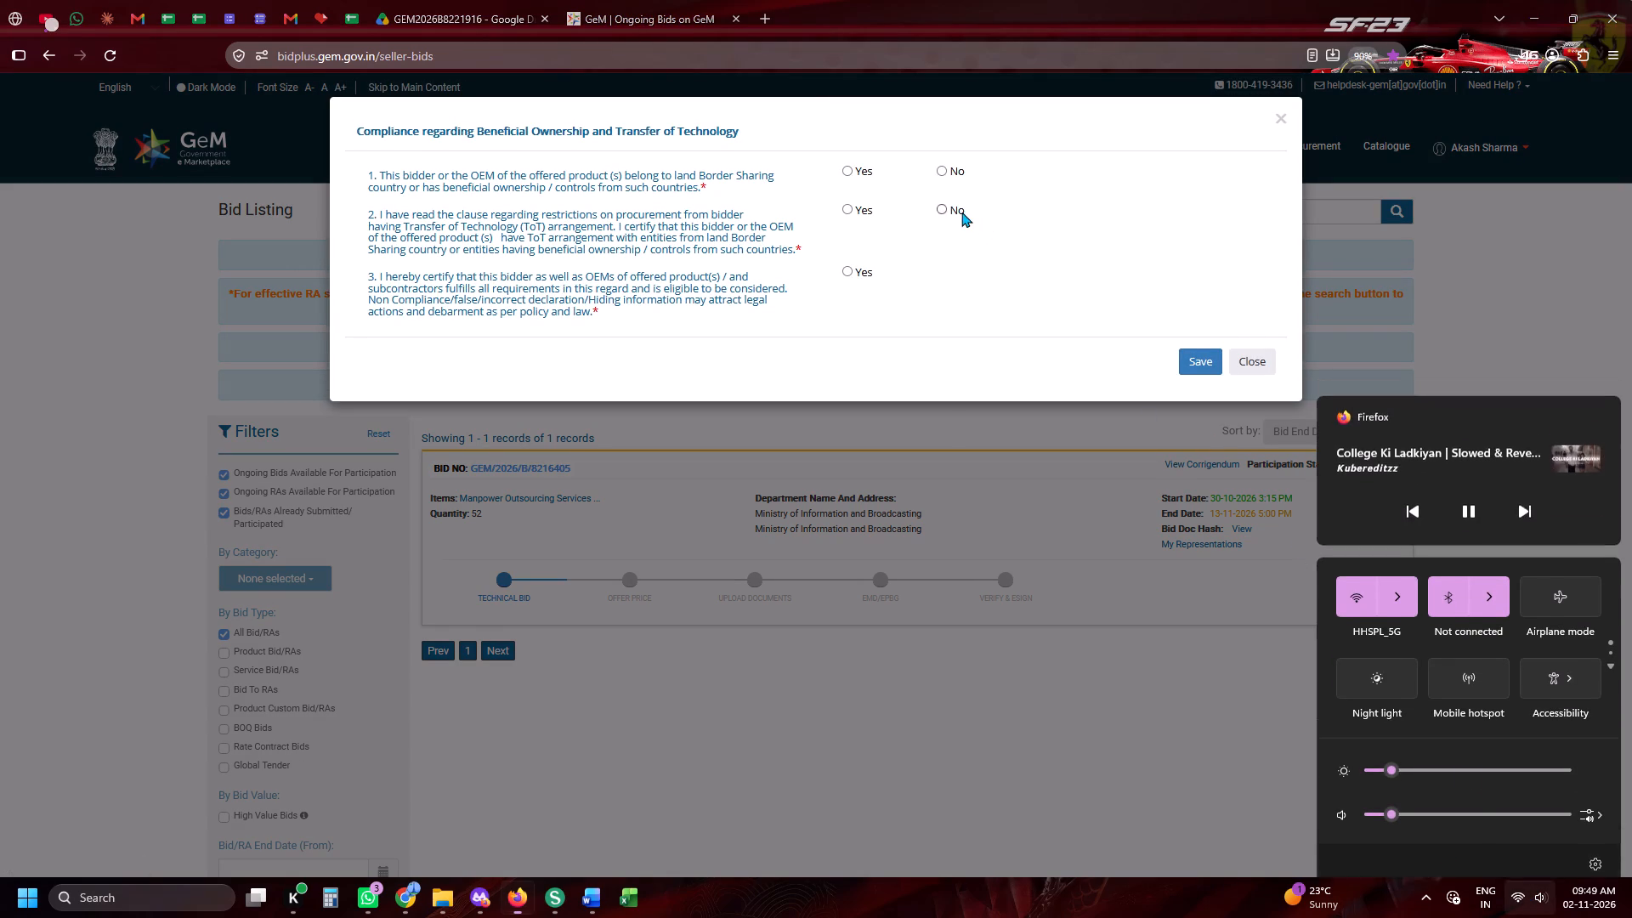
left_click(950, 162)
left_click(952, 161)
left_click(945, 179)
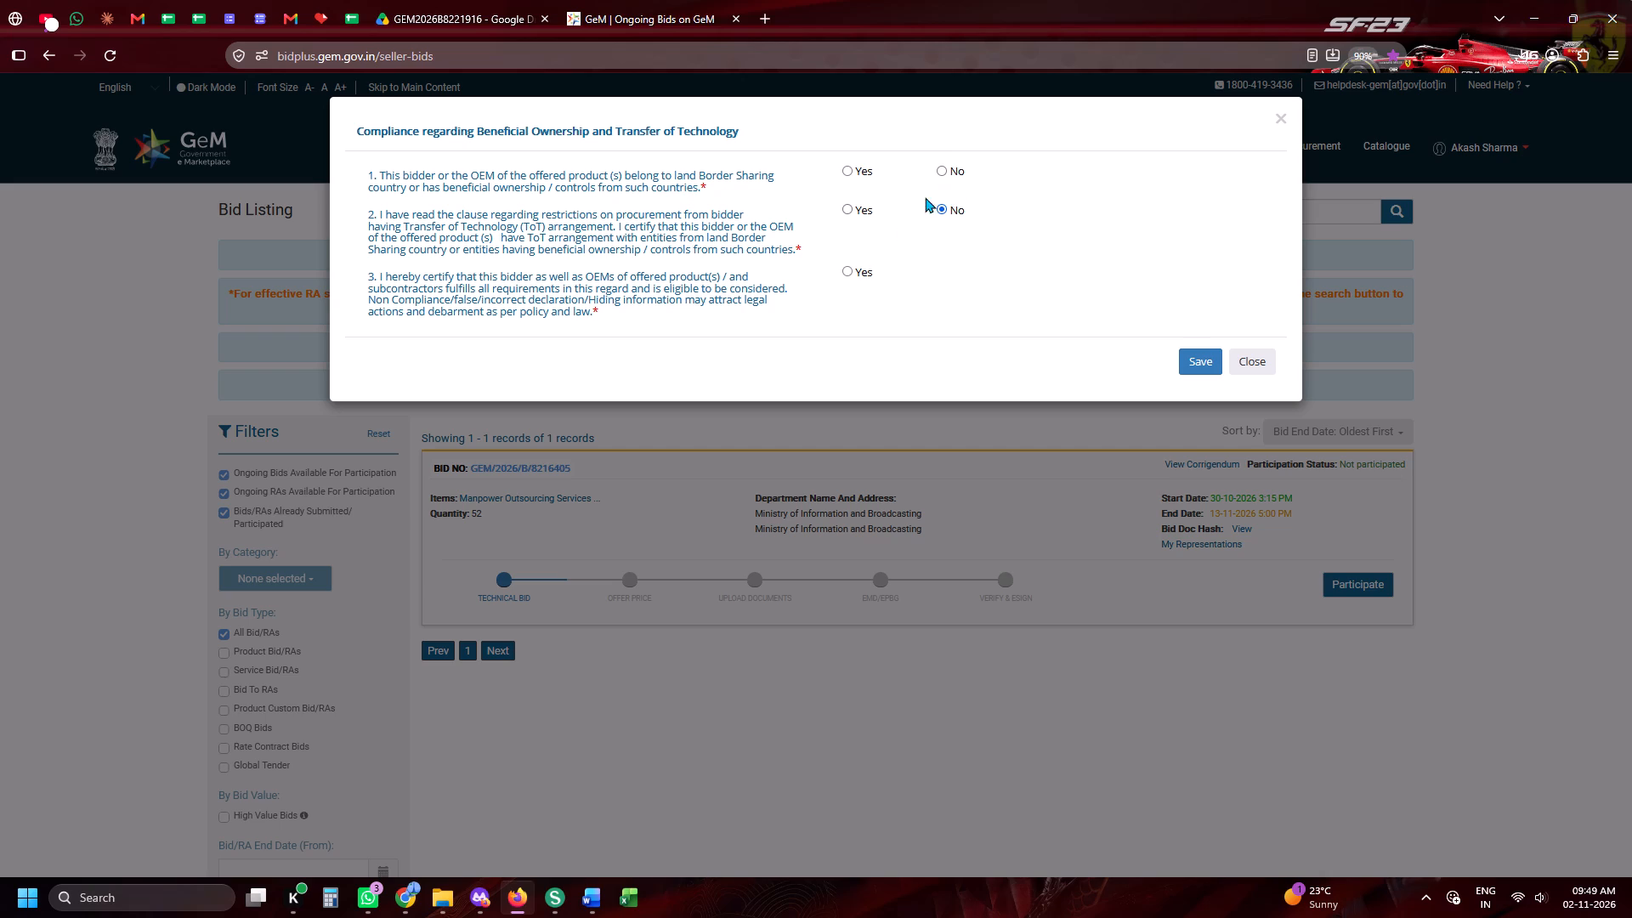
left_click(881, 273)
left_click(961, 173)
left_click(1197, 360)
scroll(1088, 386, "down", 4)
Copy the bid number GEM/2026/B/8216405 again from the tender tracking sheet.
left_click(445, 0)
left_click(369, 0)
left_click(363, 1)
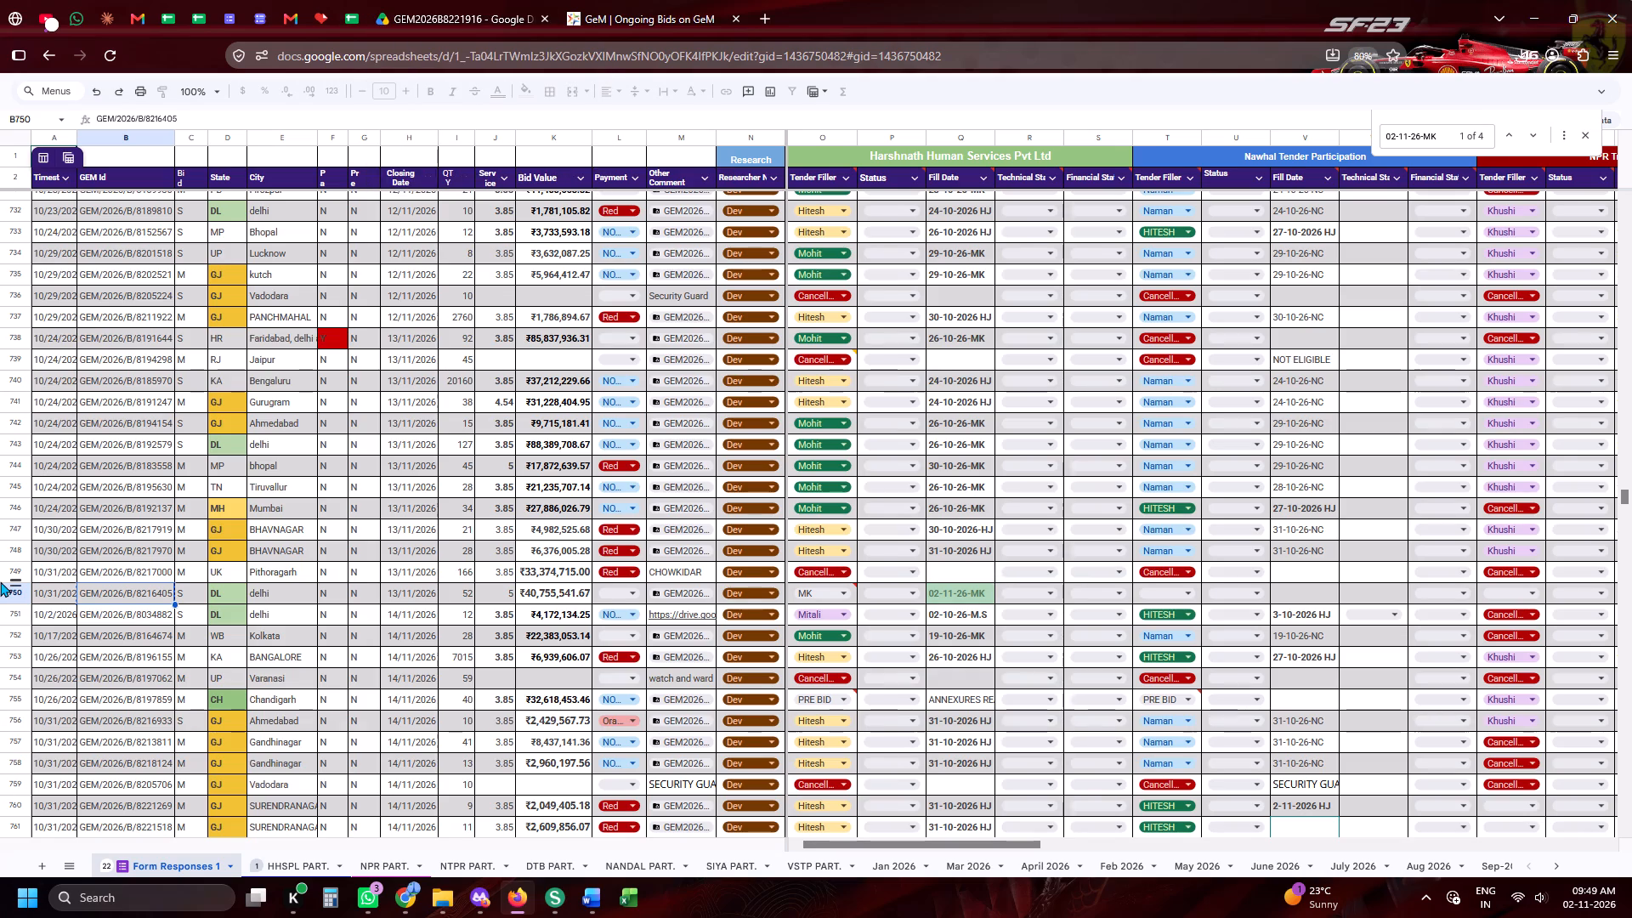
left_click(1, 591)
left_click(105, 591)
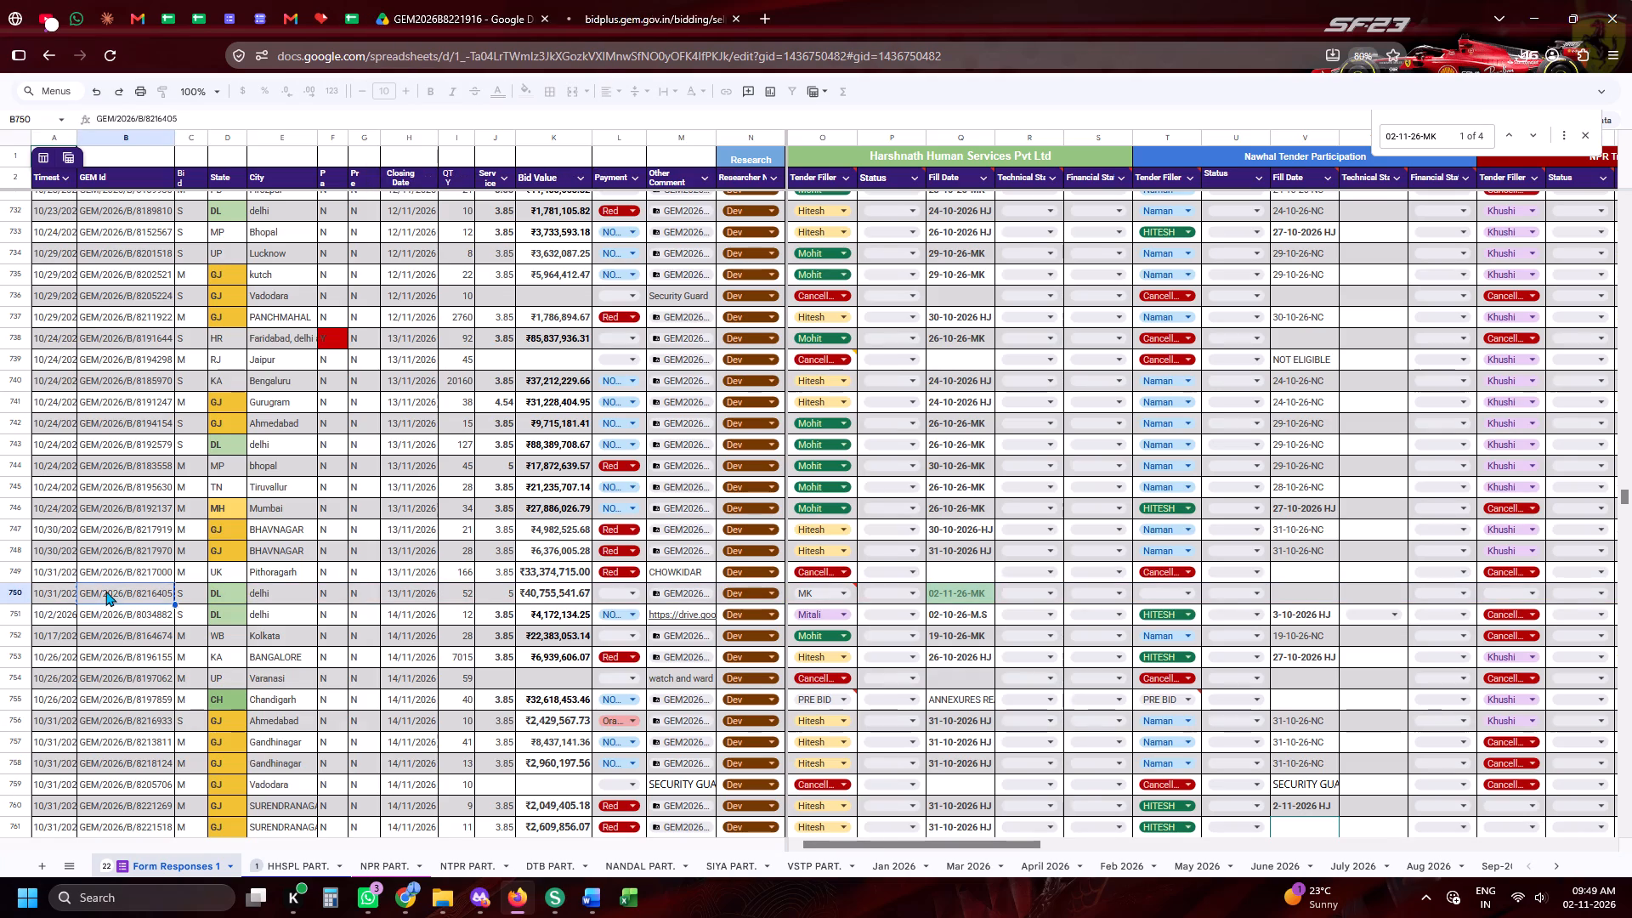
key("ctrl+c")
key("ctrl+c")
key("ctrl+c")
In the bid's catalogue offering, select the Data Entry Operator catalogue, set Delhi as the geographical presence state, and encrypt and save it.
left_click(681, 0)
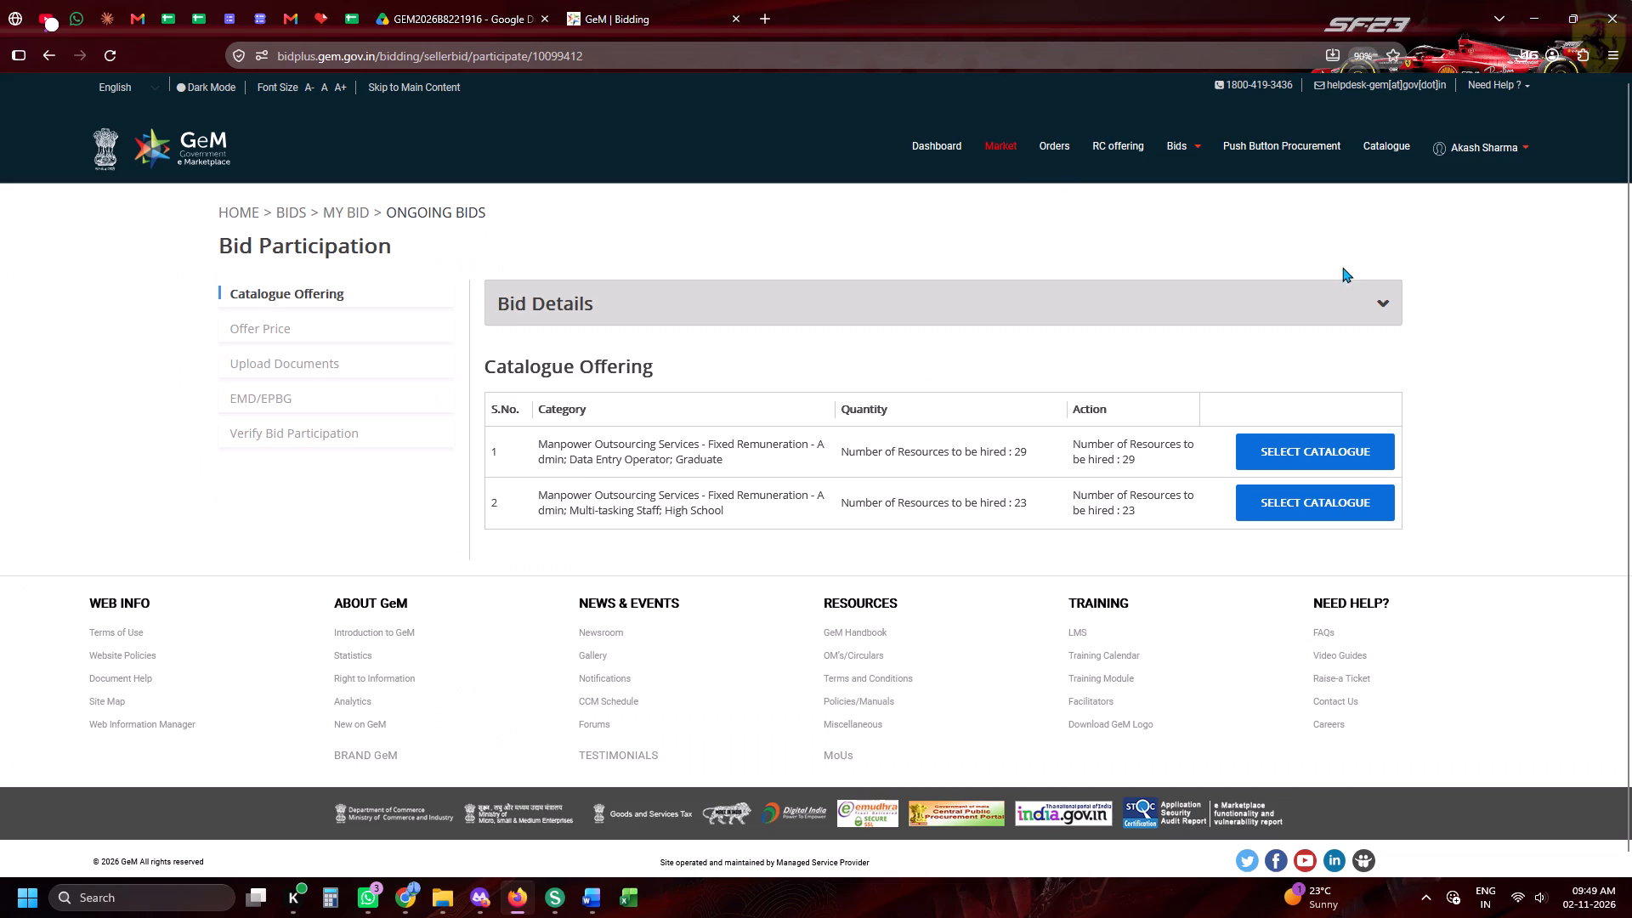
double_click(1331, 433)
scroll(1331, 438, "down", 3)
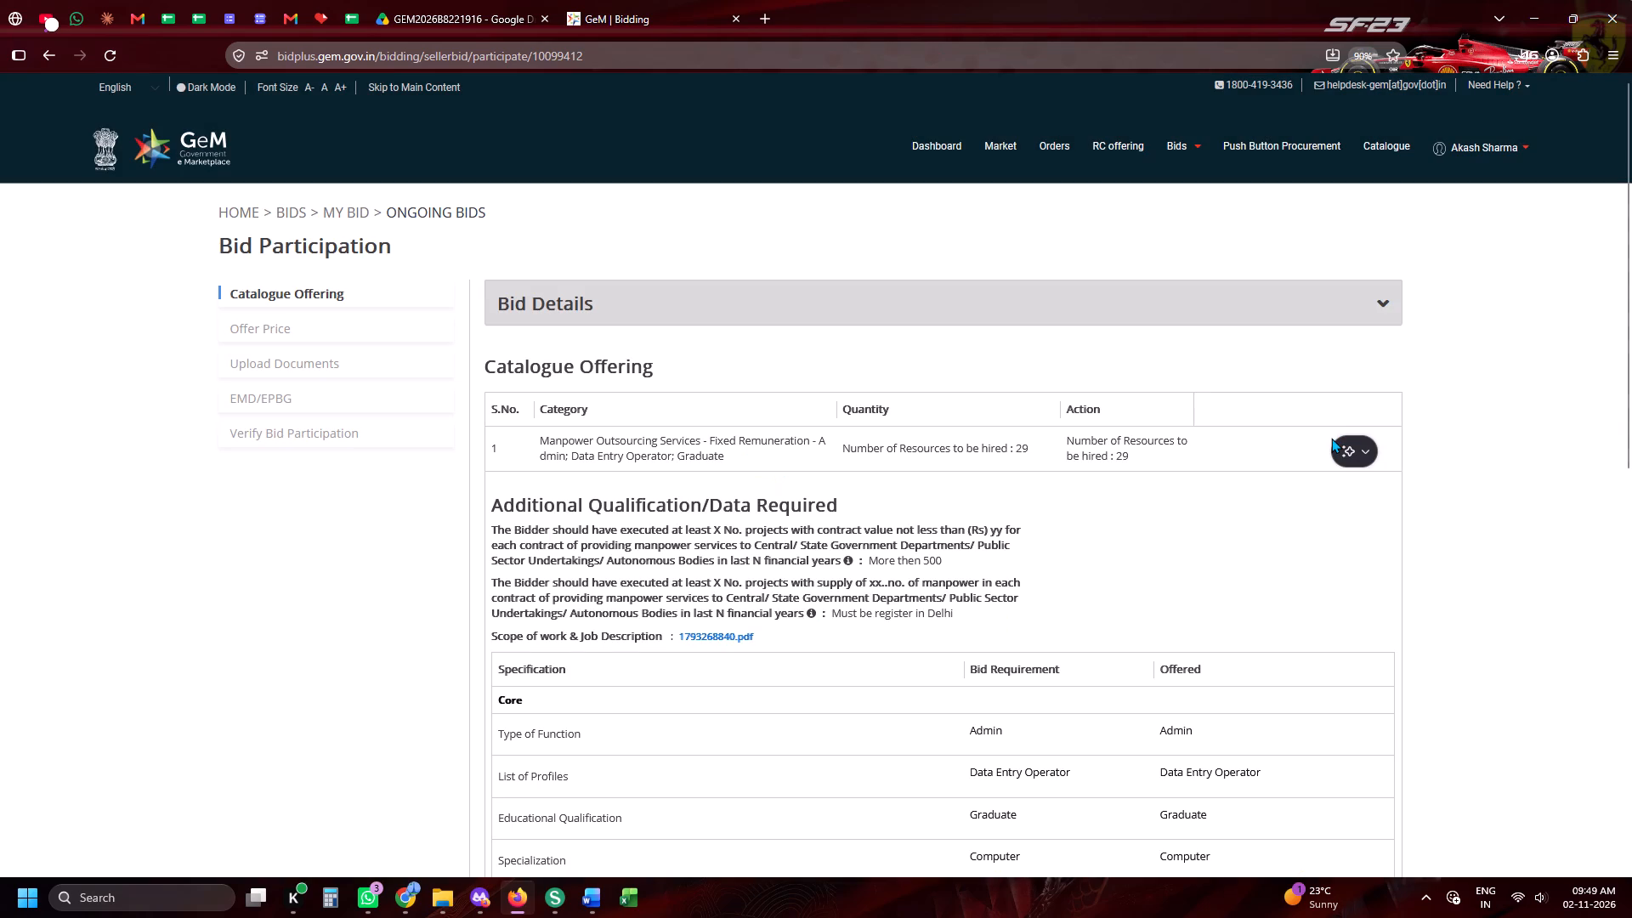
scroll(1331, 438, "down", 2)
scroll(1147, 344, "down", 5)
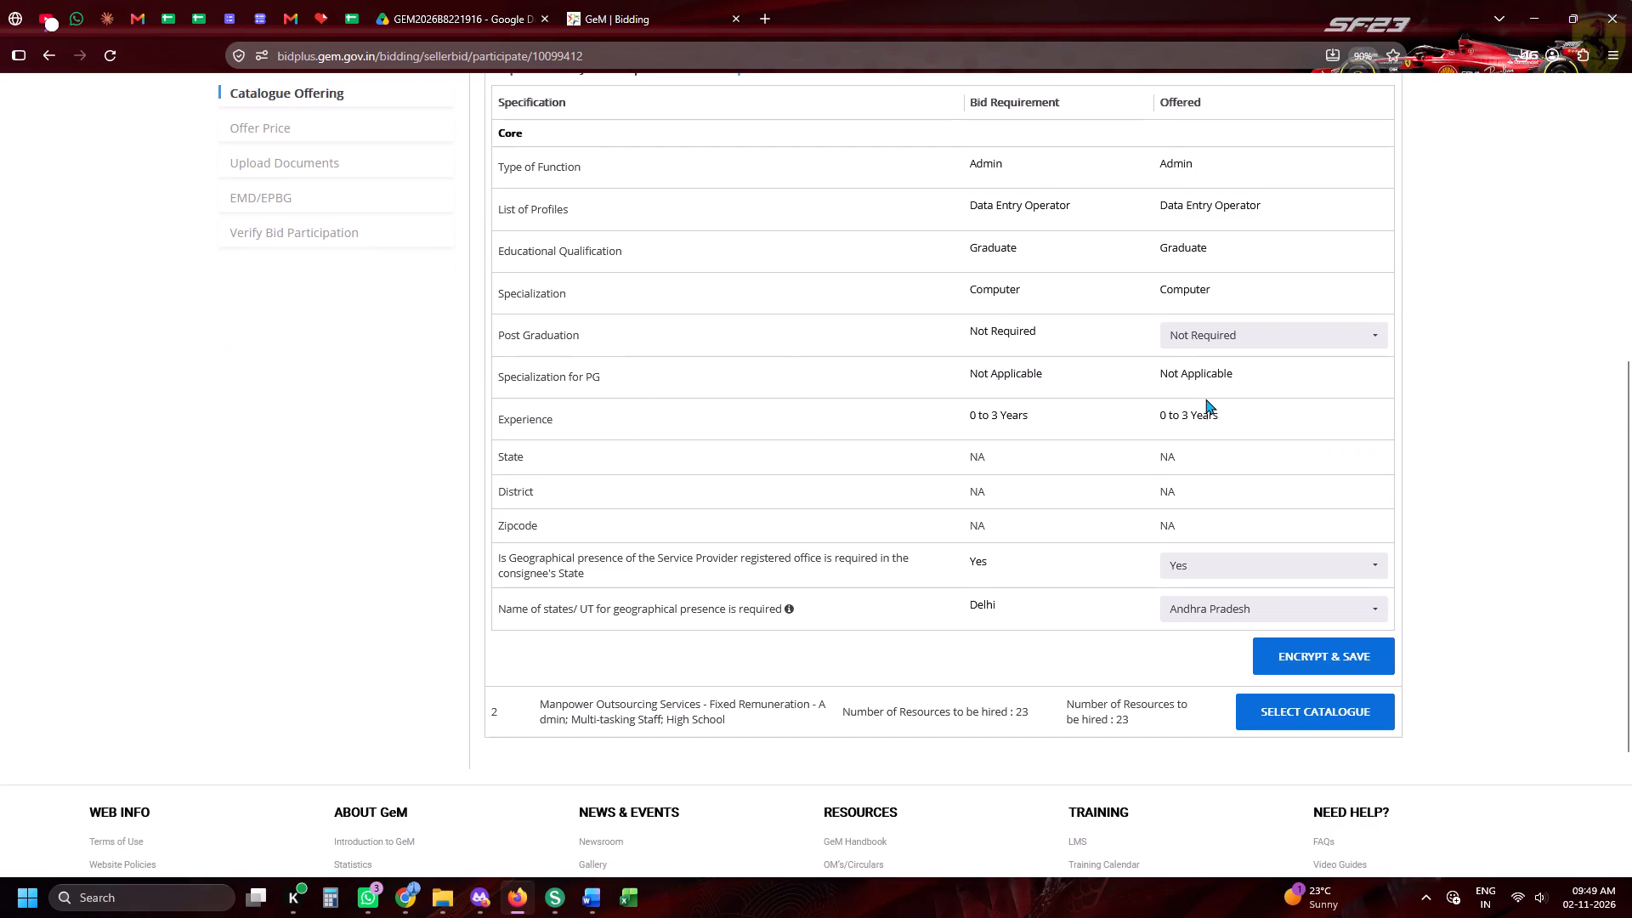
scroll(1228, 481, "down", 3)
left_click(1211, 393)
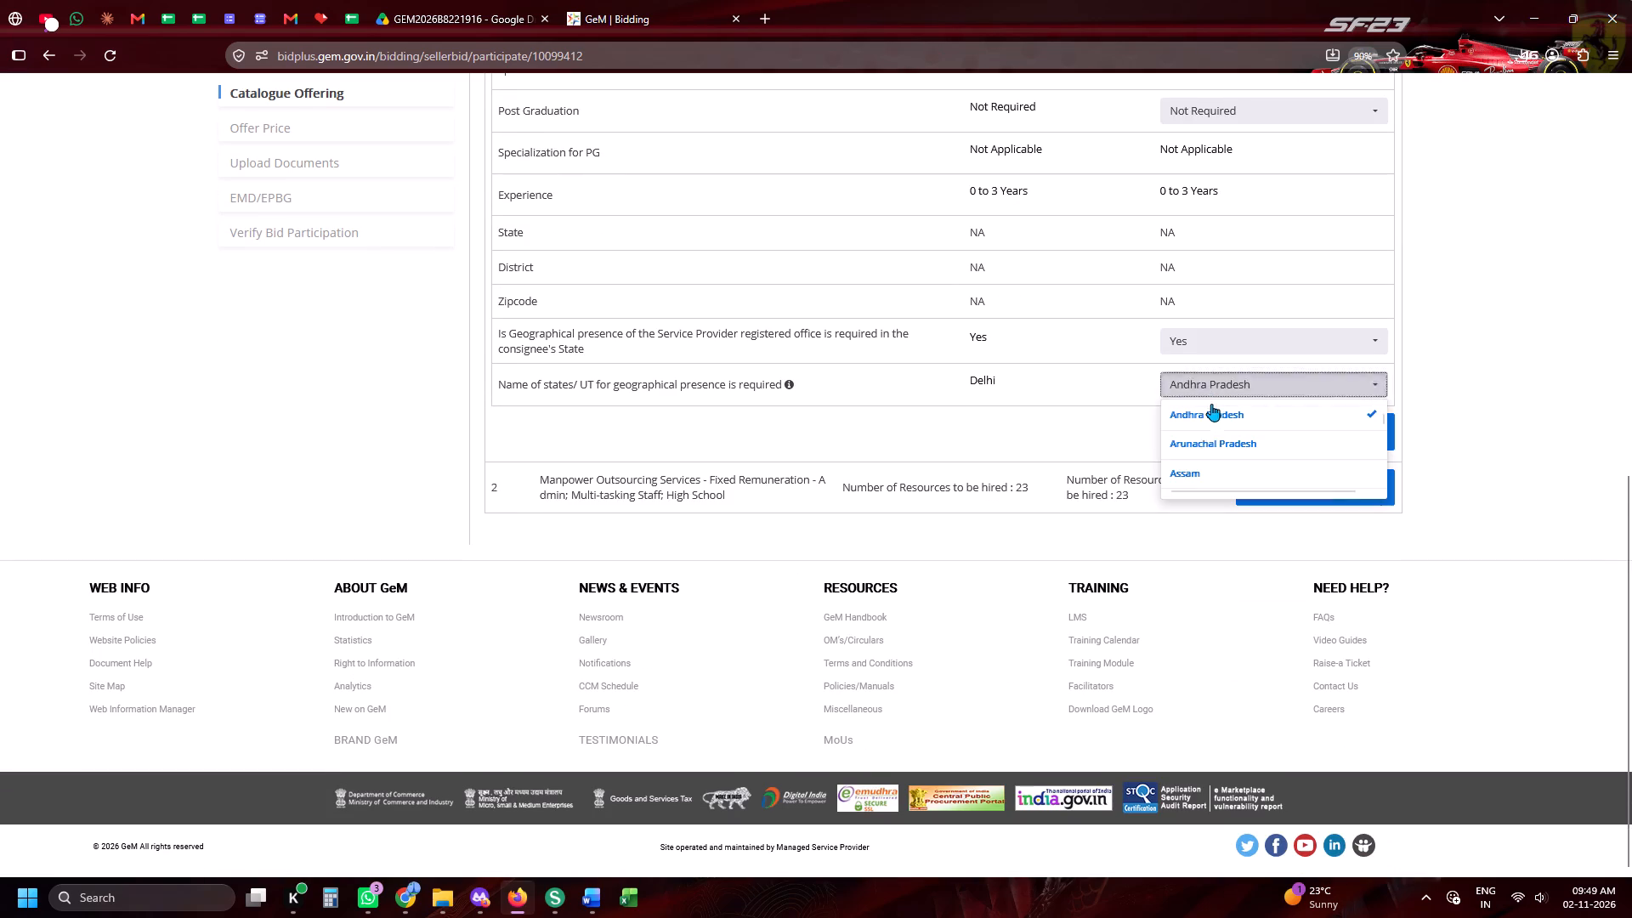
left_click(1209, 425)
left_click(1108, 416)
left_click(1213, 380)
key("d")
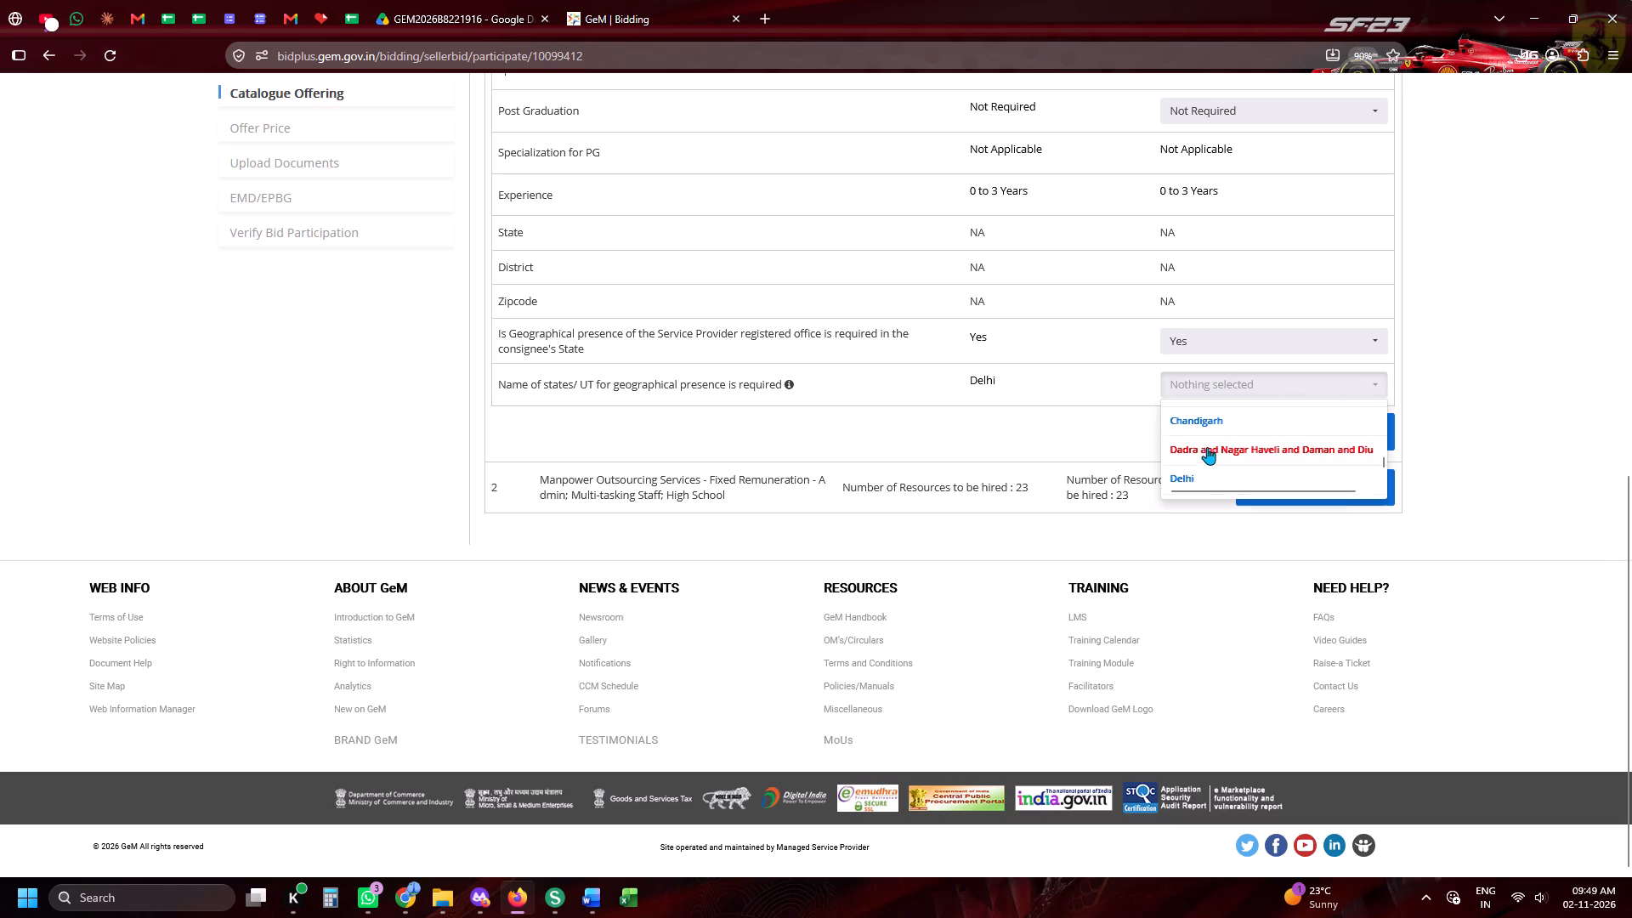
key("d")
left_click(1188, 472)
left_click(825, 488)
left_click(1319, 422)
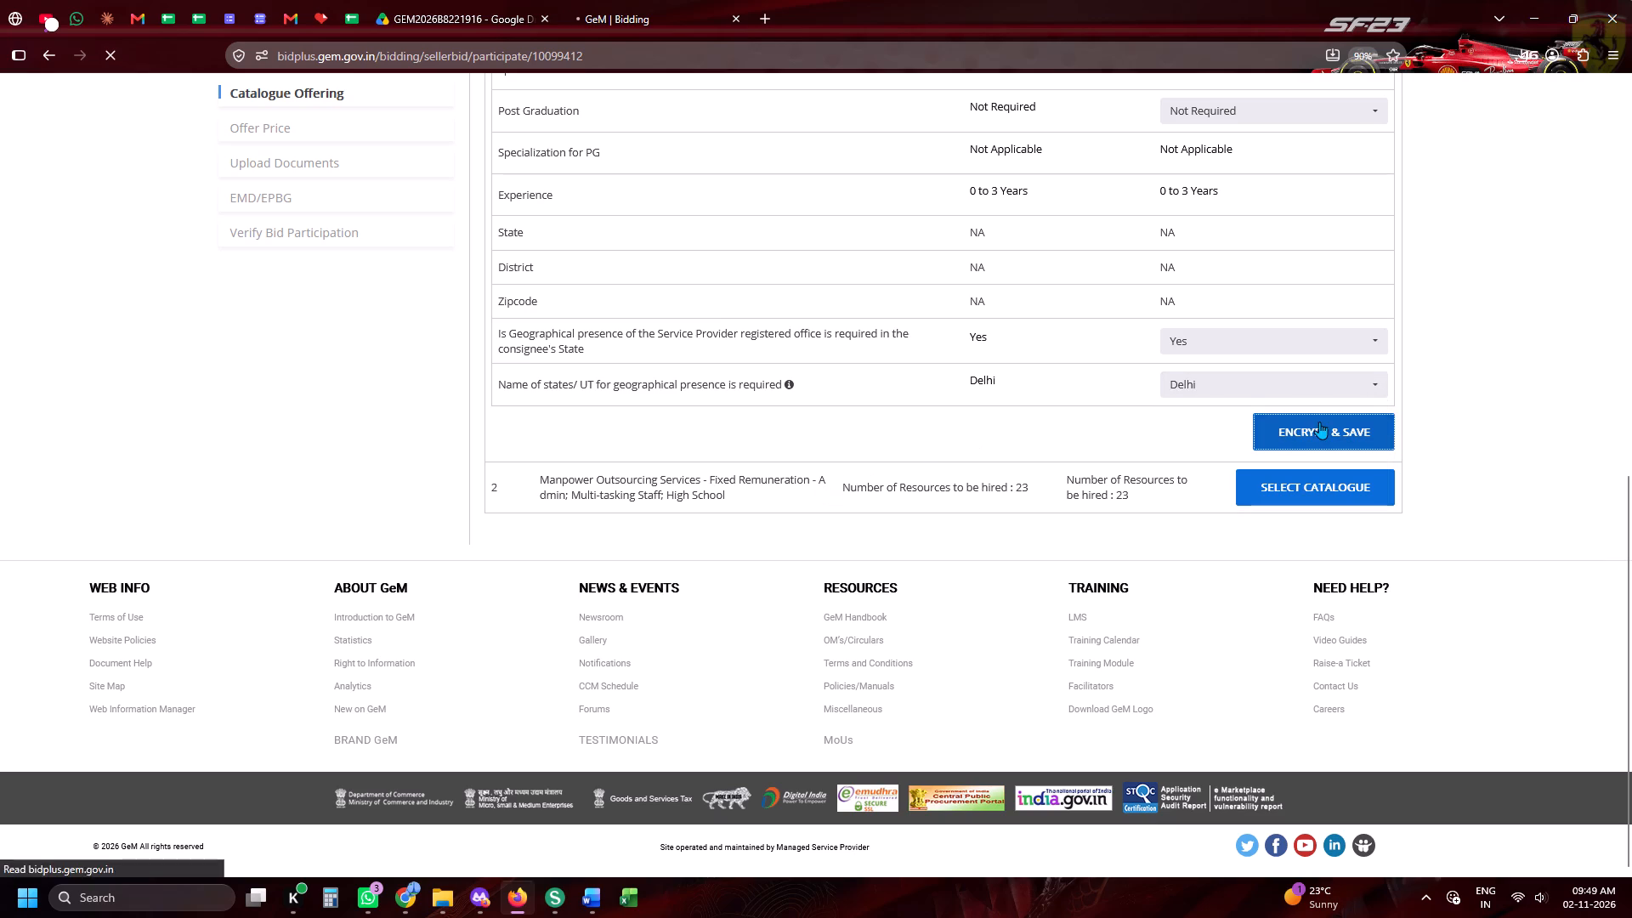
Select the Multi-tasking Staff catalogue, offer Delhi instead of Andhra Pradesh as the geographical presence state, and encrypt and save it.
scroll(1319, 422, "down", 5)
left_click(1317, 439)
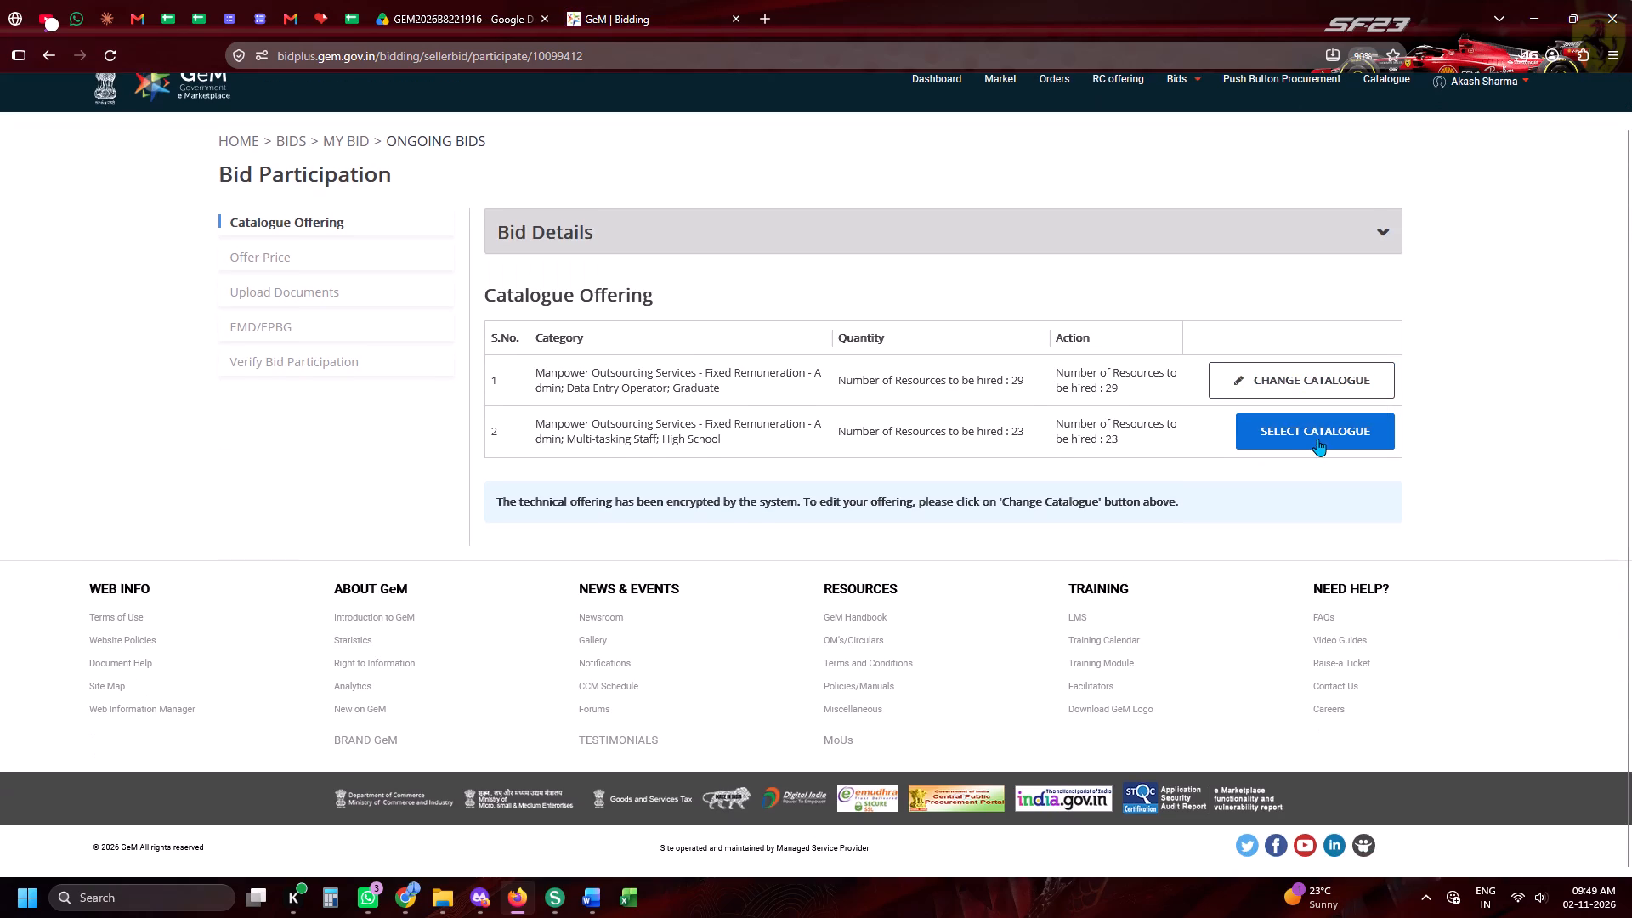
scroll(1317, 439, "down", 8)
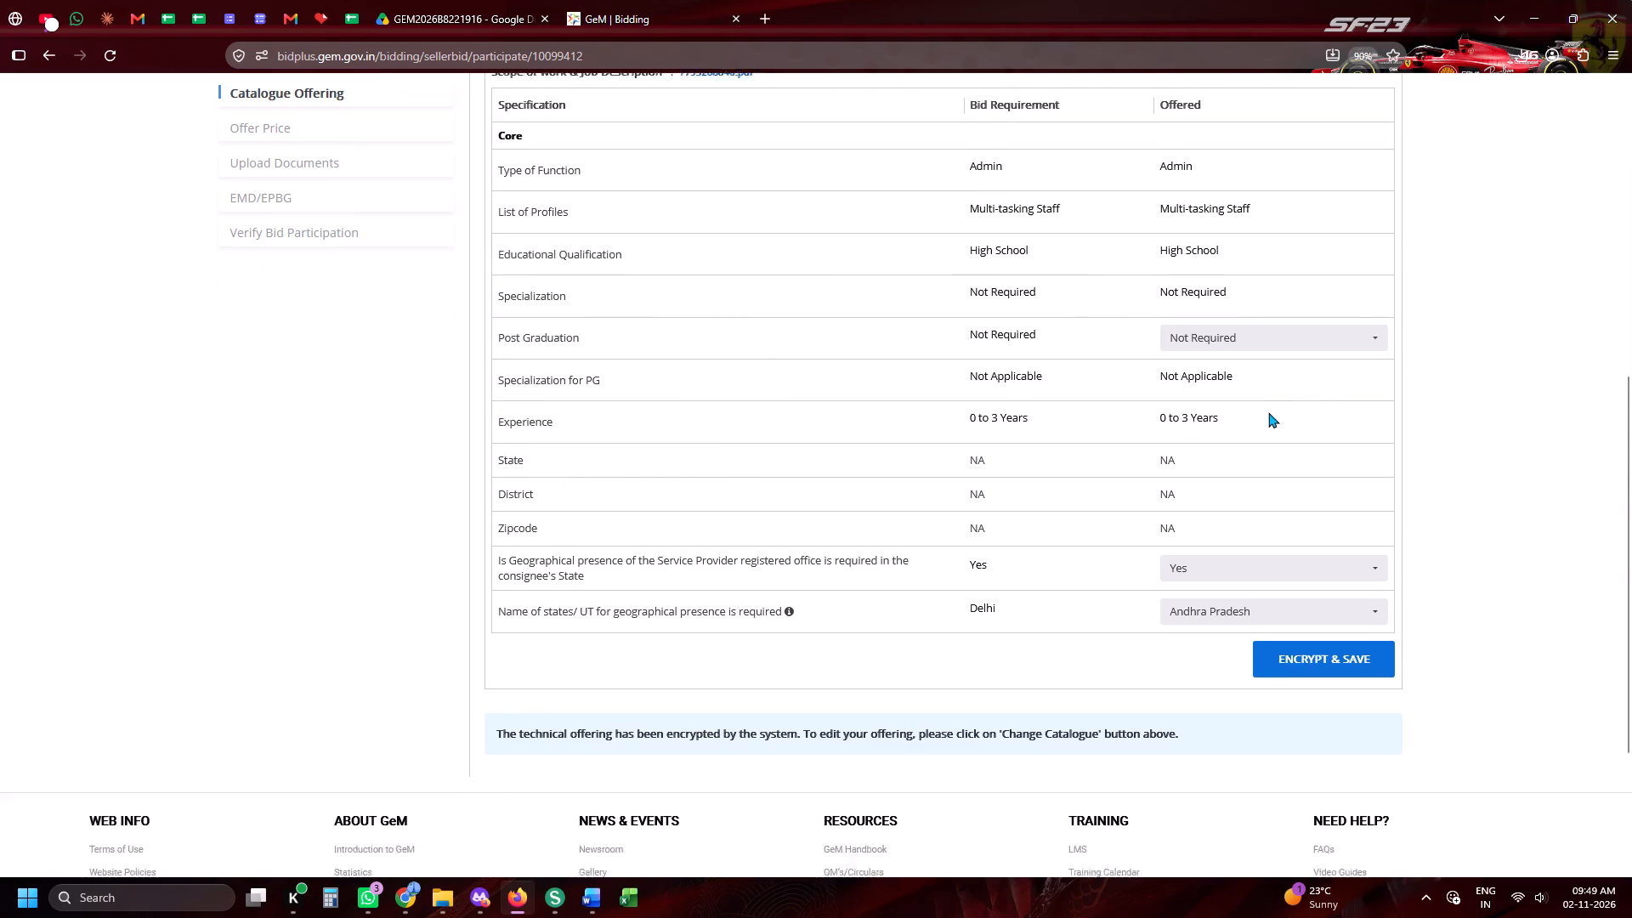
left_click(1212, 375)
left_click(1215, 405)
left_click(969, 427)
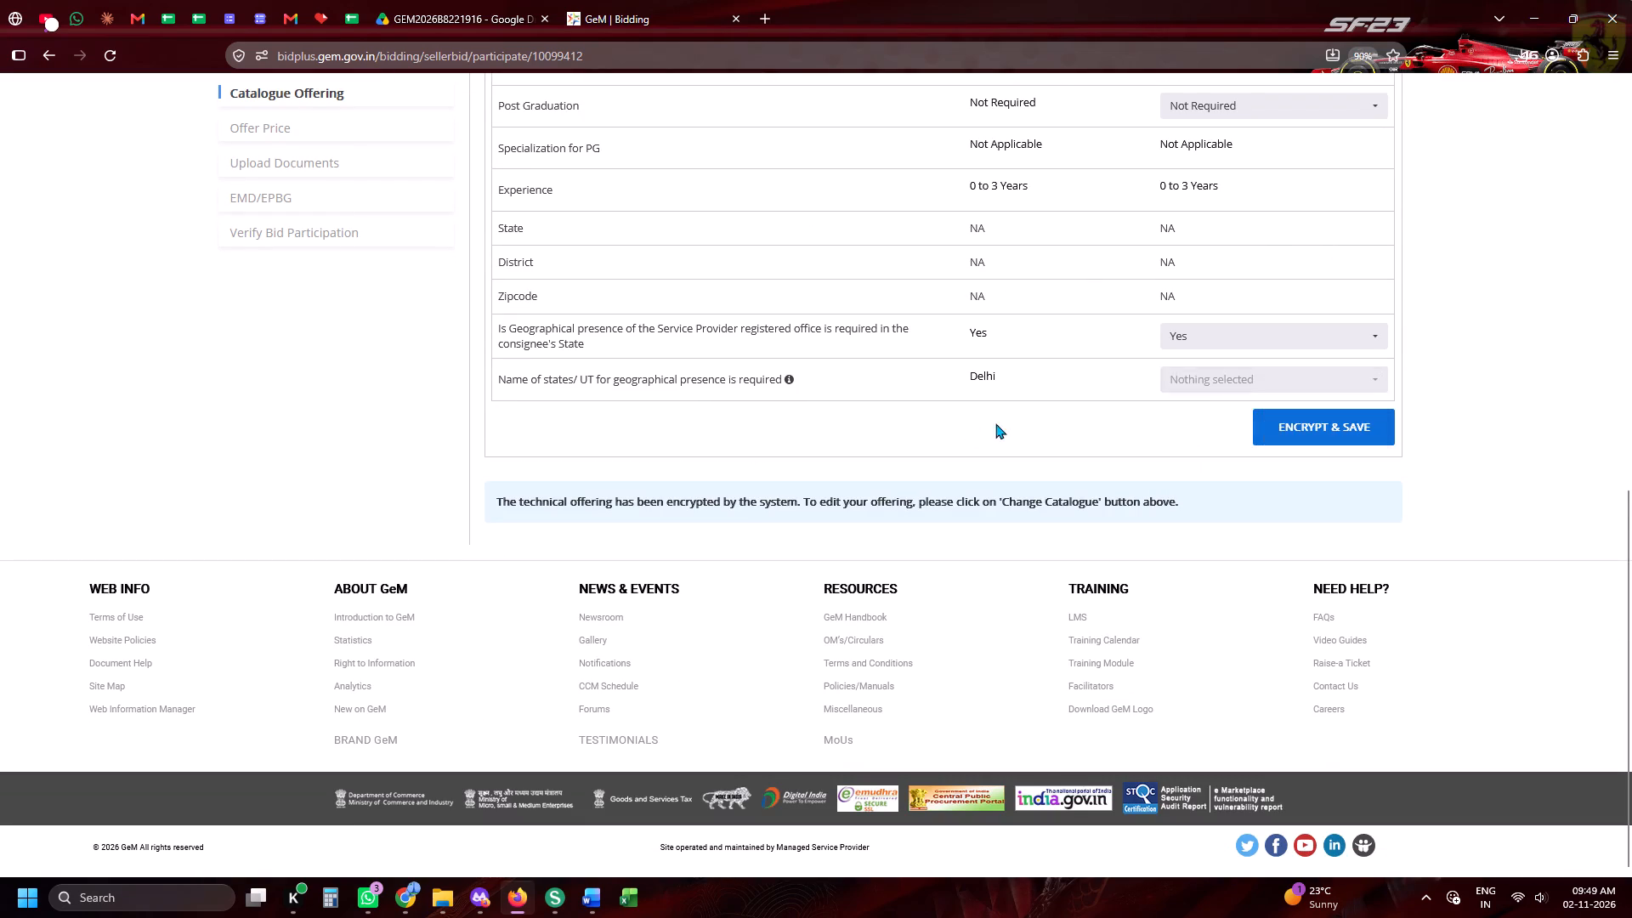
left_click(1266, 392)
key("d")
left_click(1191, 471)
left_click(999, 469)
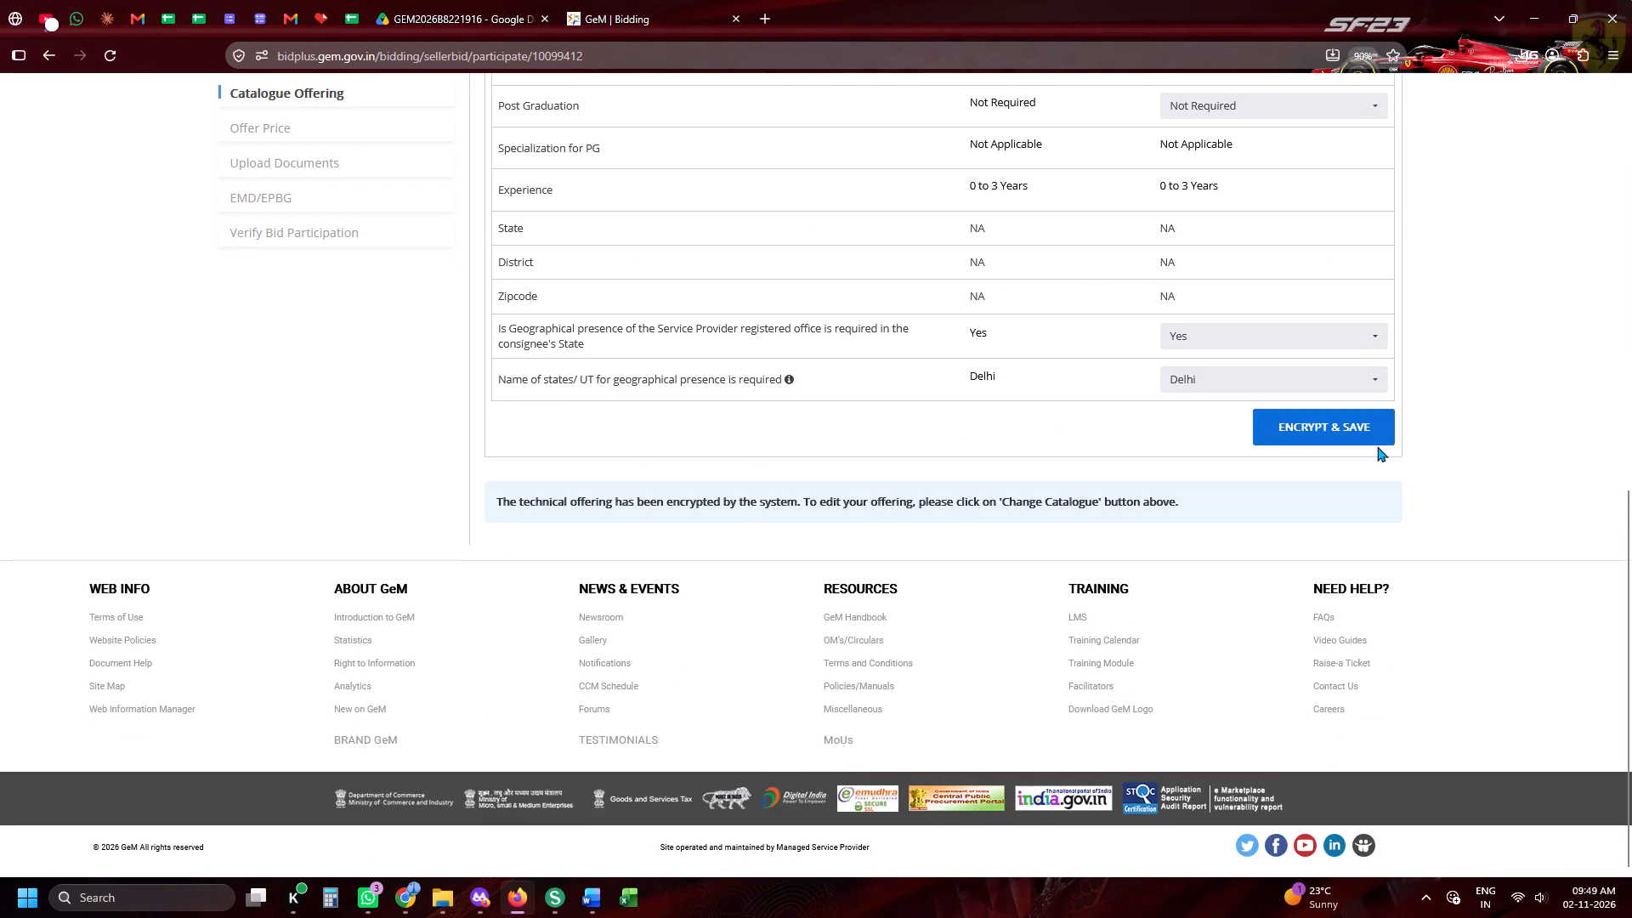
left_click(1372, 438)
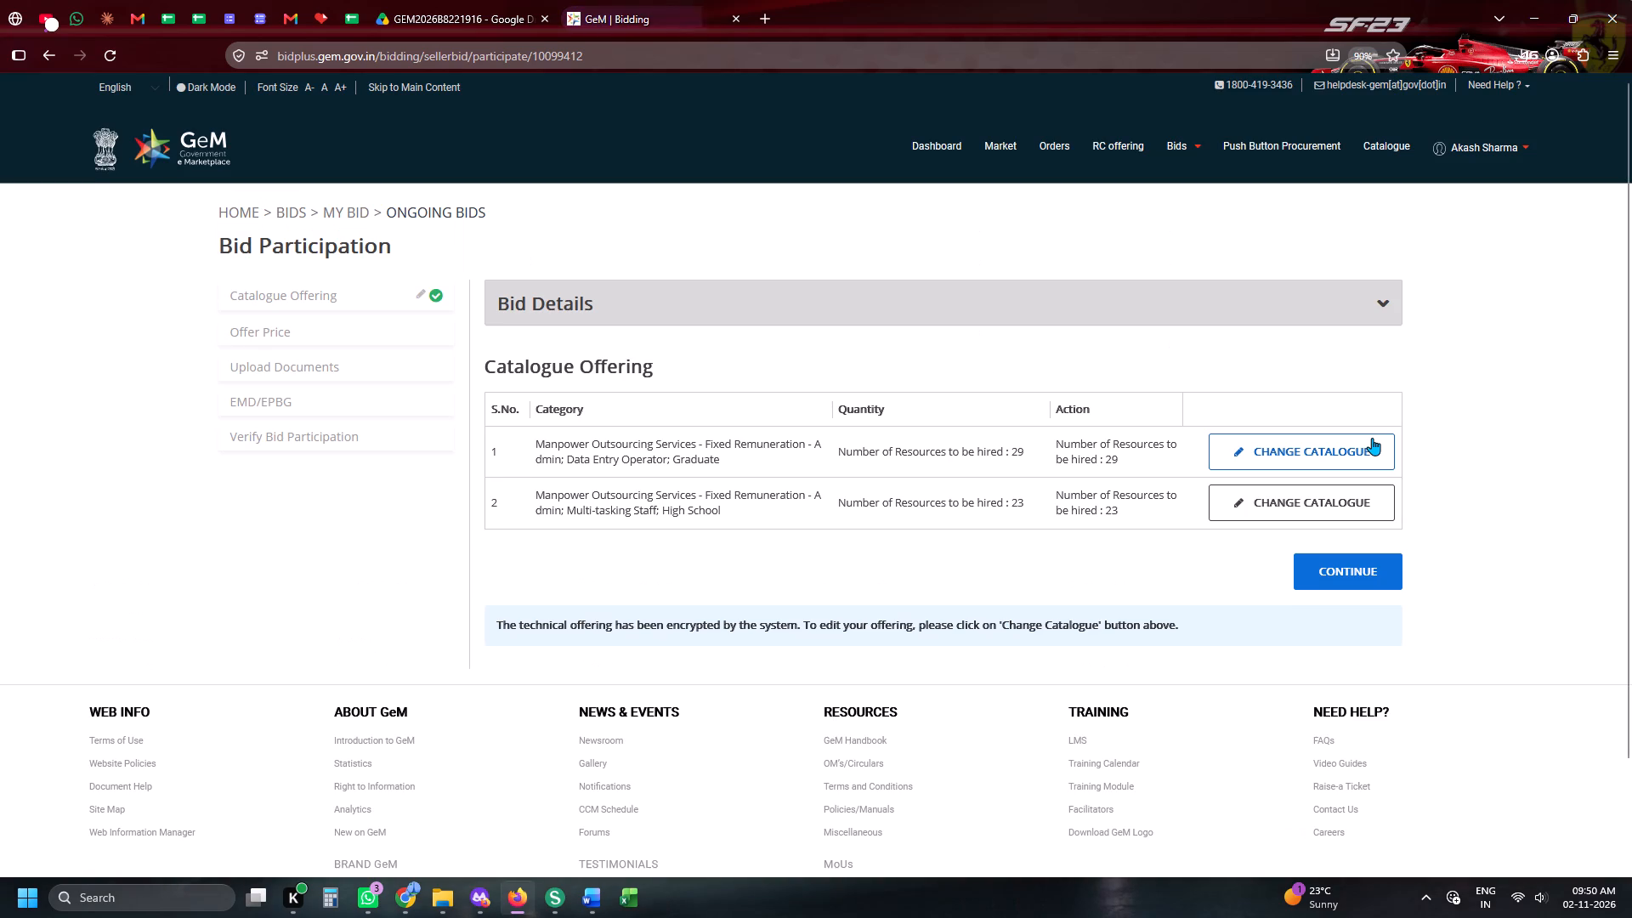
Continue to the offer price and enter a 3.85 service charge percentage for both Data Entry Operator and Multi-Tasking Staff.
scroll(1372, 438, "down", 4)
left_click(1333, 465)
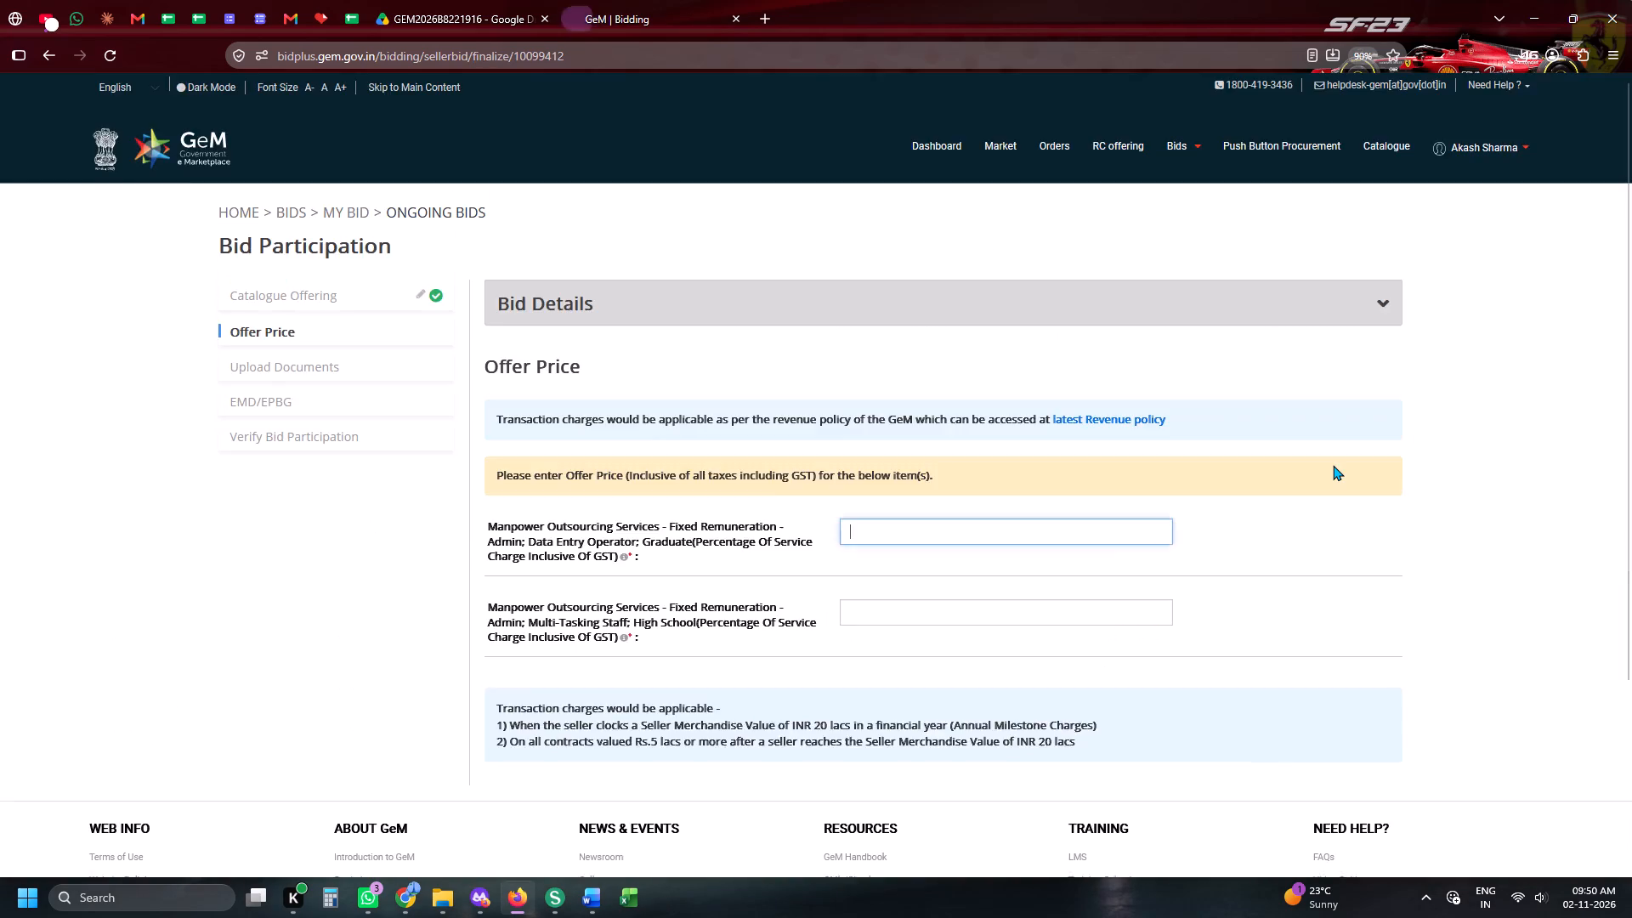
scroll(1333, 465, "down", 3)
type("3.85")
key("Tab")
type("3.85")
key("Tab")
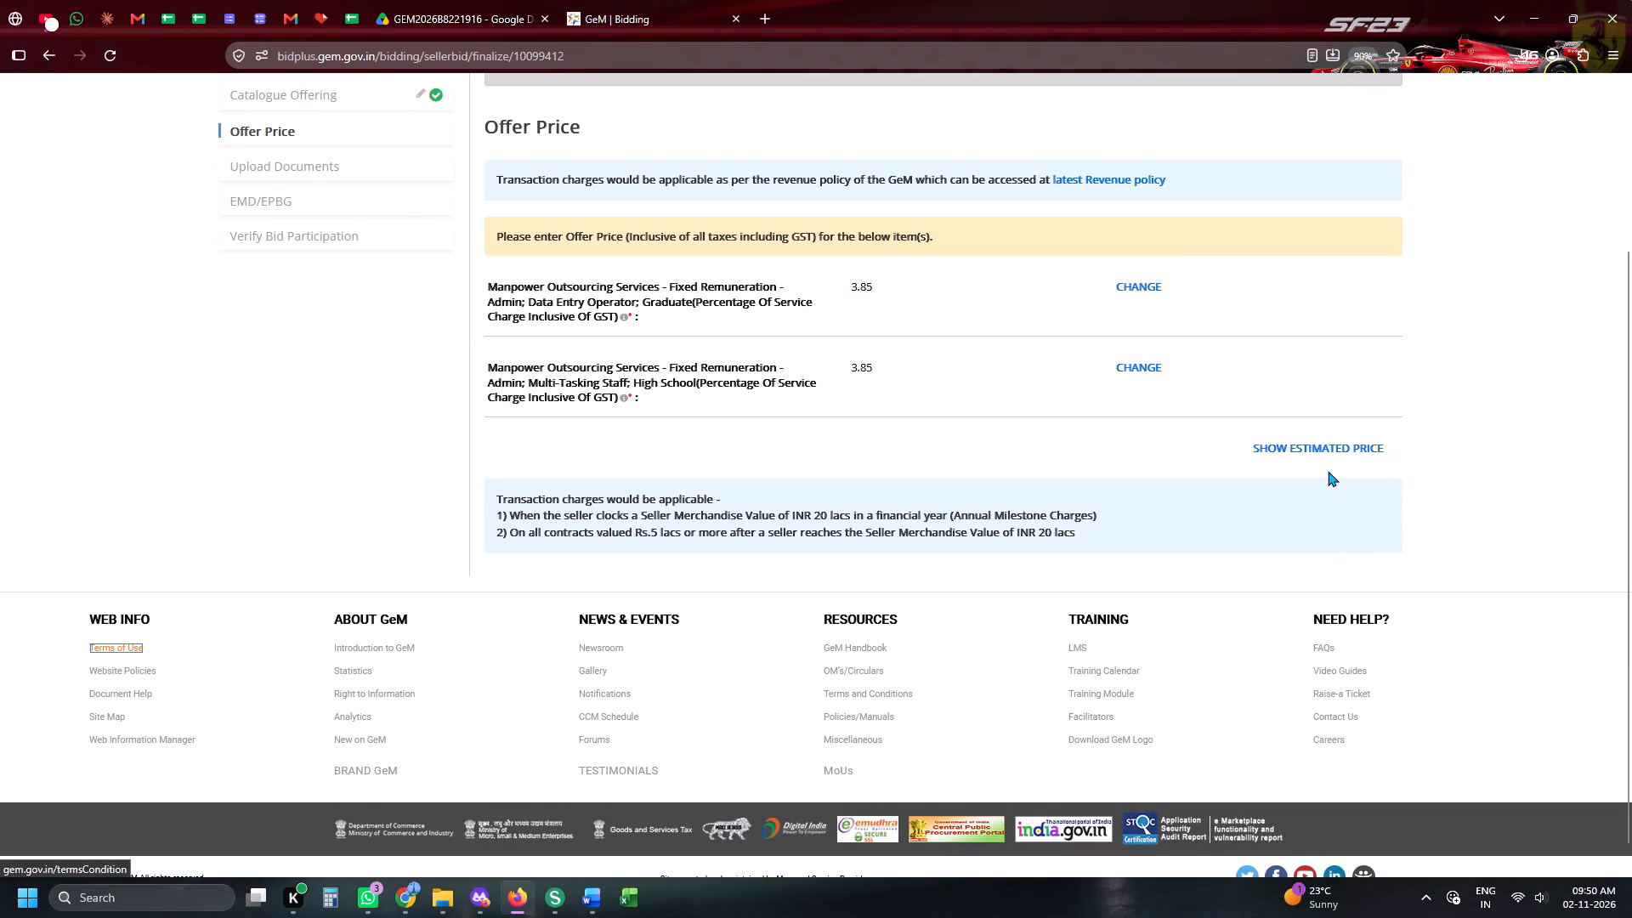
Show the estimated price, proceed past it, and encrypt and save the financial quote.
left_click(1328, 465)
left_click(1323, 454)
scroll(1316, 456, "down", 6)
left_click(1087, 806)
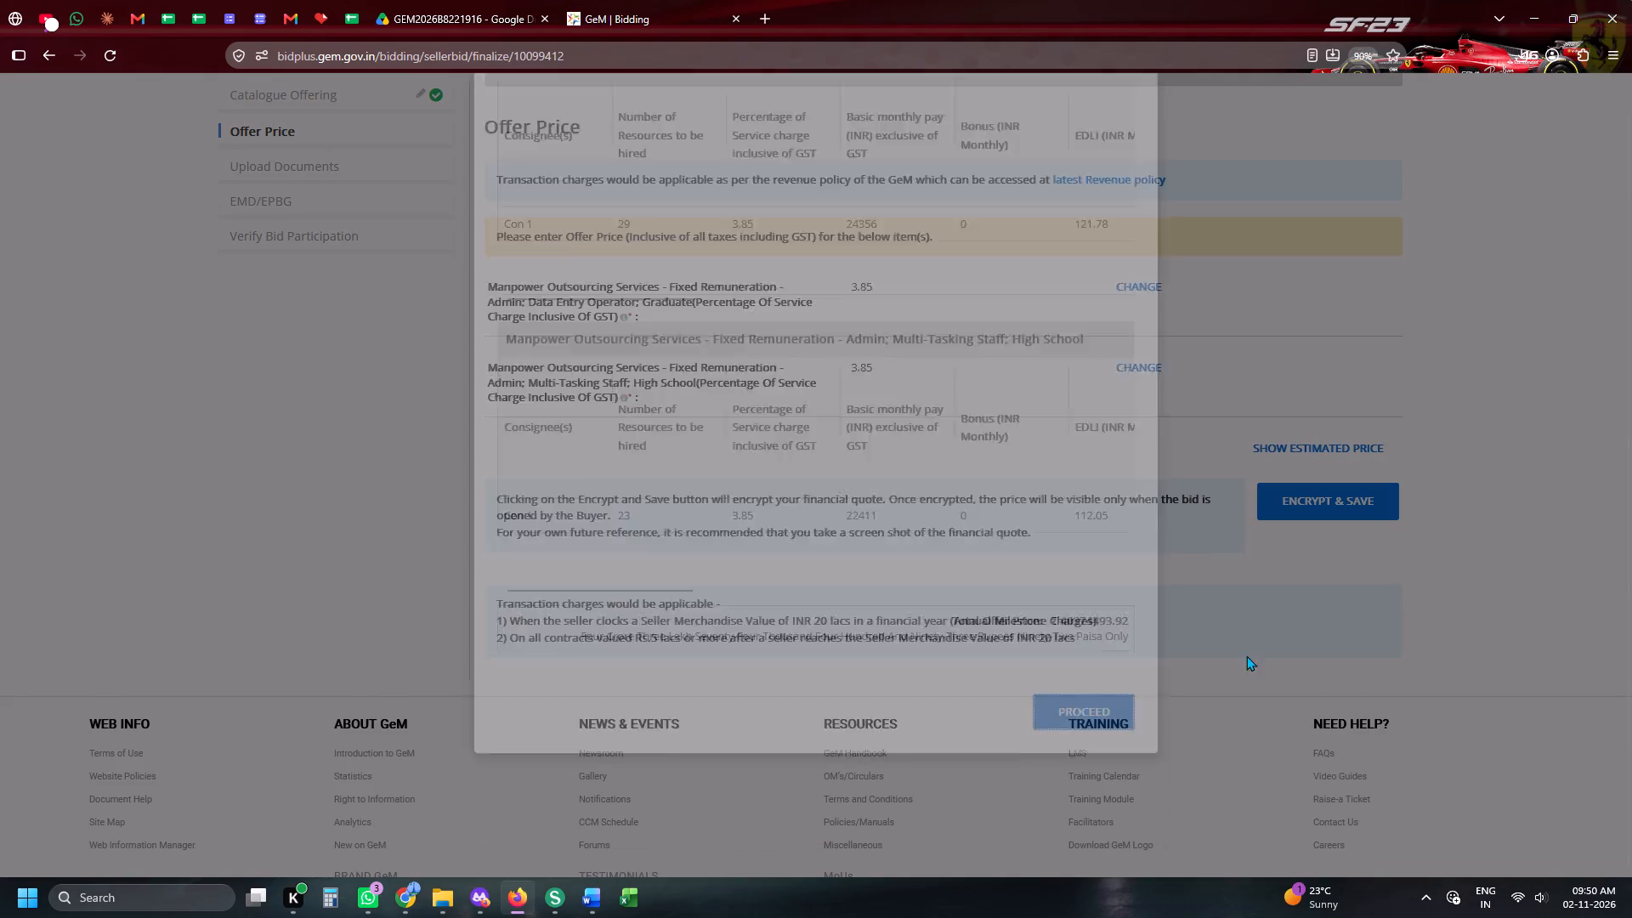
left_click(1330, 513)
left_click(858, 520)
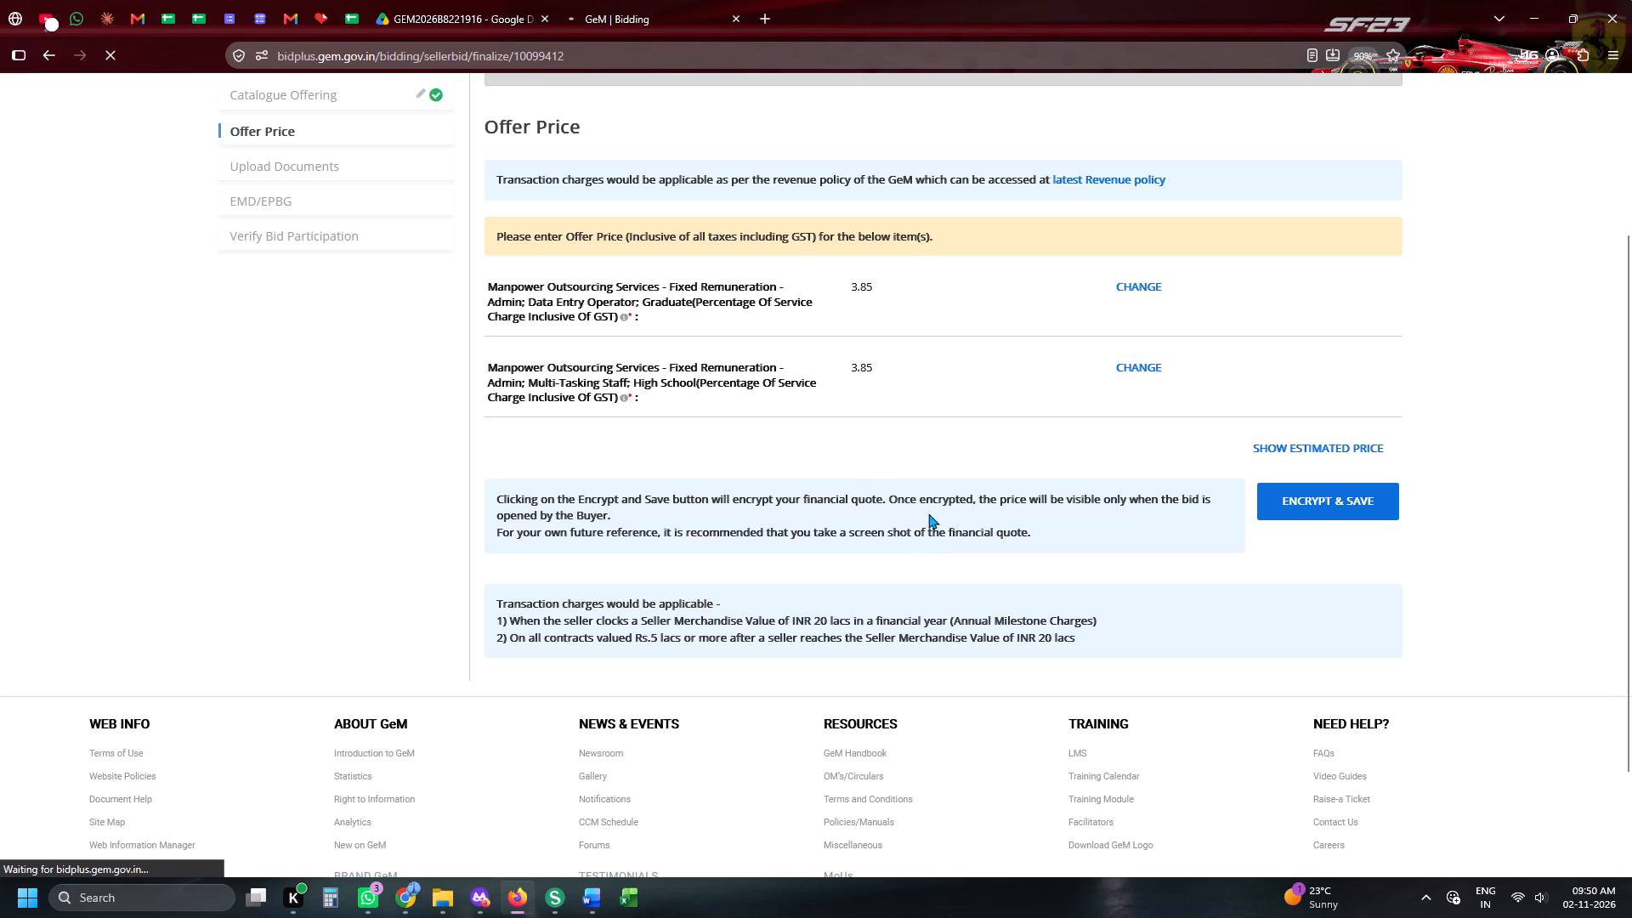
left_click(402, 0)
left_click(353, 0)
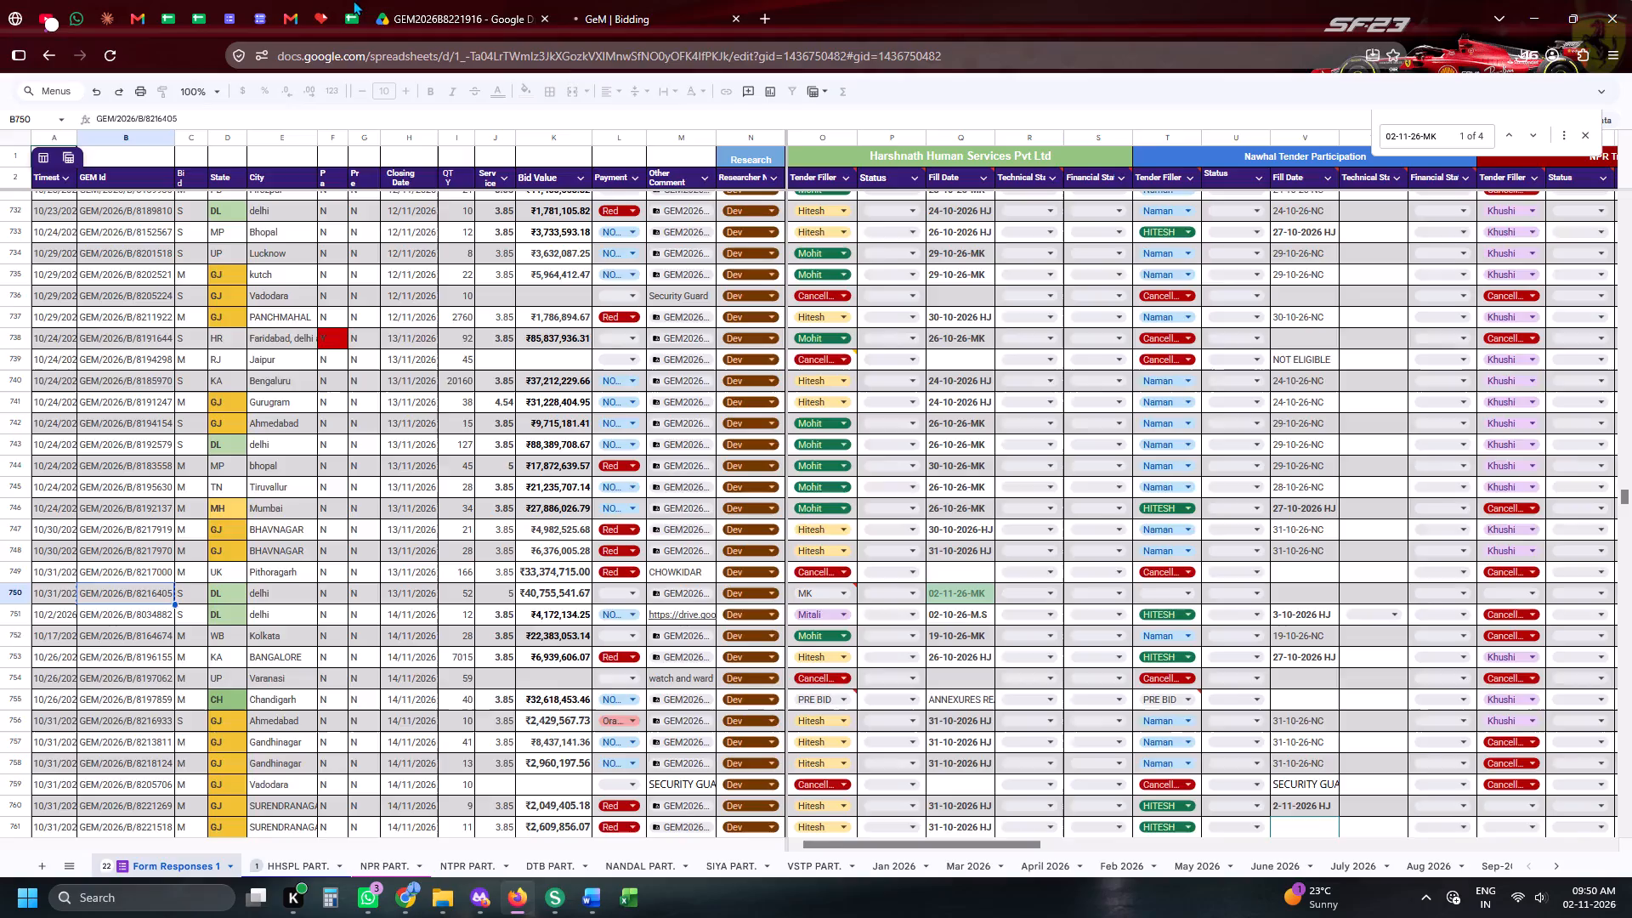
Upload experience-ceretera-hhspl from the Gem Bid Documents - HHSPL folder as the Experience Criteria document.
left_click(654, 0)
left_click(963, 410)
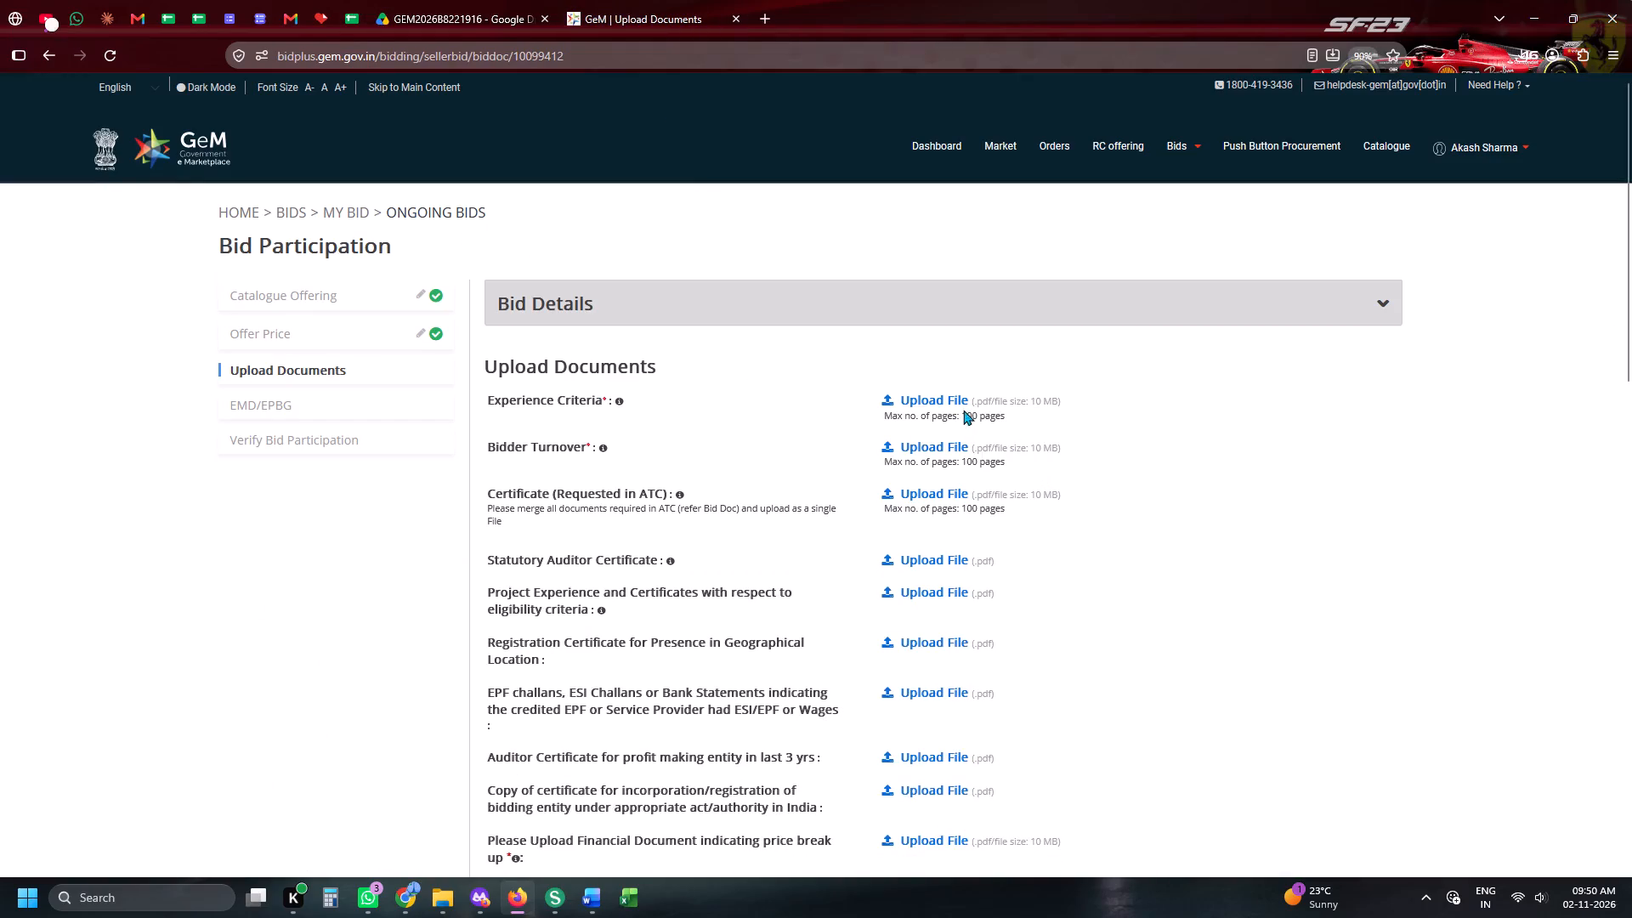
scroll(1159, 469, "up", 7)
left_click(1308, 352)
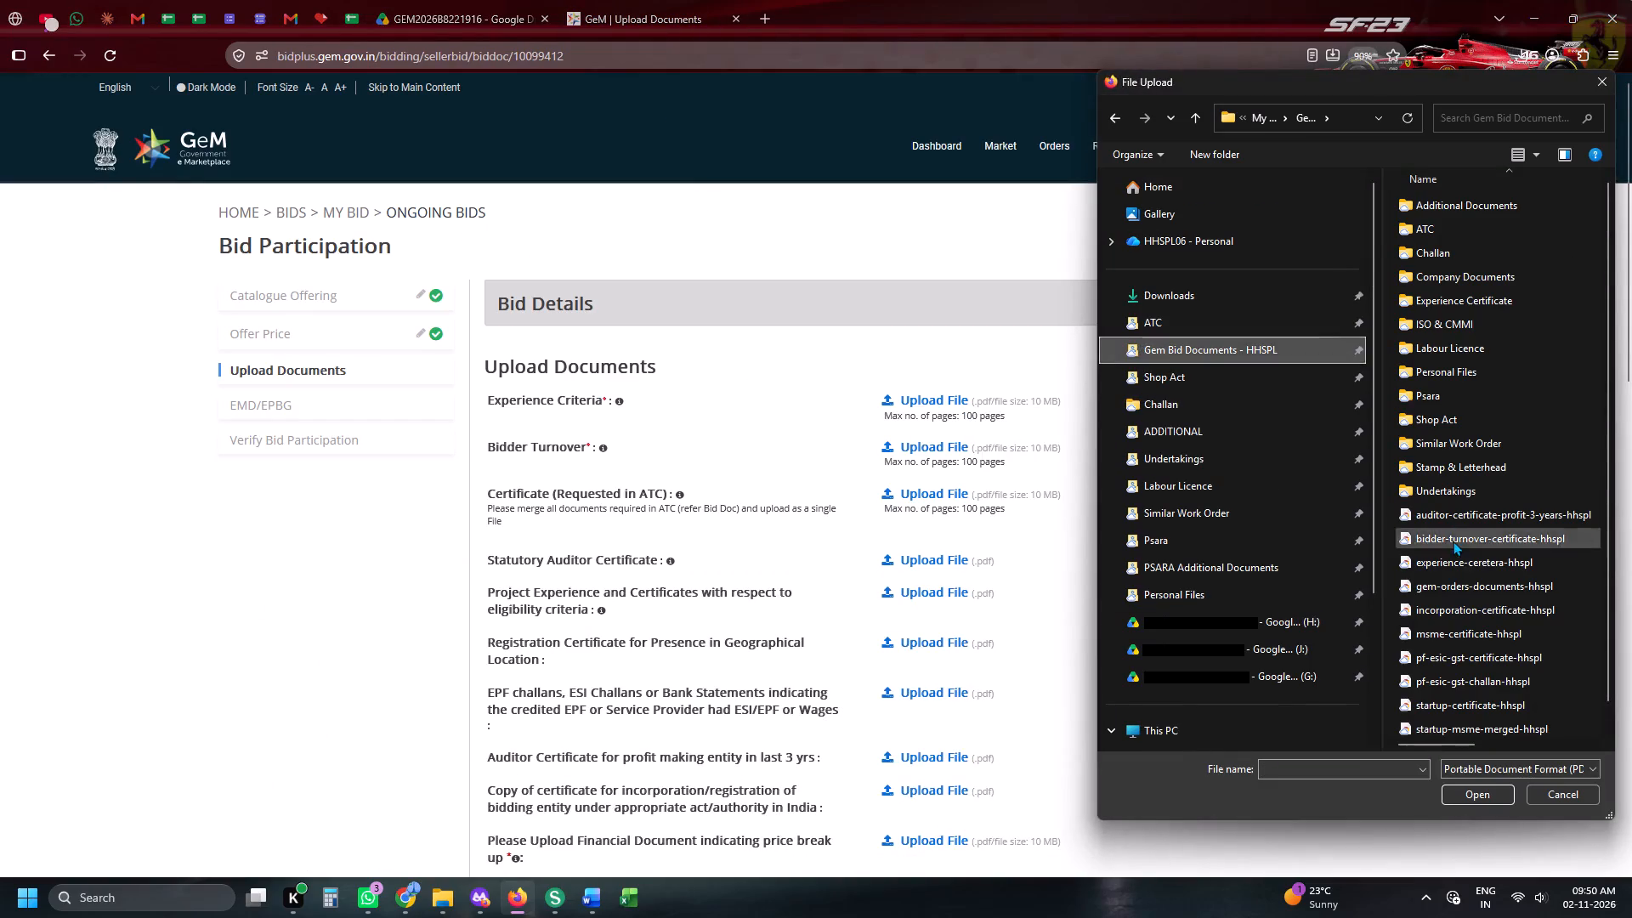
double_click(1451, 566)
Open ANNEXURES.docx from the GEM2026B8221916 folder in Google Drive.
left_click(371, 0)
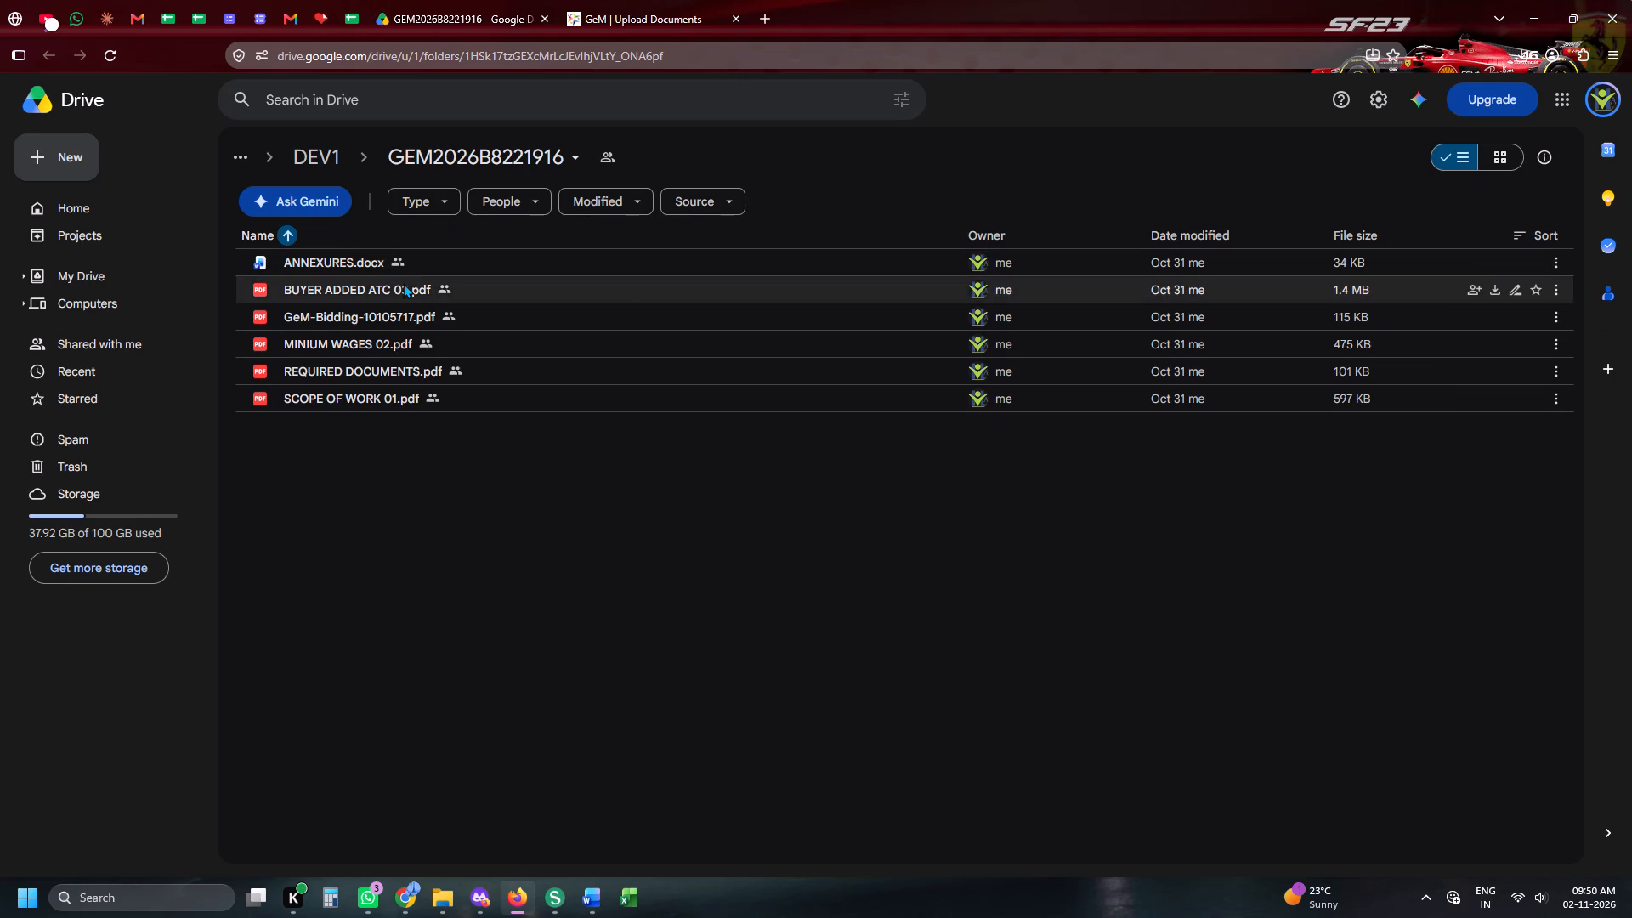
left_click(403, 283)
left_click(402, 275)
double_click(402, 275)
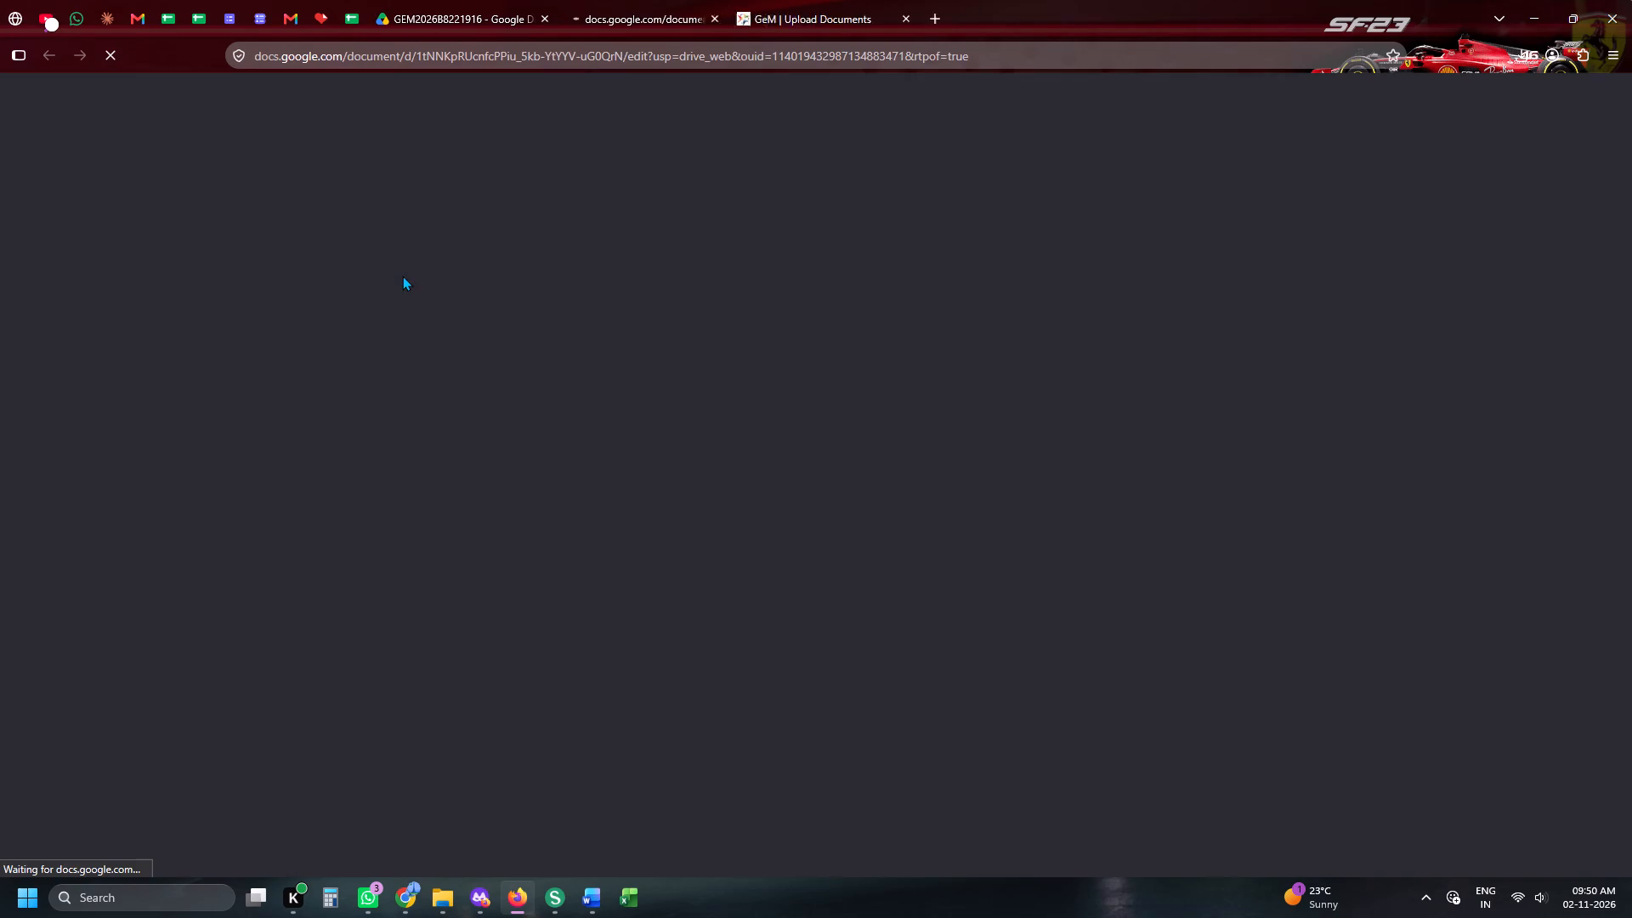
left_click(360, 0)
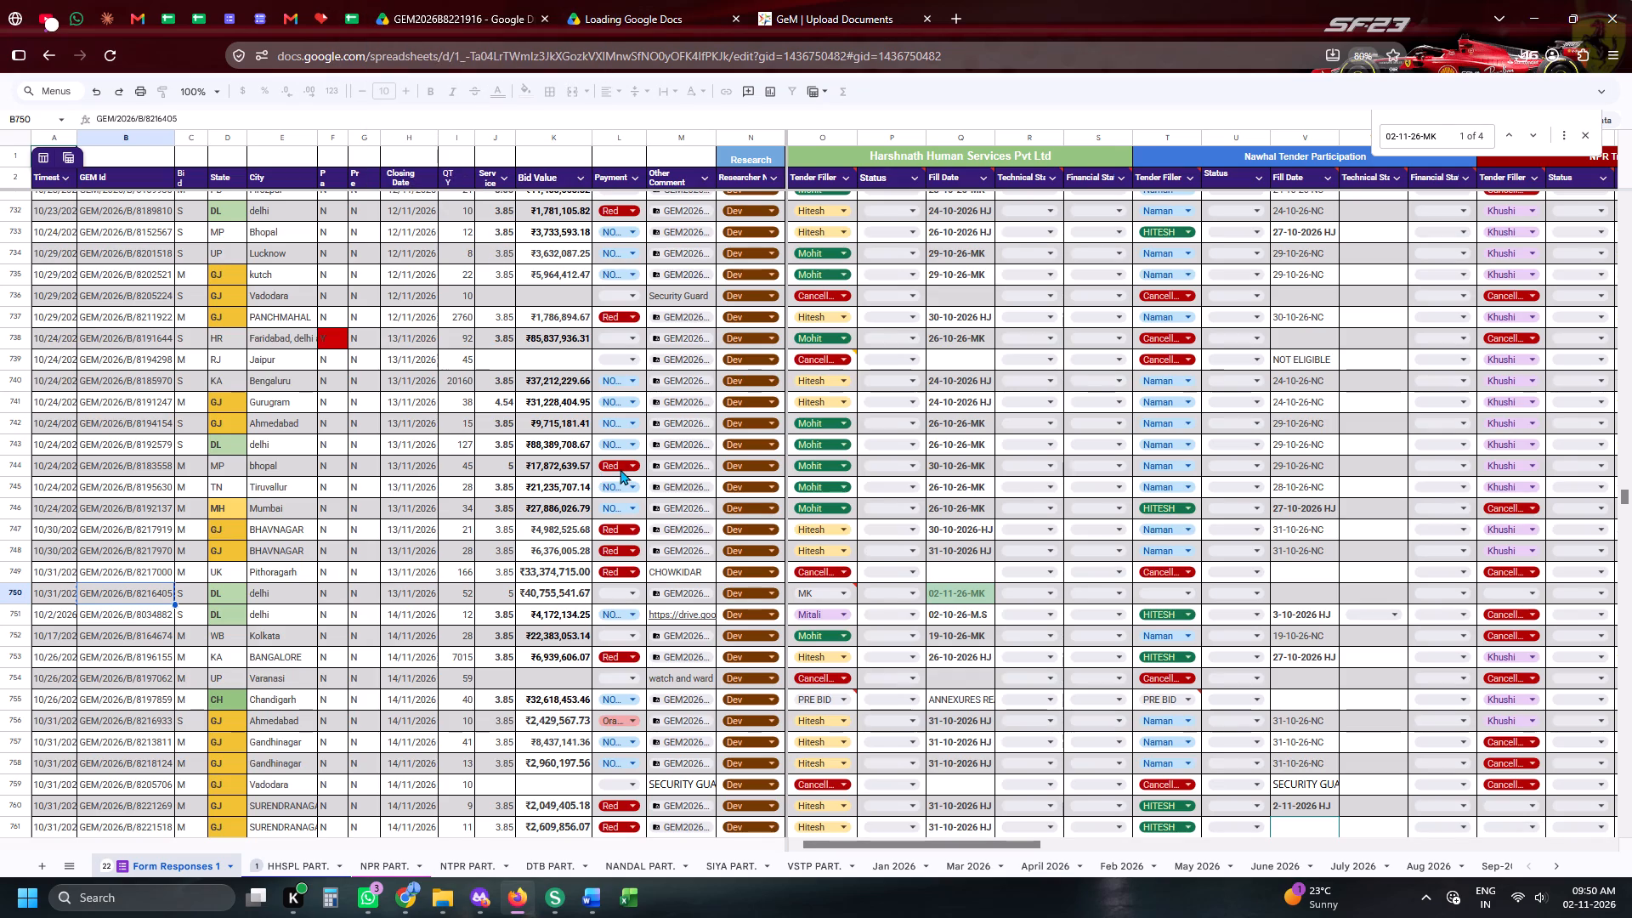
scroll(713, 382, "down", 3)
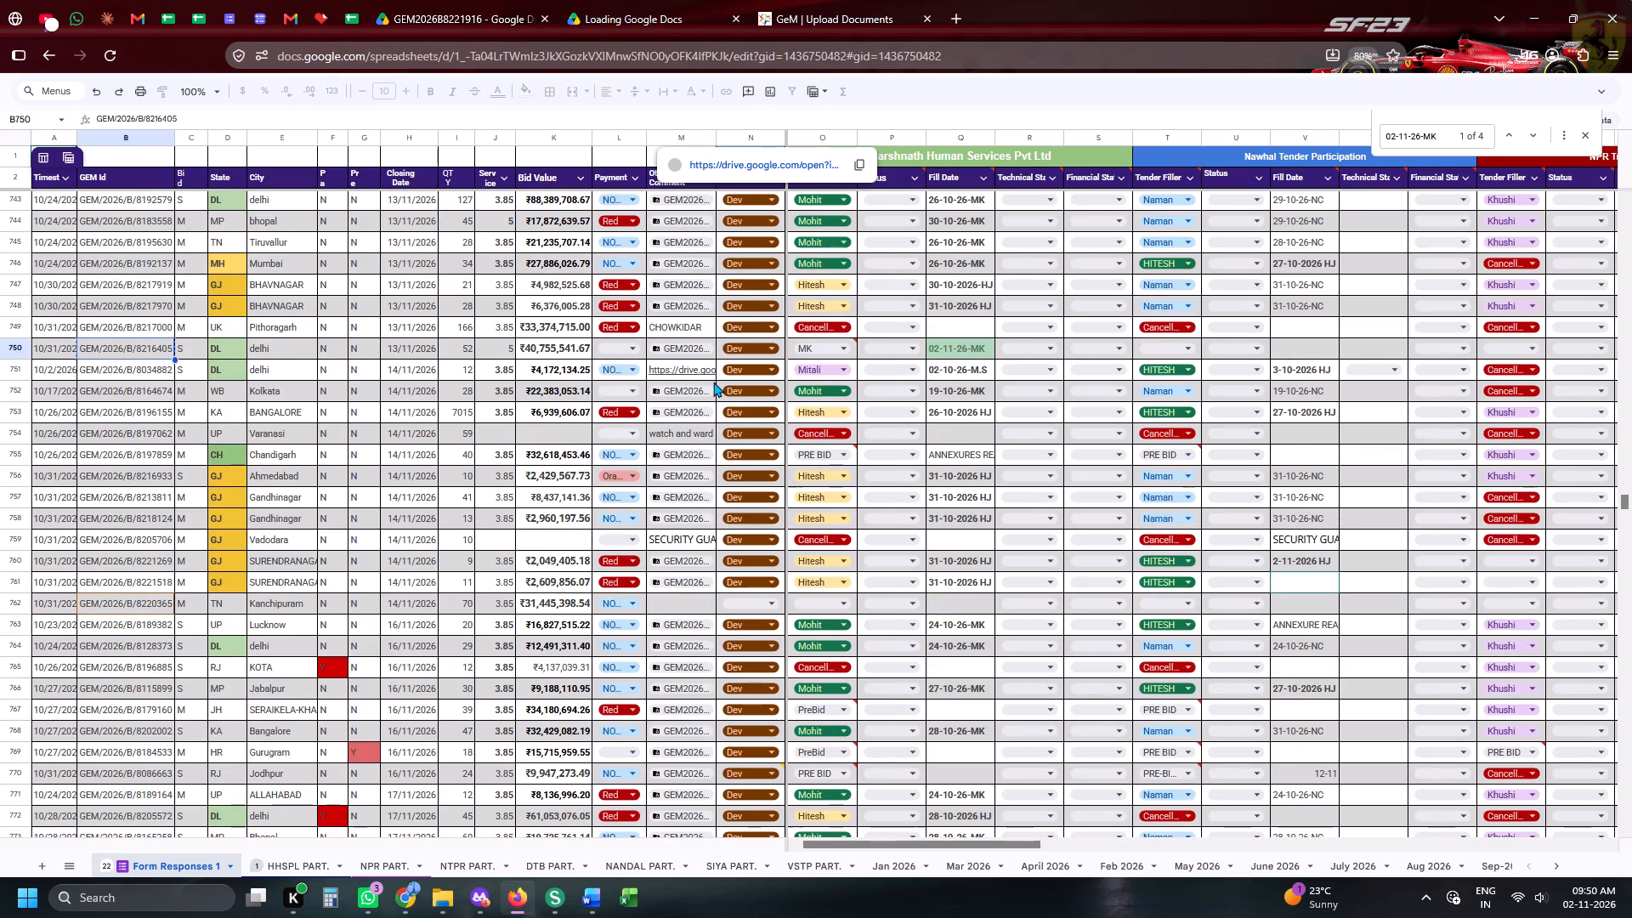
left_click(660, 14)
Back on the GeM document upload page, upload bidder-turnover-certificate-hhspl as the Bidder Turnover document.
left_click(810, 0)
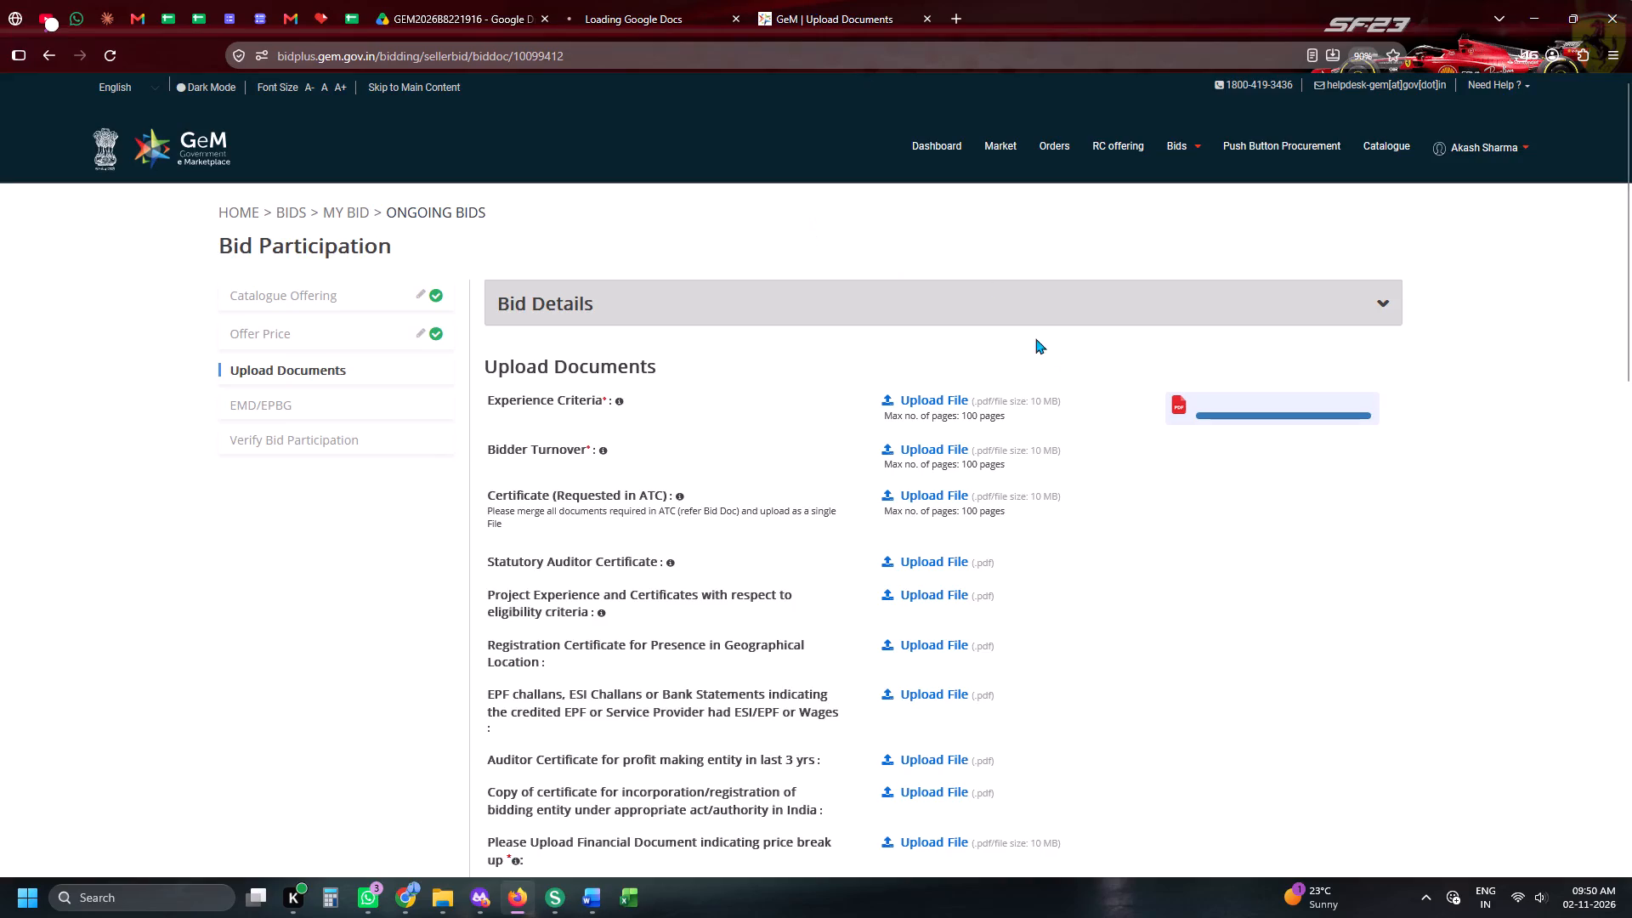
left_click(1016, 446)
scroll(1350, 446, "down", 4)
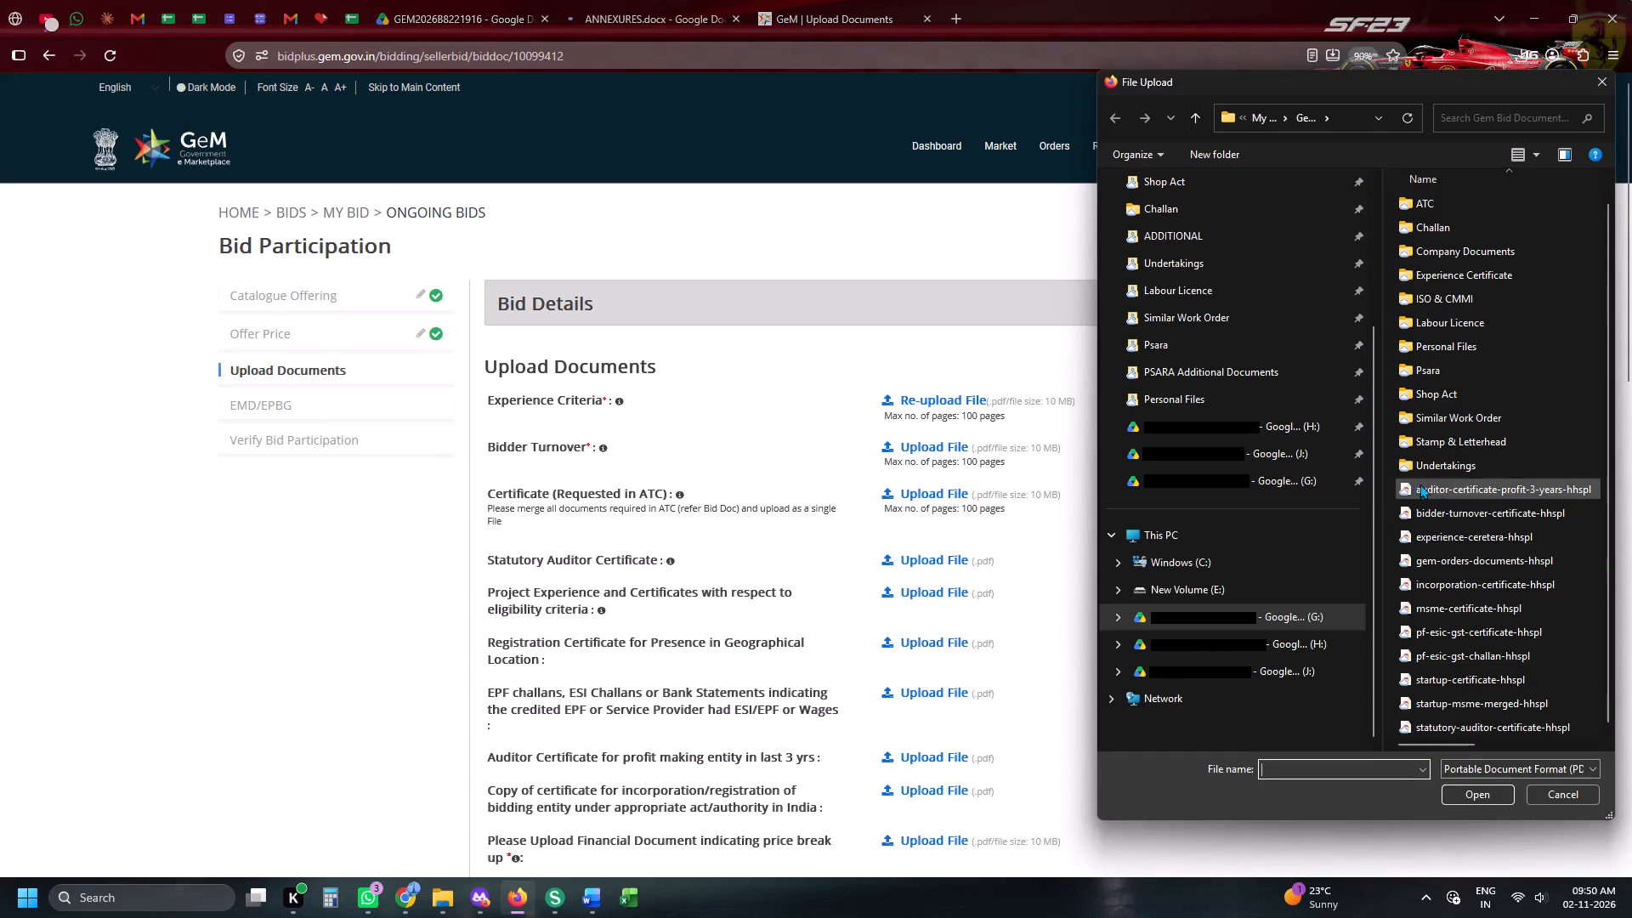
double_click(1458, 535)
left_click(966, 455)
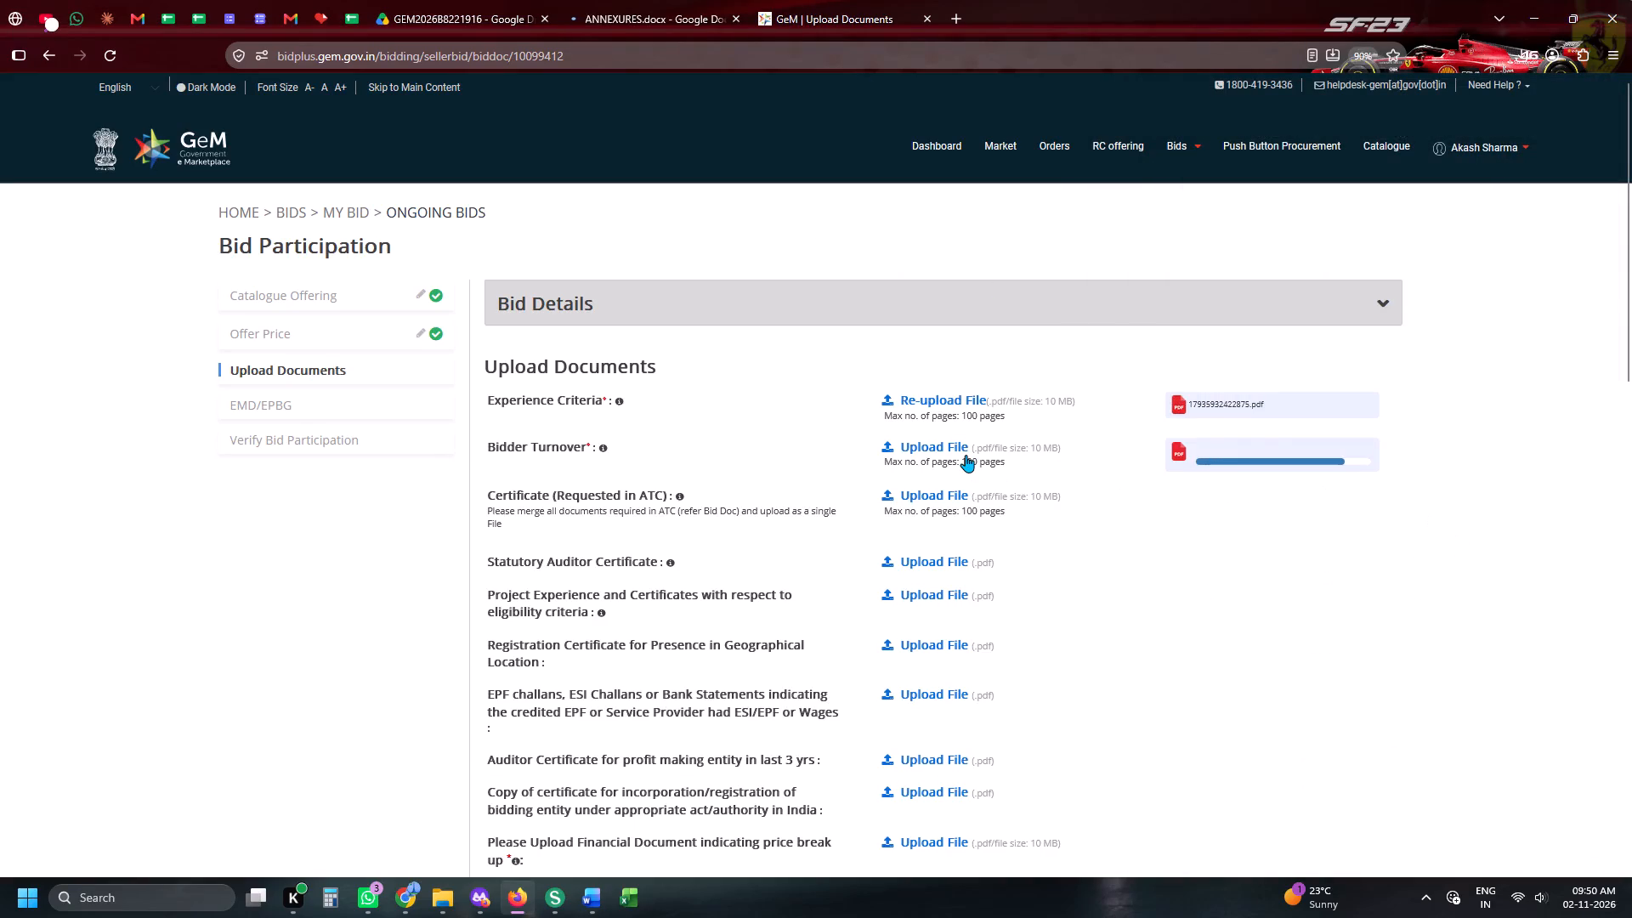
scroll(1470, 446, "down", 5)
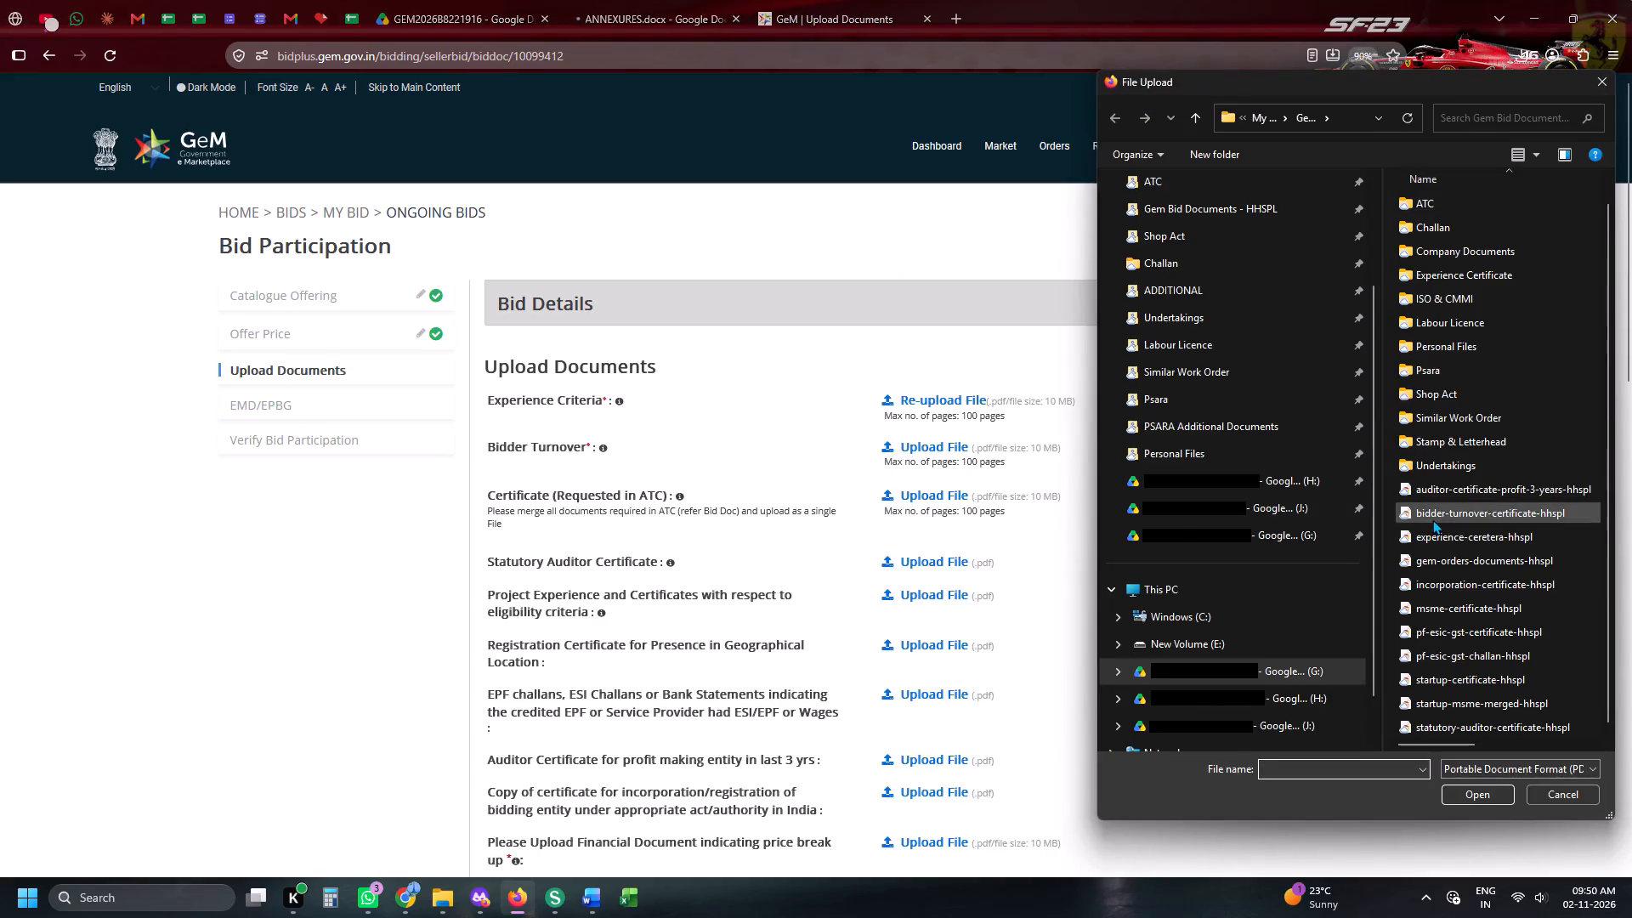
double_click(1432, 519)
Look through the annexure formats in ANNEXURES.docx to see which declarations and undertakings the bidder must furnish.
left_click(658, 0)
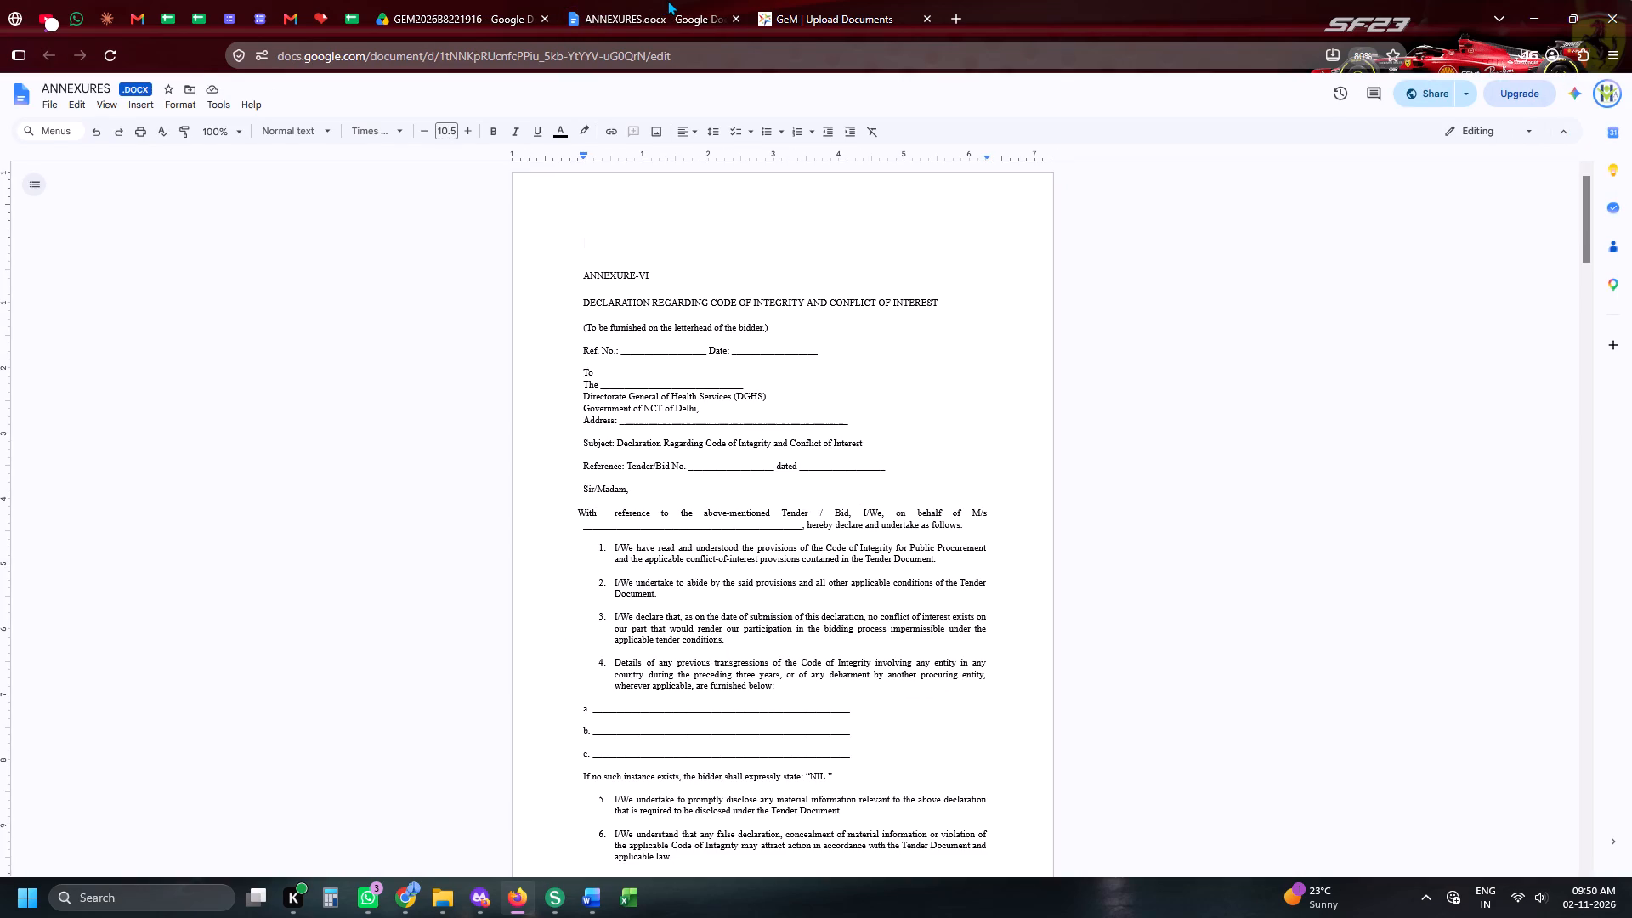
scroll(667, 0, "down", 4)
scroll(728, 107, "down", 4)
scroll(789, 287, "down", 7)
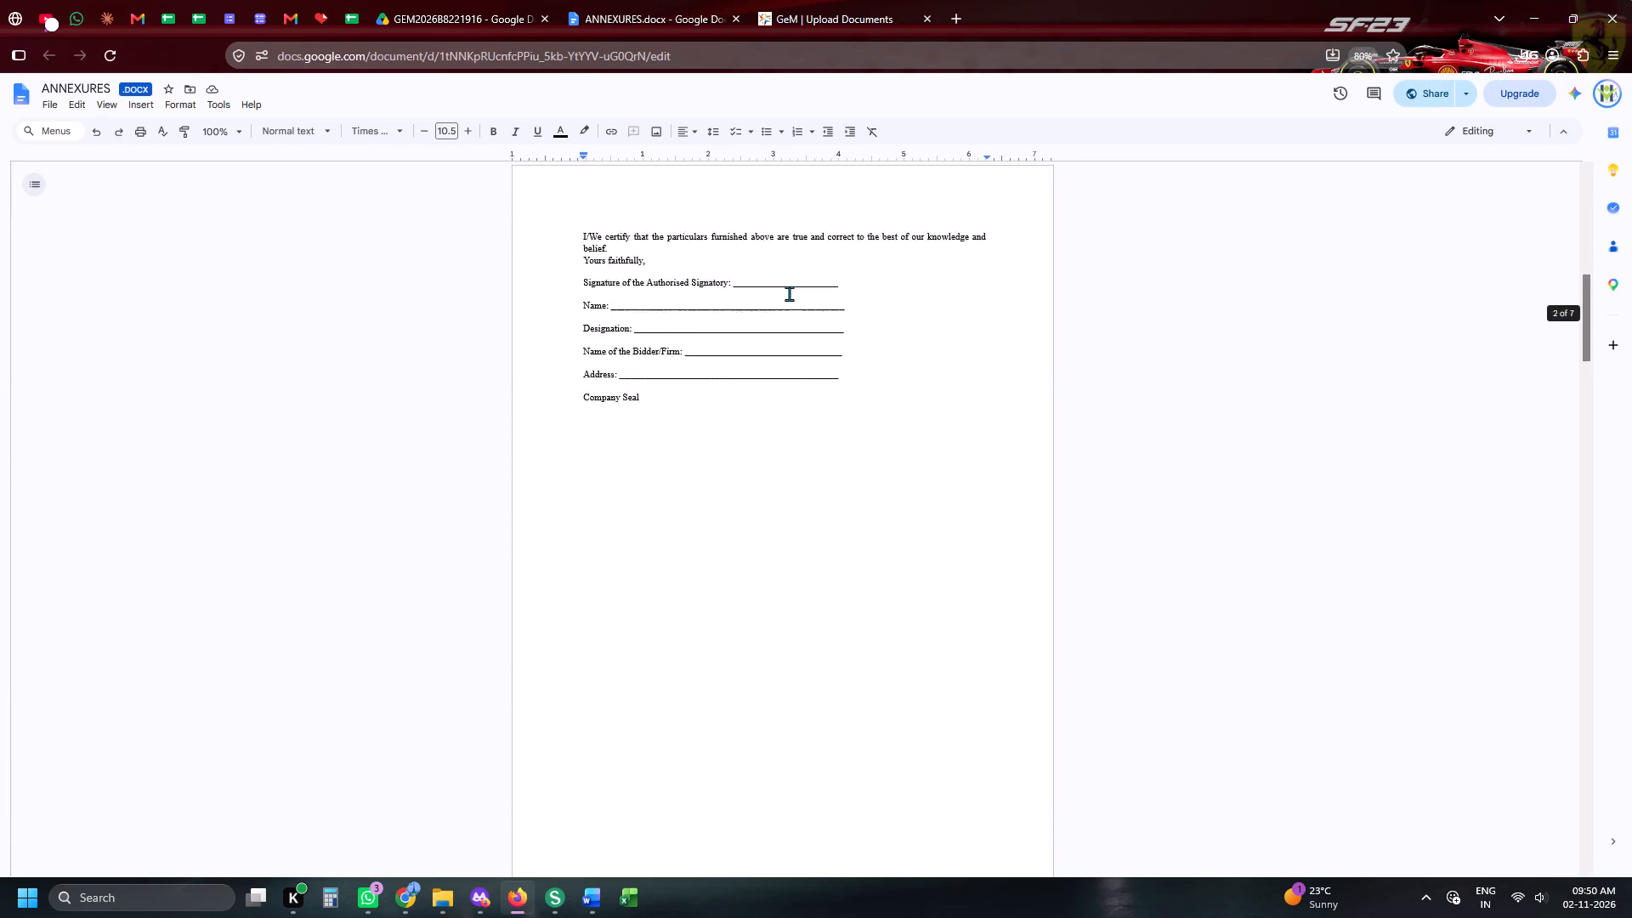
scroll(789, 293, "up", 12)
scroll(789, 293, "down", 7)
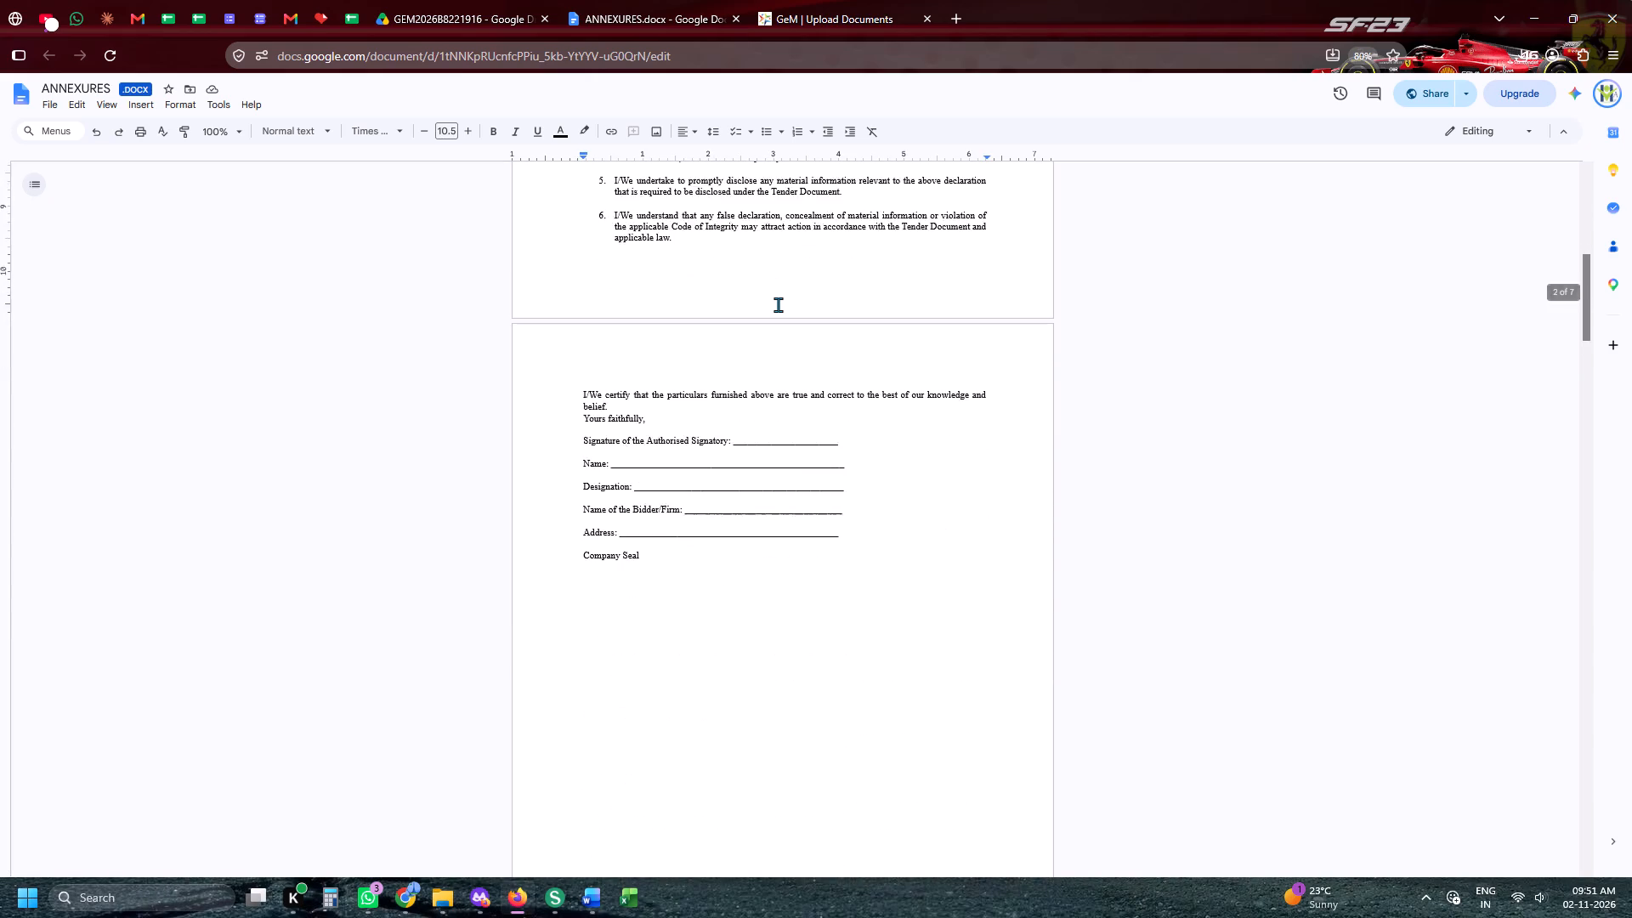
scroll(778, 304, "down", 14)
scroll(778, 304, "down", 7)
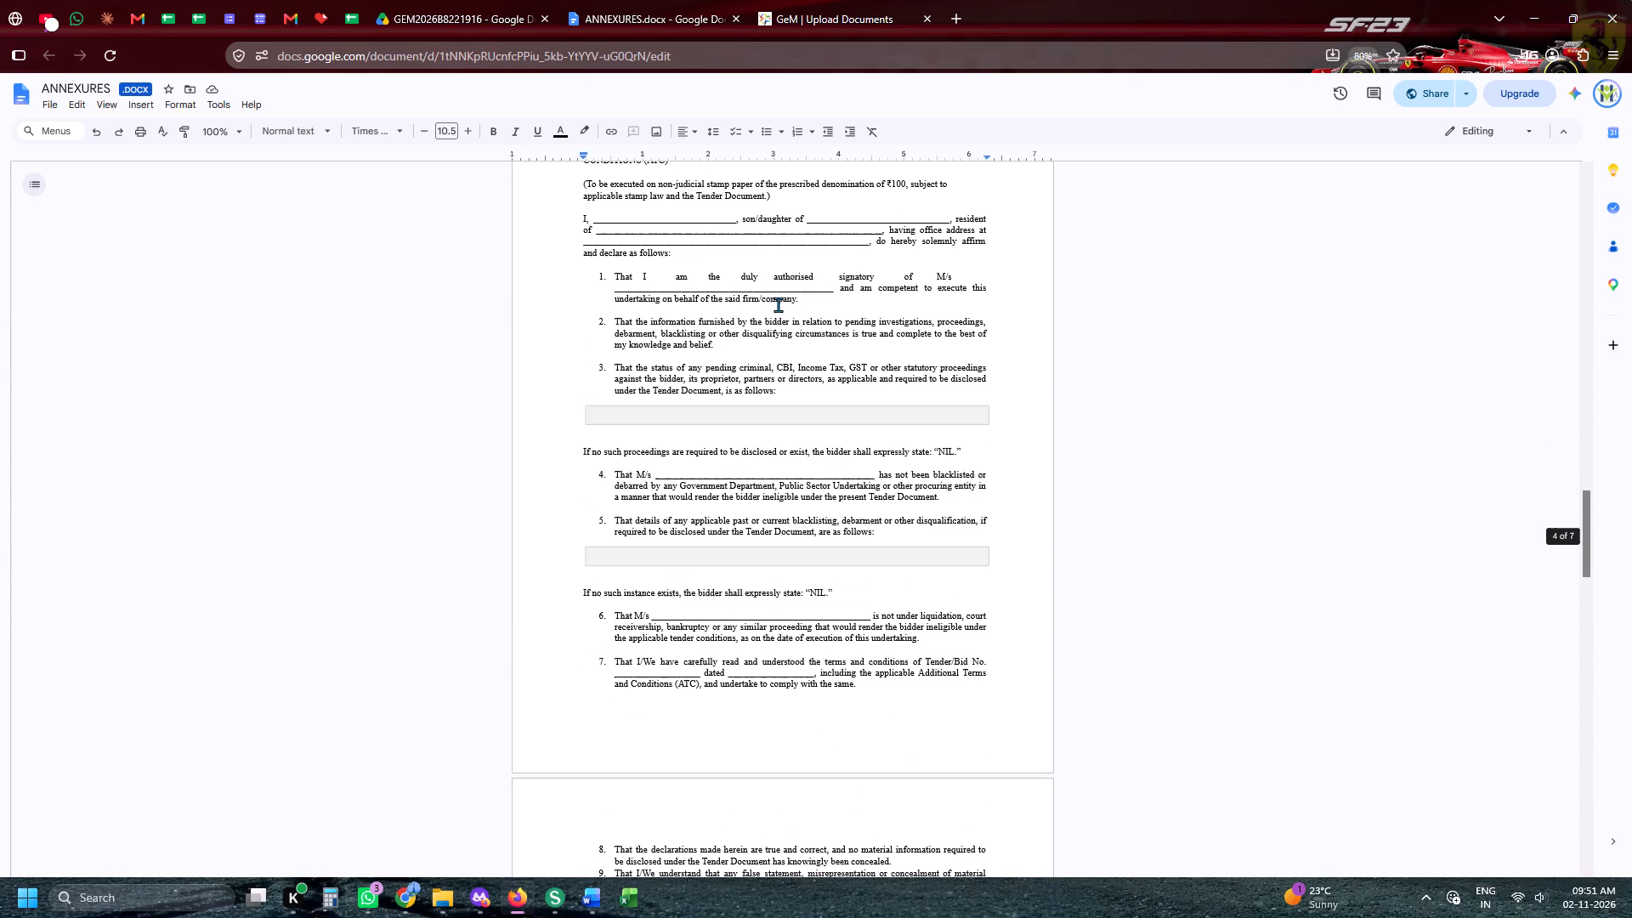
scroll(778, 304, "up", 6)
scroll(778, 304, "down", 7)
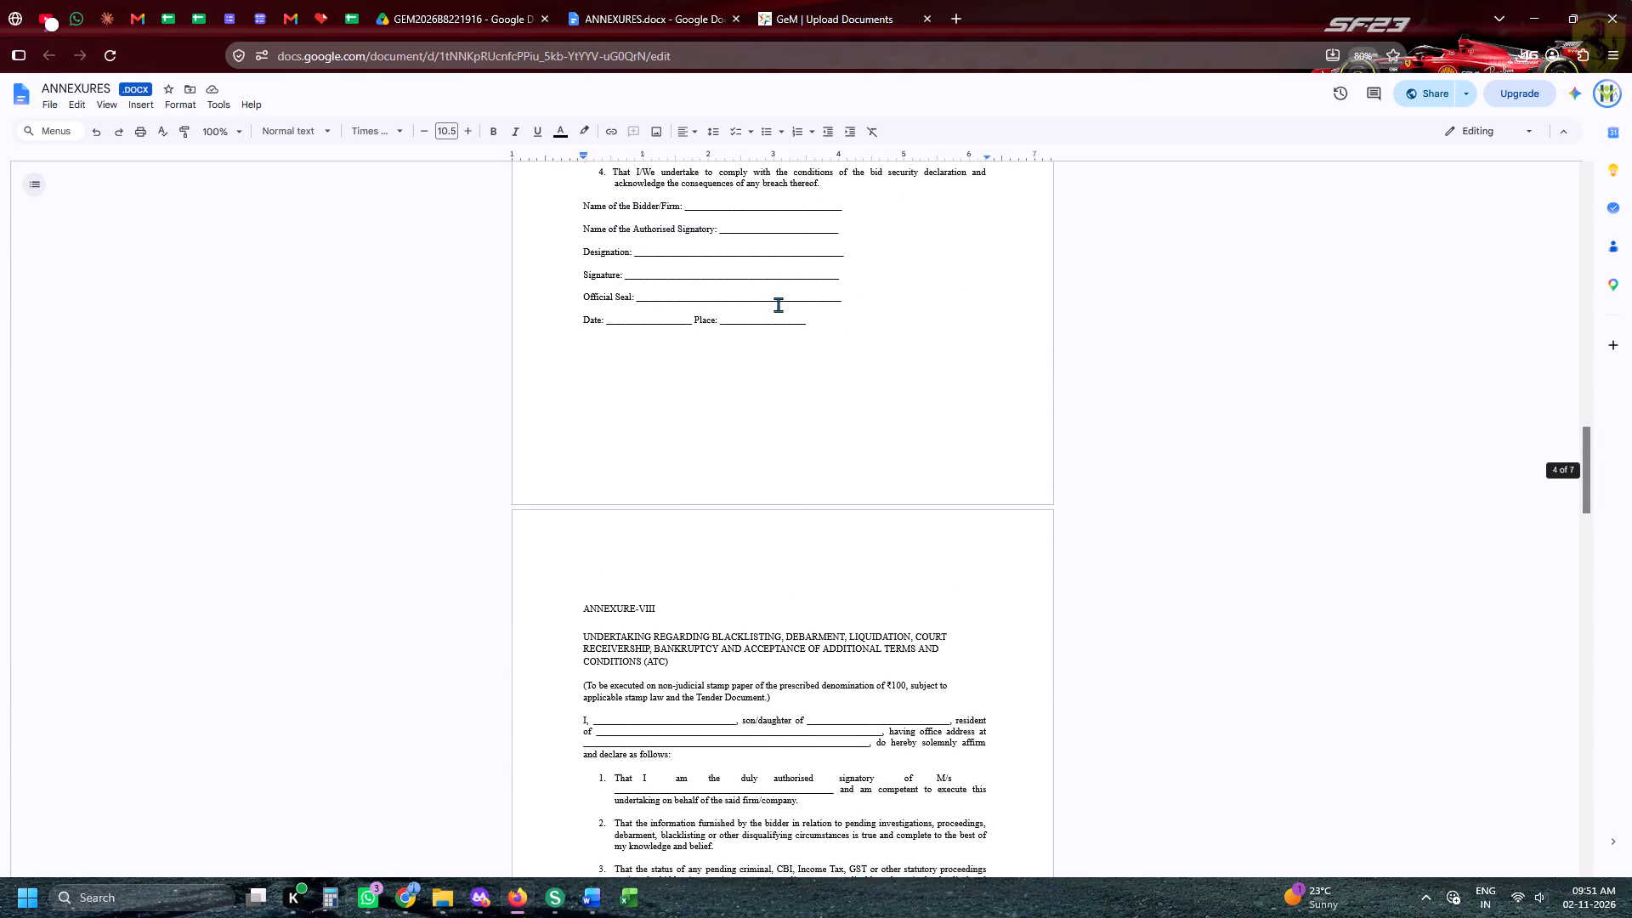
scroll(778, 304, "down", 19)
Copy the entire contents of ANNEXURES.docx and paste them into the letterhead-hhspl Word document, replacing all of its existing text.
key("ctrl+a")
key("ctrl+c")
key("ctrl+c")
key("ctrl+c")
key("ctrl+c")
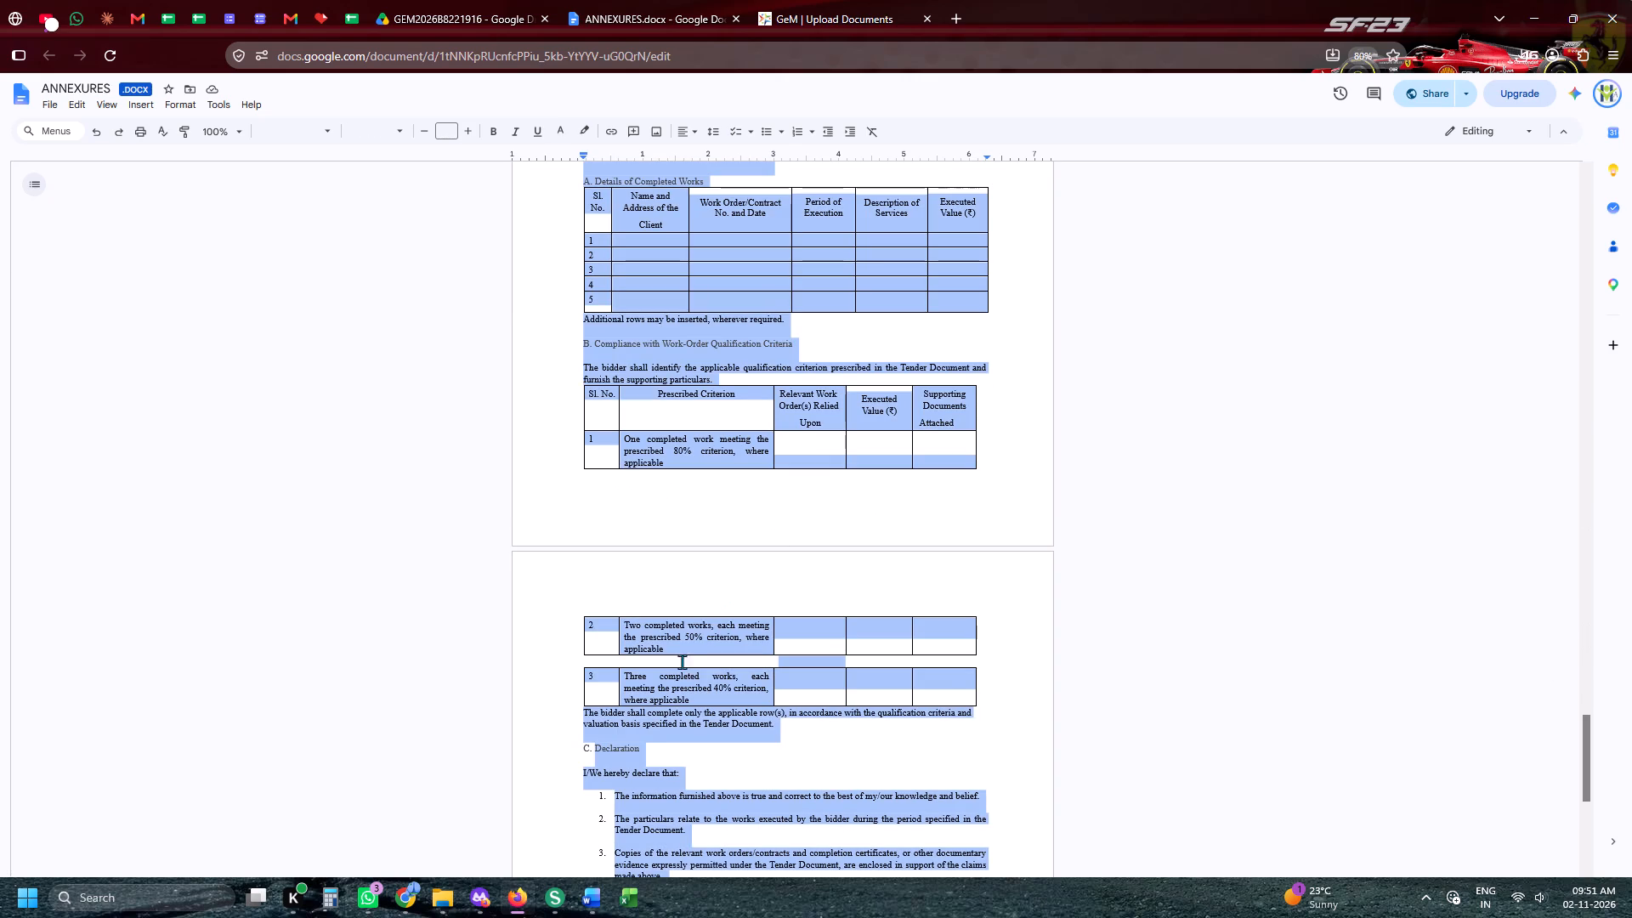
key("ctrl+c")
left_click(599, 915)
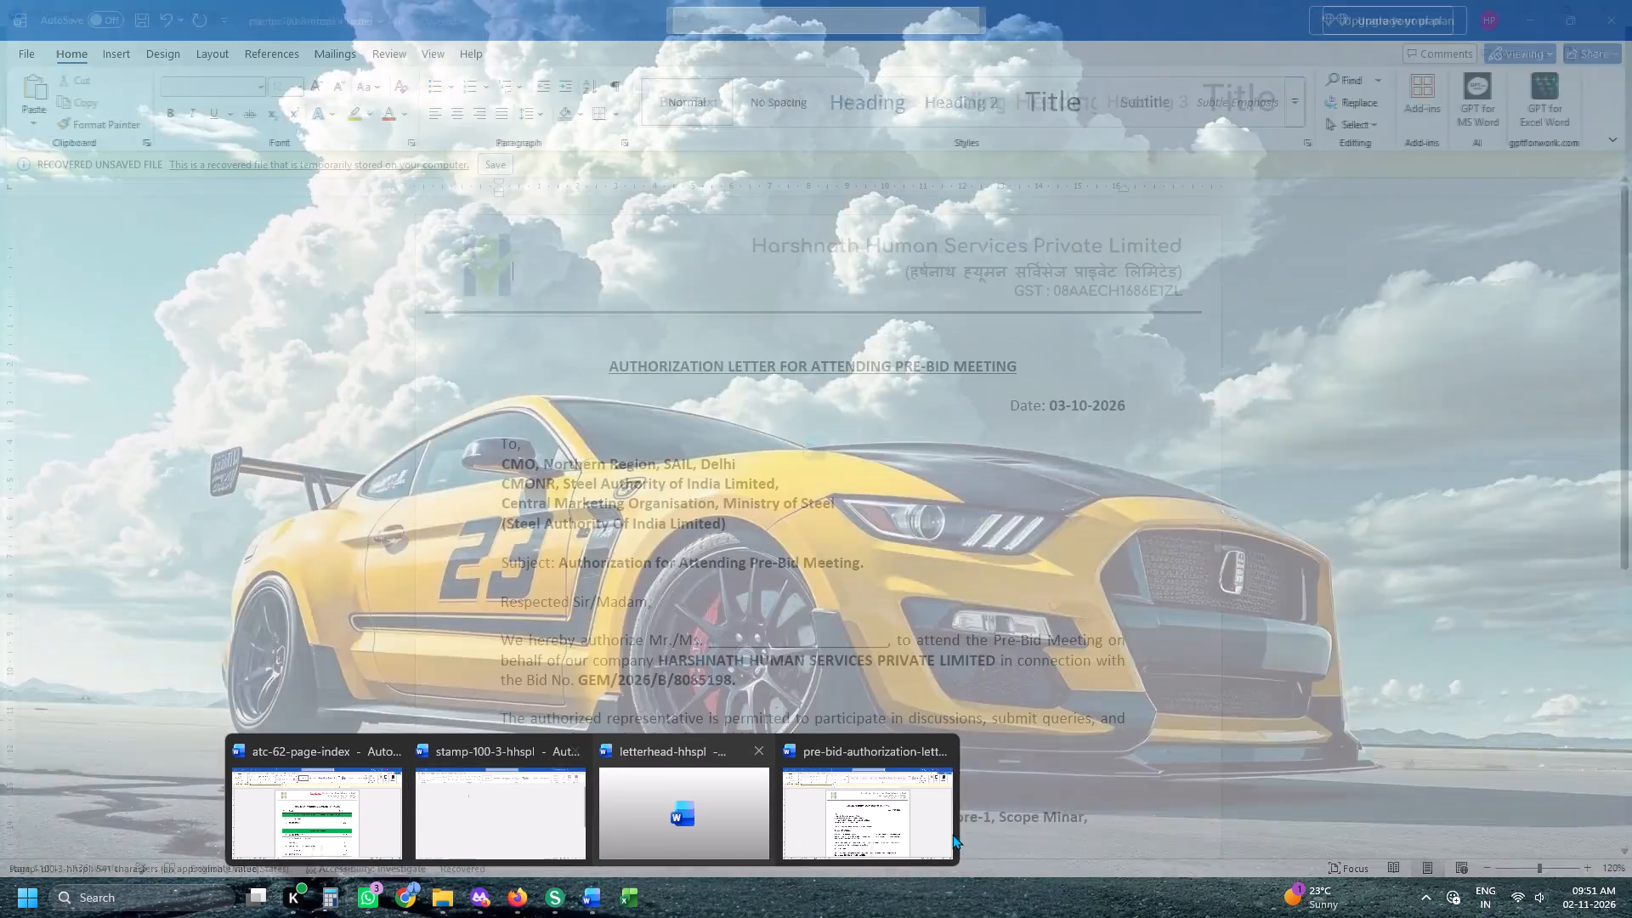
left_click(676, 809)
left_click(692, 558)
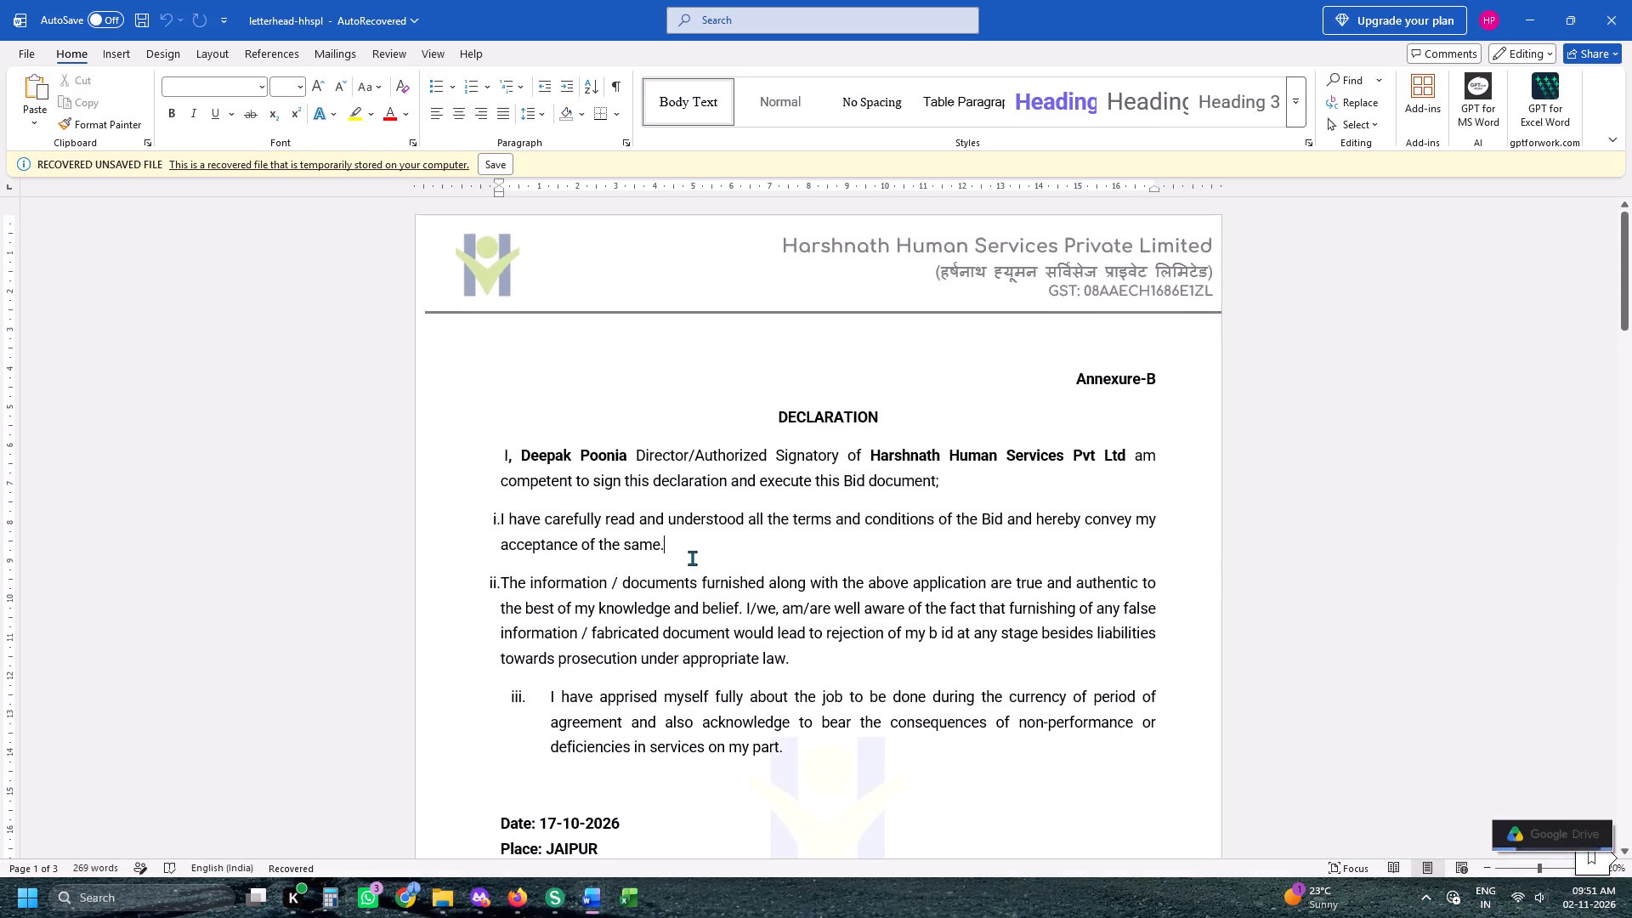
key("BackSpace")
left_click(541, 186)
key("ctrl+a")
key("ctrl+v")
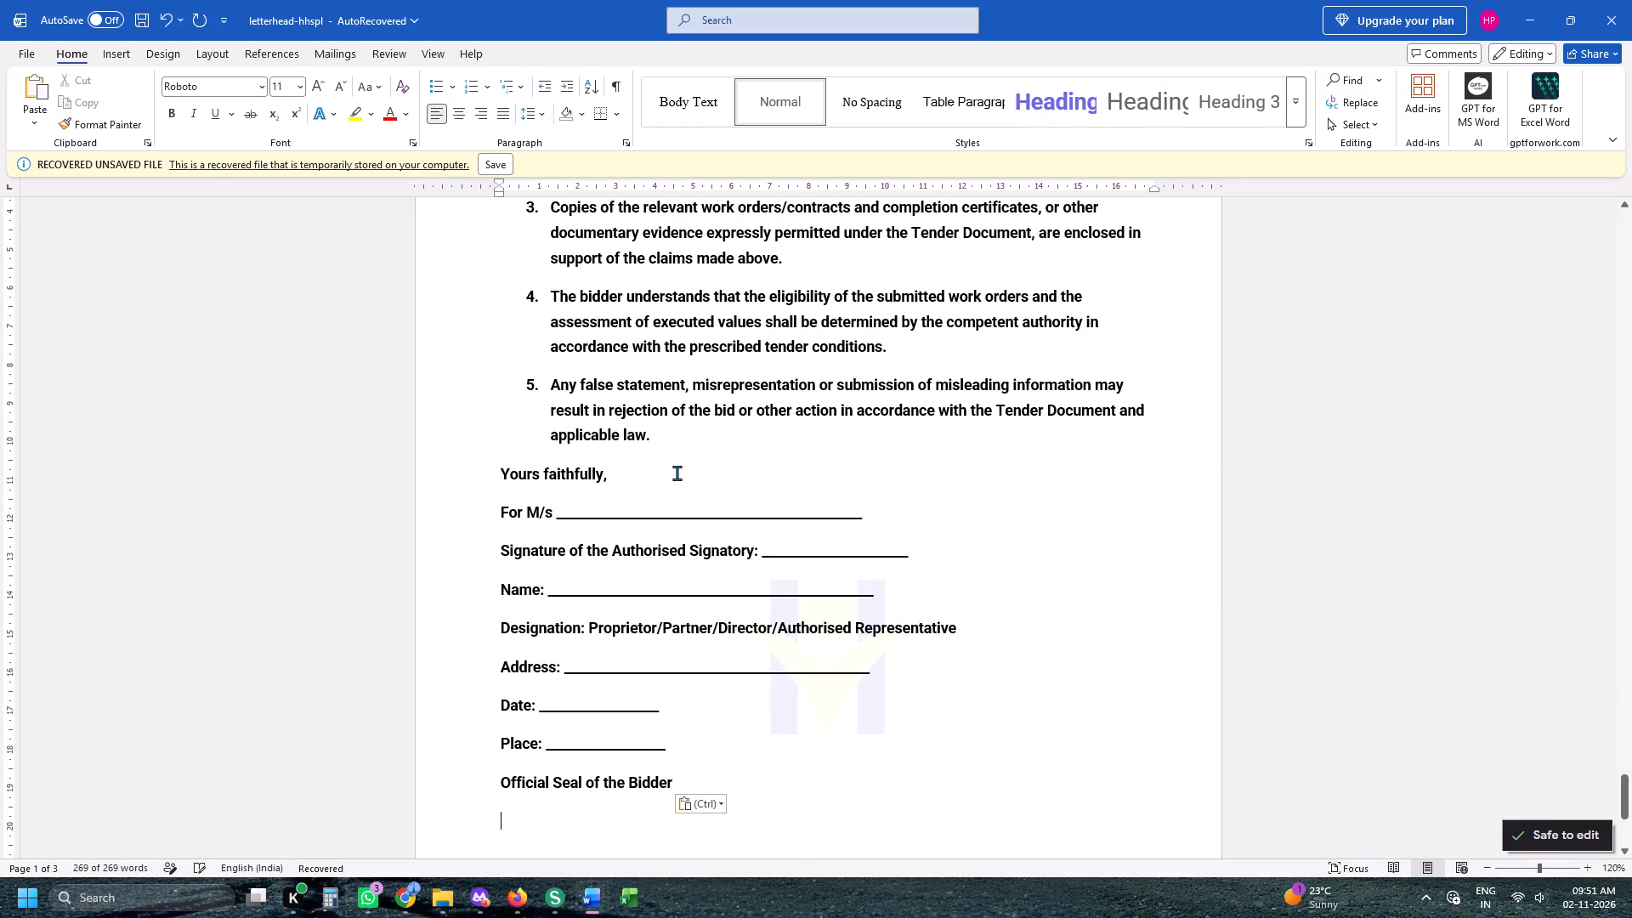
Remove the bold formatting from all the pasted annexure text in the letterhead document and justify it.
key("ctrl+a")
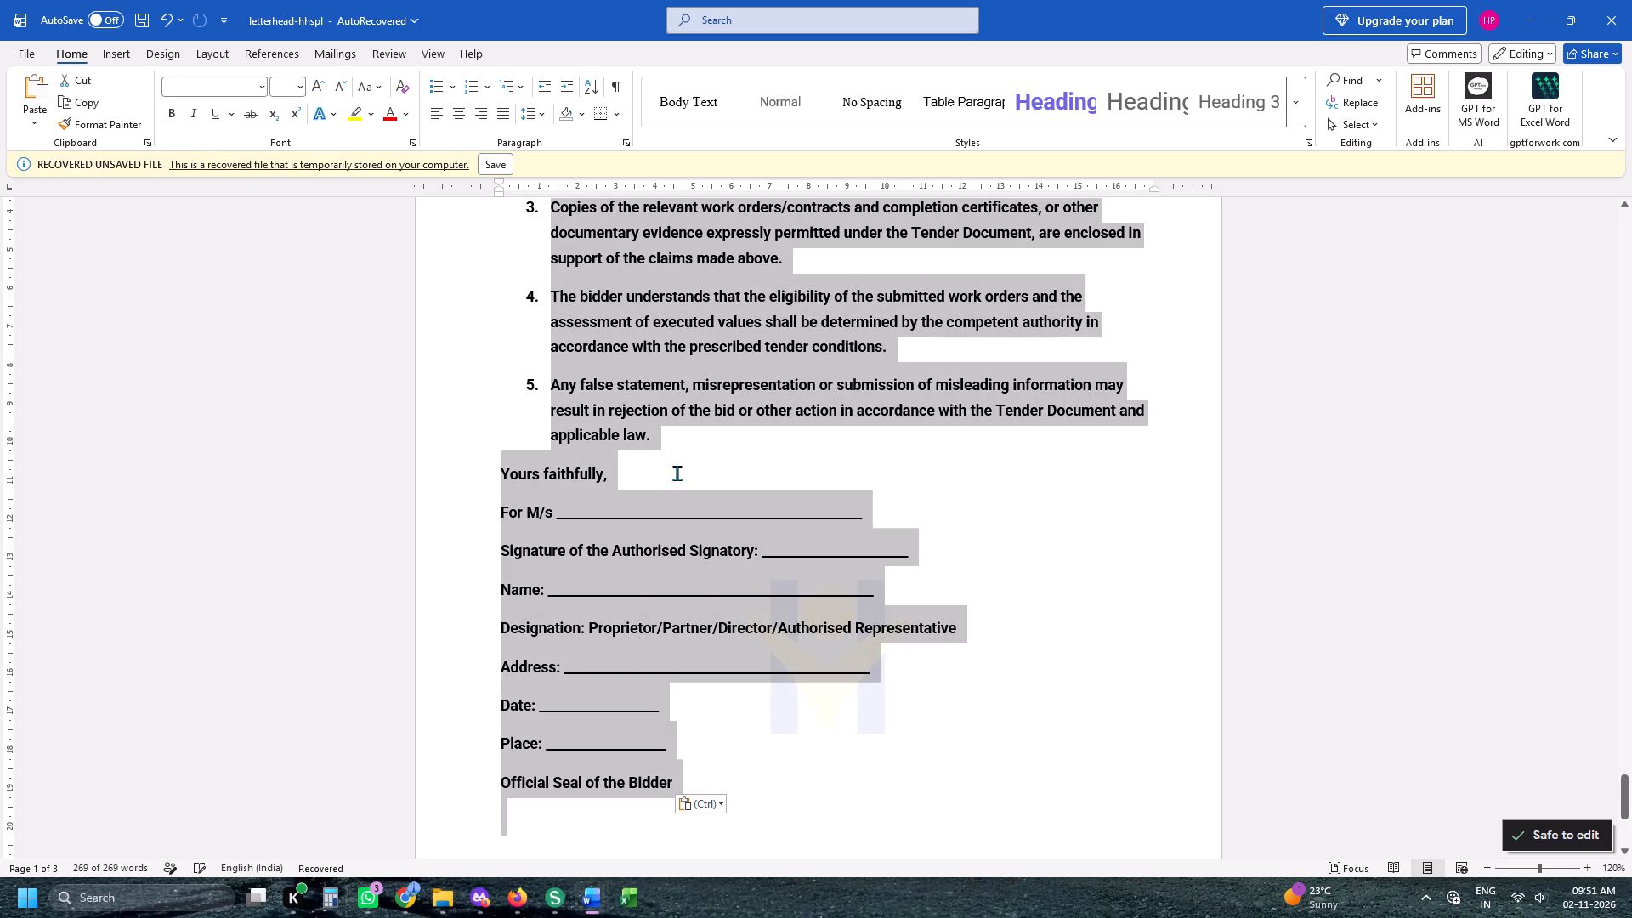
key("ctrl+b")
key("ctrl+j")
key("ctrl+j")
key("ctrl+j")
key("ctrl+j")
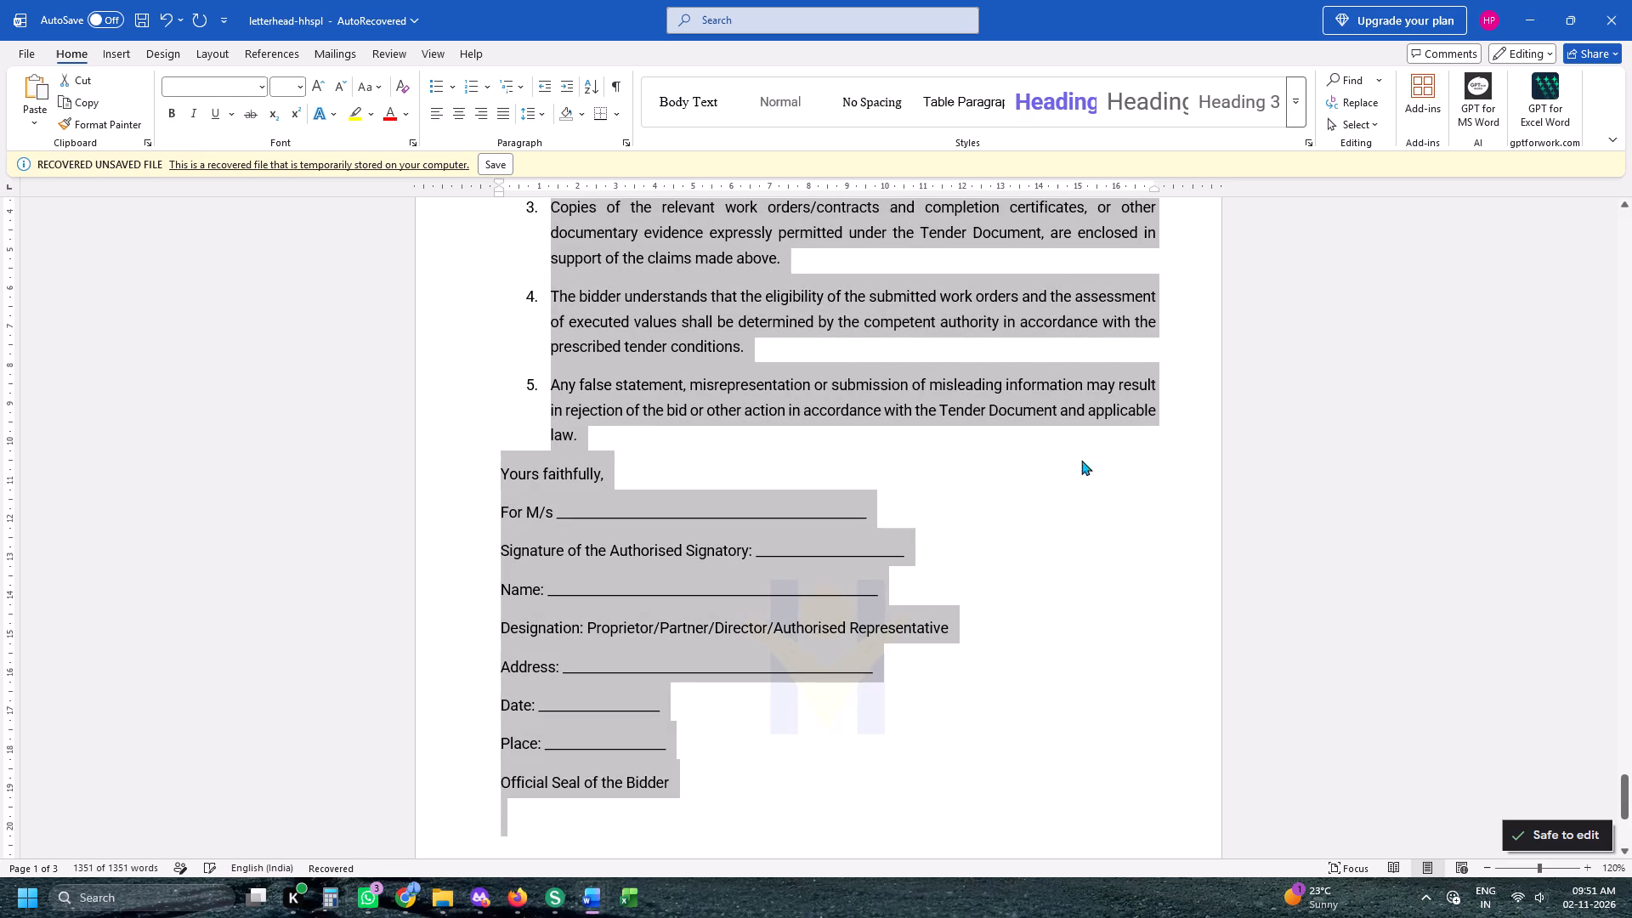
On the first page, move the hanging and first-line indents of the header's top line further out into the left page margin.
left_click_drag(1629, 809, 1586, 426)
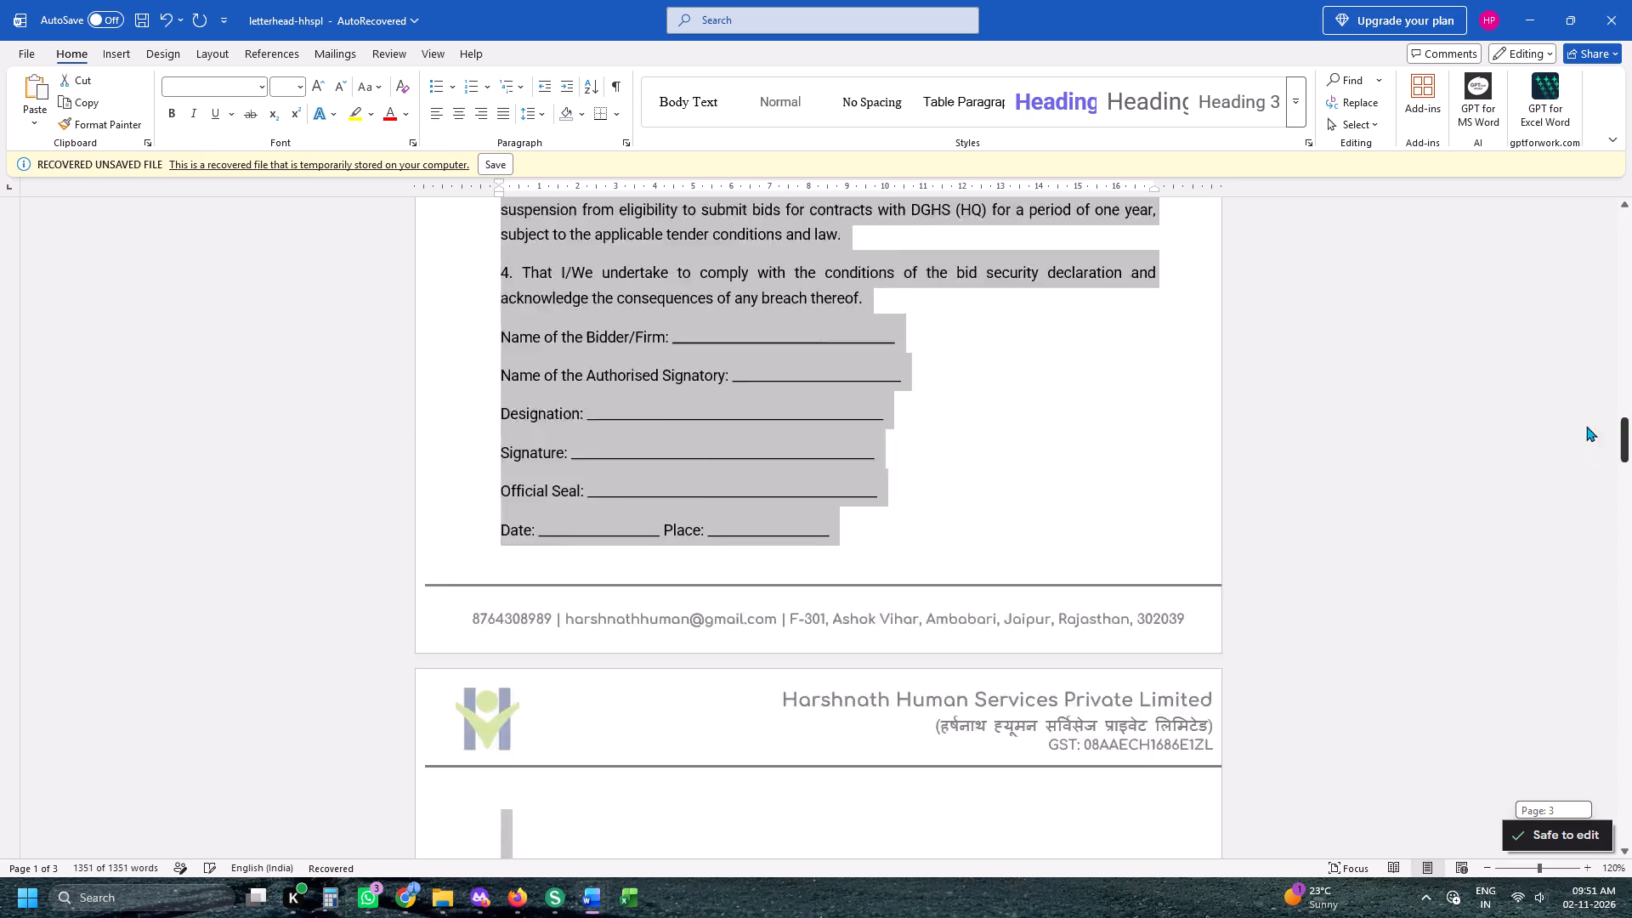
left_click_drag(1586, 426, 1576, 189)
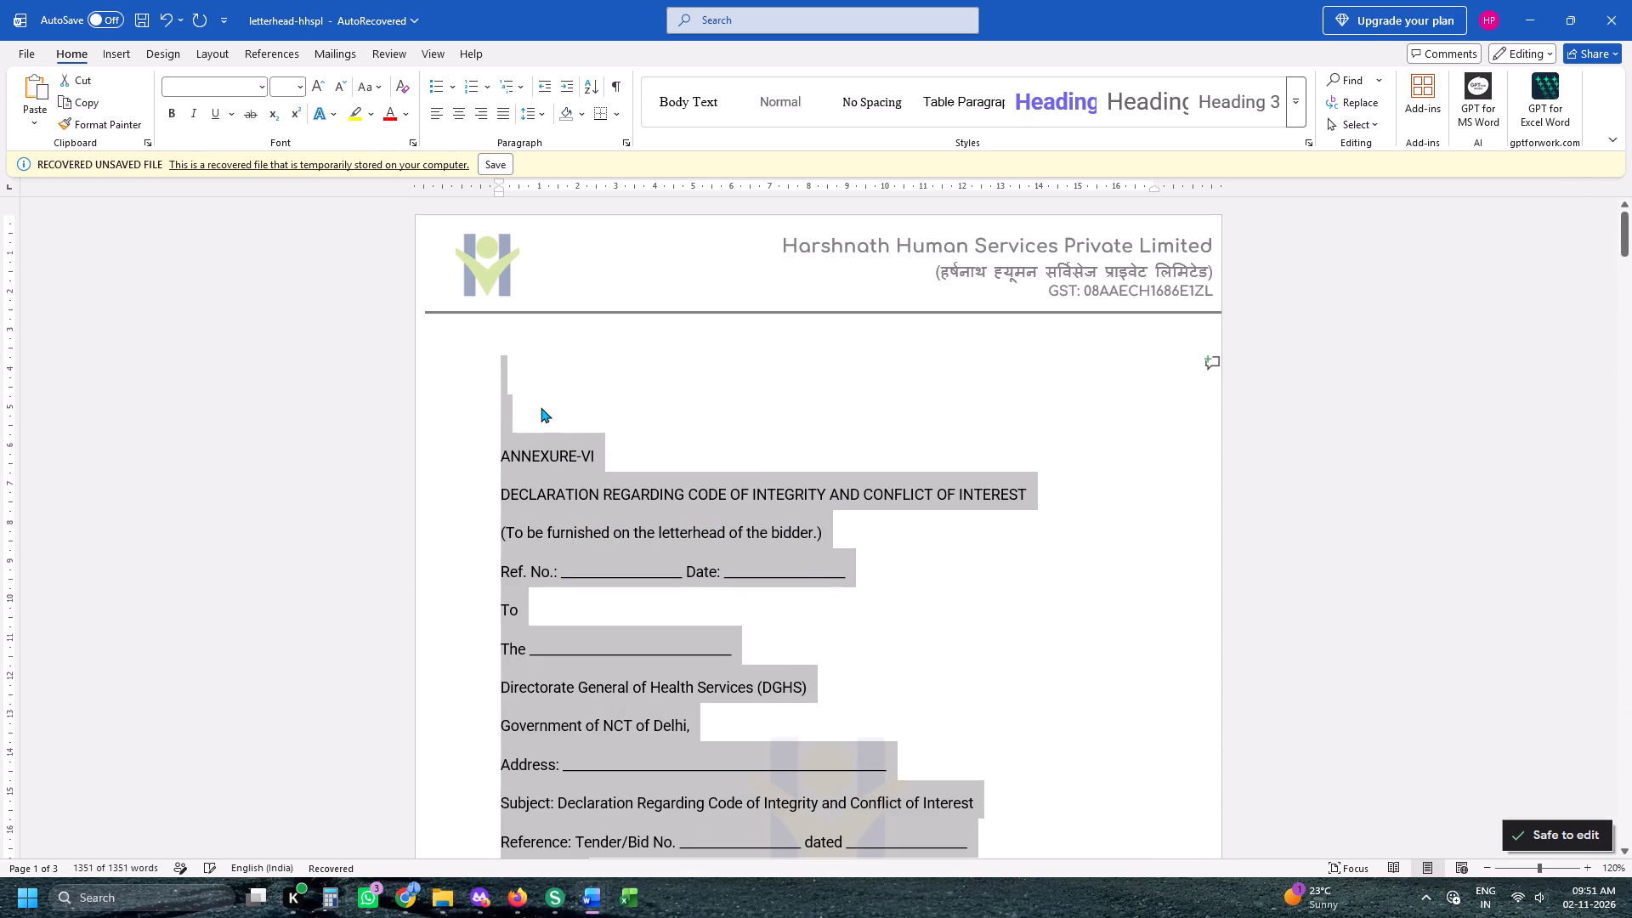
left_click(518, 331)
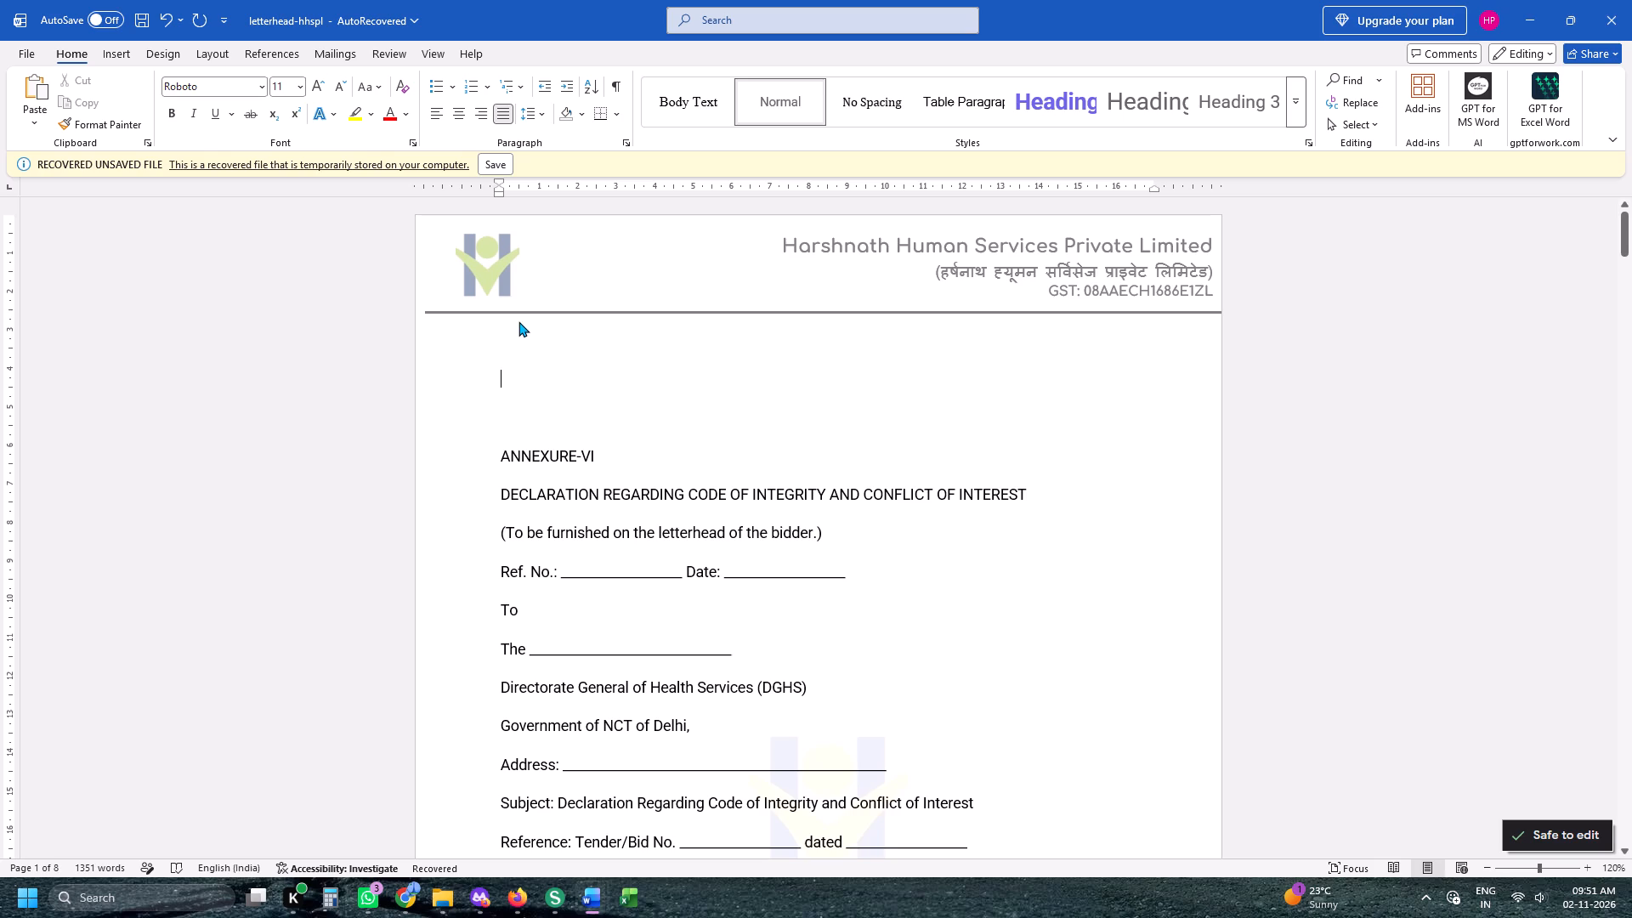
double_click(539, 269)
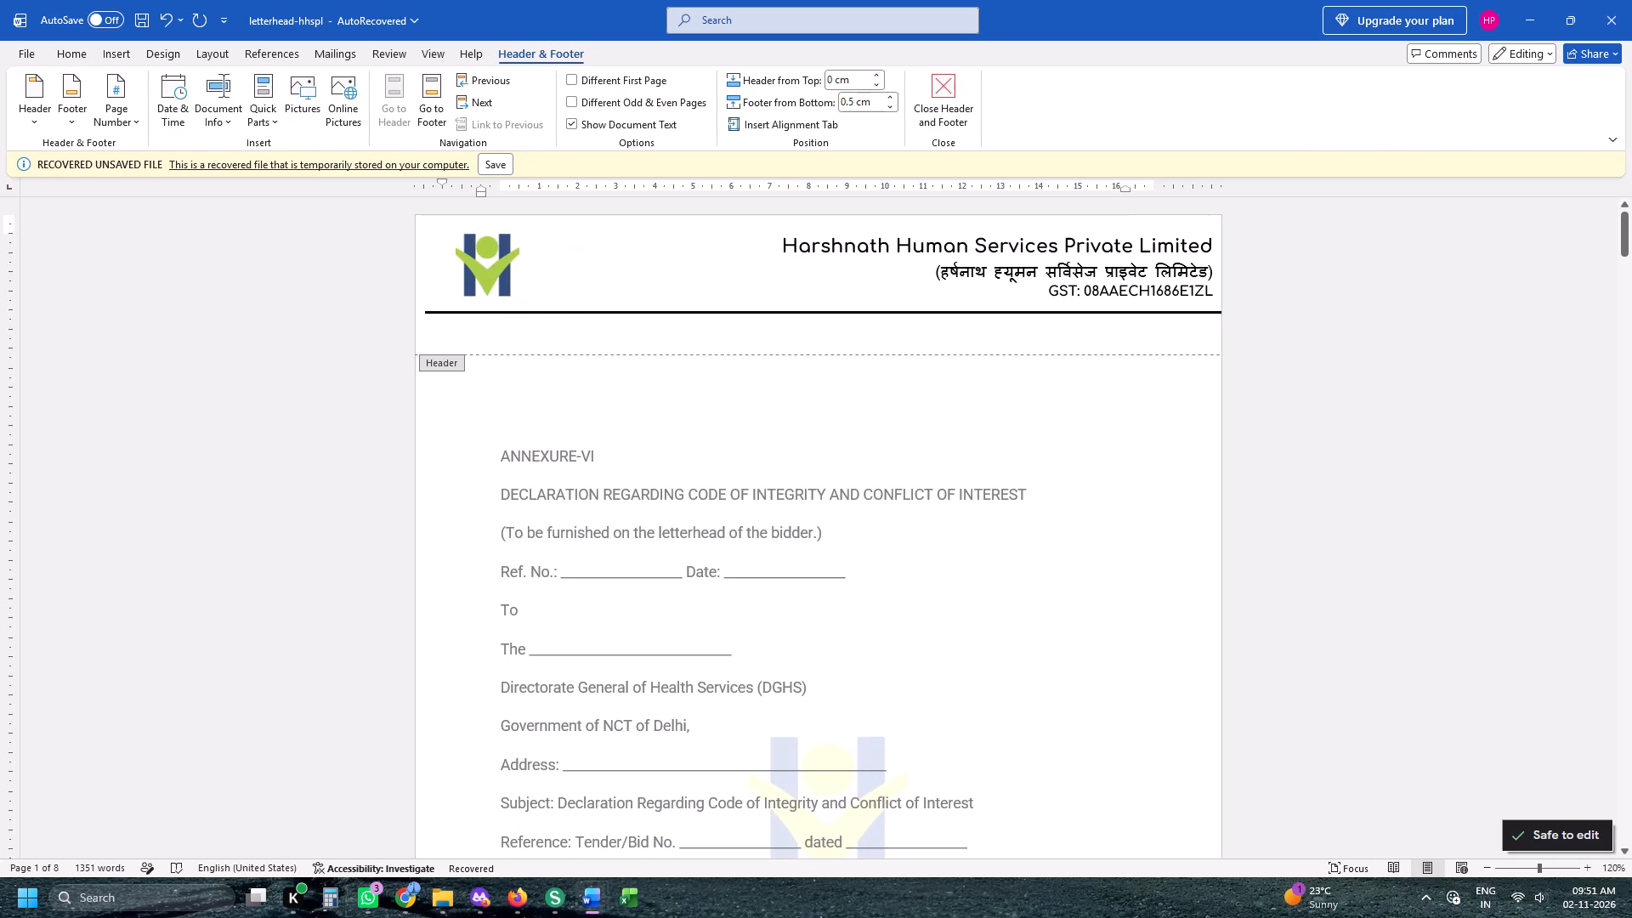
left_click_drag(481, 193, 474, 193)
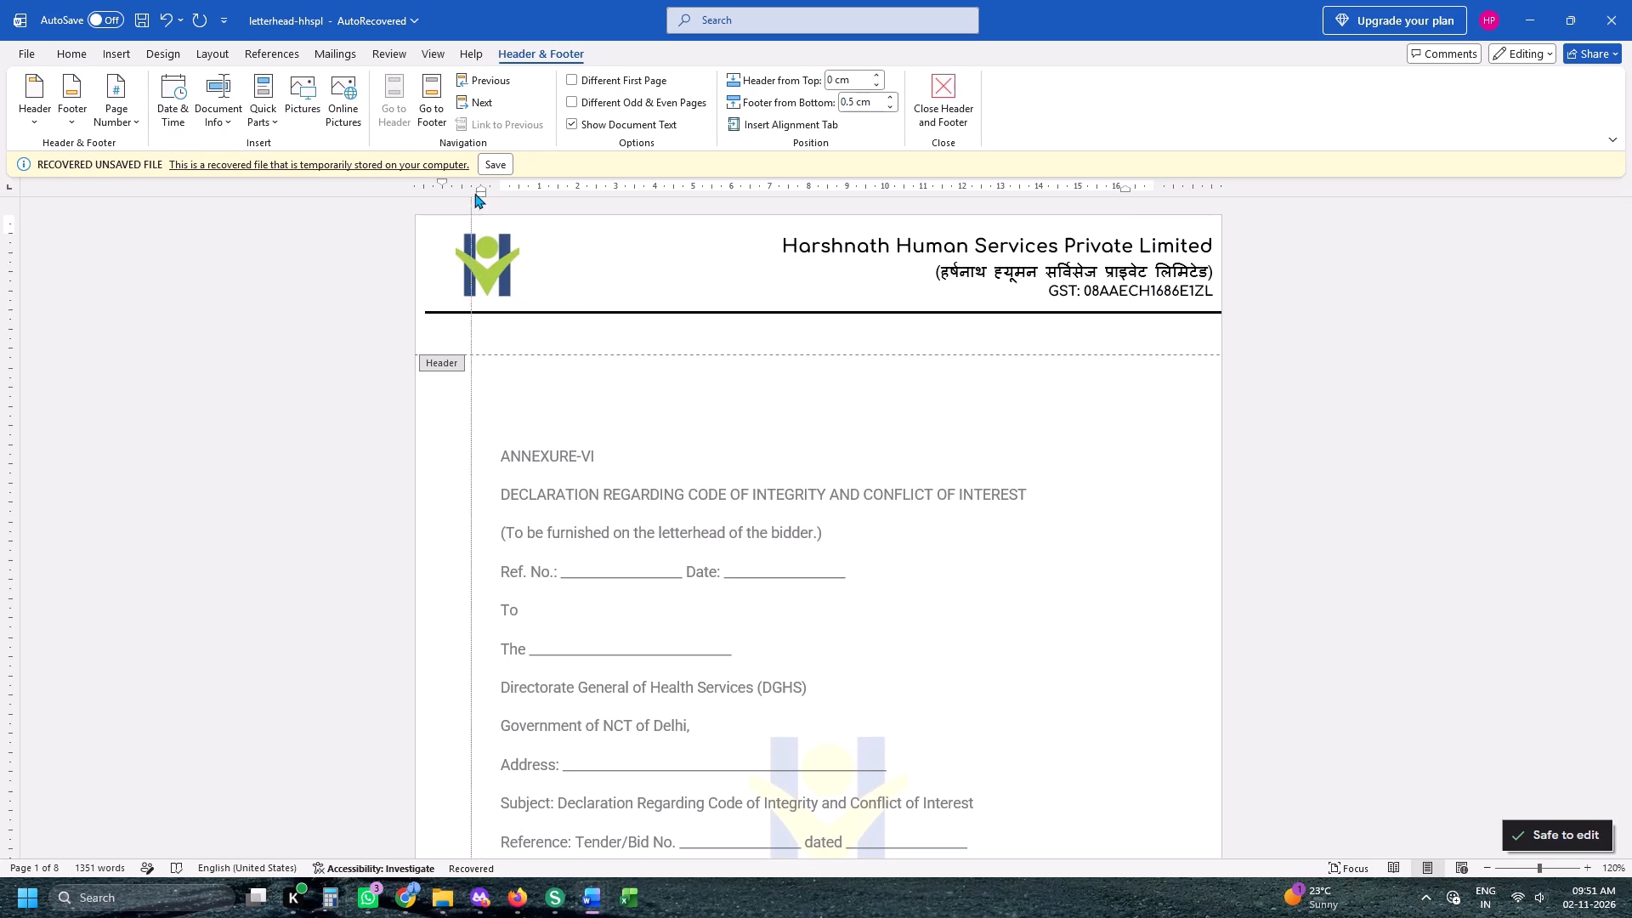
left_click_drag(474, 193, 455, 195)
left_click_drag(413, 182, 431, 182)
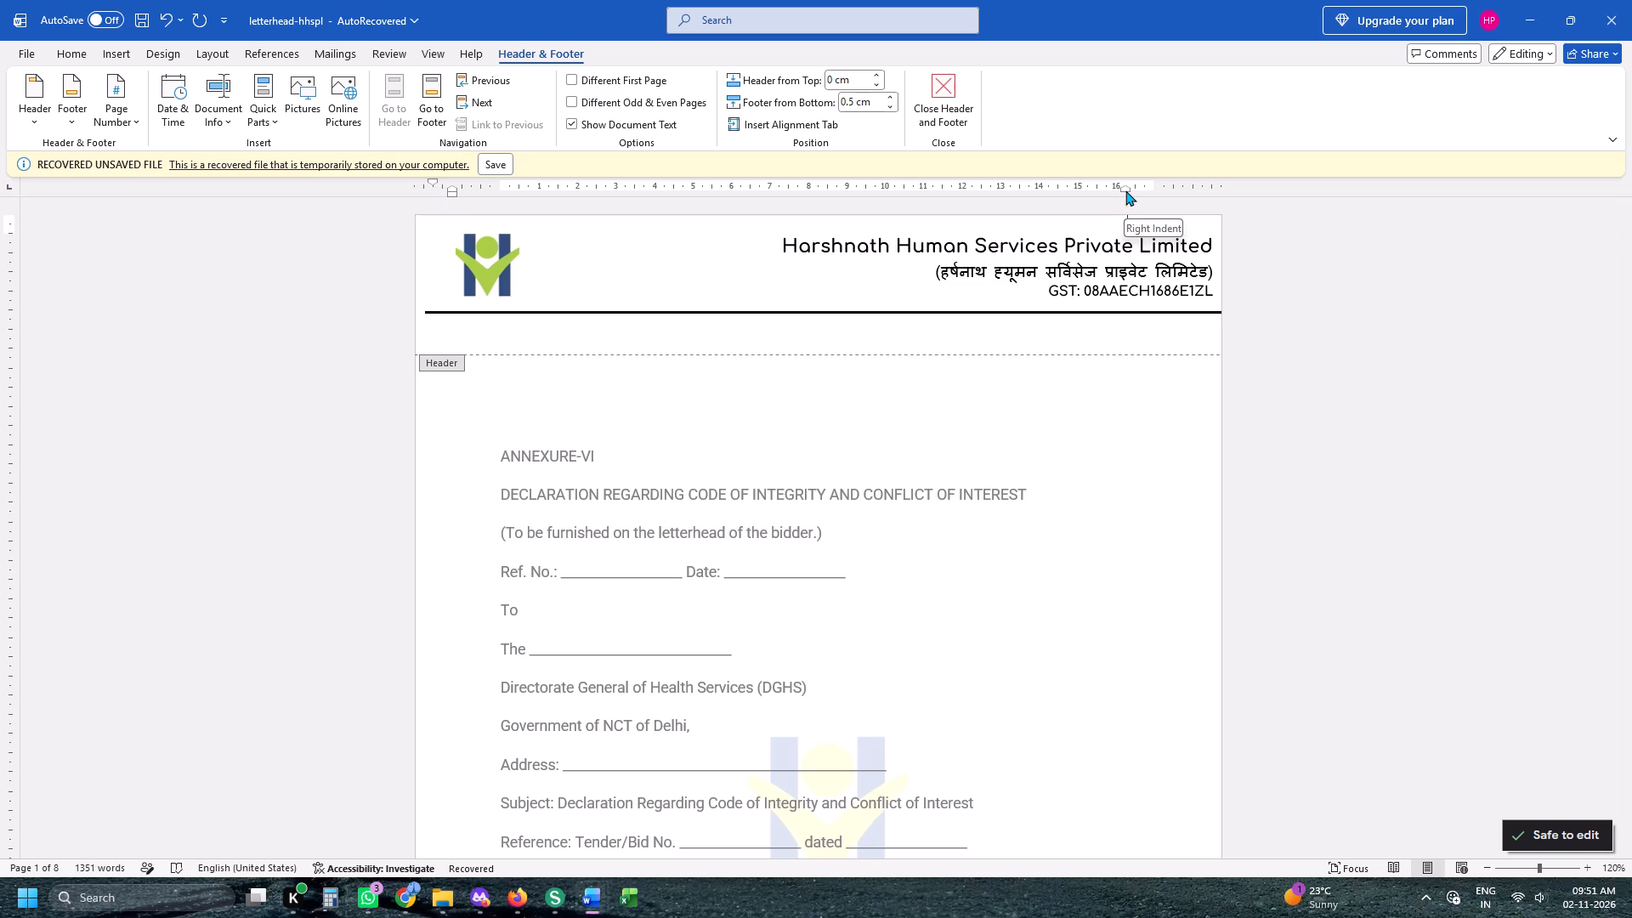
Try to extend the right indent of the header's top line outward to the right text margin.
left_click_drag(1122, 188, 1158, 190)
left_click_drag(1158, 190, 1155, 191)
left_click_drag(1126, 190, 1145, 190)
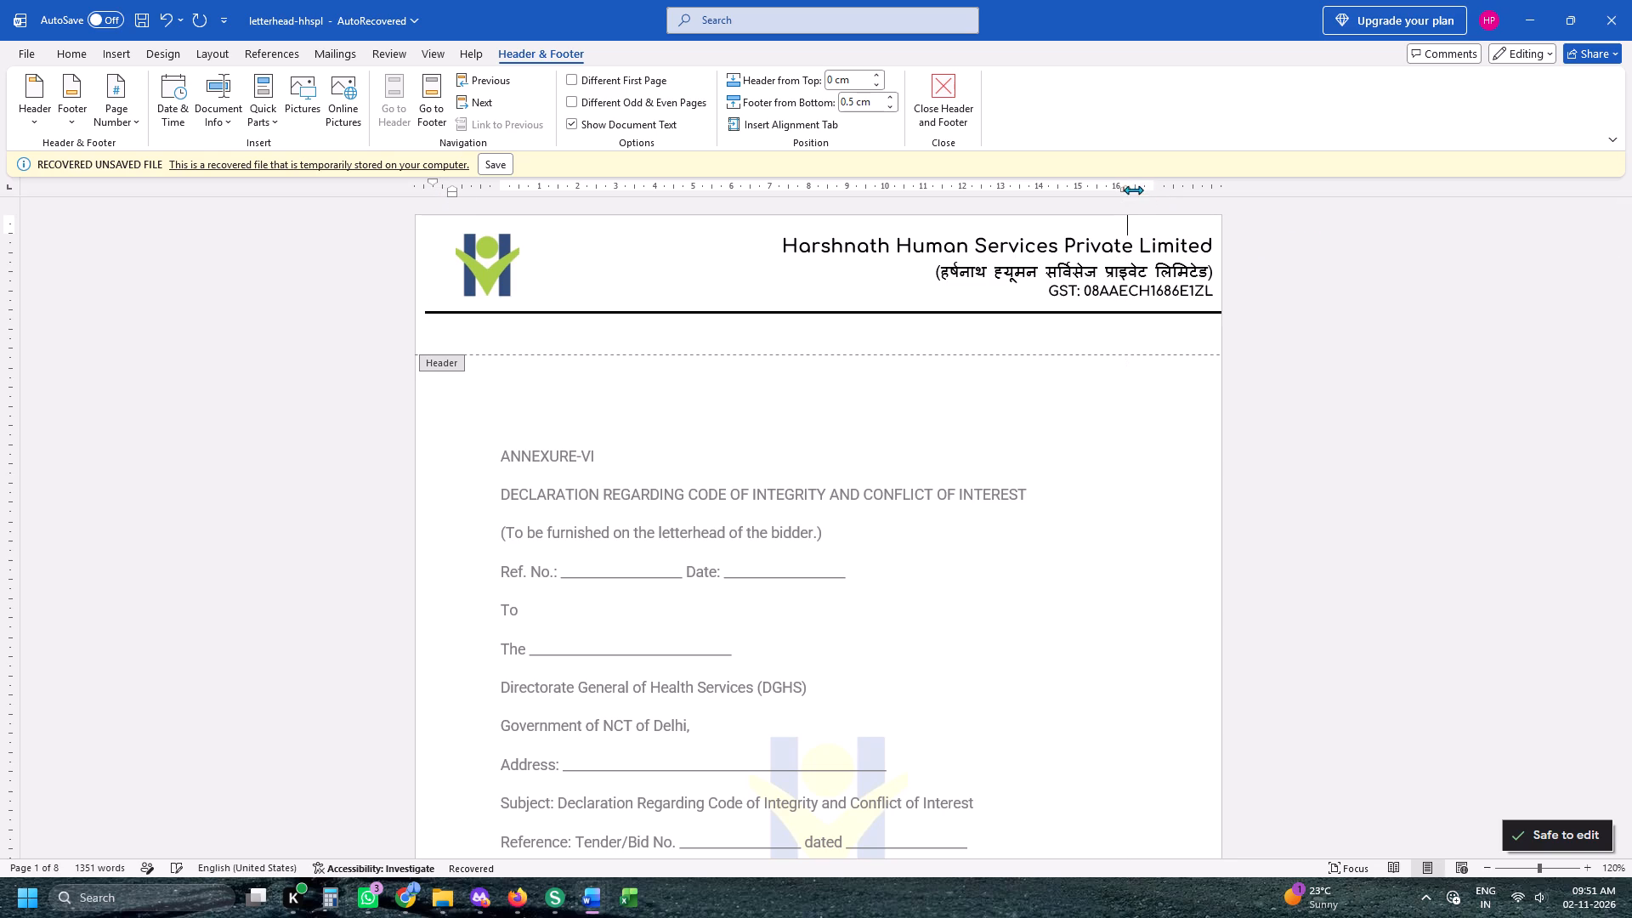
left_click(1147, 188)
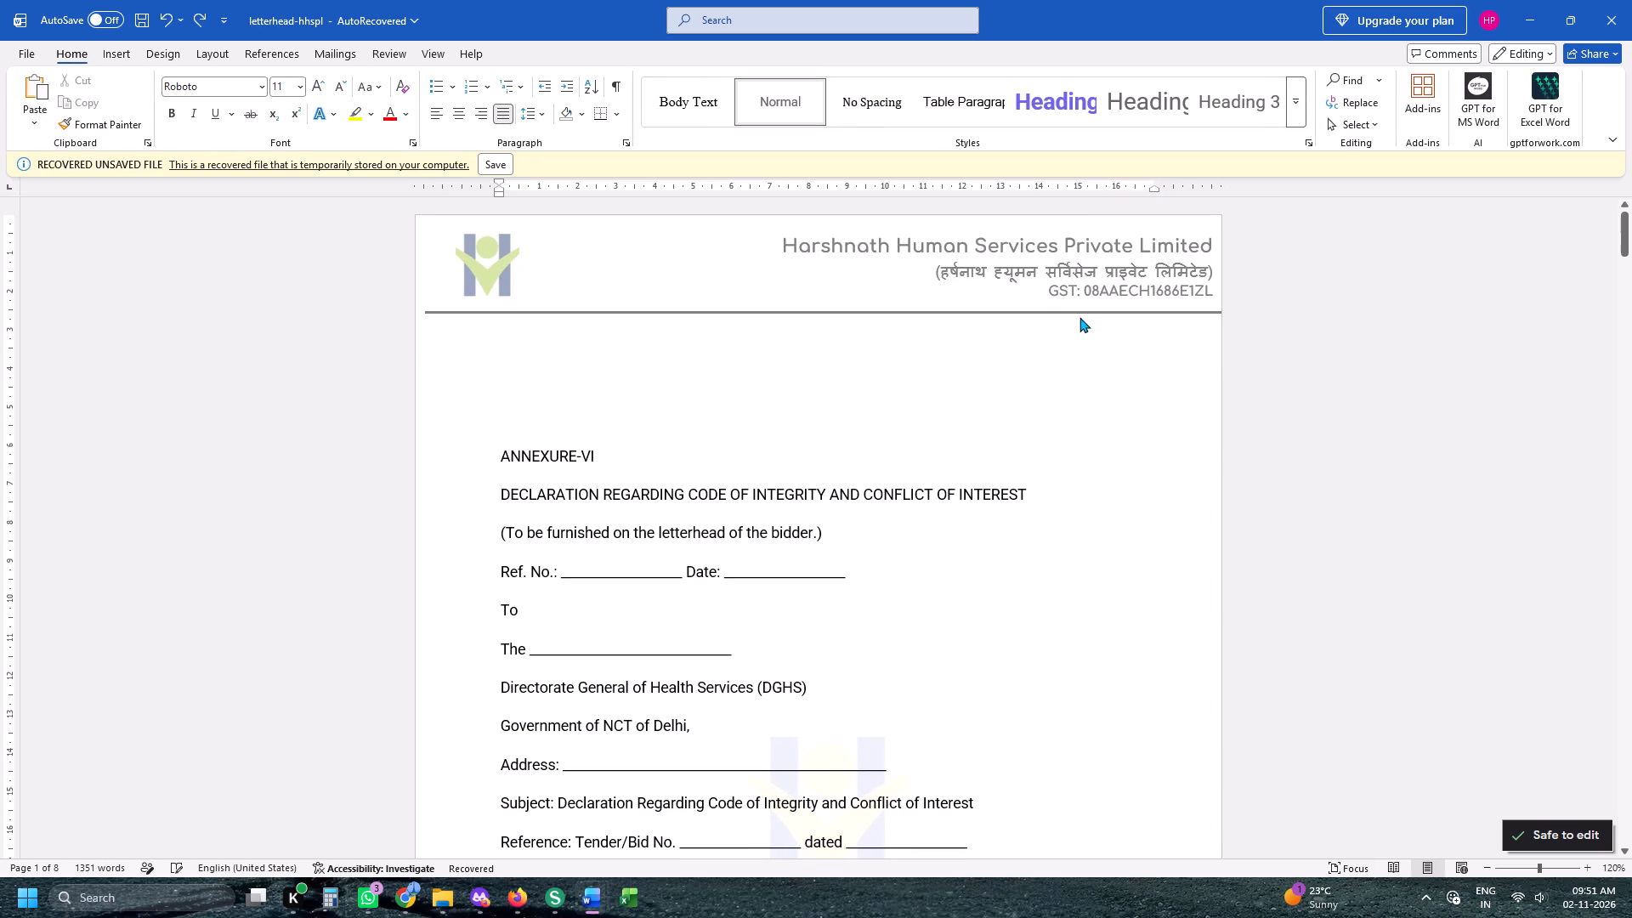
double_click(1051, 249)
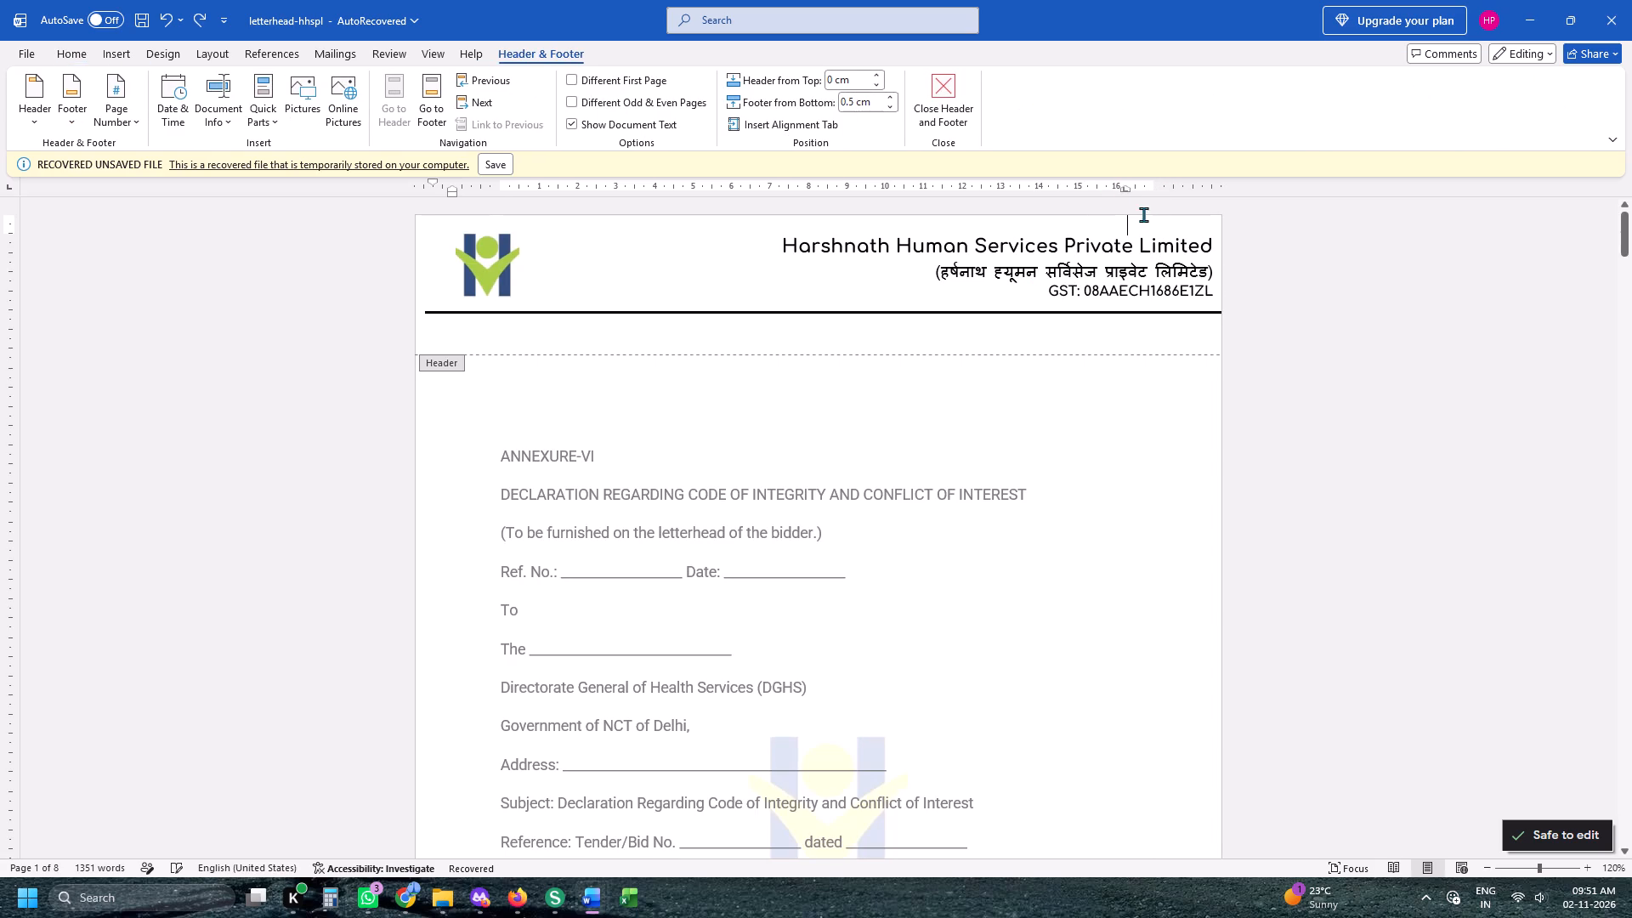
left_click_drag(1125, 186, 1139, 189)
Move the hanging and first-line indents of the Hindi company-name line in the header outward, beyond the left text margin.
left_click(614, 266)
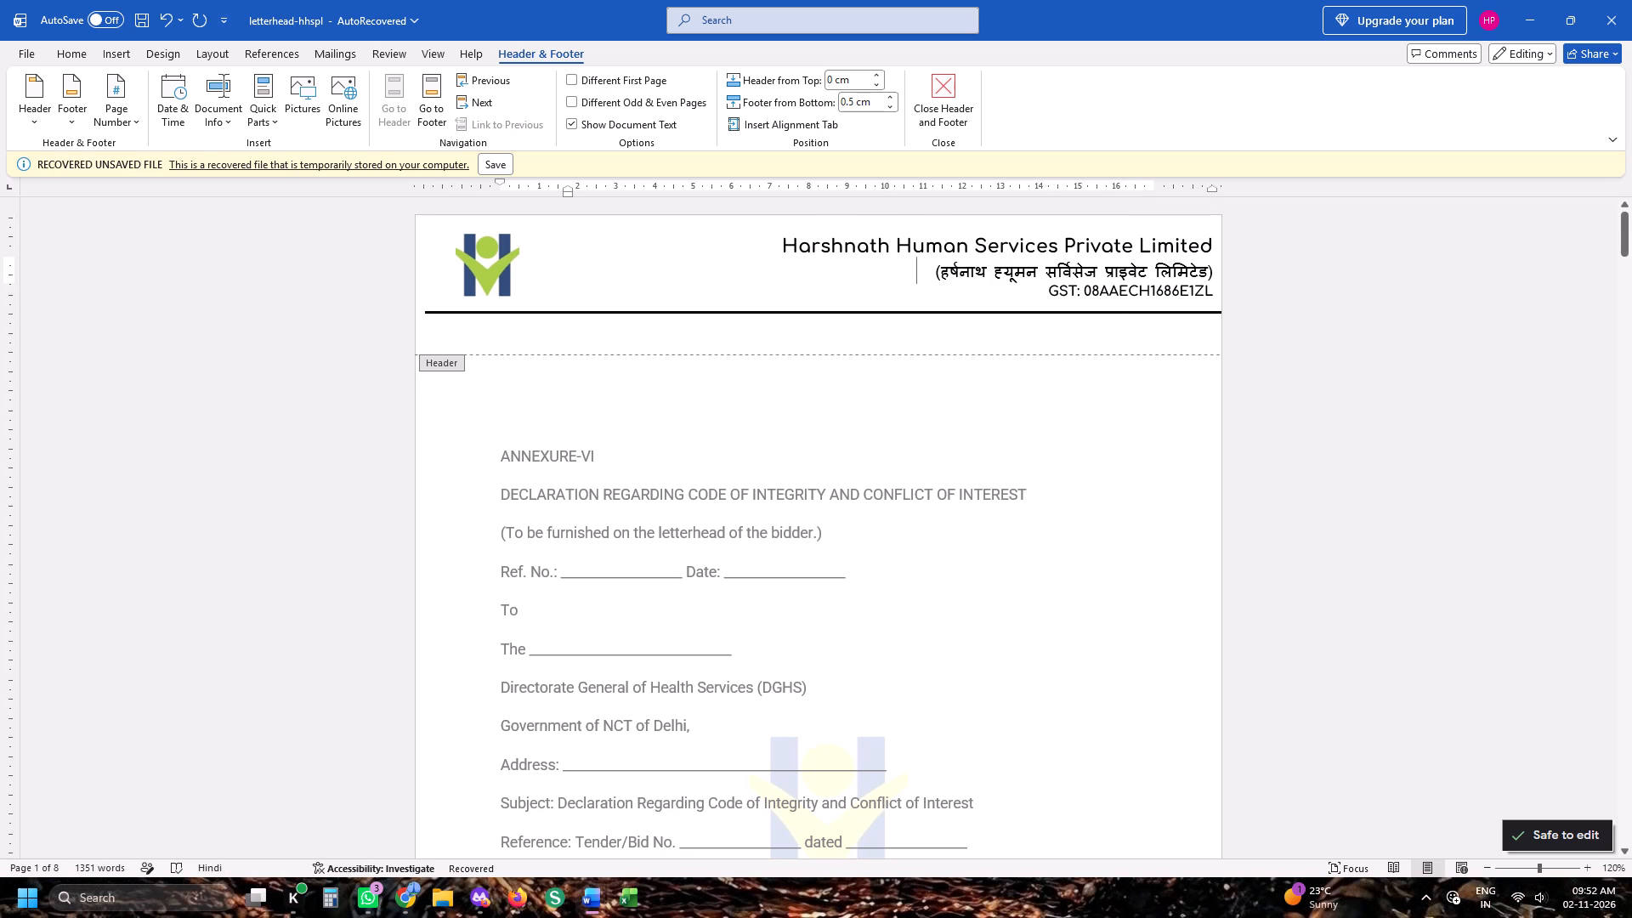
left_click(451, 457)
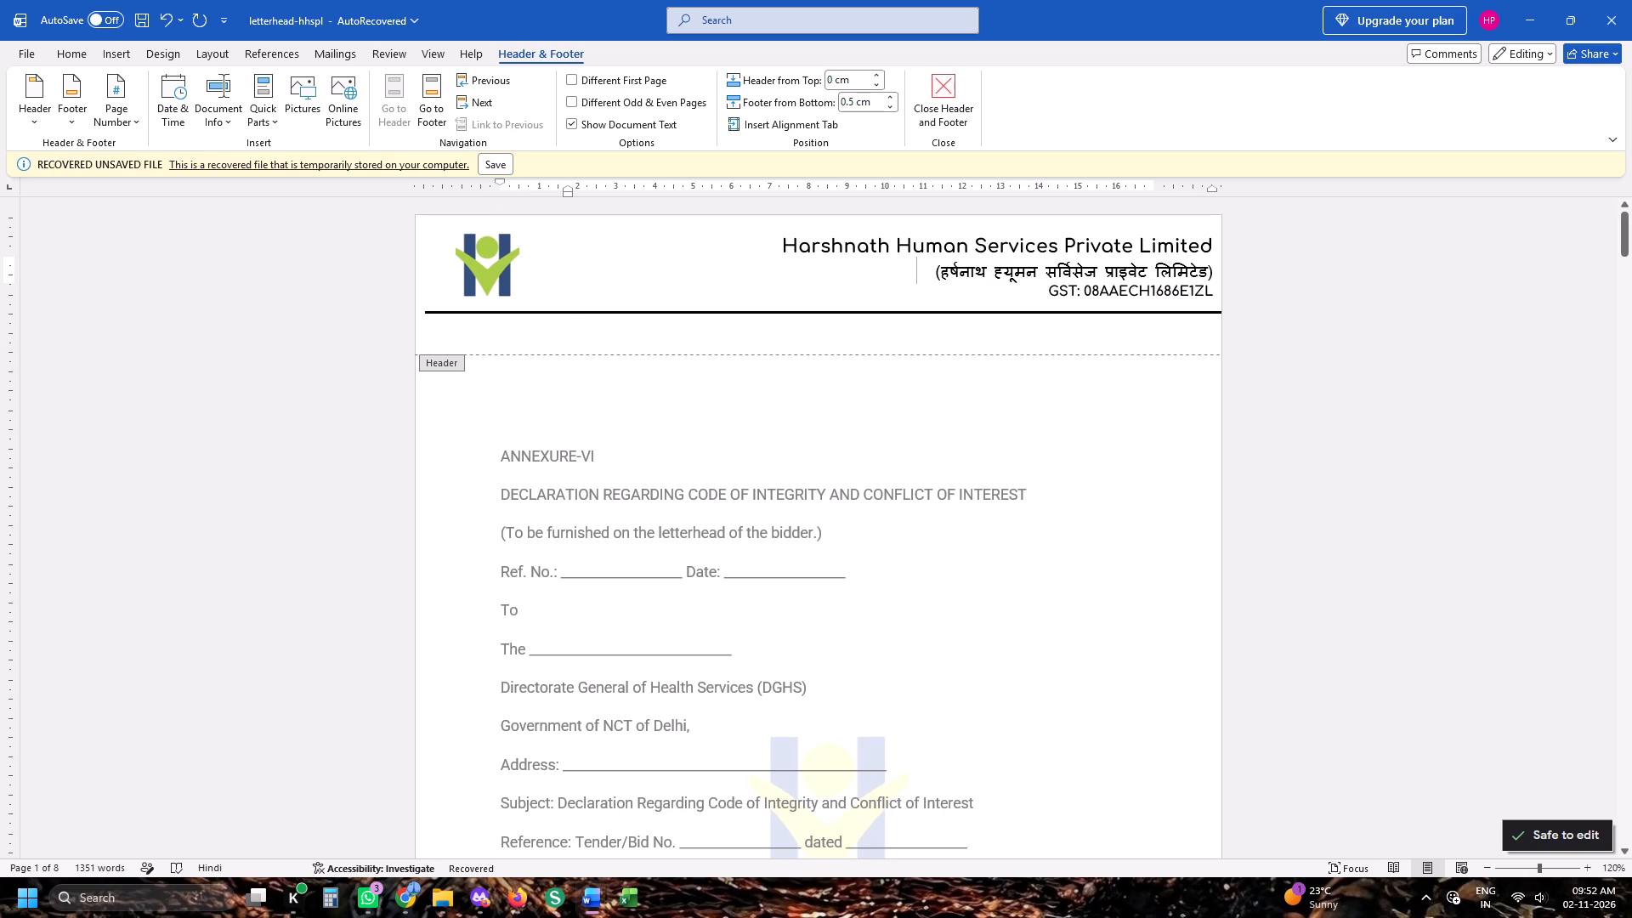
left_click(470, 337)
left_click(468, 207)
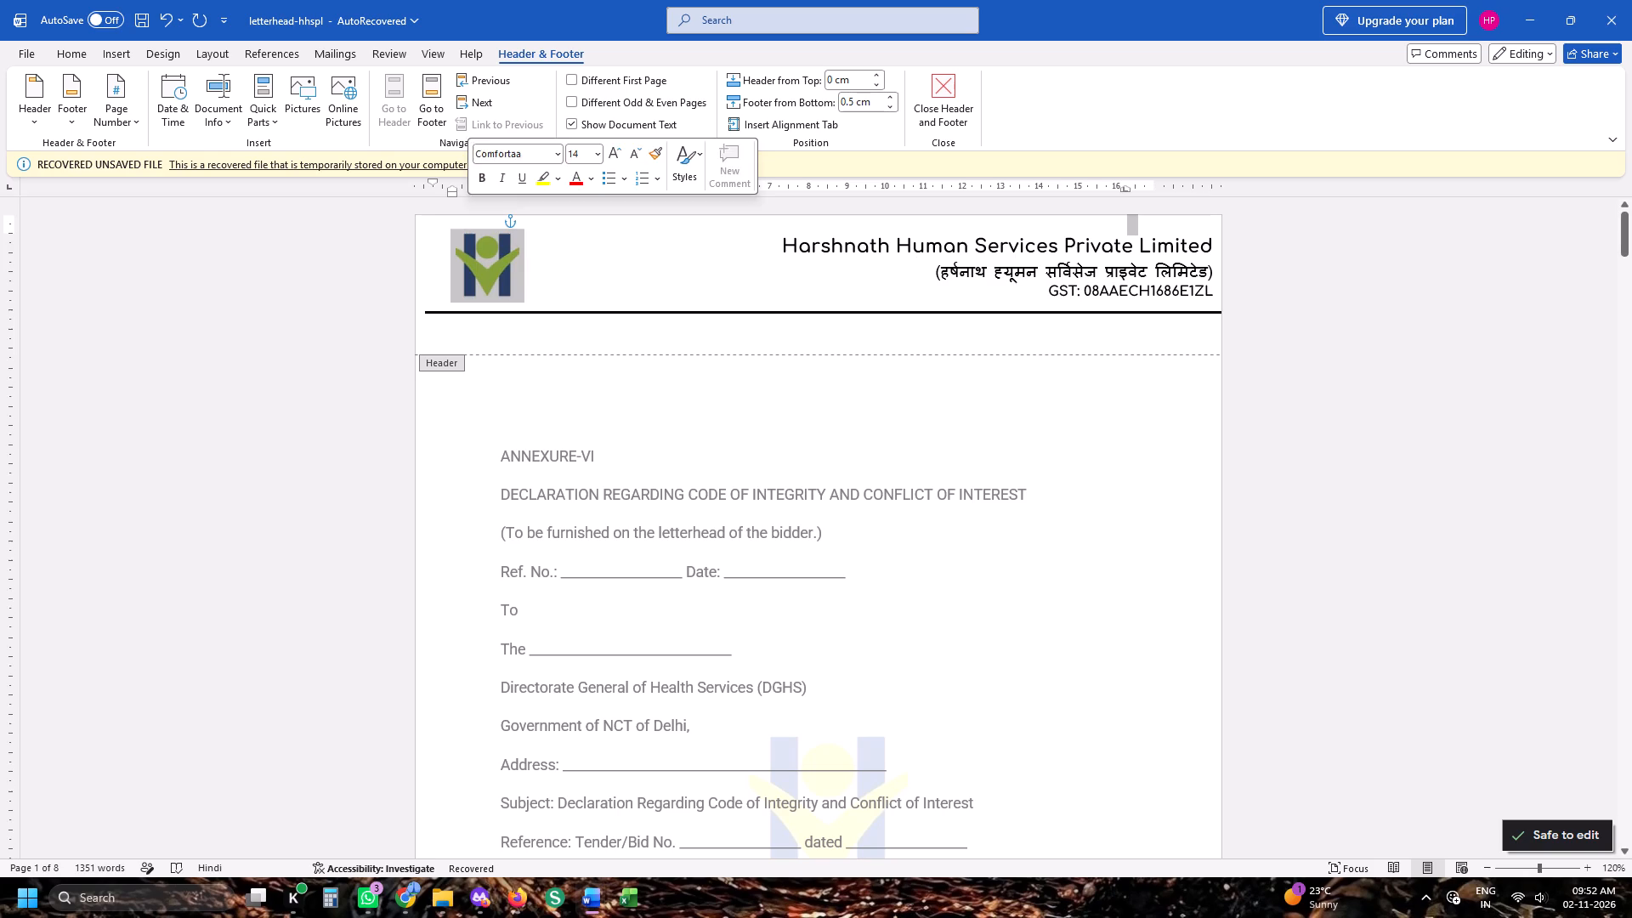
left_click(603, 275)
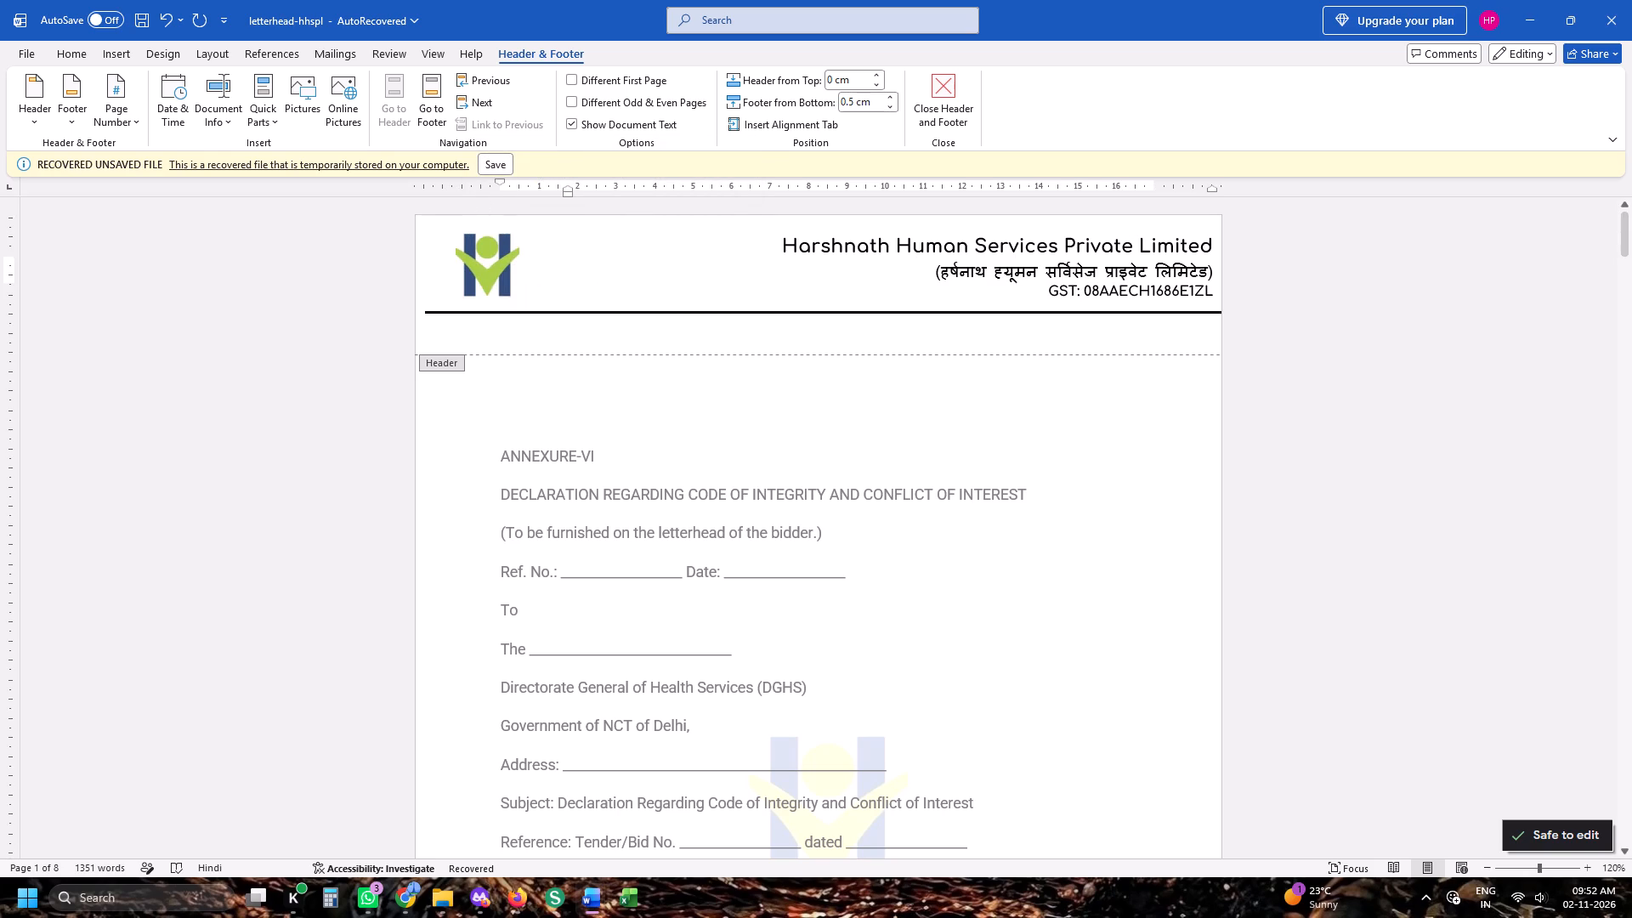
left_click(453, 277)
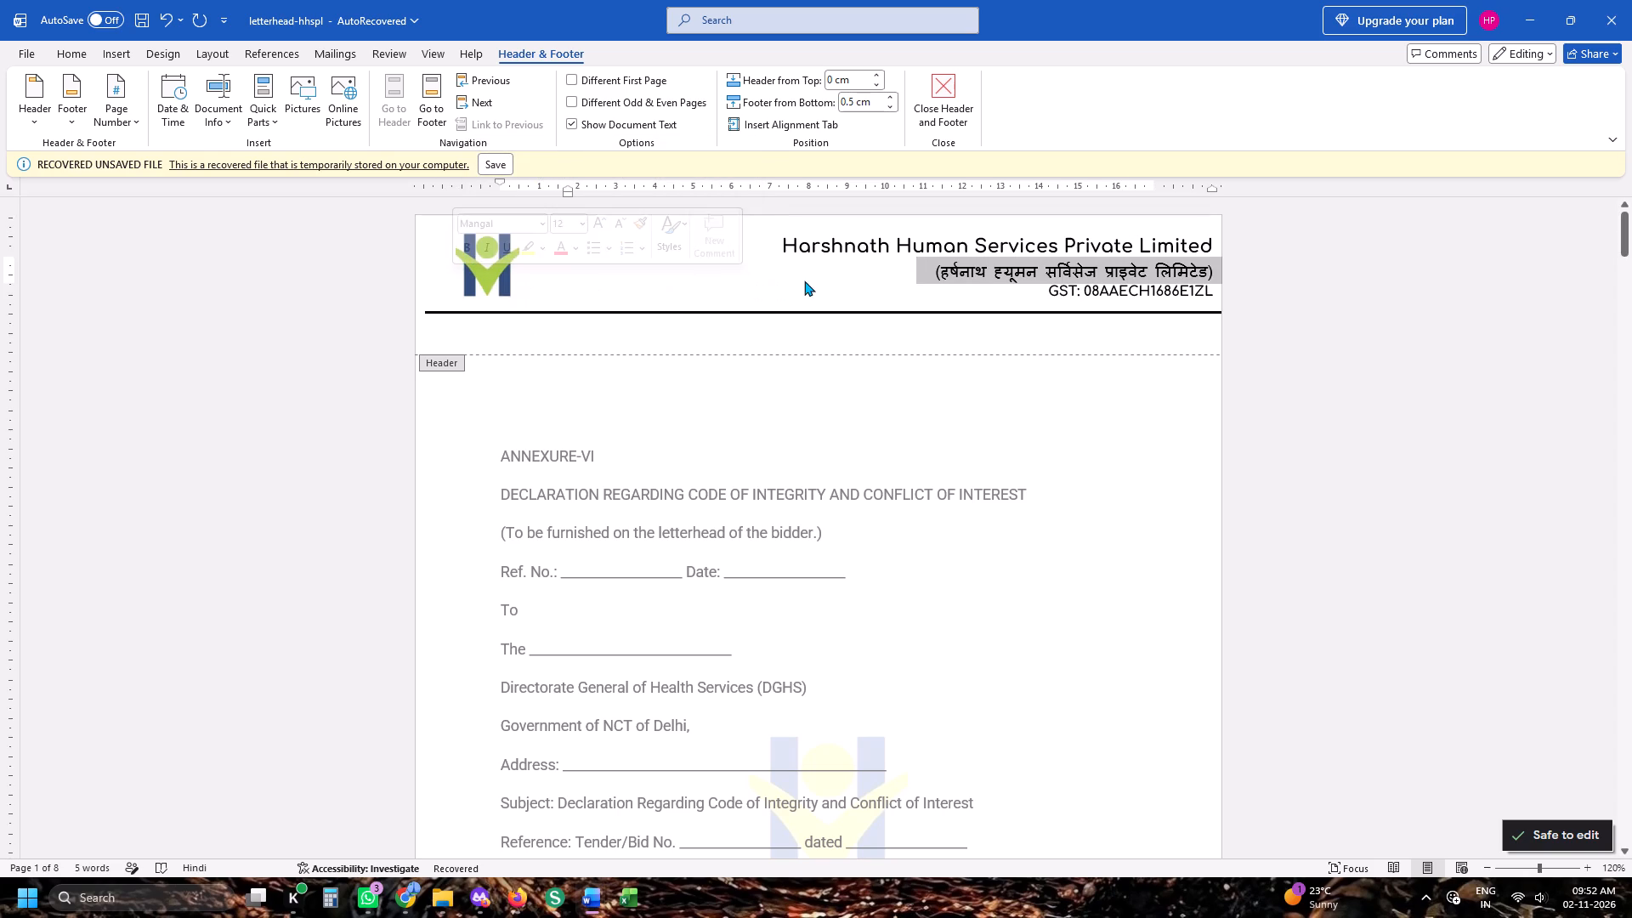
left_click(804, 280)
left_click_drag(569, 194, 504, 196)
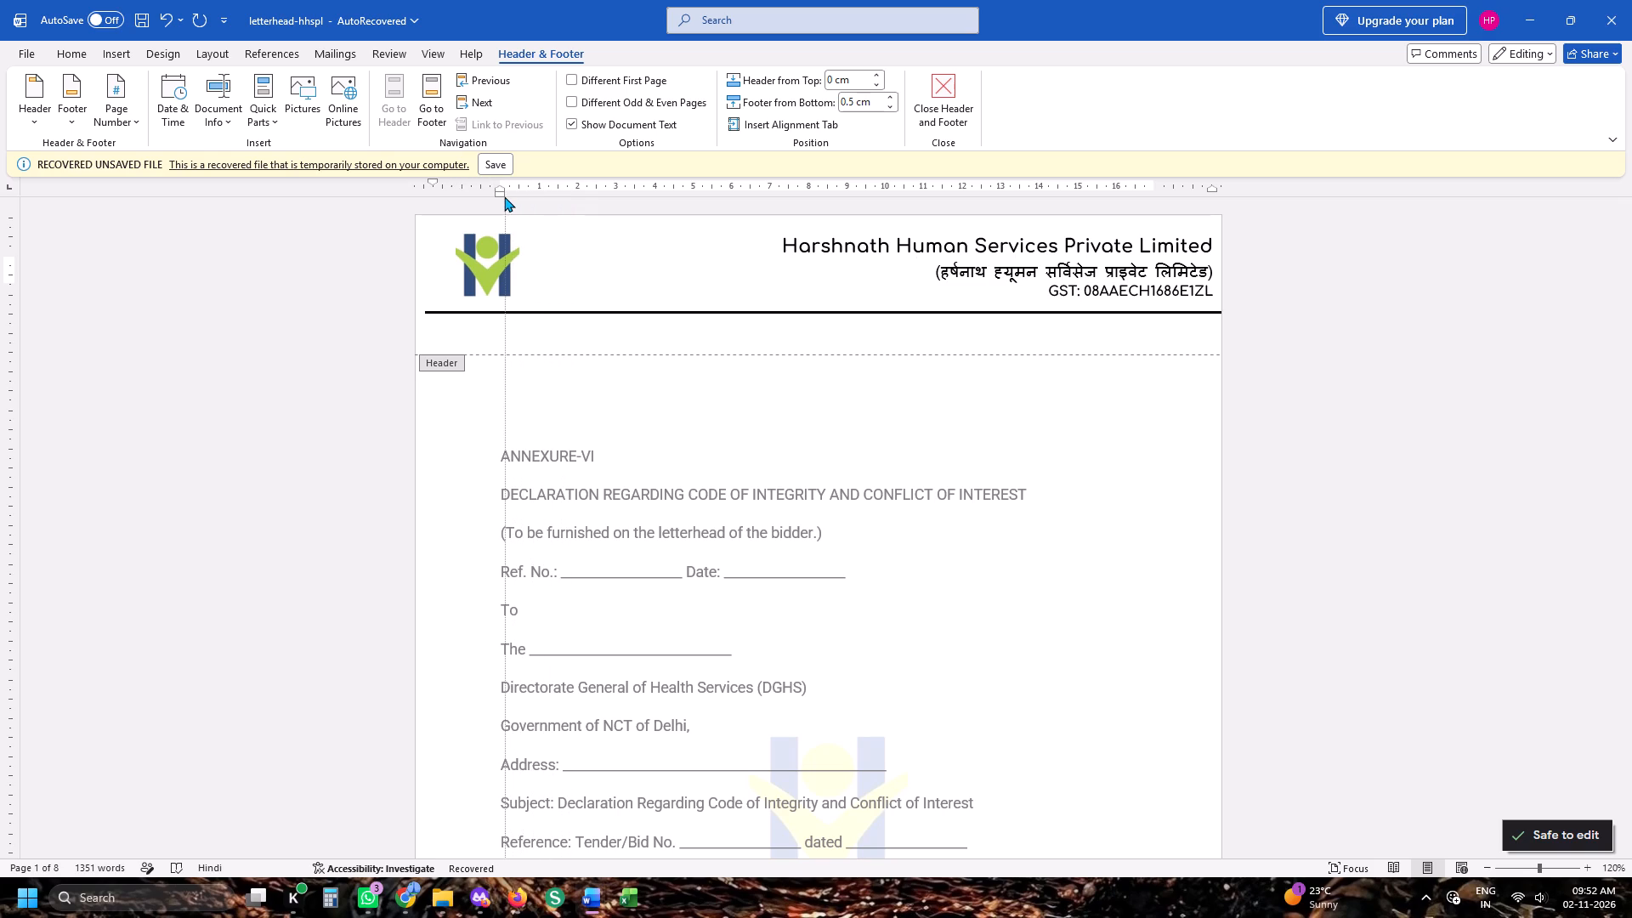
left_click_drag(504, 196, 459, 199)
left_click_drag(459, 199, 457, 199)
left_click_drag(411, 182, 439, 182)
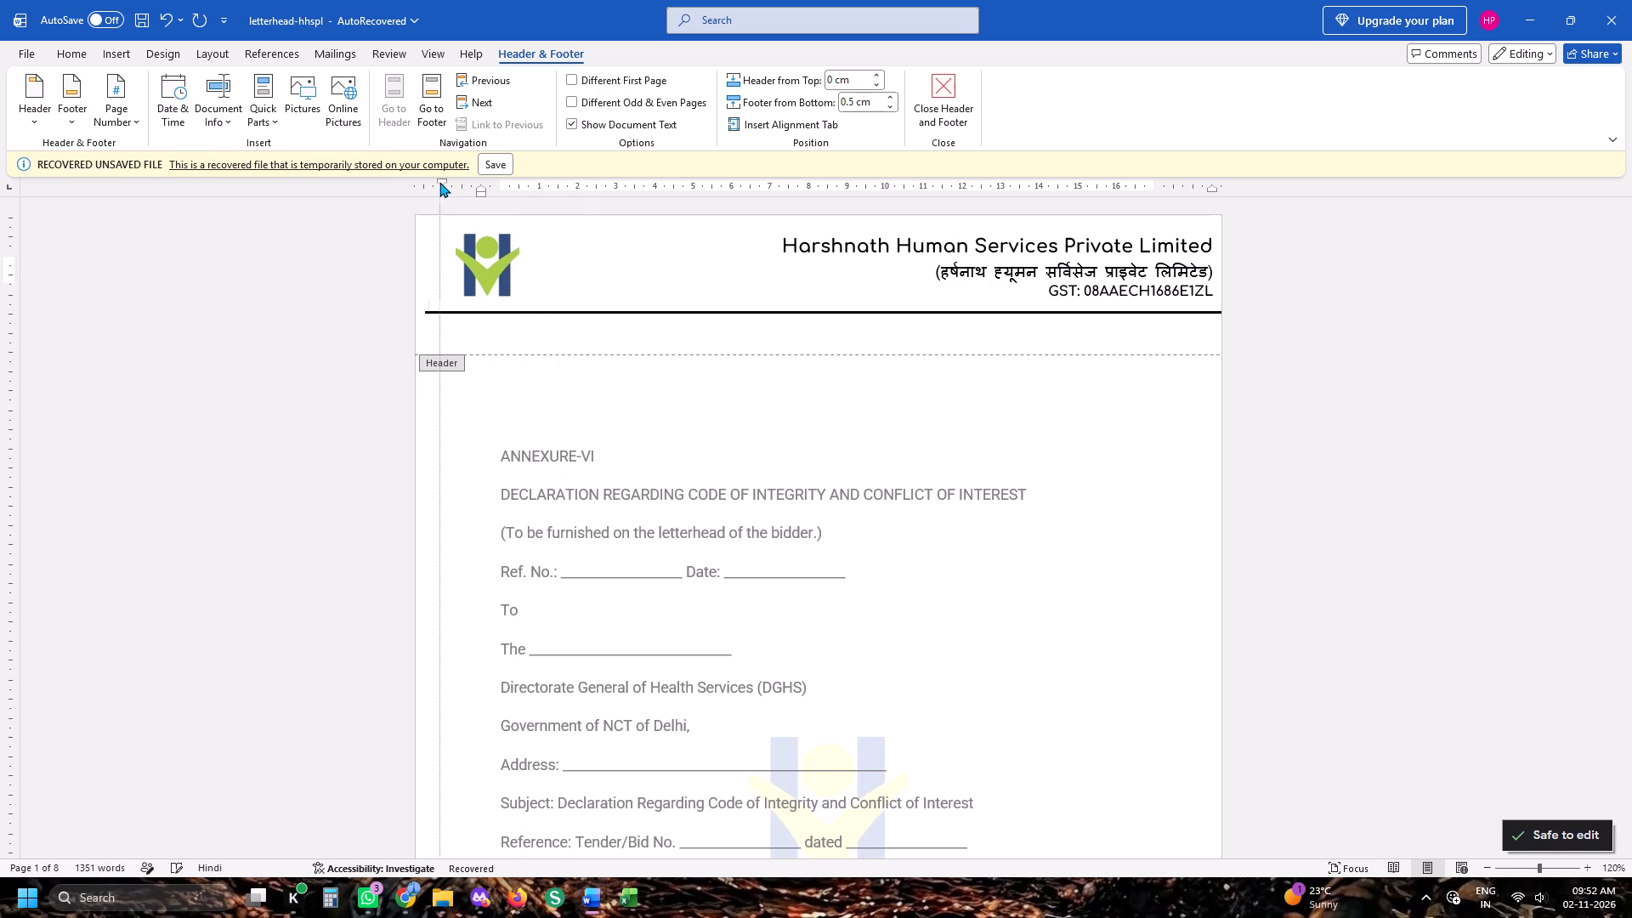
left_click_drag(439, 182, 445, 185)
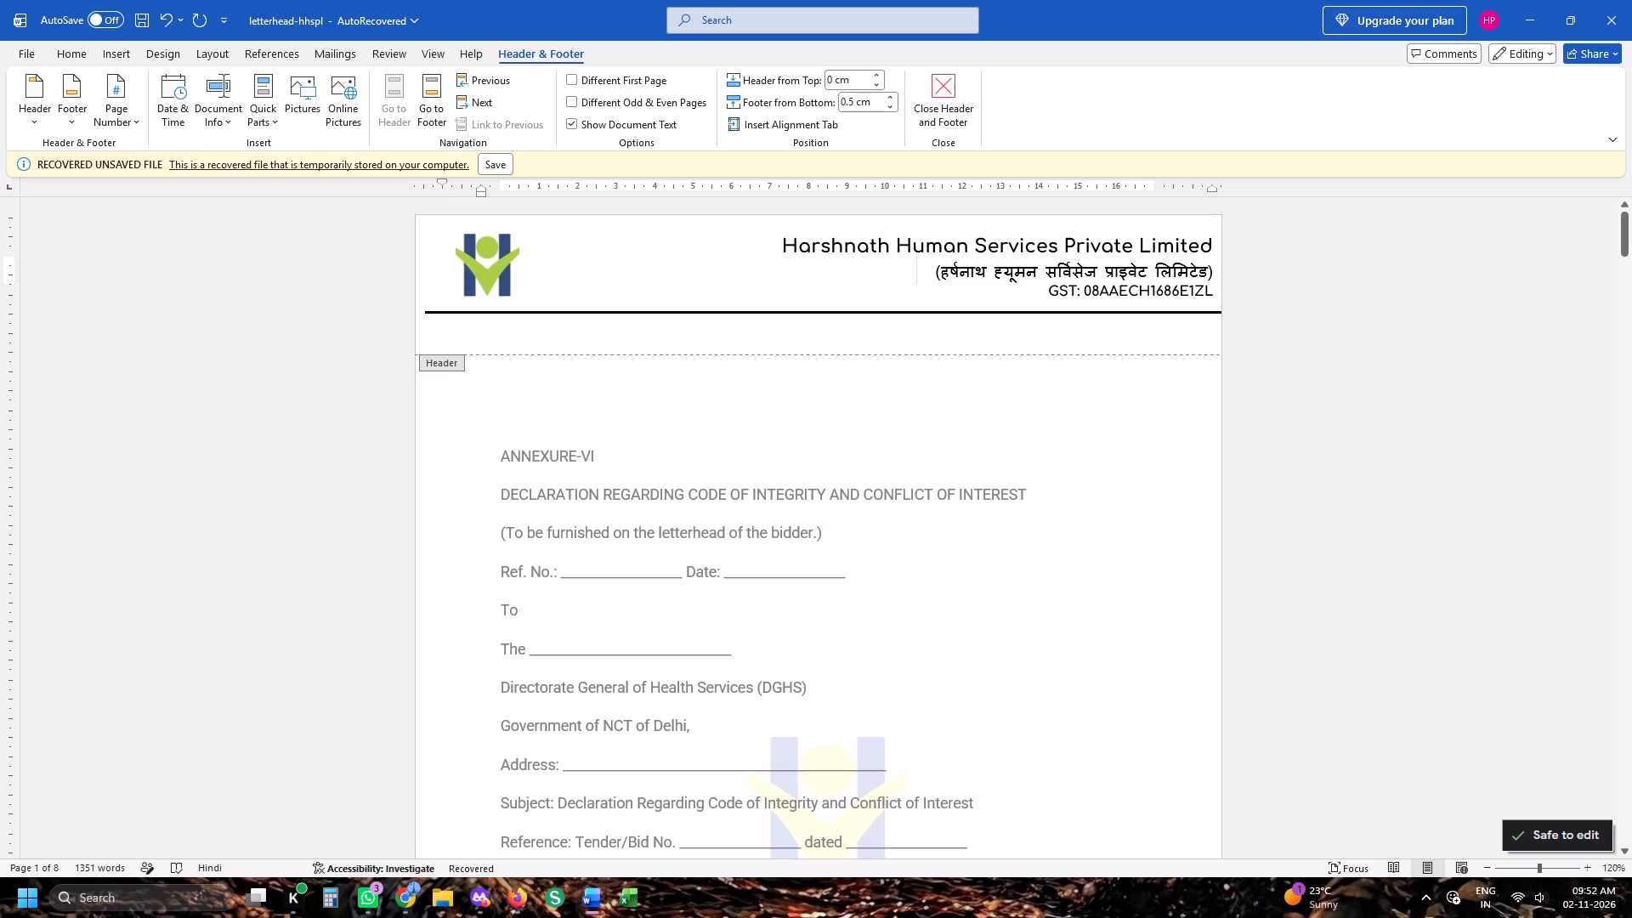
left_click_drag(481, 194, 465, 194)
left_click_drag(465, 194, 471, 194)
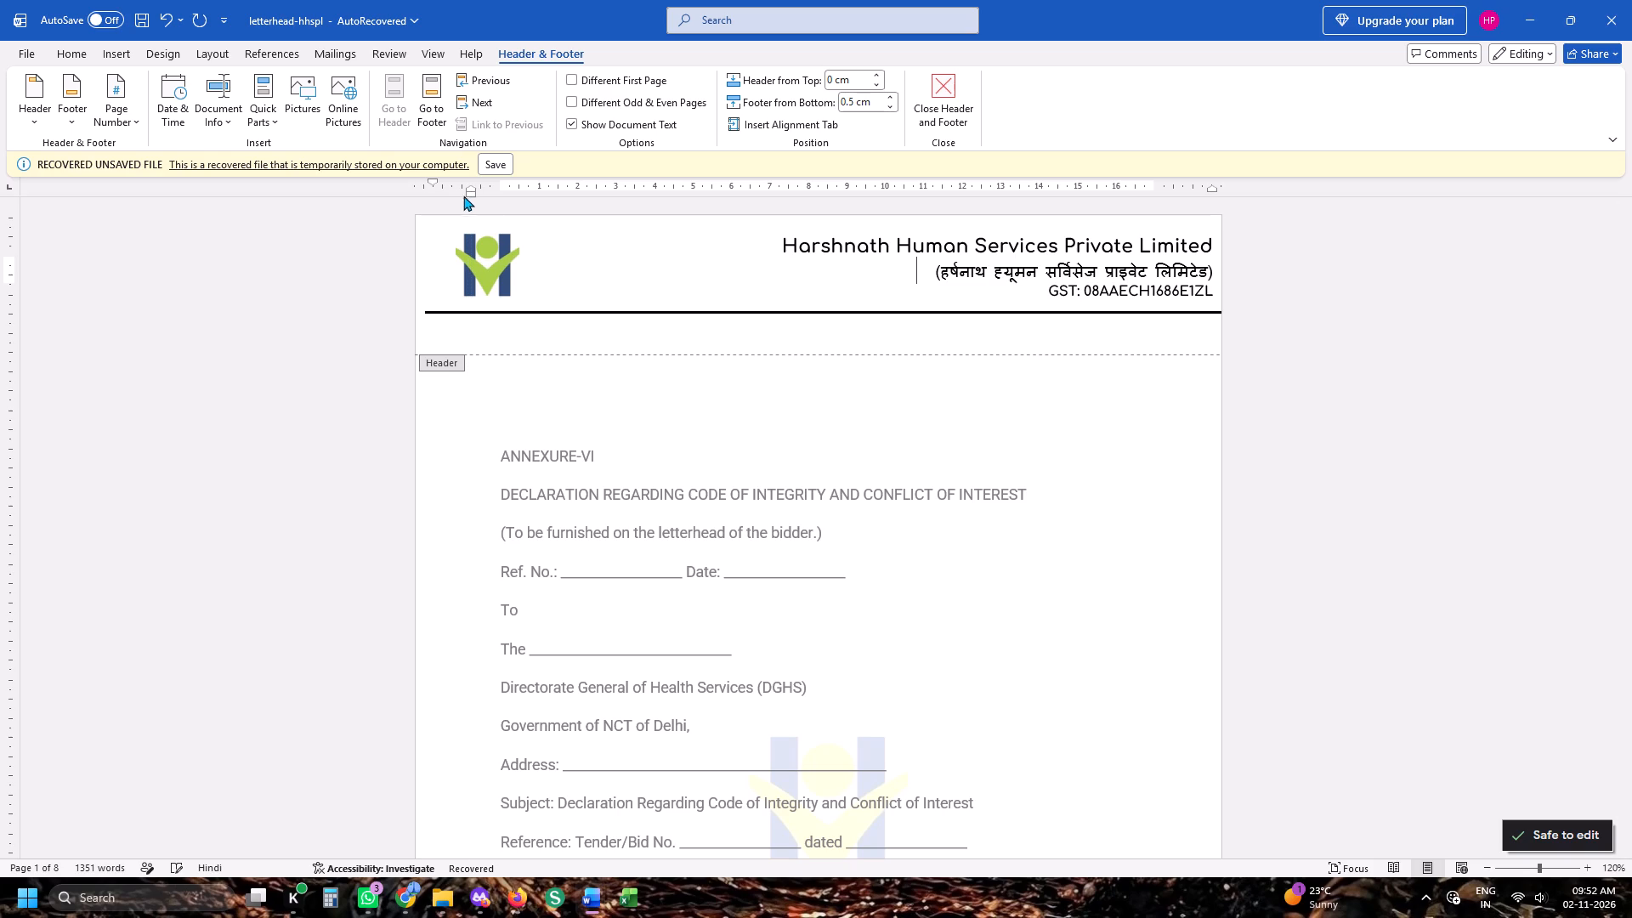
left_click(1021, 416)
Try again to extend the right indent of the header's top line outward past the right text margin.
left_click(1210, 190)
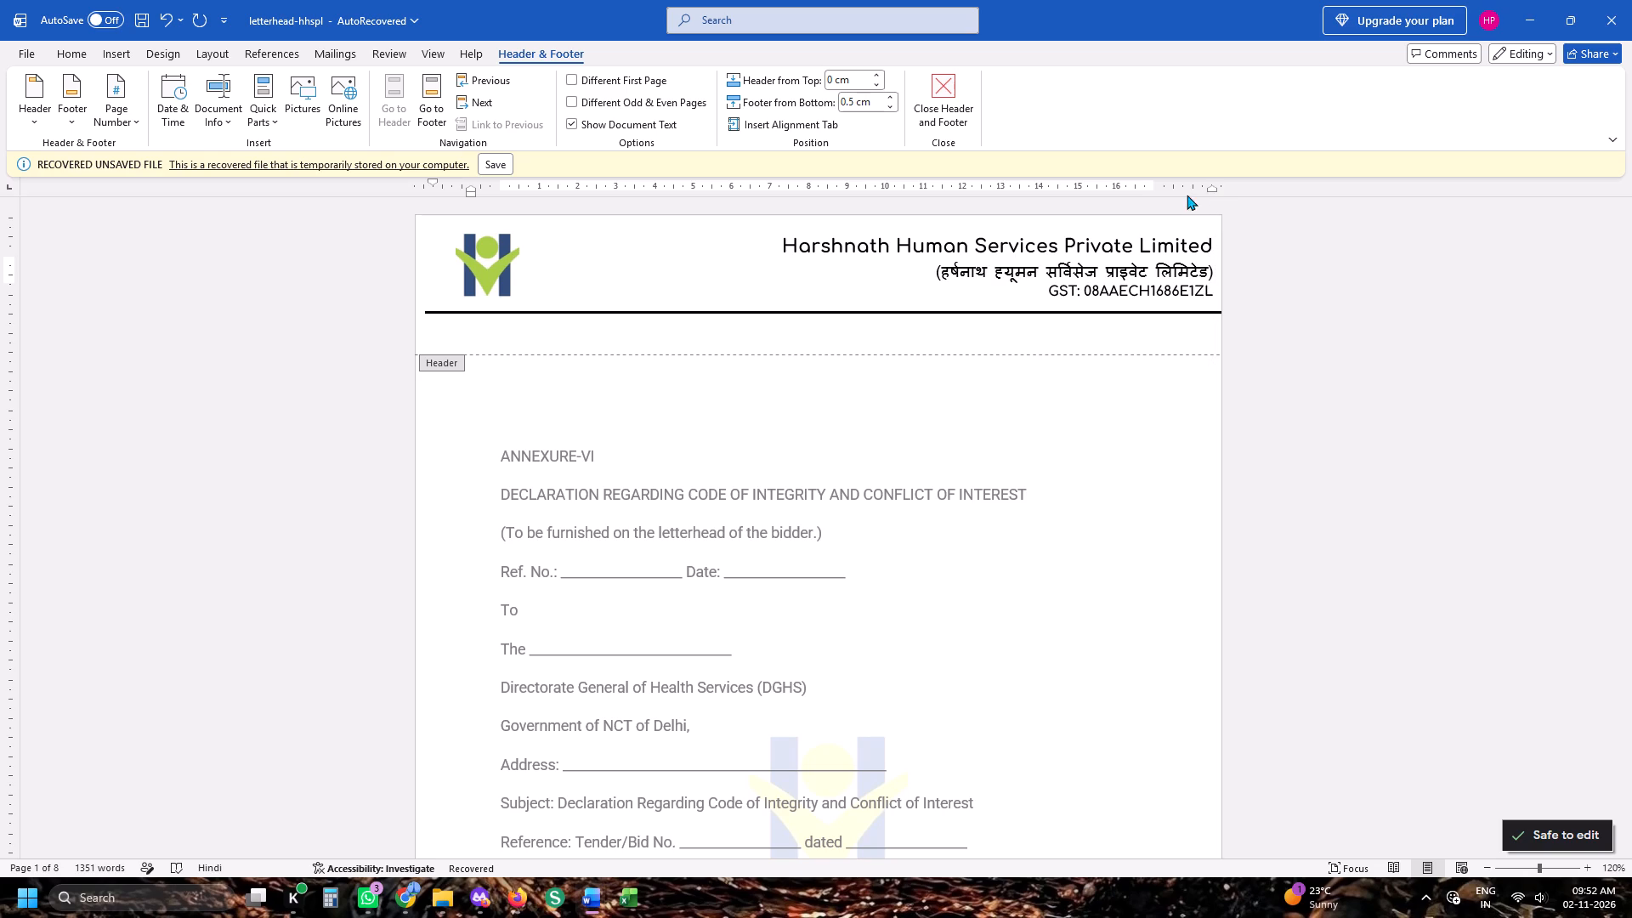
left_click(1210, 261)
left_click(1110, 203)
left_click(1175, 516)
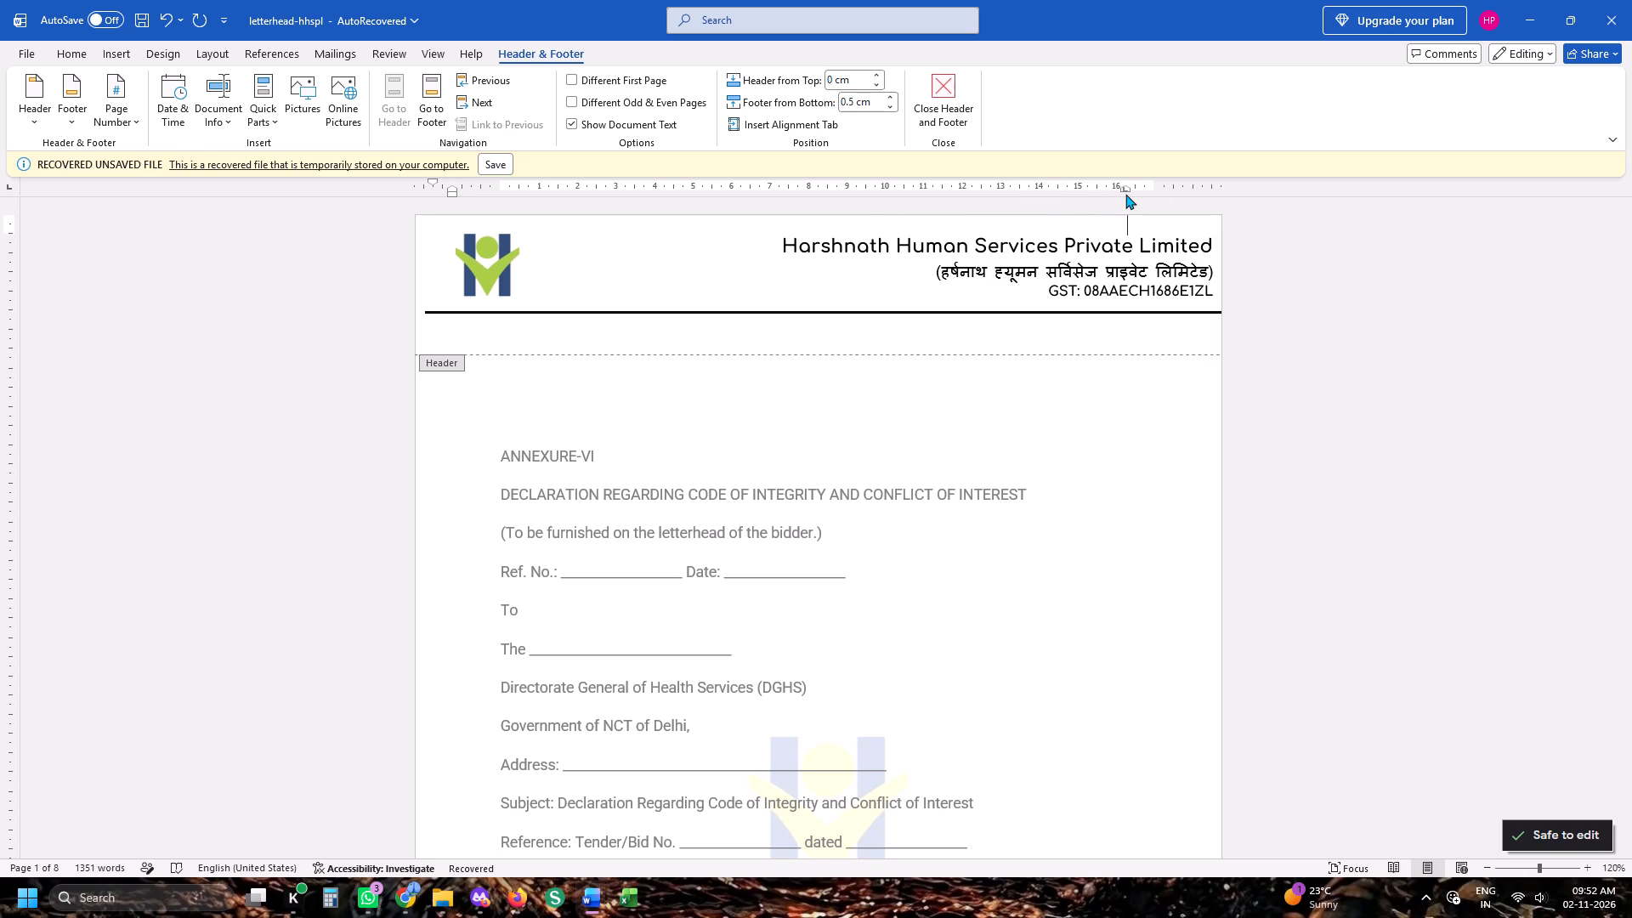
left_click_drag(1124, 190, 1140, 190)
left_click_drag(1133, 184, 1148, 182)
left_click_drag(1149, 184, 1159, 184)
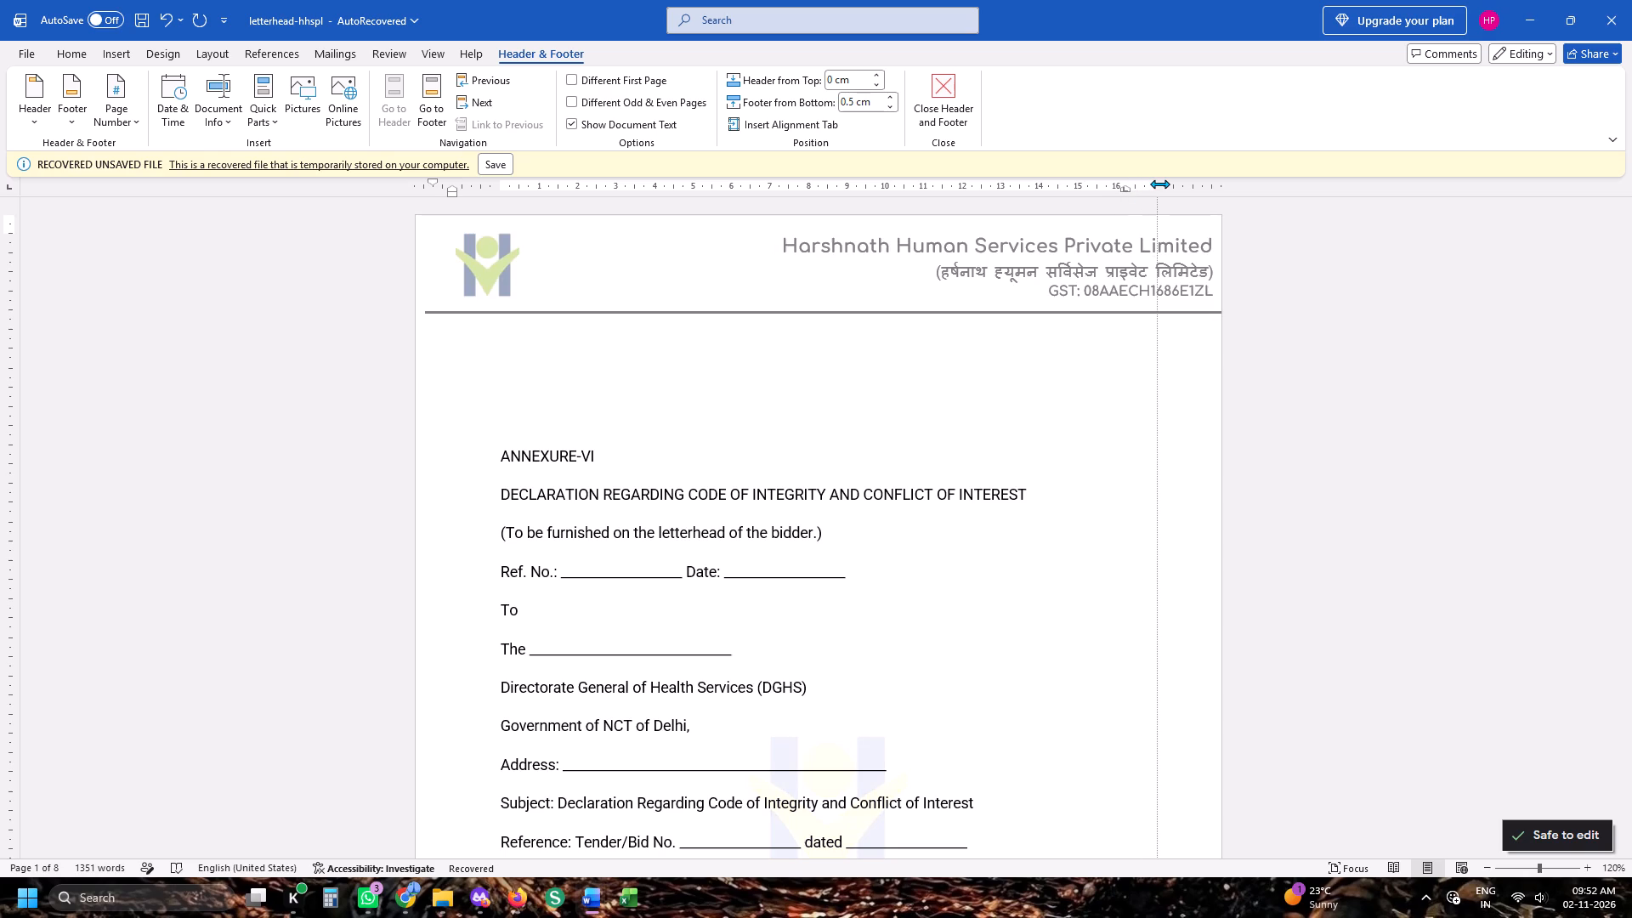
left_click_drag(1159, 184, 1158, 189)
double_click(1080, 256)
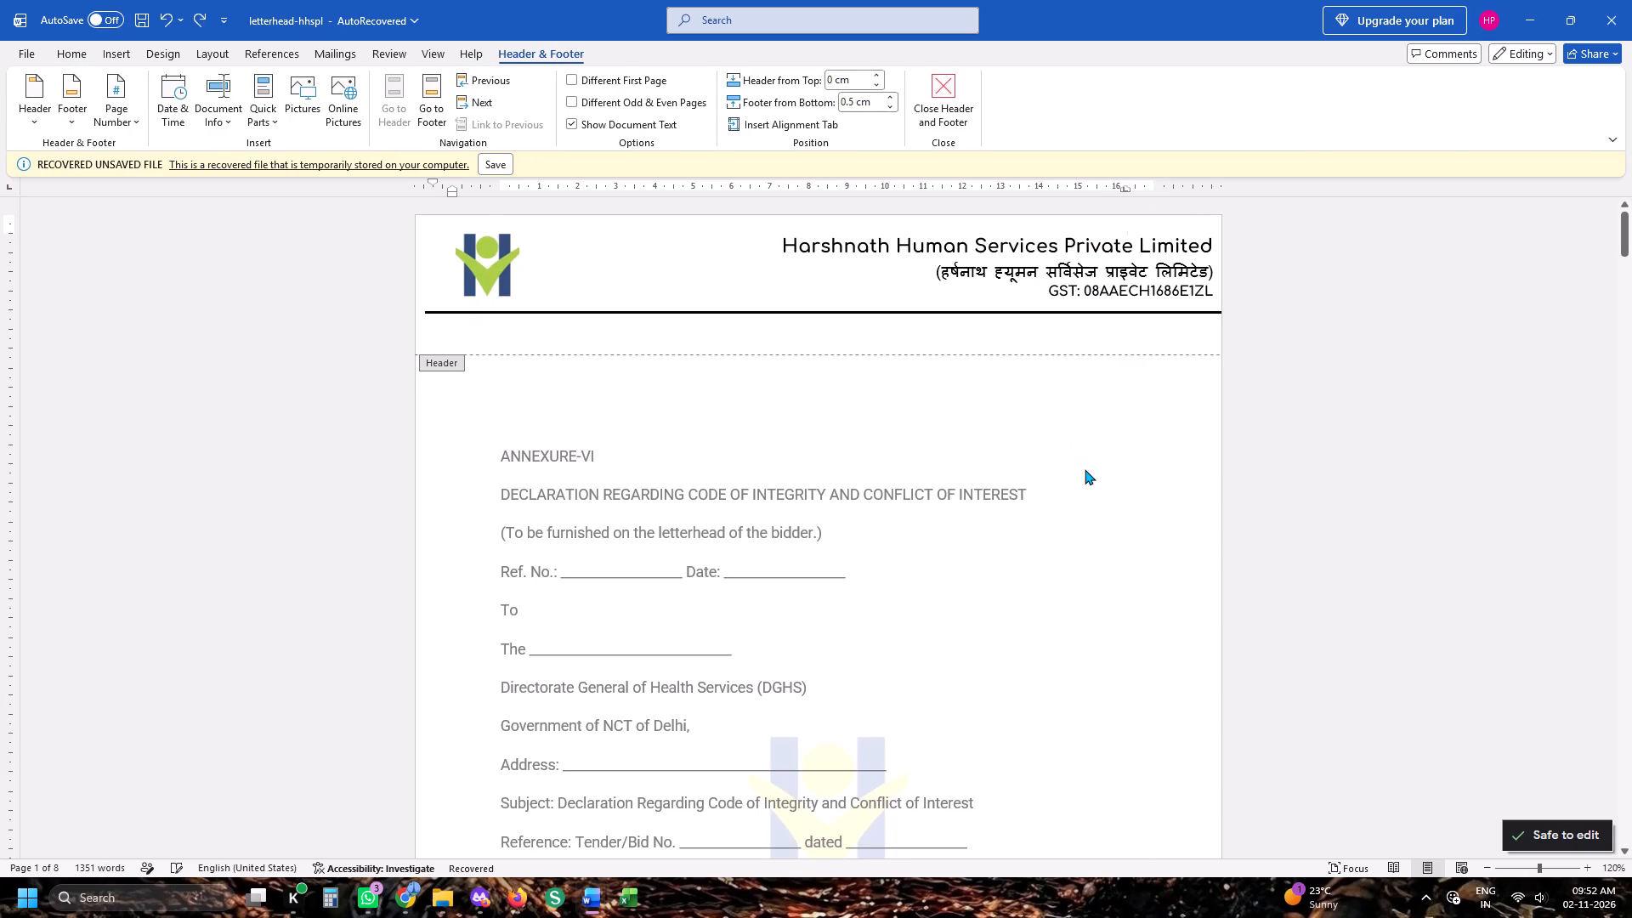
Leave header editing and replace the whole body of the letterhead document with the copied annexure contents again.
left_click(1085, 469)
scroll(1085, 469, "down", 12)
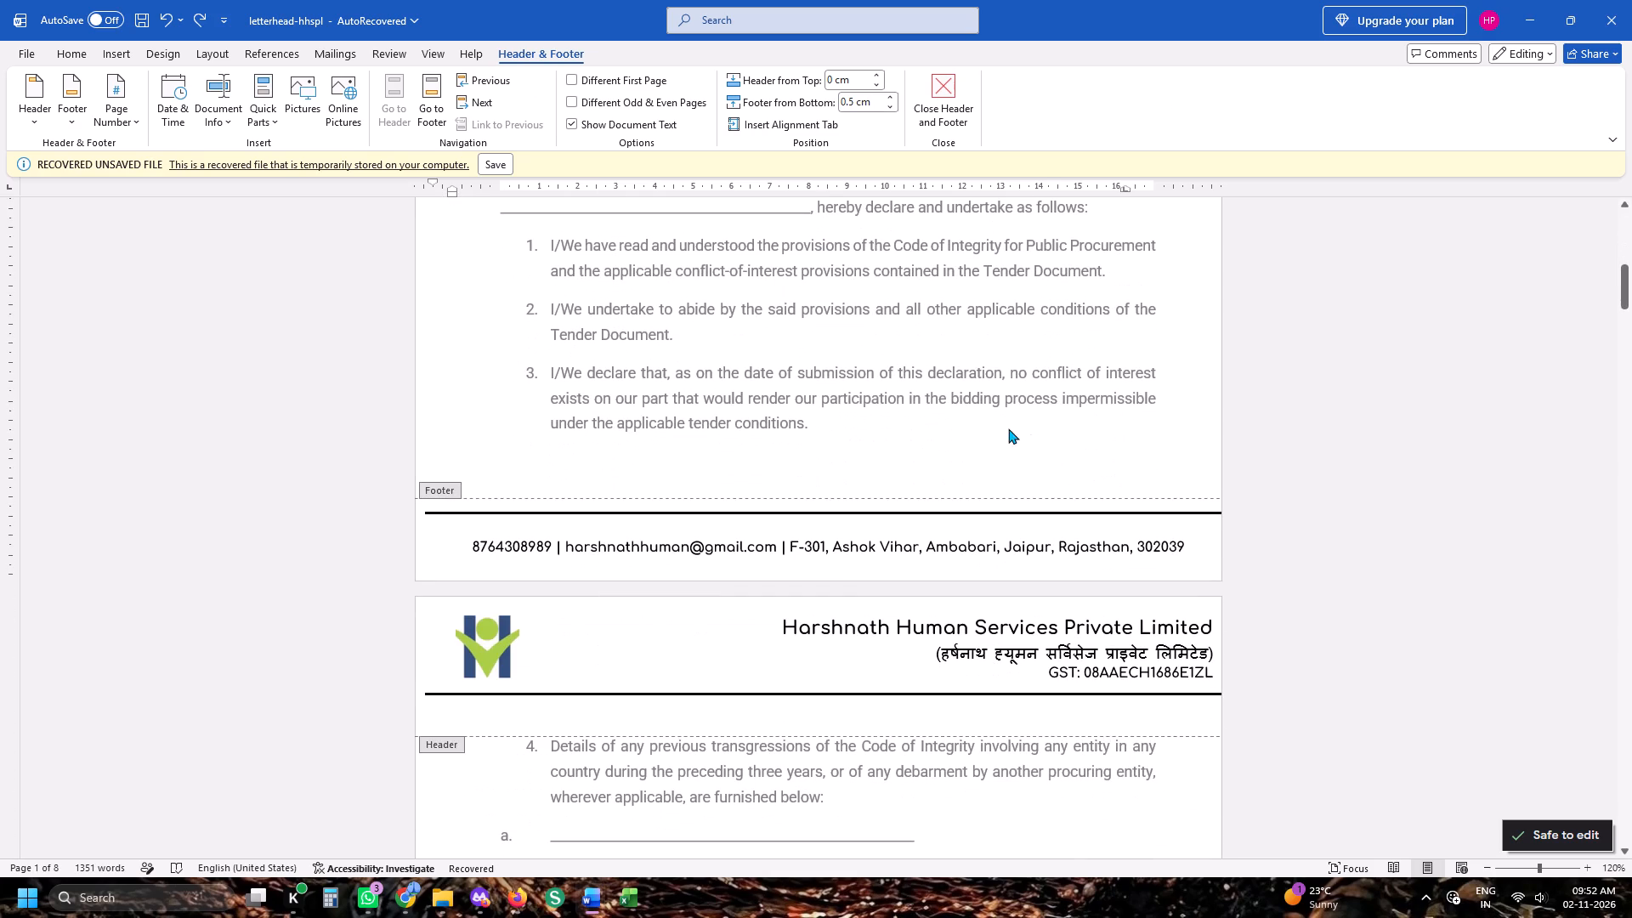
left_click(916, 405)
scroll(916, 405, "up", 6)
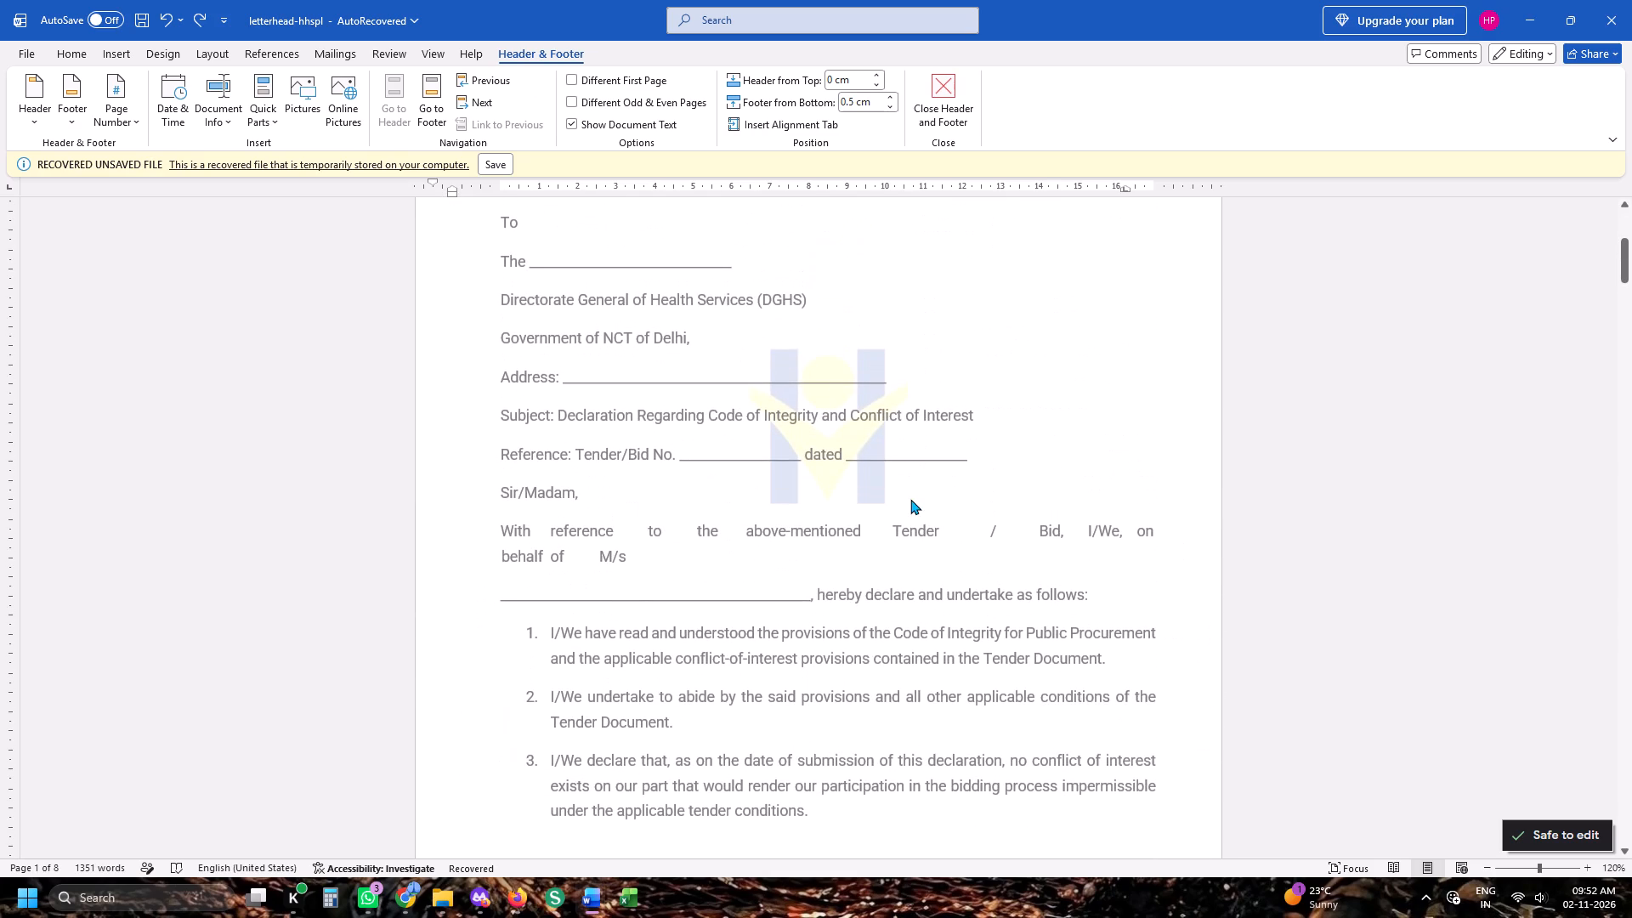
double_click(910, 499)
key("ctrl+a")
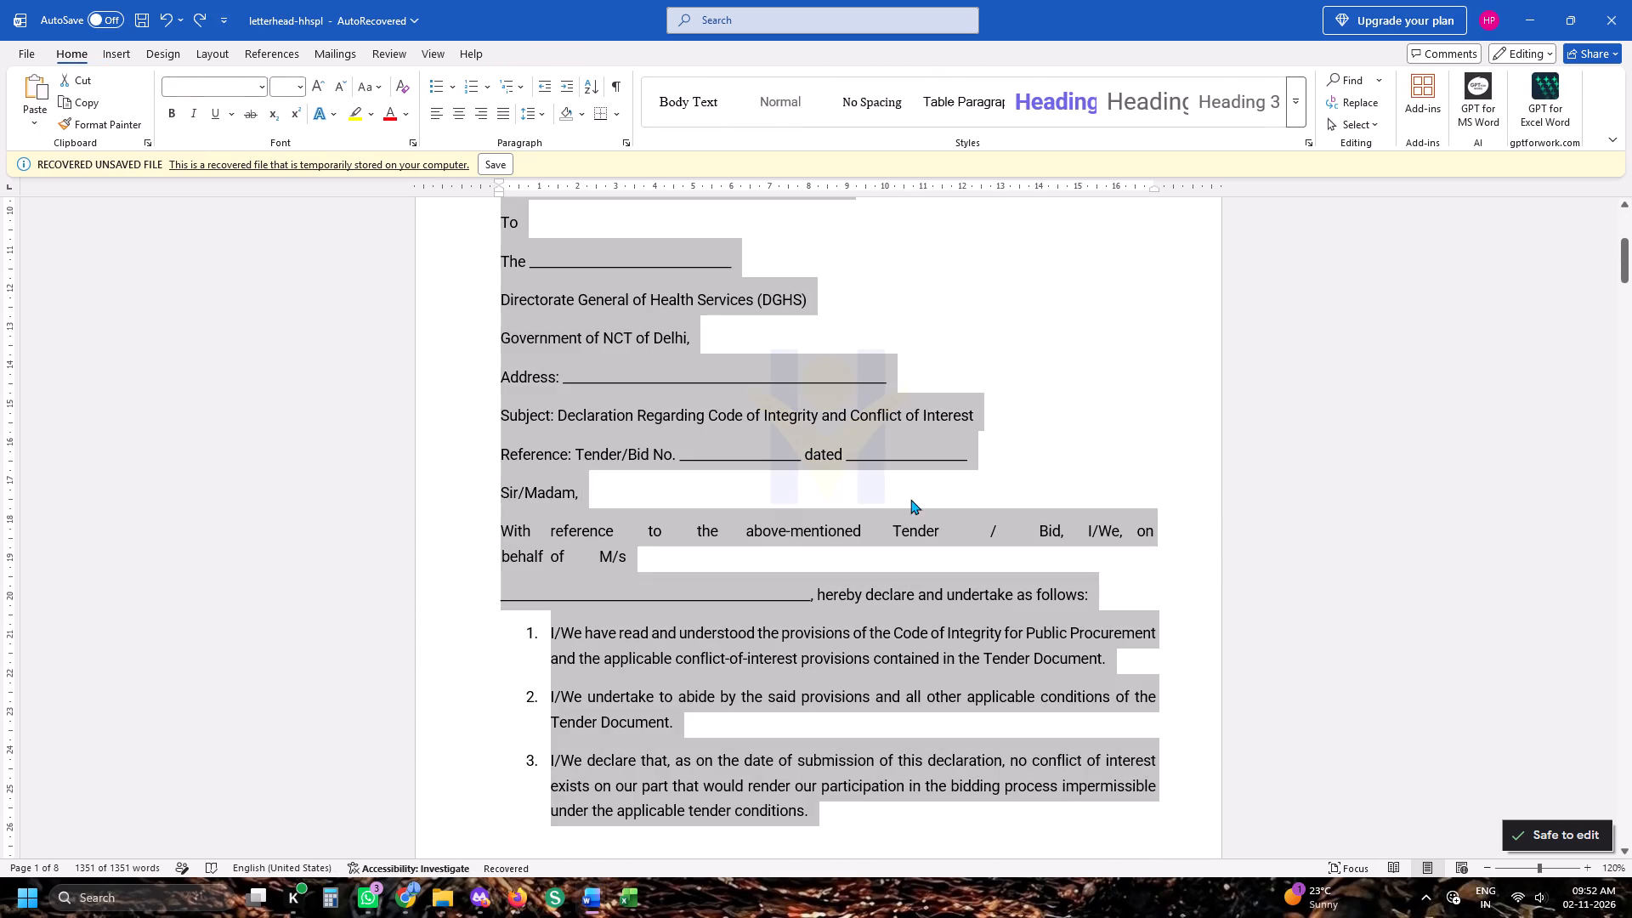
key("ctrl+v")
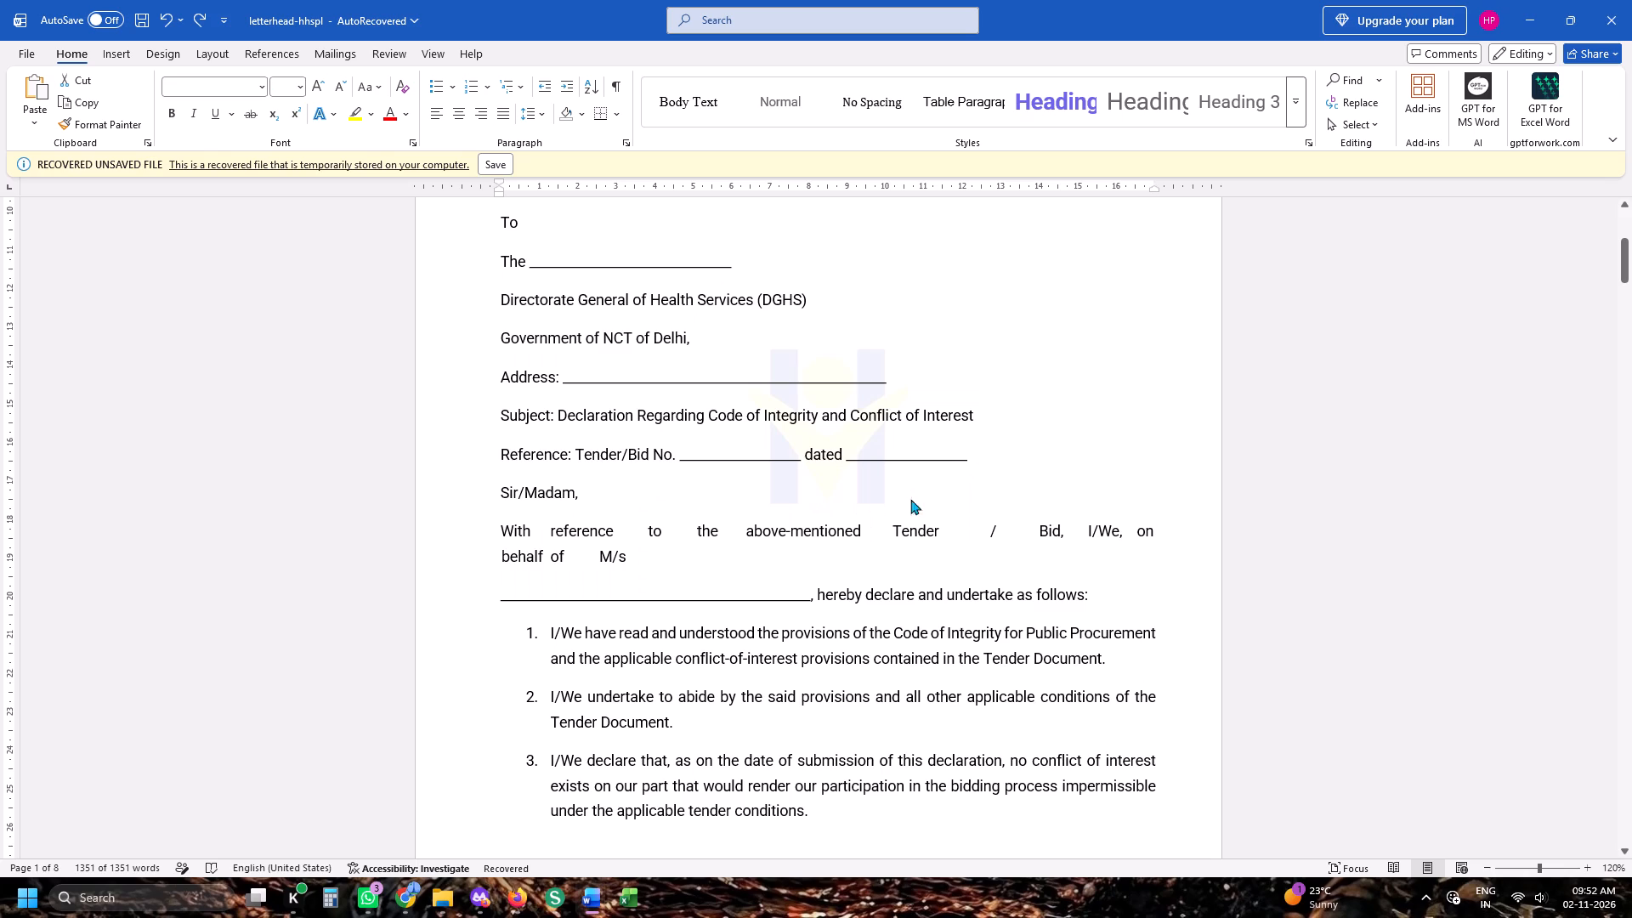
scroll(910, 499, "up", 20)
scroll(910, 499, "up", 5)
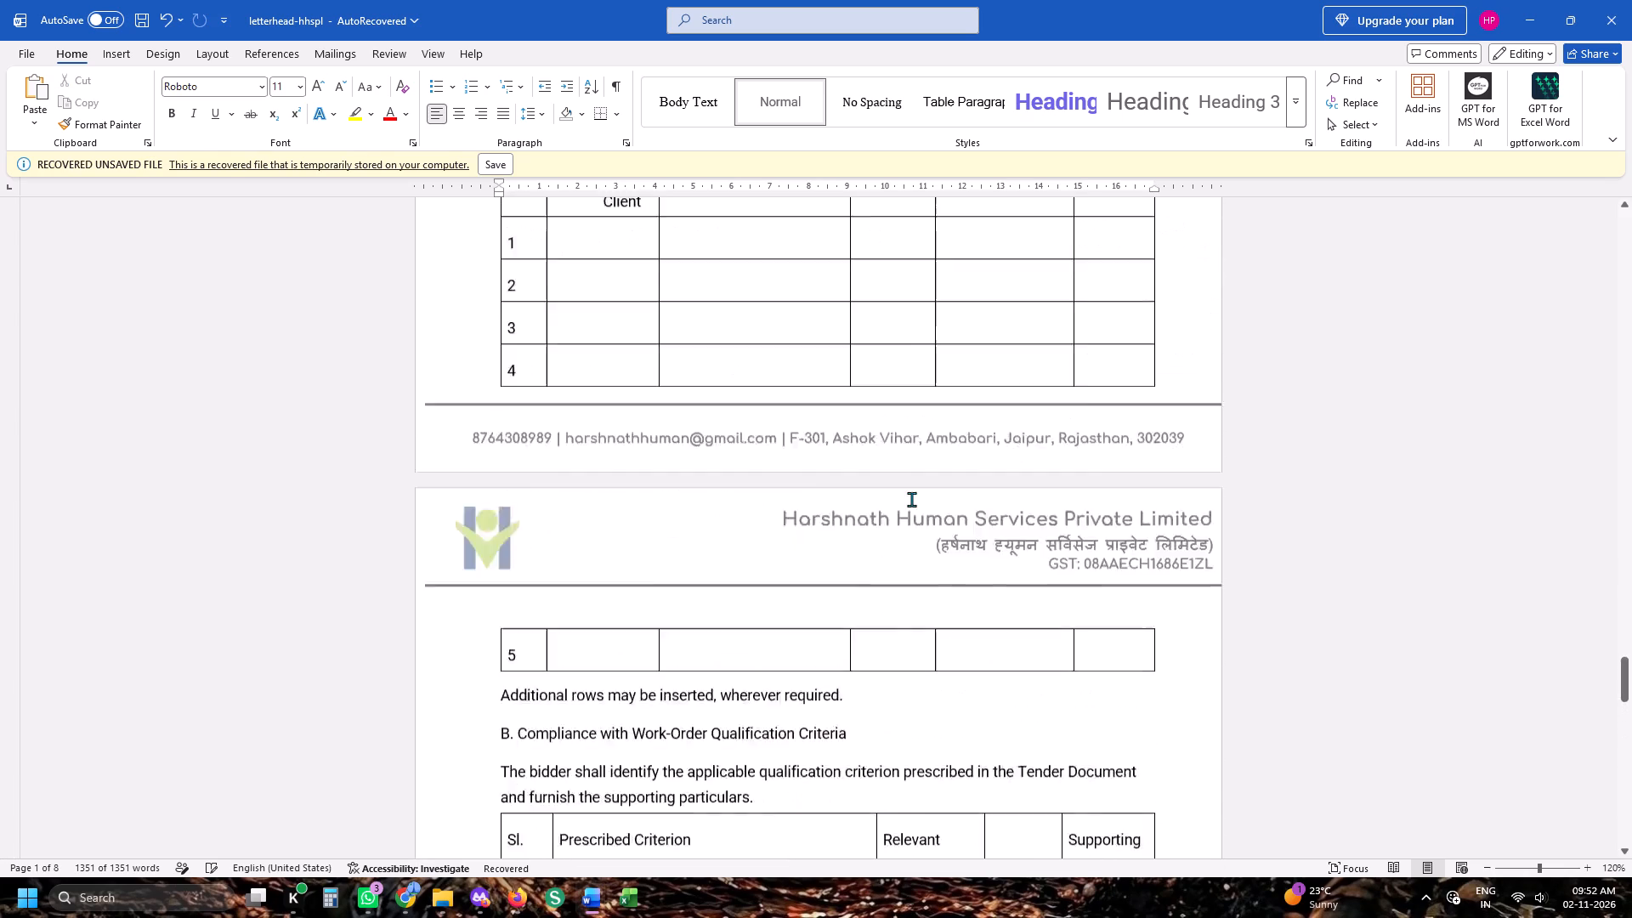
Delete the empty lines above the ANNEXURE-VI heading on the first page.
scroll(911, 499, "up", 12)
left_click_drag(1613, 638, 1624, 633)
left_click_drag(1631, 632, 1626, 48)
left_click(542, 365)
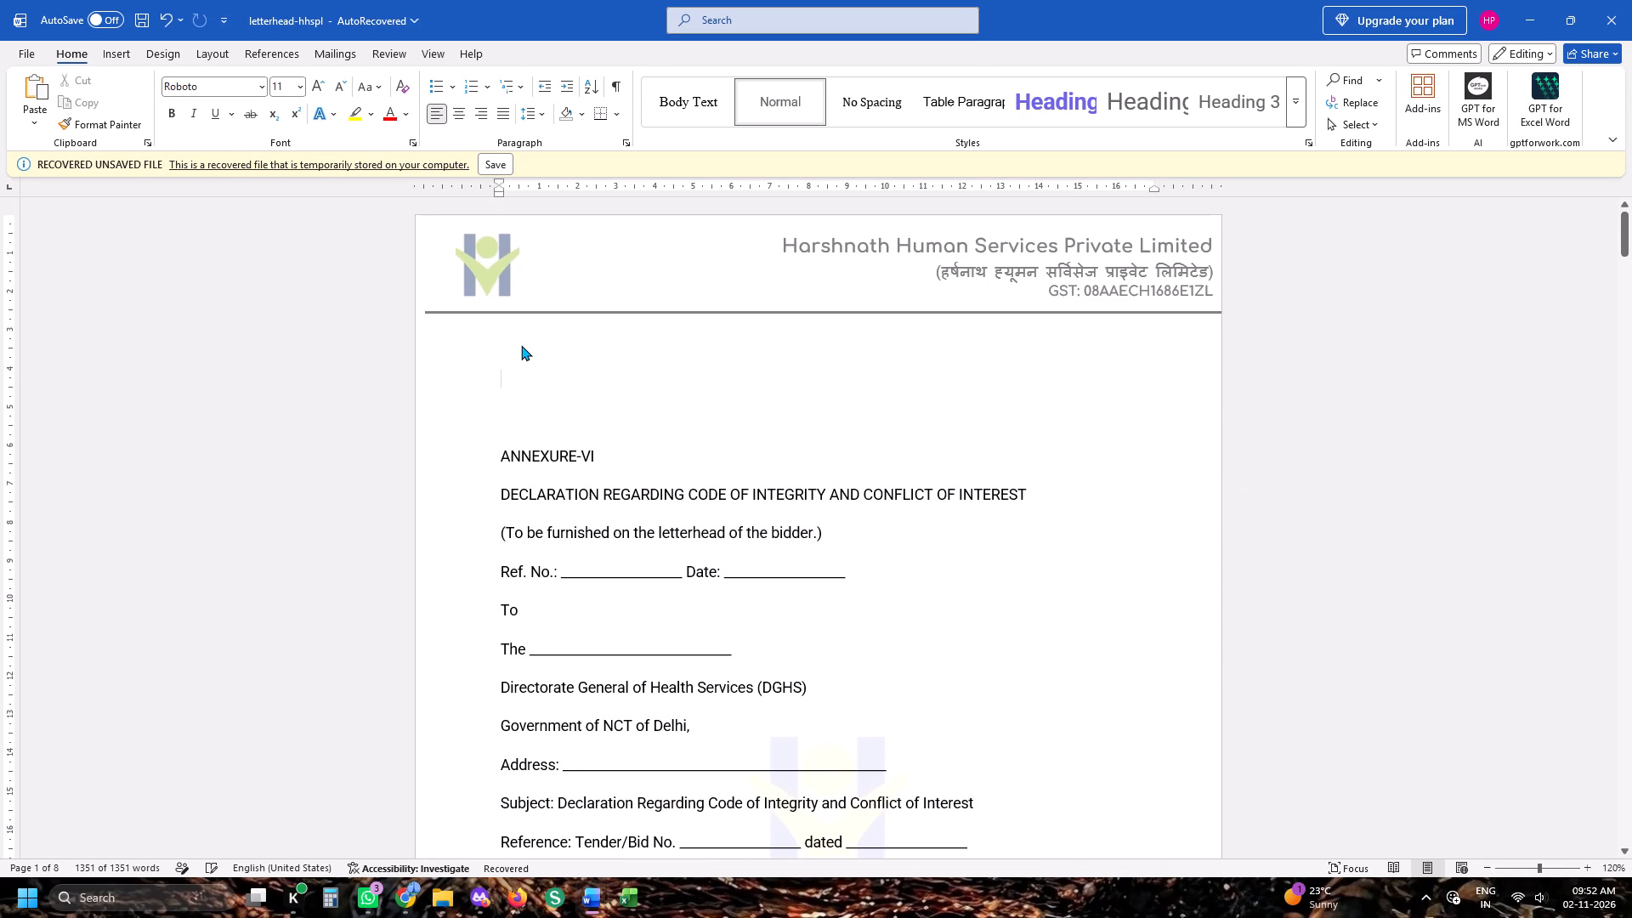
key("Delete")
key("Delete")
key("Delete")
key("Delete")
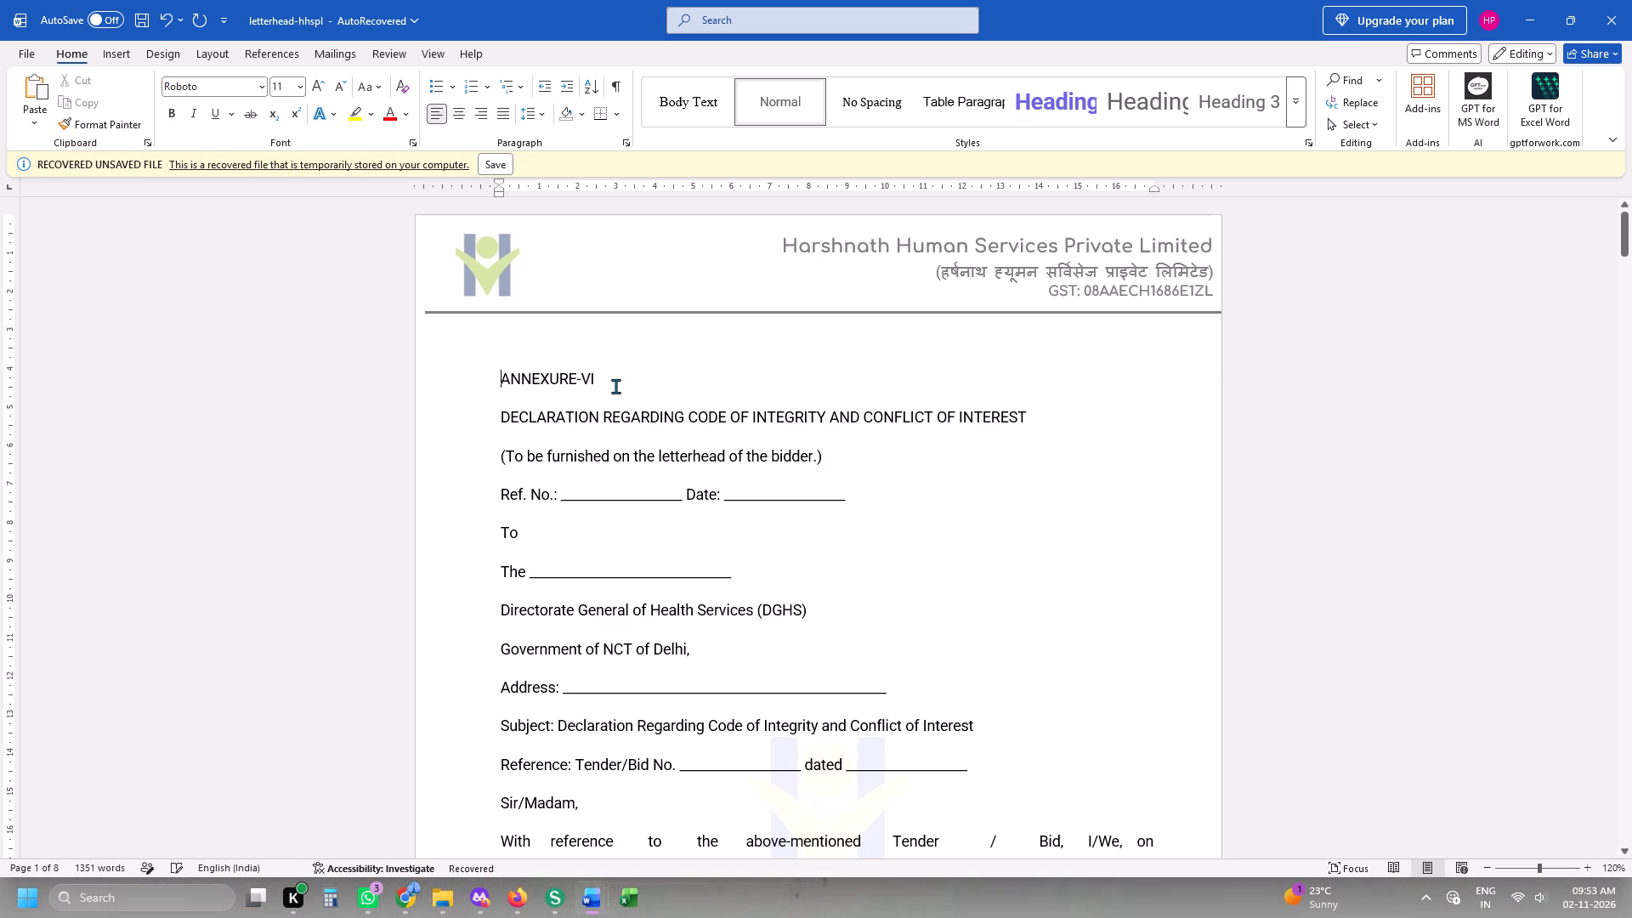
Make the ANNEXURE-VI heading bold and right-aligned, and bold the declaration title beneath it.
left_click_drag(615, 385, 480, 354)
key("ctrl+b")
key("ctrl+r")
left_click(803, 428)
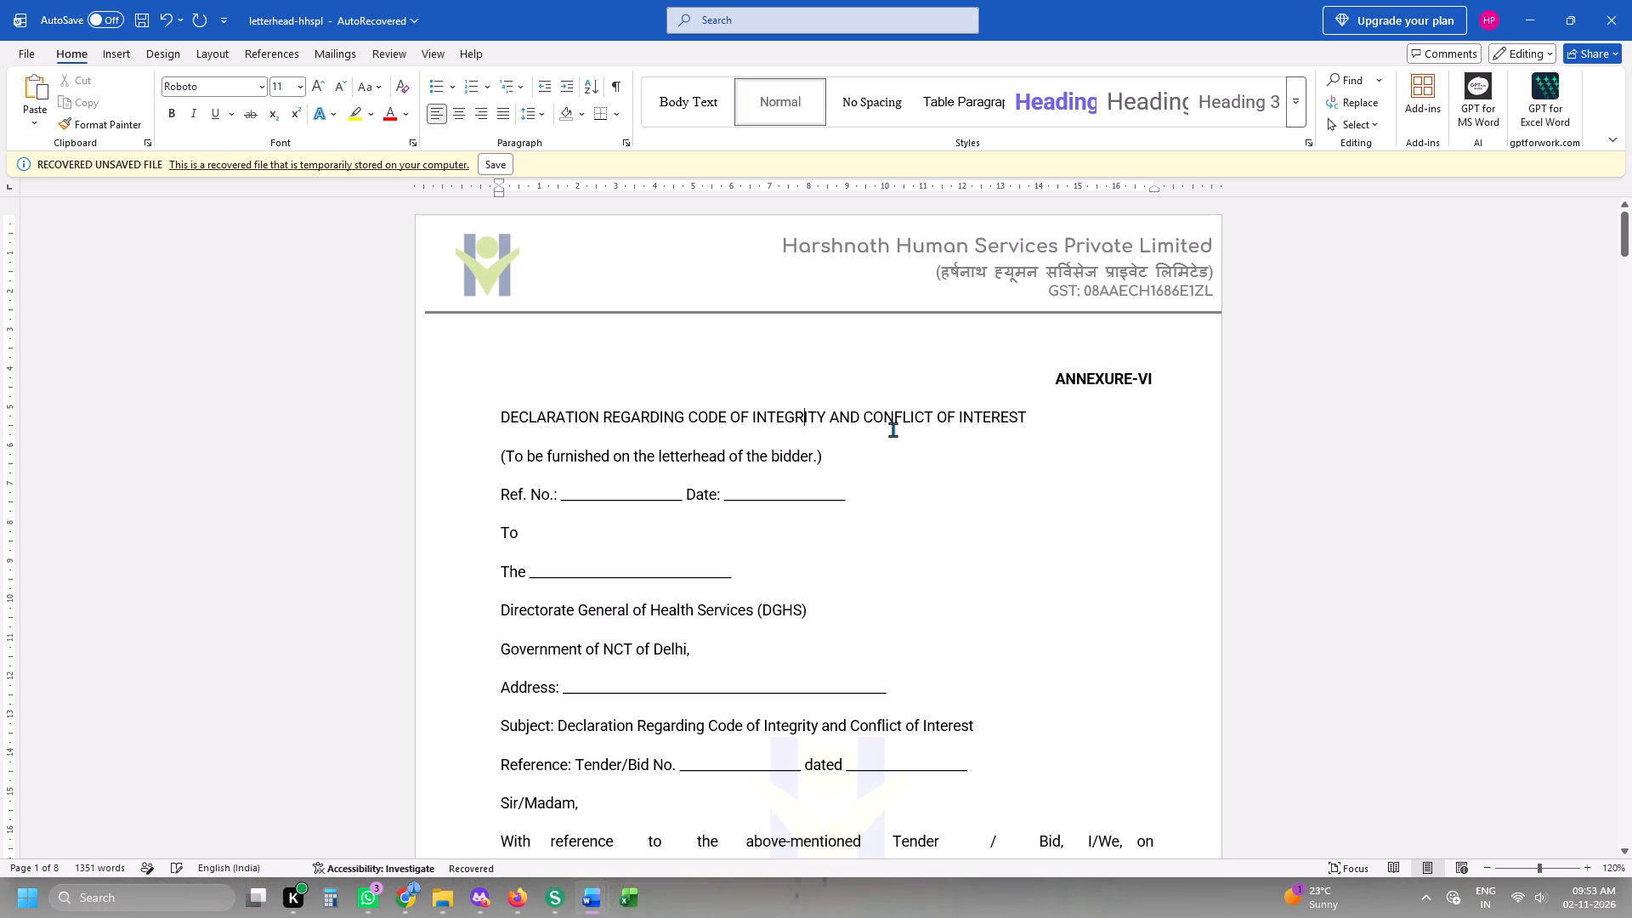
left_click_drag(1120, 412, 486, 414)
key("ctrl+b")
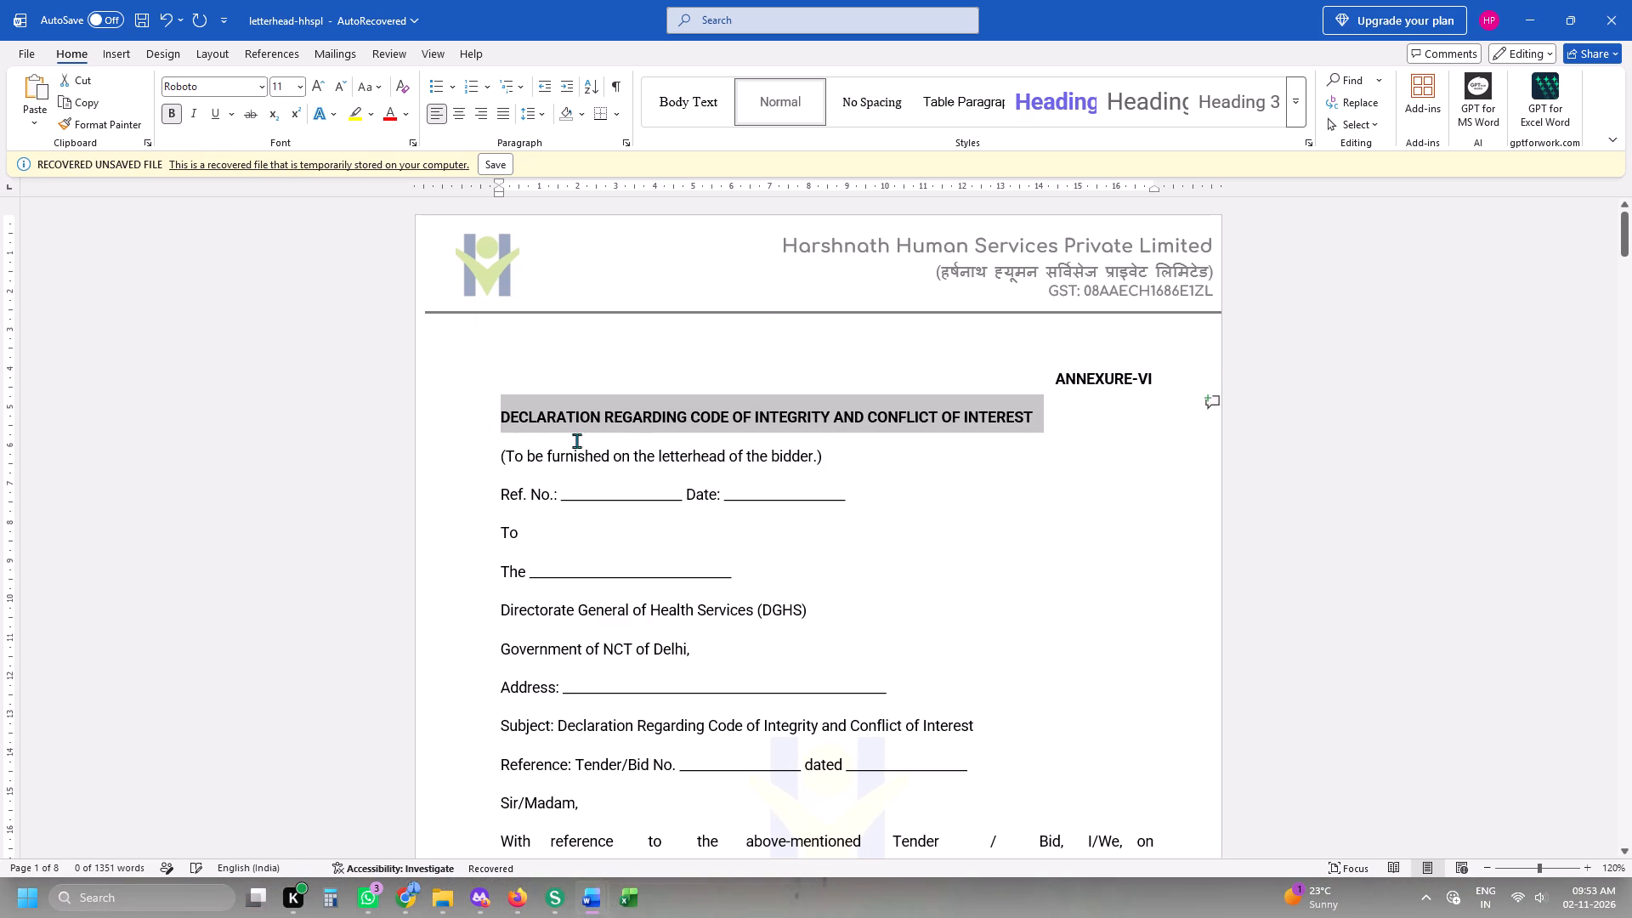
Delete the "(To be furnished on the letterhead of the bidder.)" line and move the Date field onto its own line below Ref. No.
left_click(681, 462)
left_click_drag(858, 464, 458, 457)
key("Delete")
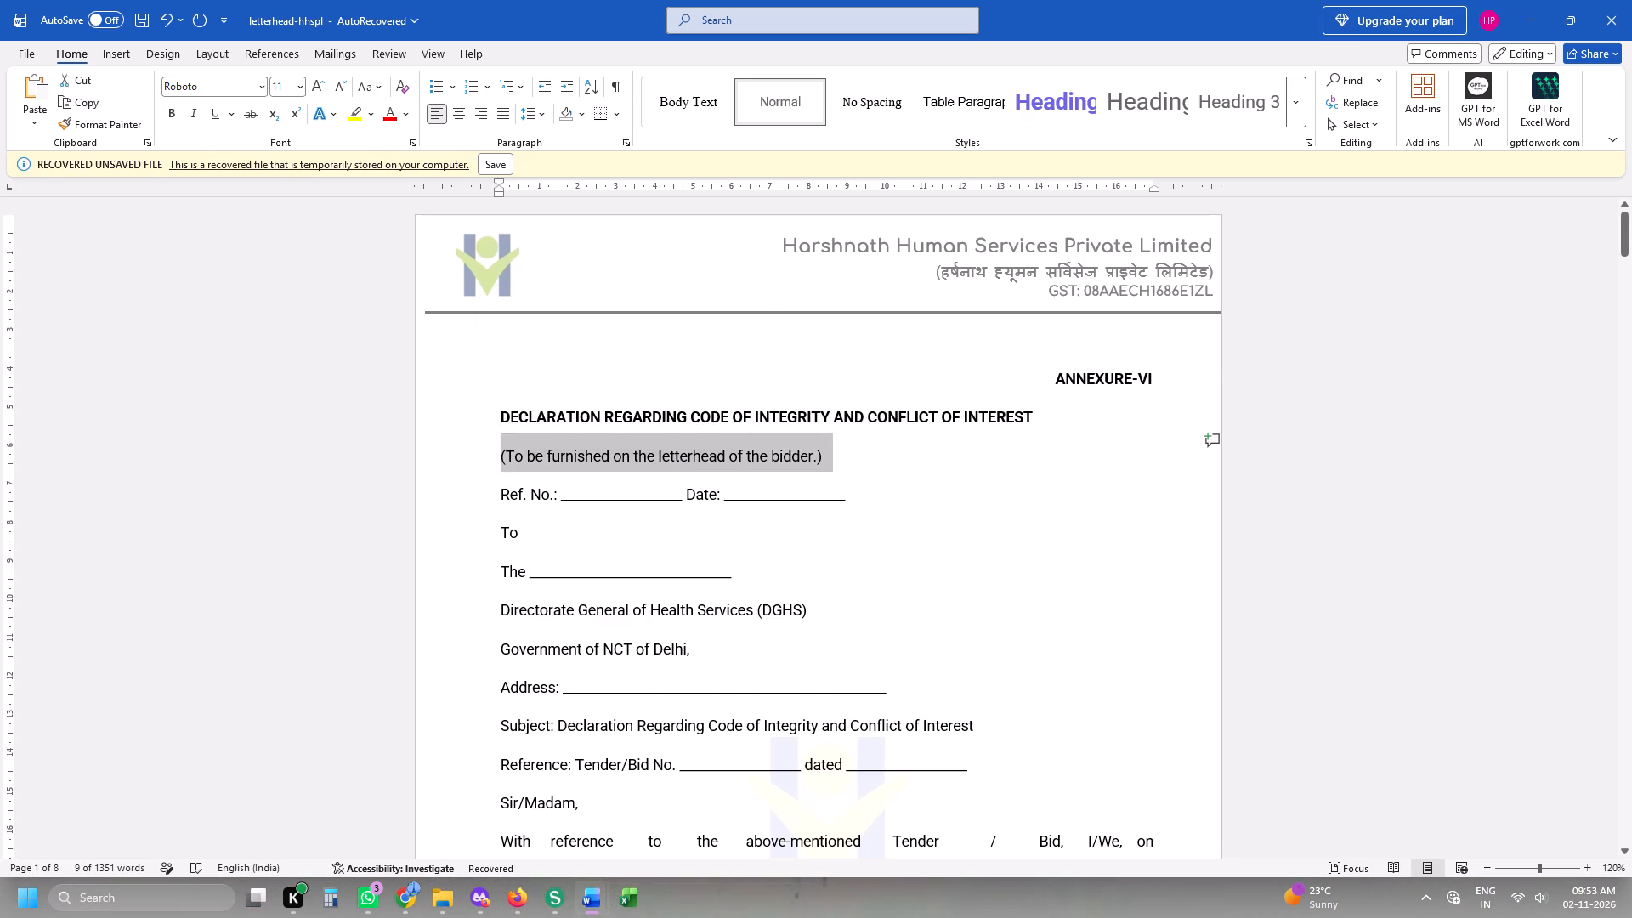
left_click(690, 457)
key("Return")
Switch to Firefox, open GeM-Bidding-10105717.pdf from the Drive folder and copy the bid number GEM/2026/B/8221916.
key("alt+Tab")
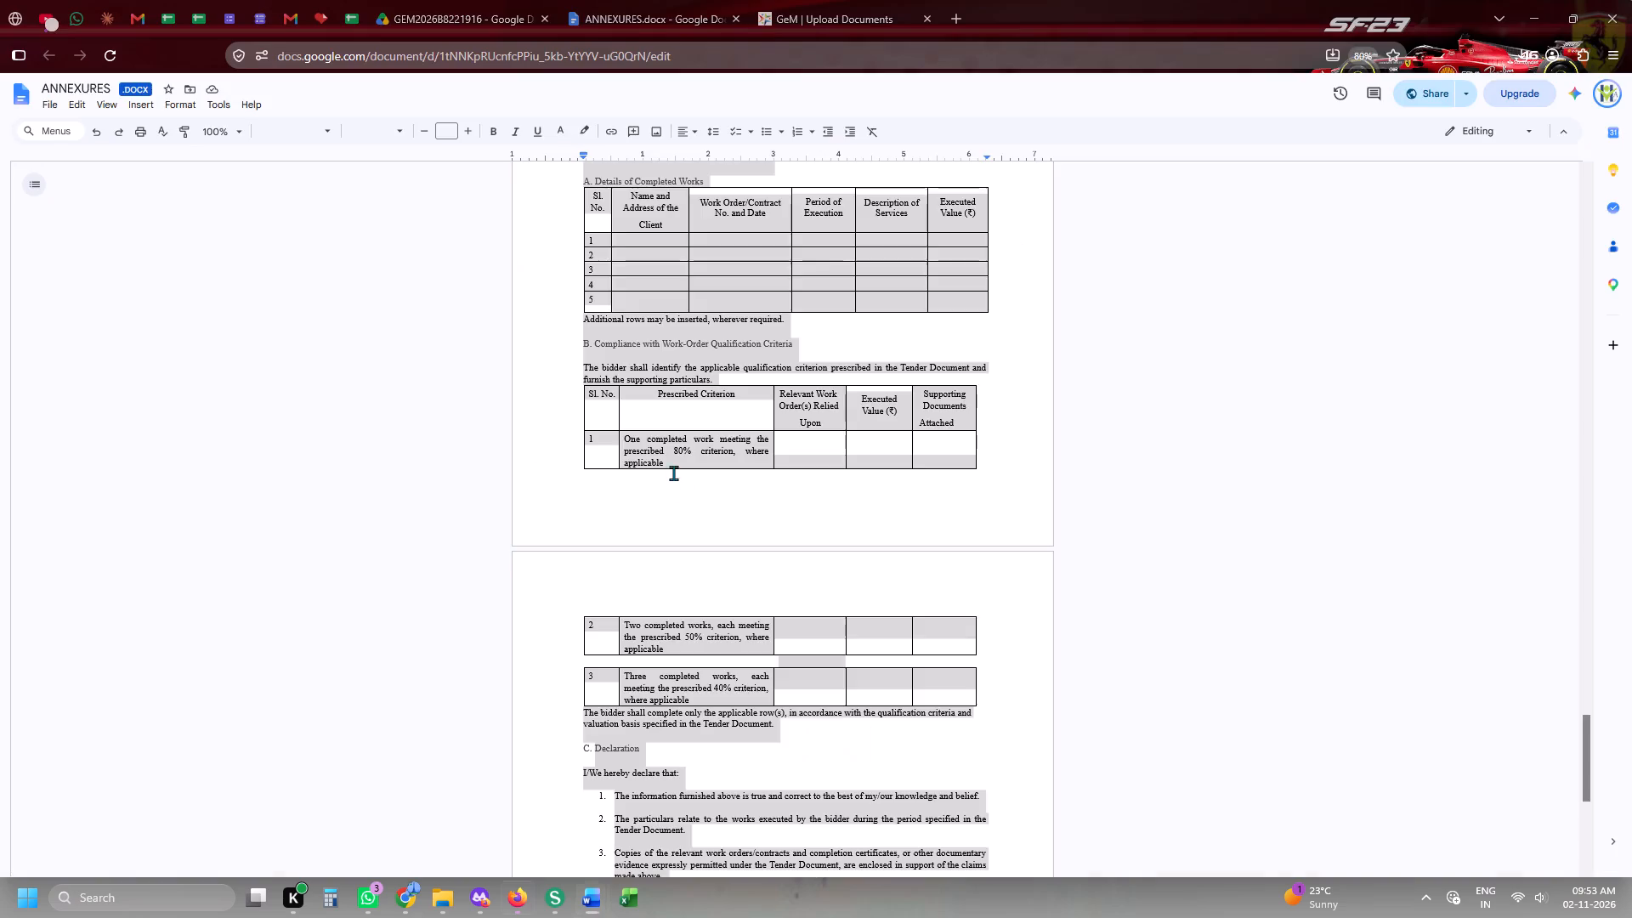
left_click(500, 0)
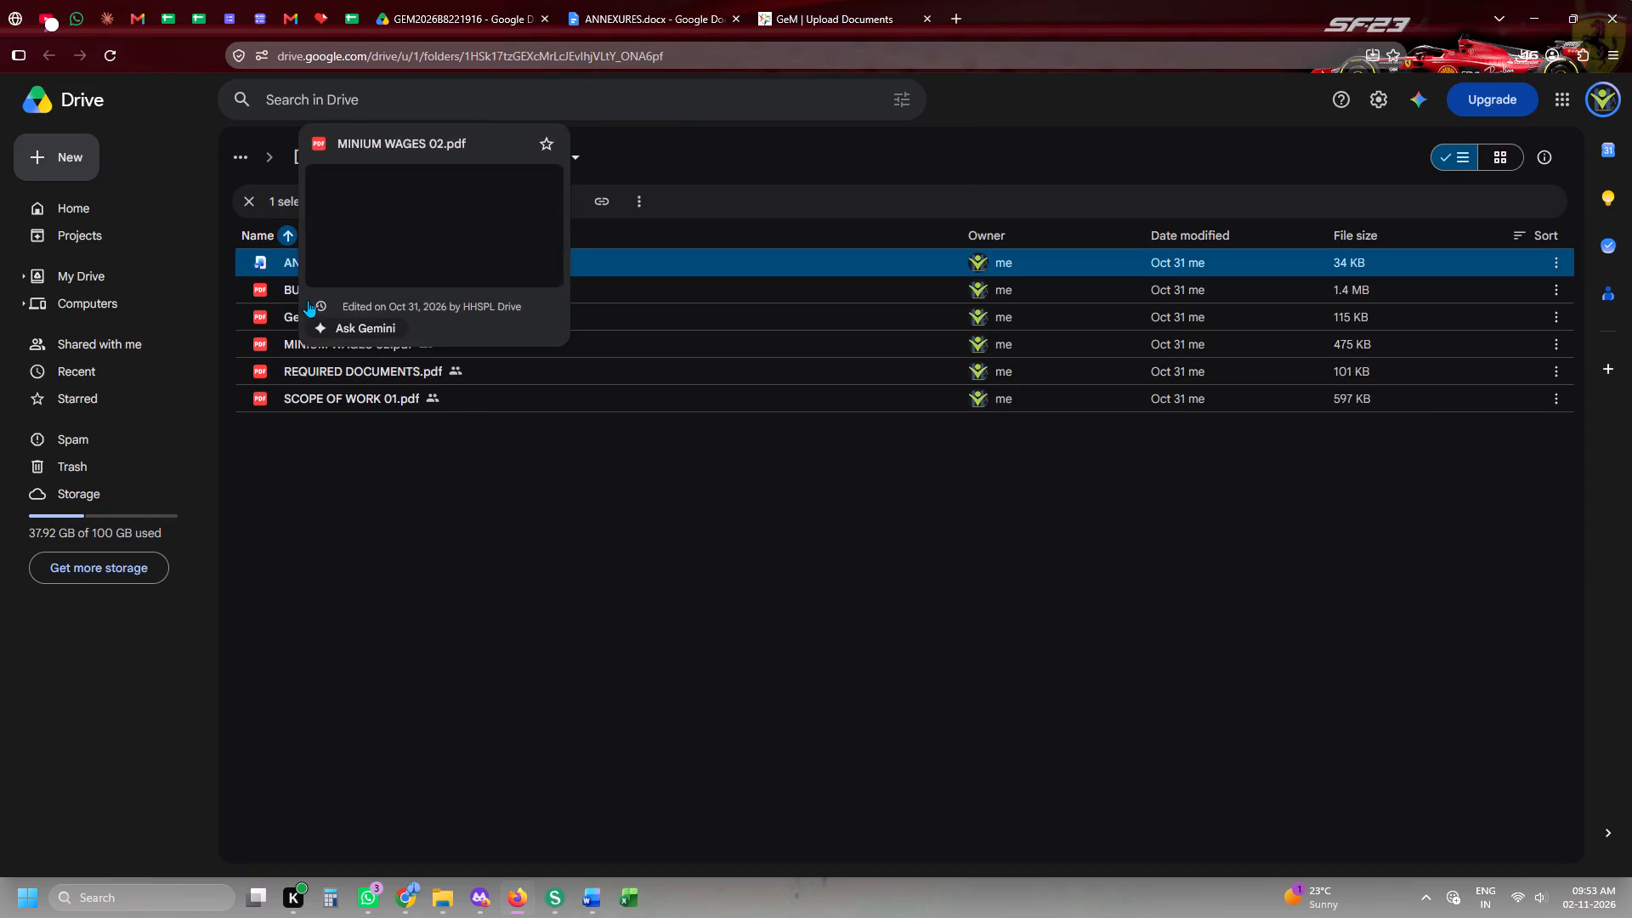
double_click(275, 318)
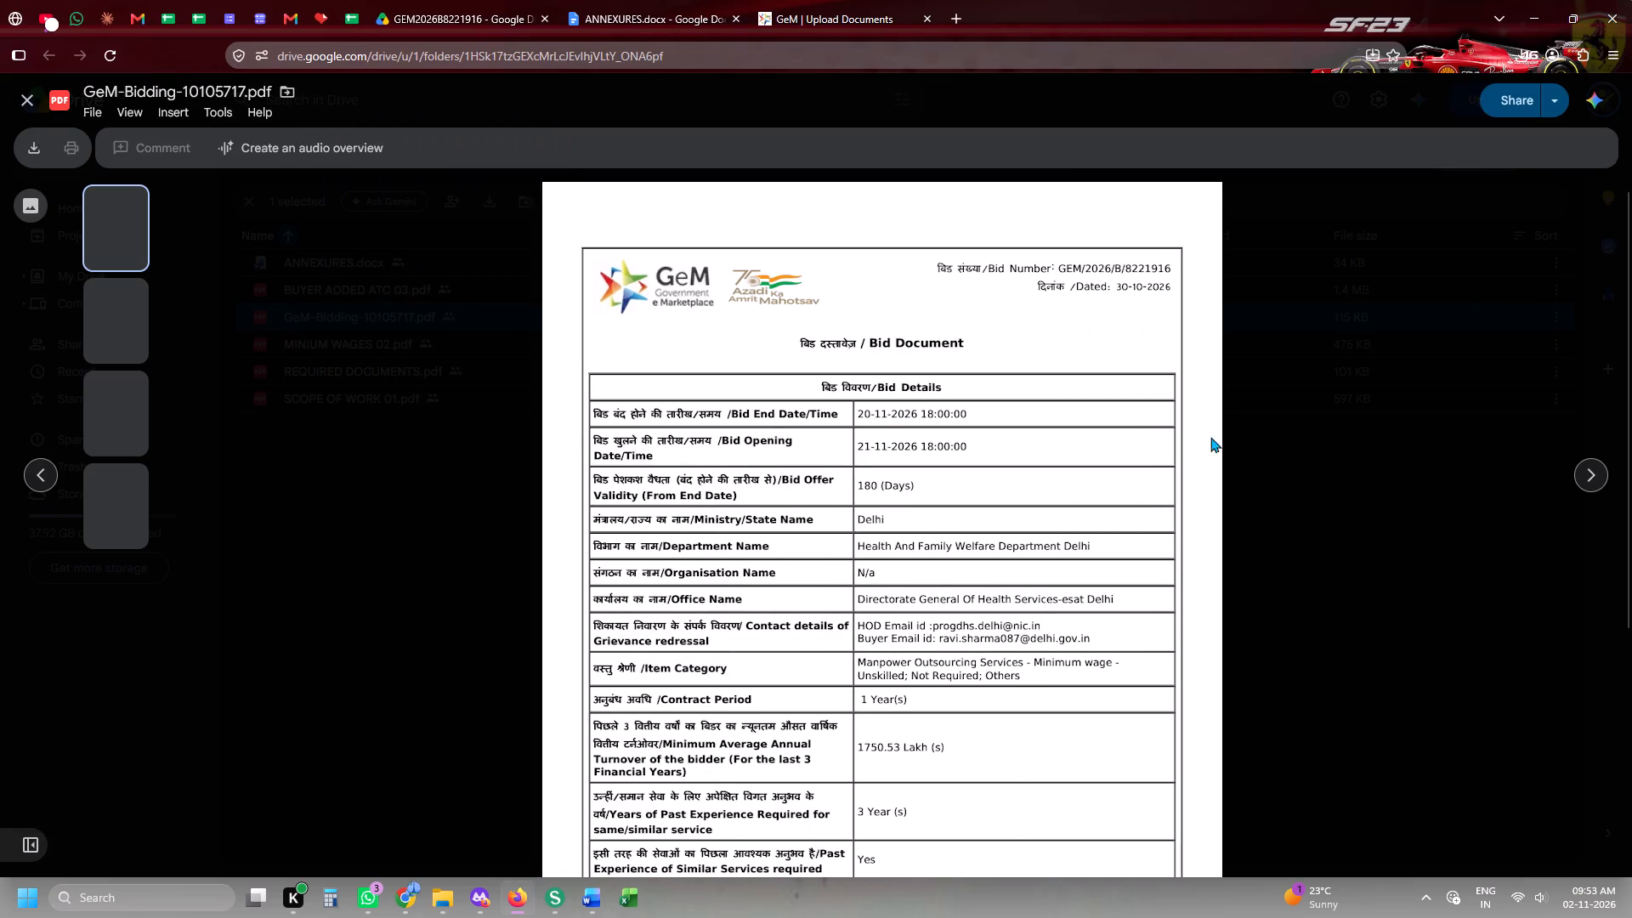
left_click(1065, 258)
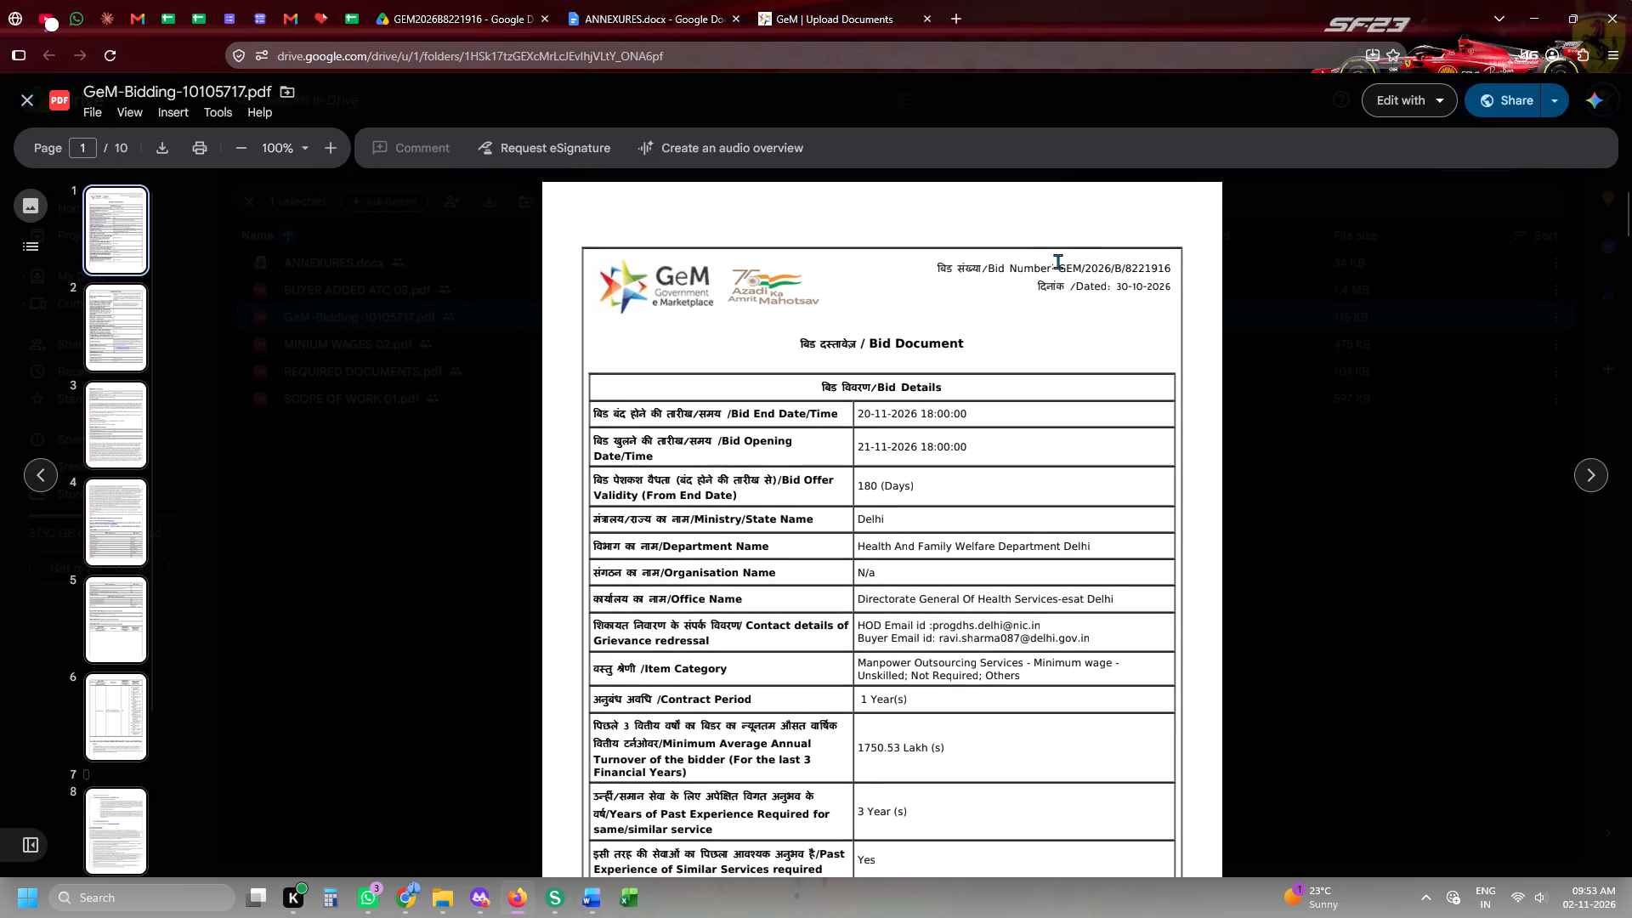
left_click_drag(1057, 261, 1072, 261)
left_click_drag(1070, 261, 1090, 268)
key("ctrl+c")
key("ctrl+c")
key("ctrl+c")
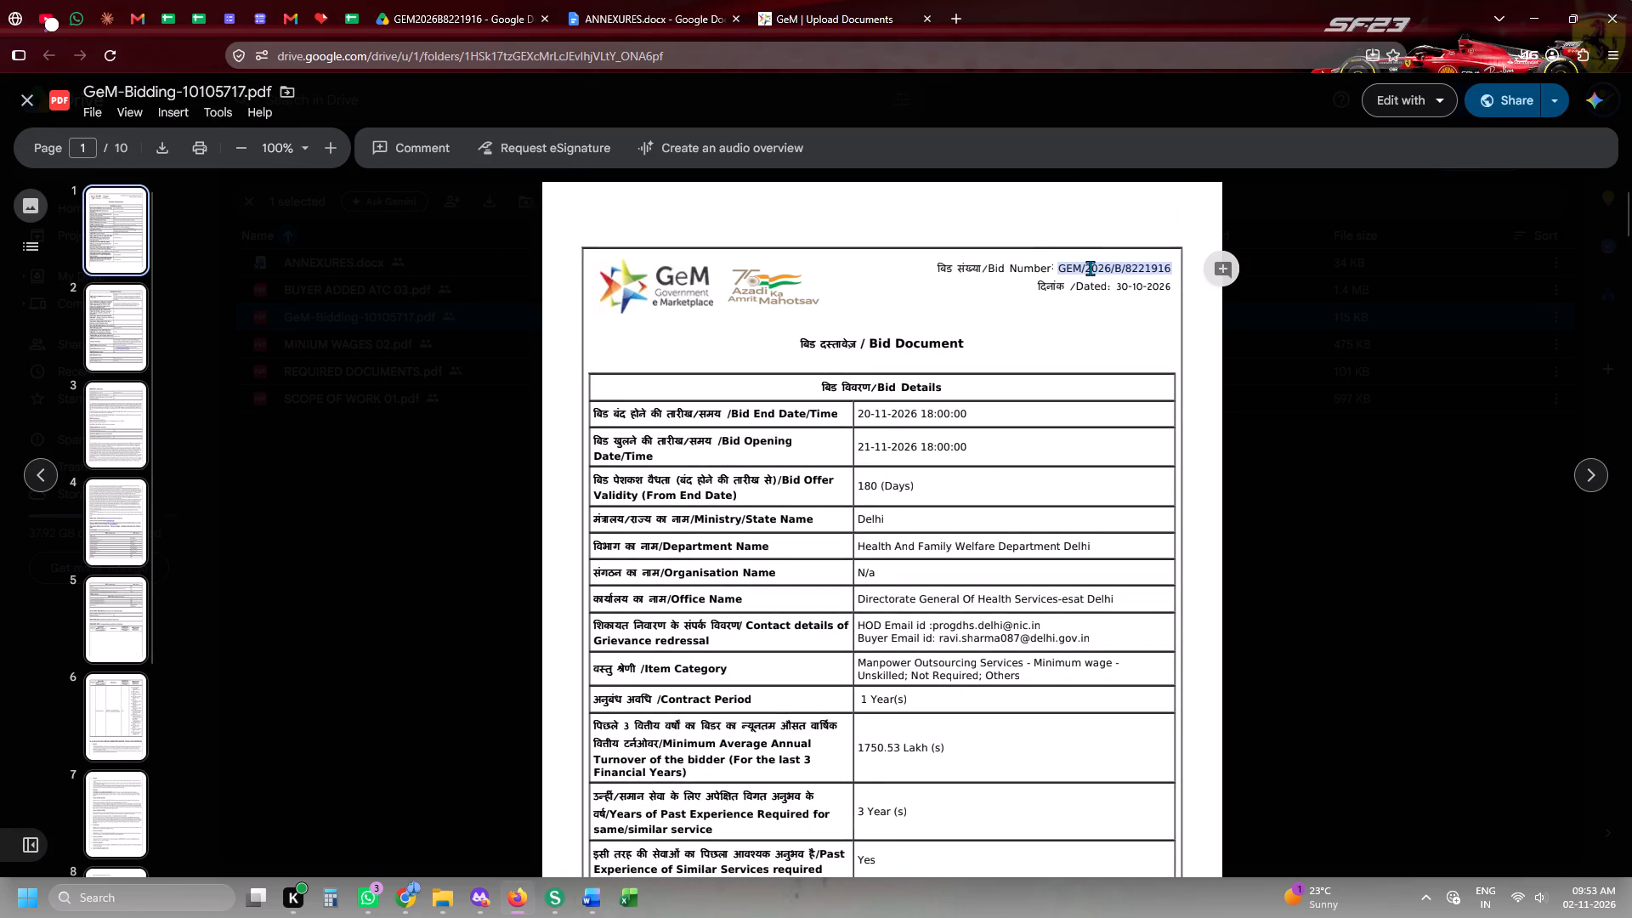
key("Tab")
key("Tab")
Back in Word, replace the Ref. No. blank with the copied bid number GEM/2026/B/8221916 in bold.
key("alt+Tab")
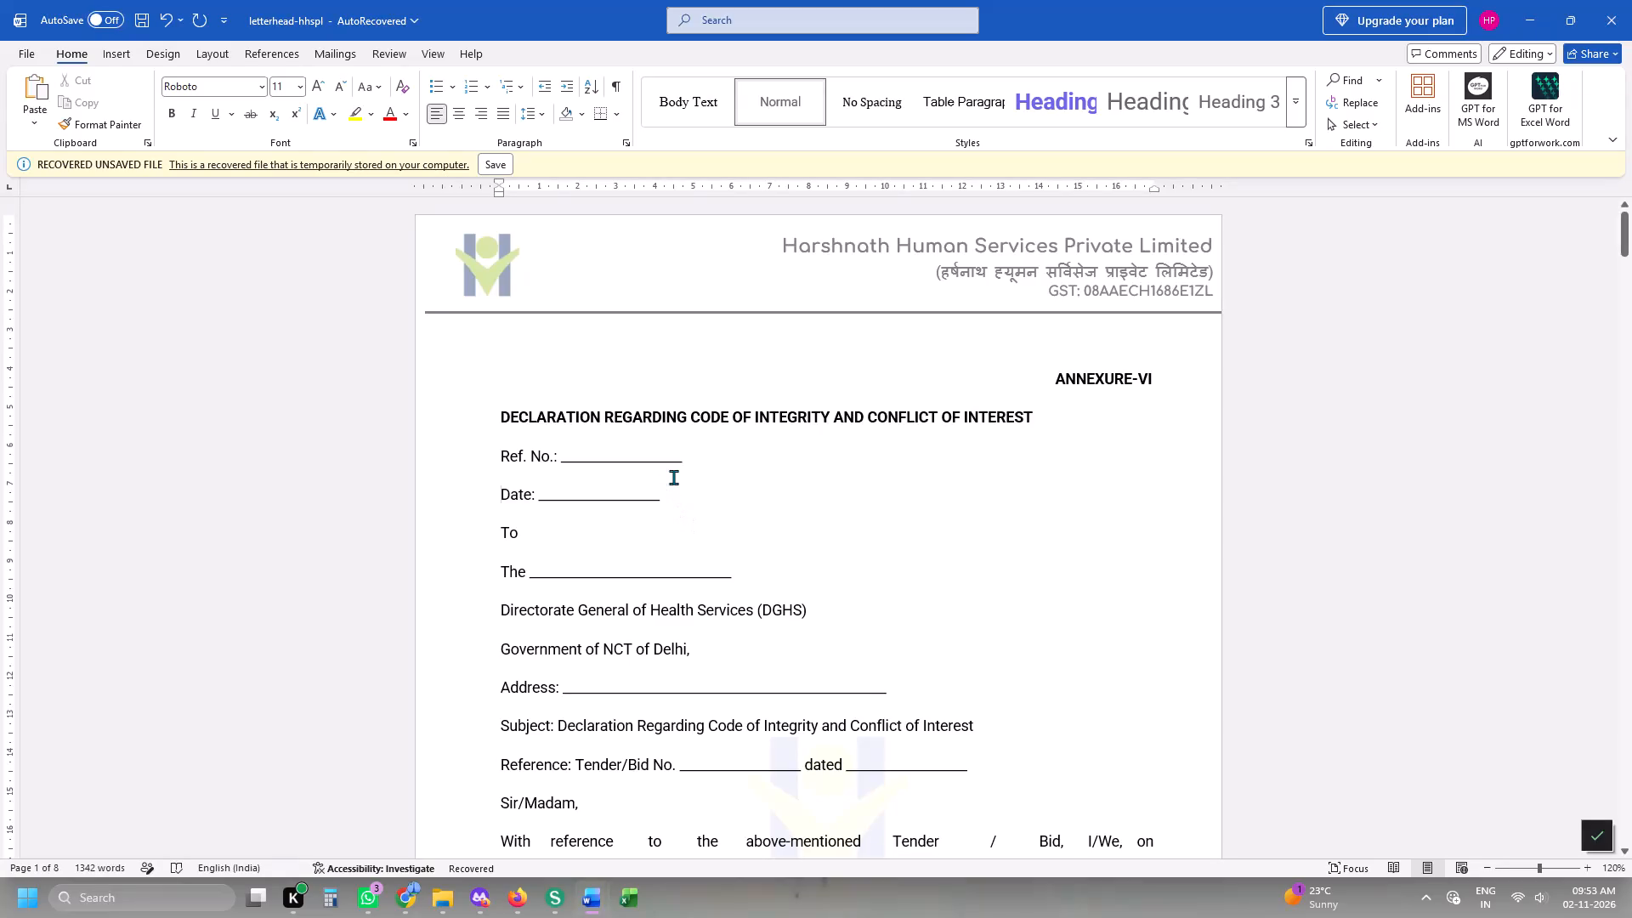
left_click_drag(691, 470, 564, 459)
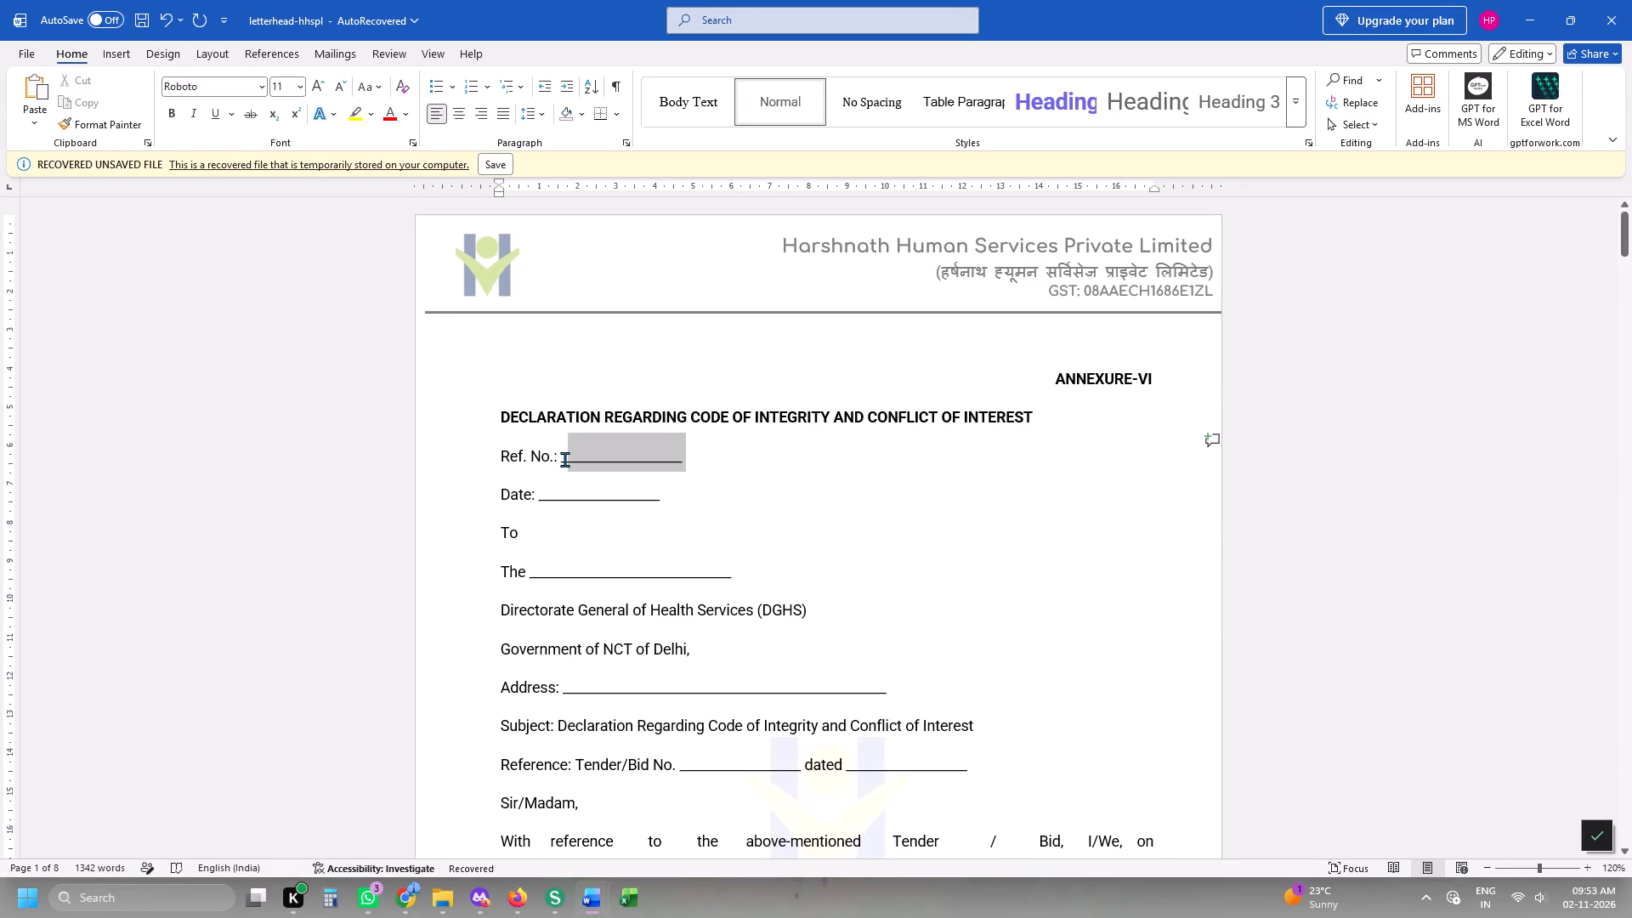
left_click_drag(564, 459, 562, 459)
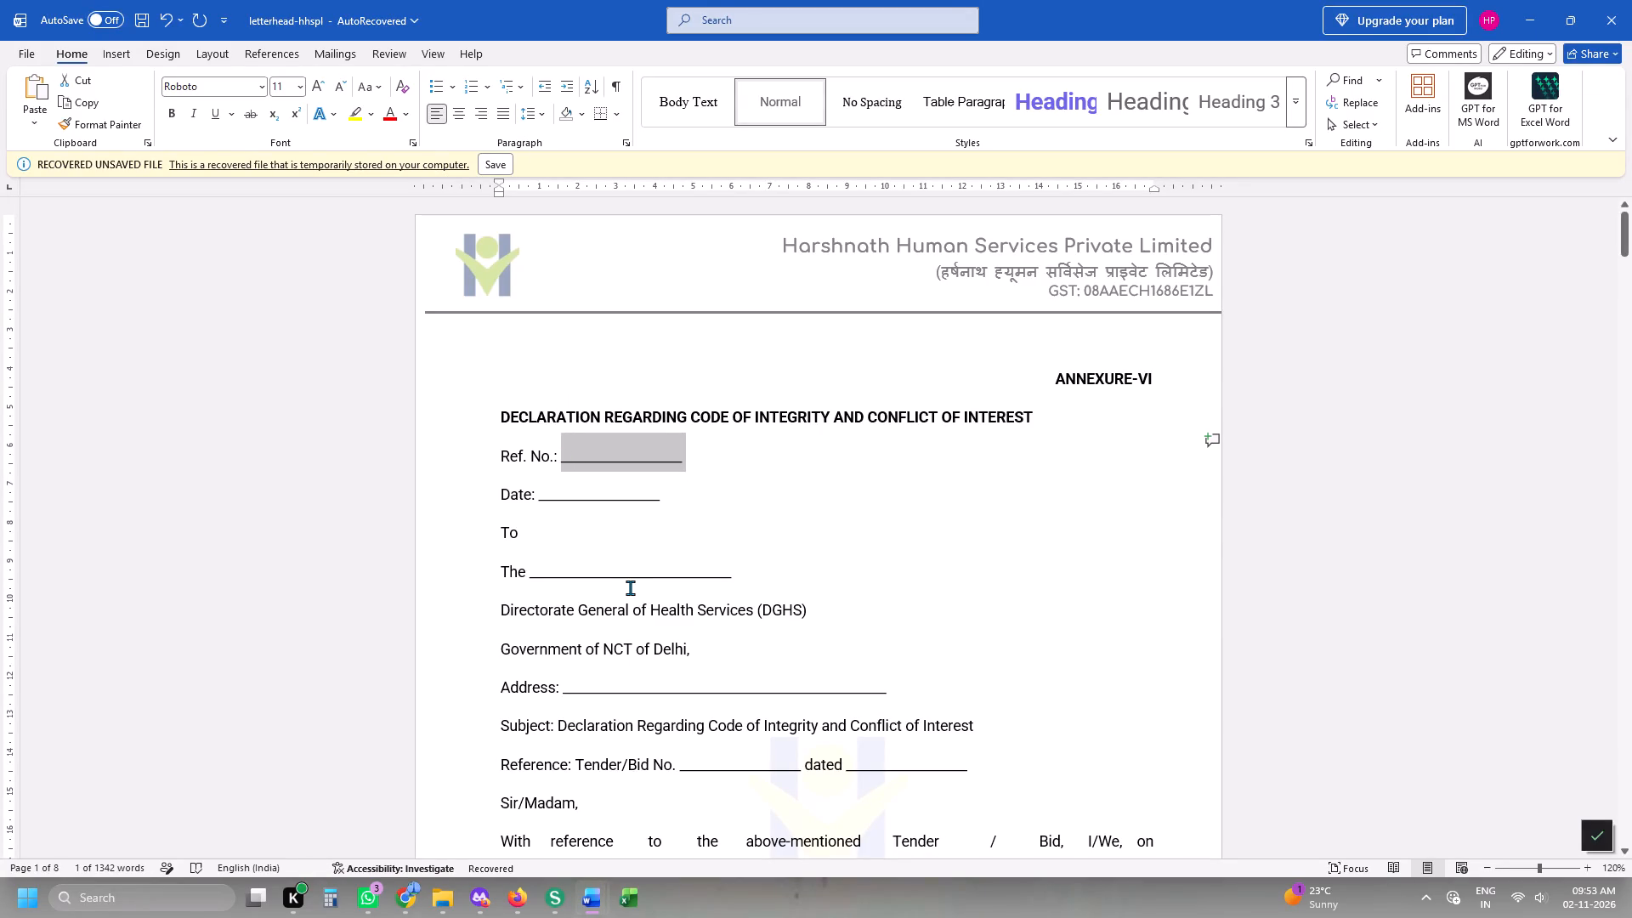
key("ctrl+b")
key("ctrl+v")
Replace the blank in the Date line with 02-11-2026 in bold.
left_click_drag(674, 487, 496, 496)
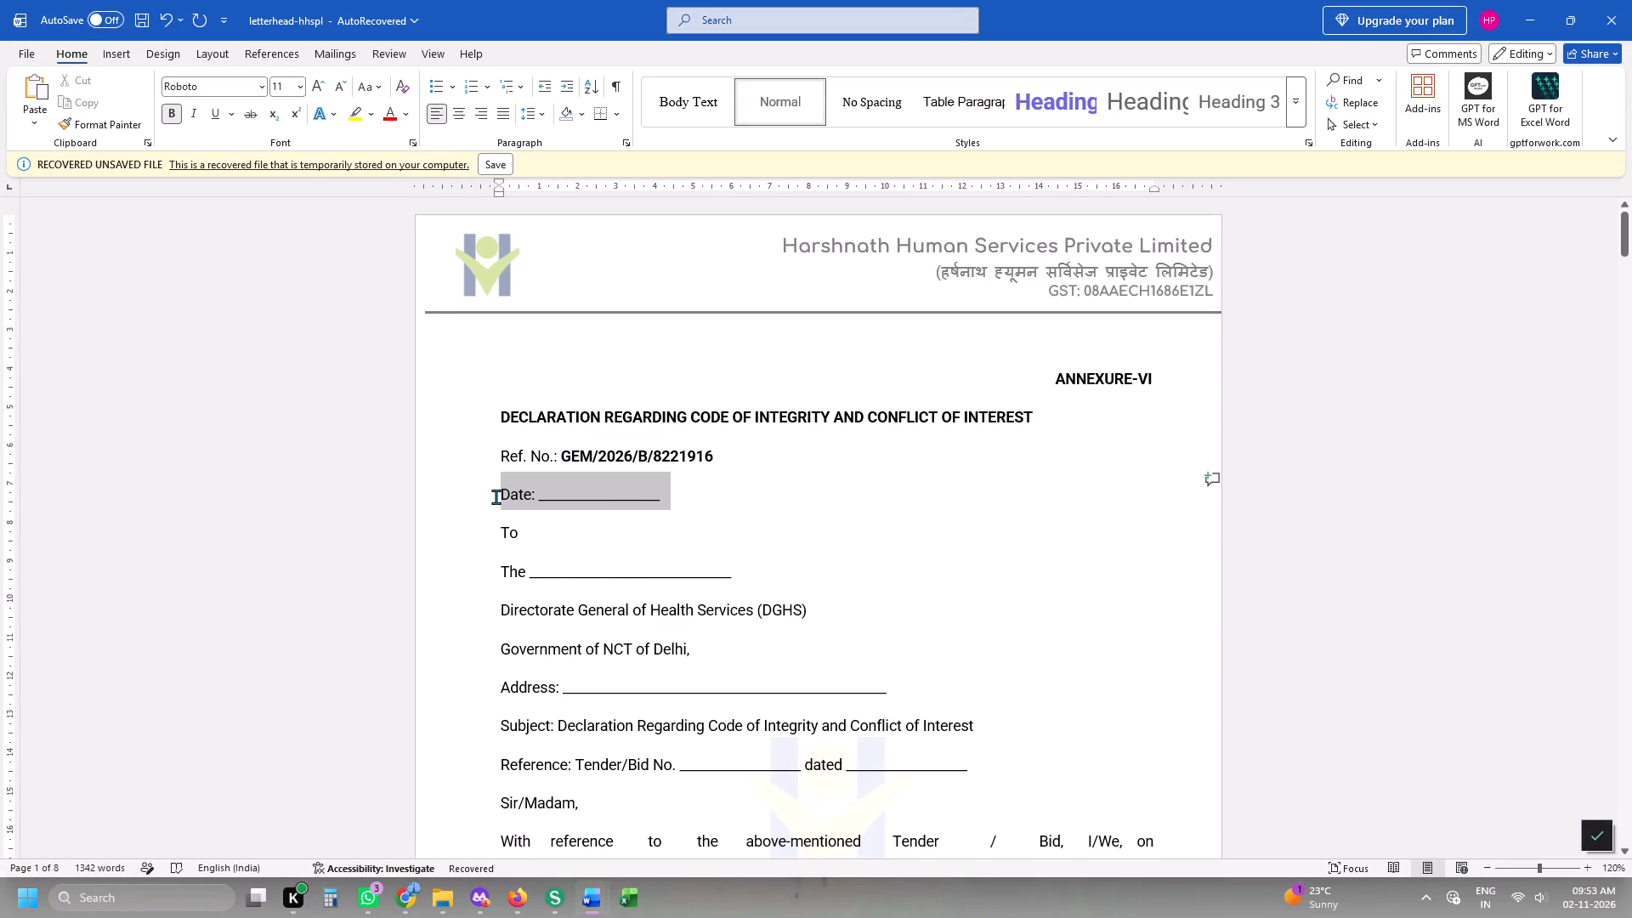
left_click_drag(496, 496, 541, 496)
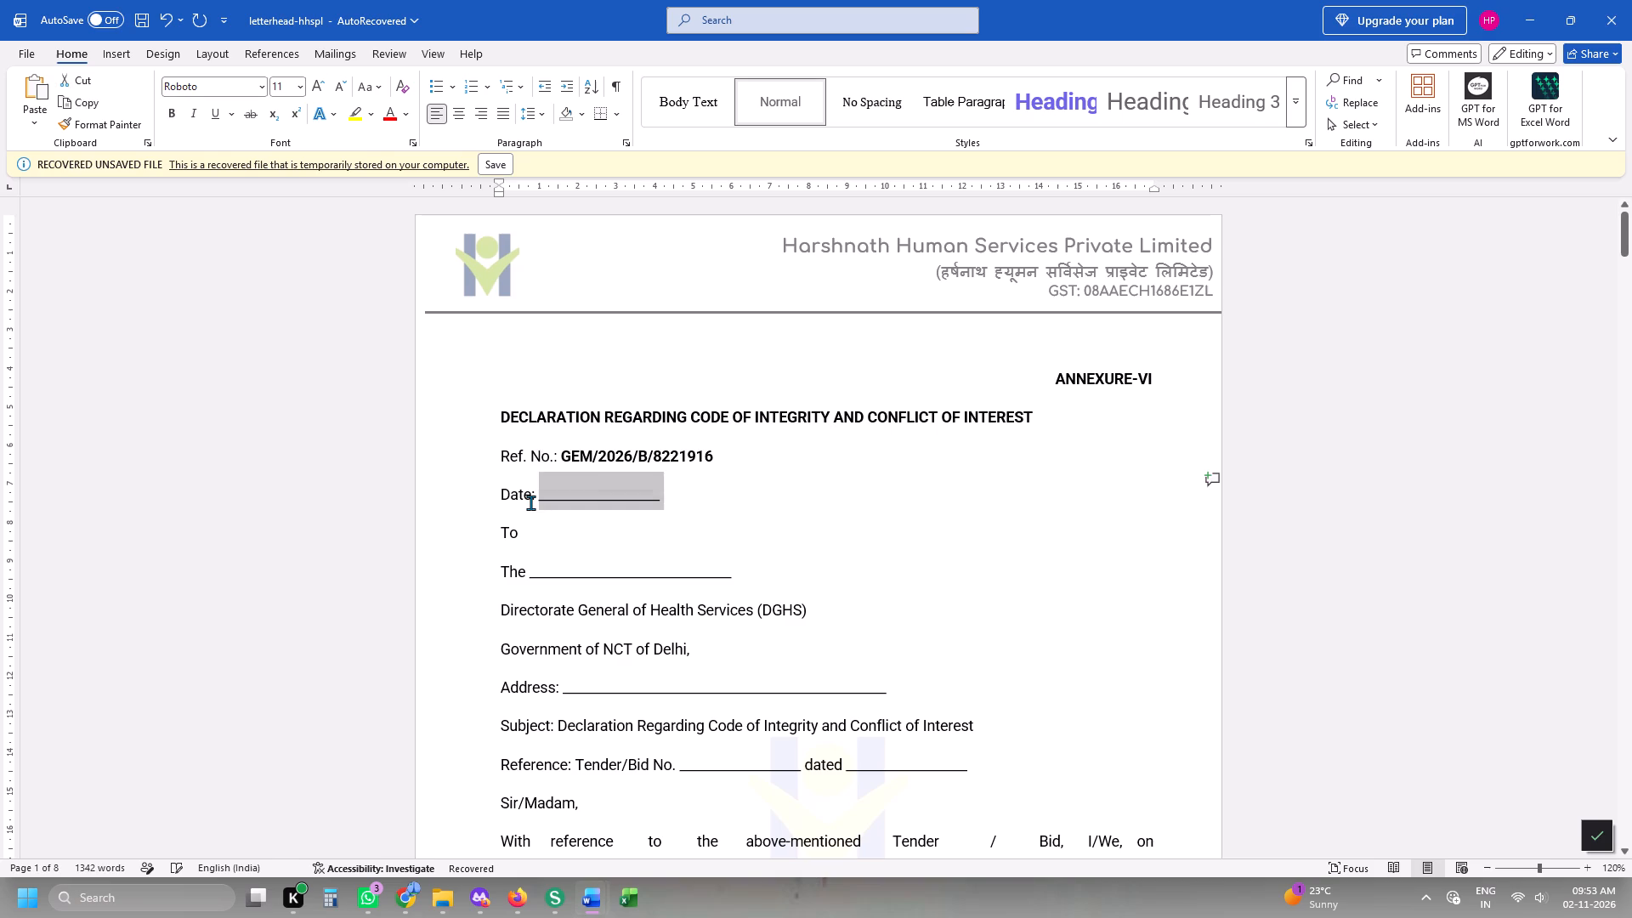
key("ctrl+v")
key("ctrl+z")
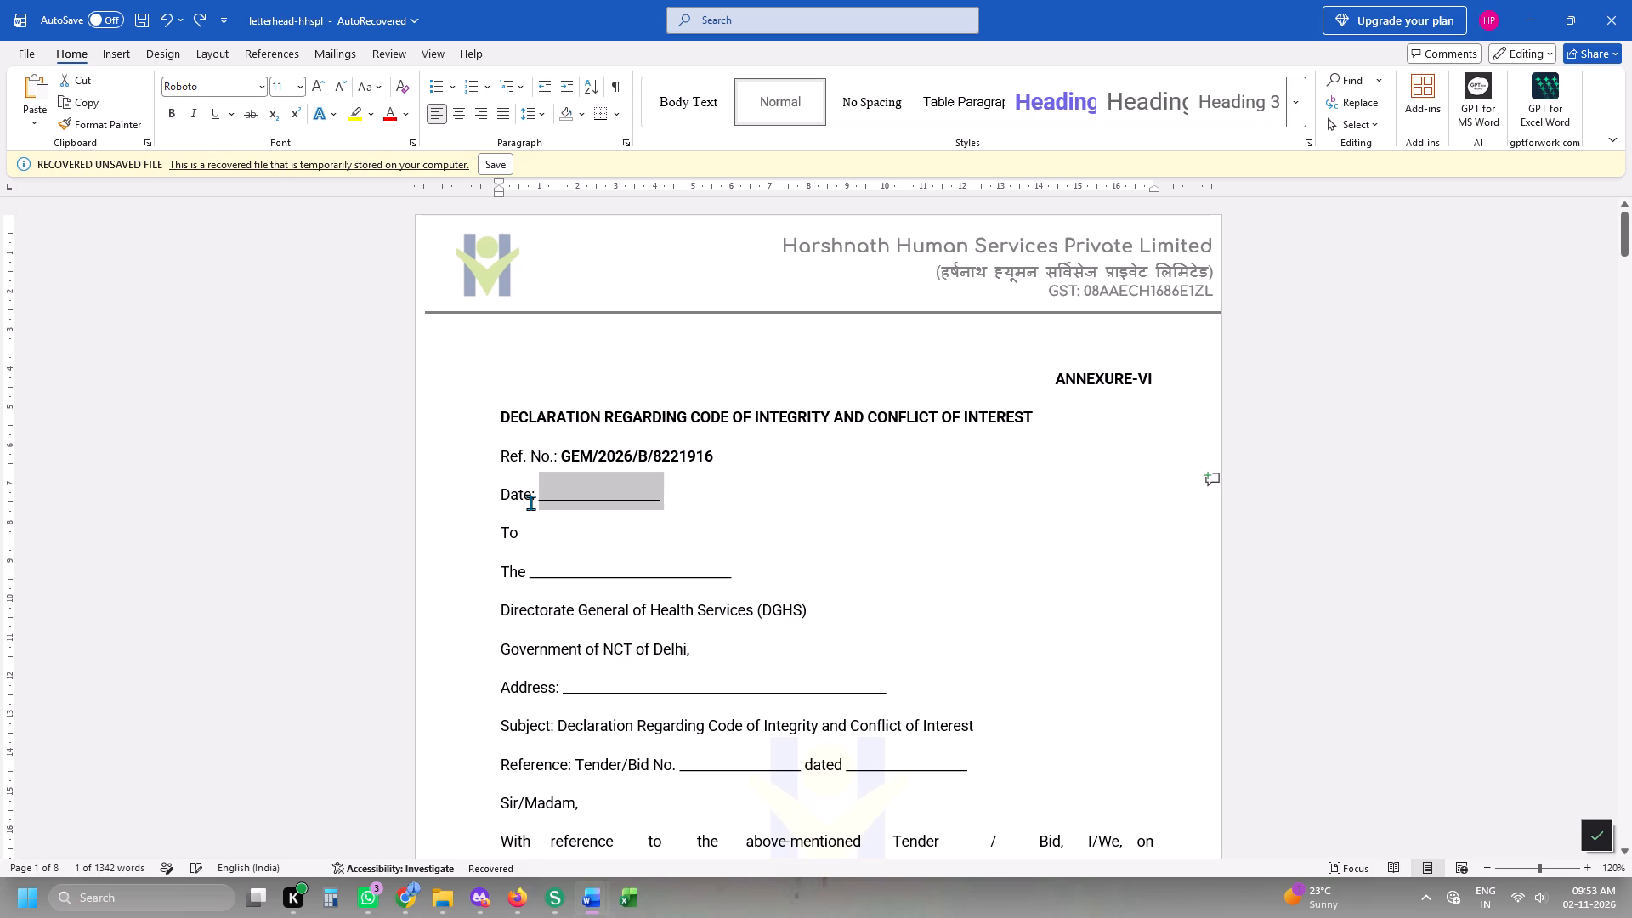
key("ctrl+b")
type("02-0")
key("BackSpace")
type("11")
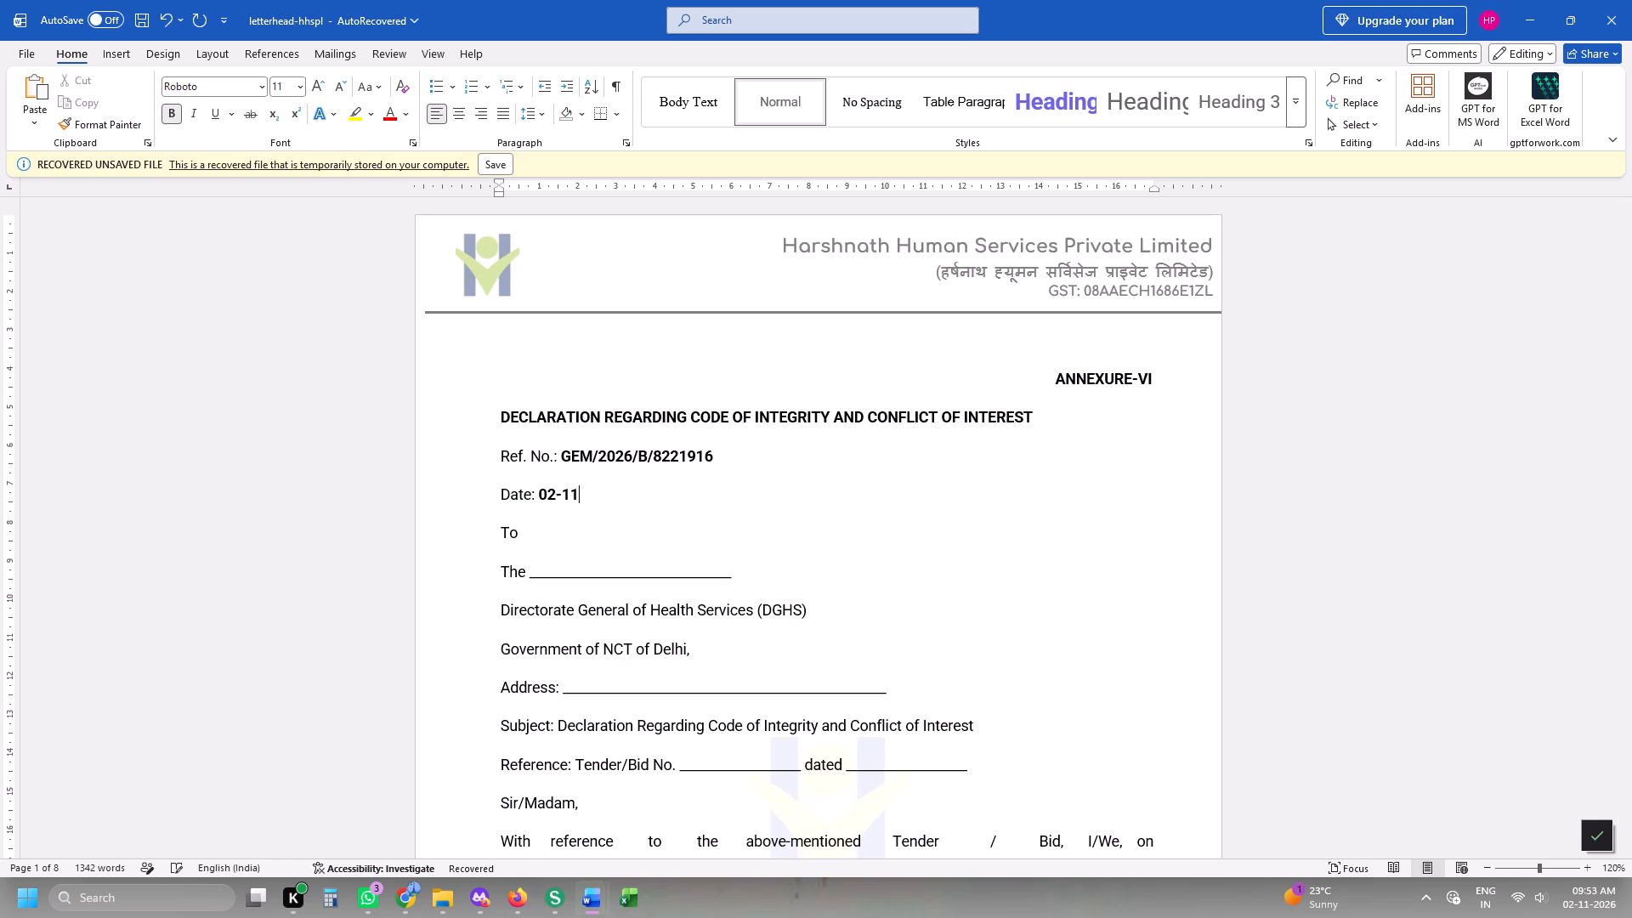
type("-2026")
Delete the underscore blank after "The" in the addressee block.
left_click_drag(739, 575, 539, 576)
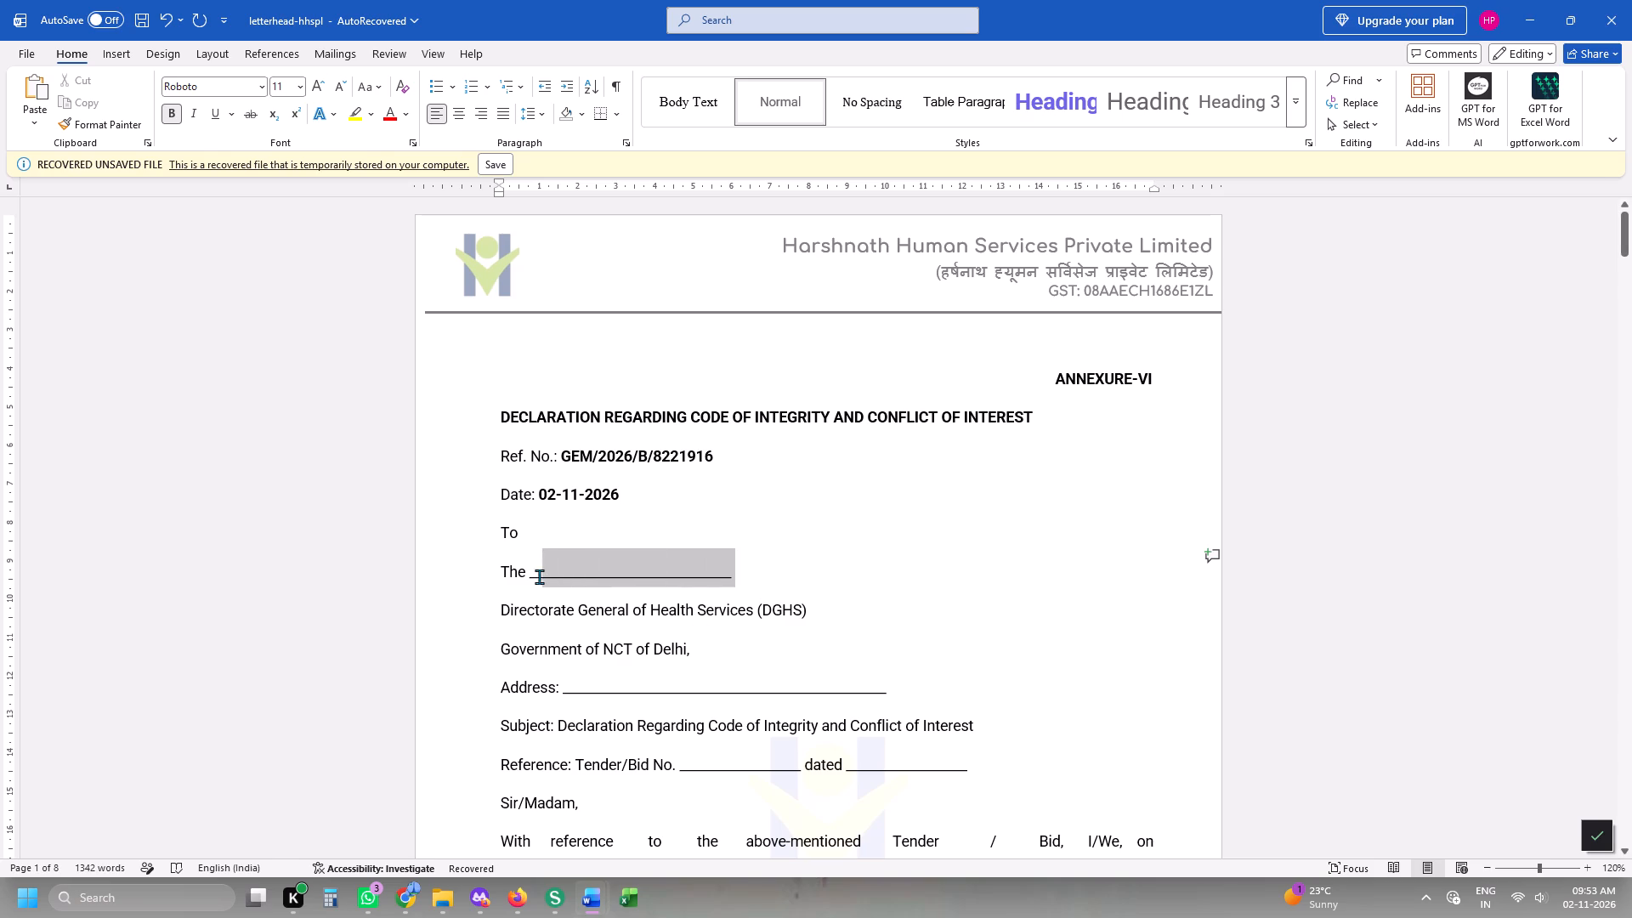
left_click_drag(539, 576, 528, 576)
key("Delete")
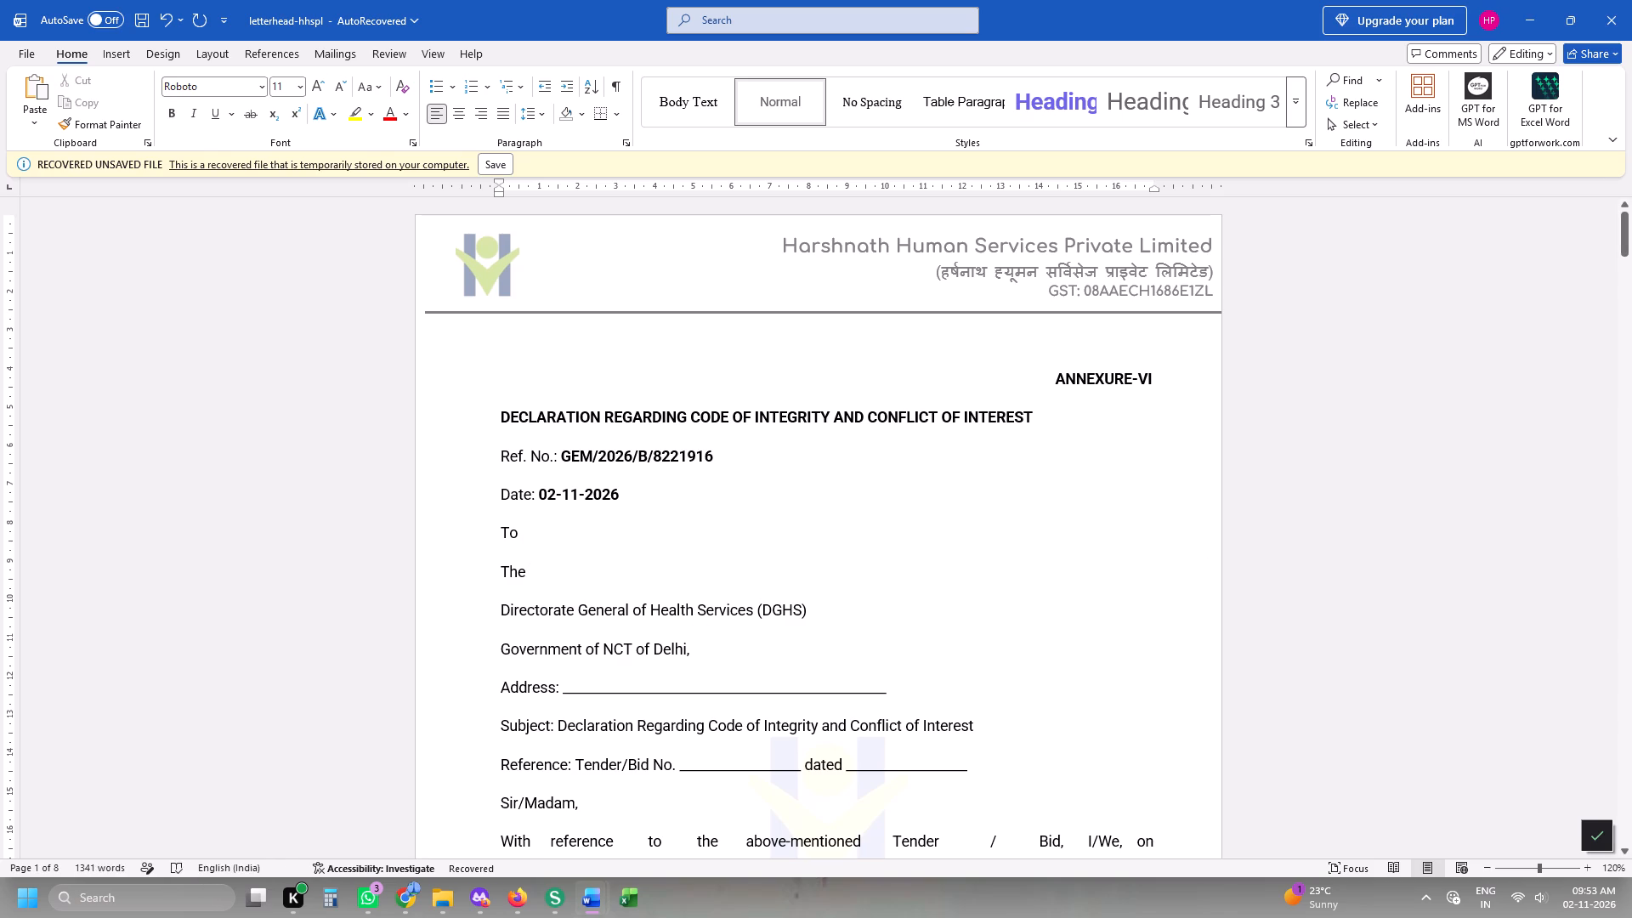
Centre the declaration title.
left_click_drag(1025, 414, 492, 420)
key("ctrl+e")
Remove the space before the Ref. No. and Date paragraphs.
left_click(644, 492)
left_click_drag(601, 492, 518, 462)
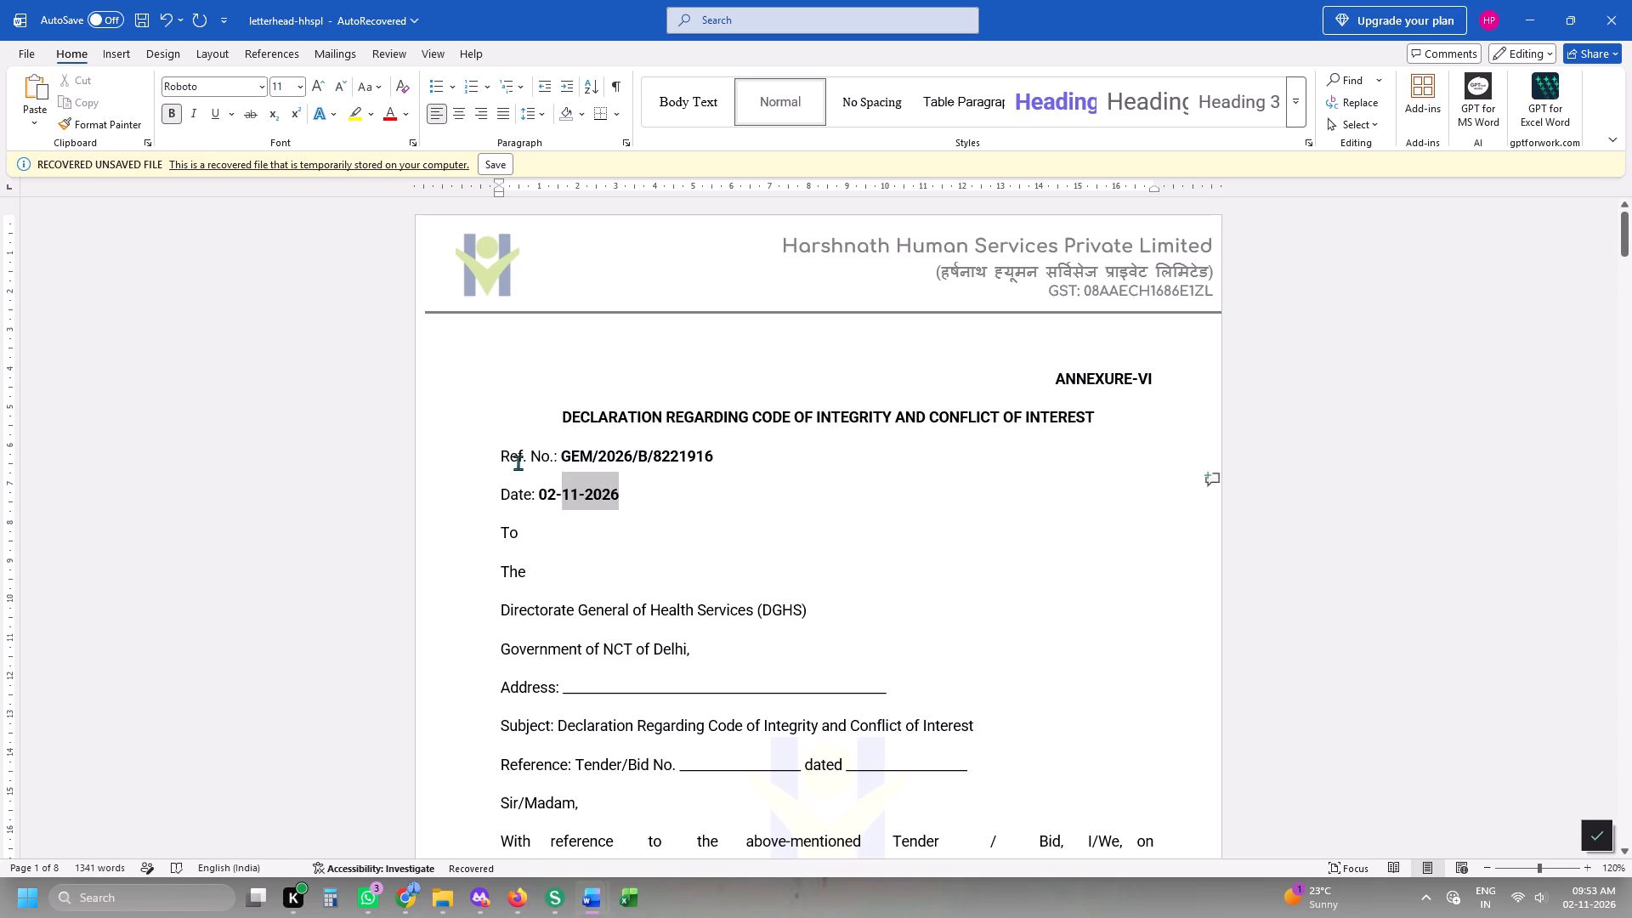
left_click_drag(518, 462, 516, 462)
left_click(526, 112)
left_click(581, 314)
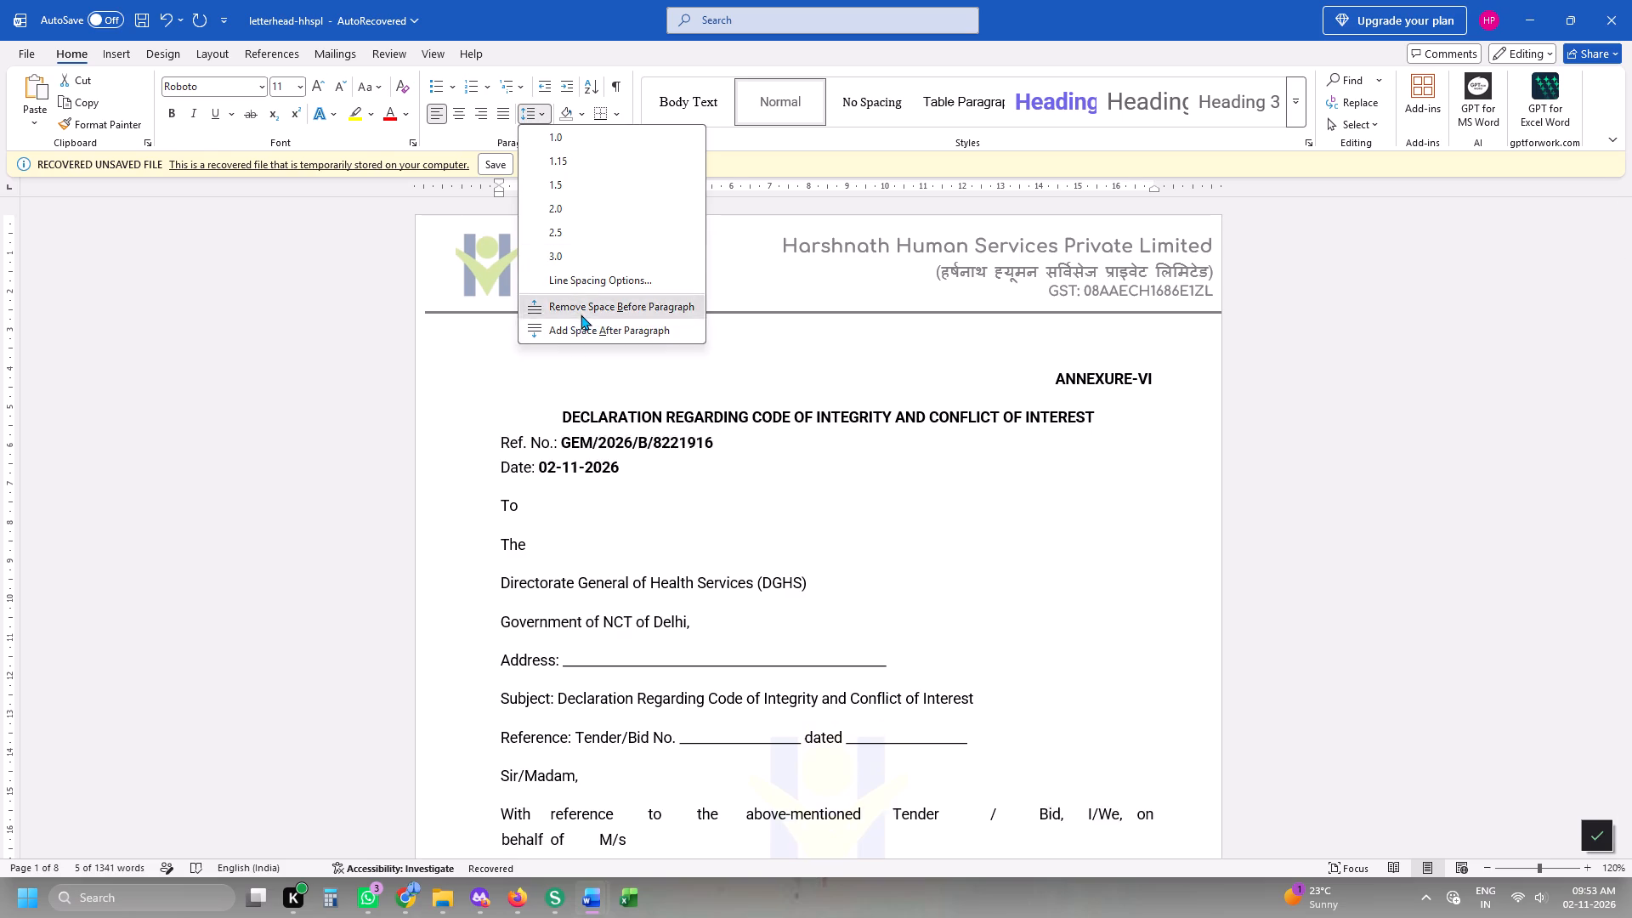
Remove the space before the addressee lines from "To" to "Government of NCT of Delhi," and make them bold.
left_click(577, 469)
left_click_drag(496, 509, 692, 618)
left_click(545, 117)
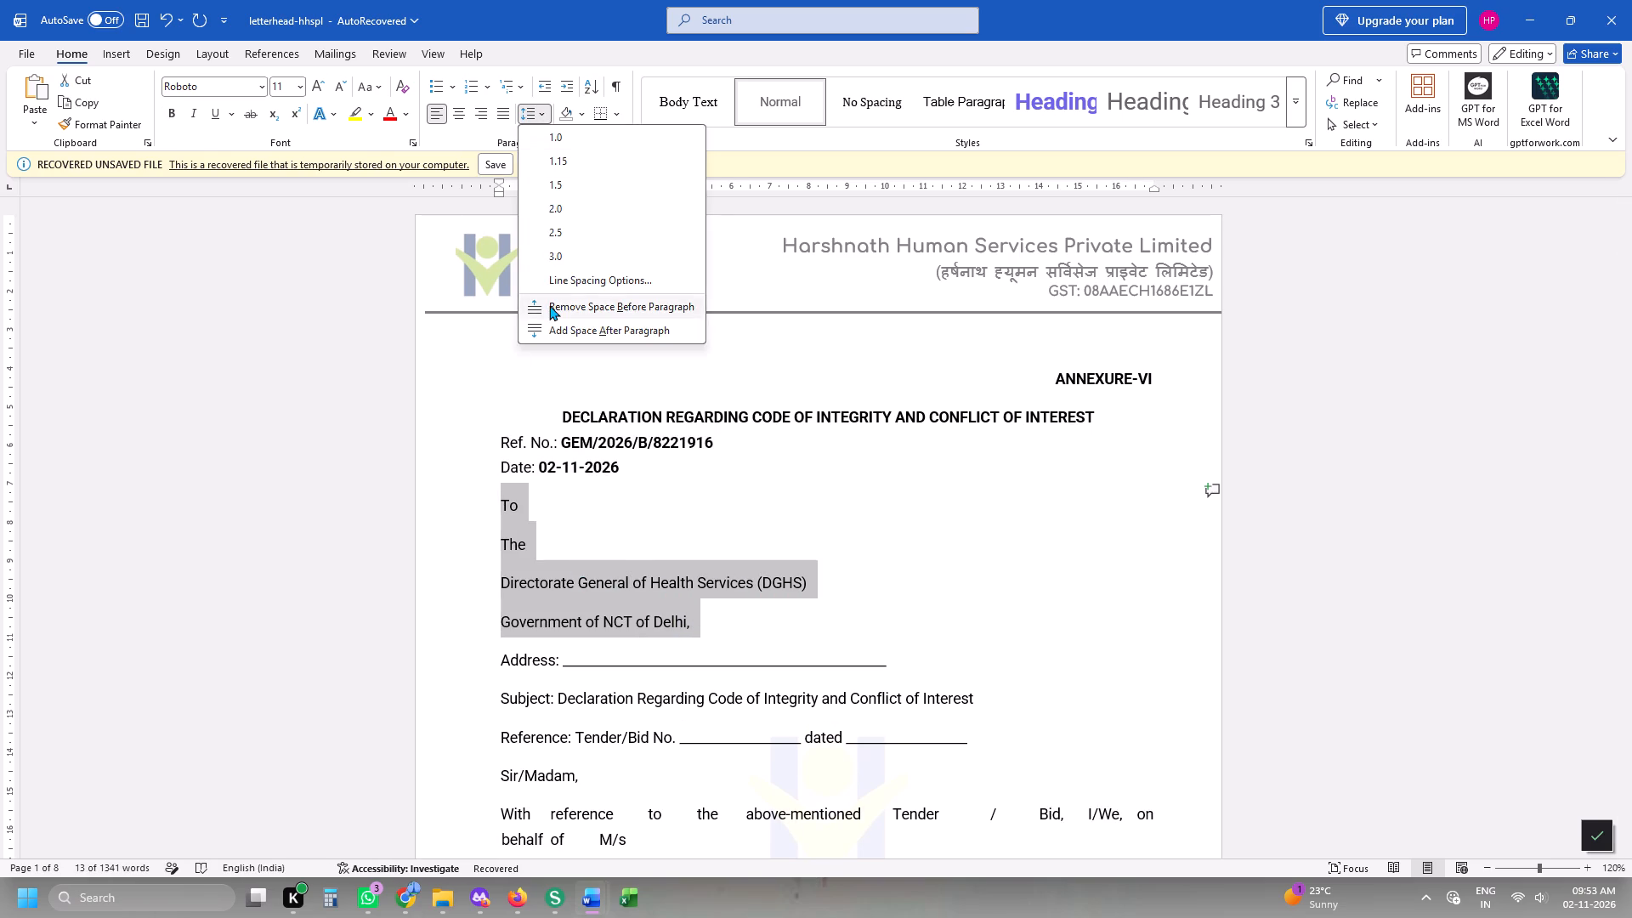
left_click(549, 305)
key("ctrl+b")
Insert a blank line after the Date line and another after the declaration title.
left_click(637, 469)
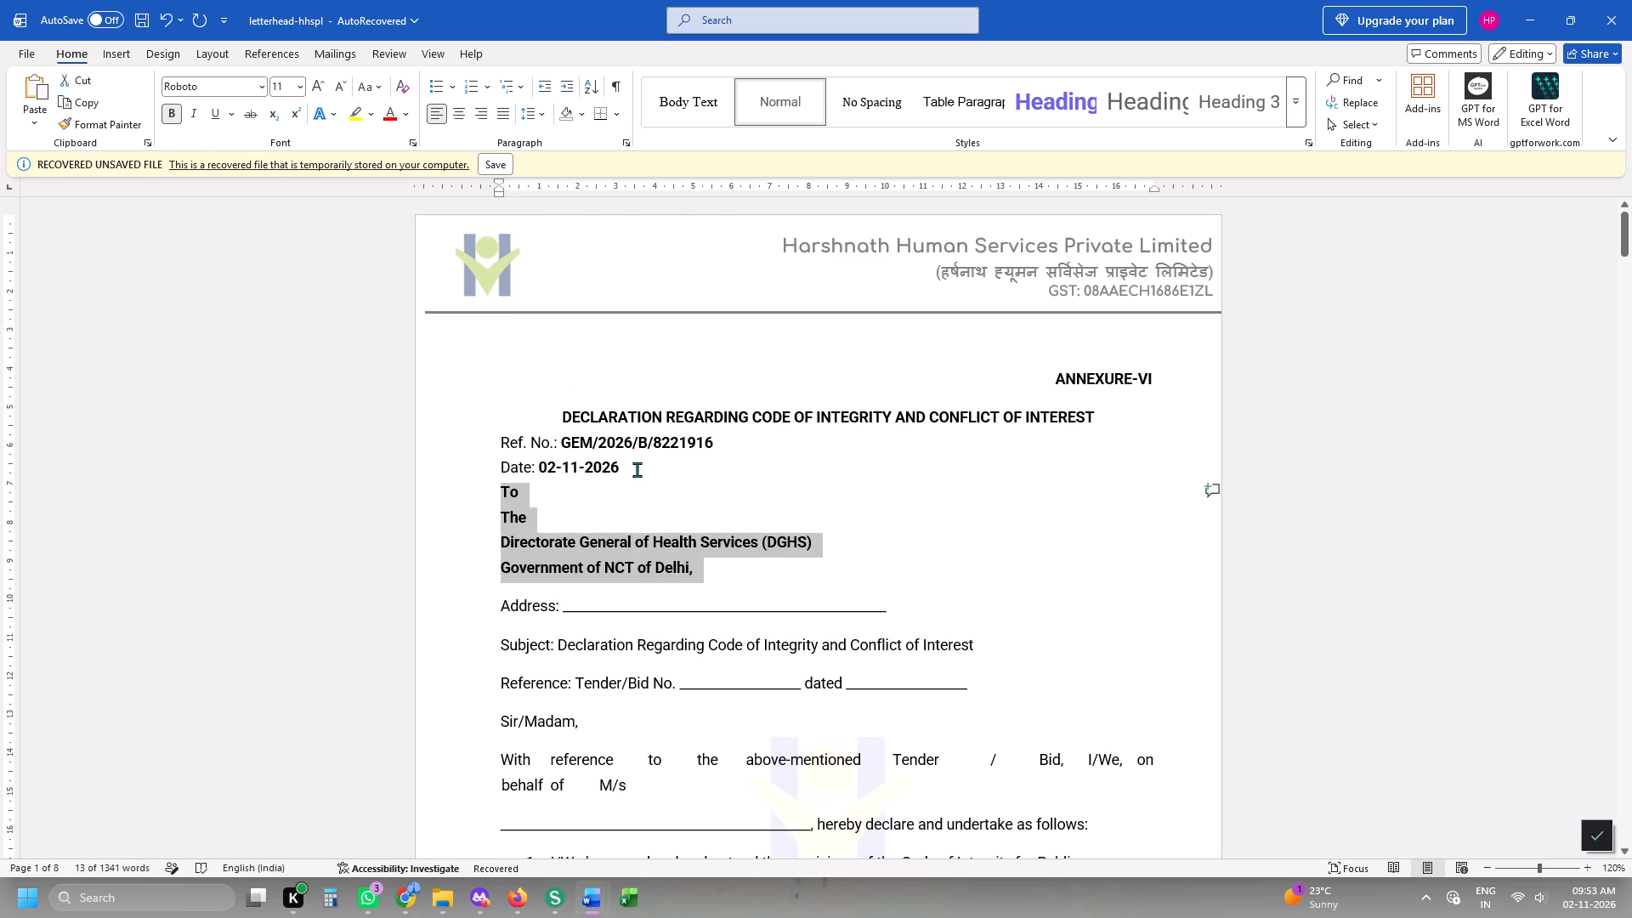
key("Return")
left_click(1154, 420)
key("Return")
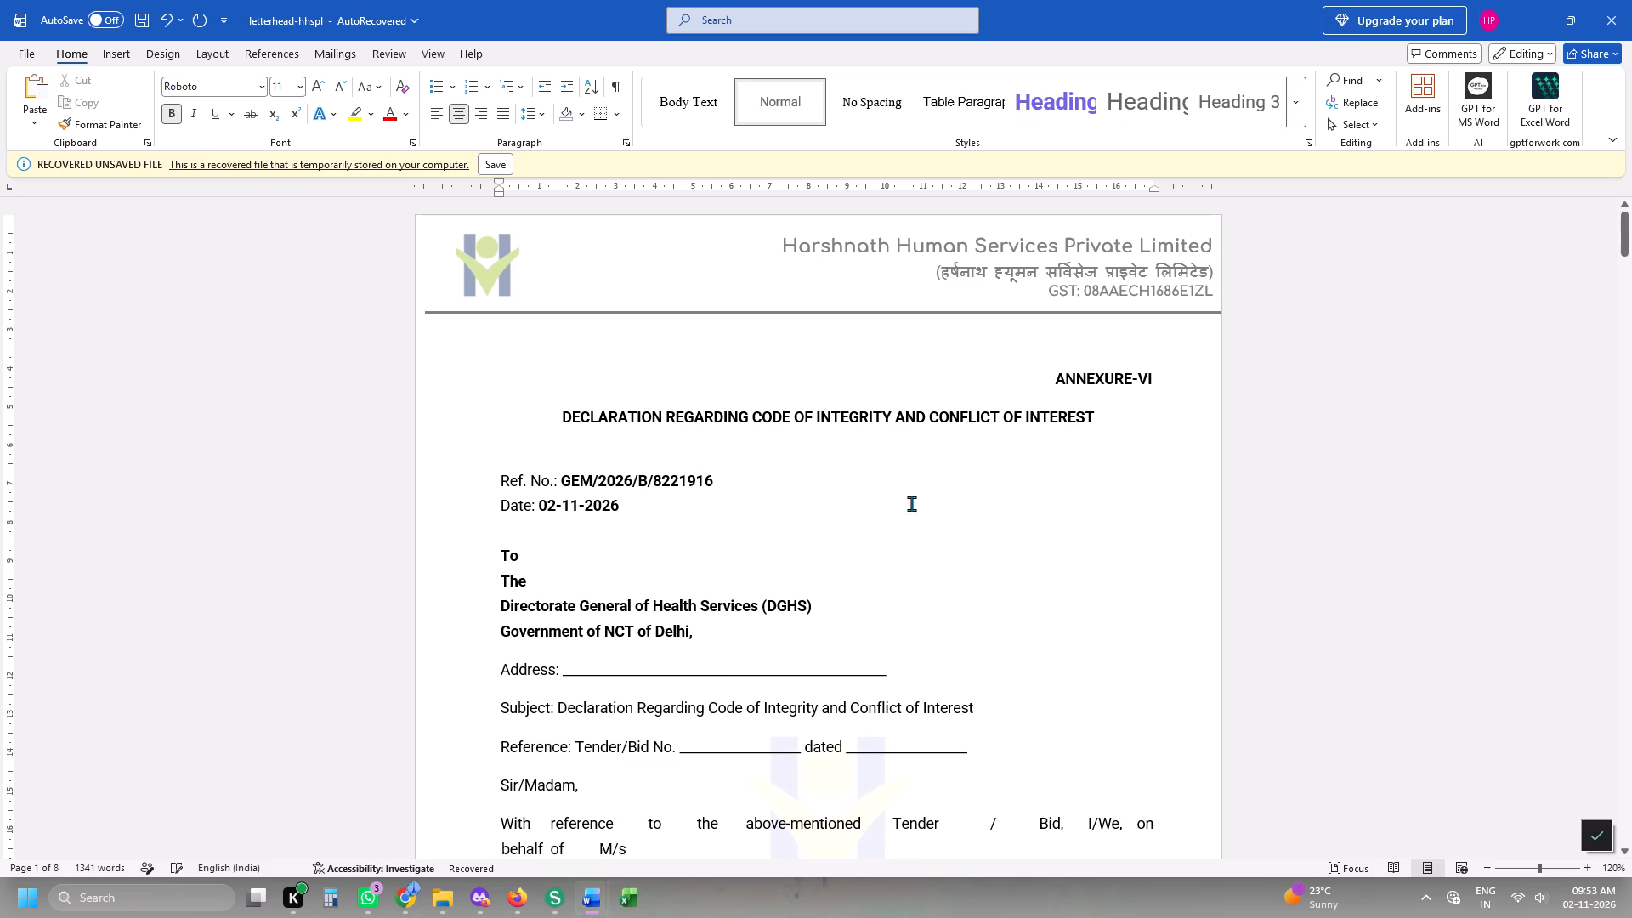
Delete the whole Address line below the addressee block.
scroll(902, 507, "down", 3)
scroll(693, 465, "down", 1)
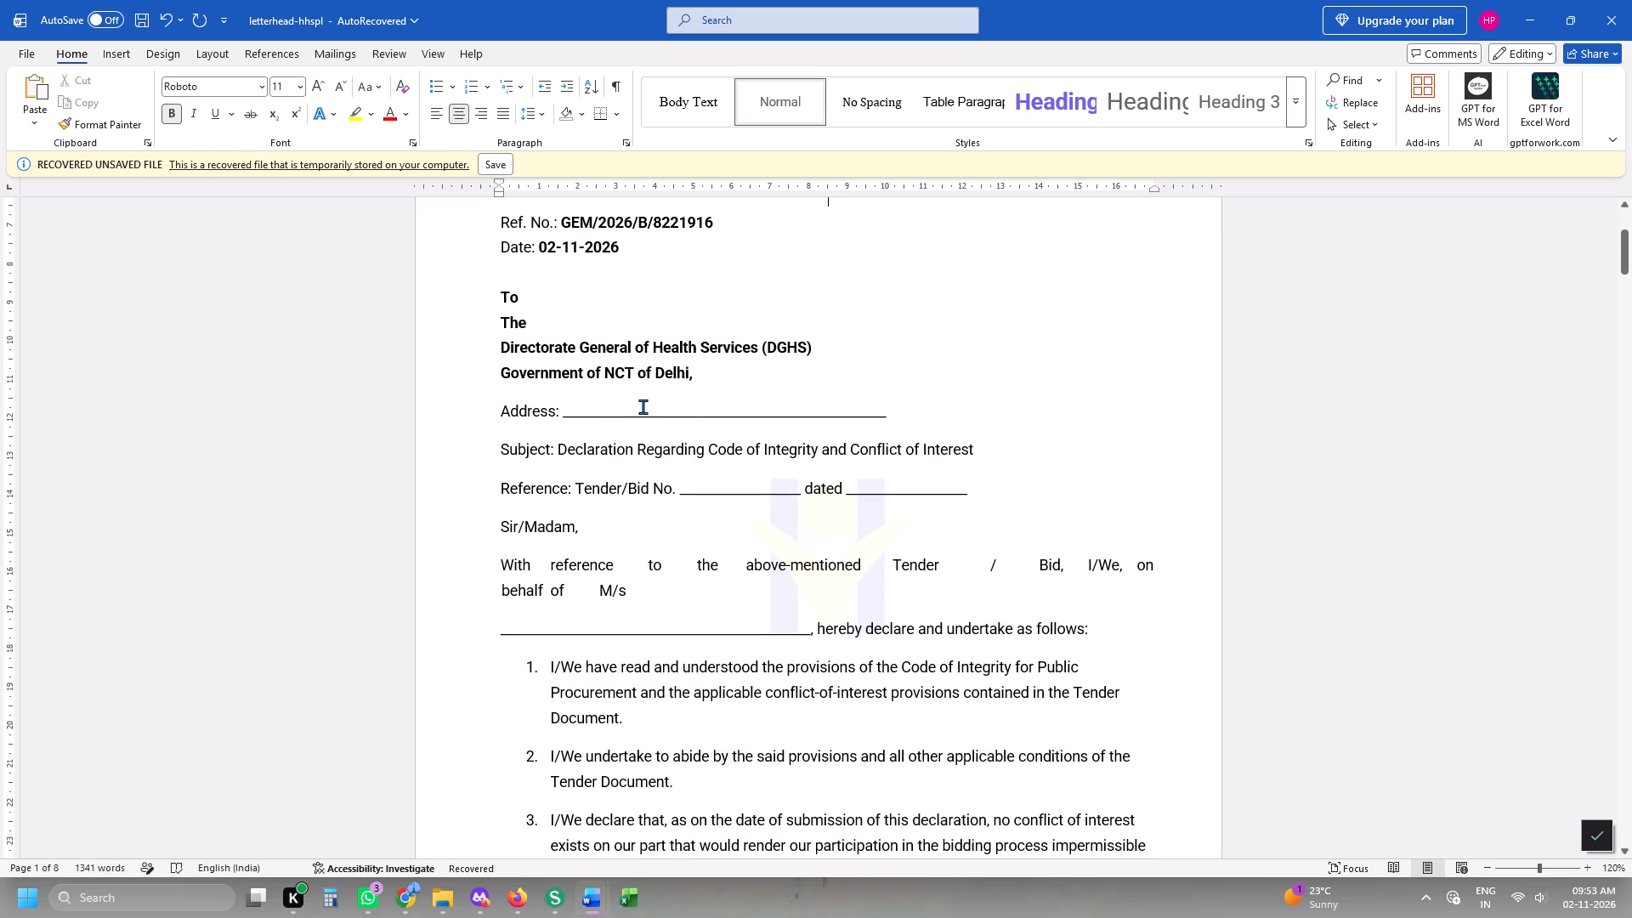
left_click_drag(962, 416, 480, 416)
key("Delete")
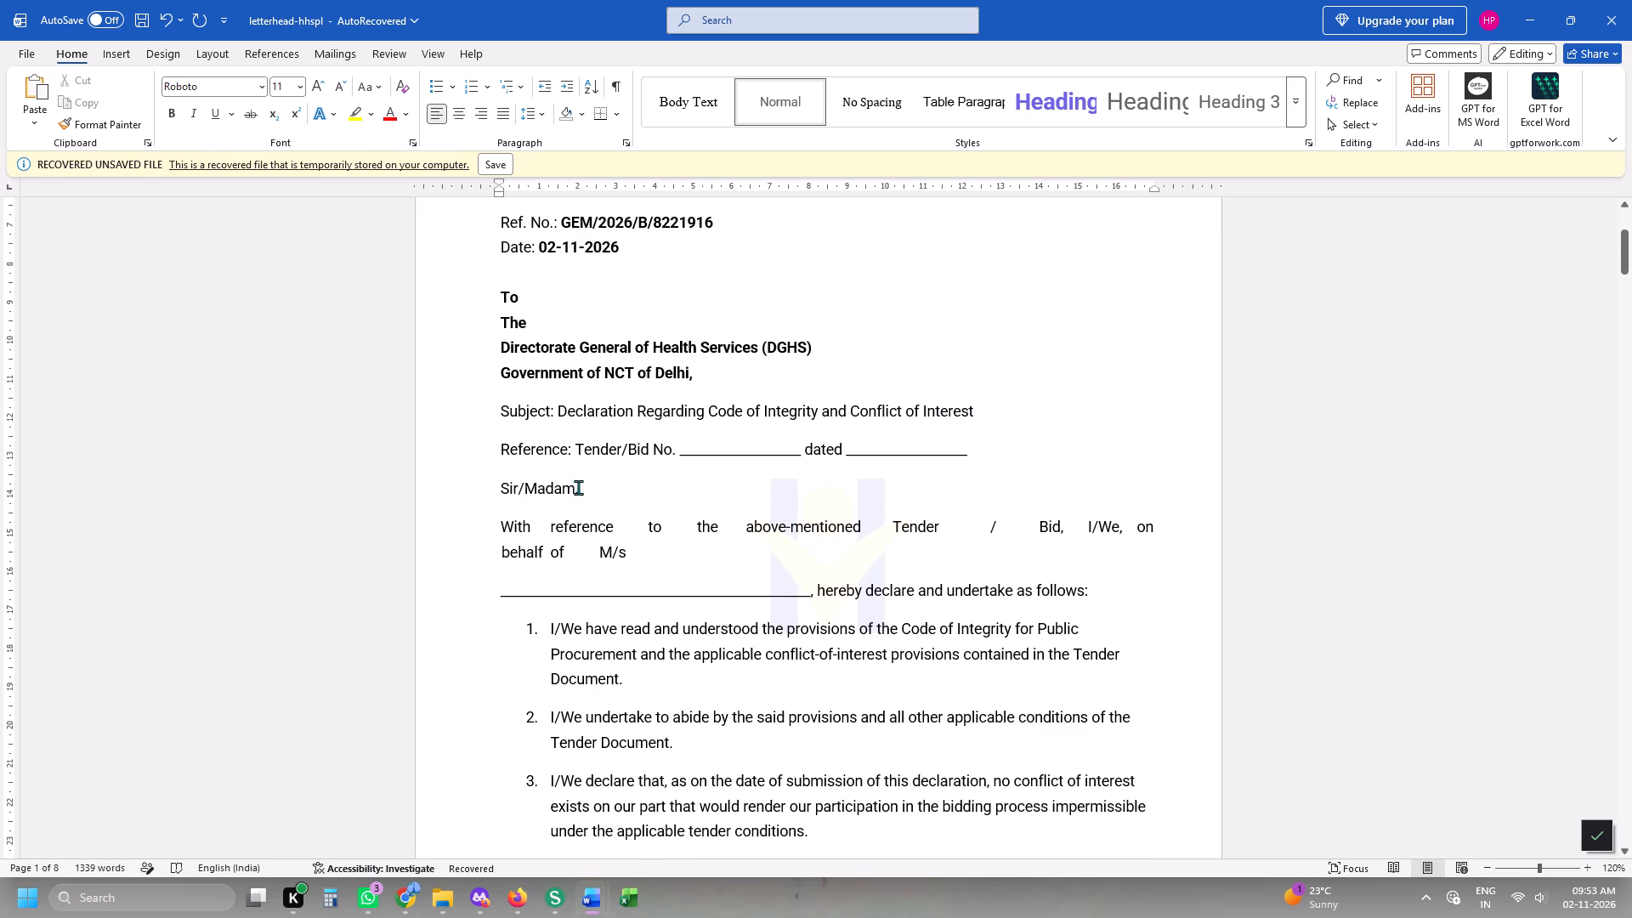
Bold the subject text "Declaration Regarding Code of Integrity and Conflict of Interest".
left_click_drag(552, 414, 572, 414)
left_click_drag(564, 411, 963, 394)
key("ctrl+b")
Copy the bid number from the bid PDF again and fill the Tender/Bid No. blank with GEM/2026/B/8221916 in bold, followed by a space.
key("alt+Tab")
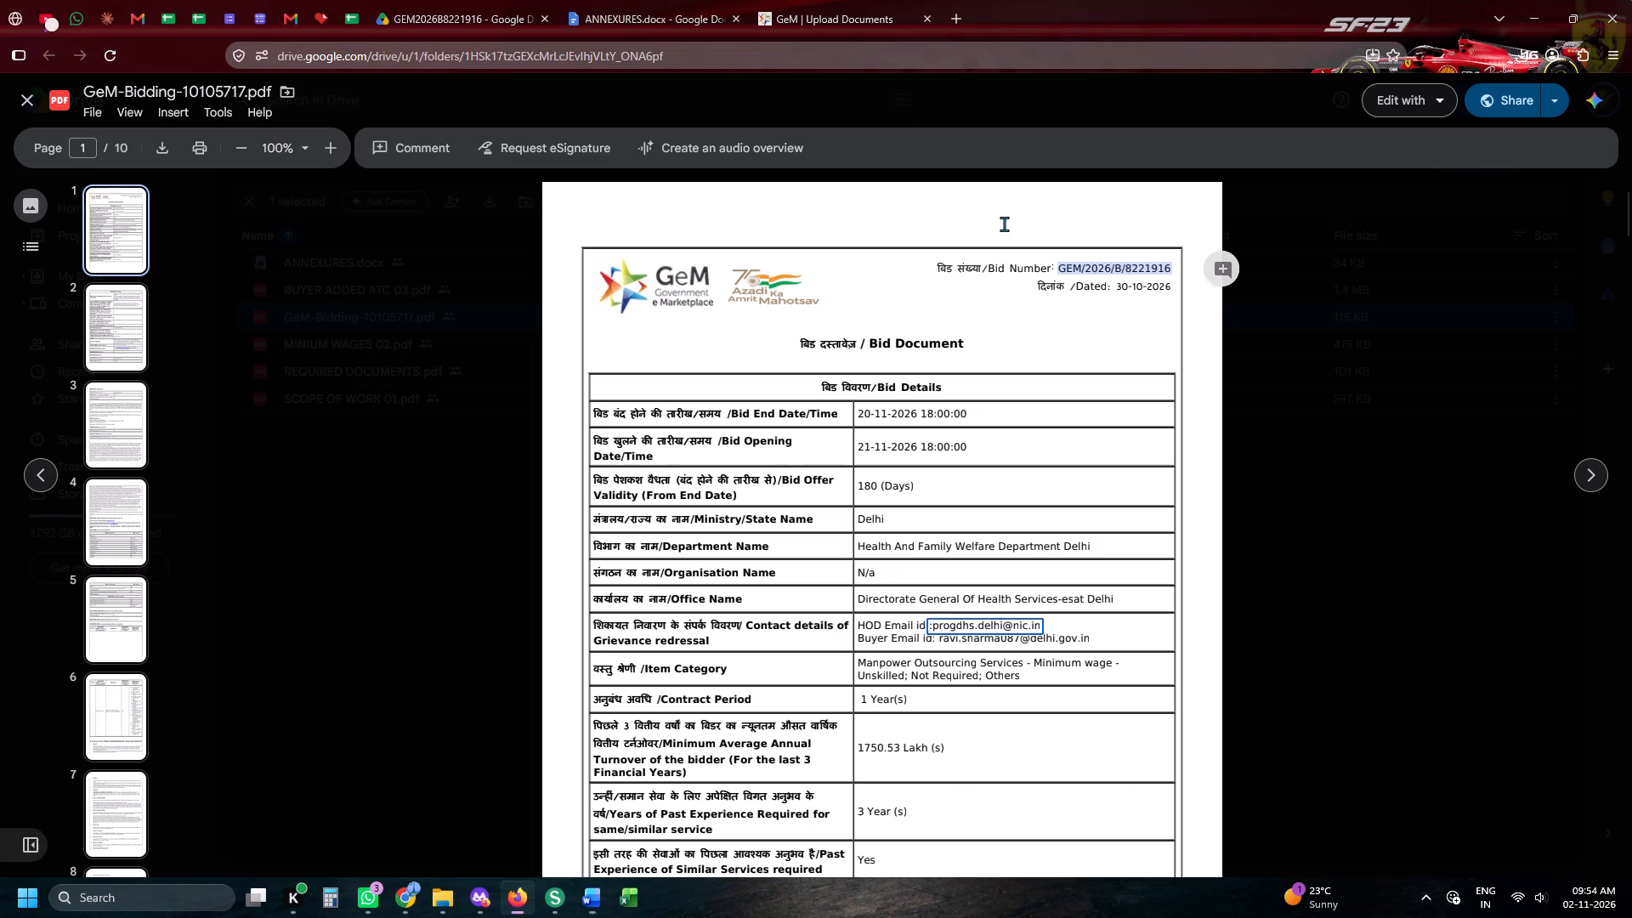
key("ctrl+c")
key("ctrl+c")
key("alt+Tab")
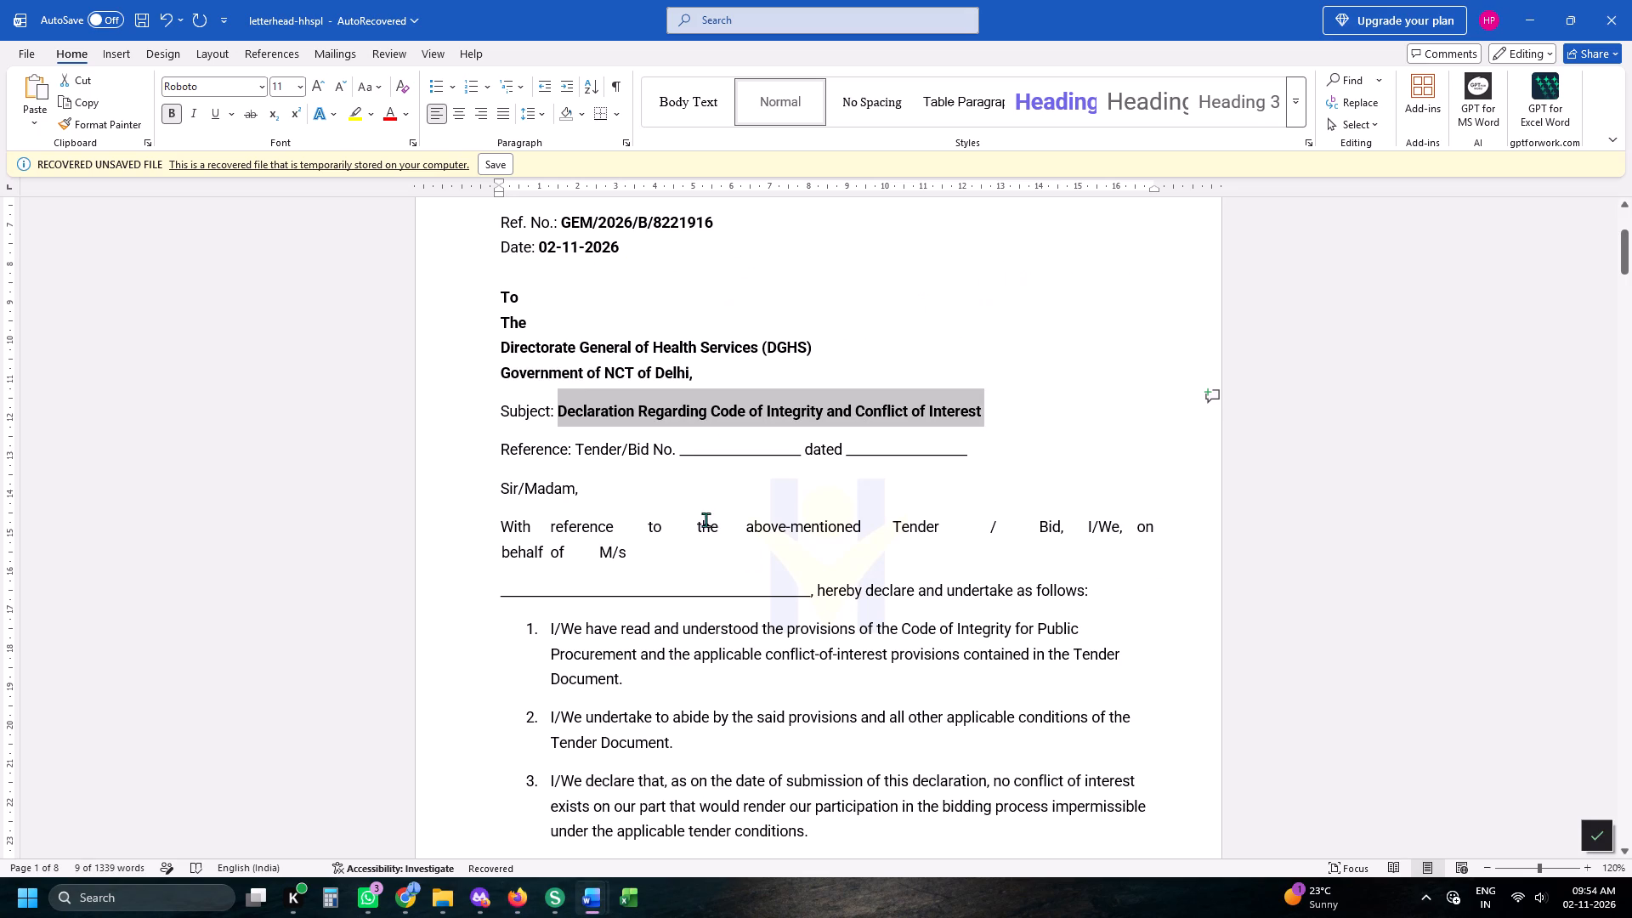
double_click(765, 439)
key("ctrl+b")
key("ctrl+v")
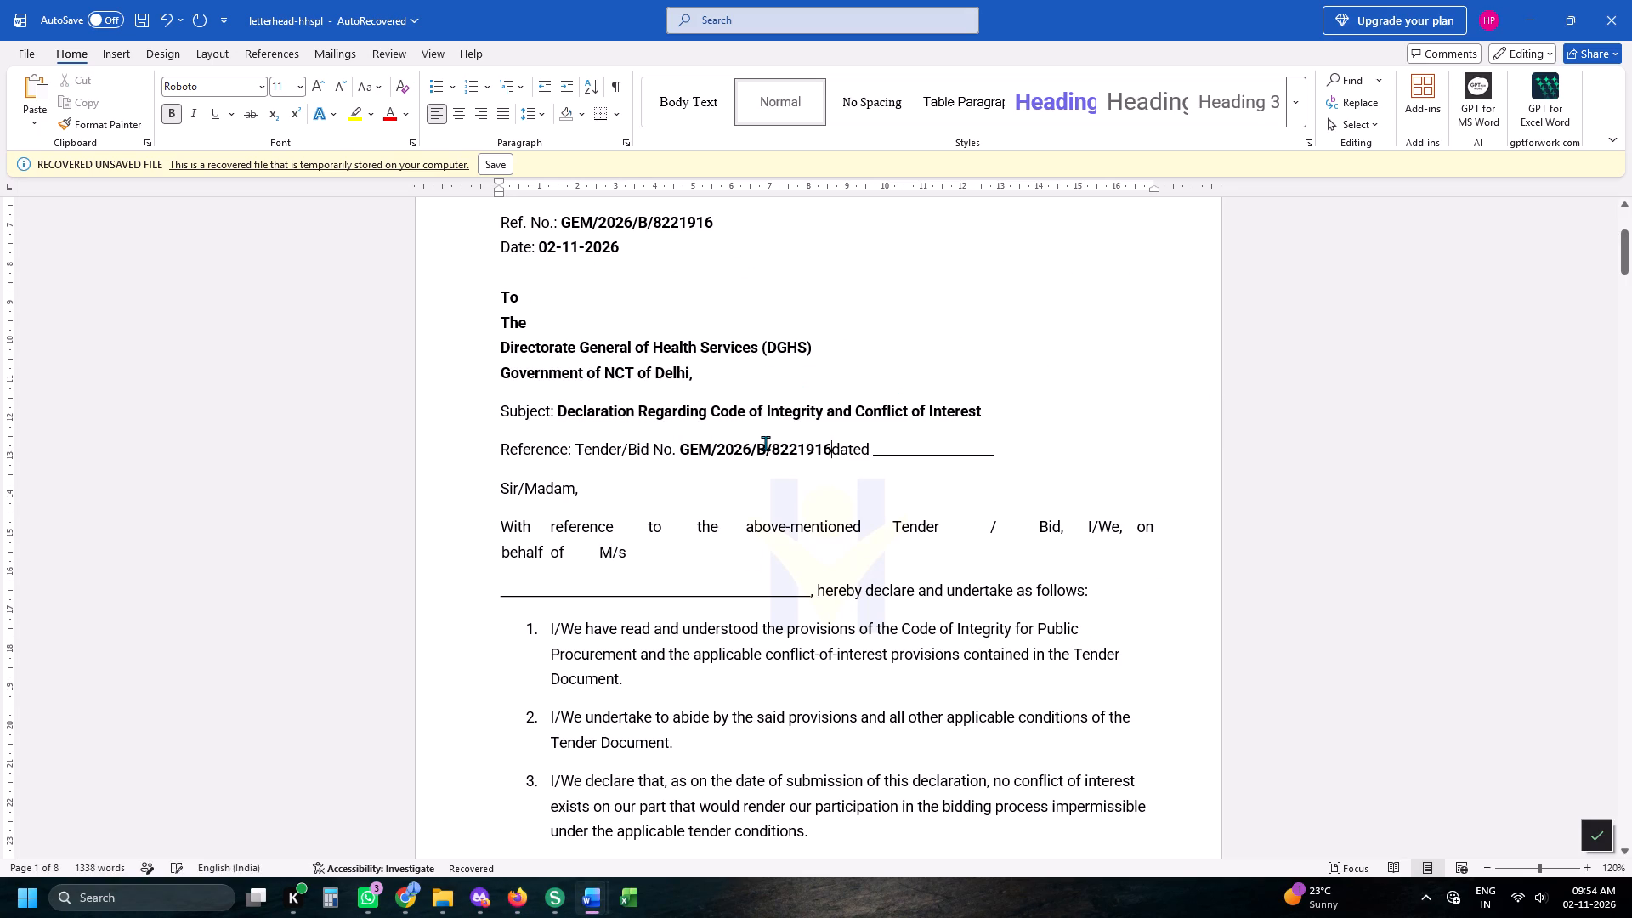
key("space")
Copy the bid date from the PDF and replace the blank after "dated" in the Reference line with 30-10-2026 in bold.
key("alt+Tab")
left_click(1126, 286)
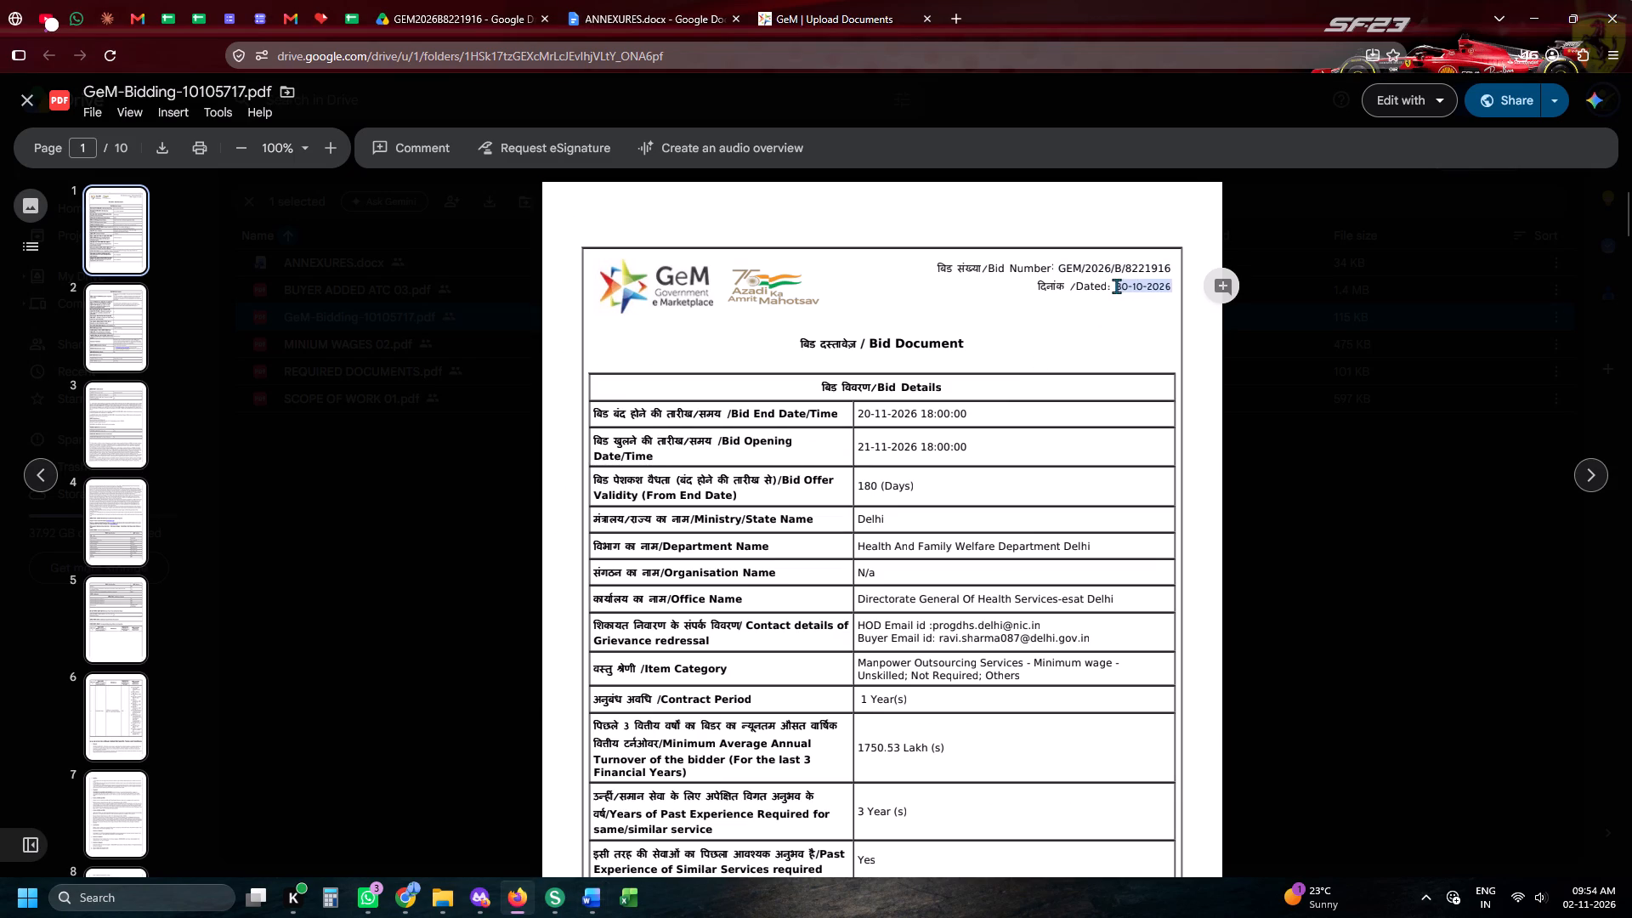
key("ctrl+c")
key("ctrl+c")
key("alt+Tab")
double_click(963, 450)
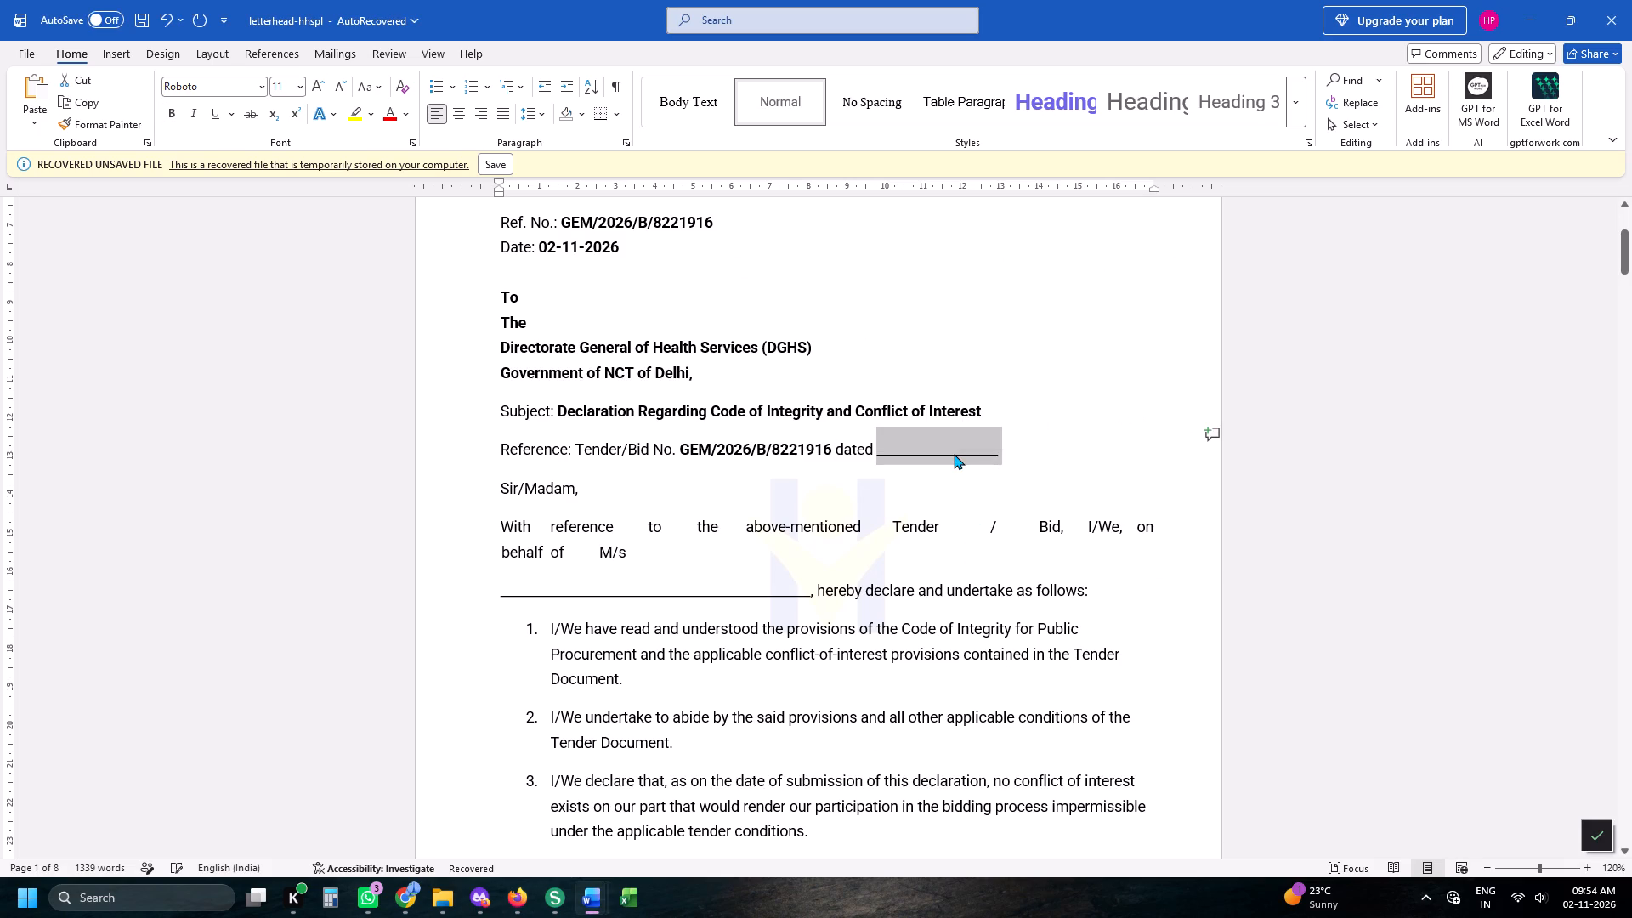
key("ctrl+b")
key("ctrl+v")
left_click(877, 448)
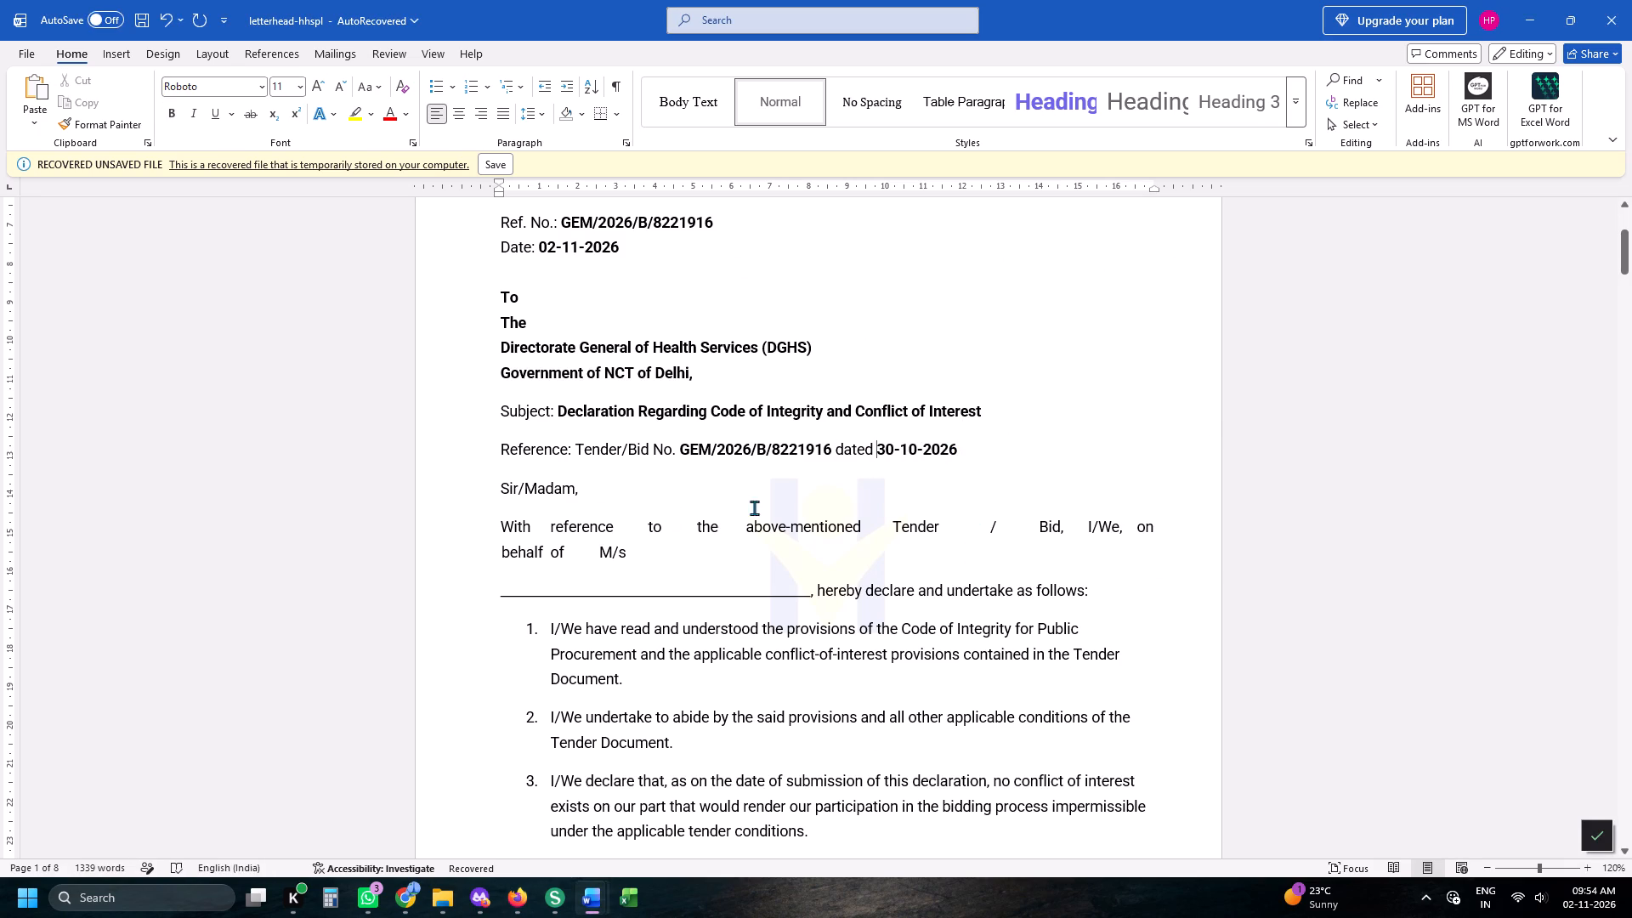
Replace the blank after M/s with "Harshnath Human Services Pvt Ltd" in bold and join it to the "on behalf of M/s" line.
scroll(732, 444, "down", 3)
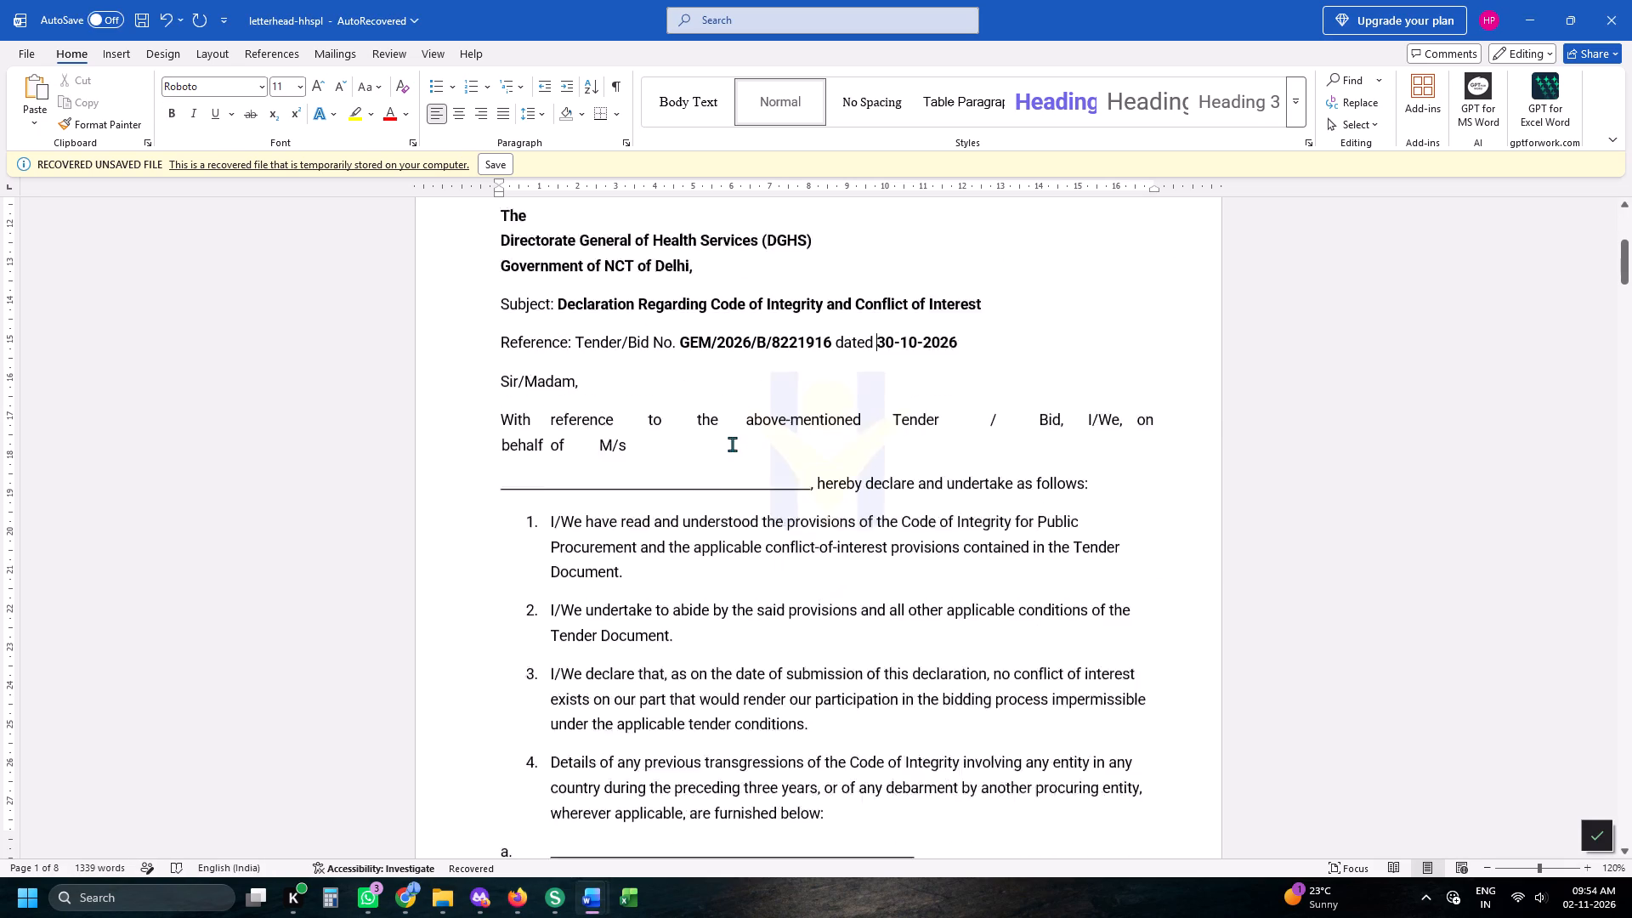
double_click(566, 385)
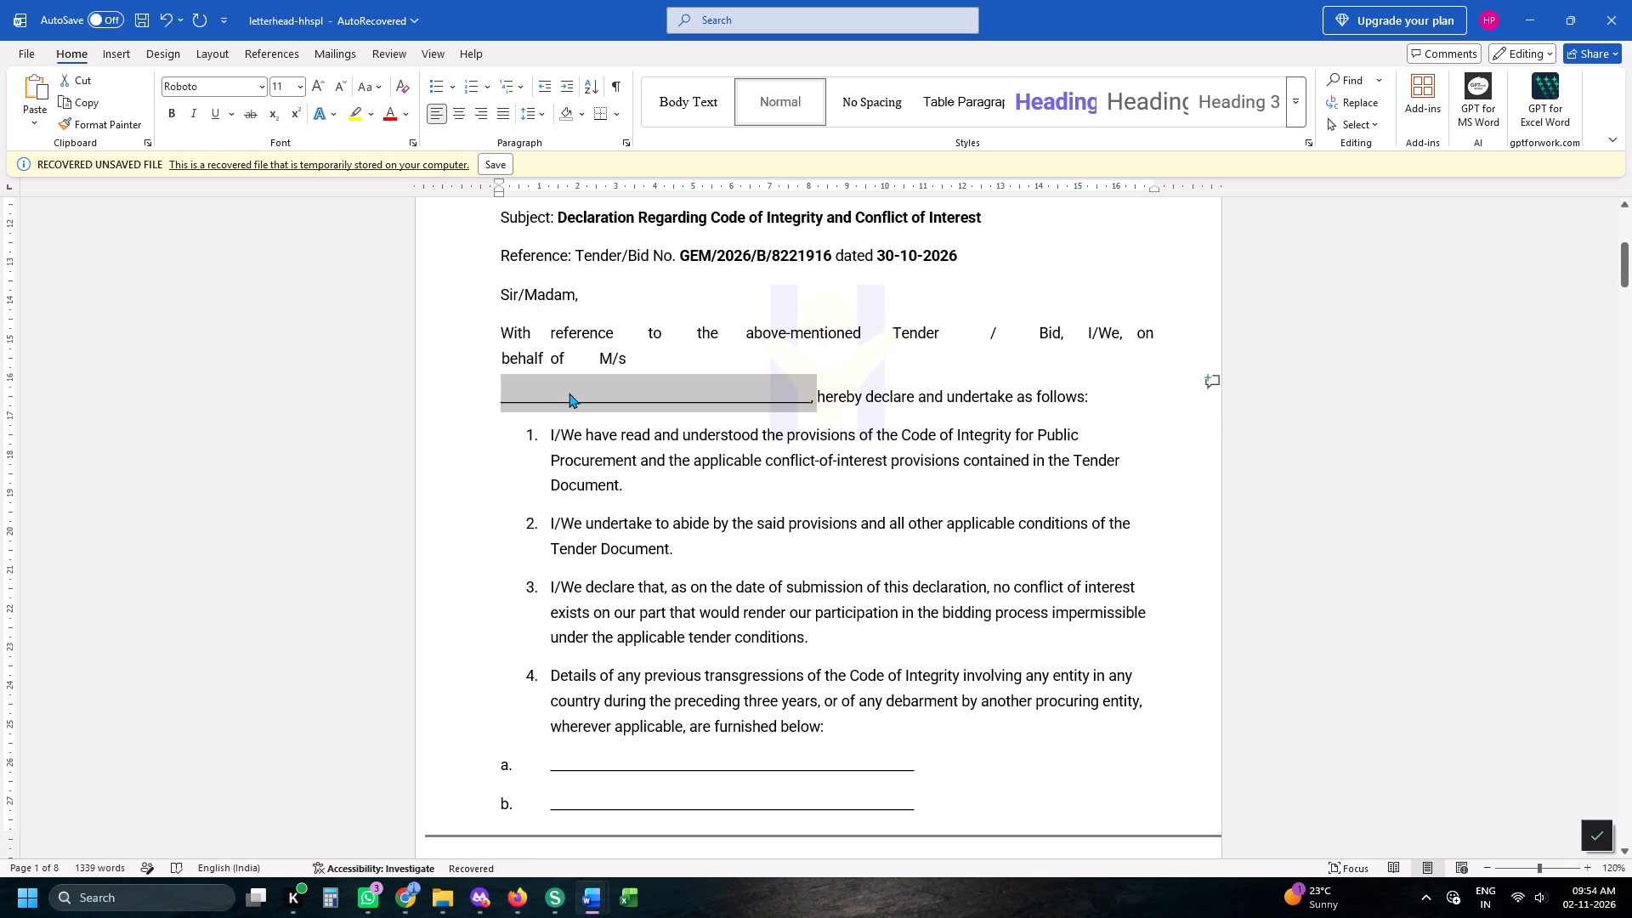
key("super+v")
key("End")
key("End")
key("Return")
key("ctrl+v")
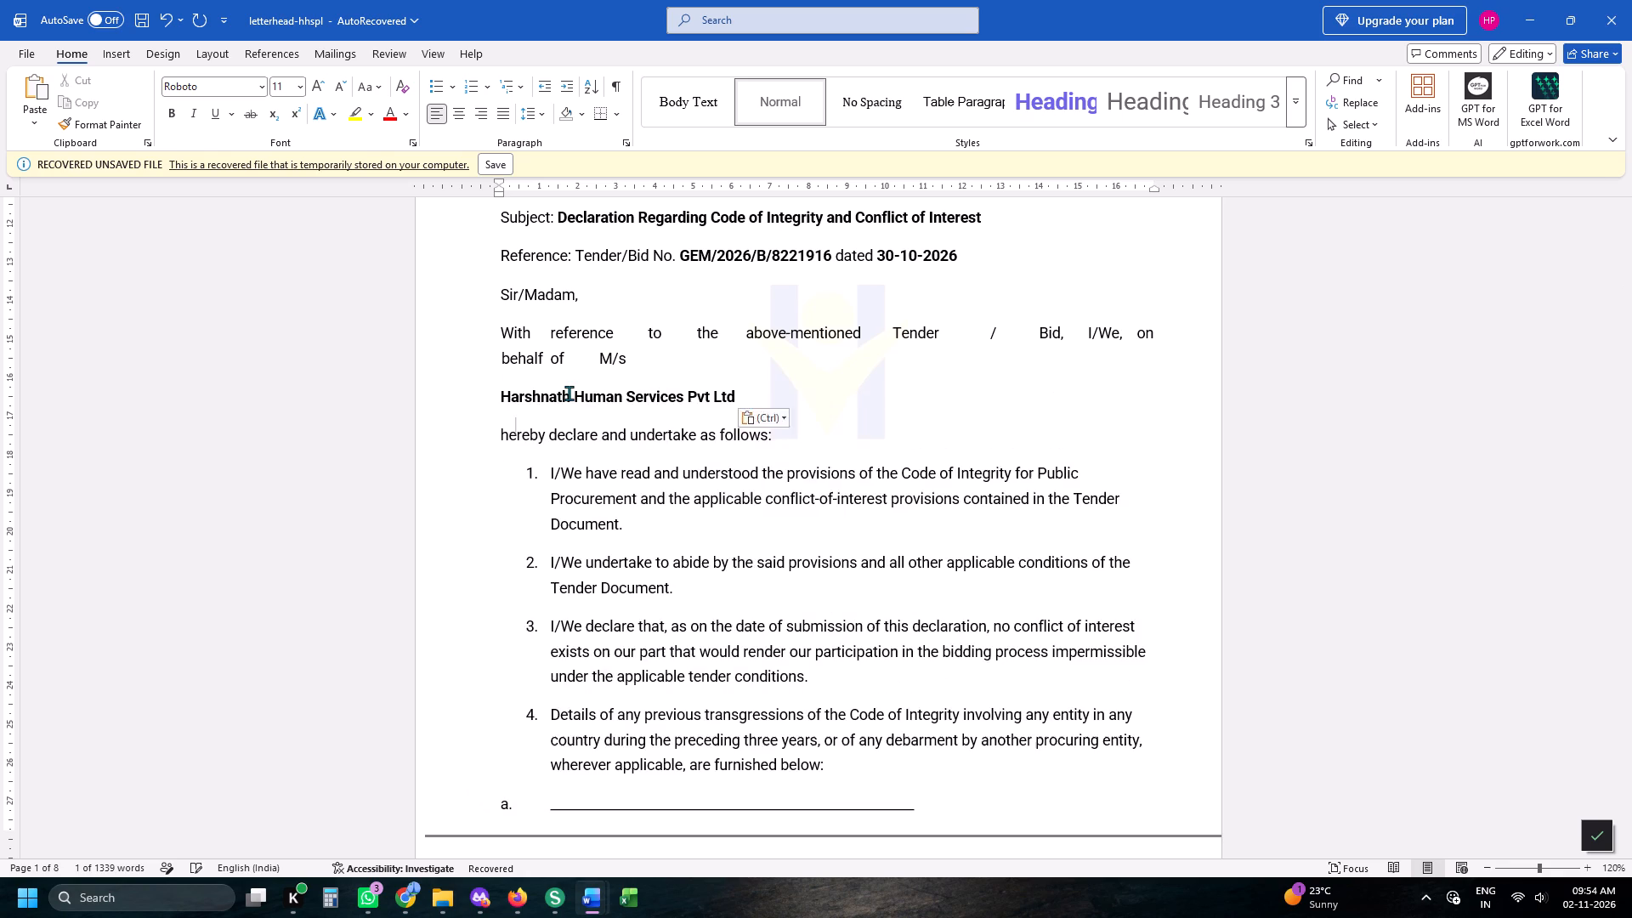
key("BackSpace")
key("BackSpace")
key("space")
left_click(502, 399)
key("BackSpace")
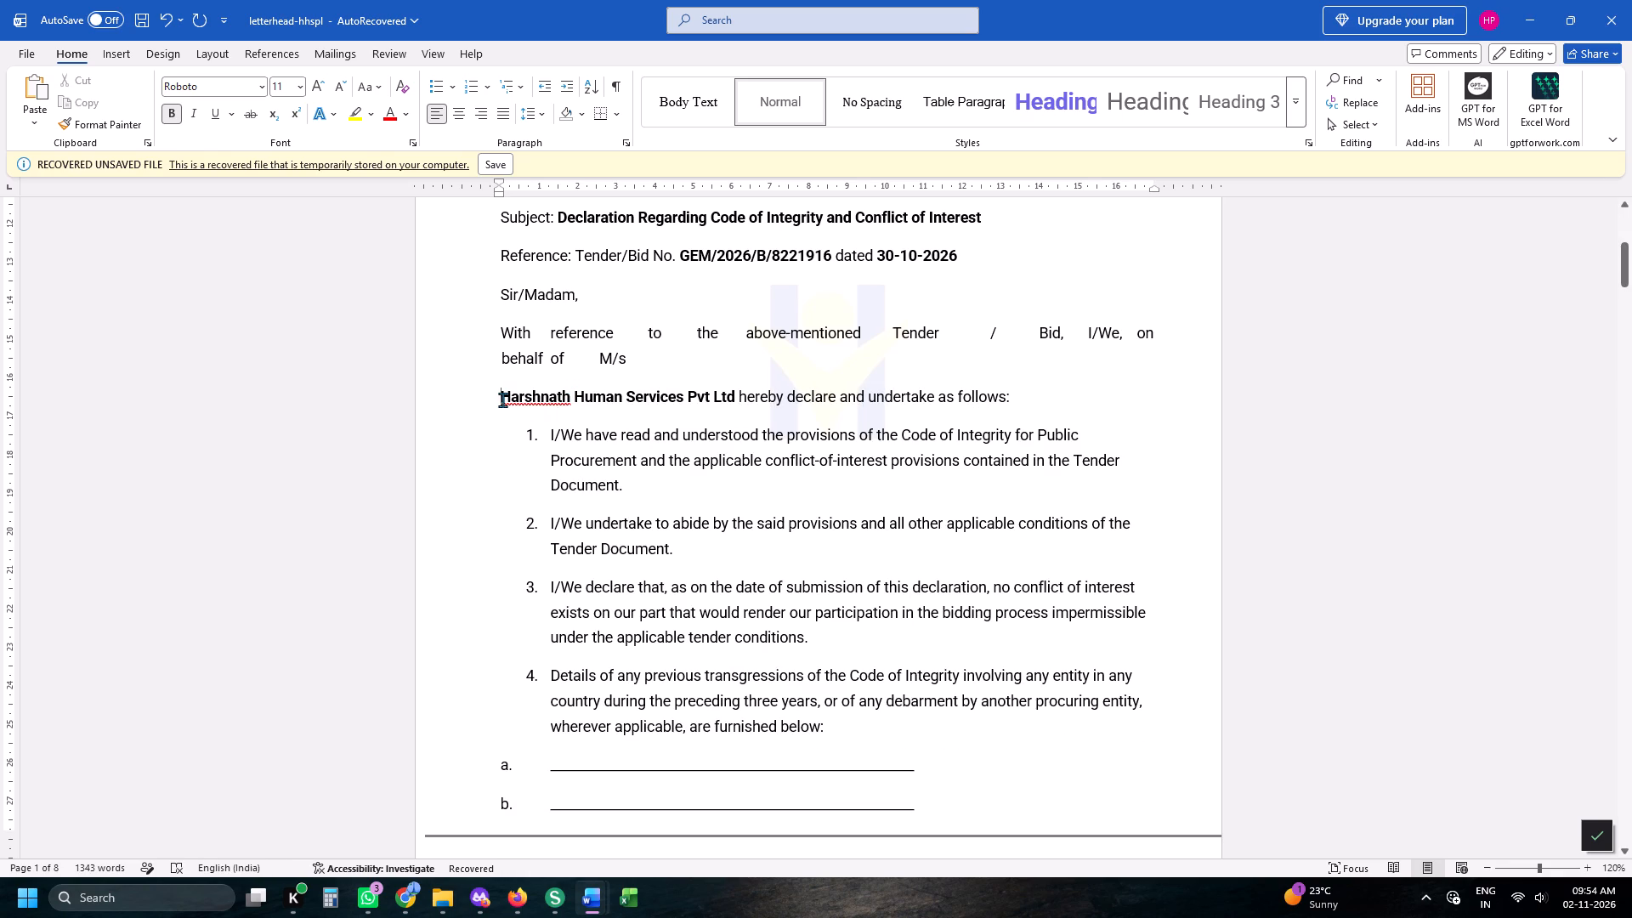
key("BackSpace")
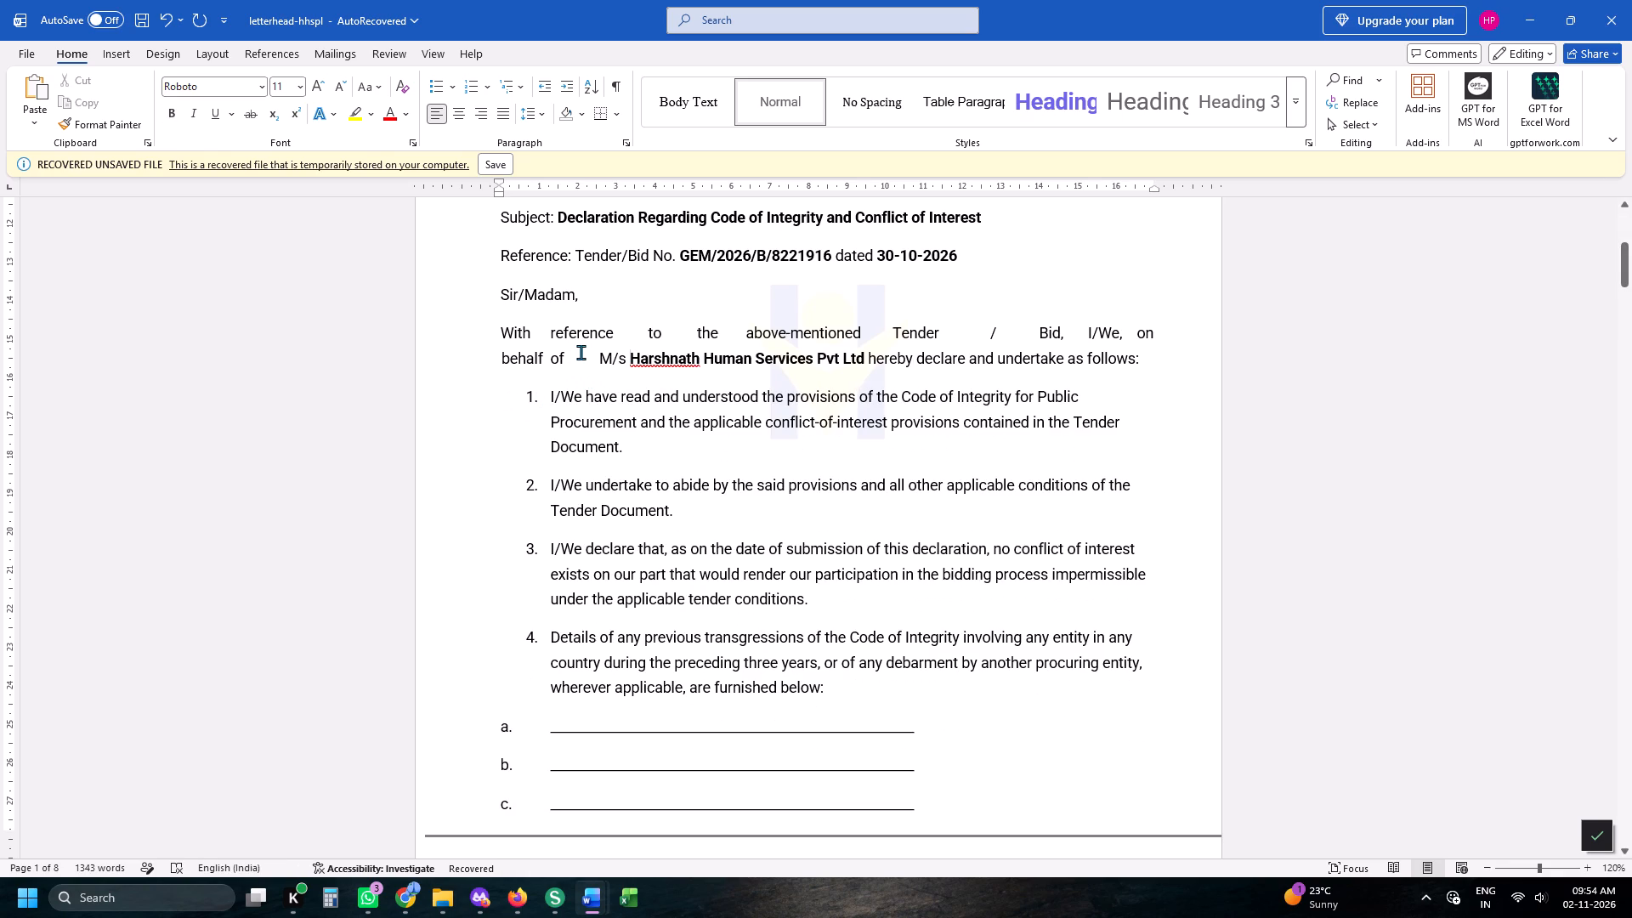
Close the wide gaps before "M/s" and within "With reference to the above-mentioned" in the opening paragraph.
left_click(581, 352)
key("Right")
key("BackSpace")
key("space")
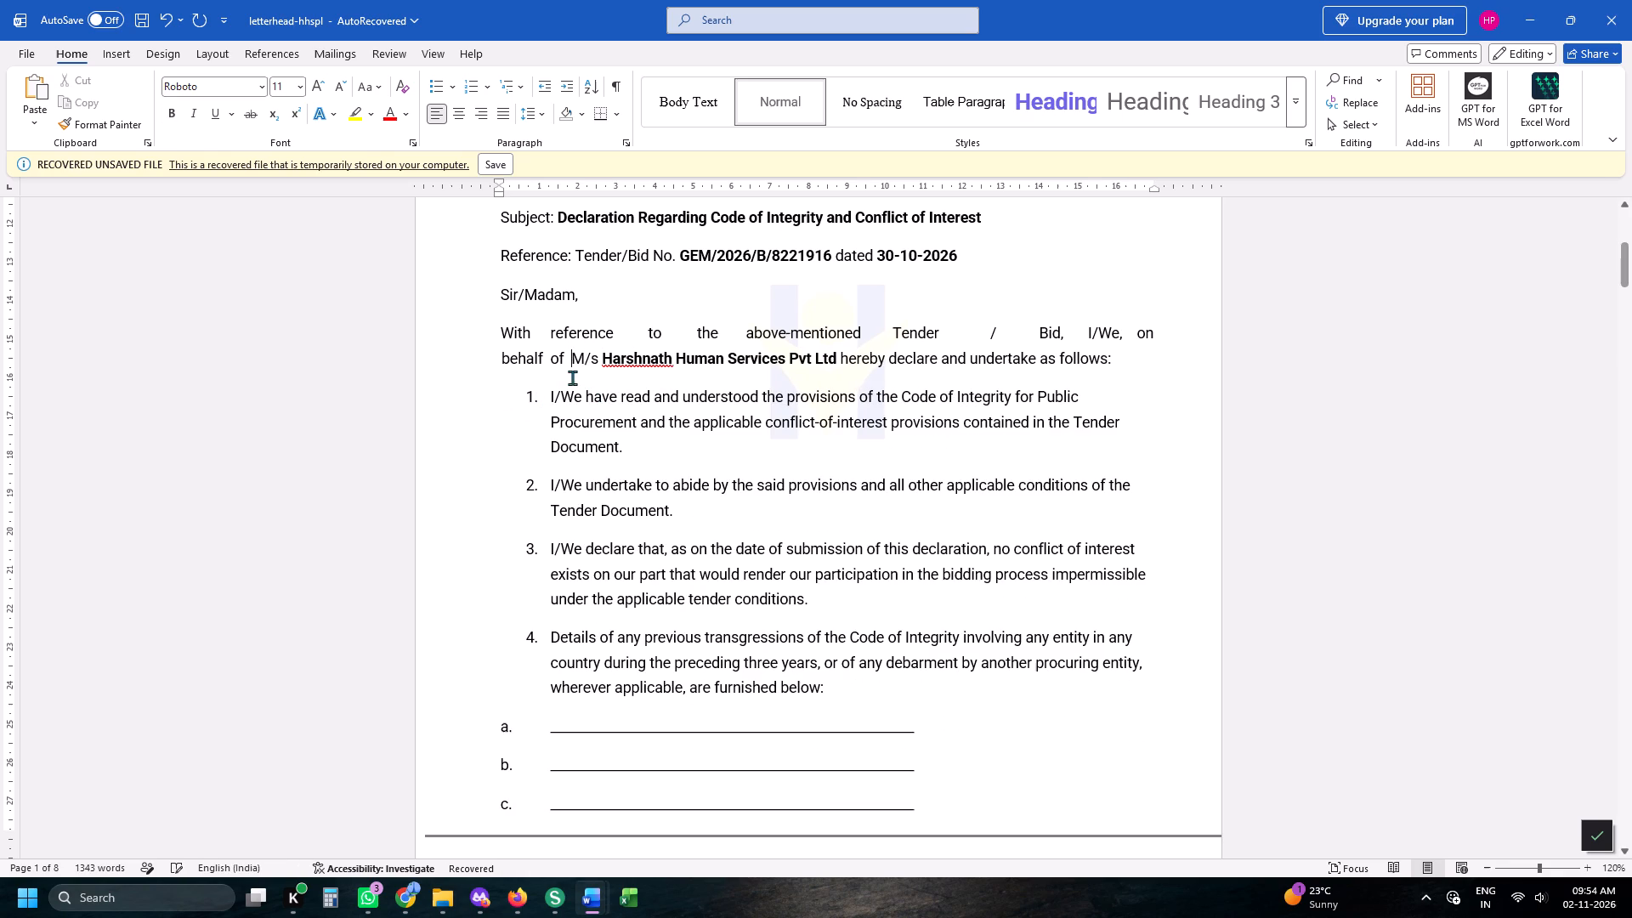
left_click(548, 340)
key("BackSpace")
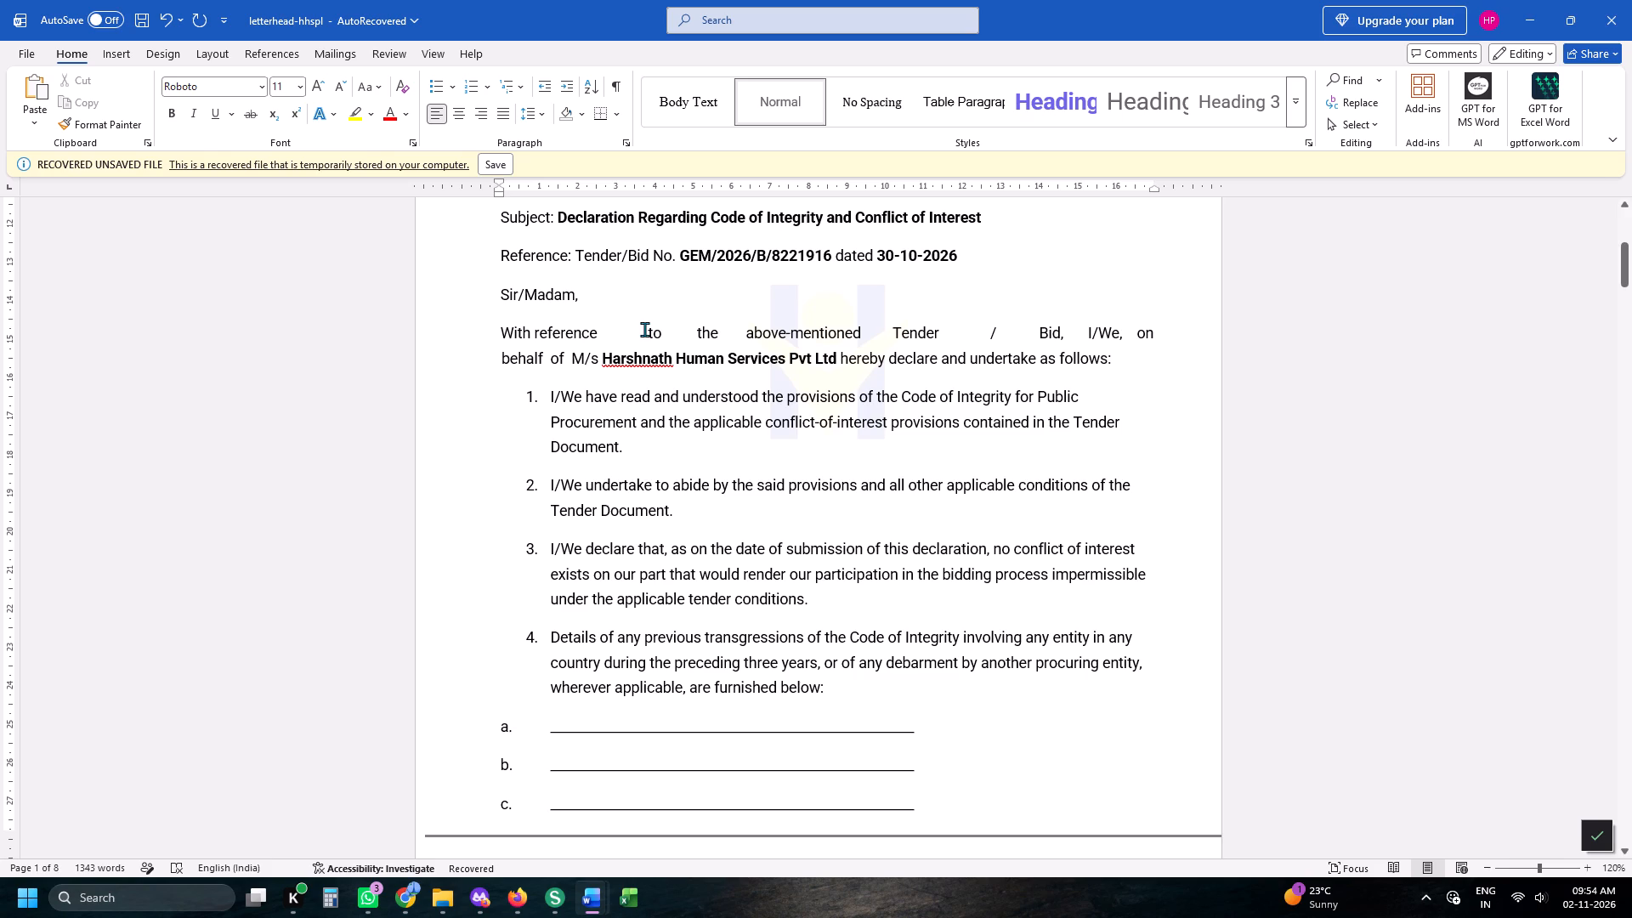
left_click(644, 329)
key("BackSpace")
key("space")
left_click(649, 332)
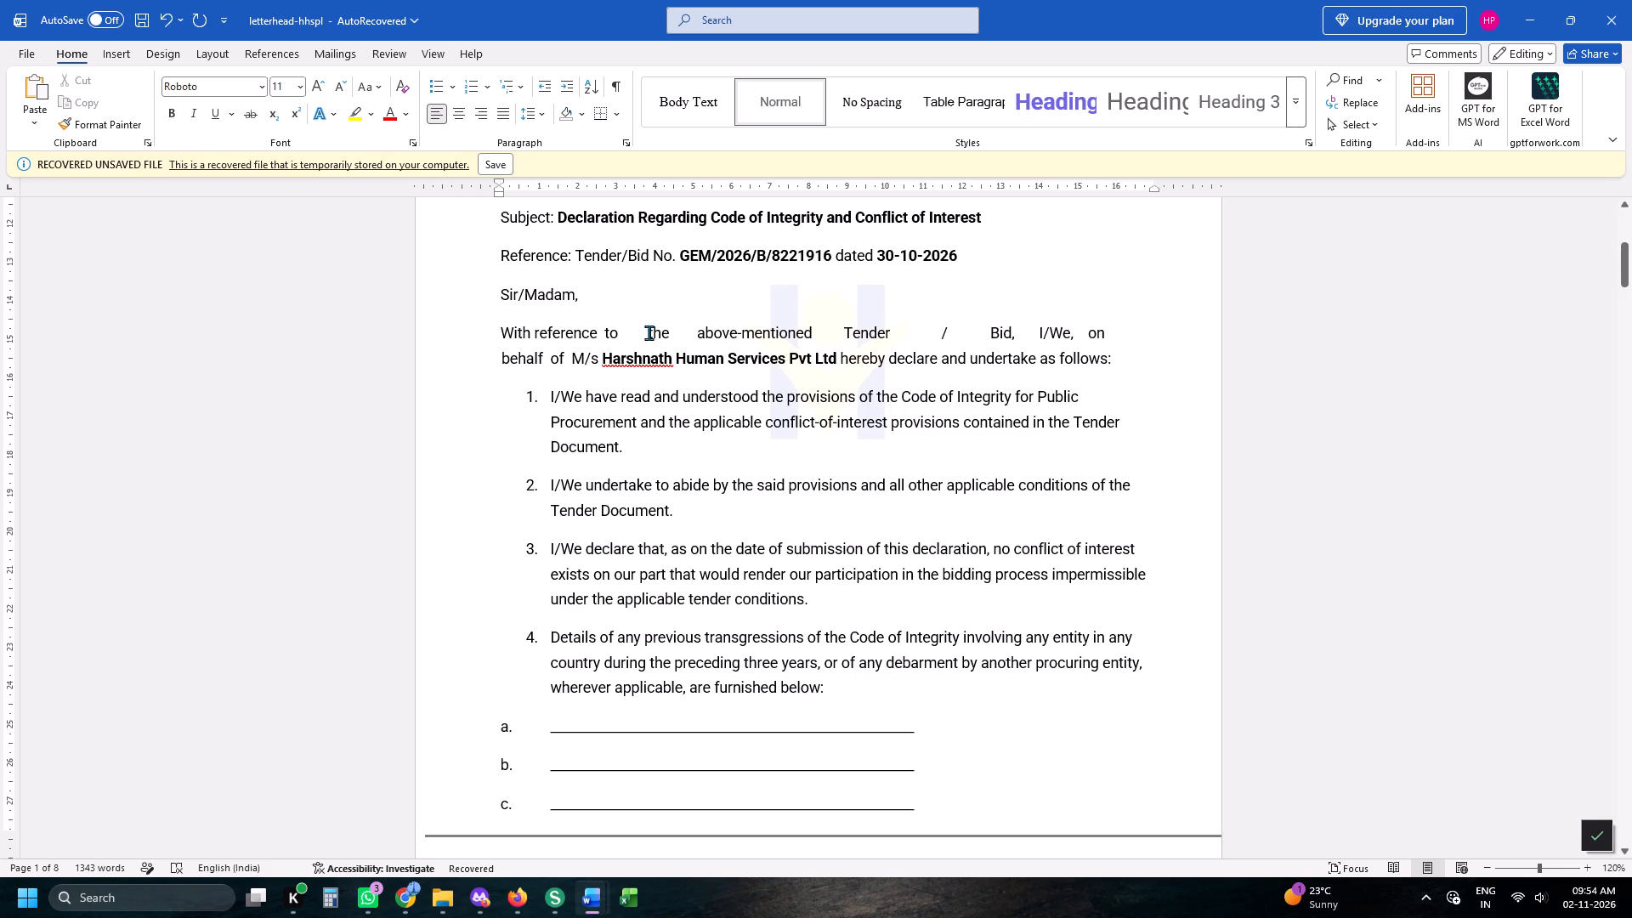
key("BackSpace")
Close the wide gaps around "Tender / Bid, I/We" in the opening paragraph.
left_click(873, 327)
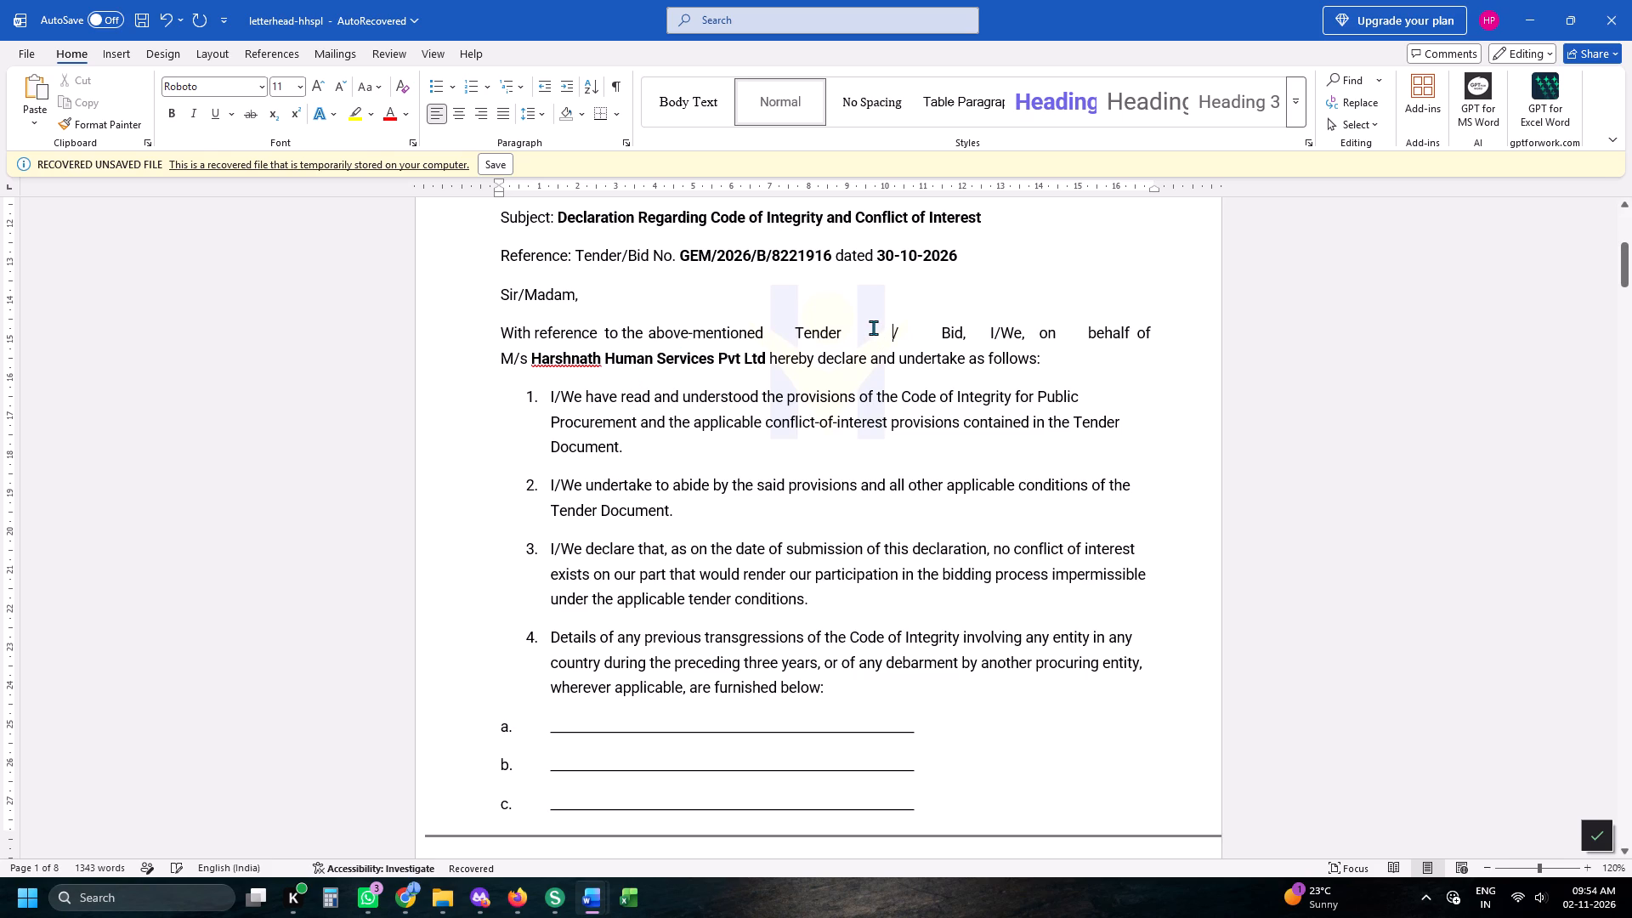
key("BackSpace")
left_click(796, 331)
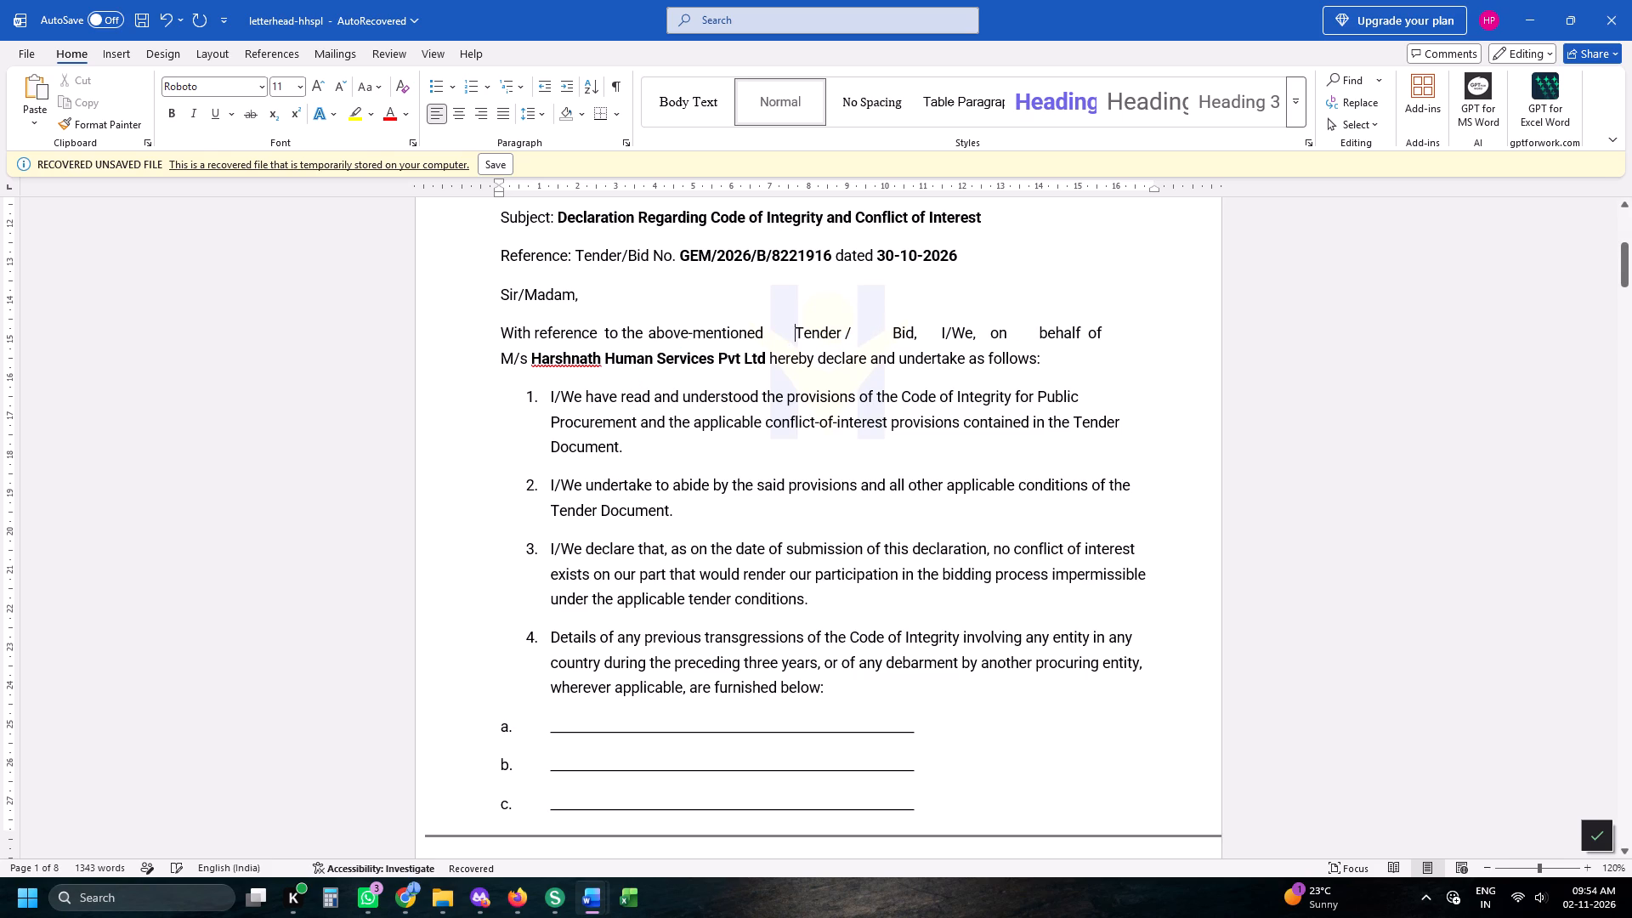
key("BackSpace")
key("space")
left_click(840, 331)
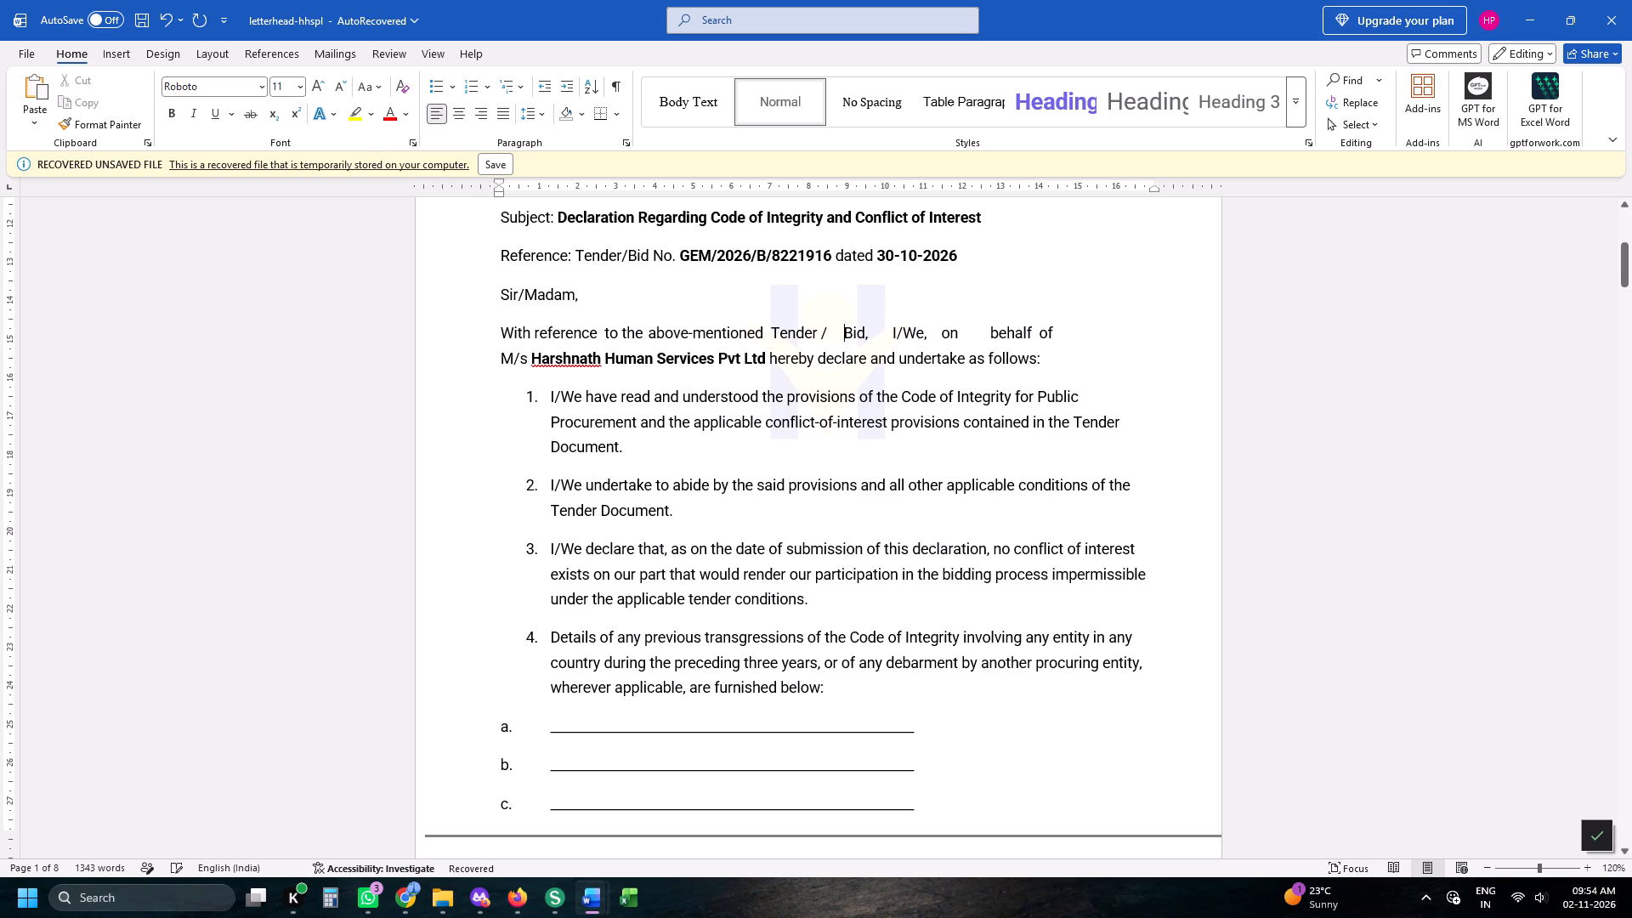
key("BackSpace")
left_click(893, 337)
key("BackSpace")
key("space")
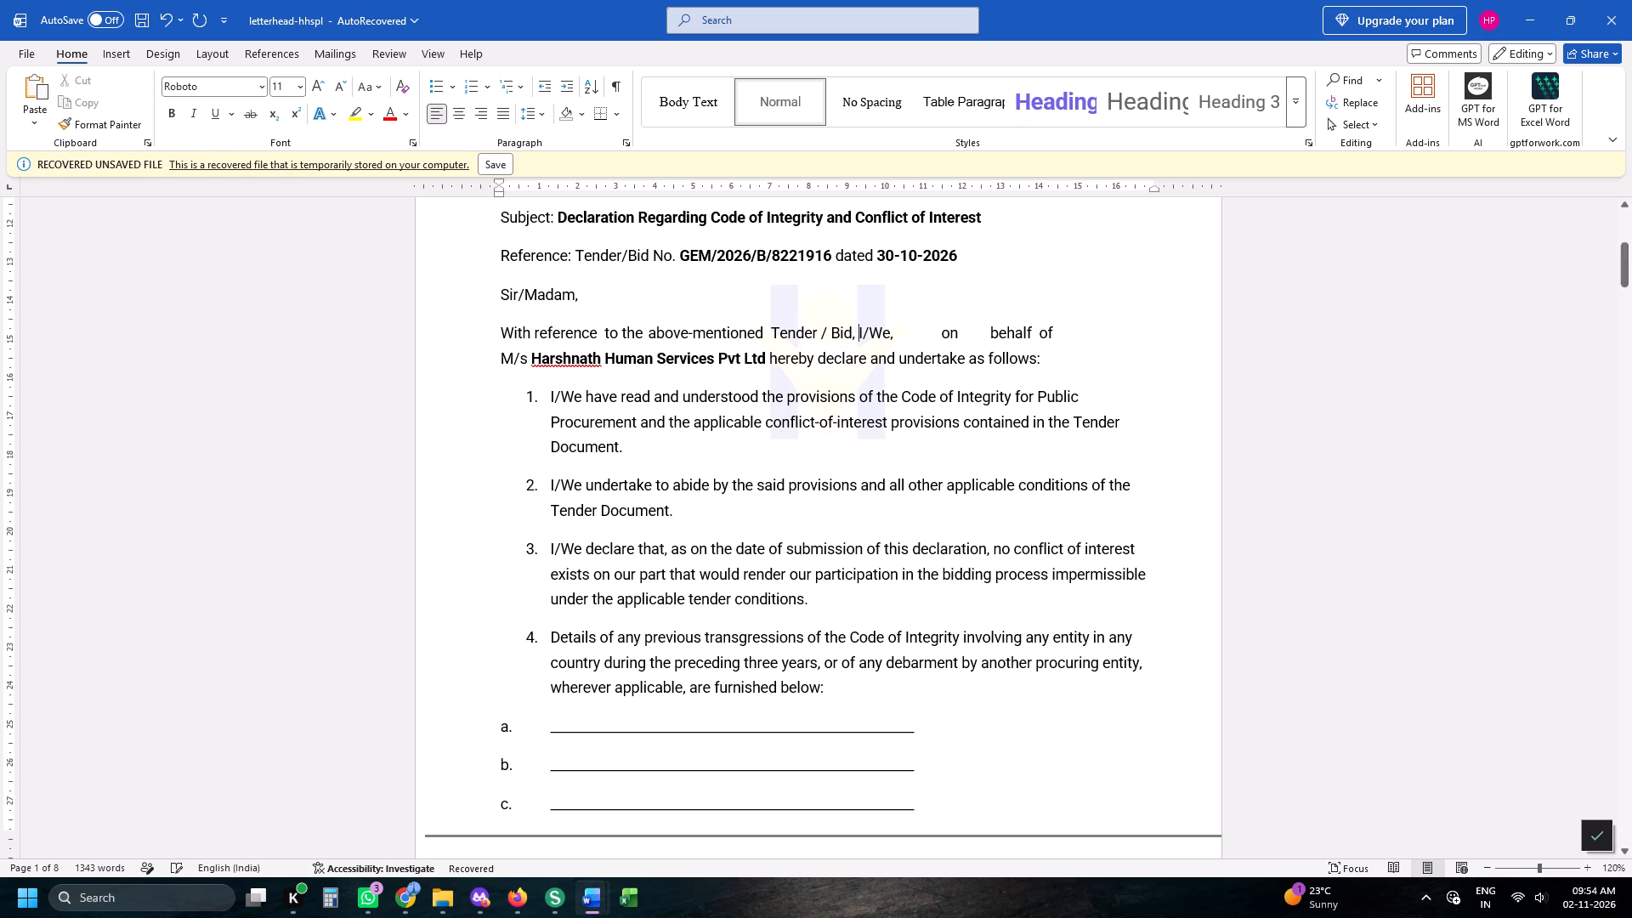
Replace "I/We," with "we" in the opening paragraph and close the gap before "on".
left_click(906, 336)
key("BackSpace")
key("BackSpace")
key("BackSpace")
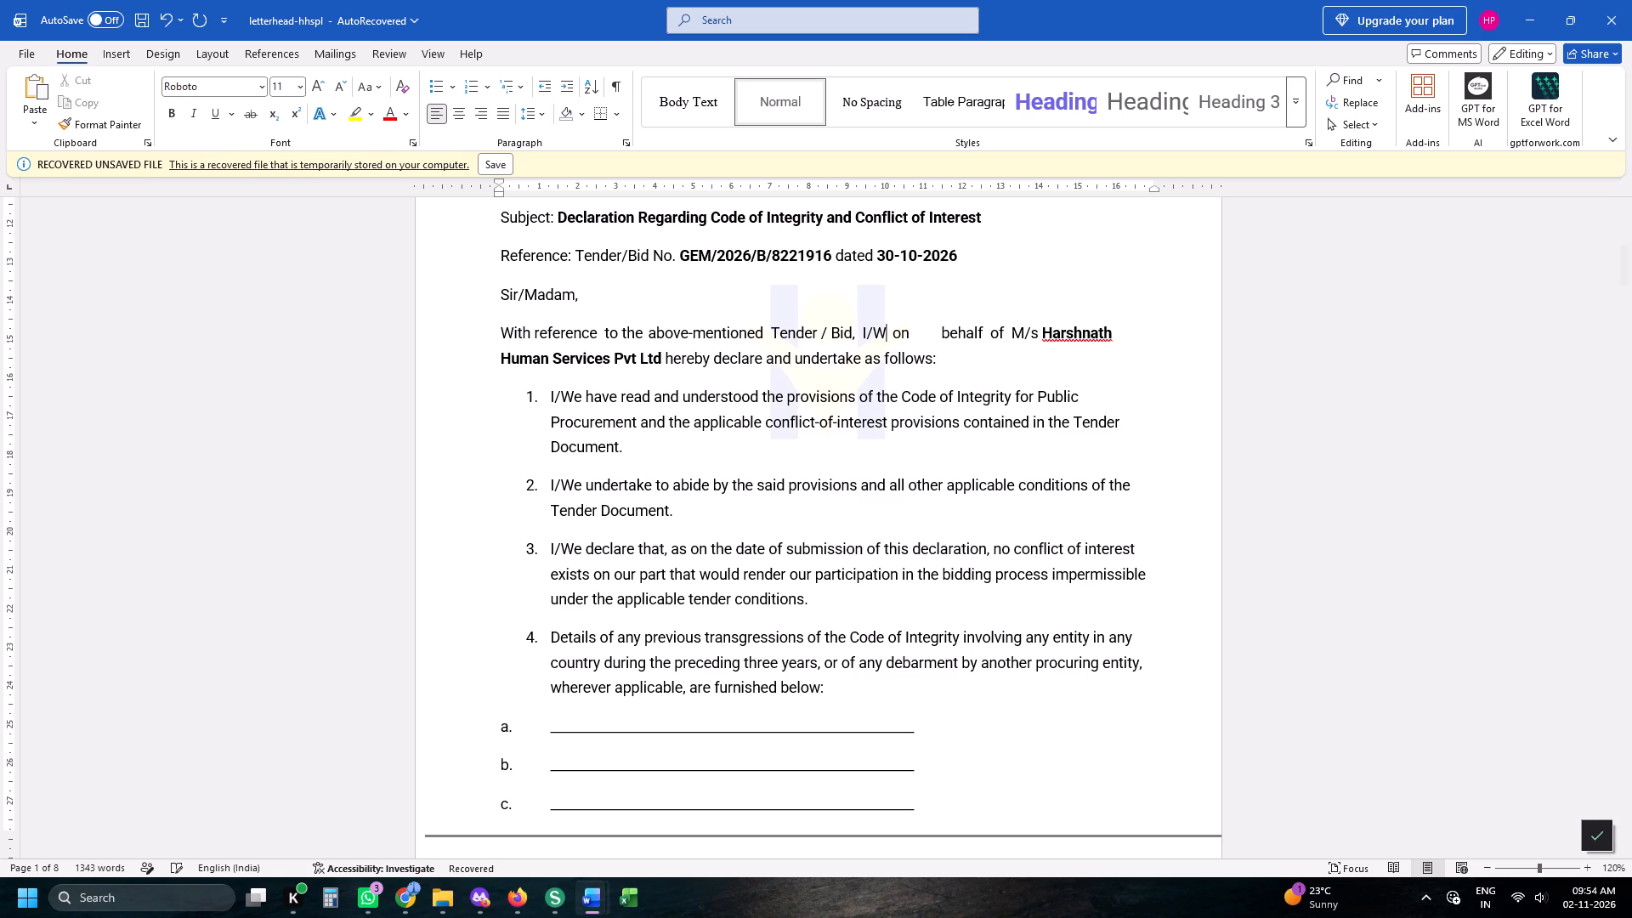
key("BackSpace")
key("BackSpace")
key("BackSpace")
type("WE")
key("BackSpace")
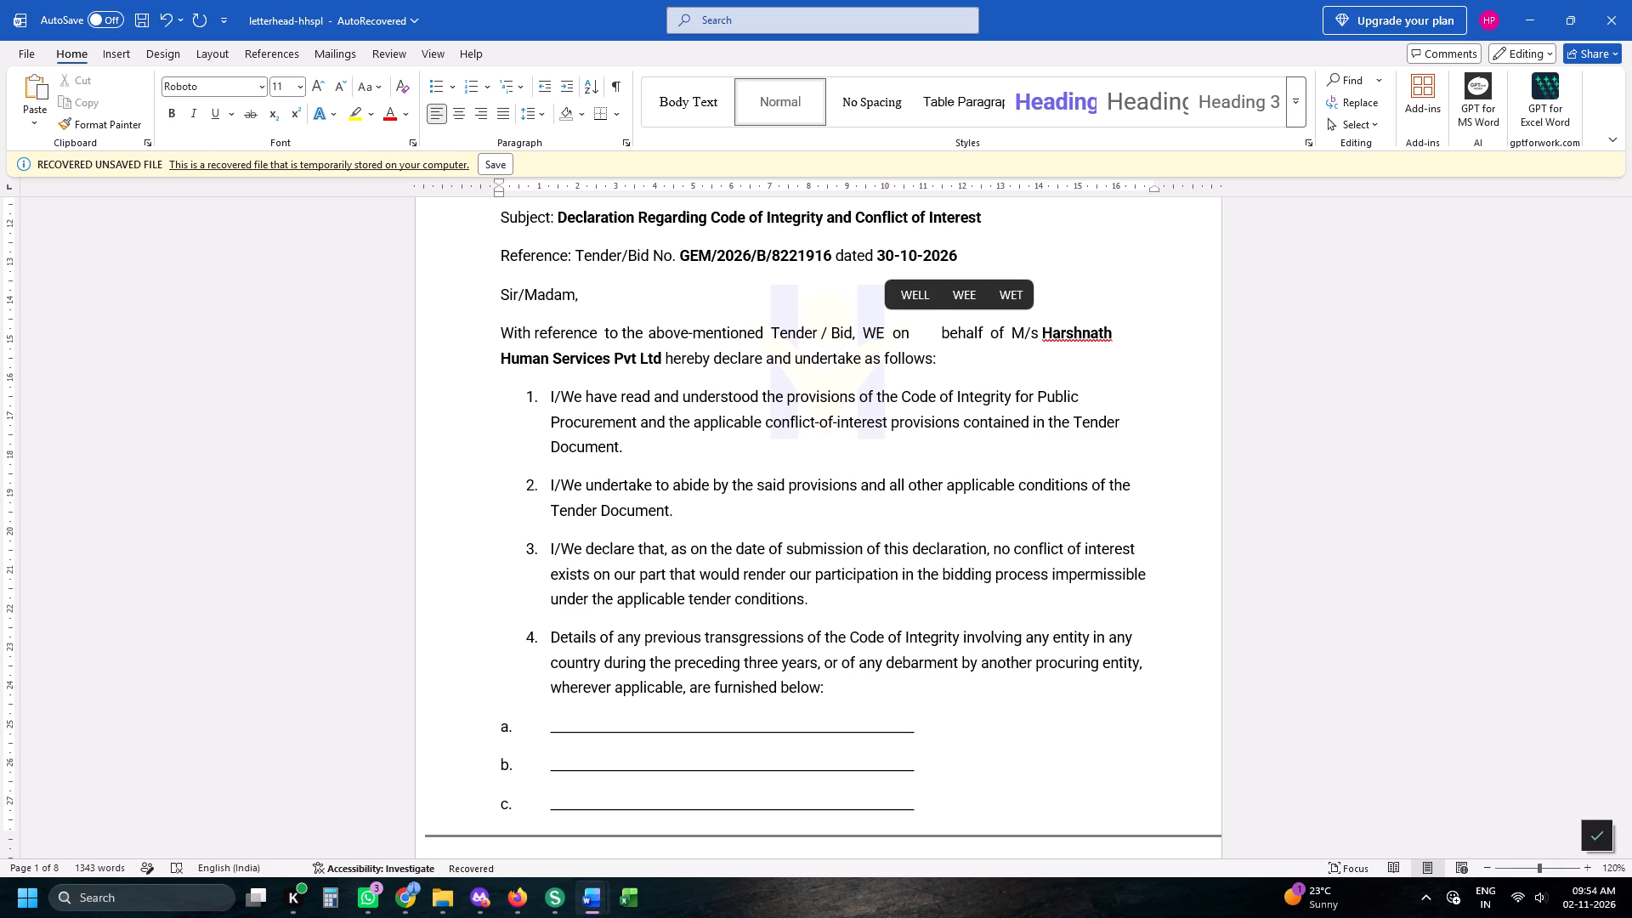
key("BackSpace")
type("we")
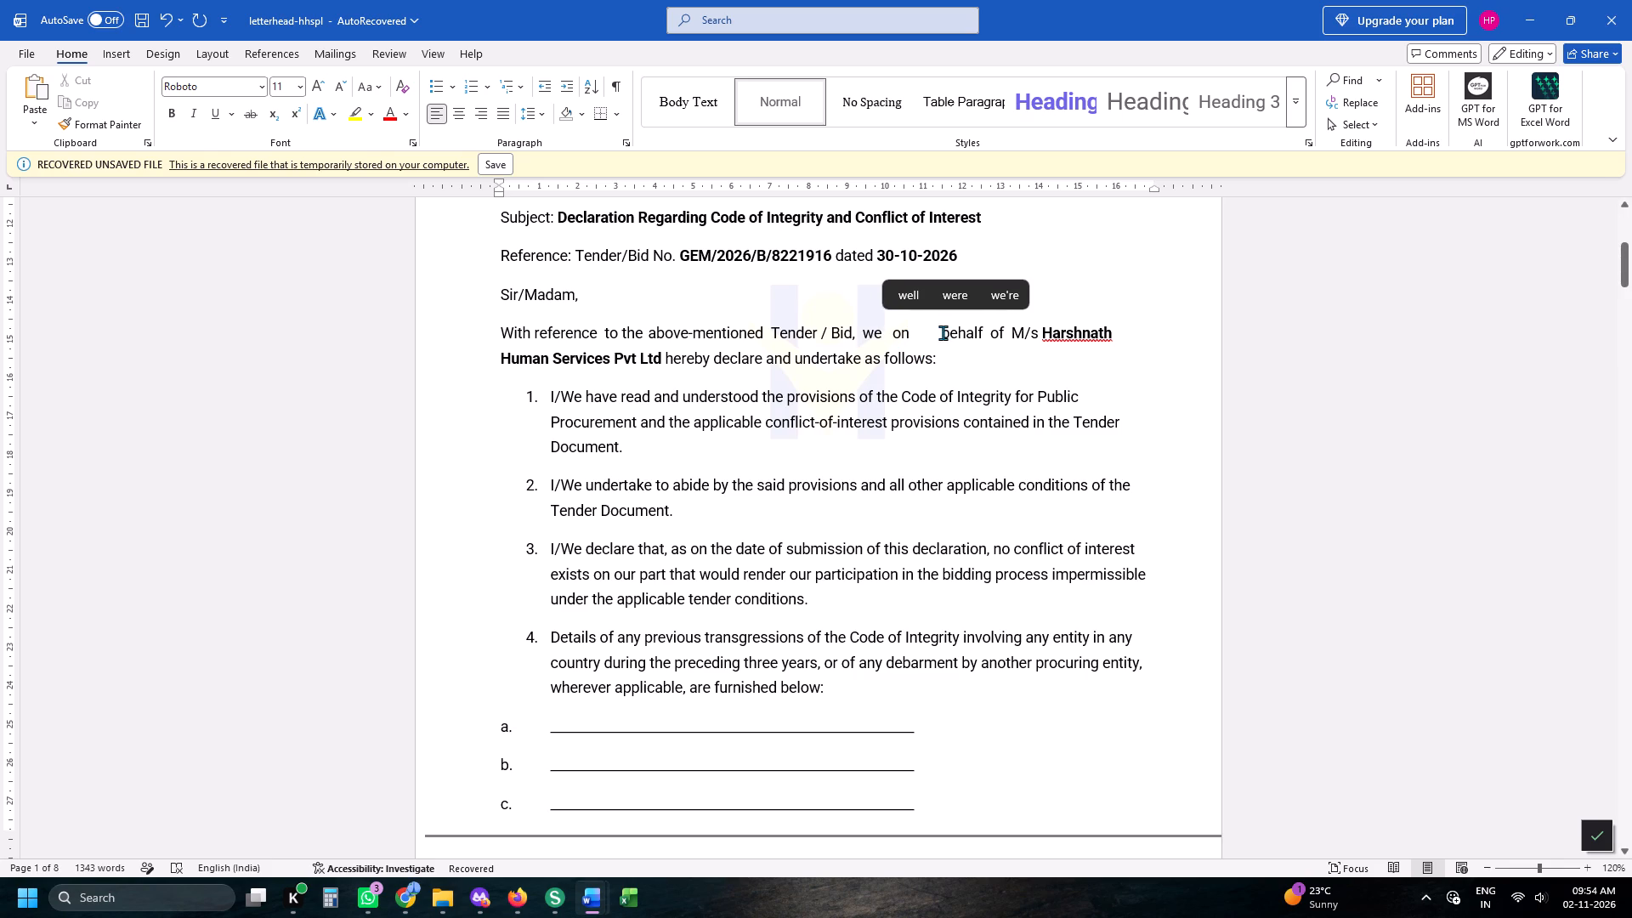
Replace the gaps before "behalf" and before "on" in the opening paragraph with single spaces.
left_click(943, 332)
key("BackSpace")
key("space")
left_click(885, 331)
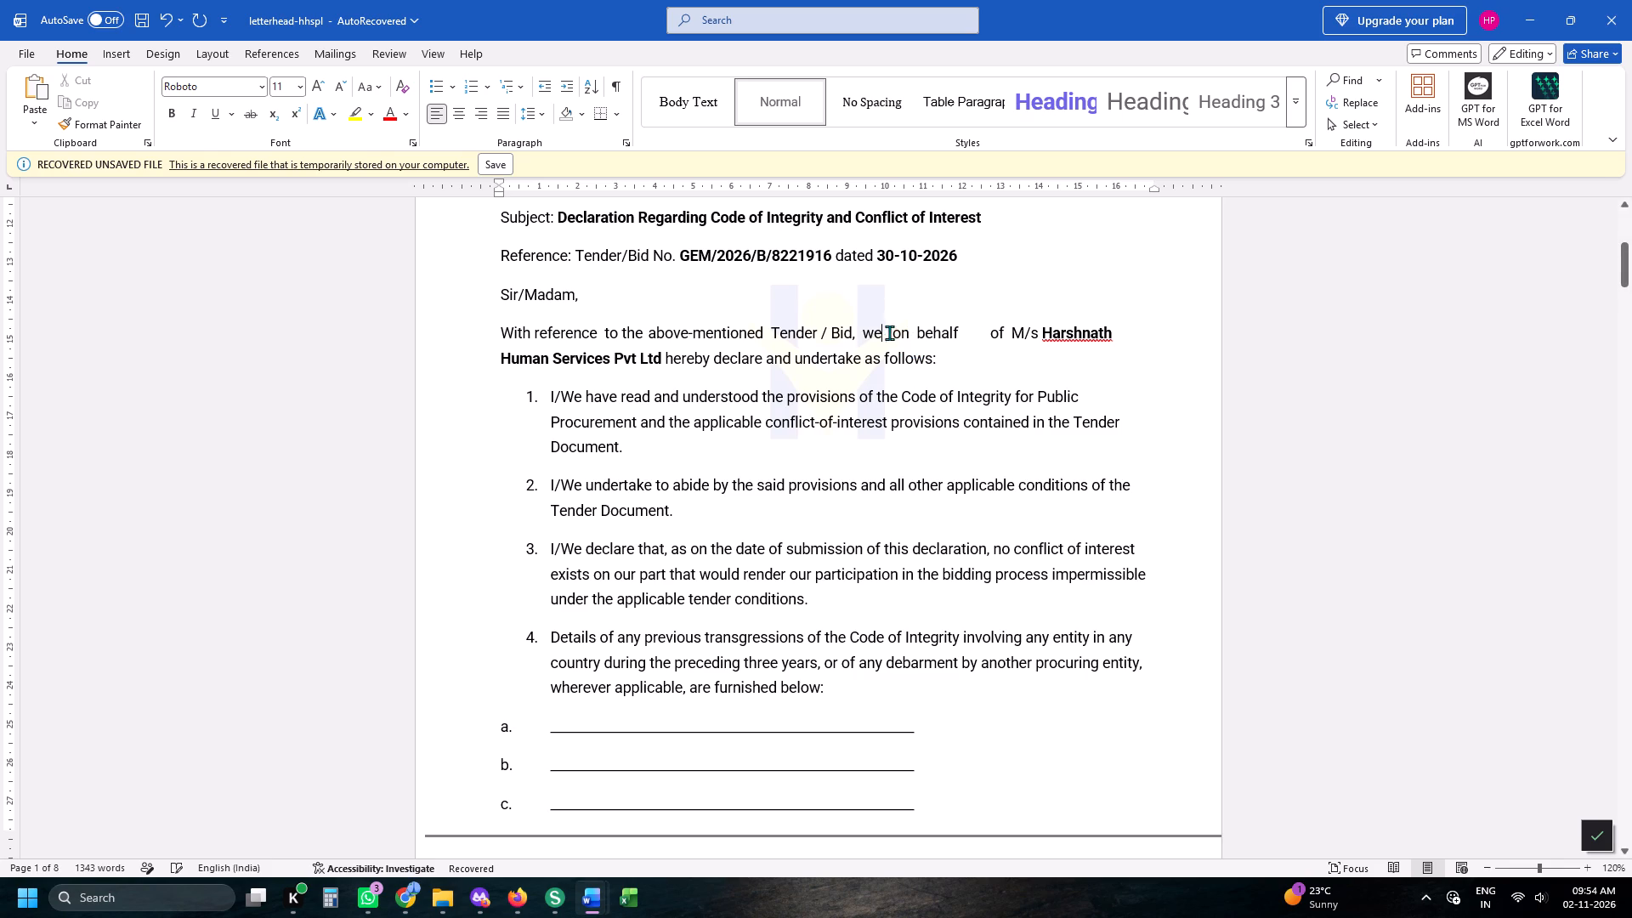
key("Right")
key("BackSpace")
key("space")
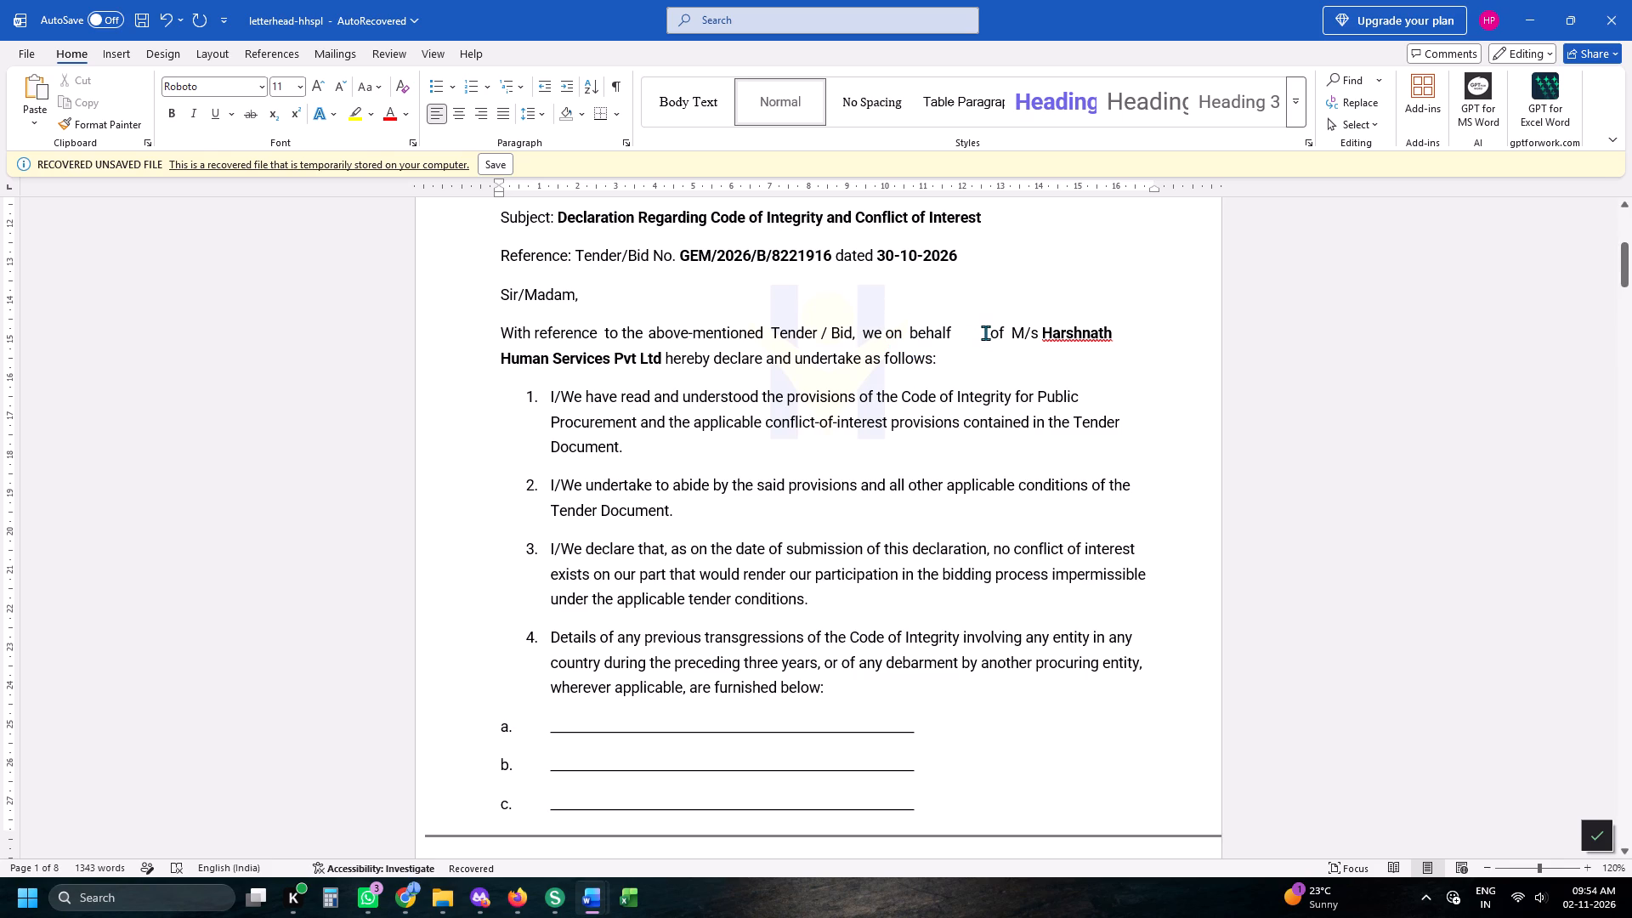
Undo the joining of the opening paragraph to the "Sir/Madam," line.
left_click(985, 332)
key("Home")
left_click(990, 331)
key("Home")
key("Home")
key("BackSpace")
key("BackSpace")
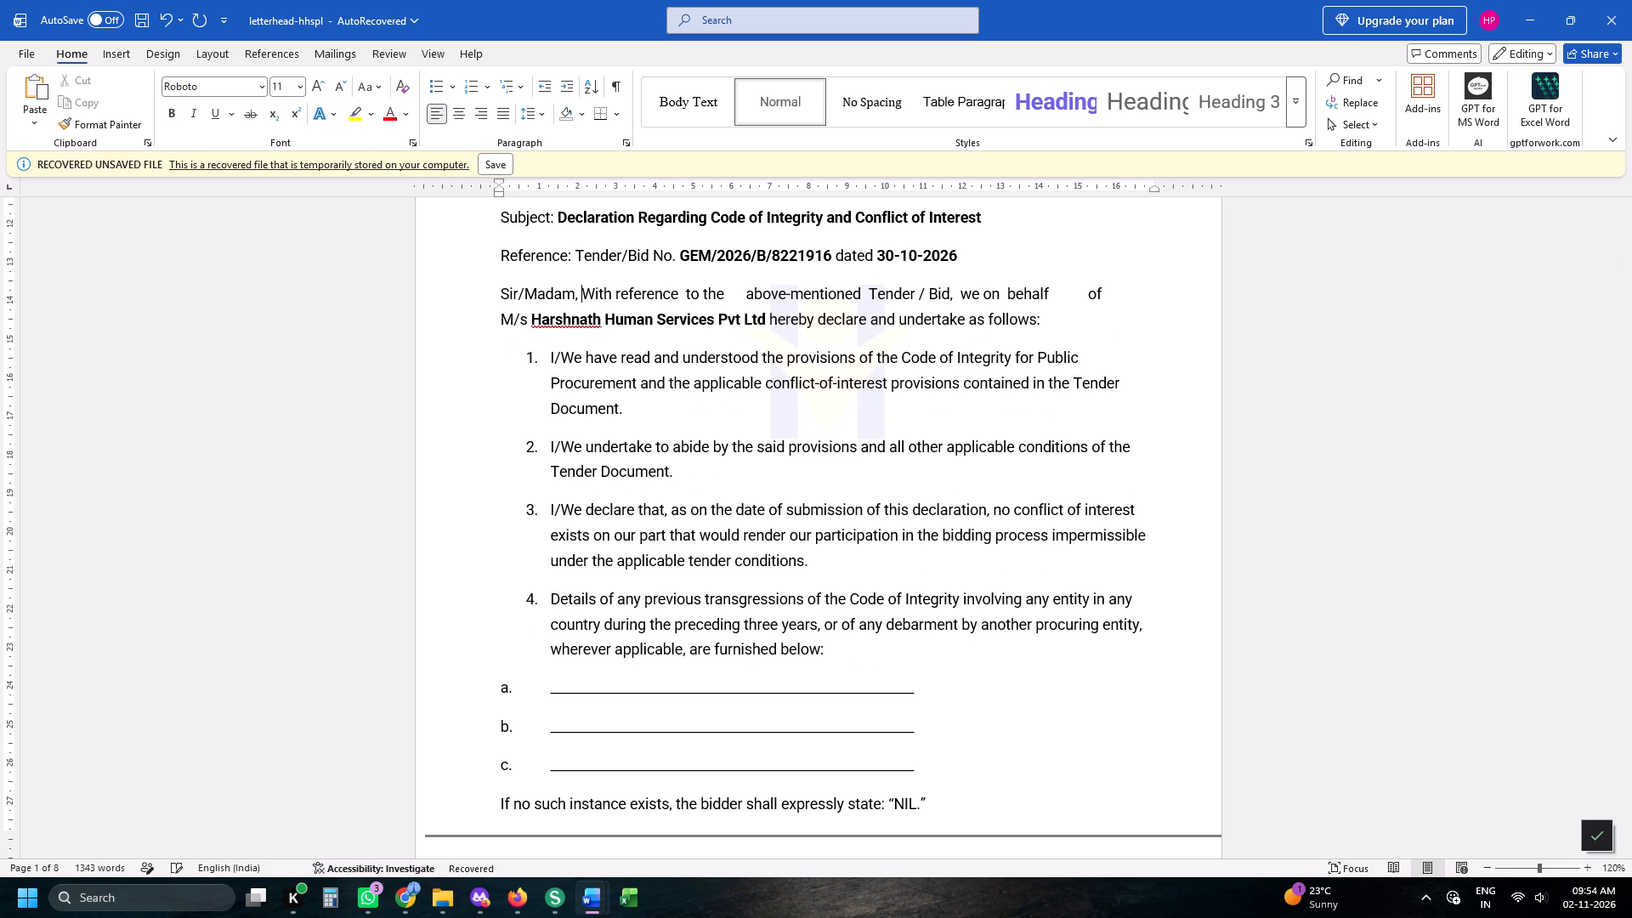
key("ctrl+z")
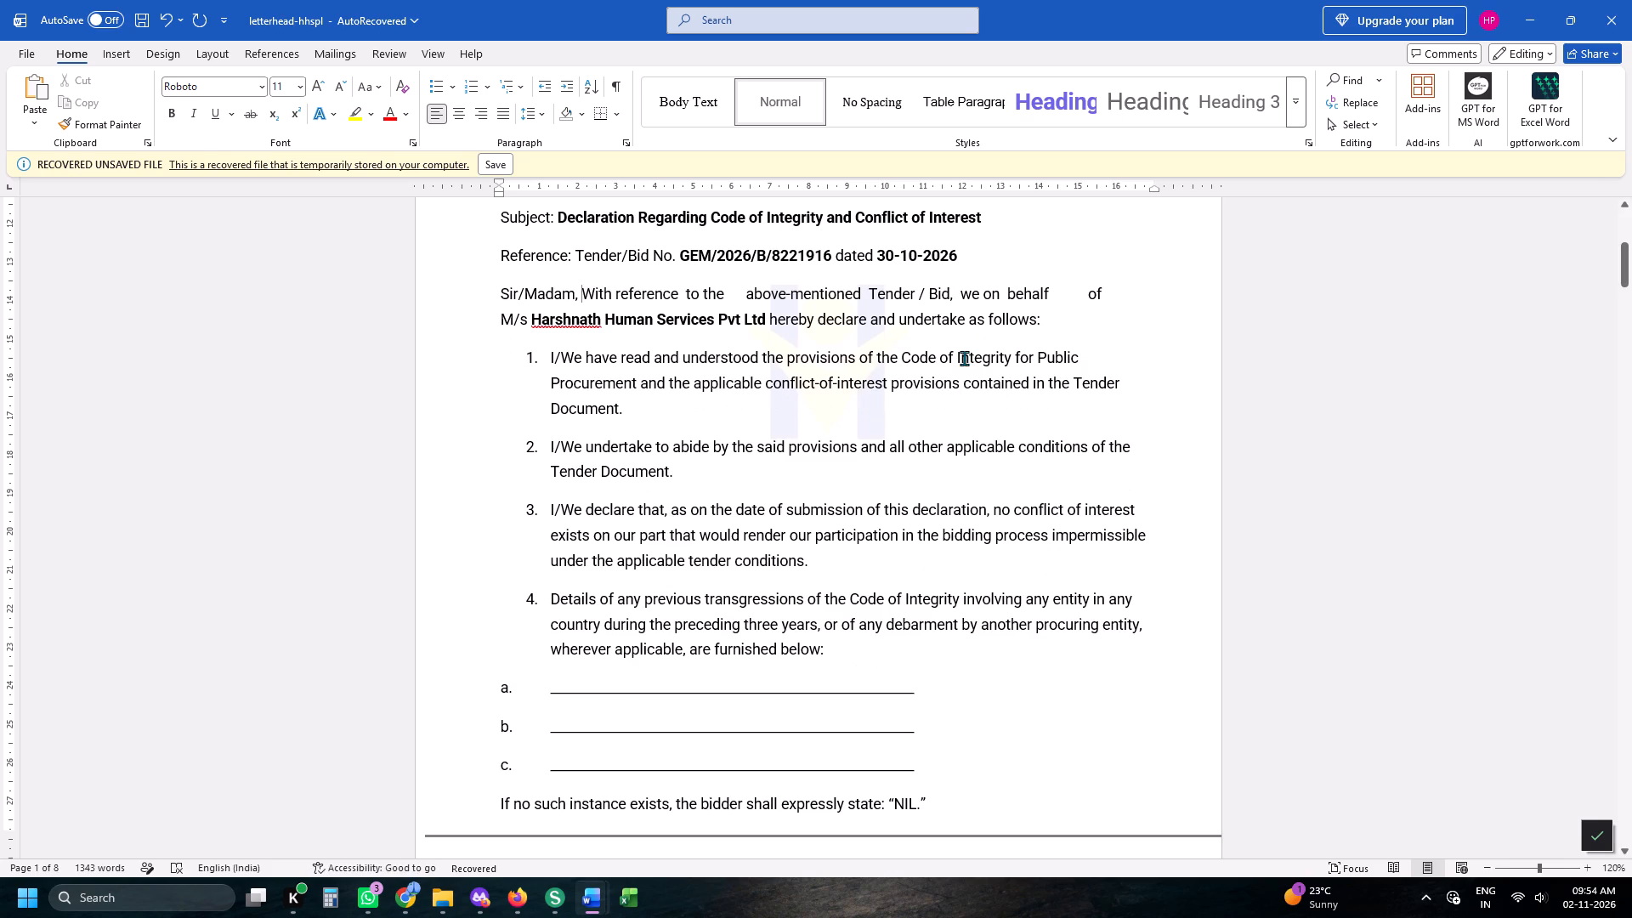
Replace the wide gap between "behalf" and "of" in the opening paragraph with a single space.
left_click(989, 328)
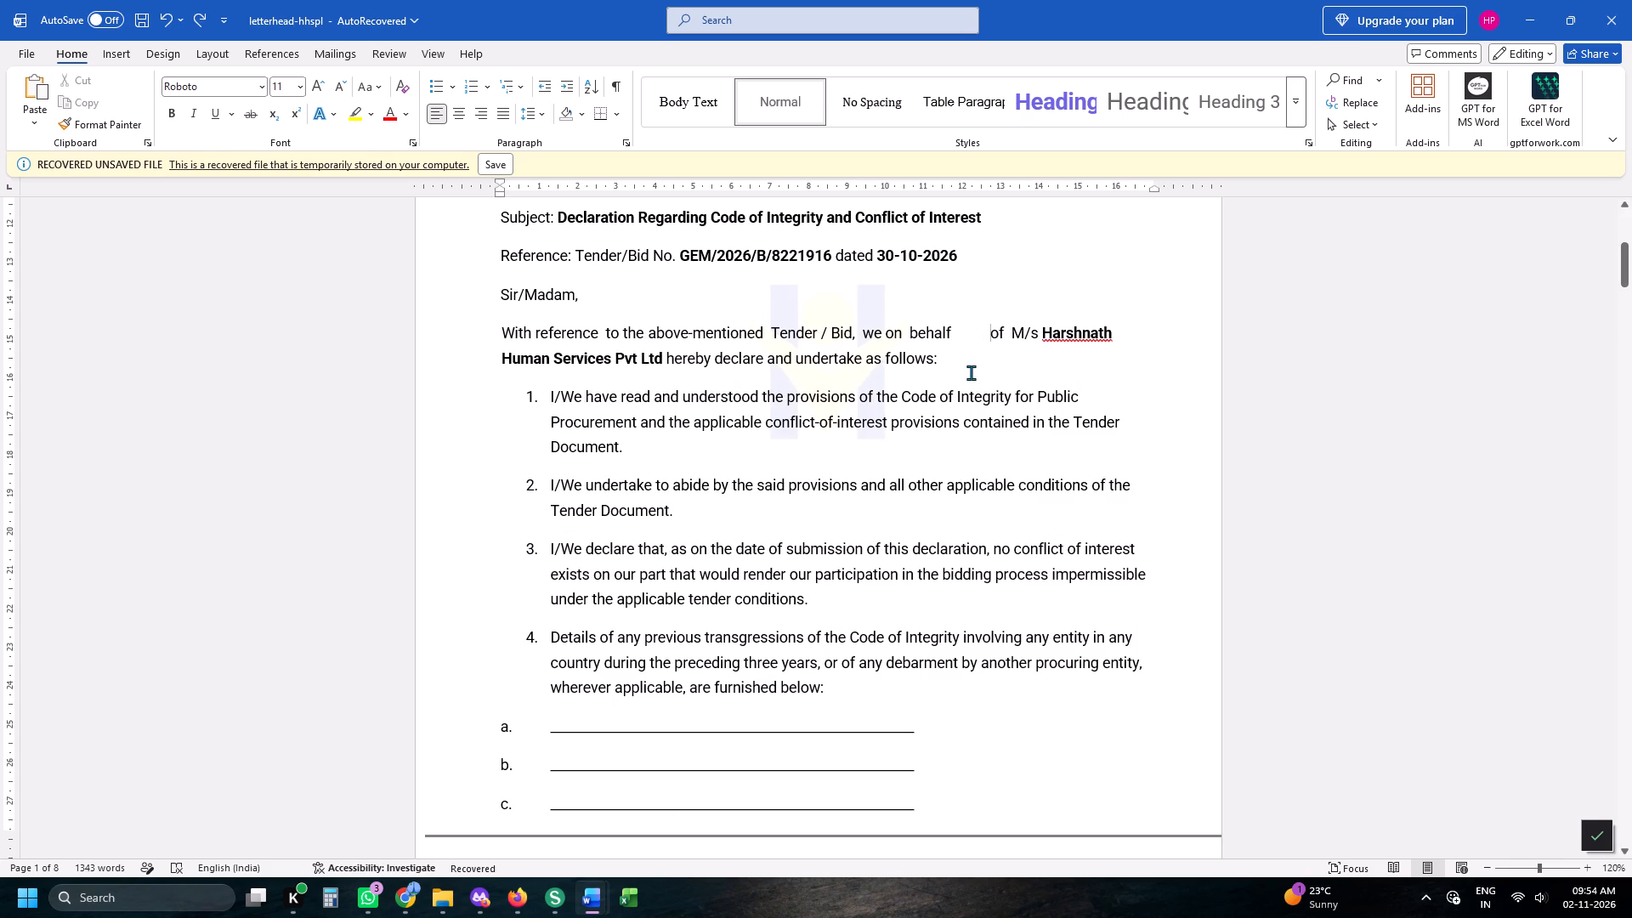
key("BackSpace")
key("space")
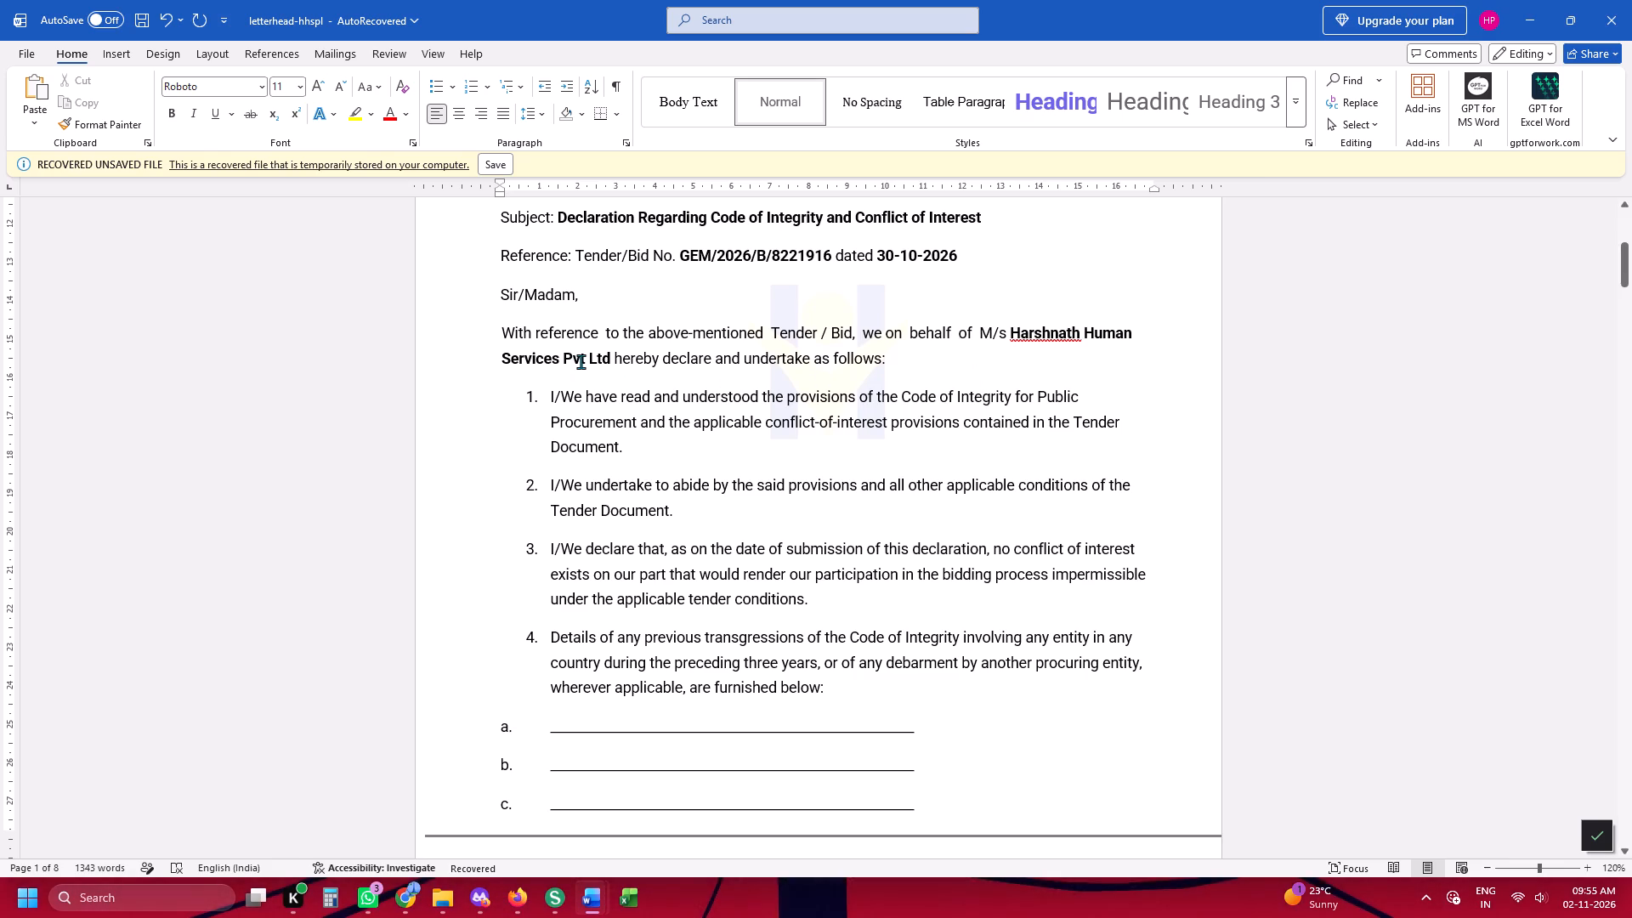
Delete ", are furnished below" from item 4 after "wherever applicable" and add a period at the end of the line.
scroll(669, 506, "down", 2)
left_click_drag(554, 610, 583, 626)
scroll(615, 618, "down", 6)
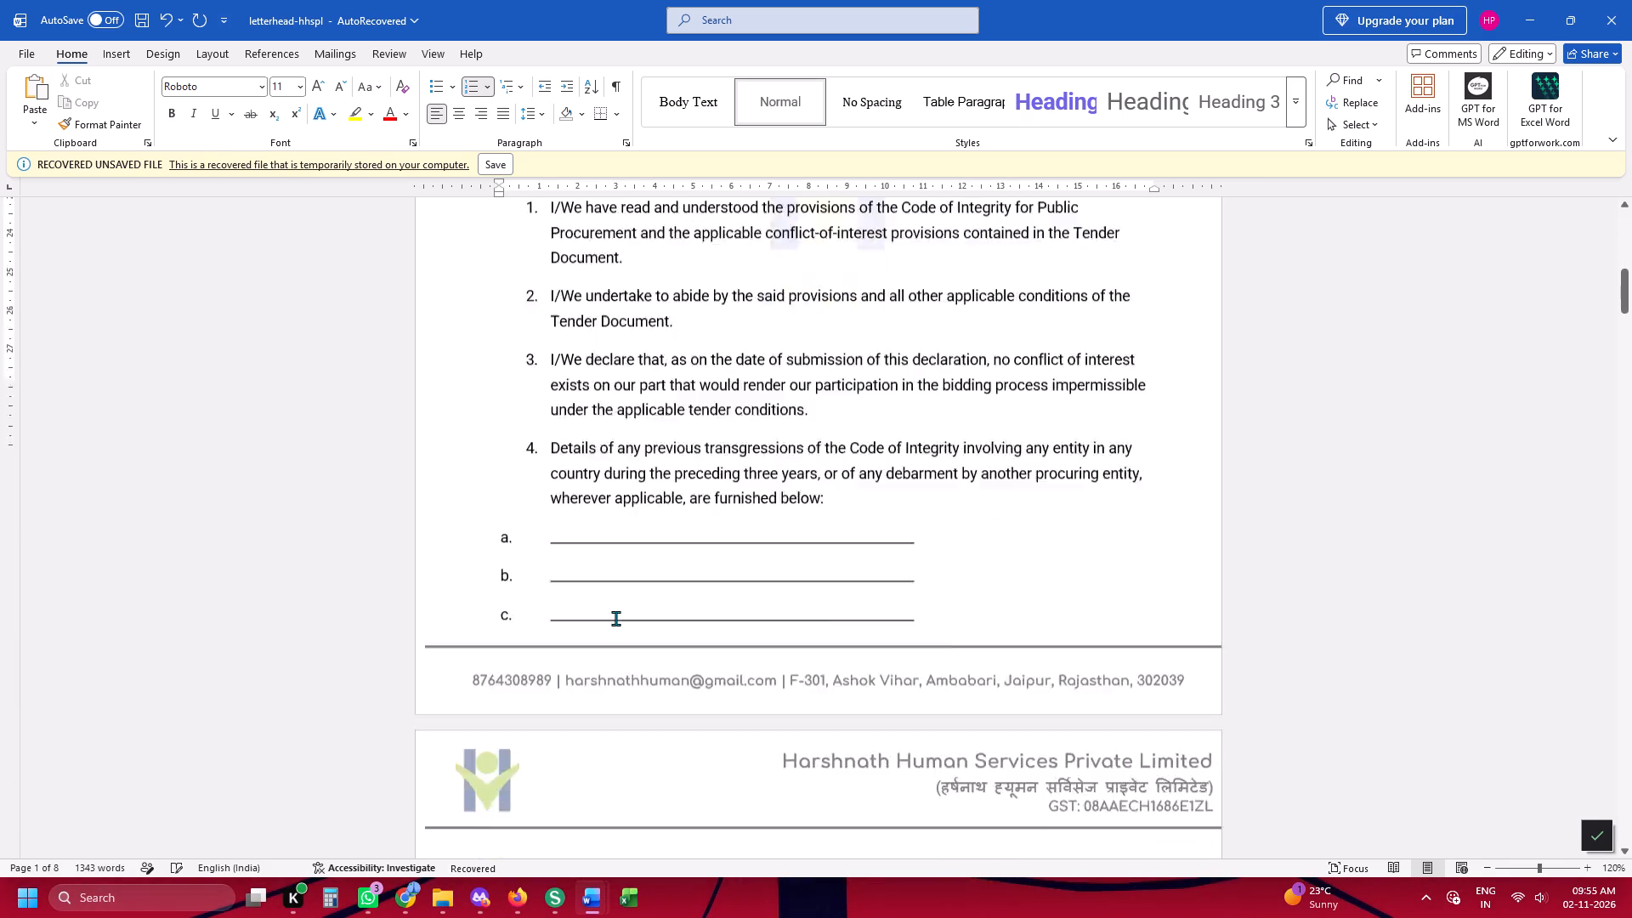
scroll(555, 547, "up", 4)
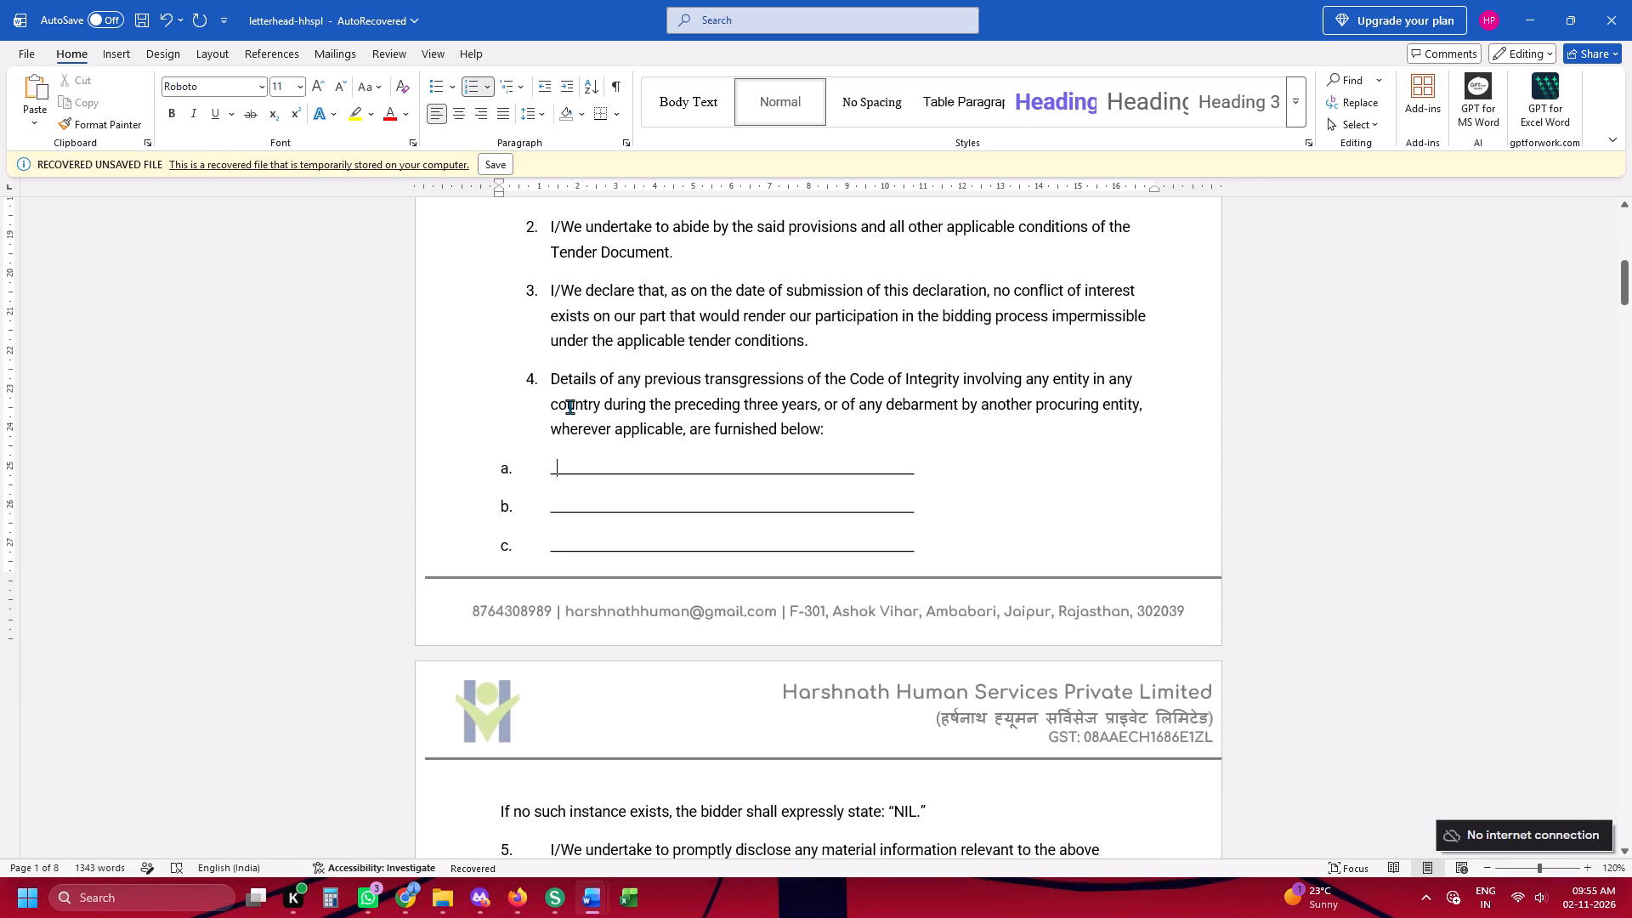
left_click_drag(592, 406, 1089, 394)
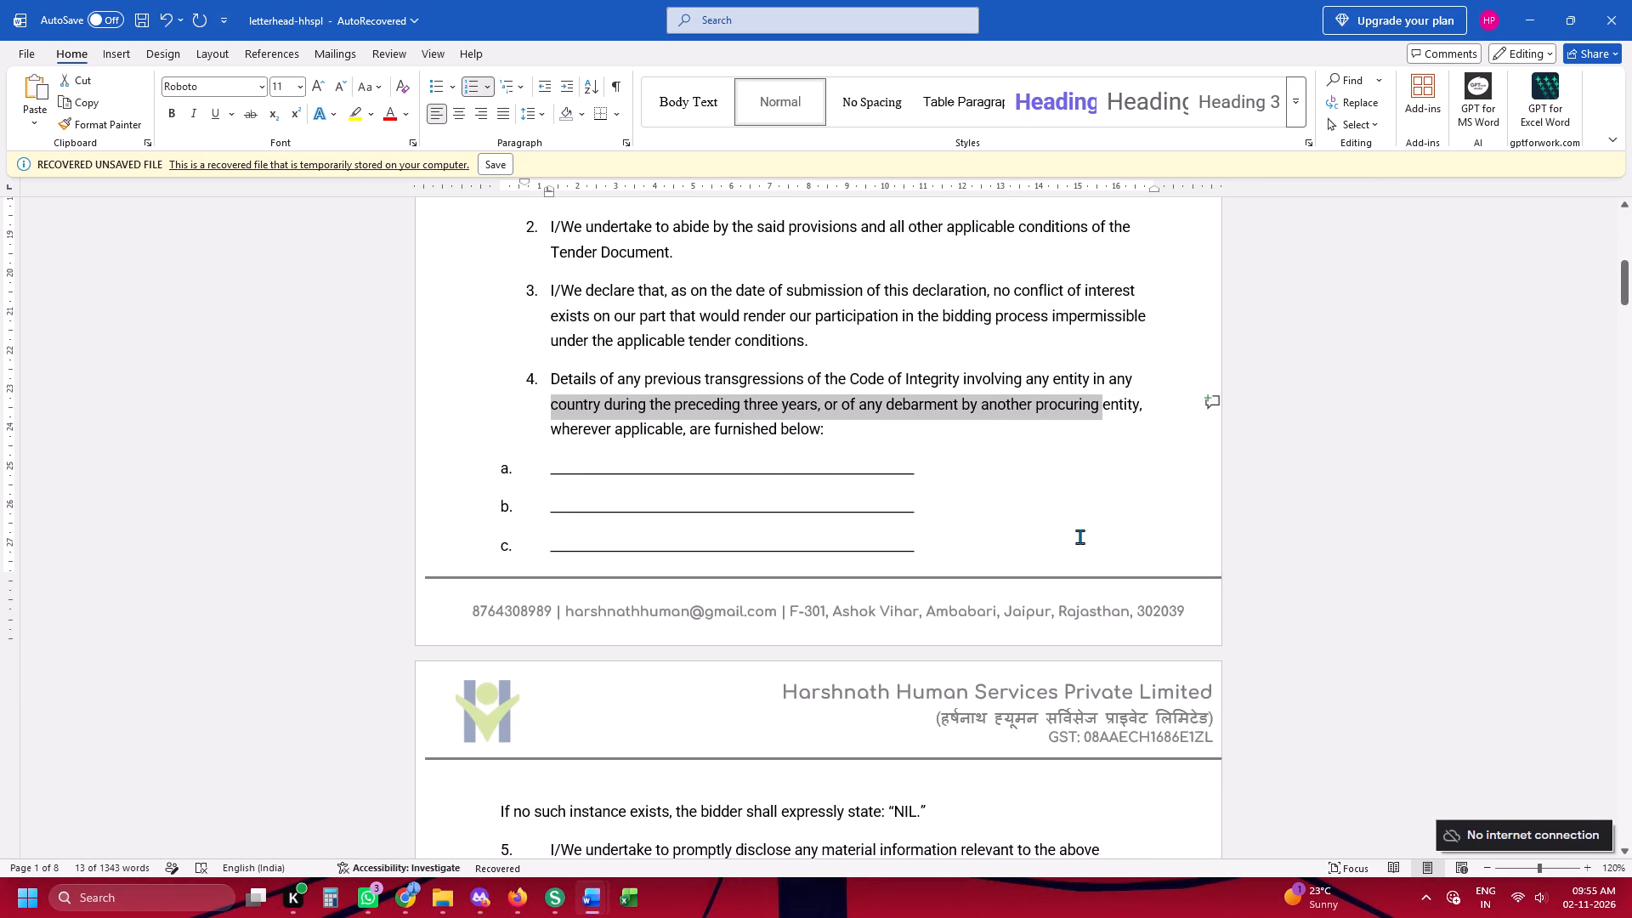
left_click_drag(592, 427, 646, 429)
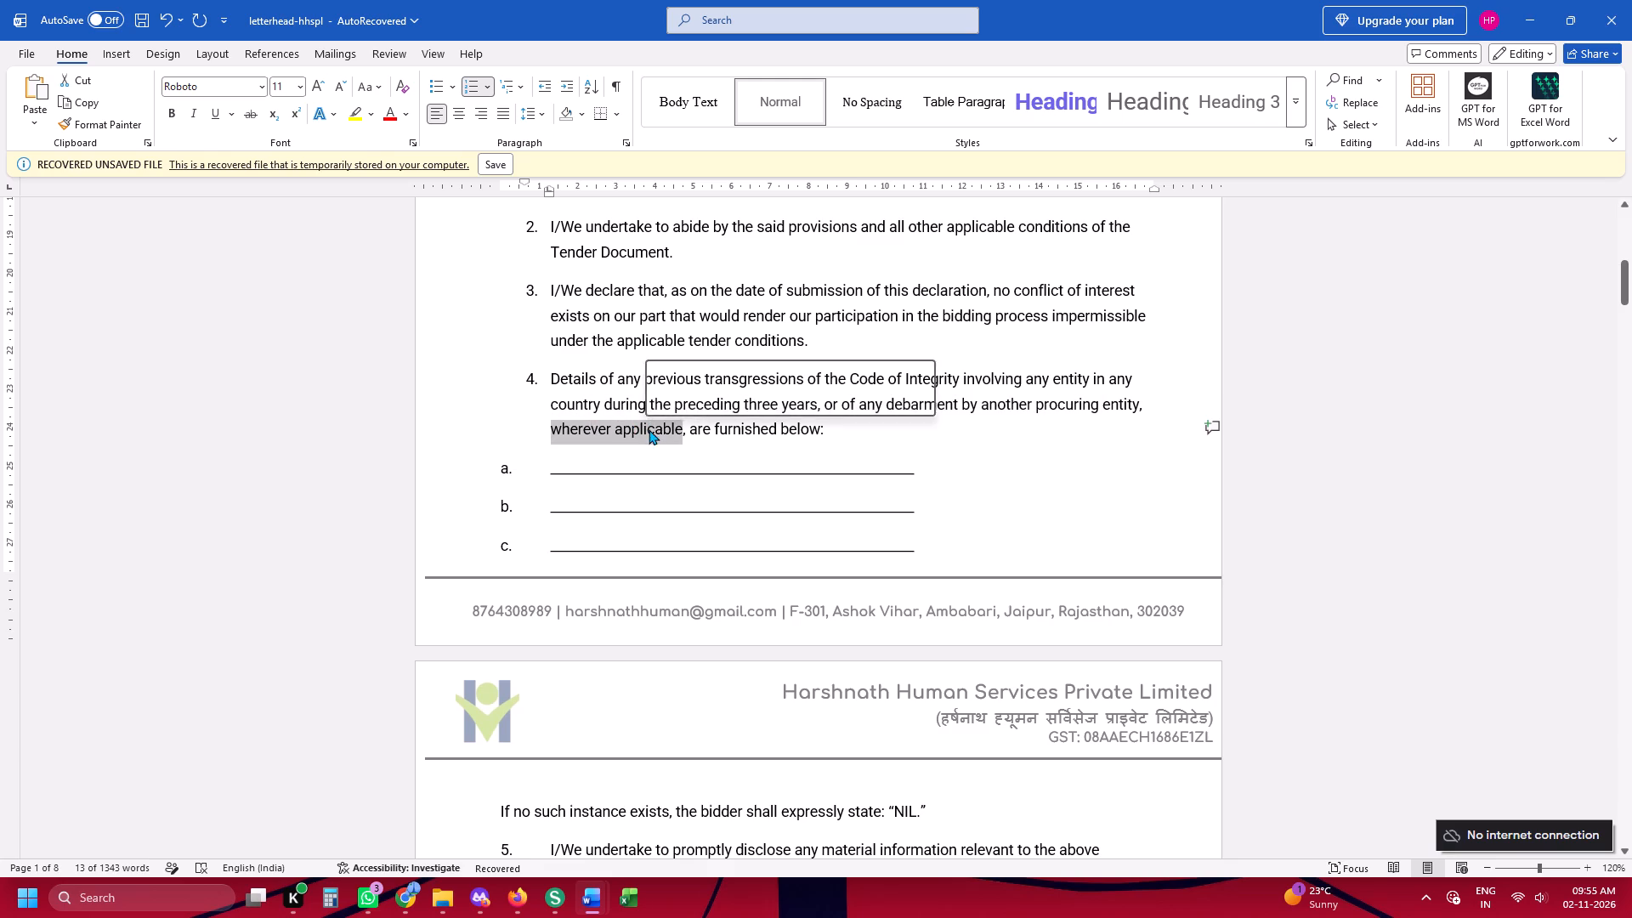
left_click(529, 524)
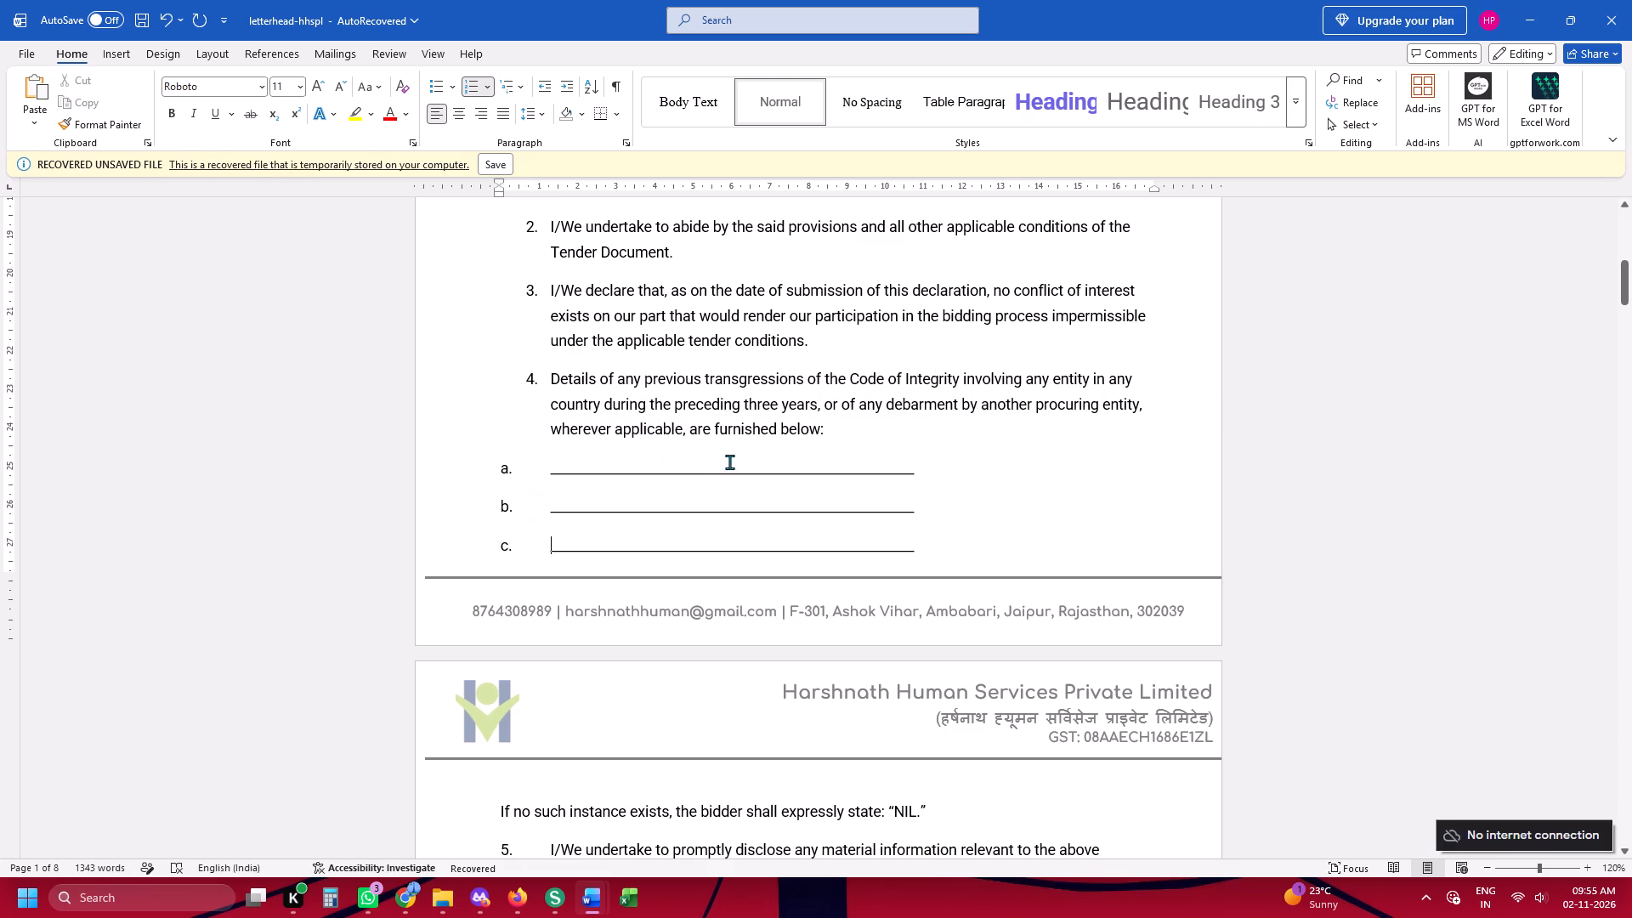
left_click(819, 431)
key("BackSpace")
key("BackSpace")
key("BackSpace")
key("BackSpace")
key("BackSpace")
key("BackSpace")
key("BackSpace")
key("BackSpace")
key("BackSpace")
key("BackSpace")
key("BackSpace")
key("BackSpace")
key("BackSpace")
key("BackSpace")
key("BackSpace")
key("BackSpace")
key("BackSpace")
key("BackSpace")
key("BackSpace")
key("BackSpace")
key("BackSpace")
key("BackSpace")
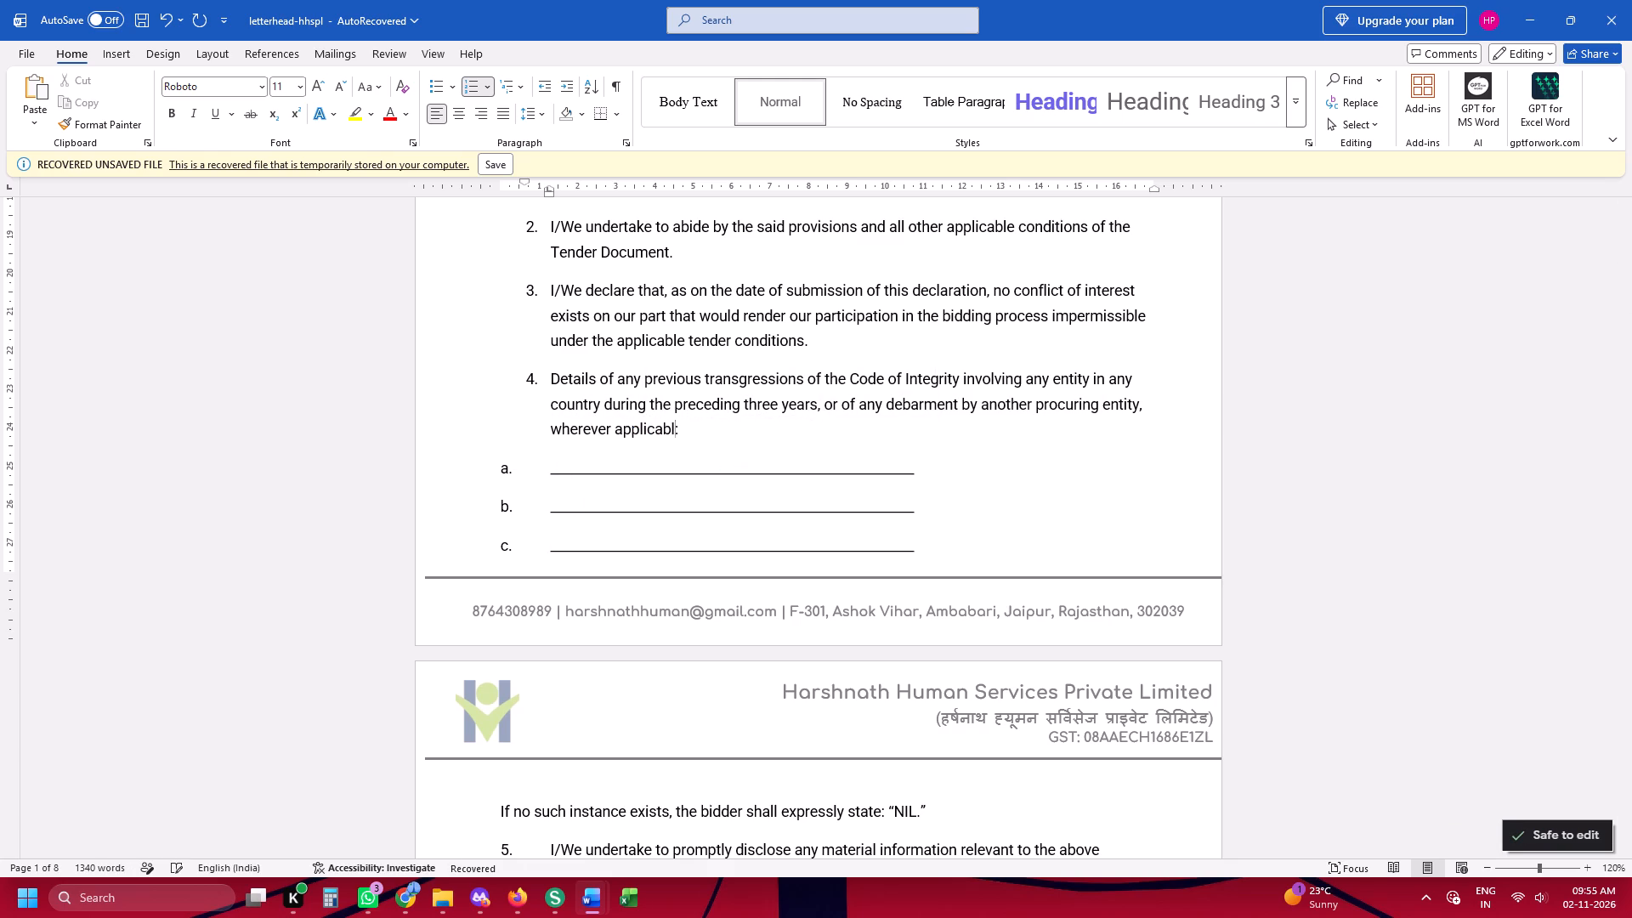
key("ctrl+z")
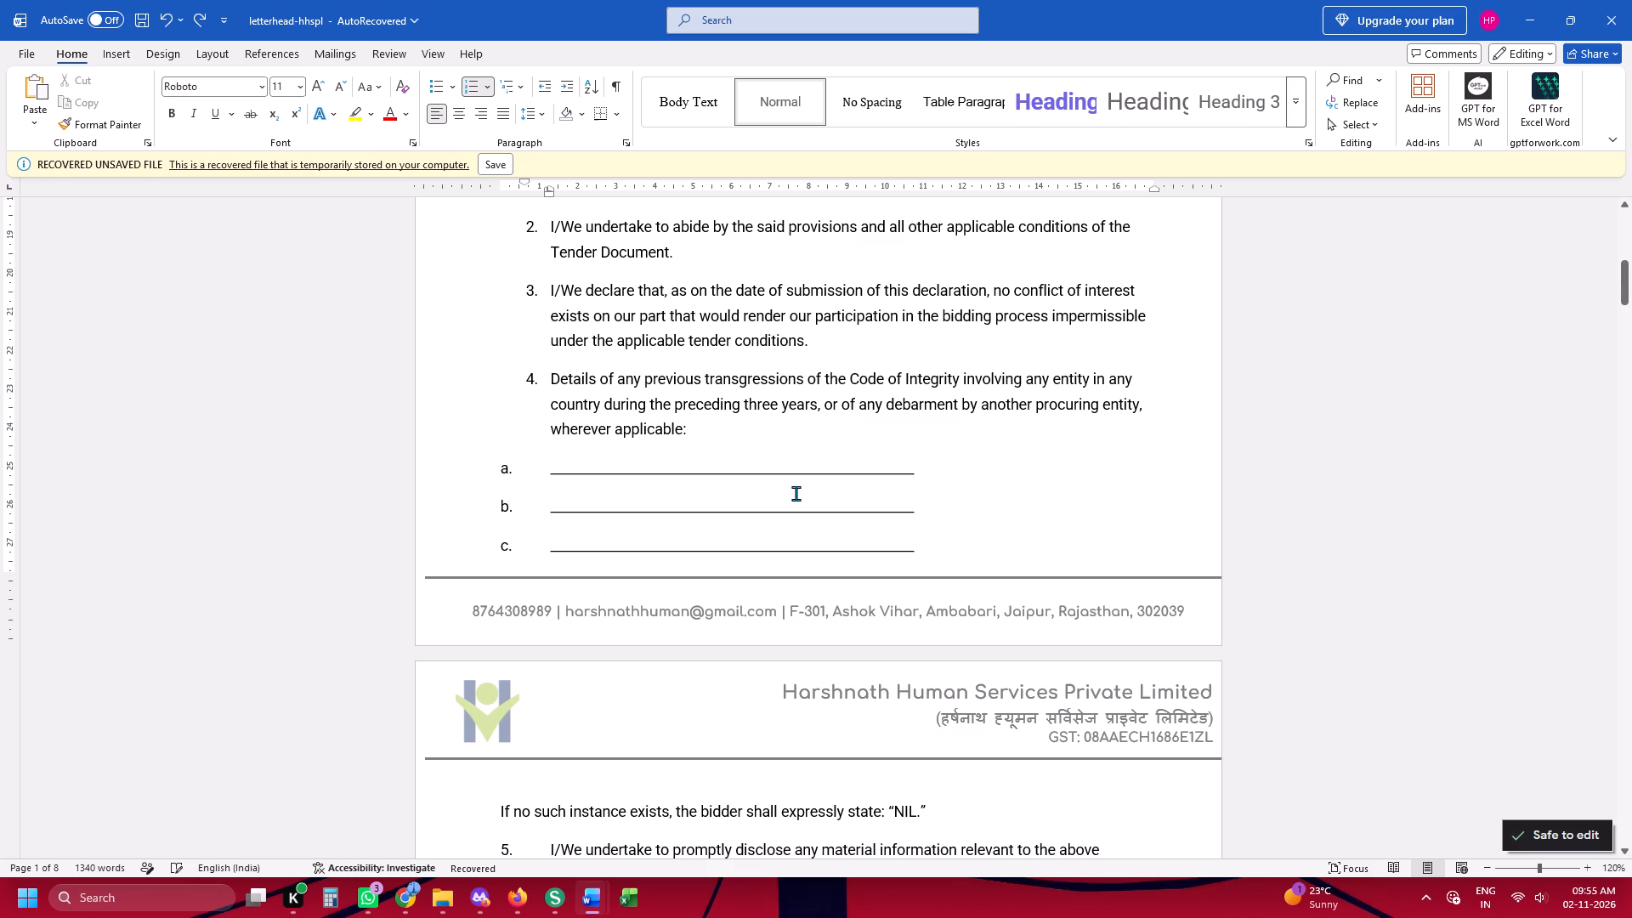
key("End")
key("BackSpace")
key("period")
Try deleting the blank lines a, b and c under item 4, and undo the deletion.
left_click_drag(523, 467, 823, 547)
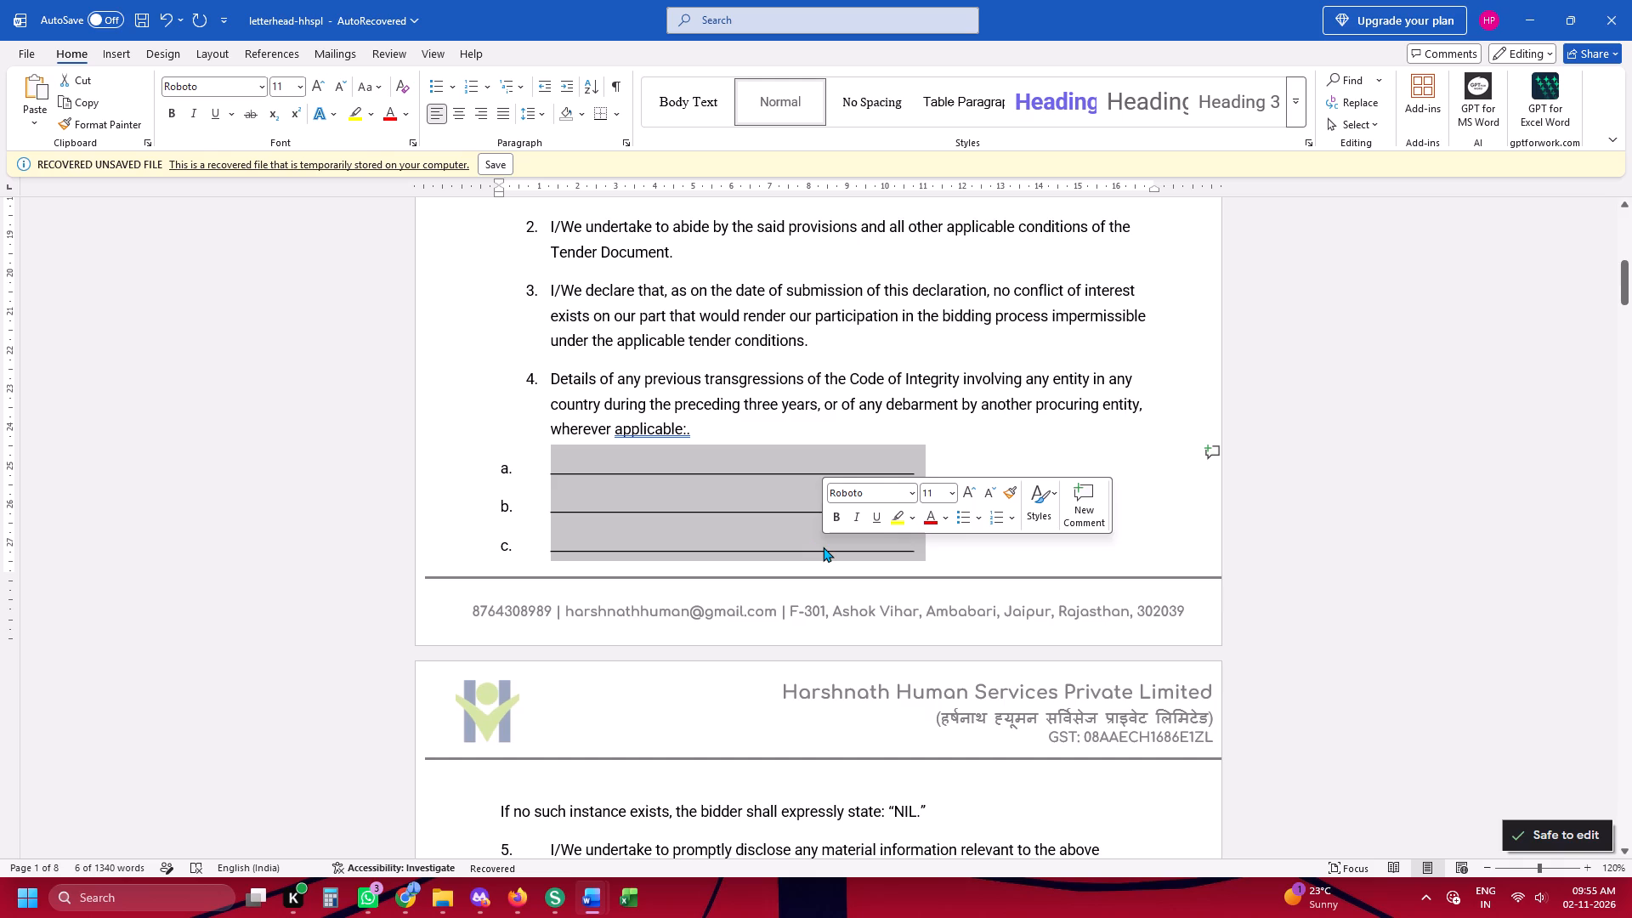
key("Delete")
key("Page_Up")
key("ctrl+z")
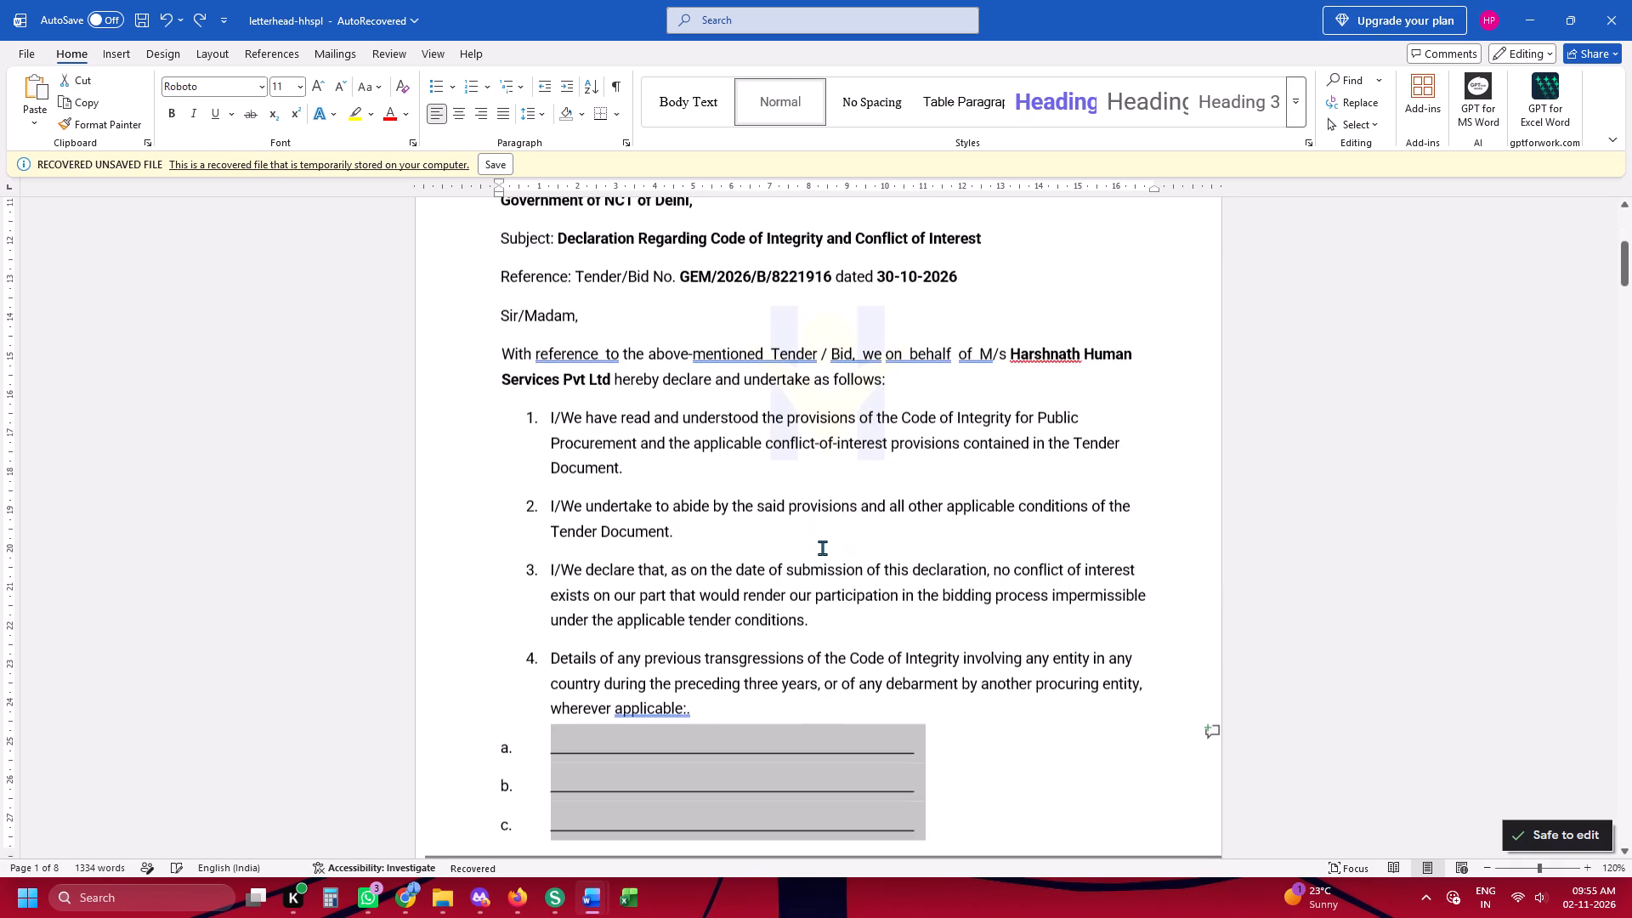
Delete the blank lines a, b and c under item 4 of the Code of Integrity declaration.
key("Delete")
scroll(819, 542, "down", 4)
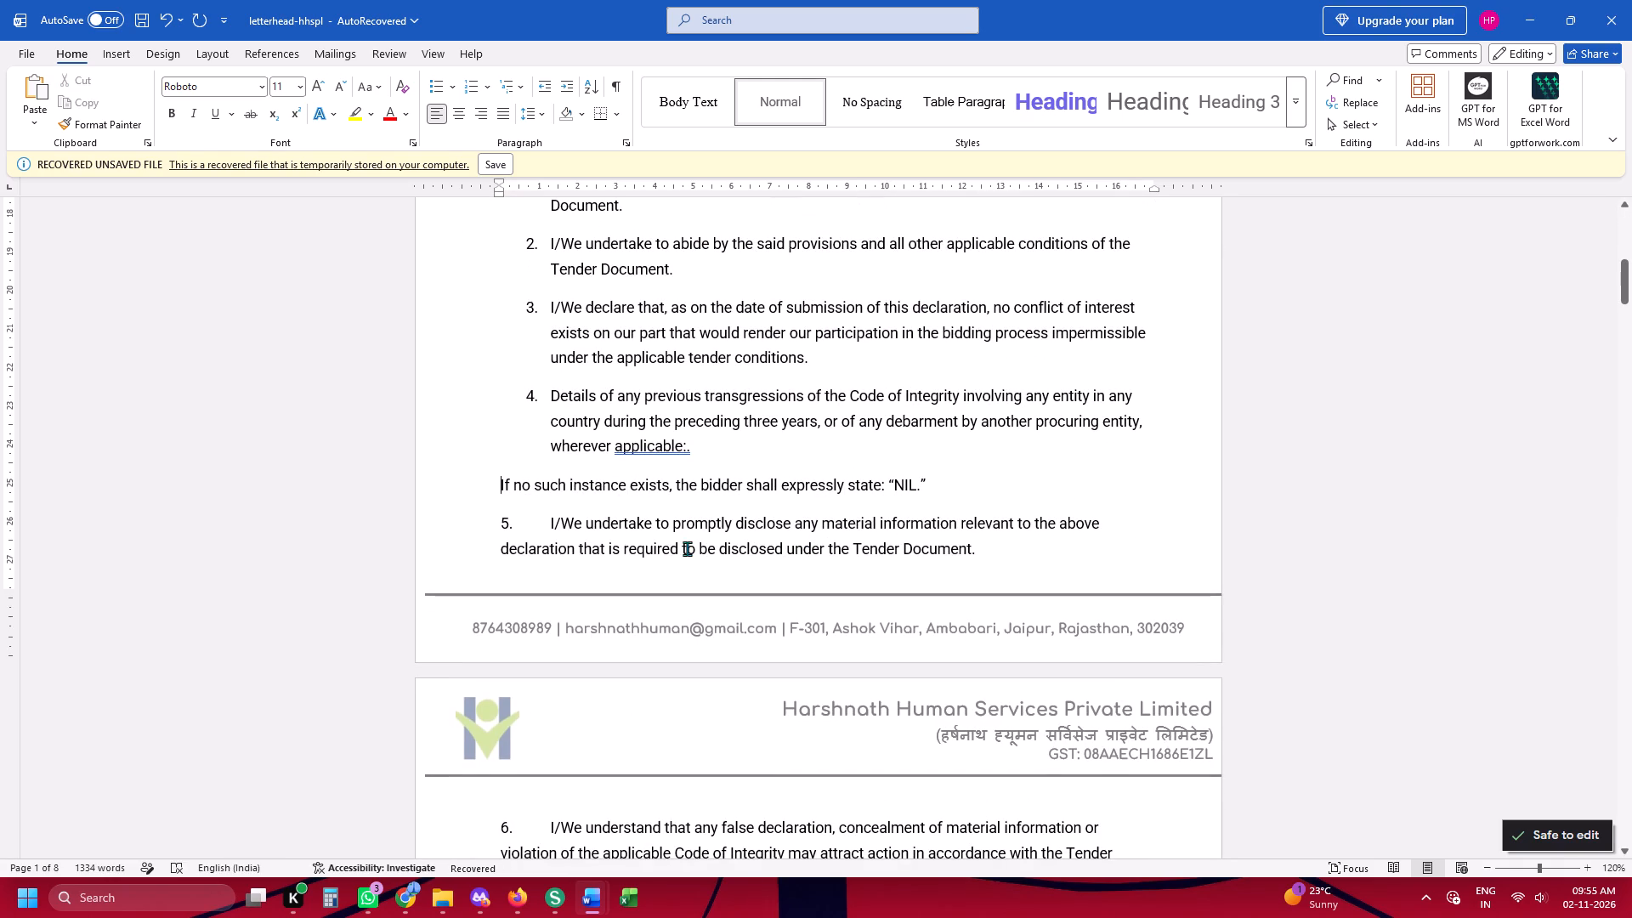
key("Return")
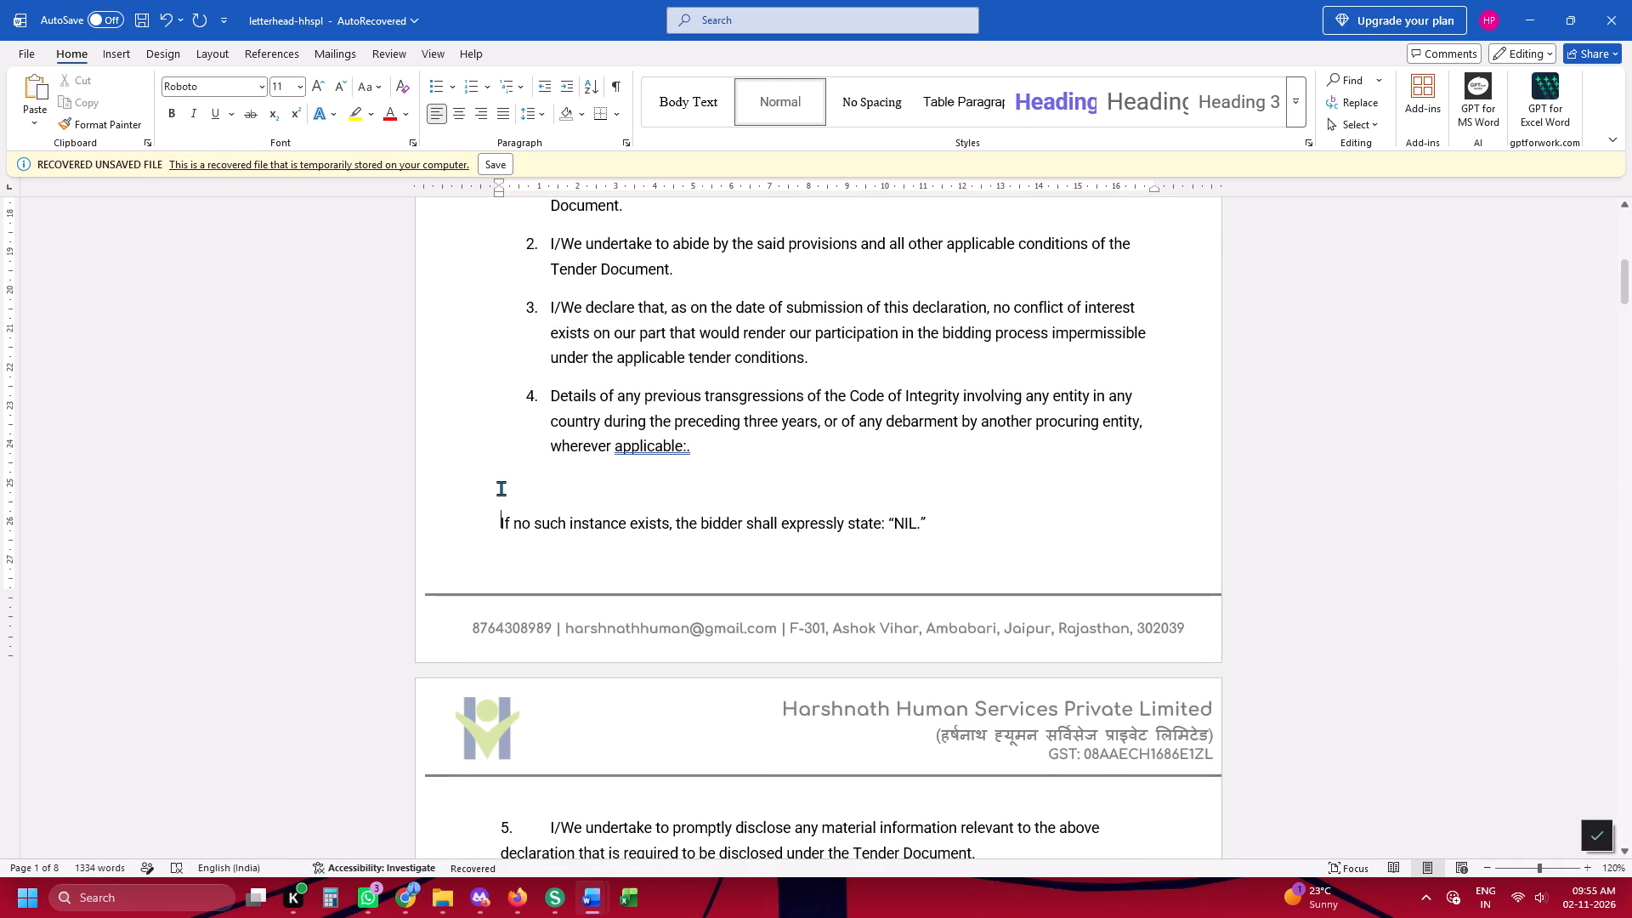
key("ctrl+z")
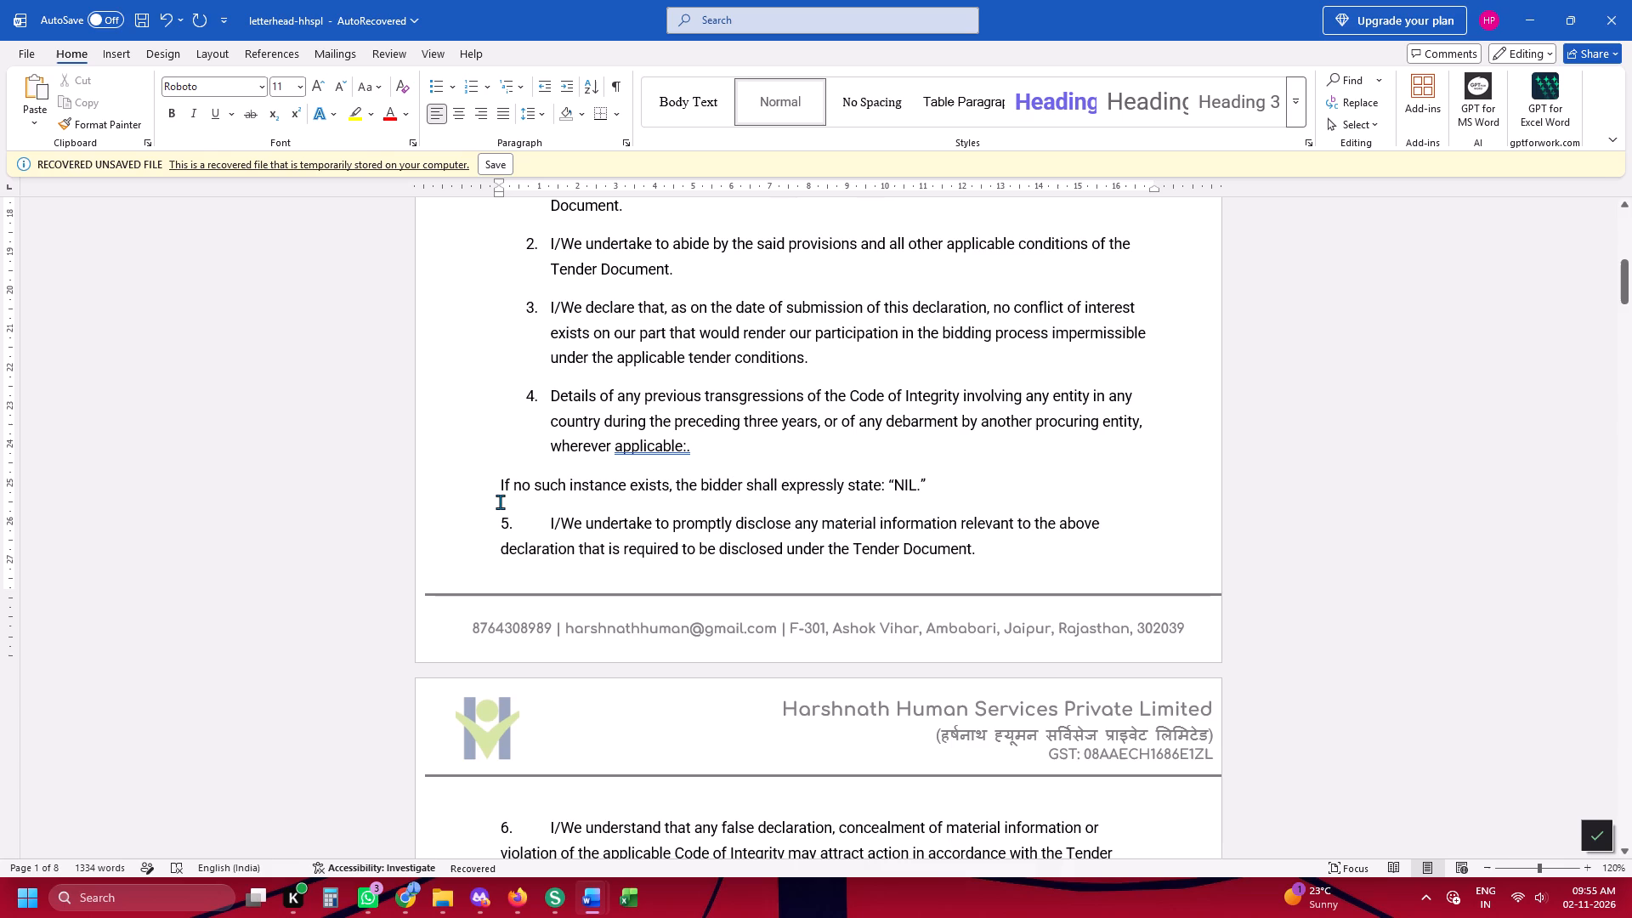
Delete the sentence telling the bidder to state "NIL" below item 4, and close up its empty line above item 5.
key("shift+Right")
key("shift+Right")
key("shift+Right")
key("shift+Right")
key("shift+Right")
key("shift+Right")
key("shift+Right")
key("shift+Right")
key("shift+Right")
key("shift+Right")
key("shift+Right")
key("shift+Right")
key("shift+Right")
key("shift+Right")
key("shift+Right")
key("shift+Right")
key("shift+Right")
key("shift+Right")
key("shift+Right")
key("shift+Right")
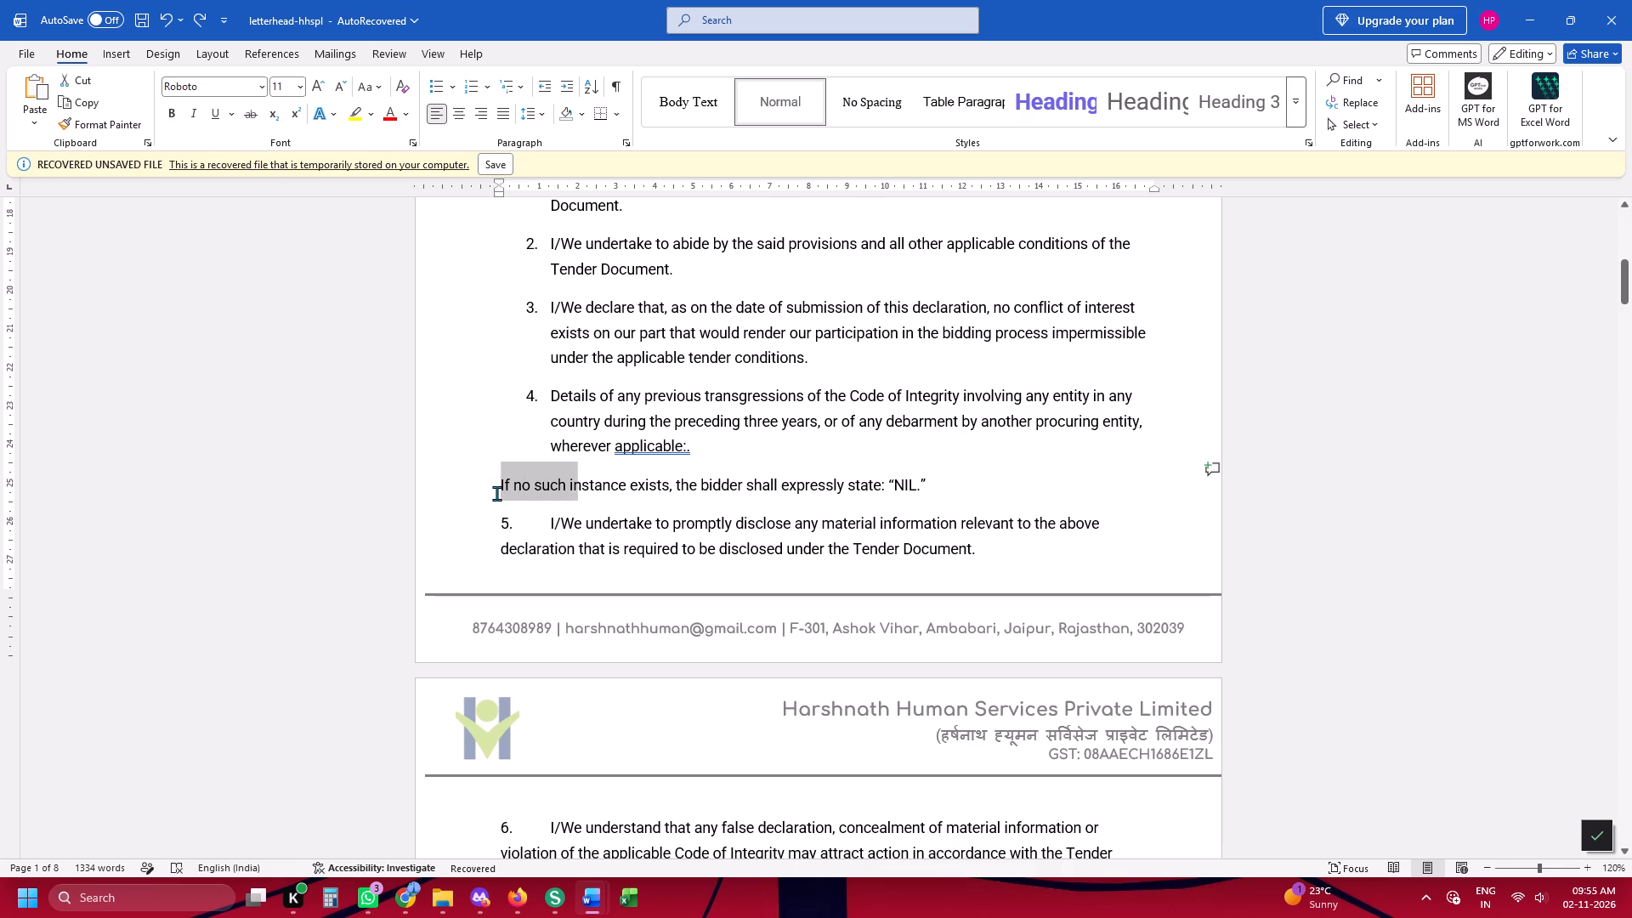
key("shift+Right")
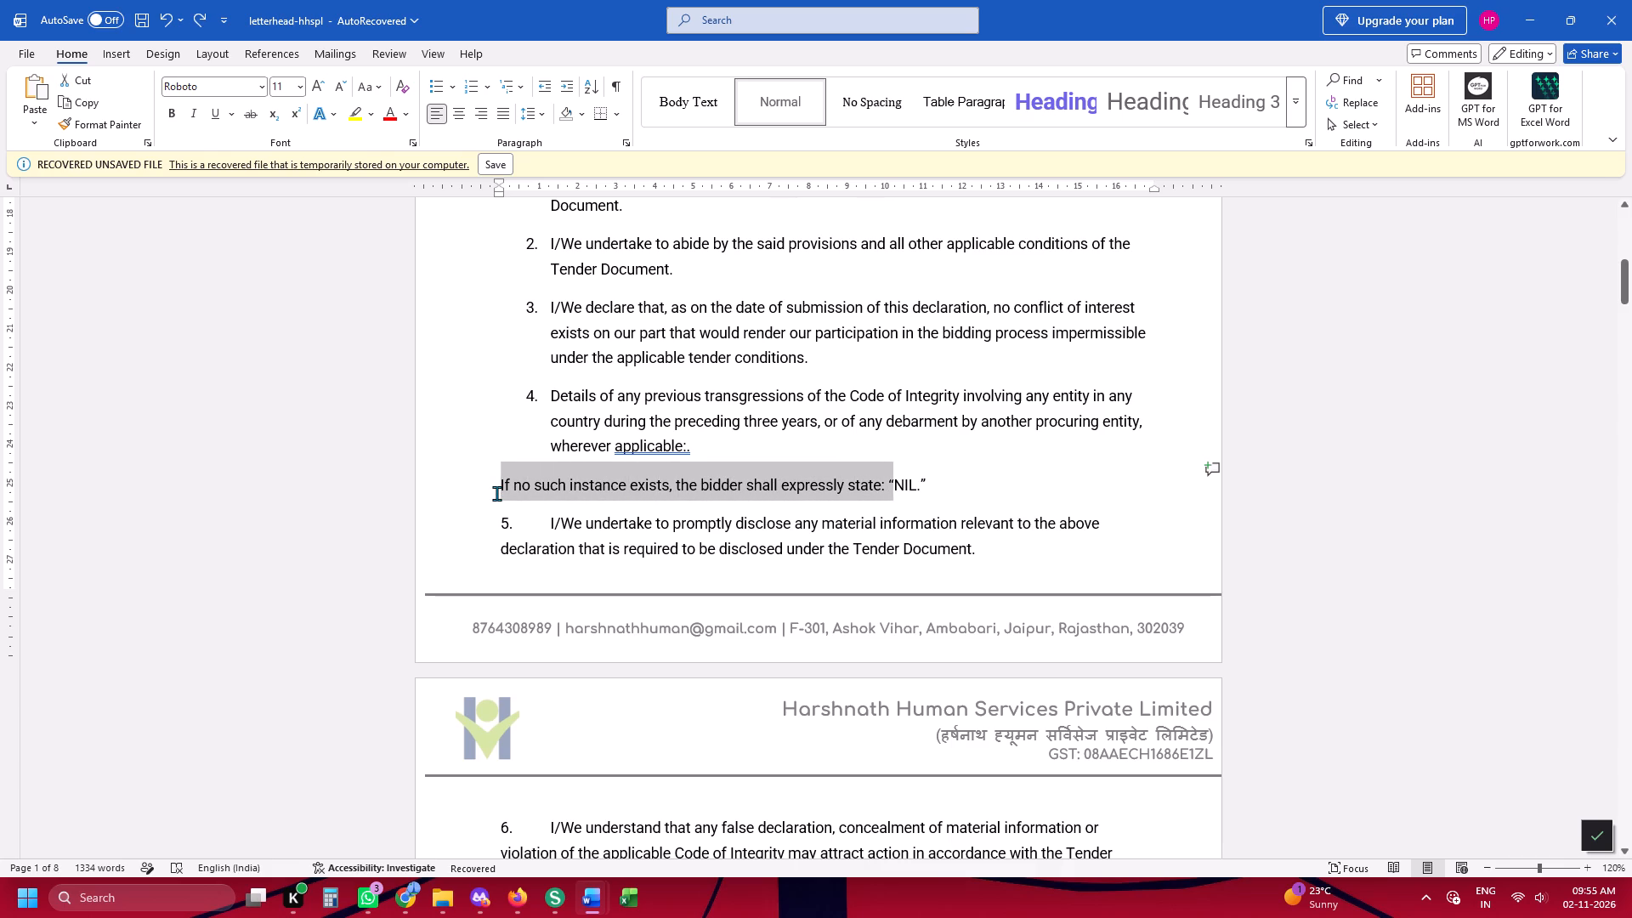
key("shift+Right")
key("shift+Right")
key("shift+Right")
key("shift+Right")
key("Delete")
key("Right")
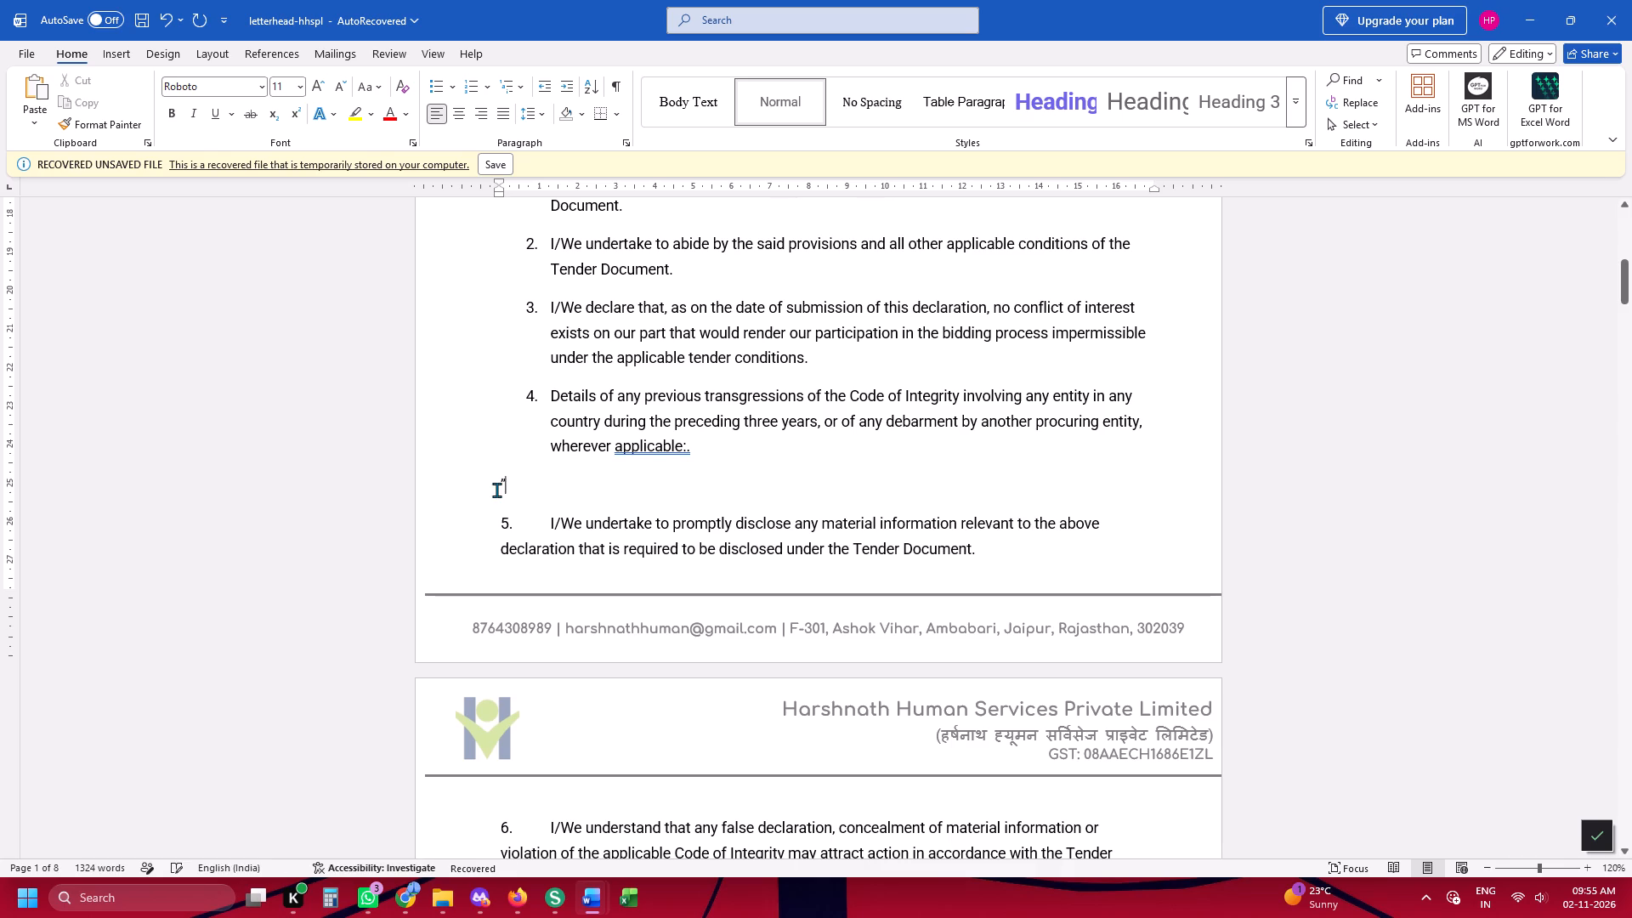
key("BackSpace")
key("BackSpace")
key("Delete")
key("Delete")
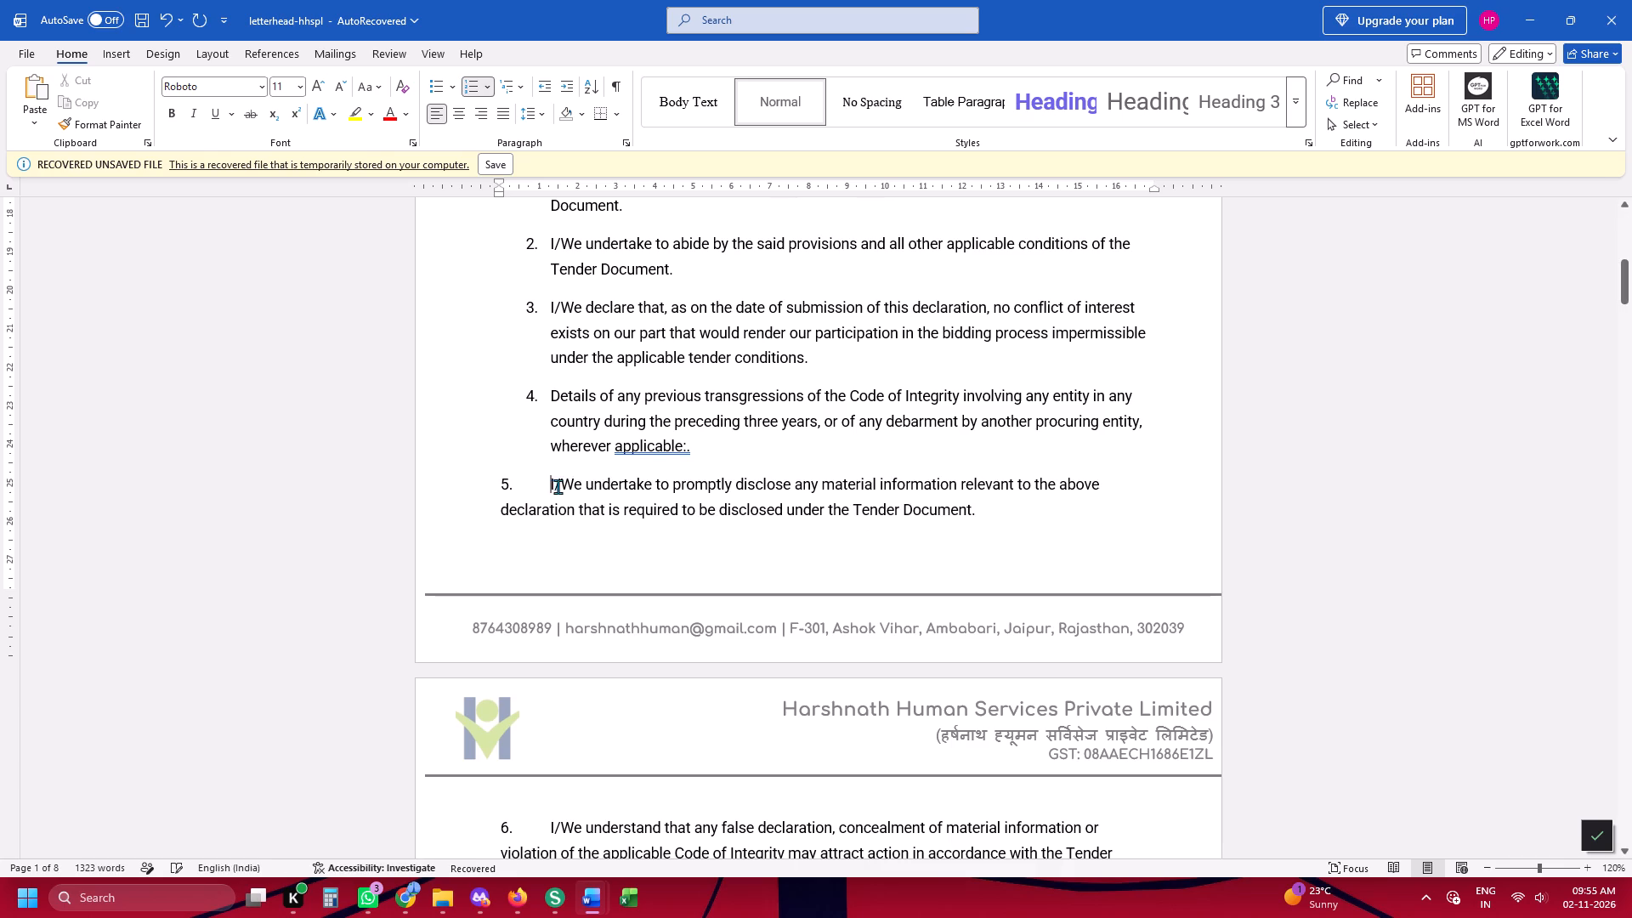
Shorten "I/We" to "I" at the start of item 5.
left_click(582, 484)
key("BackSpace")
key("BackSpace")
key("BackSpace")
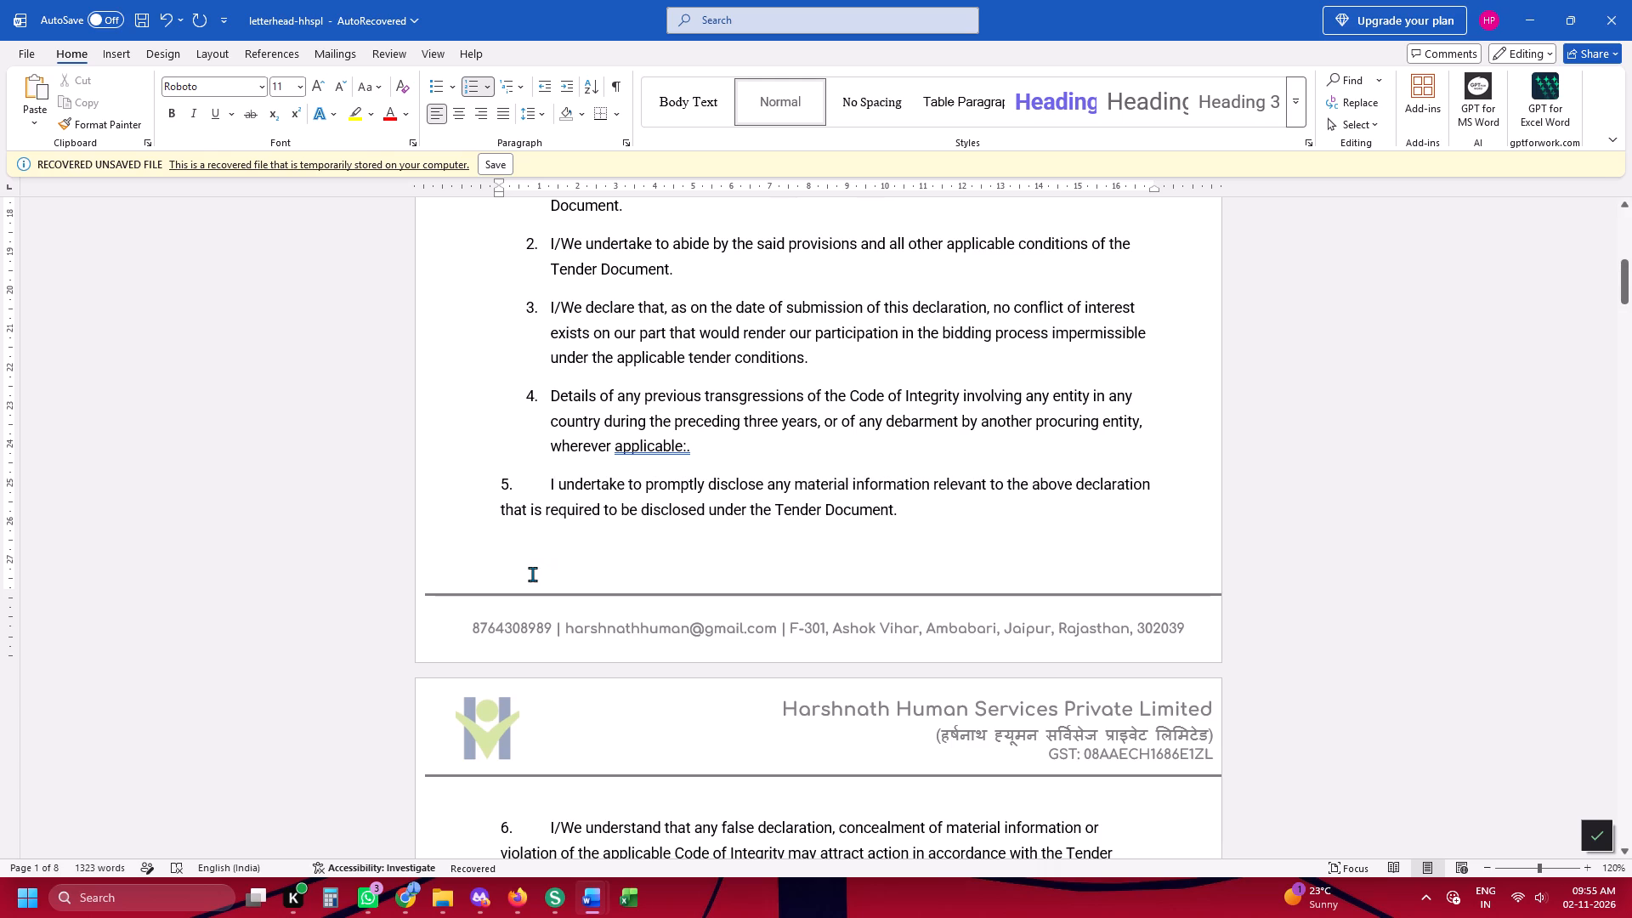
Change "I/We" to "We" at the start of item 6 and of the certification paragraph below it.
left_click(532, 574)
scroll(532, 574, "down", 8)
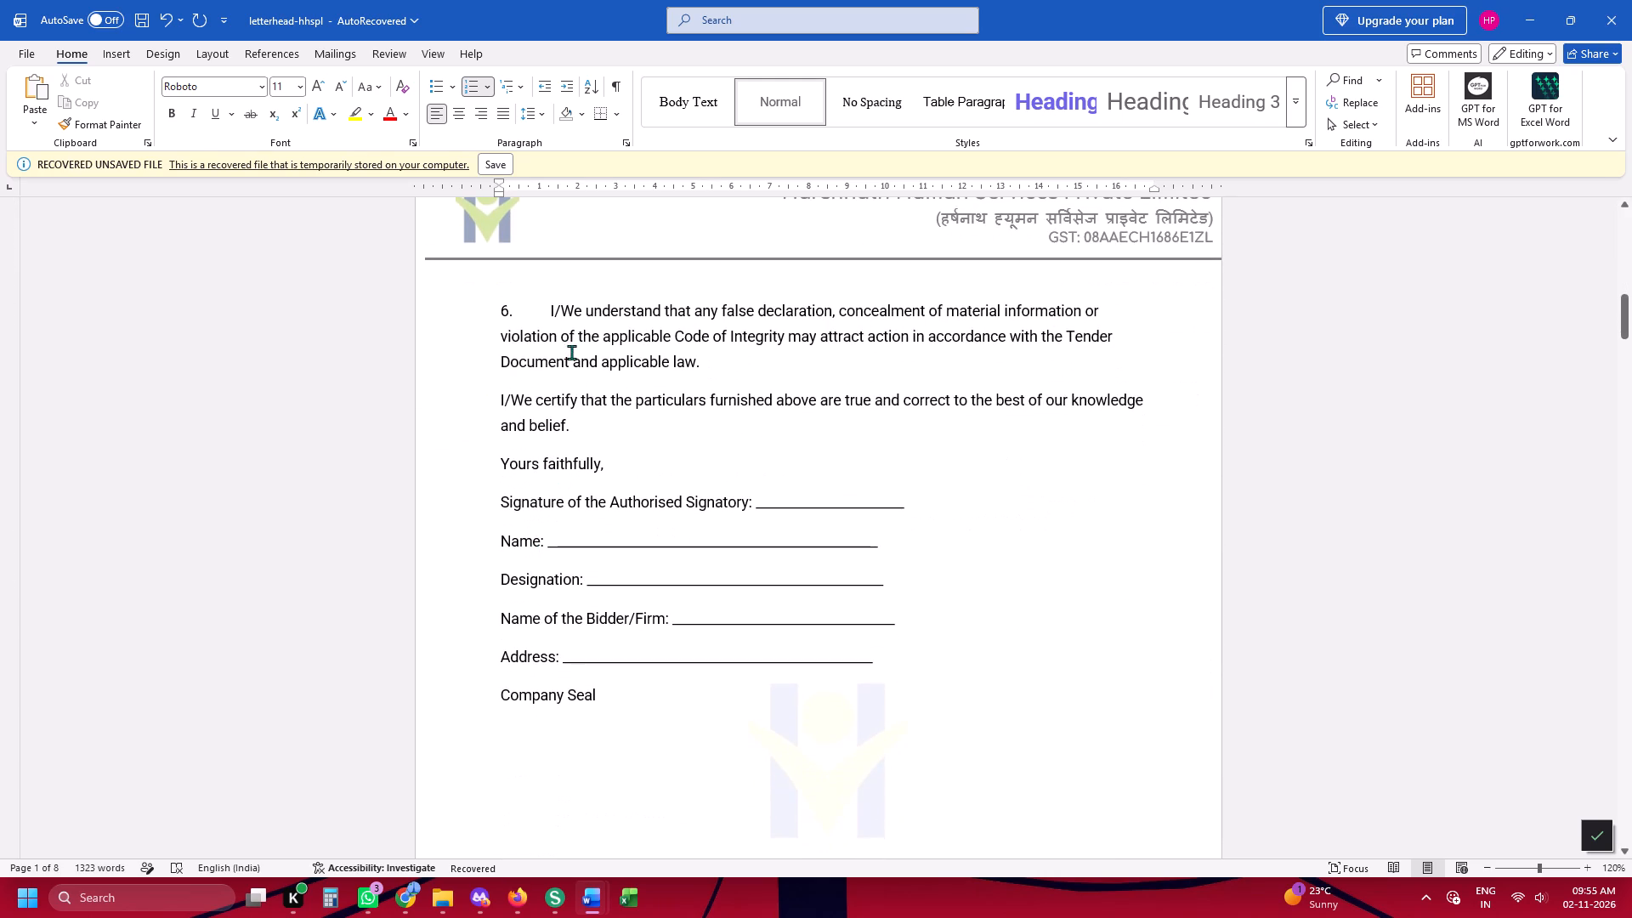
left_click(567, 314)
key("BackSpace")
key("BackSpace")
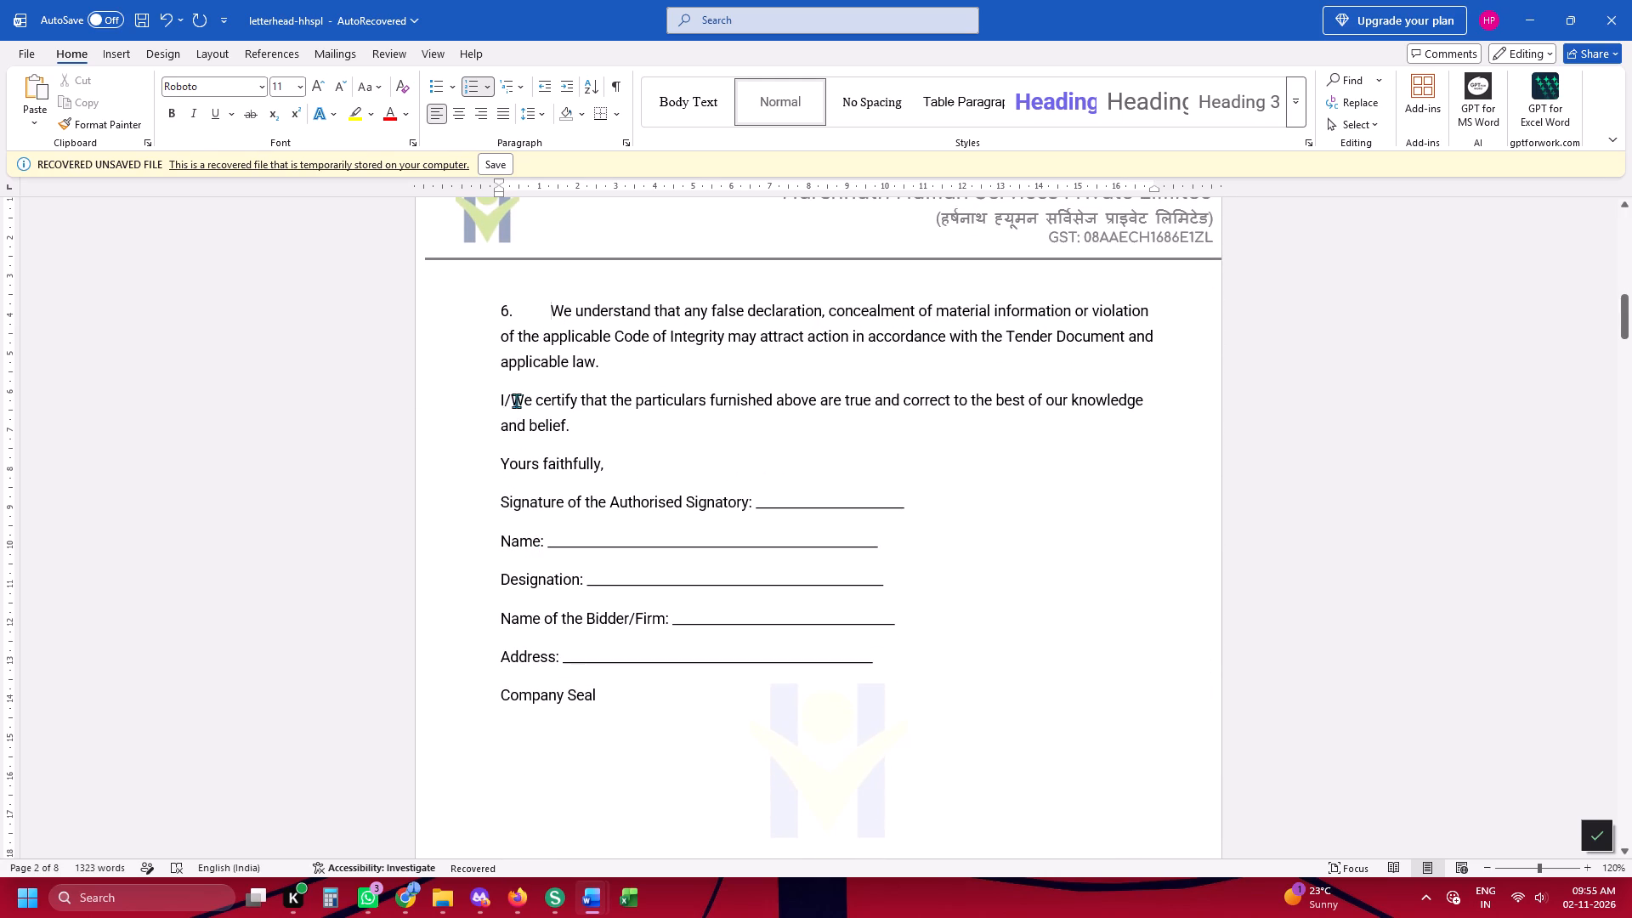
left_click(512, 400)
key("BackSpace")
key("BackSpace")
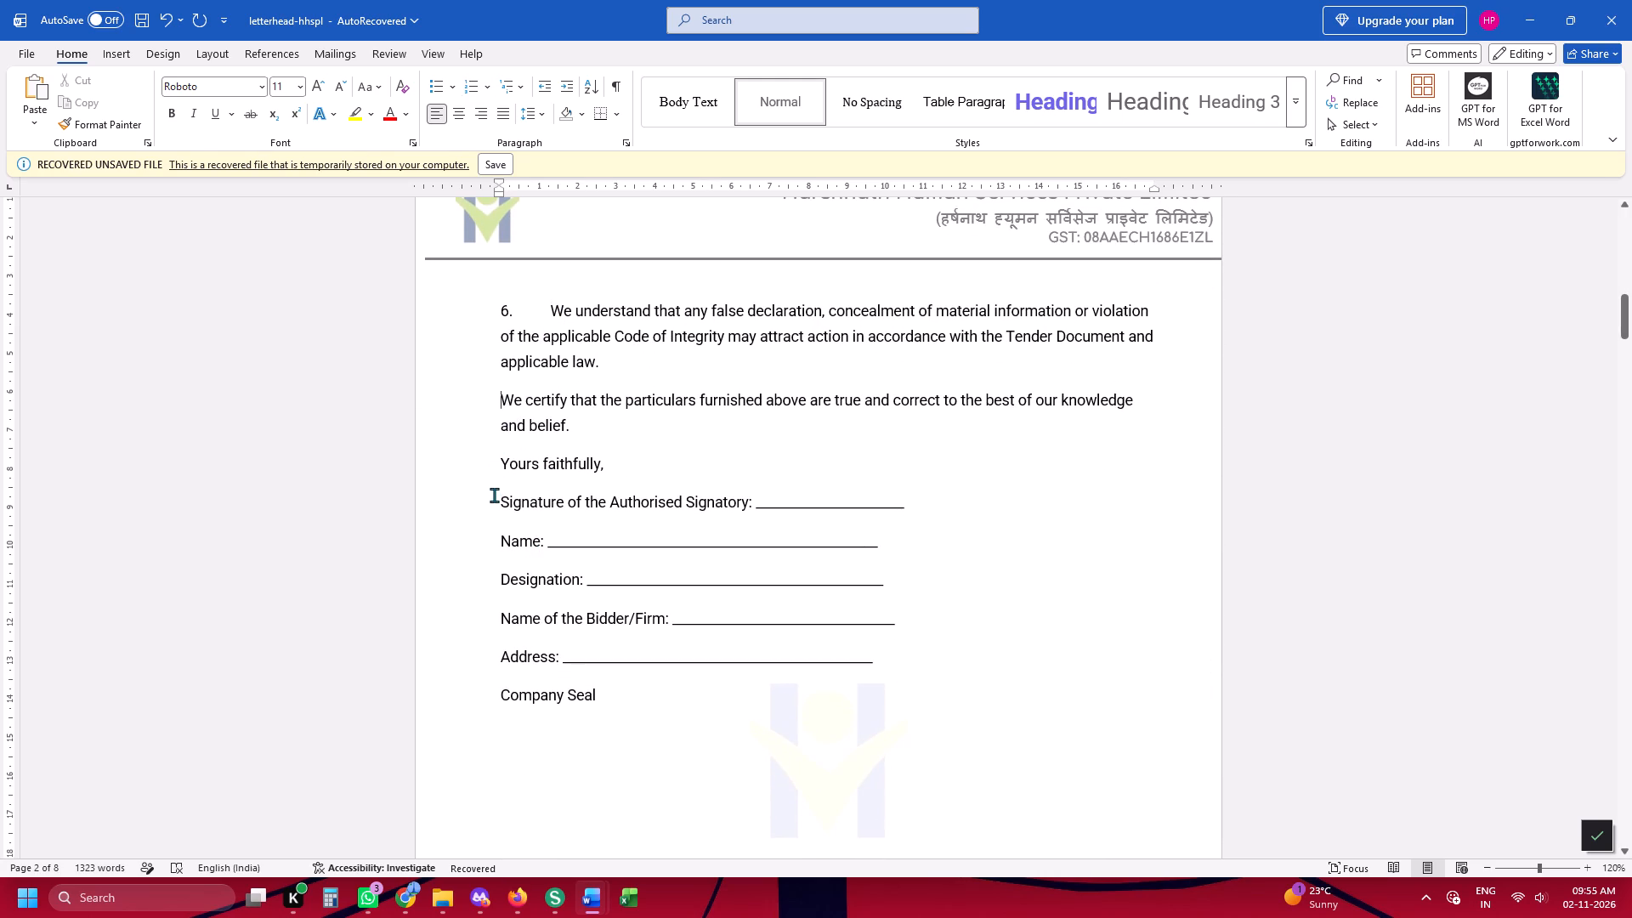
Clear the unpinned clipboard history and replace the blank signature and company seal lines with the saved Authorized Signatory block.
left_click_drag(494, 497, 642, 734)
key("super+v")
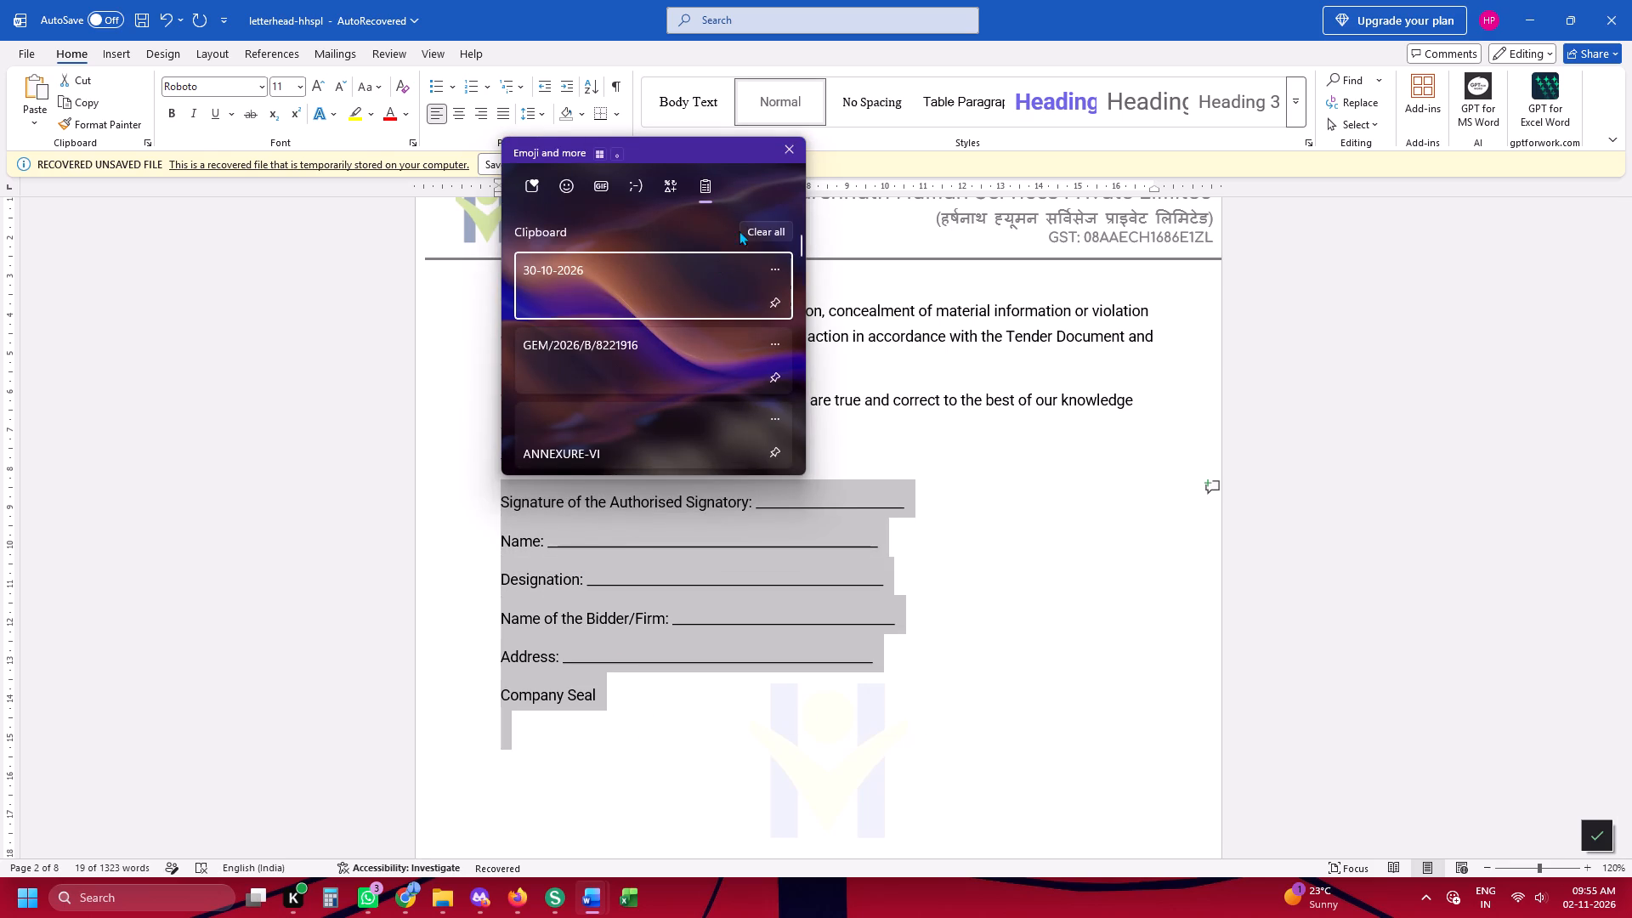
left_click(751, 224)
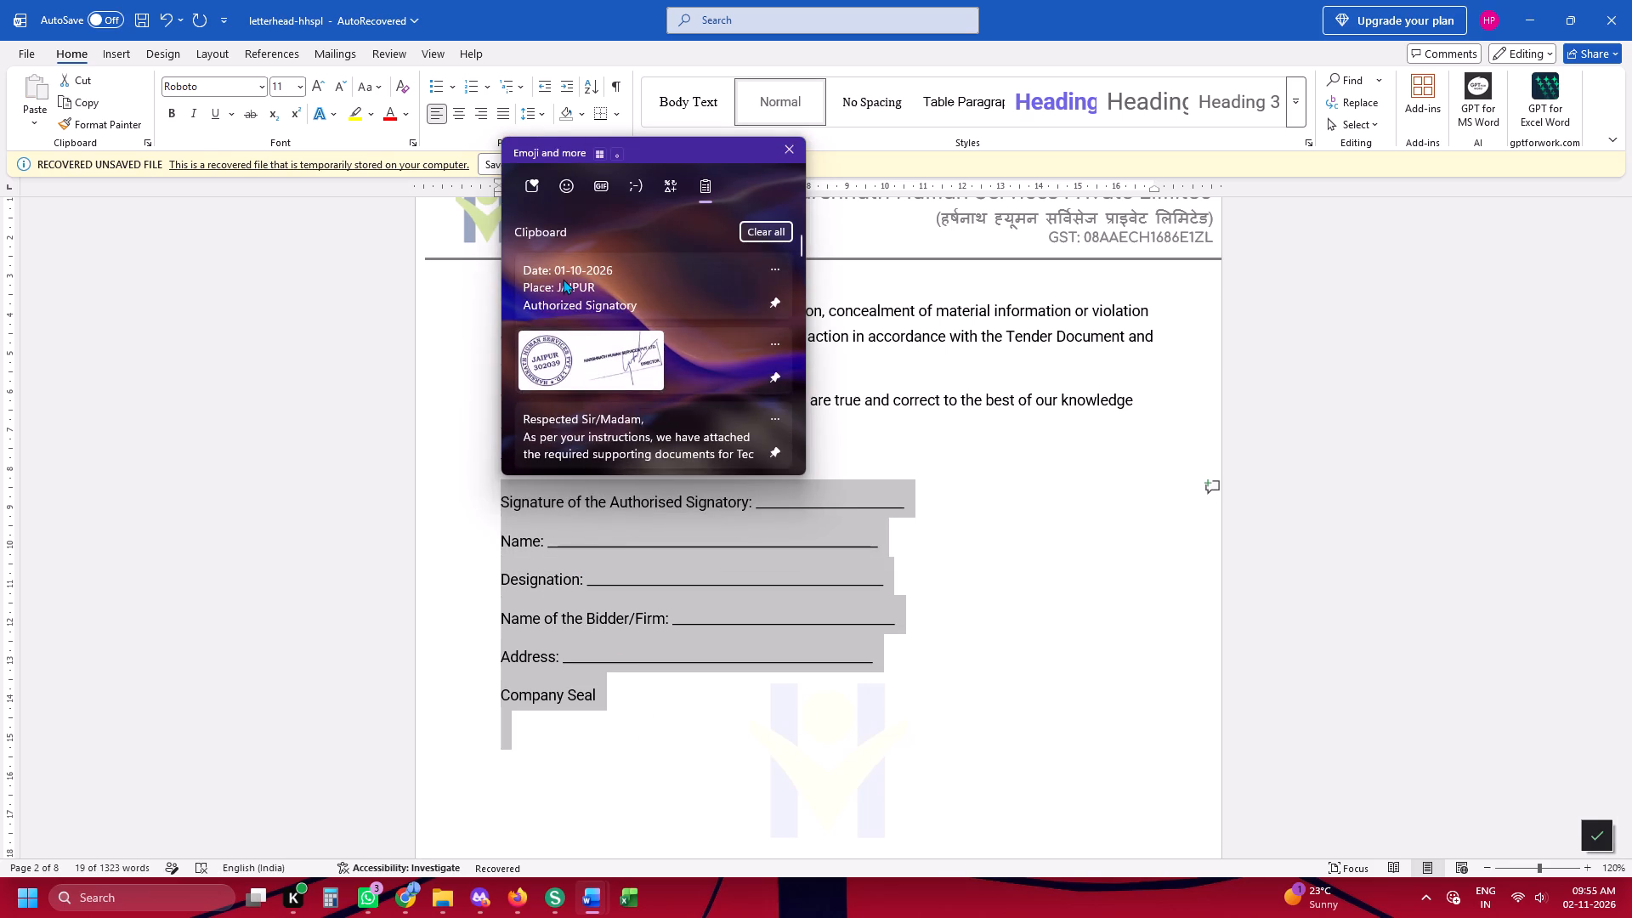
left_click(563, 279)
key("ctrl+v")
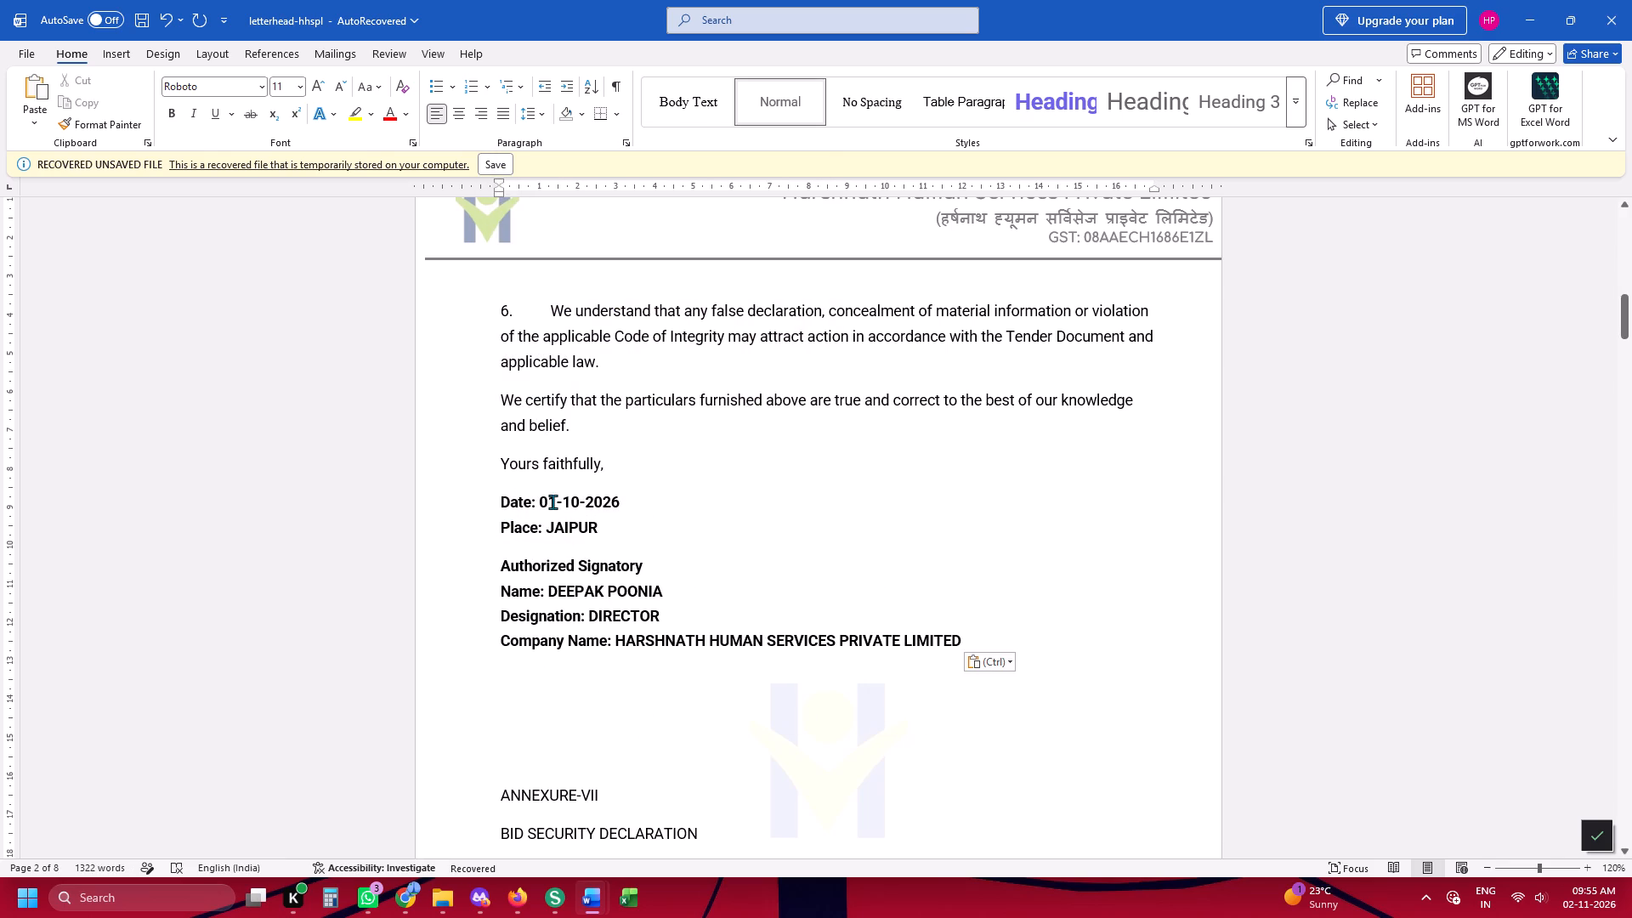
Set the date in the signature block to 02-11-2026.
left_click(552, 501)
key("BackSpace")
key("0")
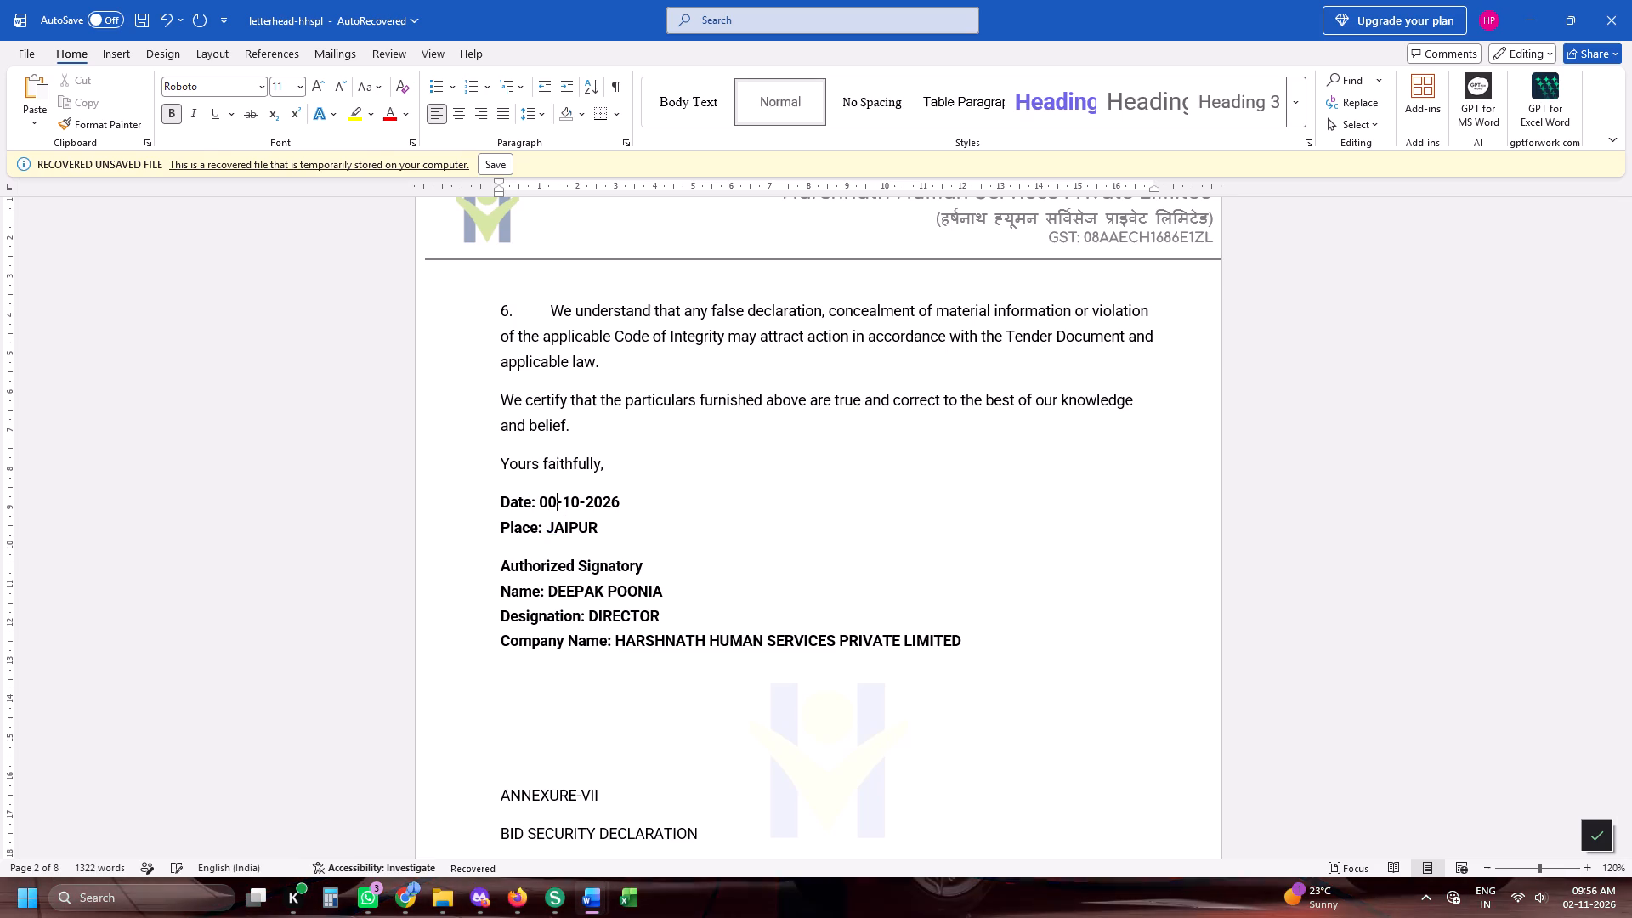
key("BackSpace")
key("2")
key("Right")
key("Right")
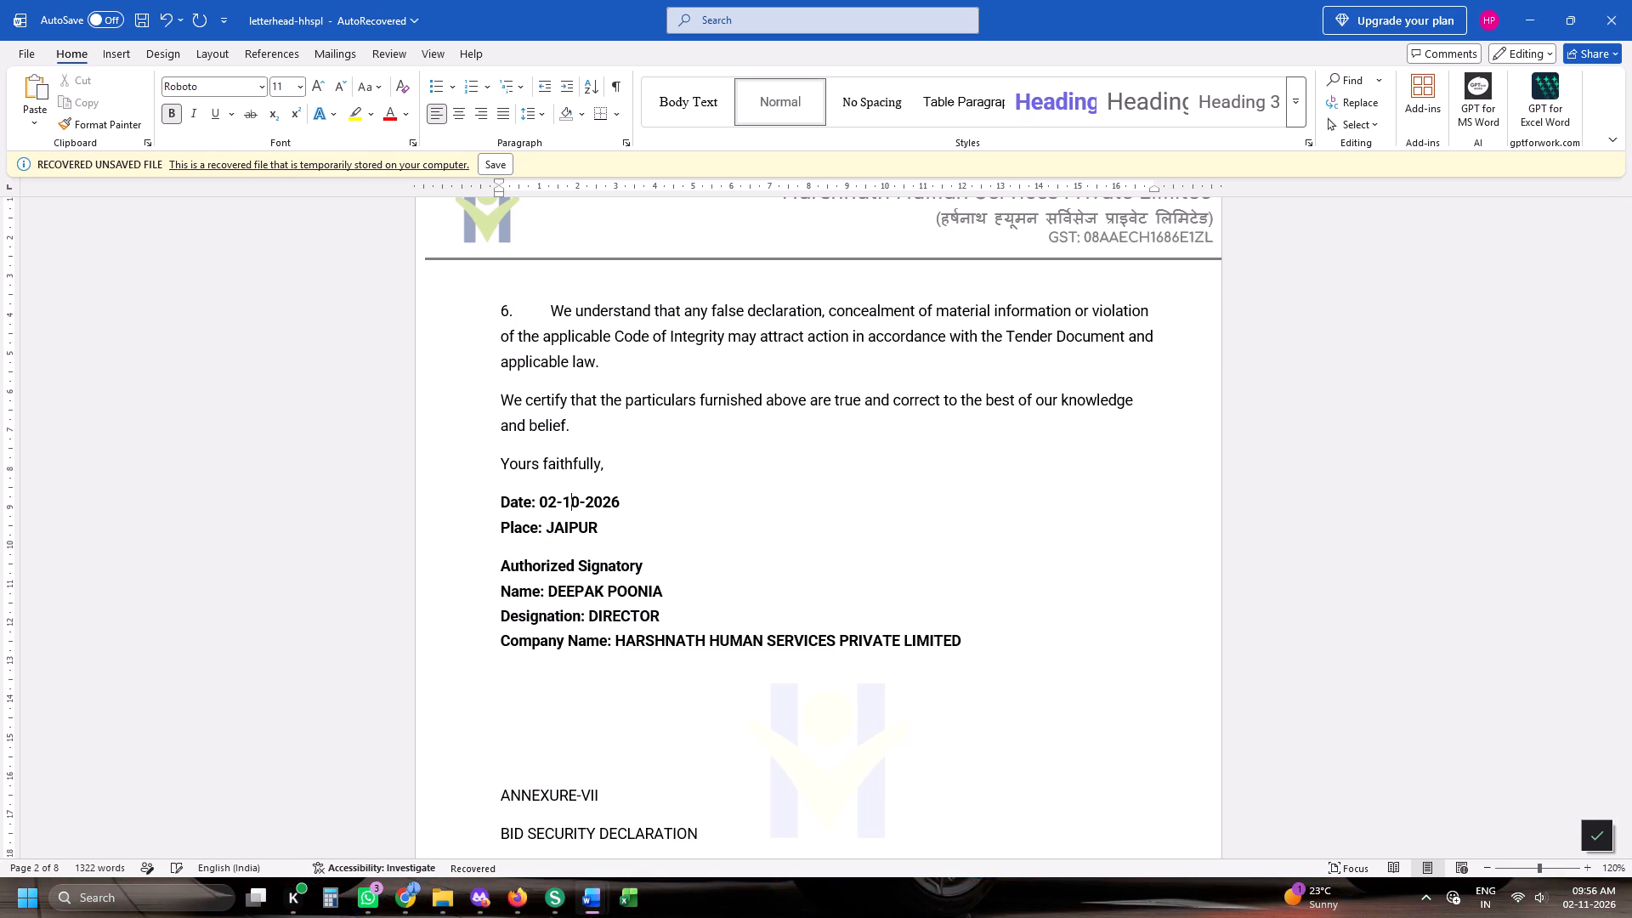
key("Right")
key("BackSpace")
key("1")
Delete the "Yours faithfully," line above the signature block.
left_click_drag(627, 470, 447, 447)
key("Delete")
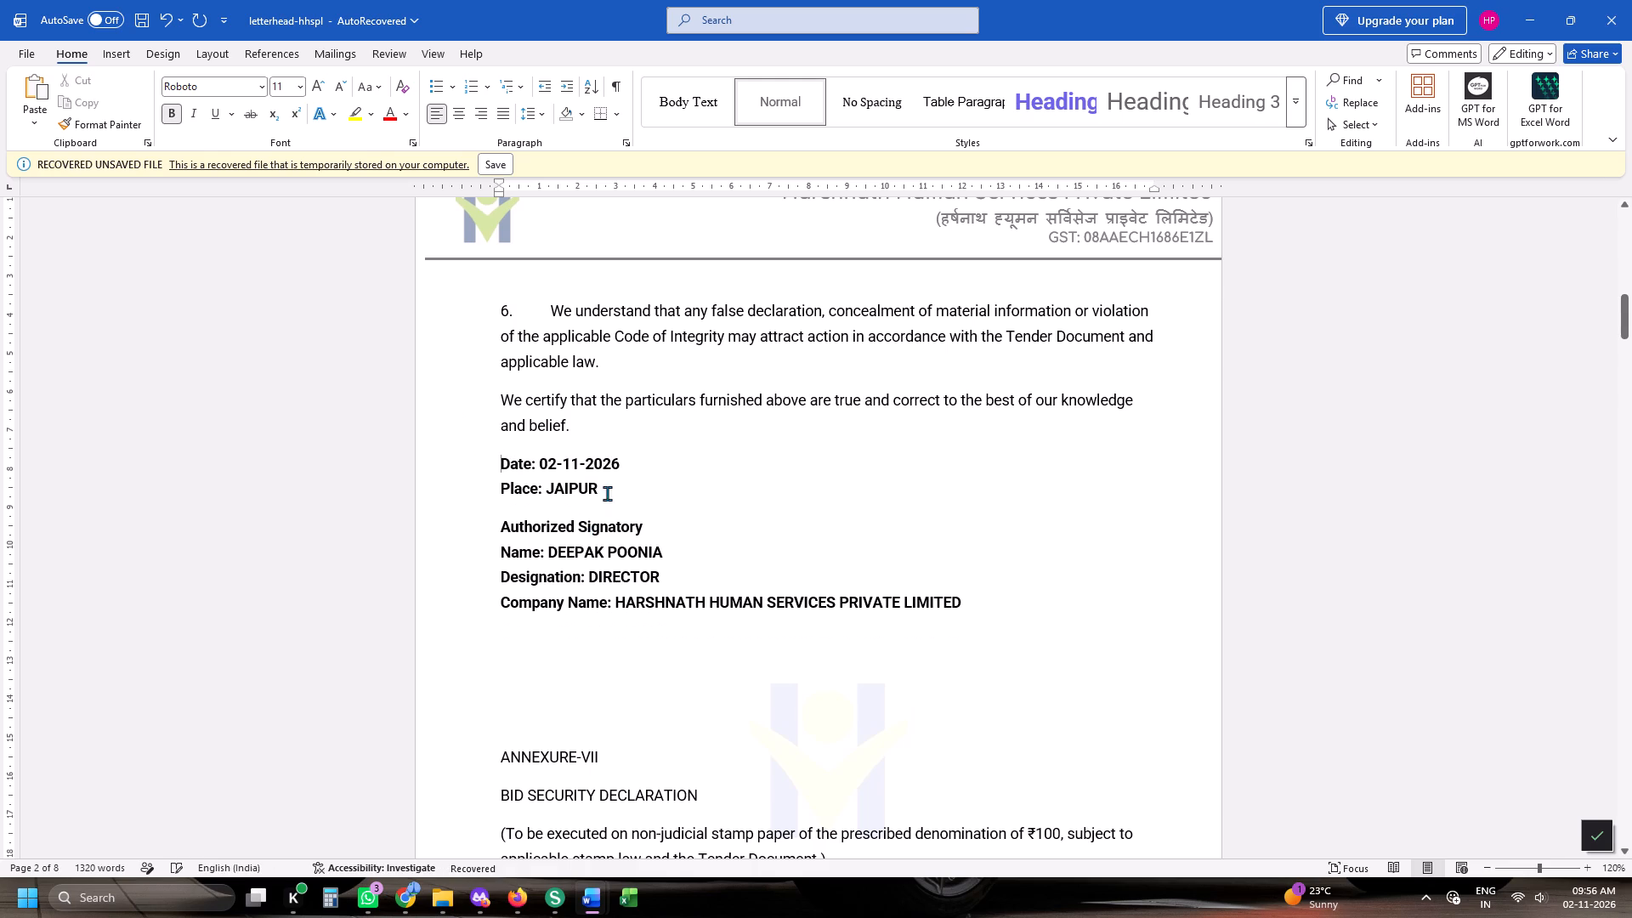
Insert a page break before the ANNEXURE-VII heading.
scroll(622, 513, "down", 5)
left_click(499, 432)
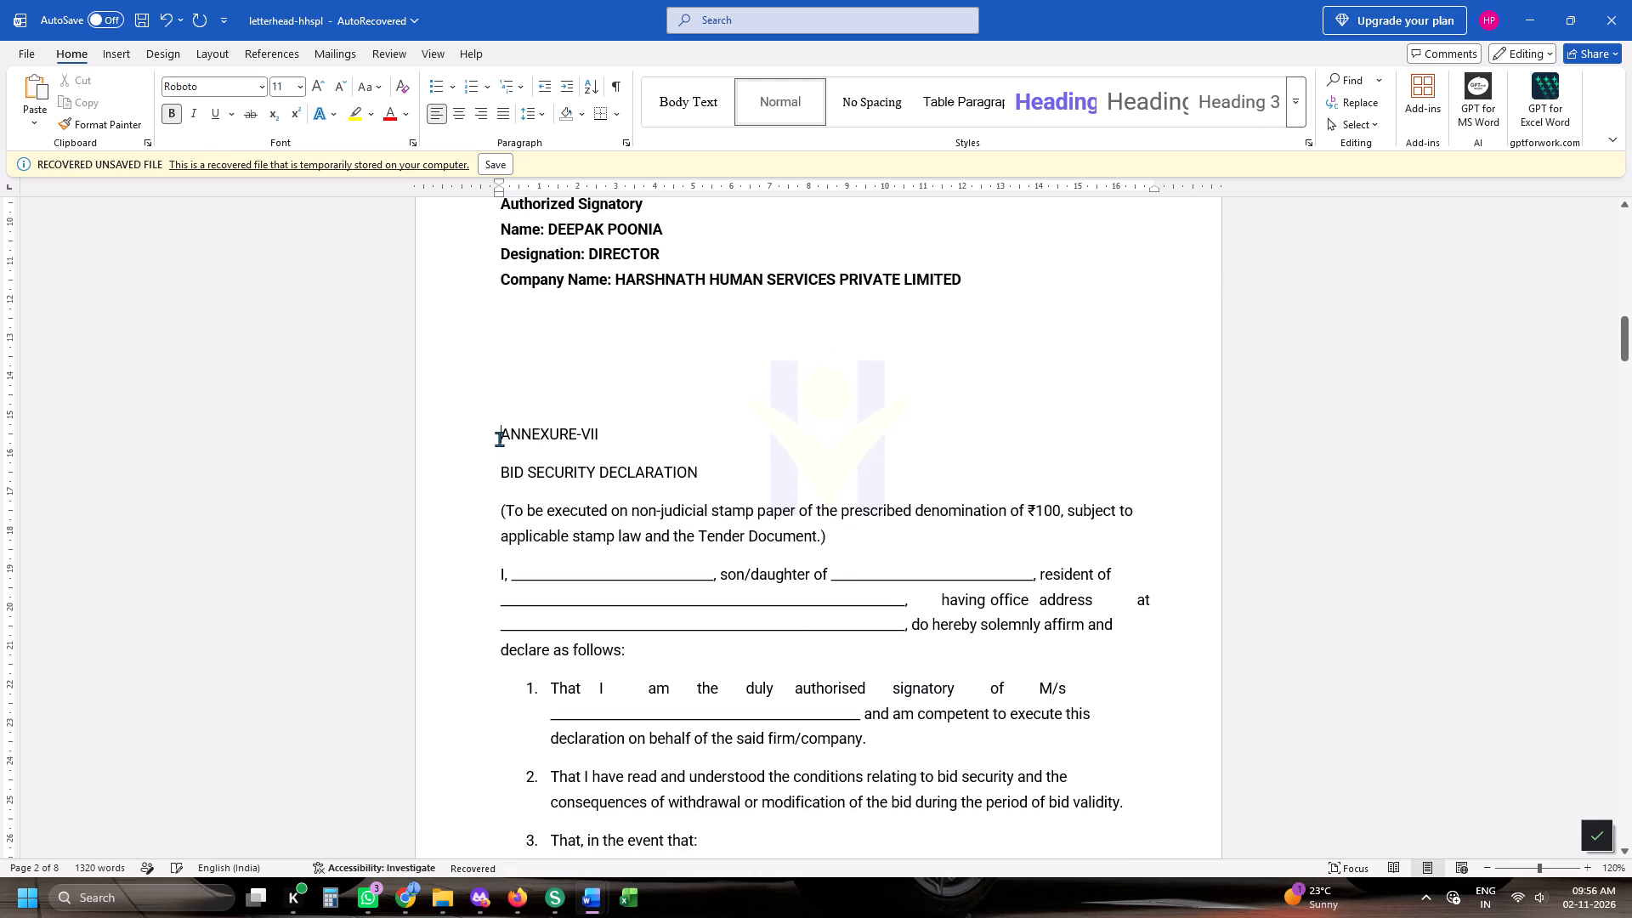
key("ctrl+Return")
Add an empty line between the certification paragraph and the date line.
scroll(701, 538, "up", 10)
left_click(584, 642)
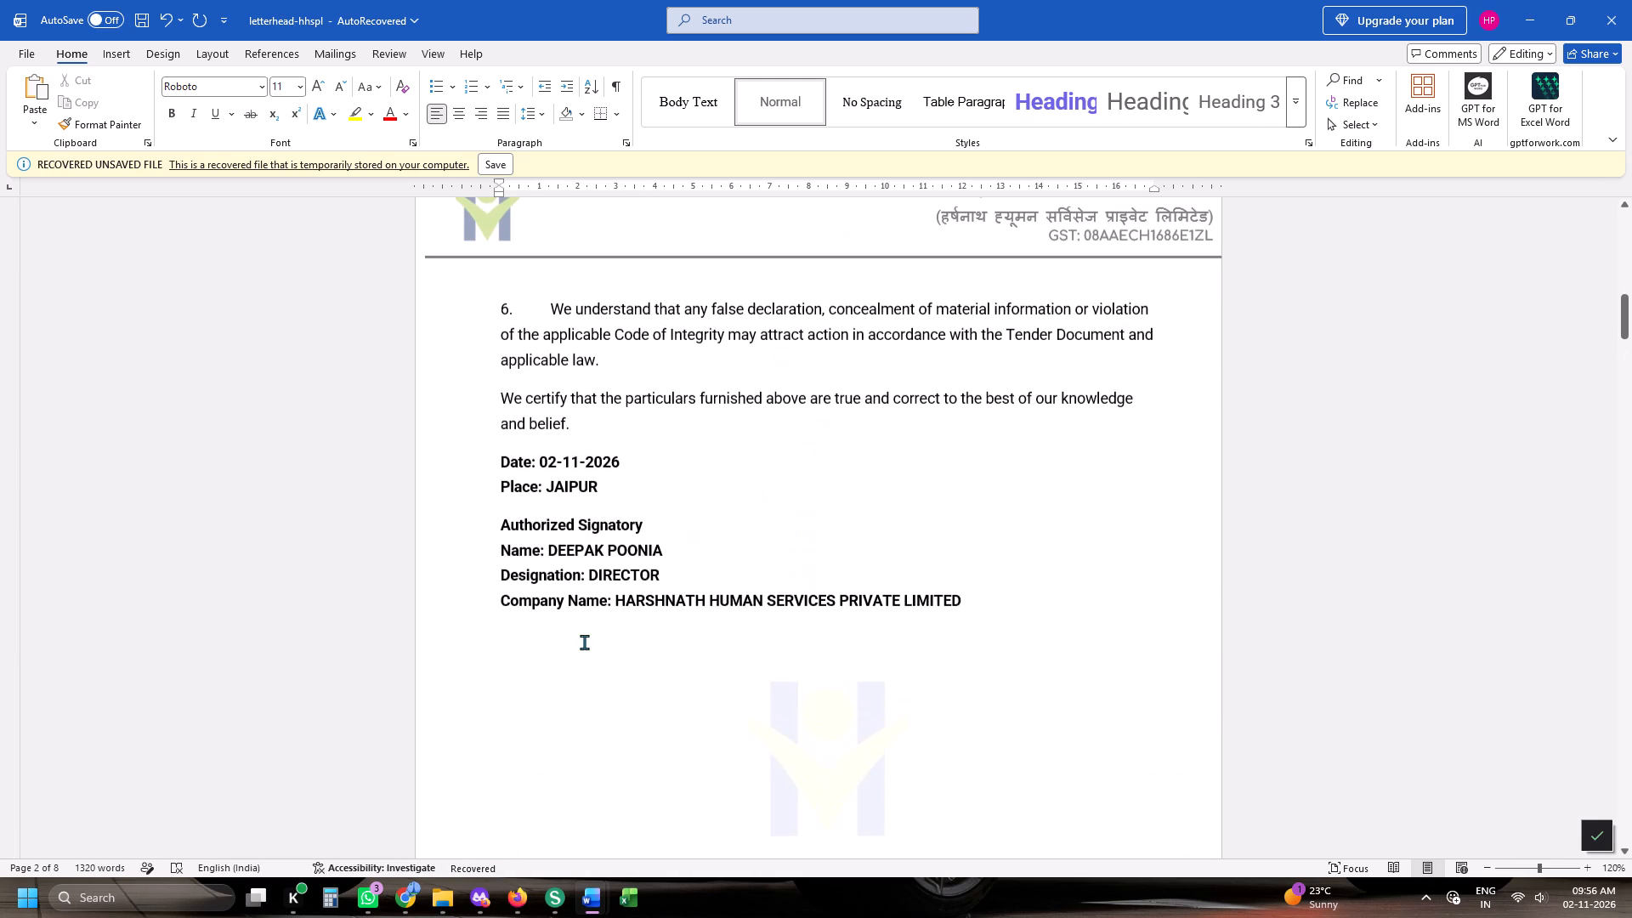
left_click(598, 435)
key("Return")
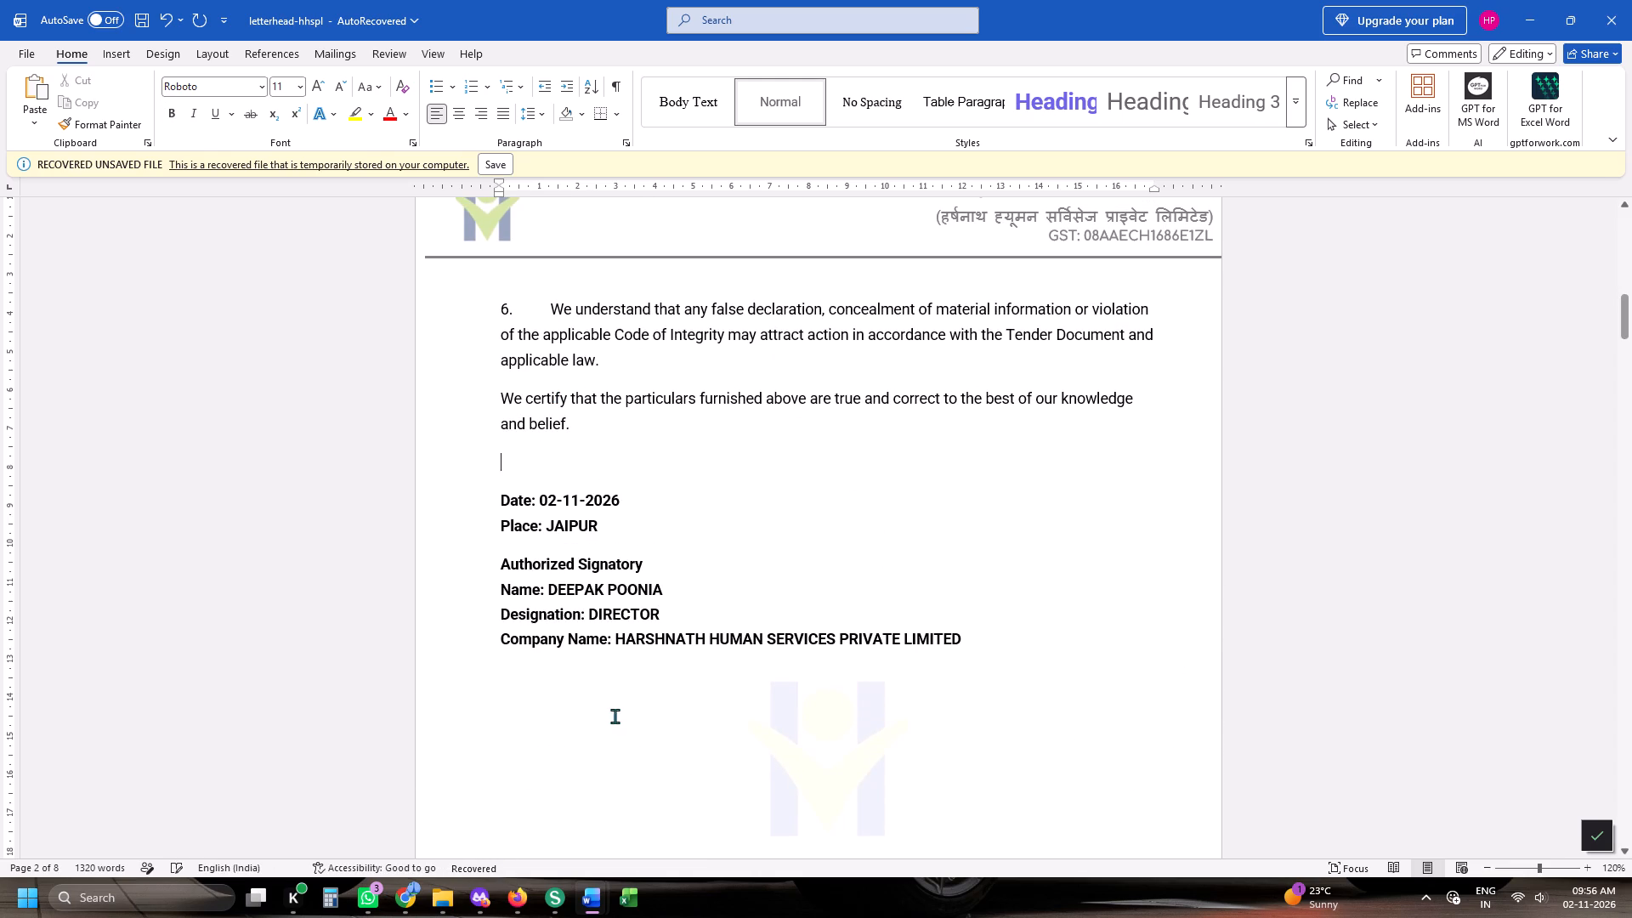
Insert the saved company stamp and director's signature image below the signature block.
left_click(602, 730)
key("super+v")
left_click(617, 557)
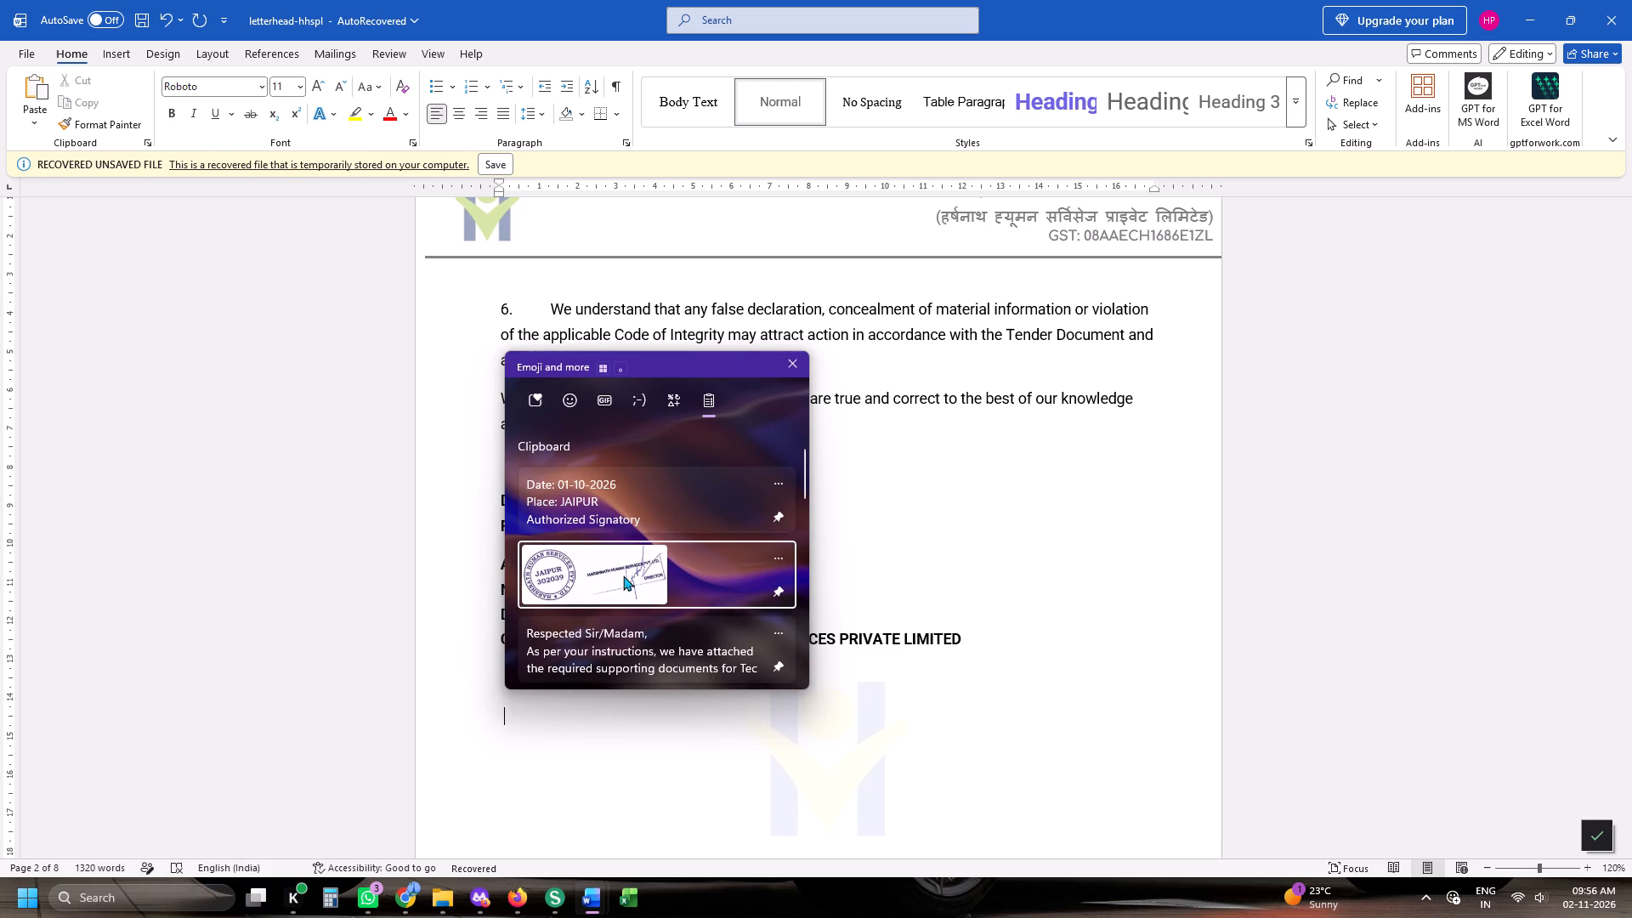
key("ctrl+v")
Make the stamp and signature image freely movable, place it near the page's lower right corner, and tilt it slightly counter-clockwise.
scroll(662, 617, "down", 4)
left_click(623, 544)
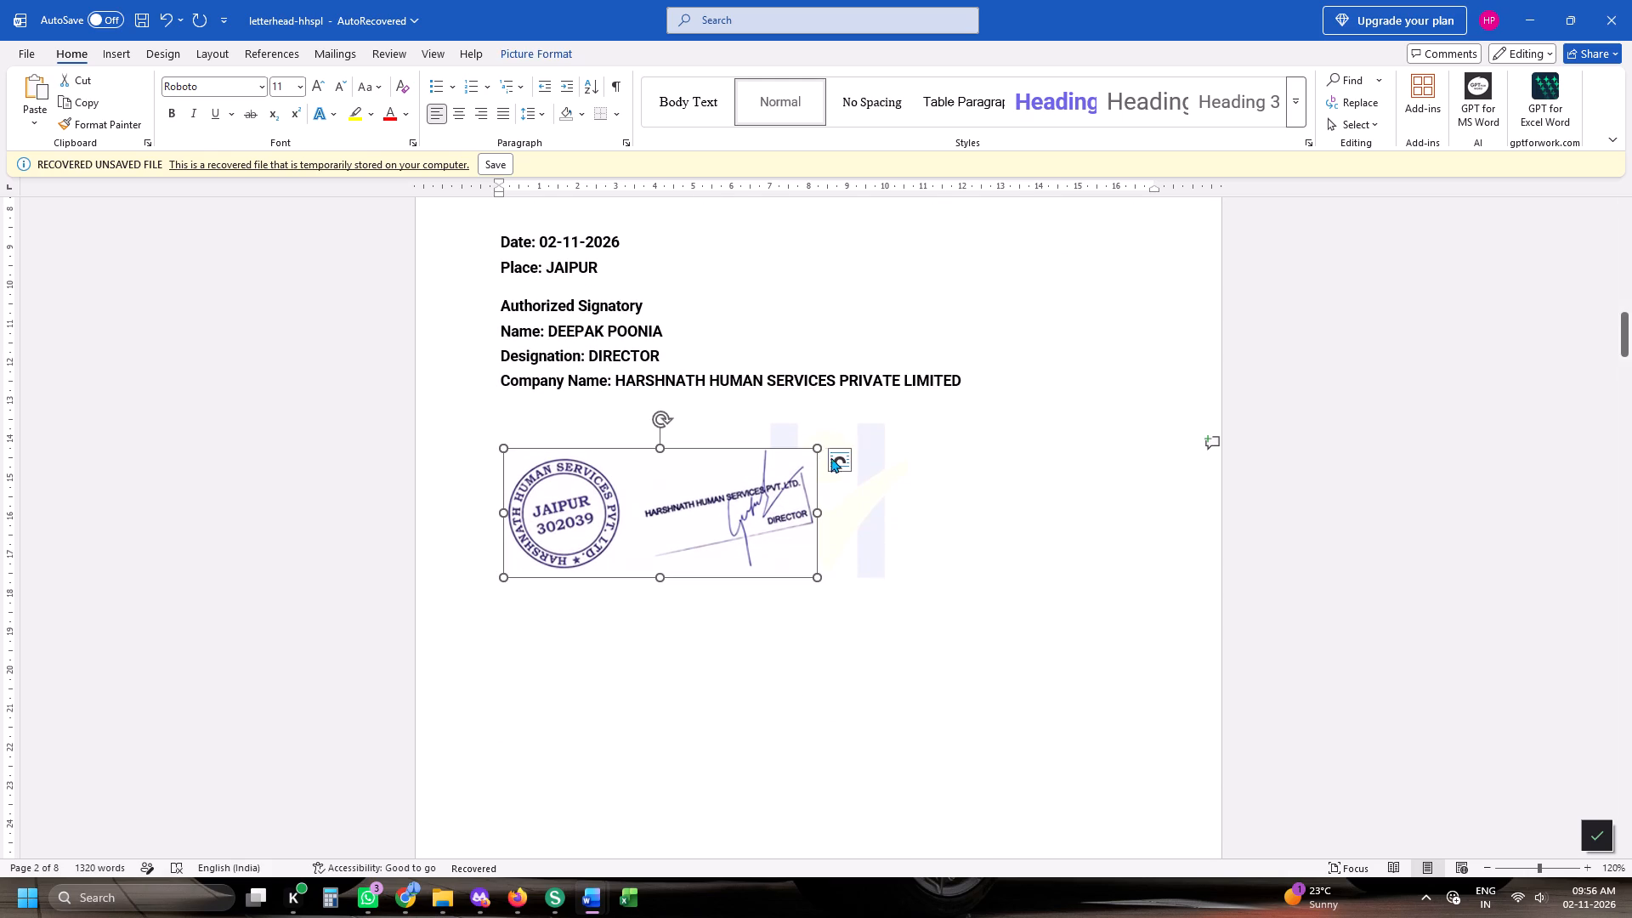
left_click(843, 455)
left_click(932, 622)
left_click_drag(803, 565, 951, 750)
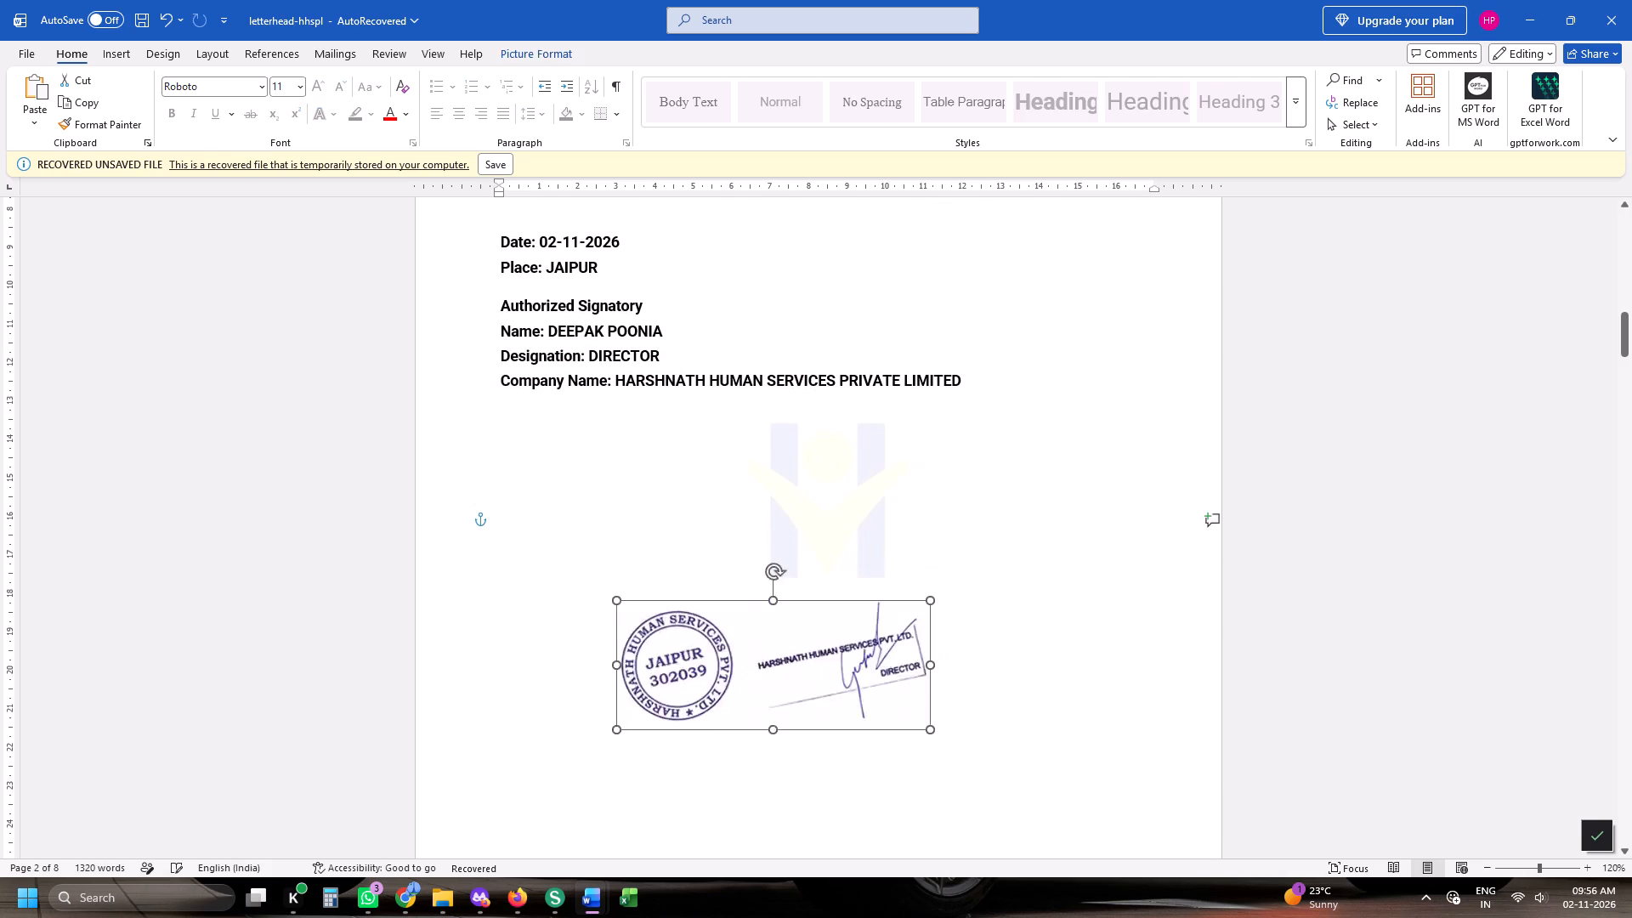
left_click_drag(951, 750, 1014, 791)
scroll(890, 670, "down", 5)
left_click_drag(872, 316, 852, 323)
left_click_drag(882, 433, 988, 538)
Make the ANNEXURE-VII heading bold and right-aligned.
scroll(983, 538, "down", 5)
scroll(582, 438, "down", 2)
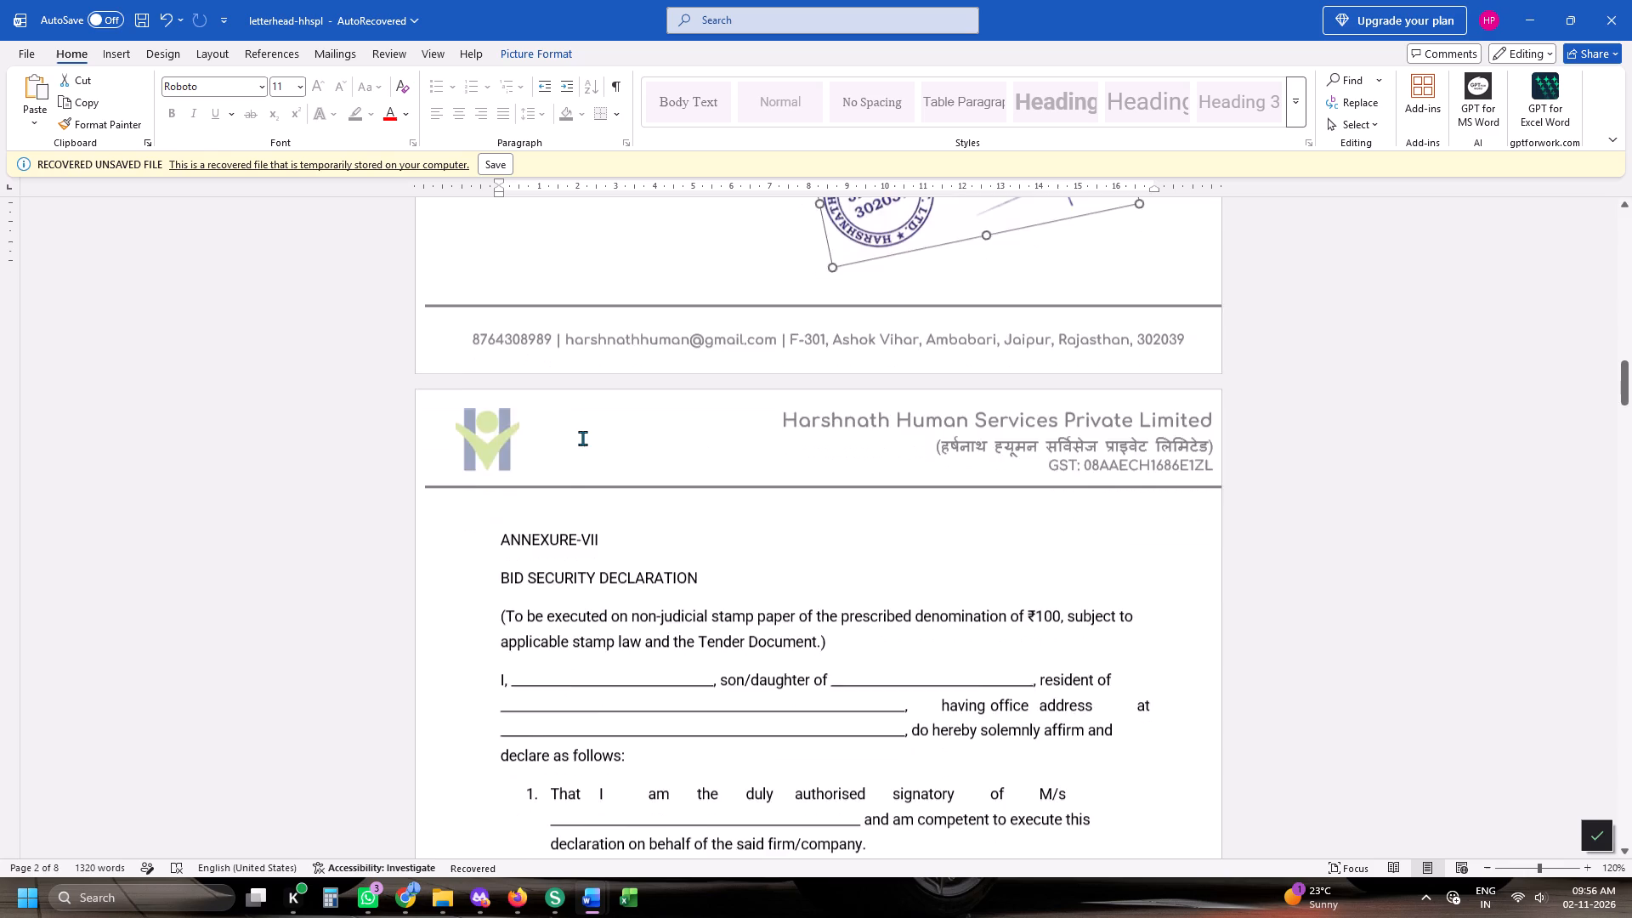
left_click_drag(642, 432, 475, 405)
key("ctrl+b")
key("ctrl+r")
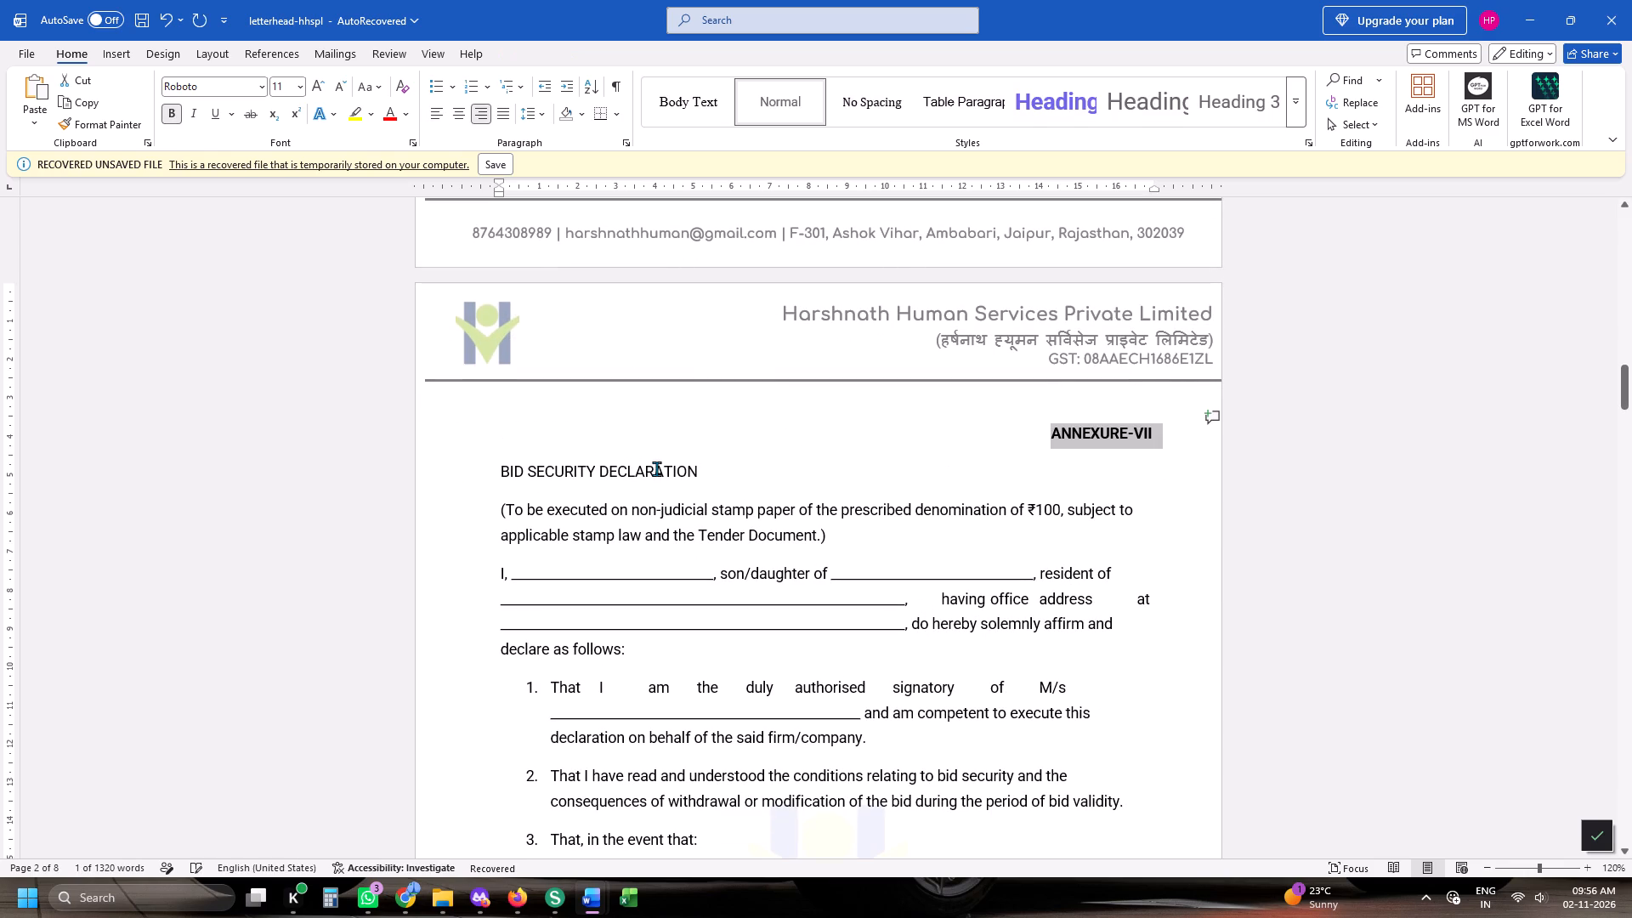
Make the BID SECURITY DECLARATION title bold and centred.
left_click(656, 468)
left_click_drag(741, 486, 408, 478)
key("ctrl+b")
key("ctrl+e")
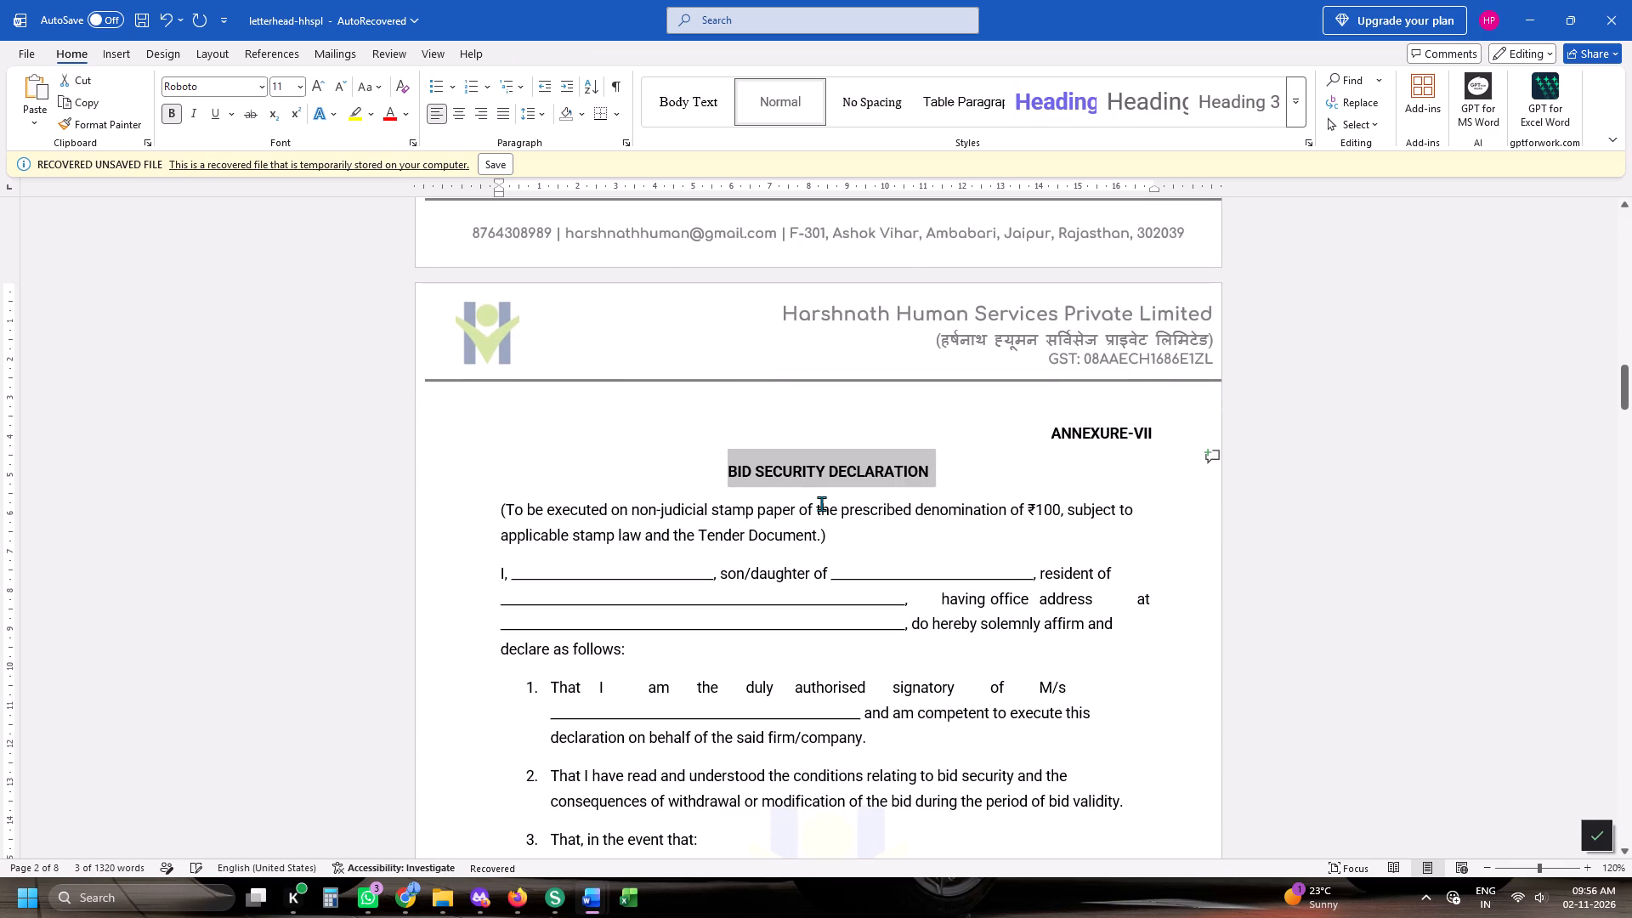
Delete the bracketed note about executing the declaration on non-judicial stamp paper, below the BID SECURITY DECLARATION title.
left_click(821, 503)
left_click_drag(832, 524, 379, 528)
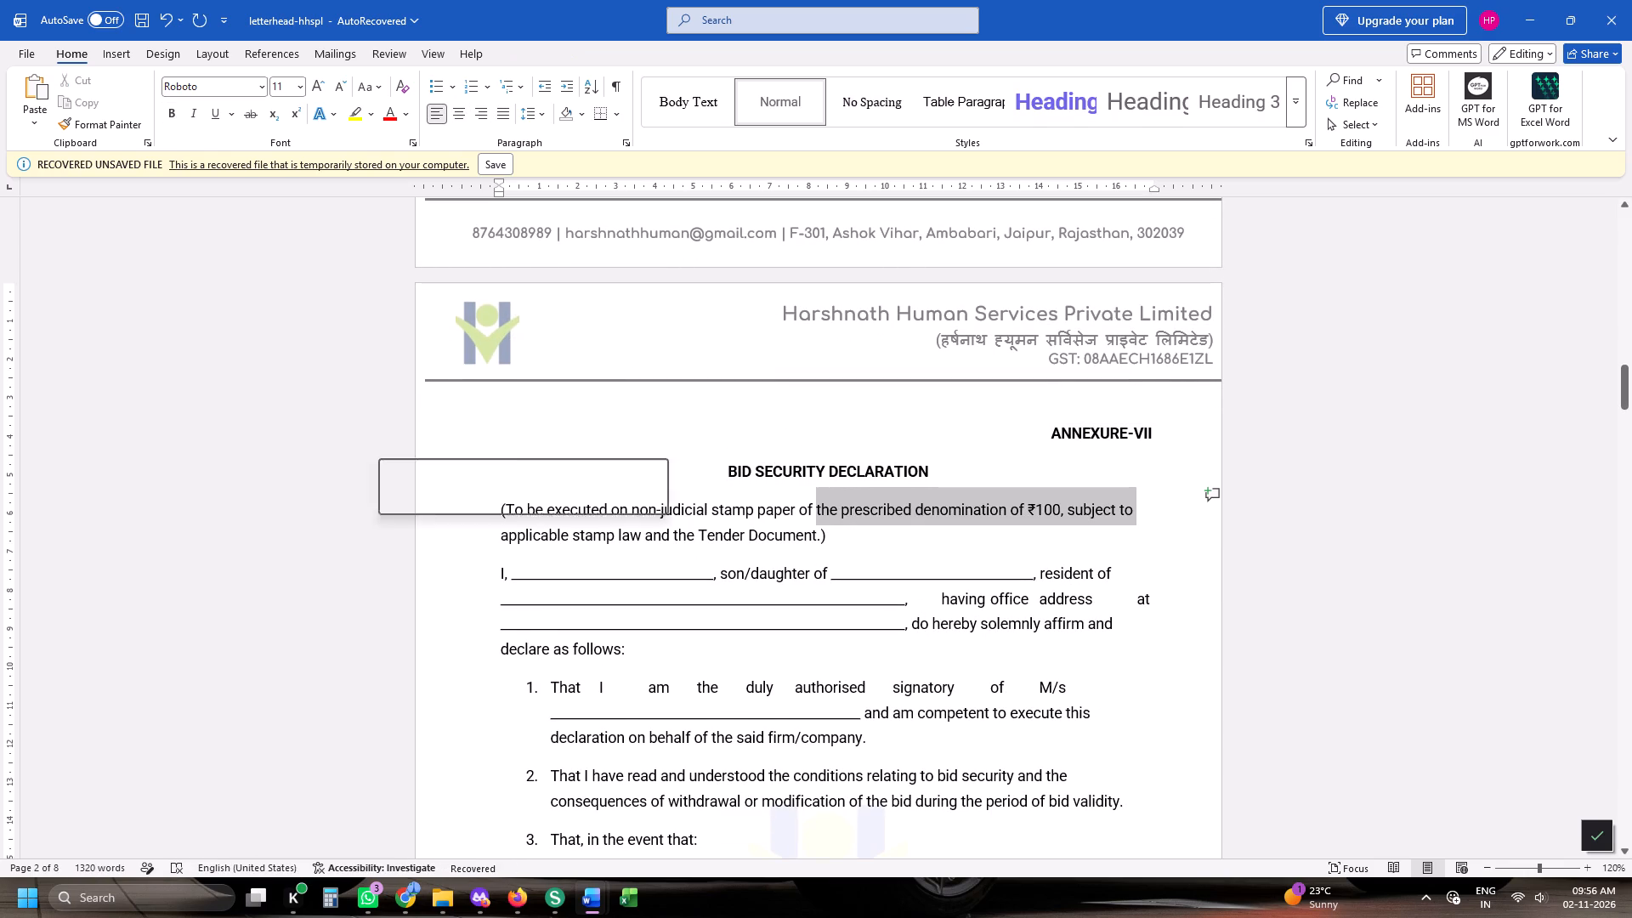
key("Delete")
left_click_drag(1149, 509, 497, 520)
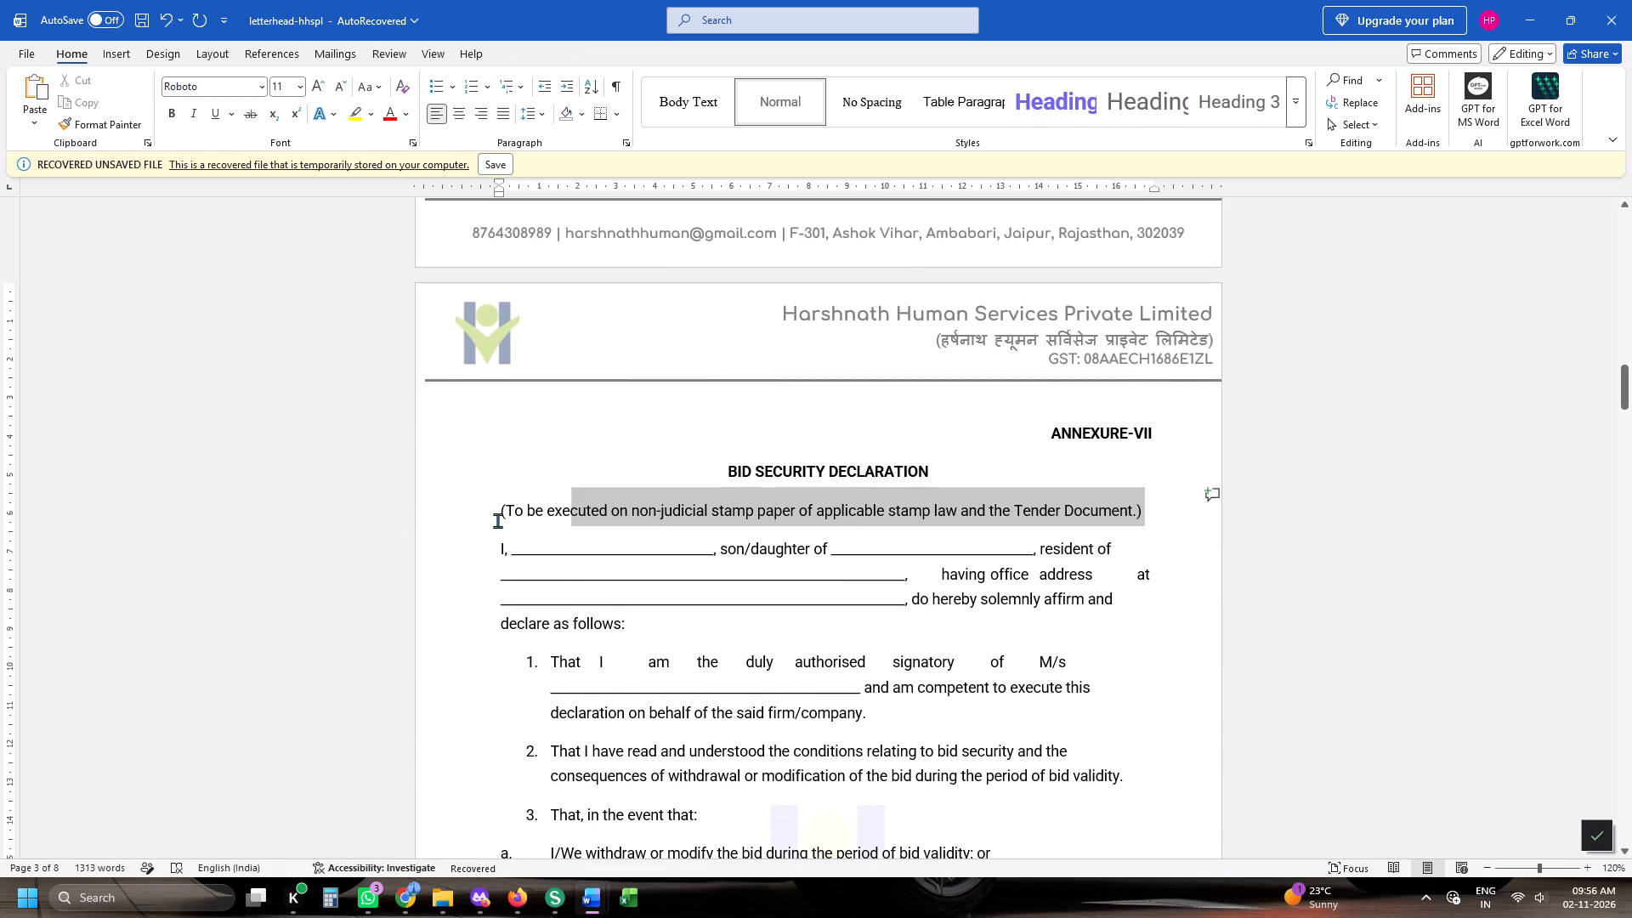
left_click_drag(497, 520, 485, 520)
key("Delete")
Fill the declarant's name blank in the opening line with the director's name in bold capitals.
double_click(593, 518)
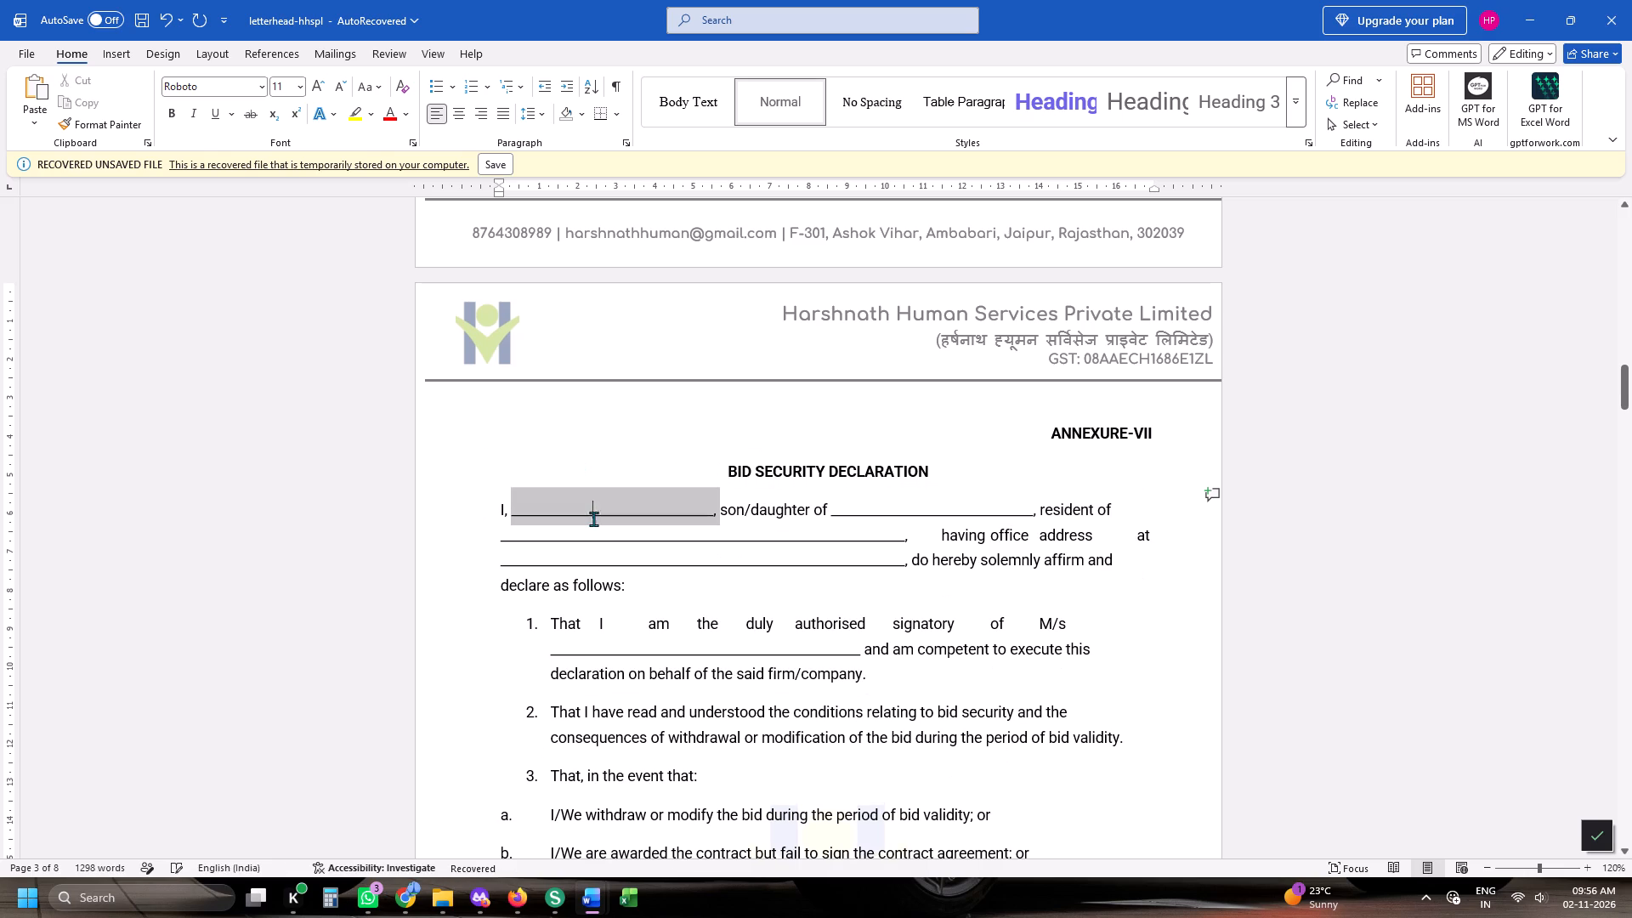
key("ctrl+b")
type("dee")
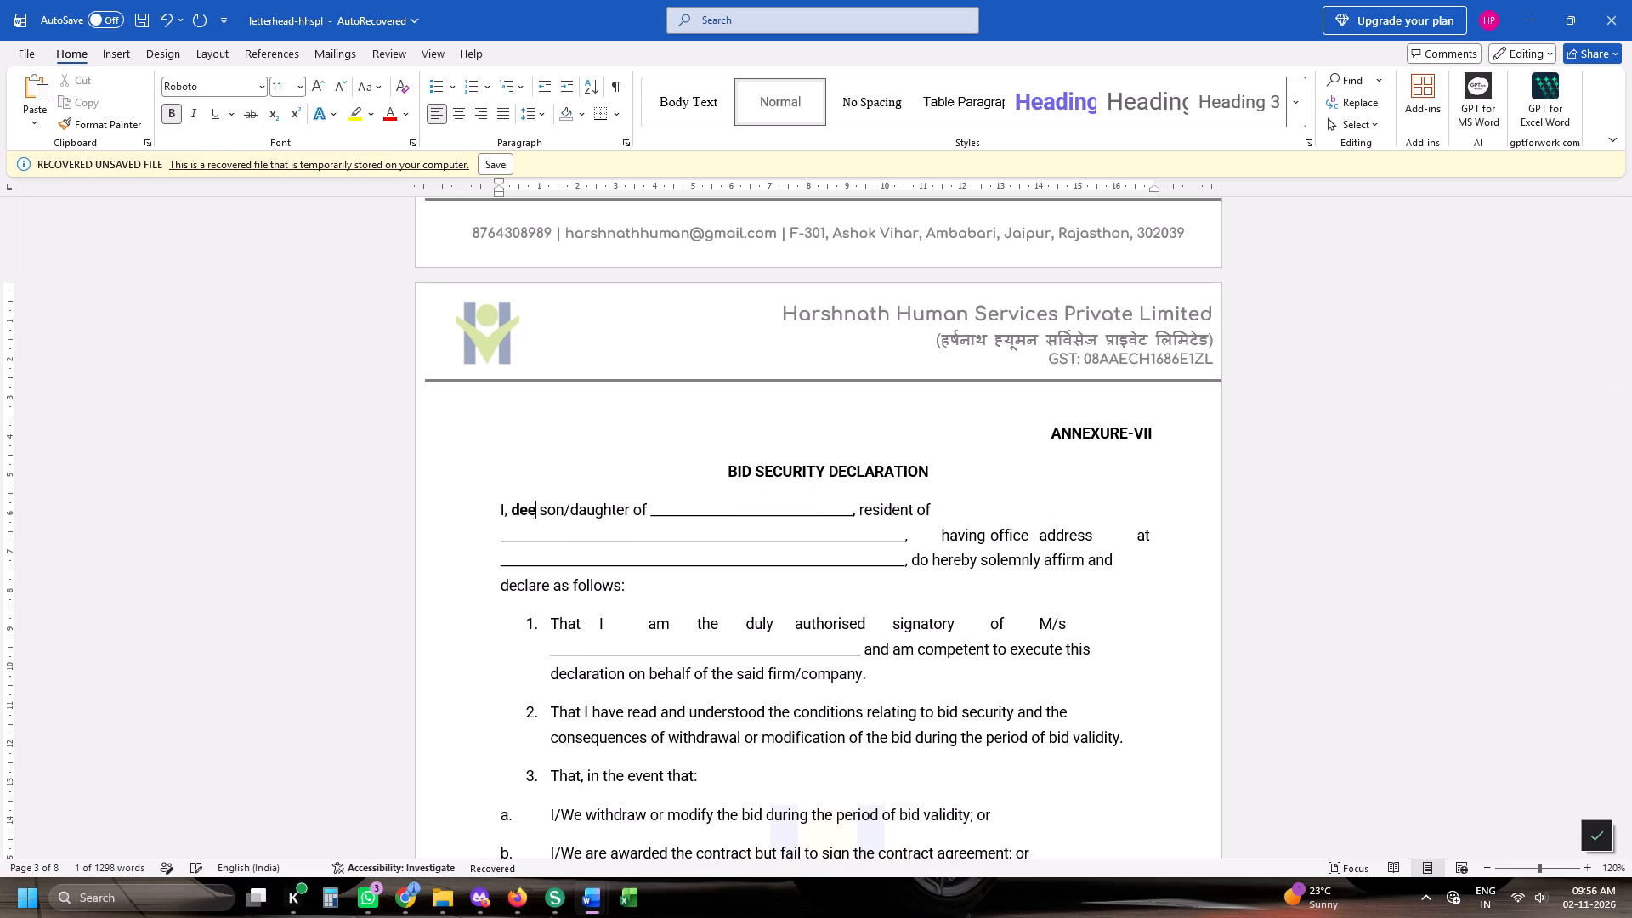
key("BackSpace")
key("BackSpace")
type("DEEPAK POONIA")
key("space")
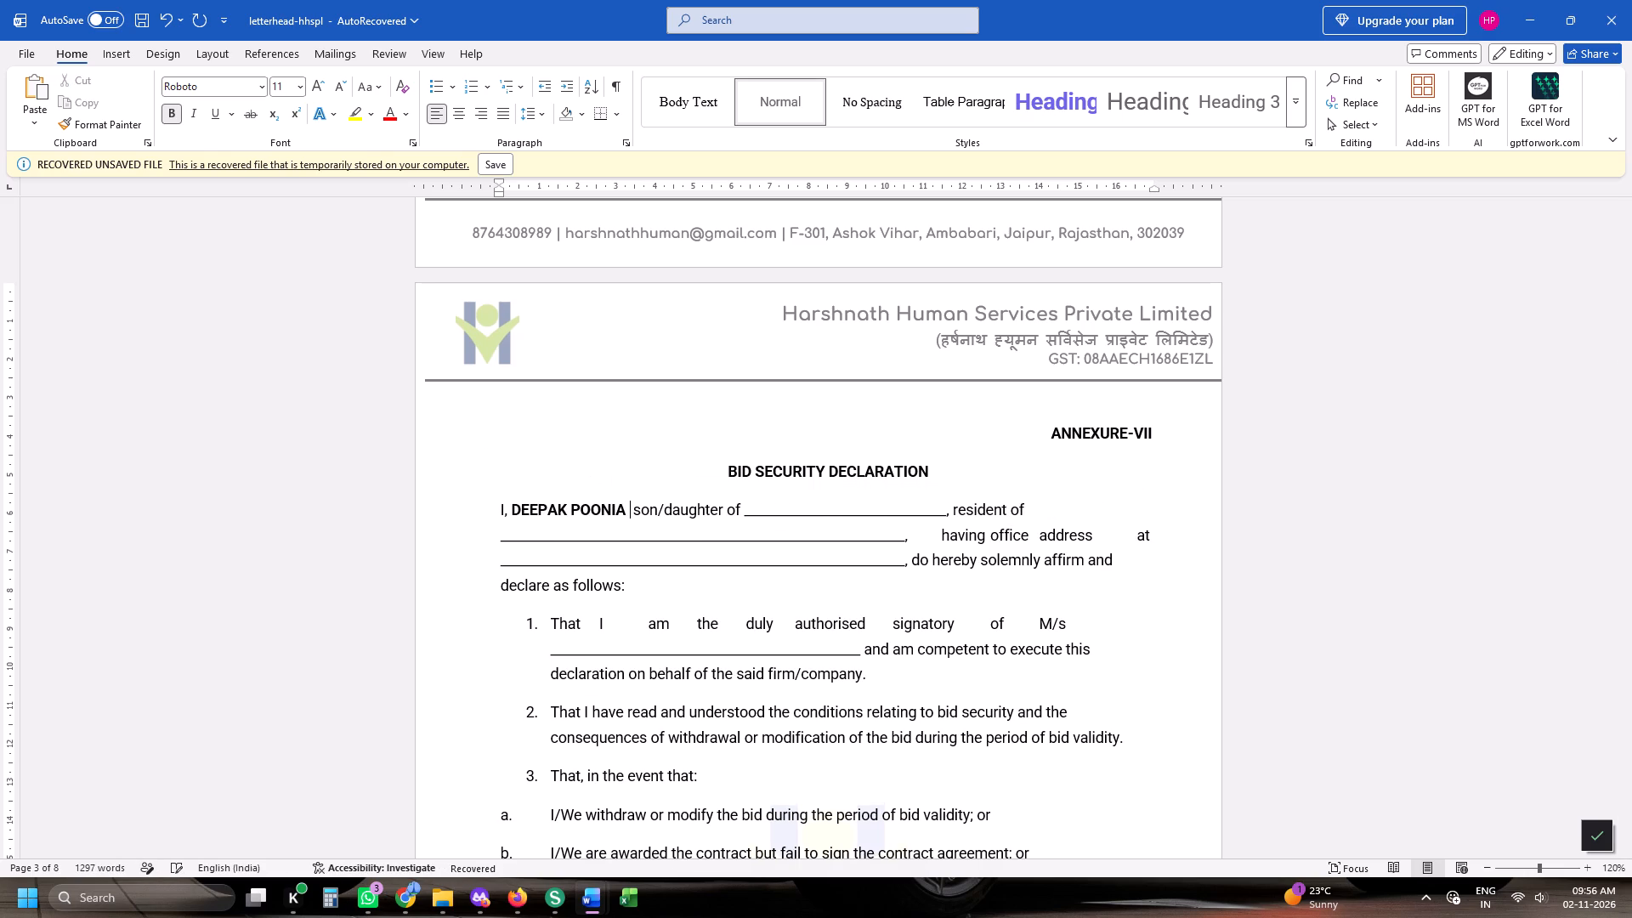
Delete "/daughter" after "son" in the declaration's opening line.
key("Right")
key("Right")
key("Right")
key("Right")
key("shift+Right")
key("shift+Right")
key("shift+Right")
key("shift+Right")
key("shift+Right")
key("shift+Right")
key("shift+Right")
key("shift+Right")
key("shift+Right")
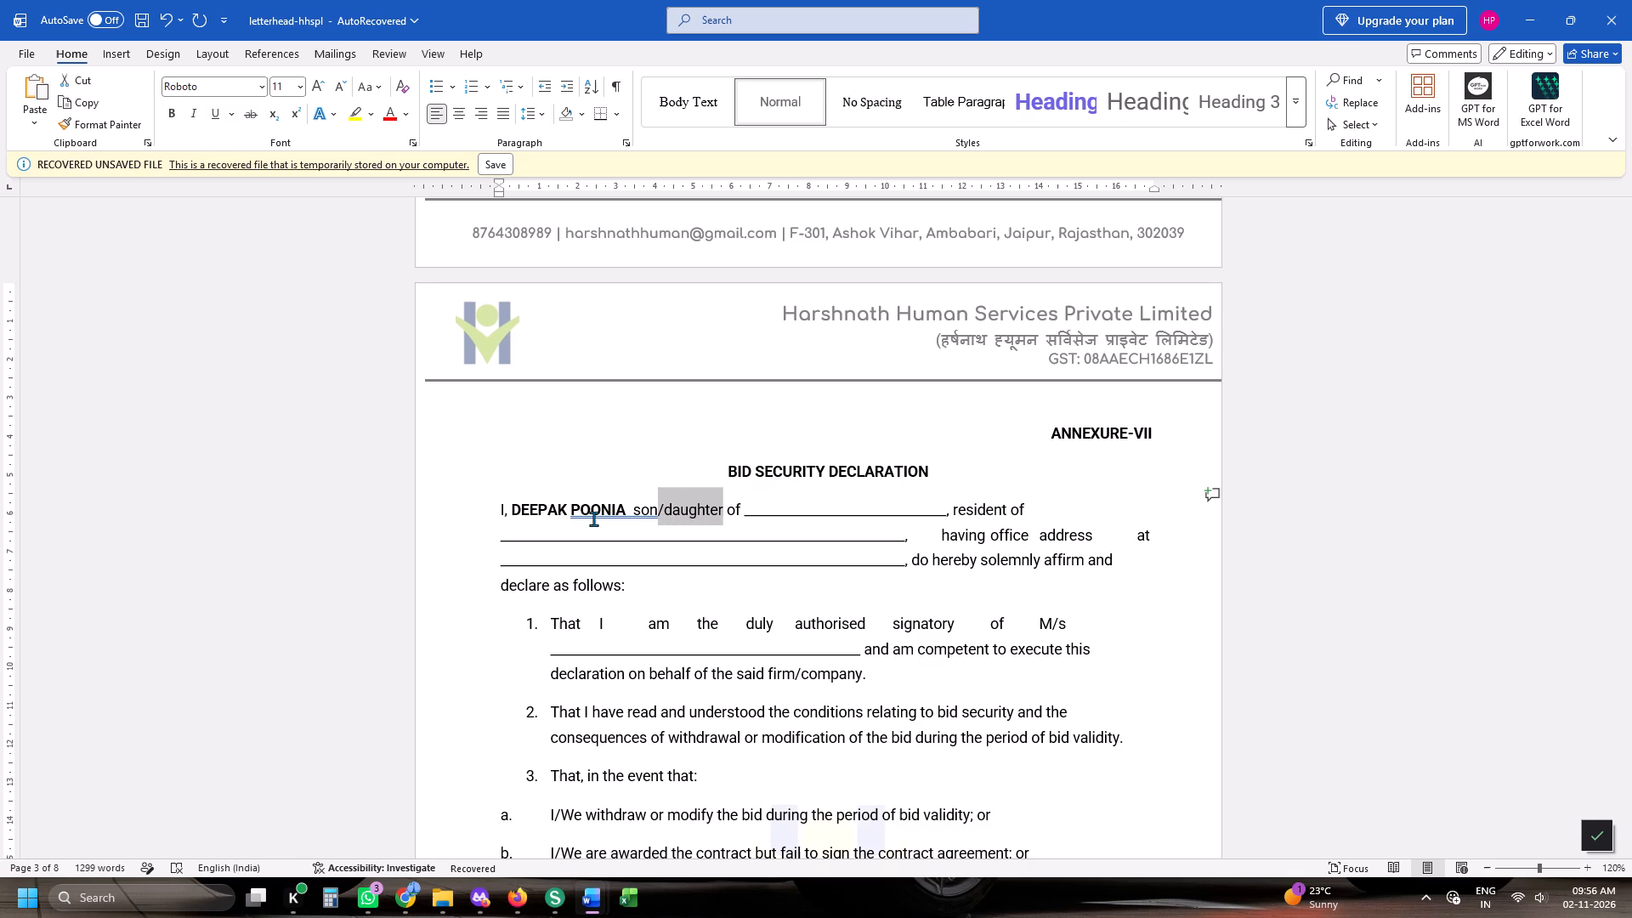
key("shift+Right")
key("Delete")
Fill the blank after "son of" with the father's name in bold capitals.
double_click(722, 518)
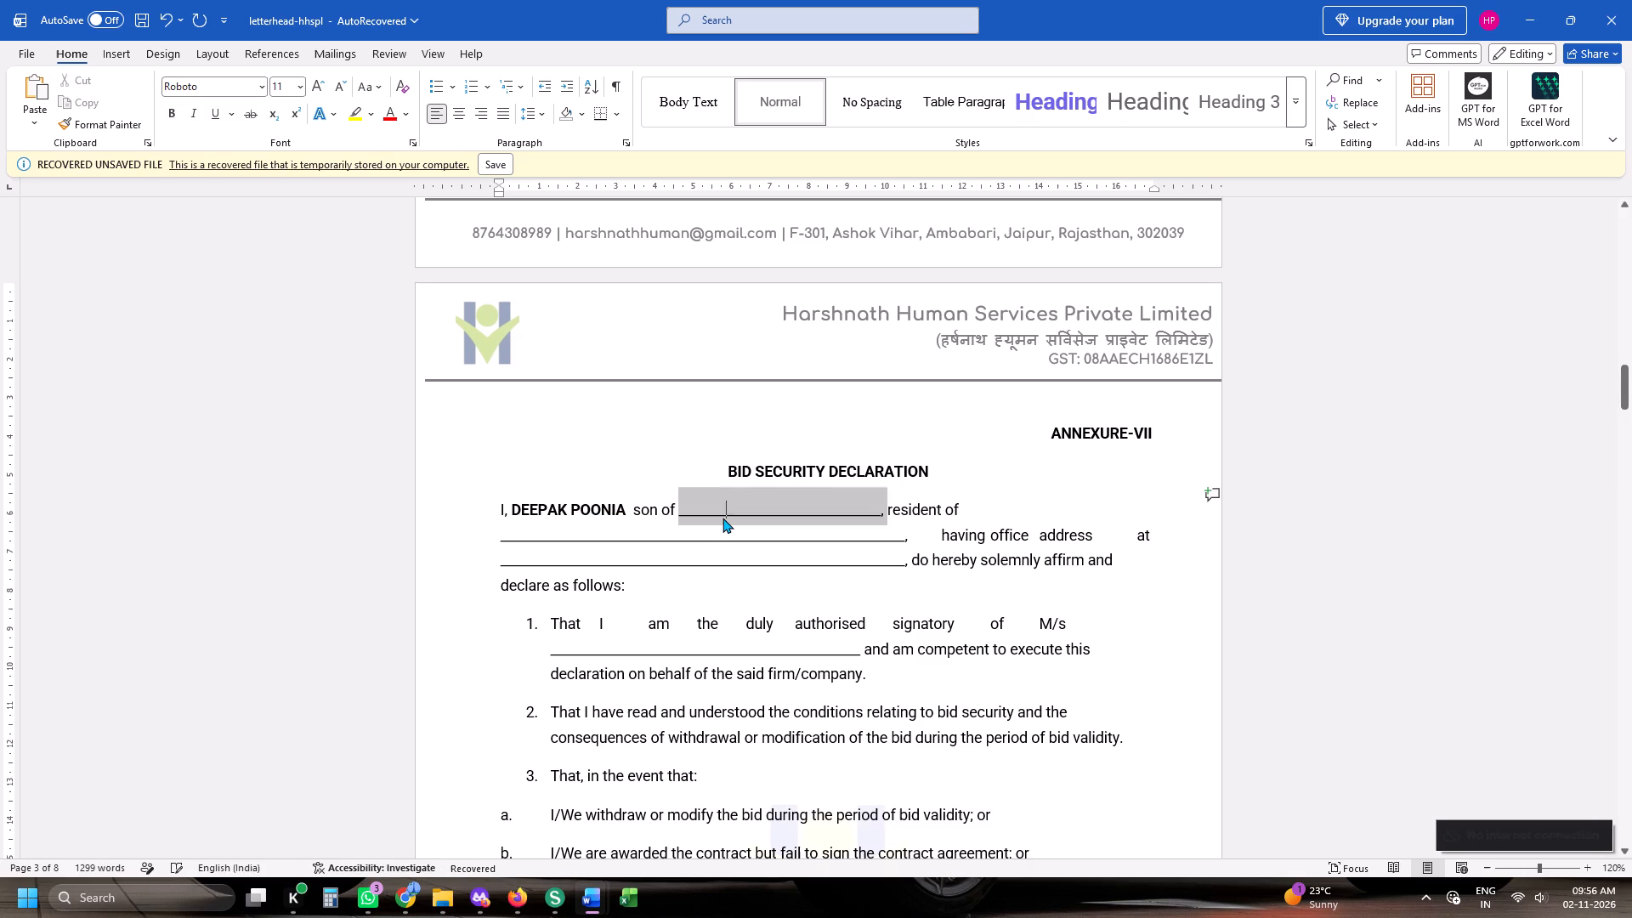
key("ctrl+b")
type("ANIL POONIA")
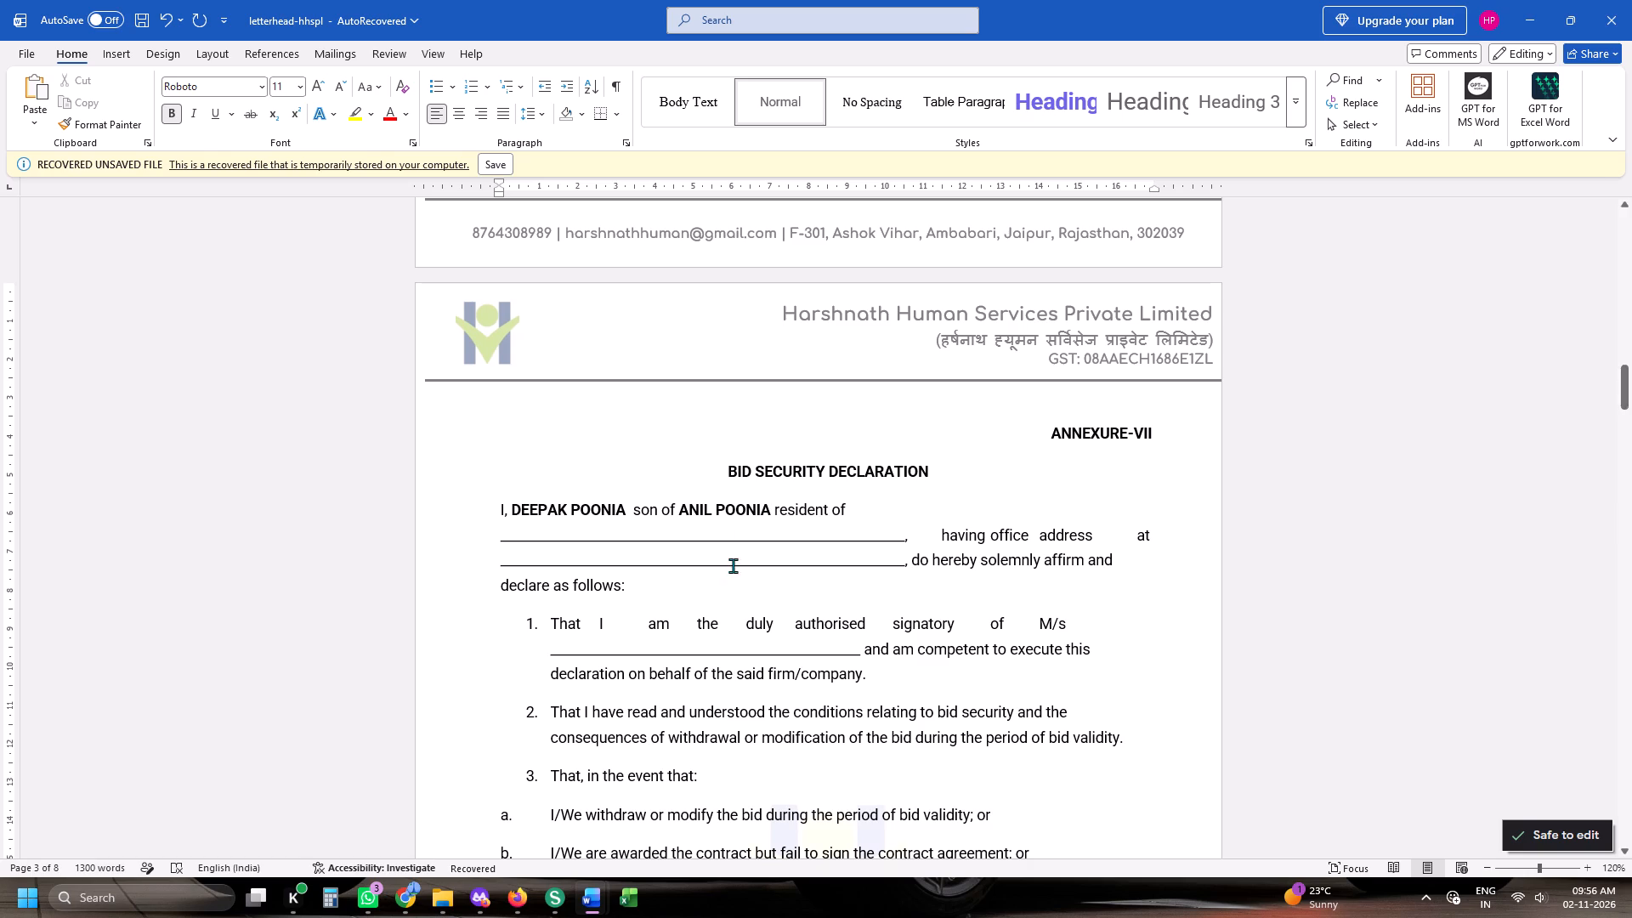
Fill the "resident of" blank in the opening line with JAIPUR.
double_click(718, 544)
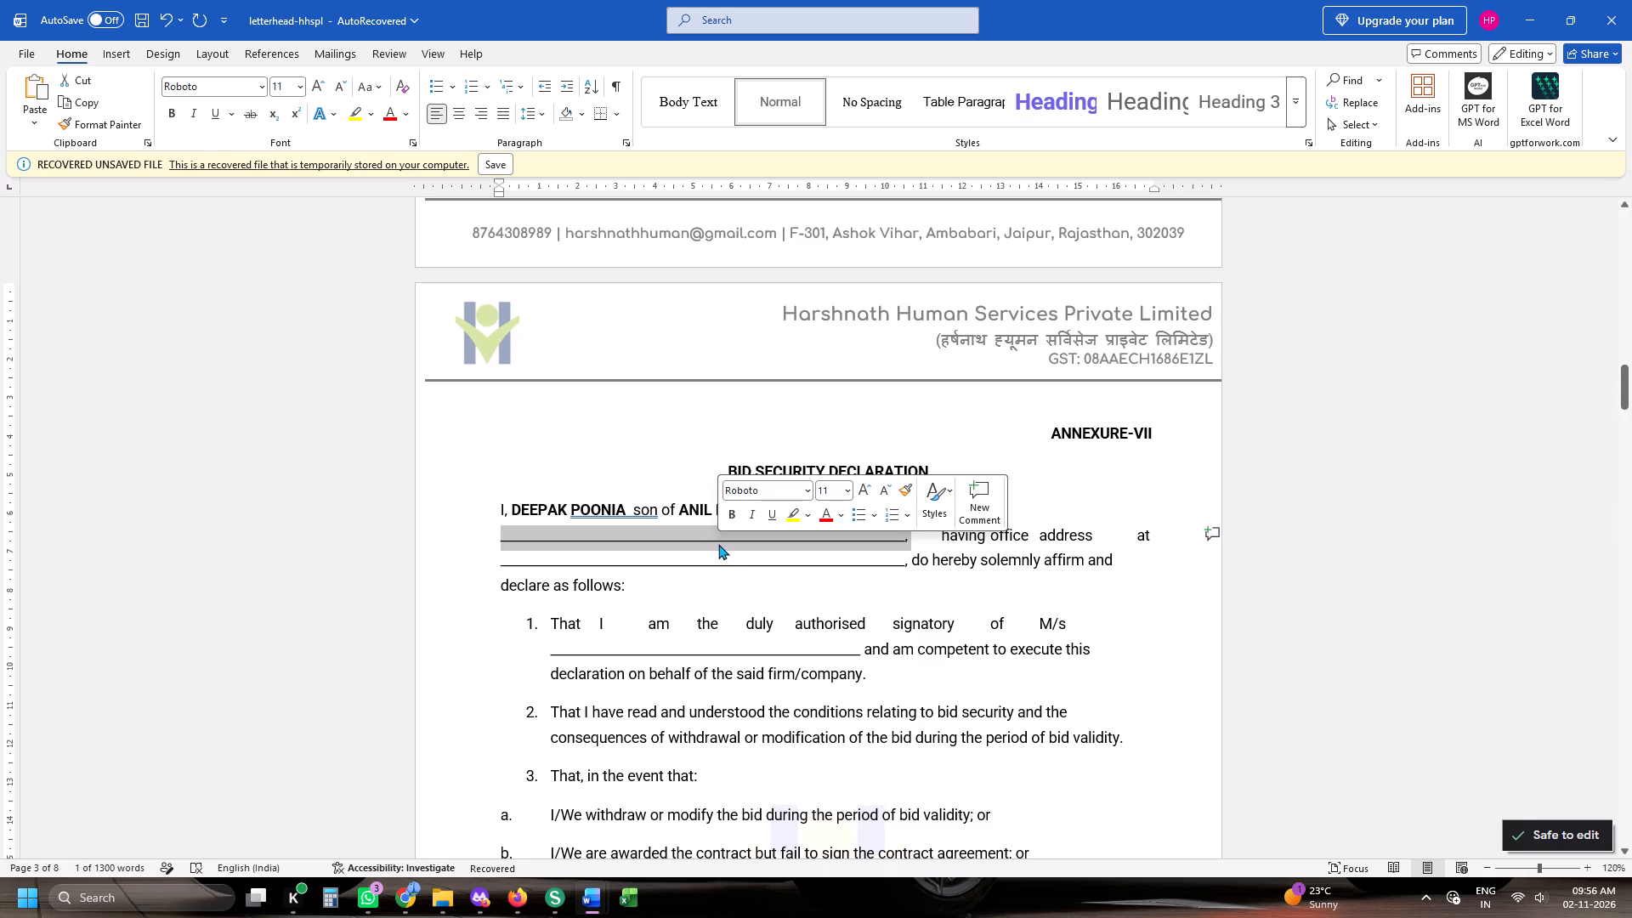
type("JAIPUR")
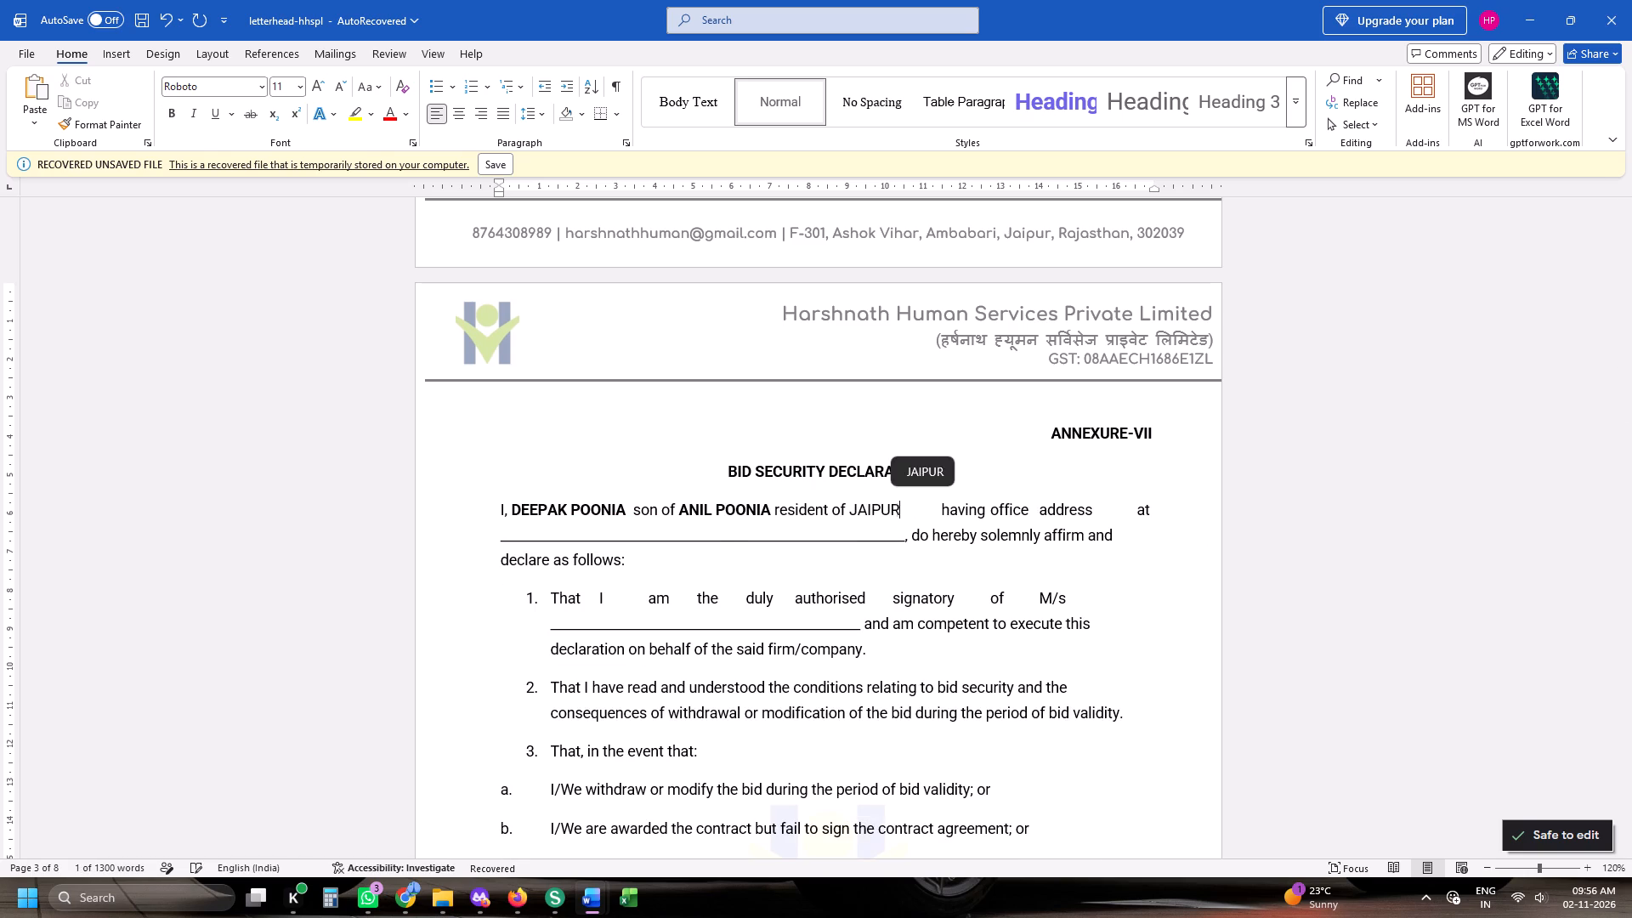
left_click(813, 545)
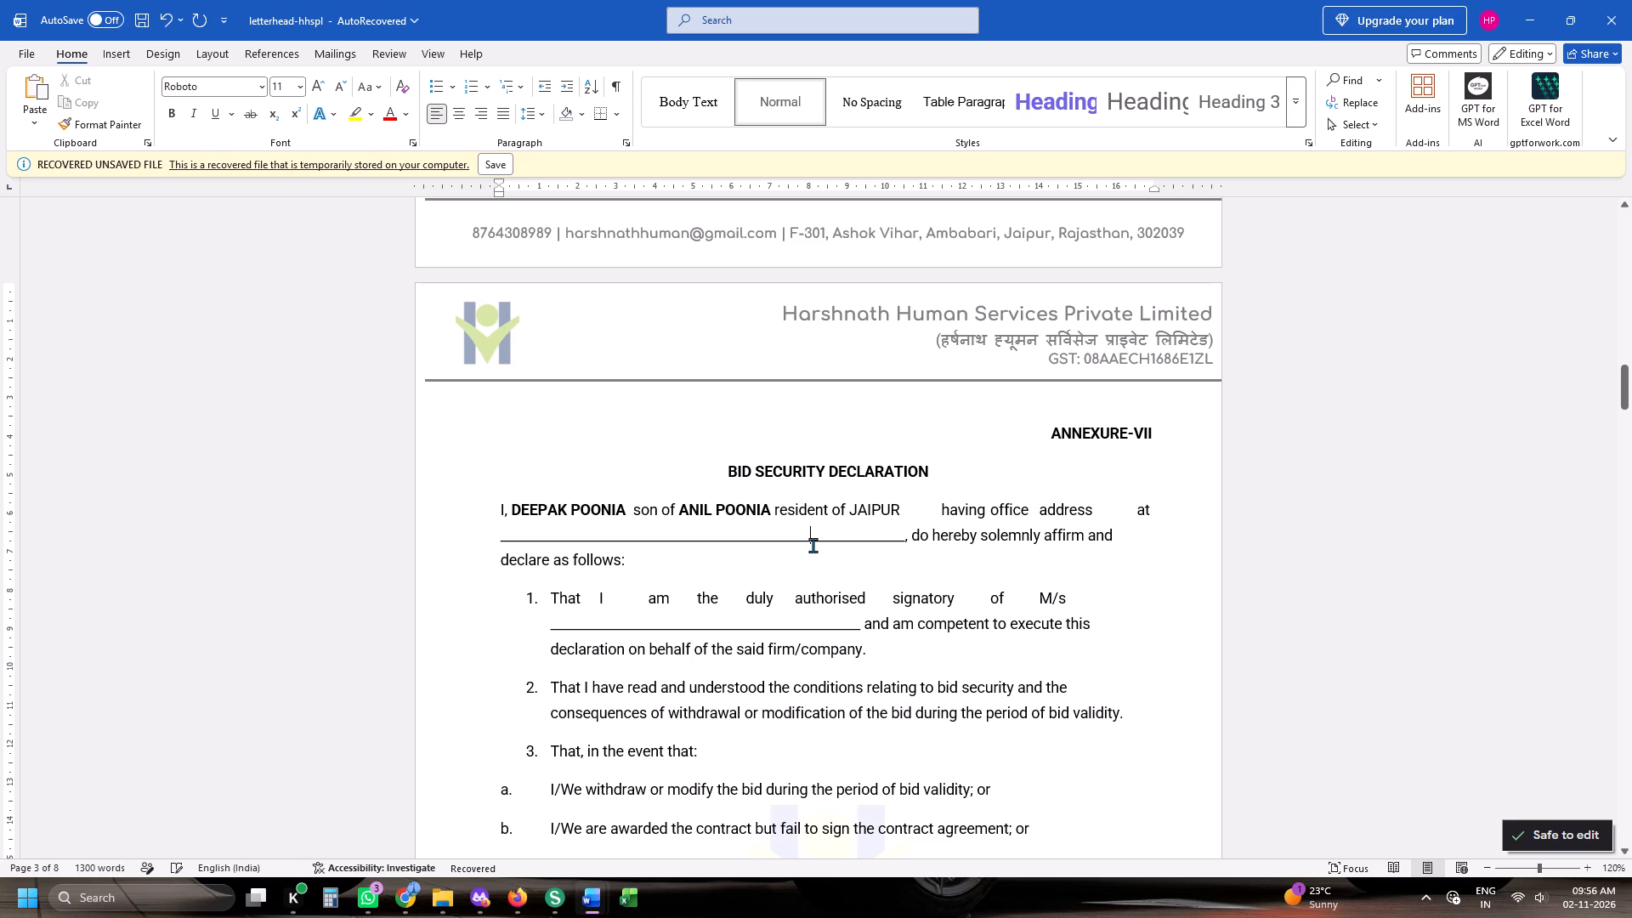
left_click_drag(911, 509, 880, 511)
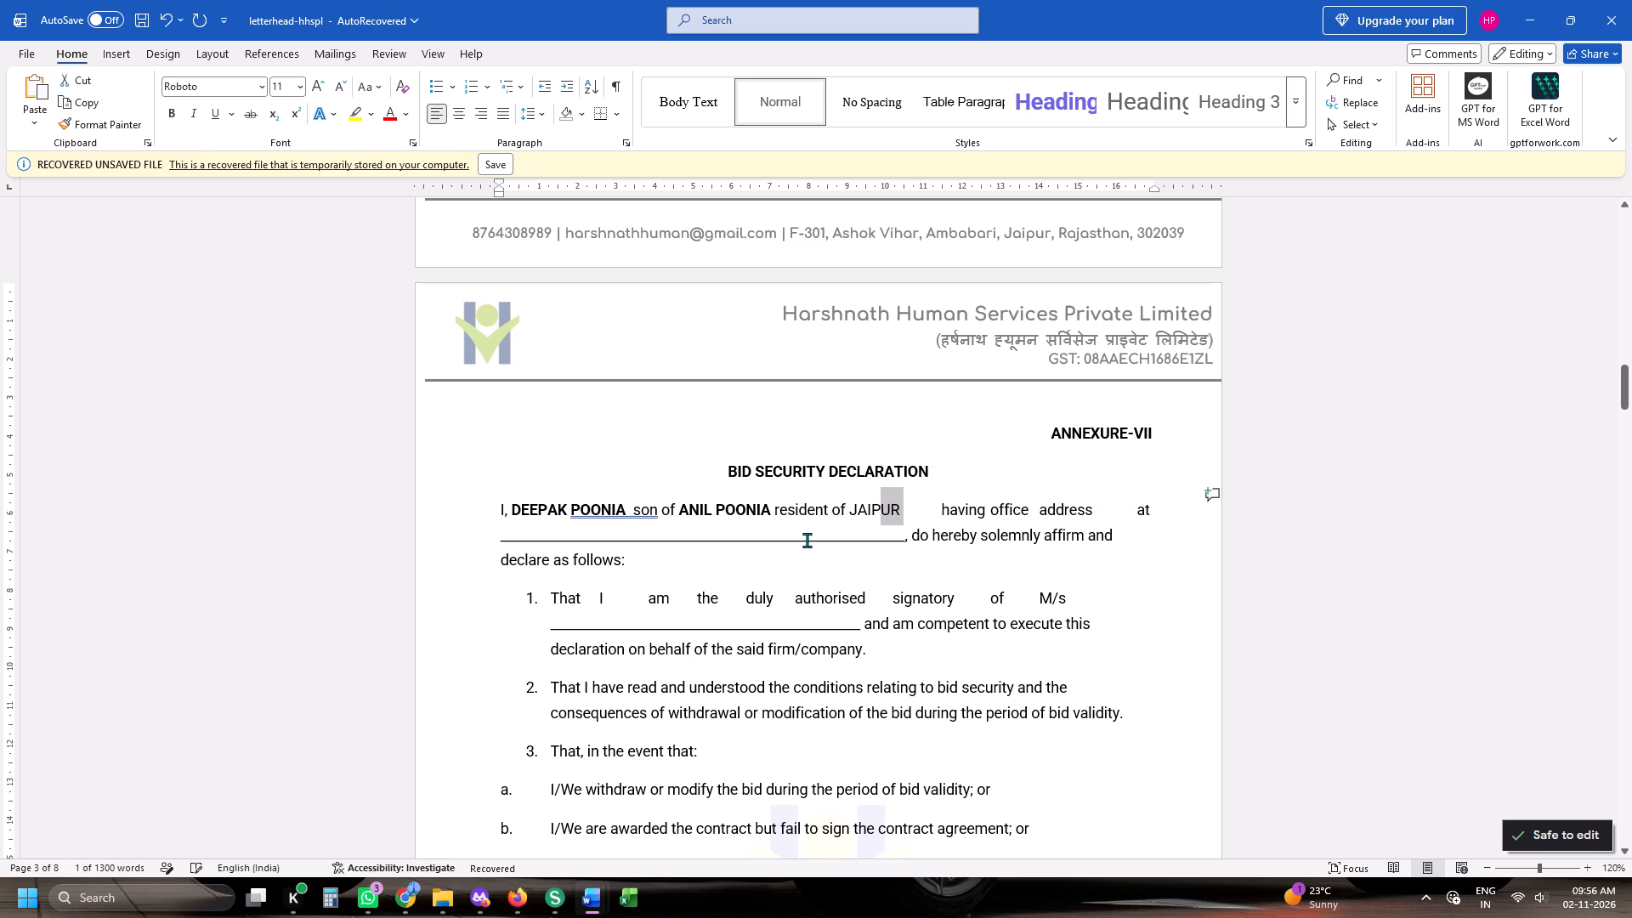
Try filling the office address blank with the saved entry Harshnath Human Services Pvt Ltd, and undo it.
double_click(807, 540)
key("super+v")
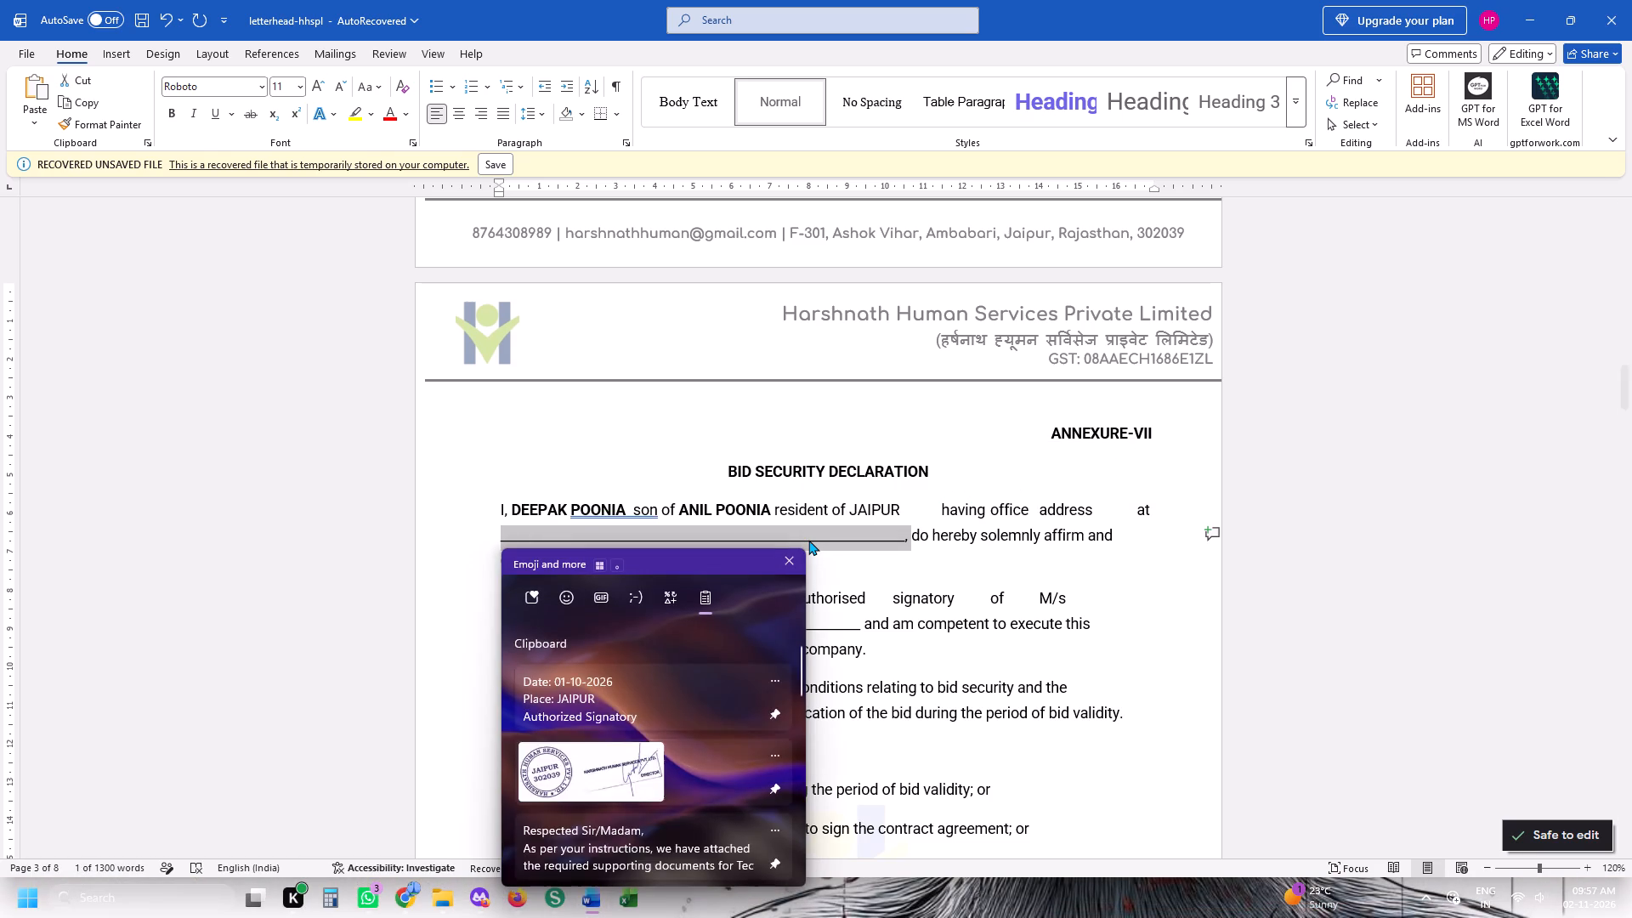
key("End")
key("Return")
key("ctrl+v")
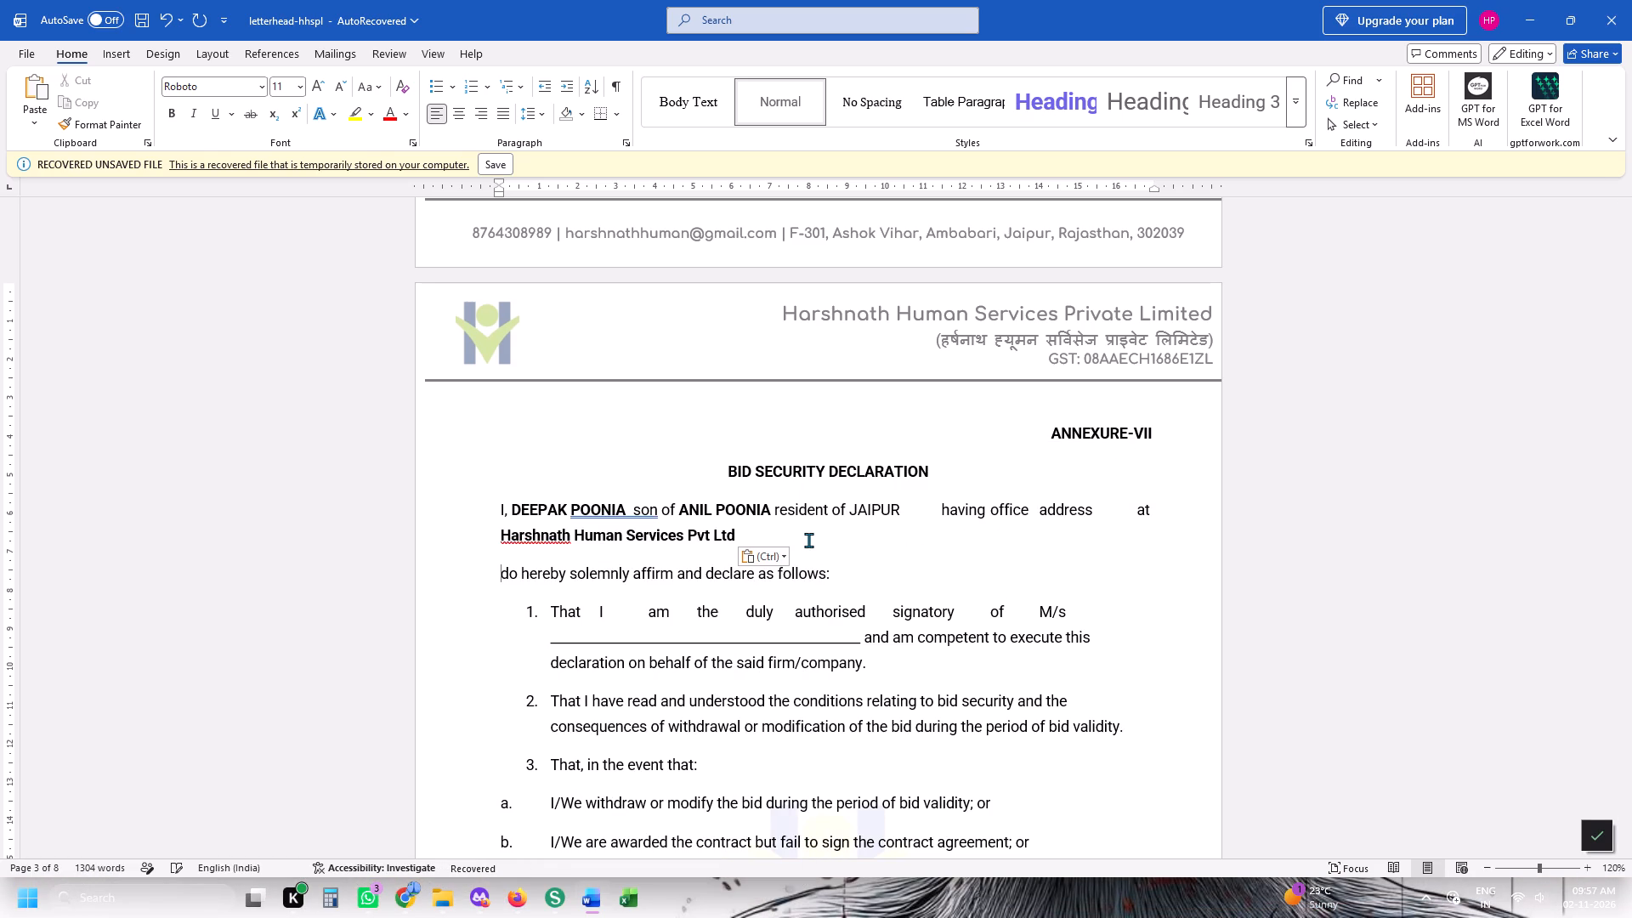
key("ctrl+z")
Fill the office address blank with the company's saved address from clipboard history, keeping "do hereby solemnly affirm" on the same line.
key("super+v")
key("End")
key("Up")
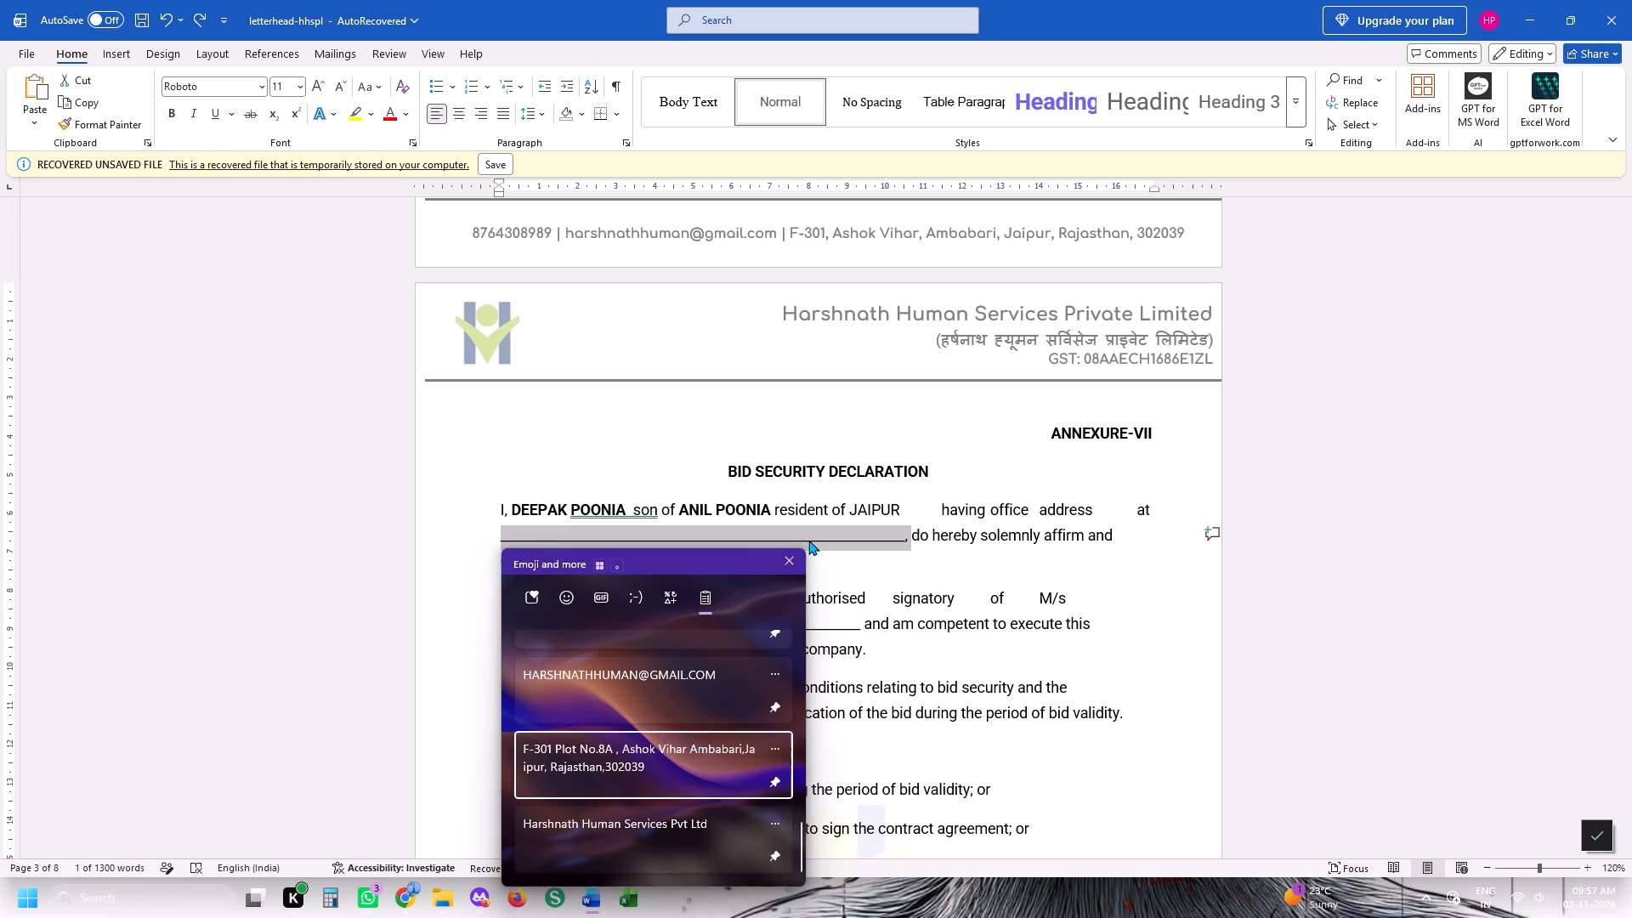
key("Return")
key("ctrl+v")
key("BackSpace")
key("BackSpace")
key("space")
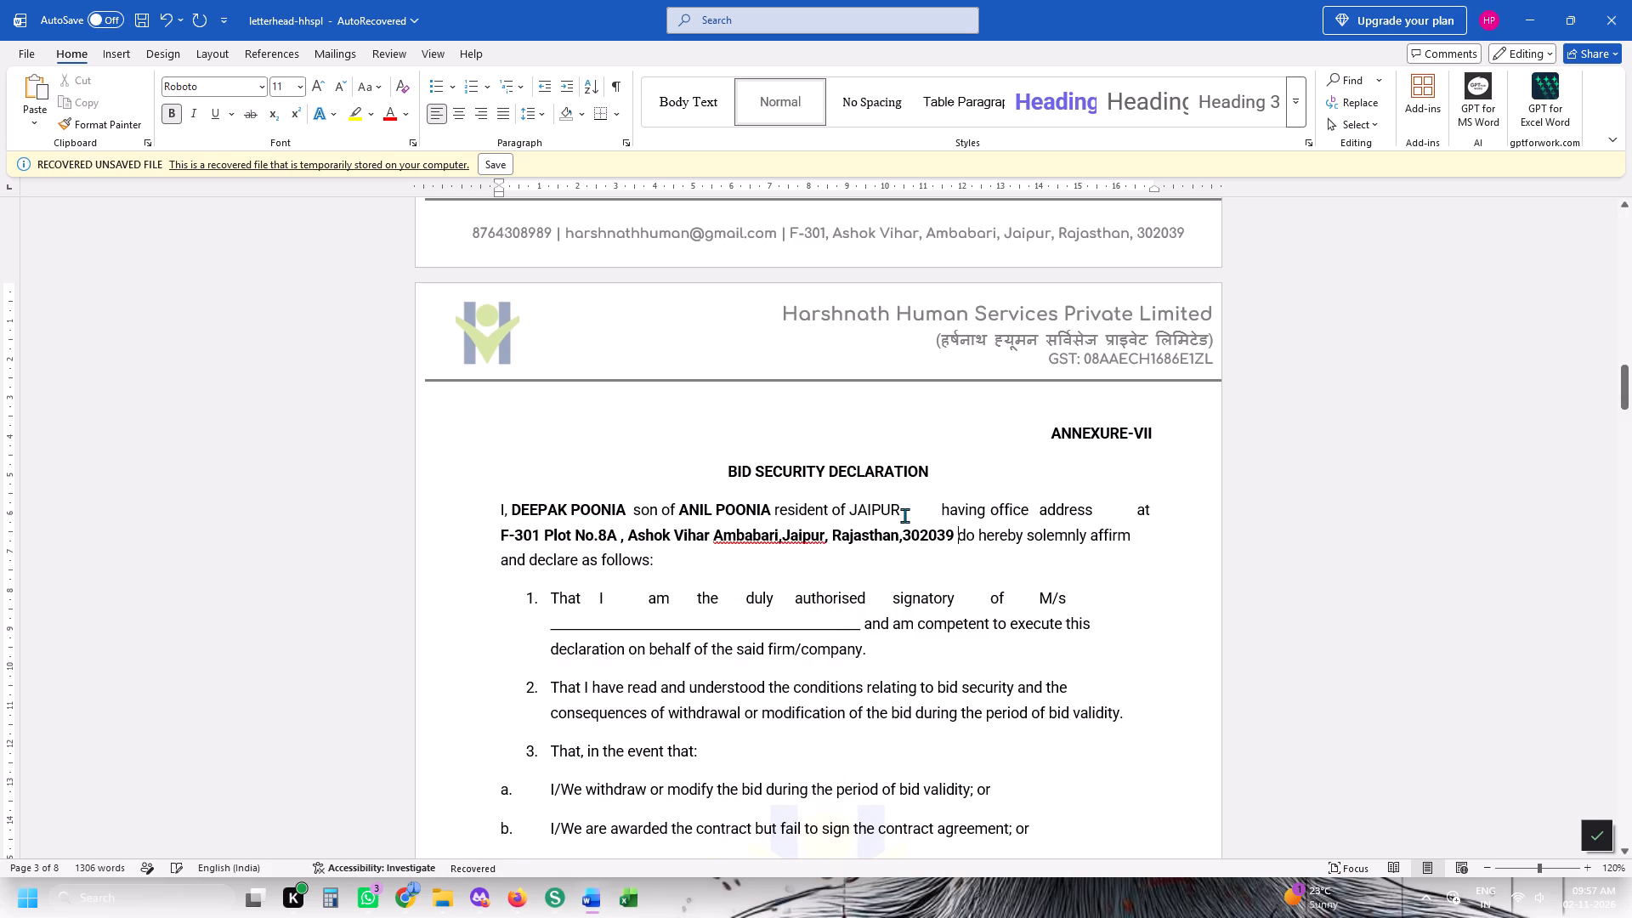
Close the wide gaps between JAIPUR, "having", "office", "address" and "at" in the opening paragraph, leaving ordinary spaces.
left_click(934, 503)
key("BackSpace")
left_click_drag(903, 510, 863, 510)
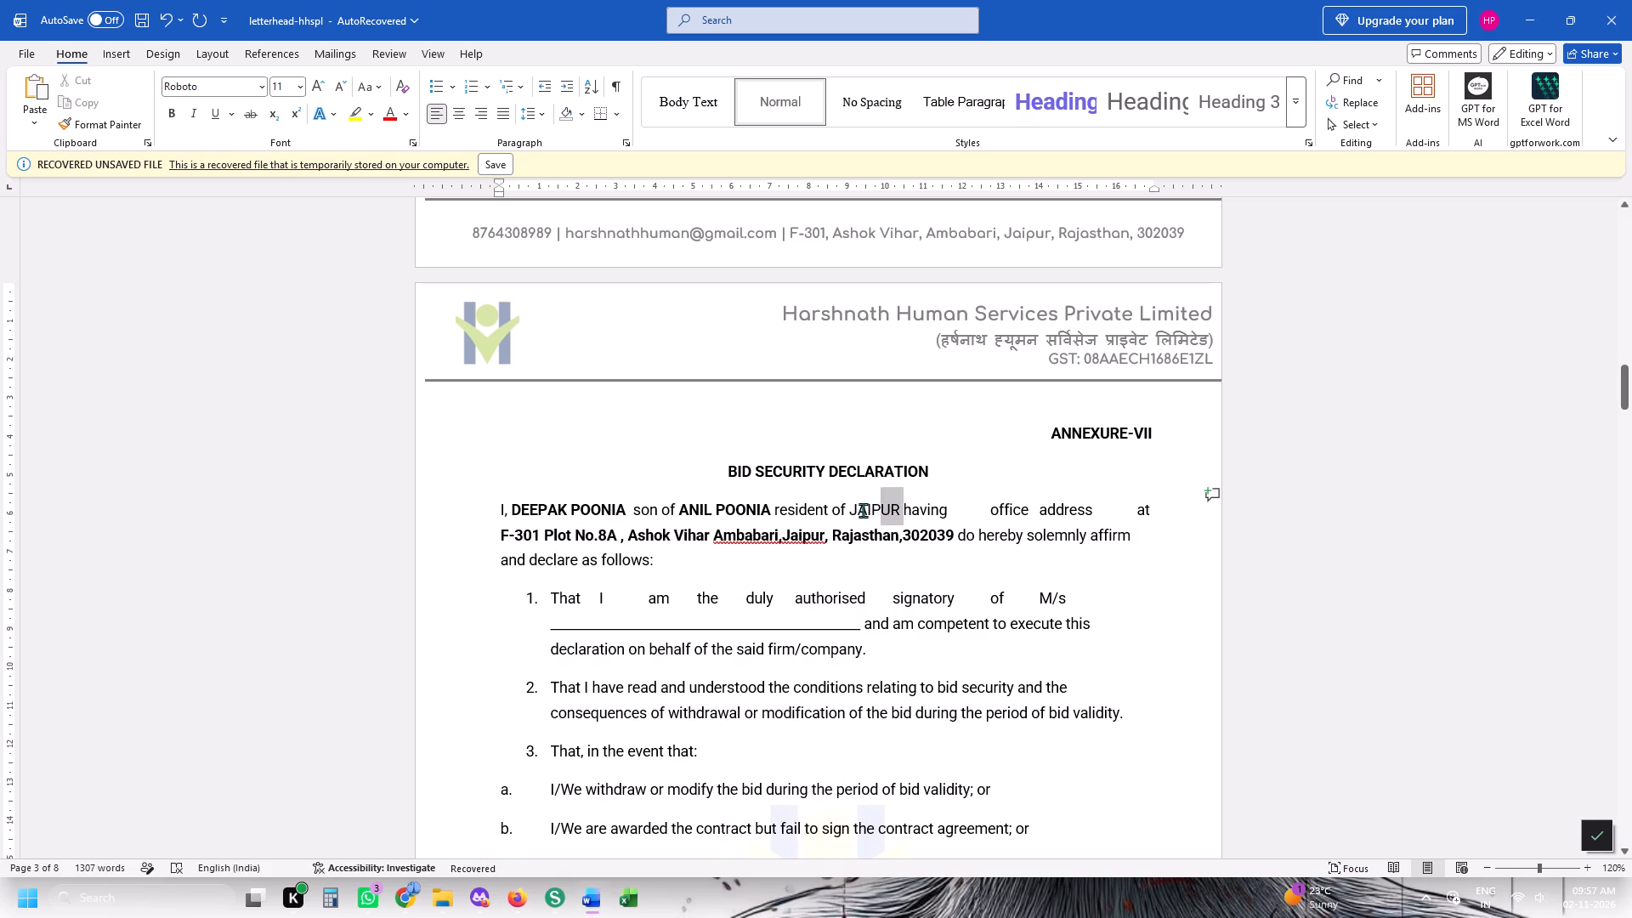
left_click_drag(863, 510, 853, 510)
left_click(990, 513)
key("BackSpace")
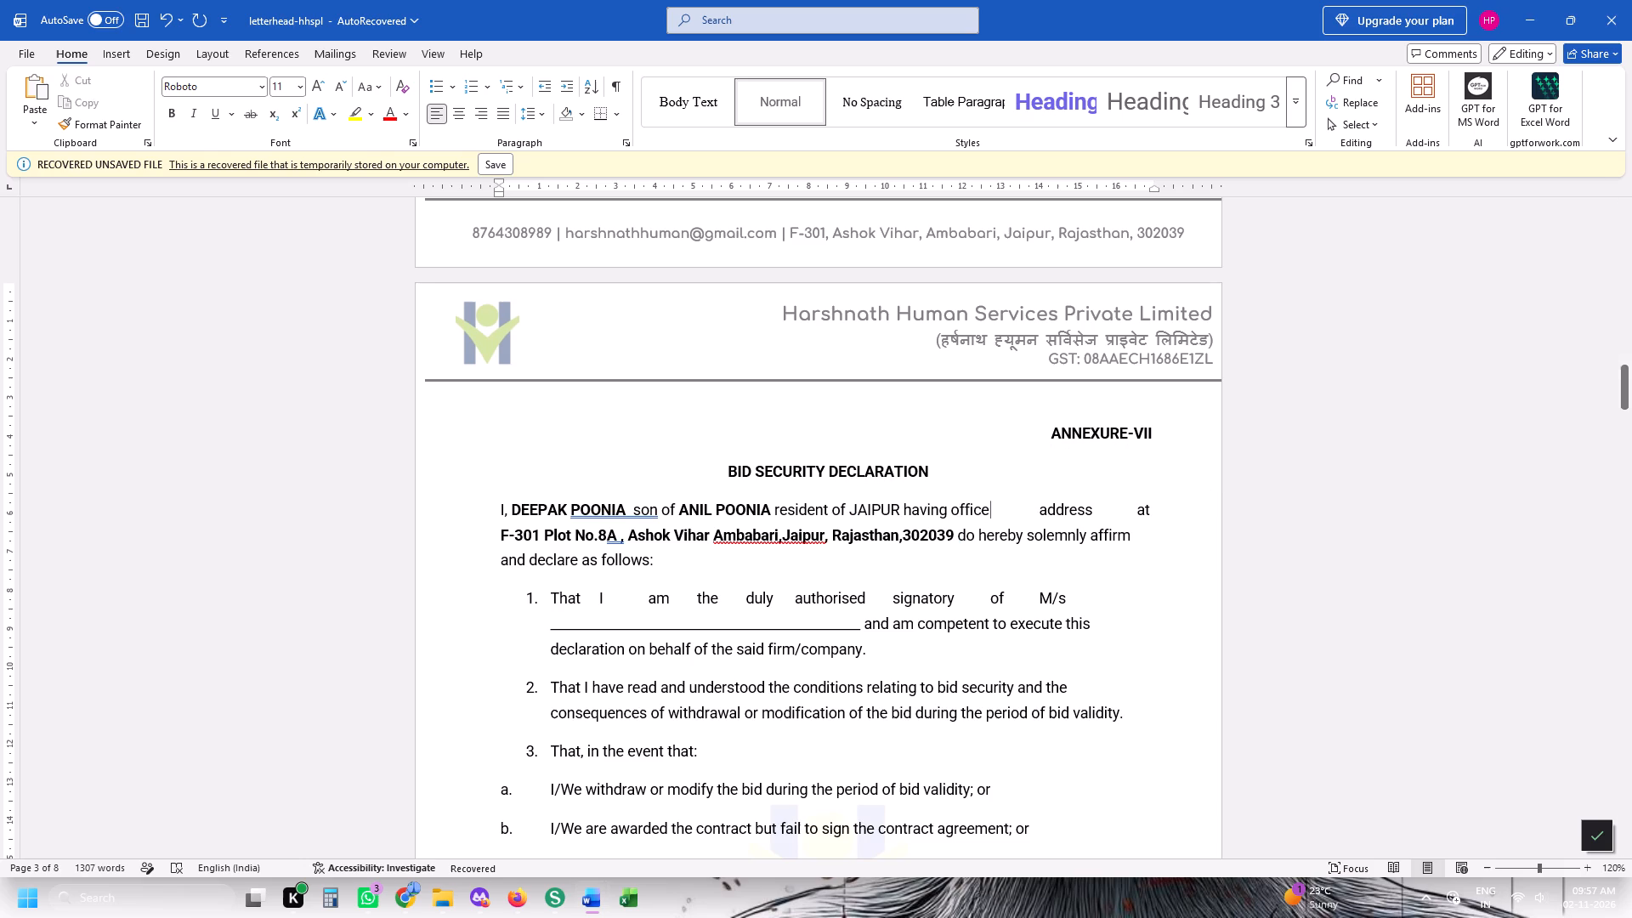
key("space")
left_click(1030, 507)
key("BackSpace")
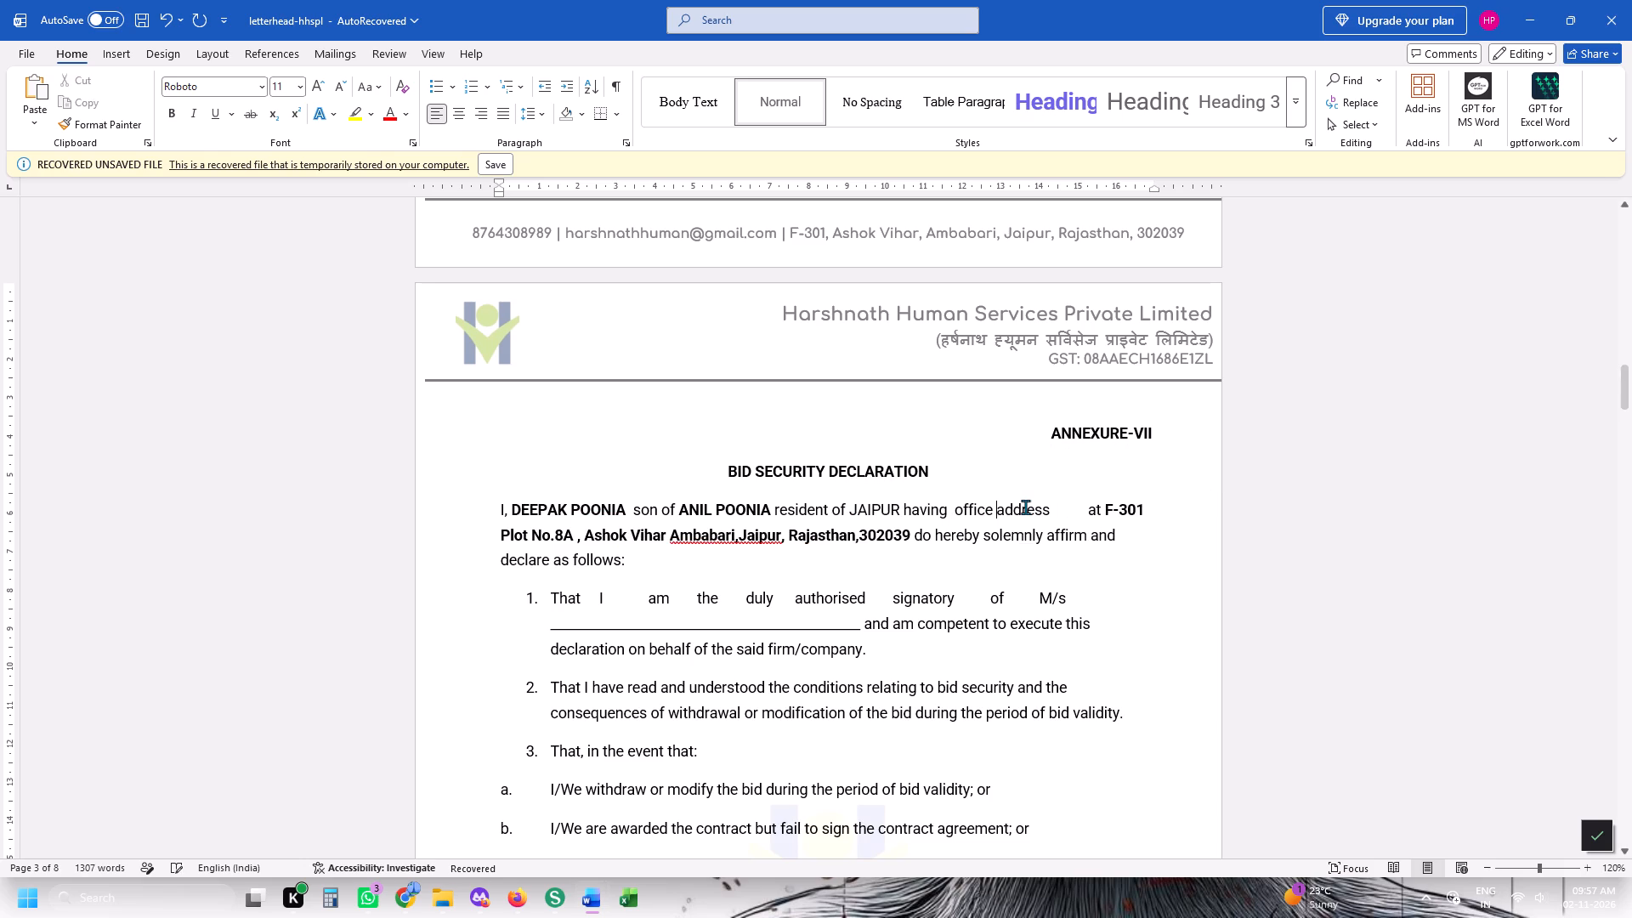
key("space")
left_click(1075, 509)
key("BackSpace")
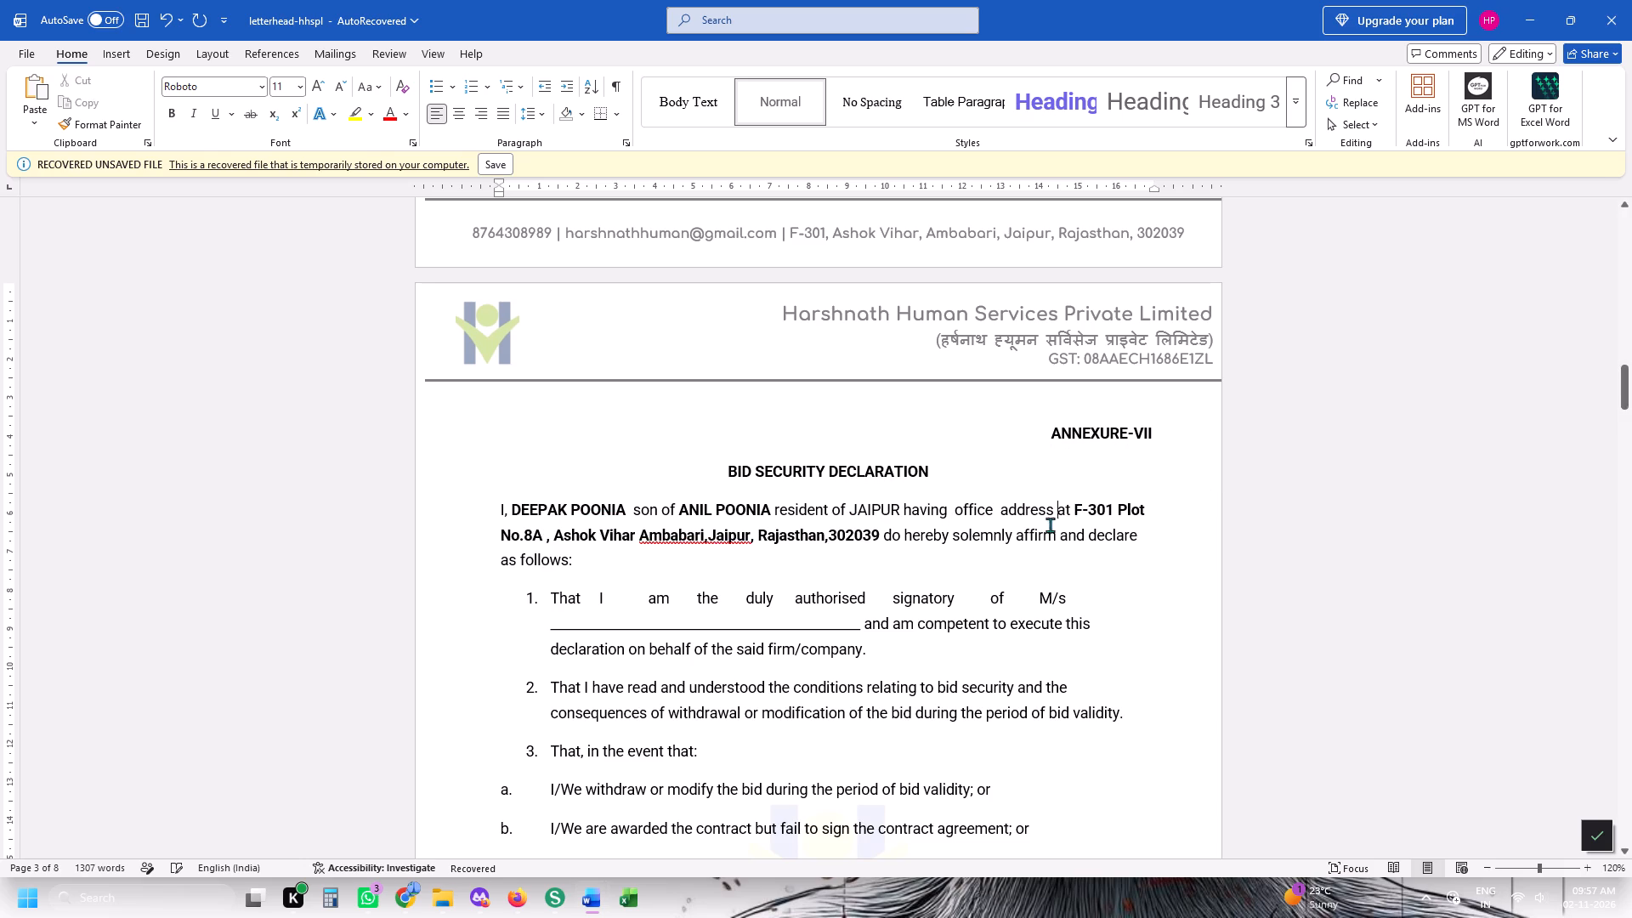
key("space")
Fill the M/s blank in point 1 with "Harshnath Human Services Pvt Ltd." in bold, followed directly by "and am competent".
double_click(633, 626)
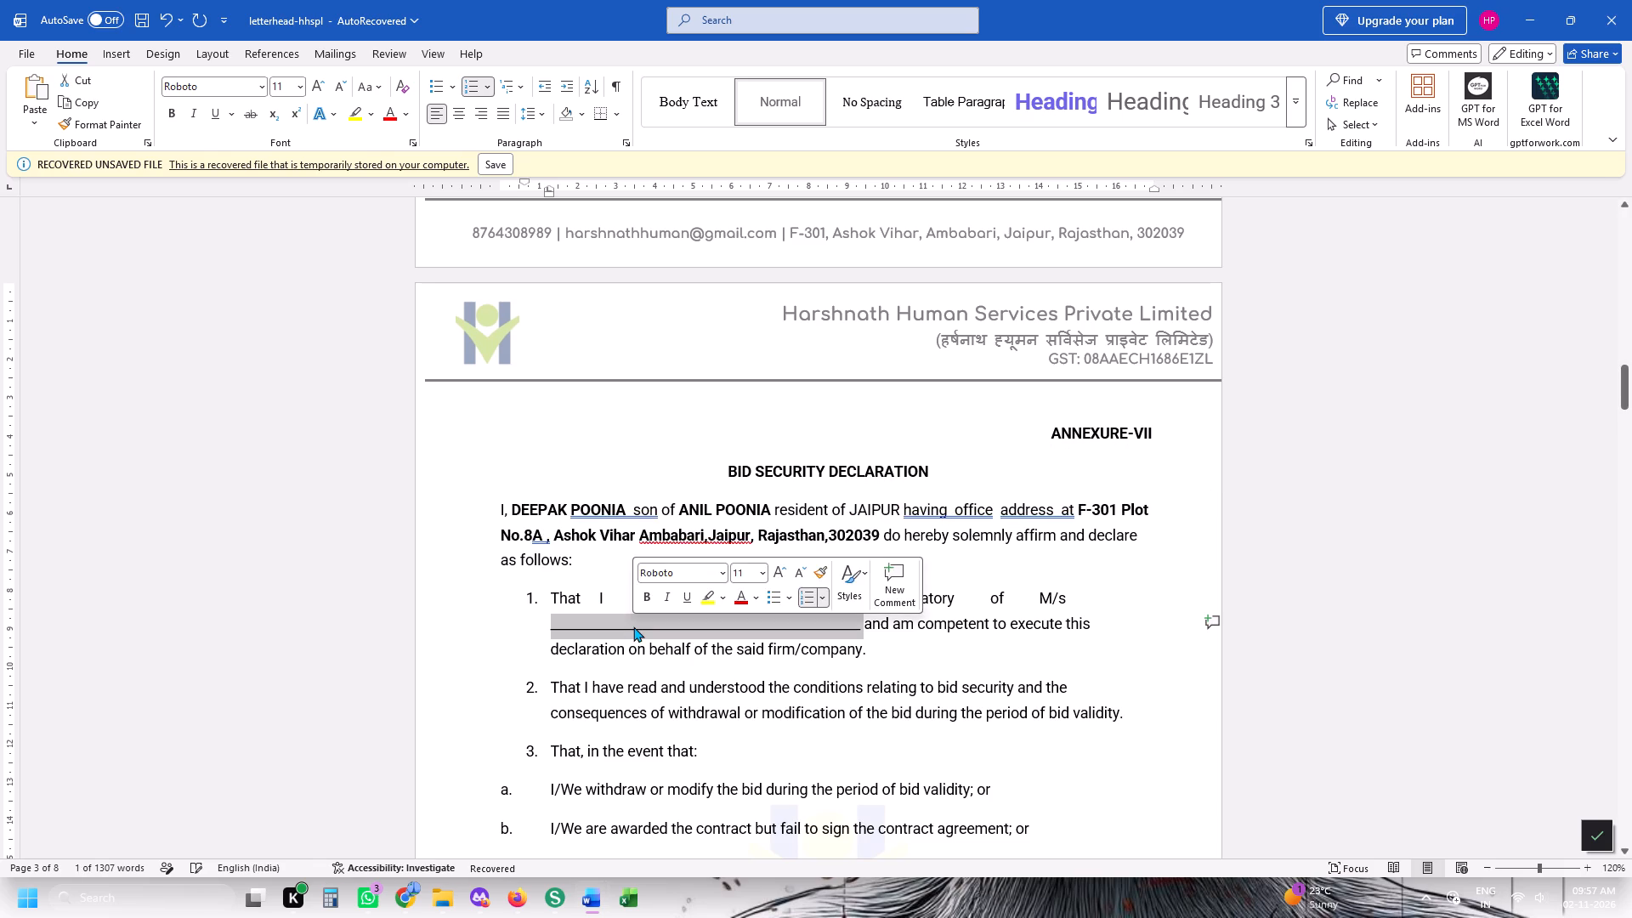
key("super+v")
key("End")
key("Return")
key("ctrl+v")
key("BackSpace")
key("BackSpace")
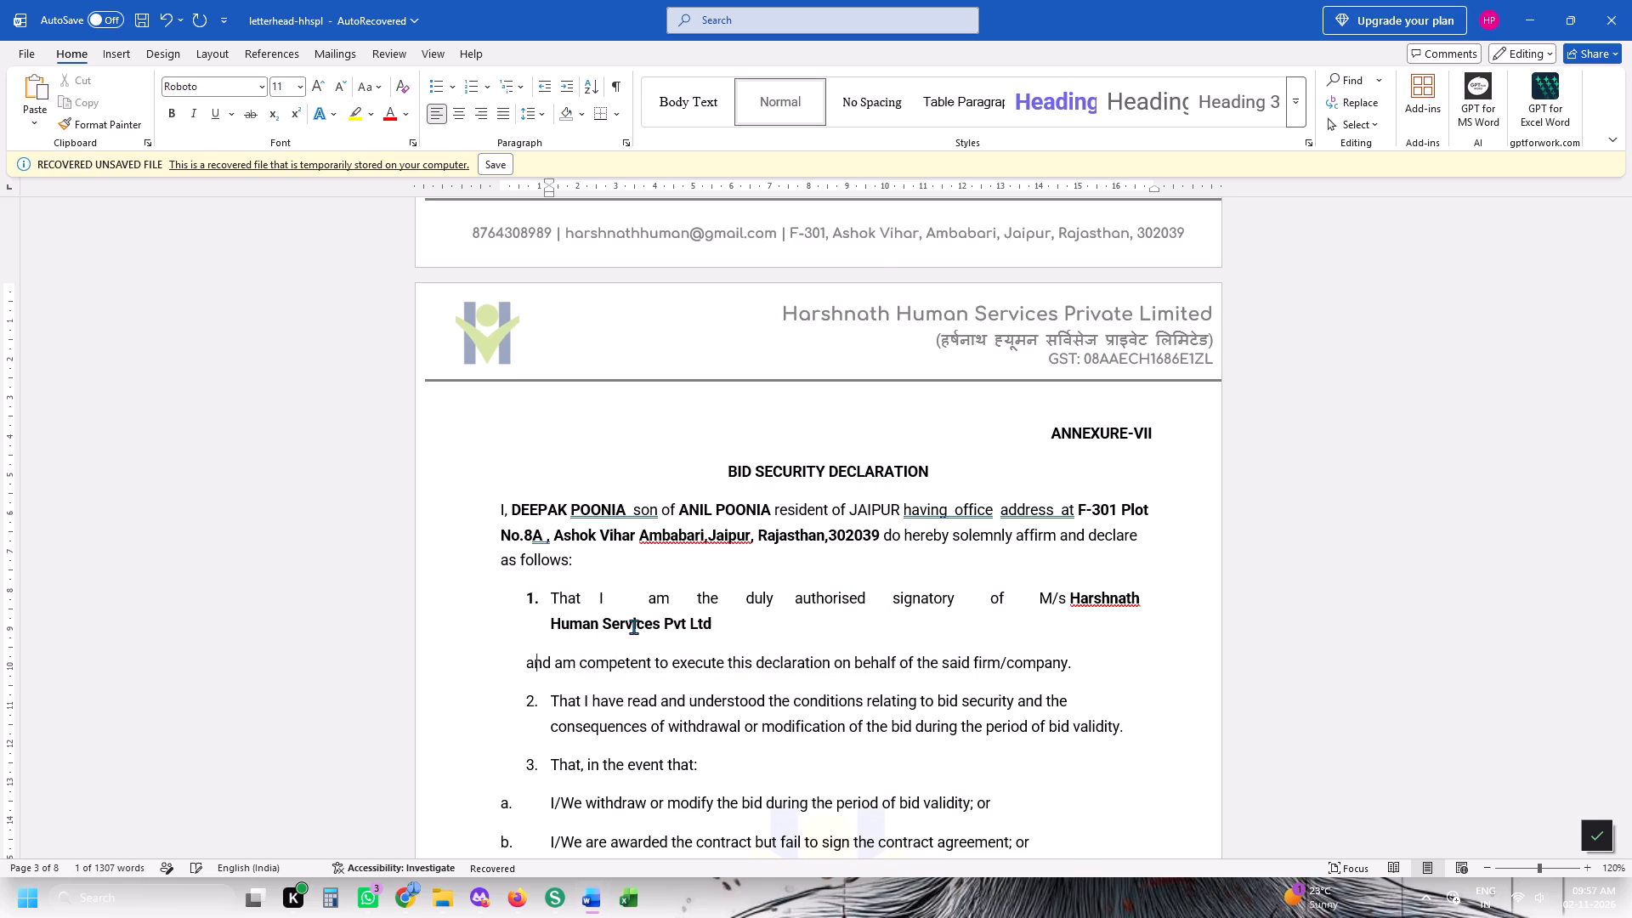
key("BackSpace")
key("BackSpace")
key("BackSpace")
key("ctrl+z")
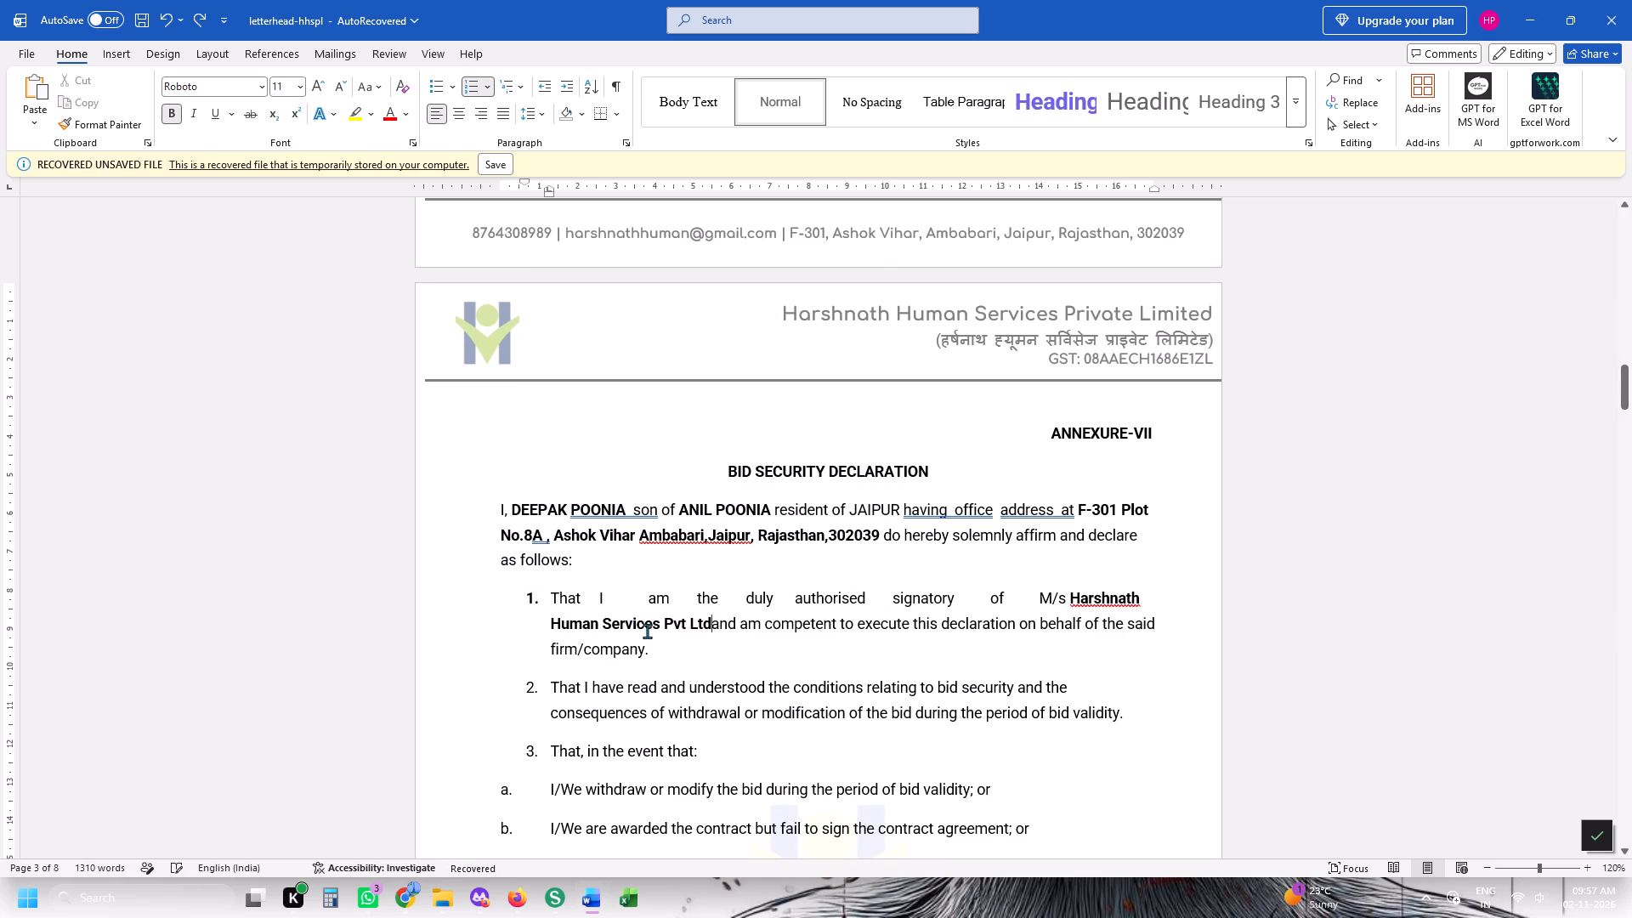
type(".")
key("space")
Change "I/We" to "I" in sub-clauses a, b and c under point 3.
scroll(660, 649, "down", 3)
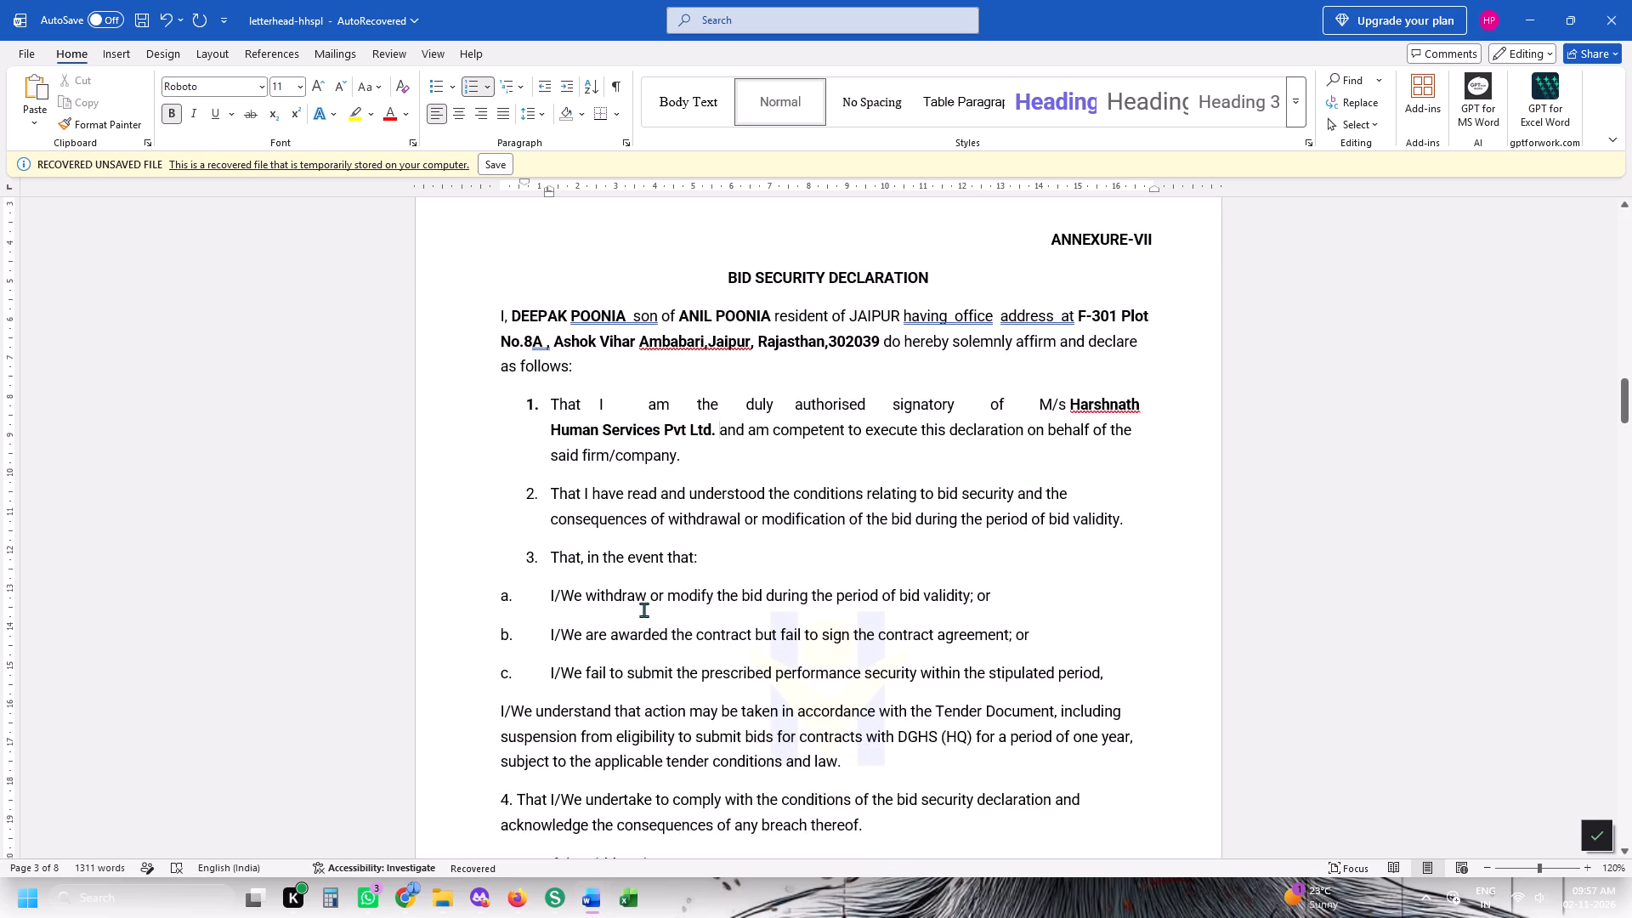
scroll(603, 609, "down", 1)
left_click(580, 538)
key("BackSpace")
key("BackSpace")
key("BackSpace")
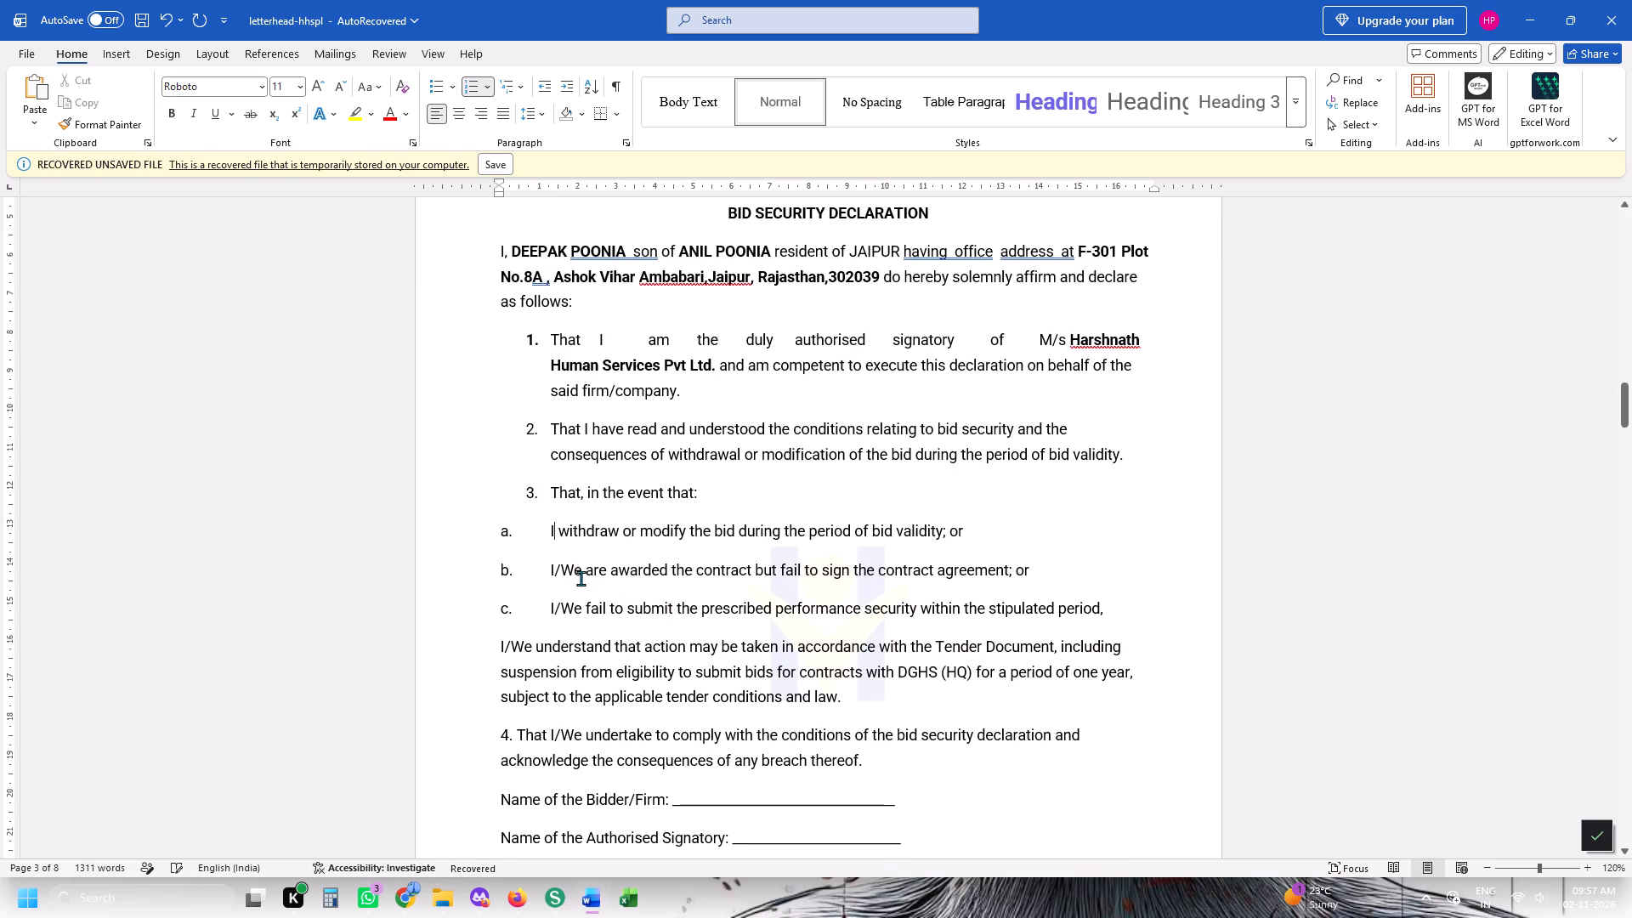
left_click(581, 578)
key("BackSpace")
key("BackSpace")
key("BackSpace")
left_click(578, 617)
key("BackSpace")
key("BackSpace")
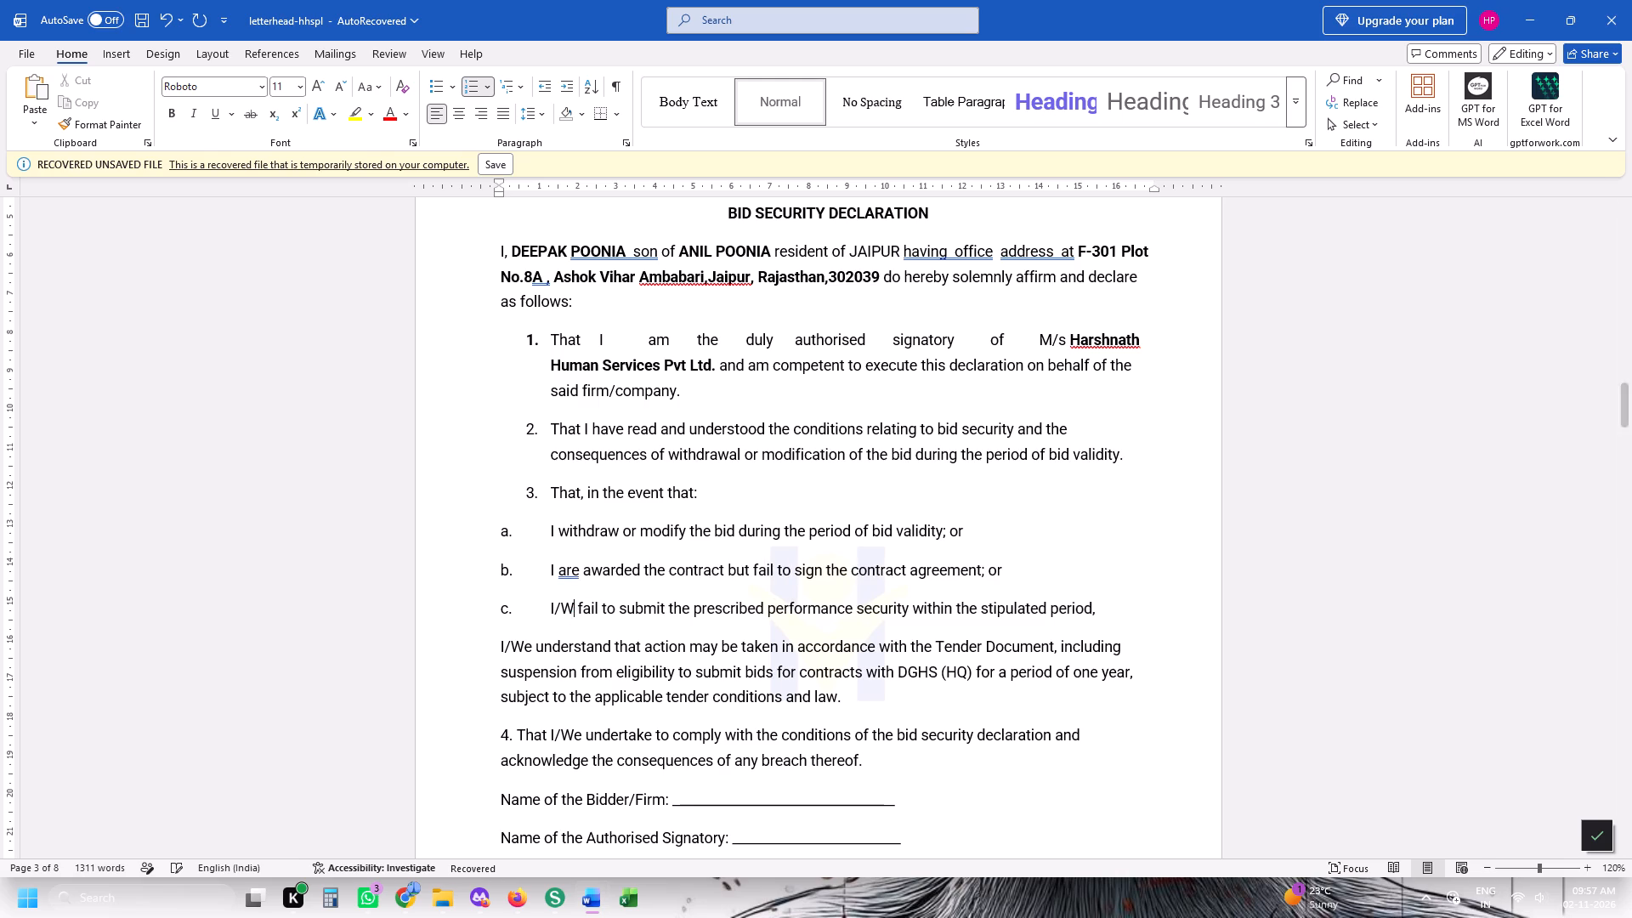
key("BackSpace")
Replace the blank bidder, signatory, seal, date and place lines with the saved authorized-signatory block from clipboard history, with blank lines above it.
scroll(578, 617, "down", 4)
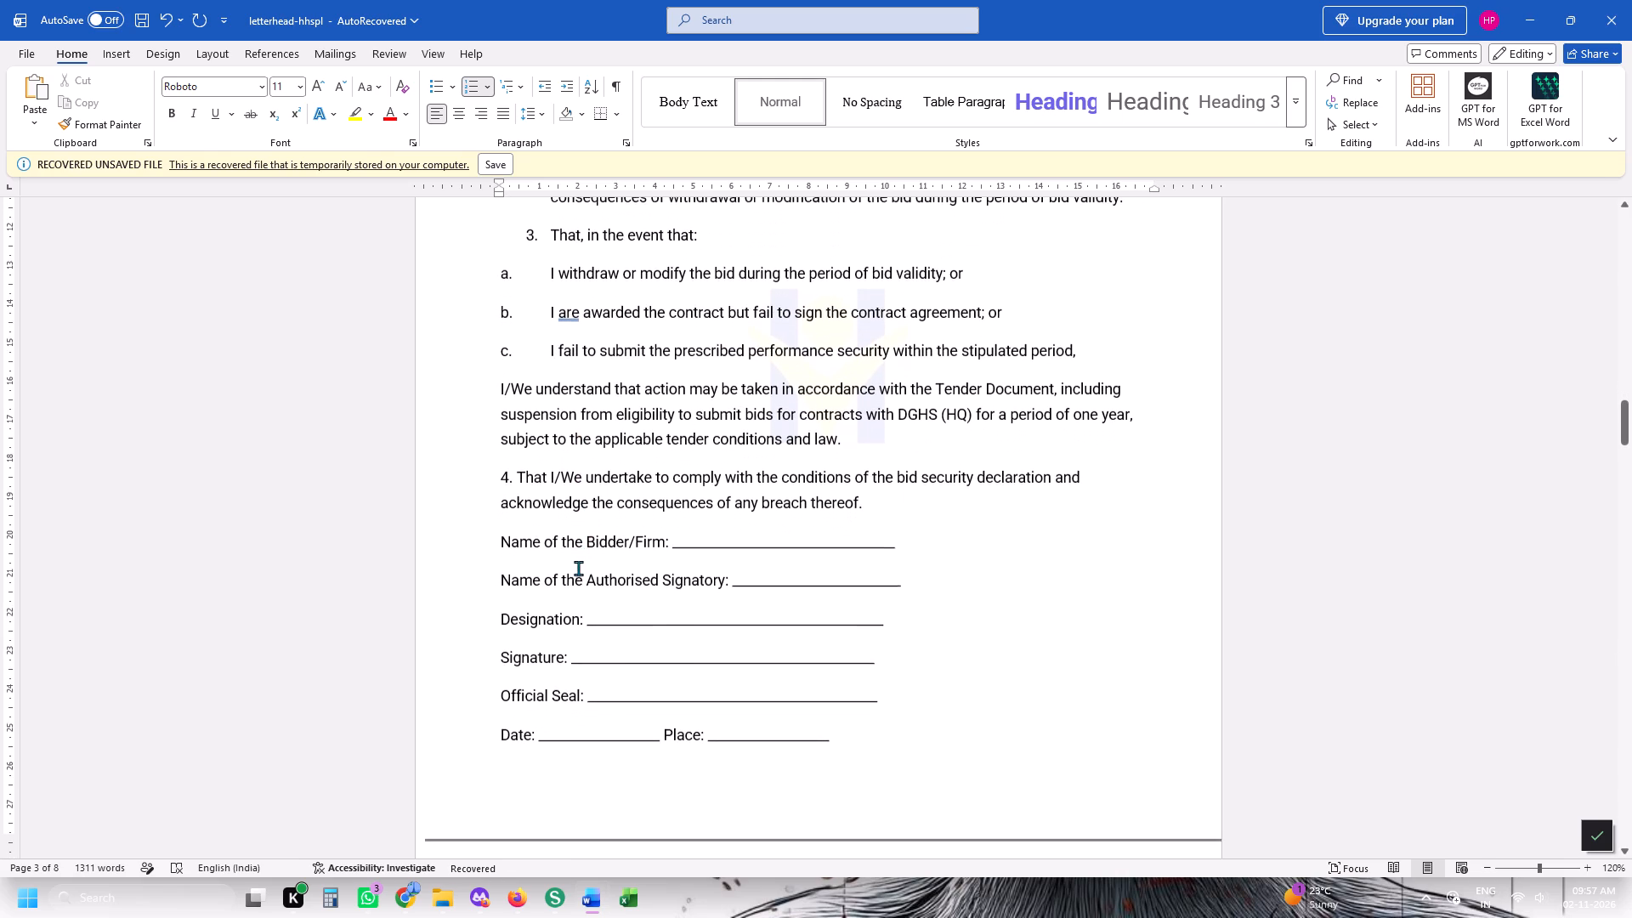
left_click_drag(493, 536, 774, 528)
scroll(845, 767, "down", 5)
scroll(819, 674, "down", 3)
scroll(787, 569, "up", 1)
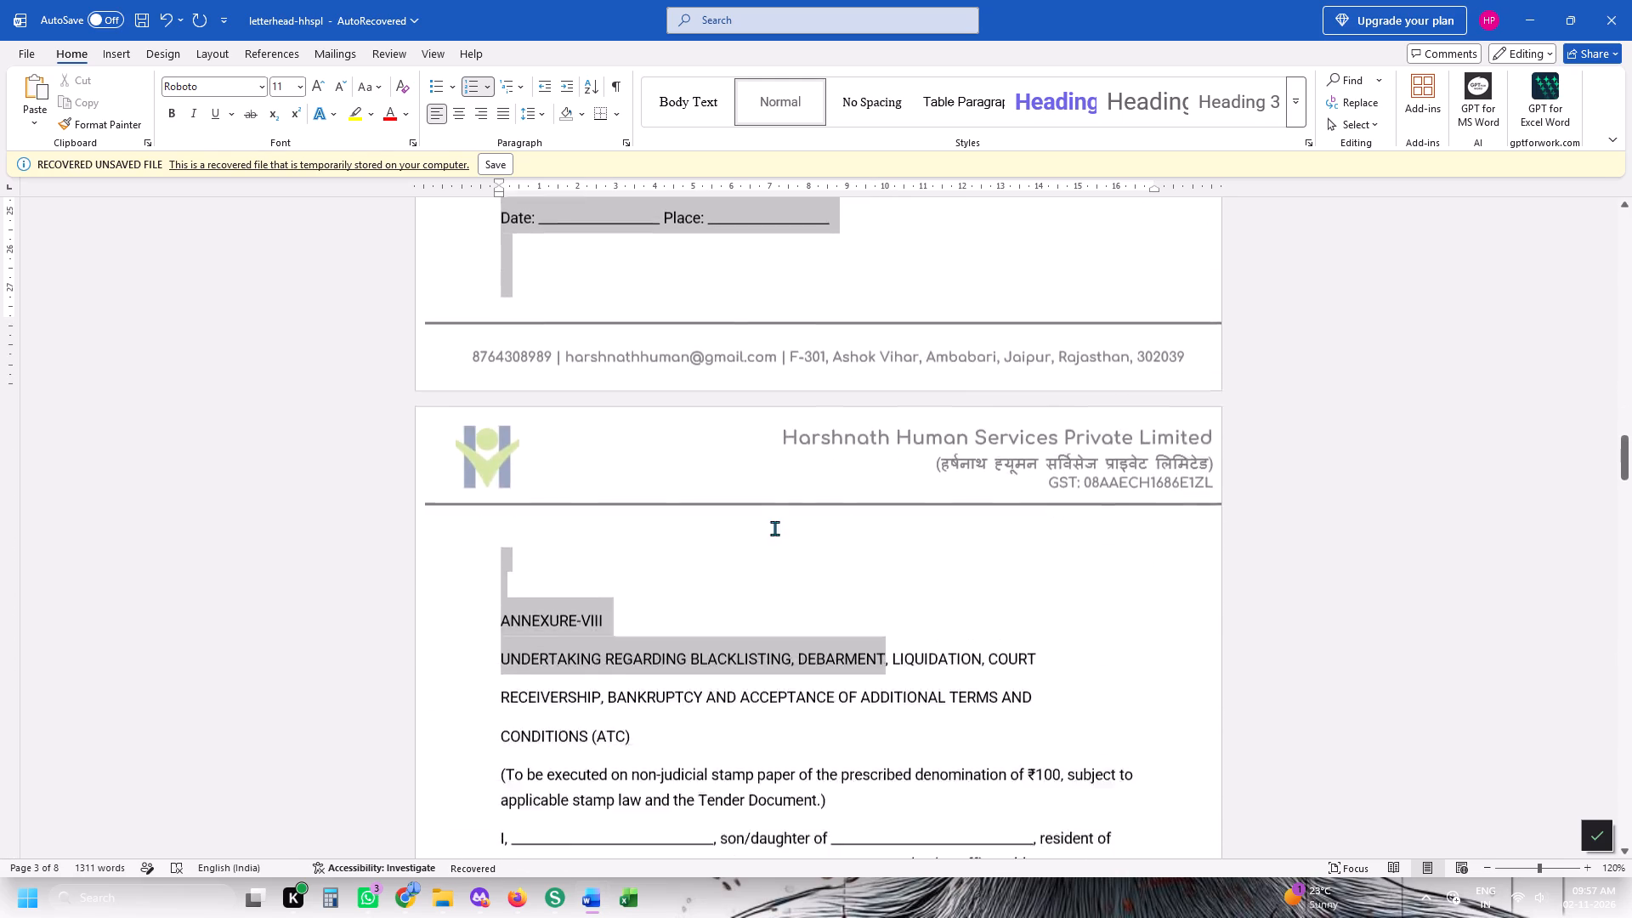
scroll(774, 528, "up", 3)
left_click_drag(774, 528, 793, 514)
key("super+v")
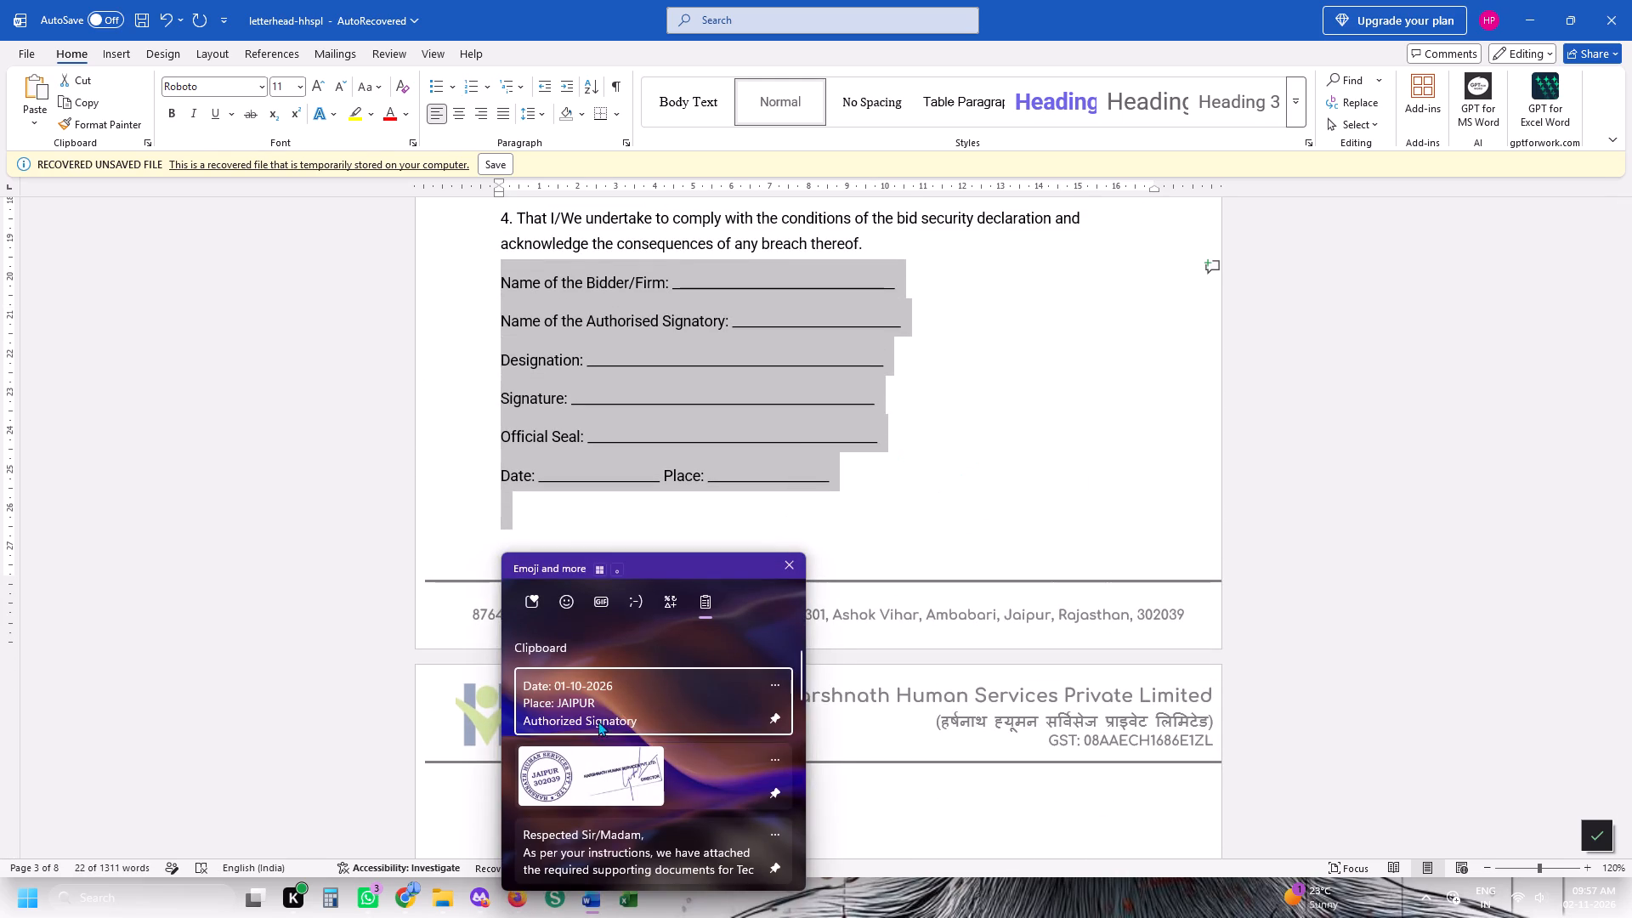
left_click(581, 717)
key("ctrl+v")
left_click(898, 255)
key("Return")
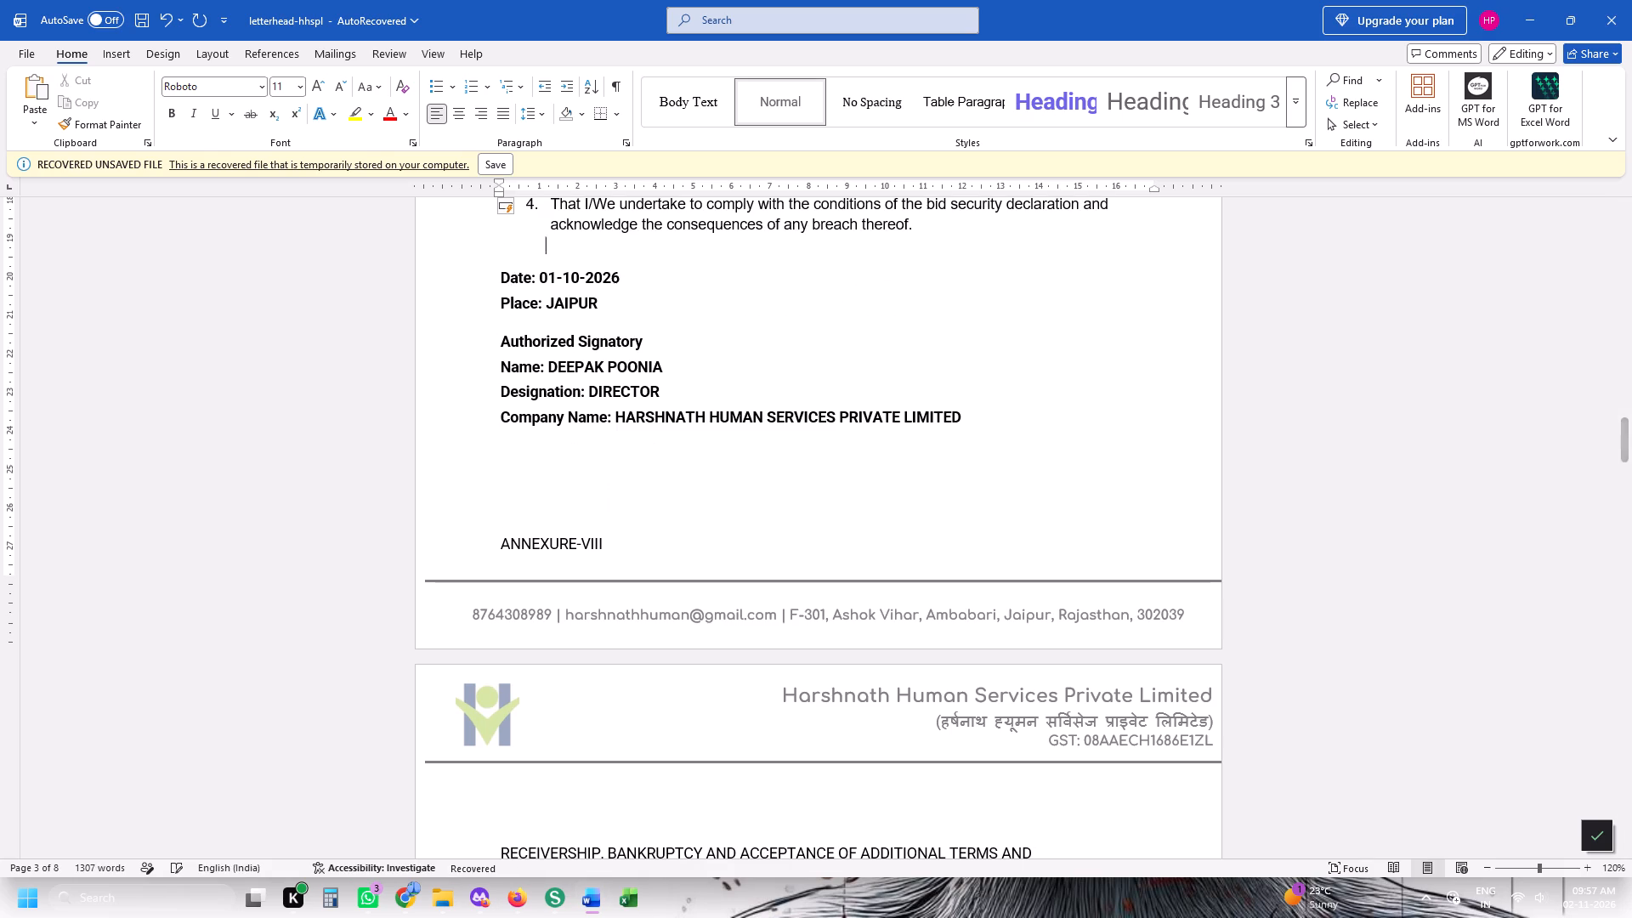
key("Return")
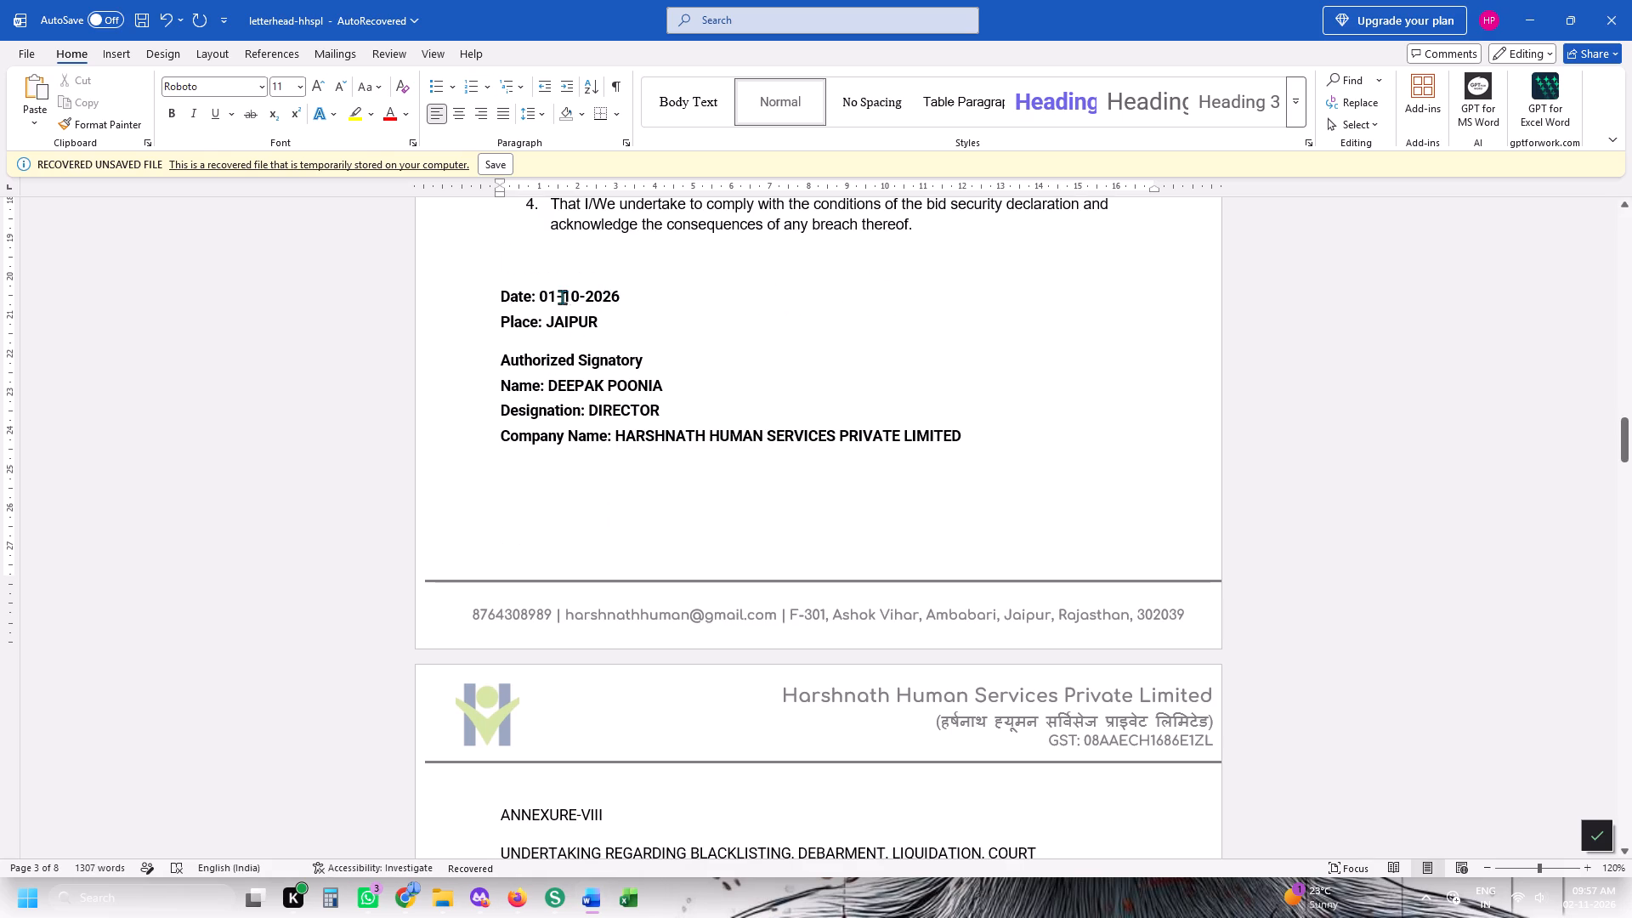
Set the date in the Annexure-VII signatory block to 02-11-2026.
left_click(557, 297)
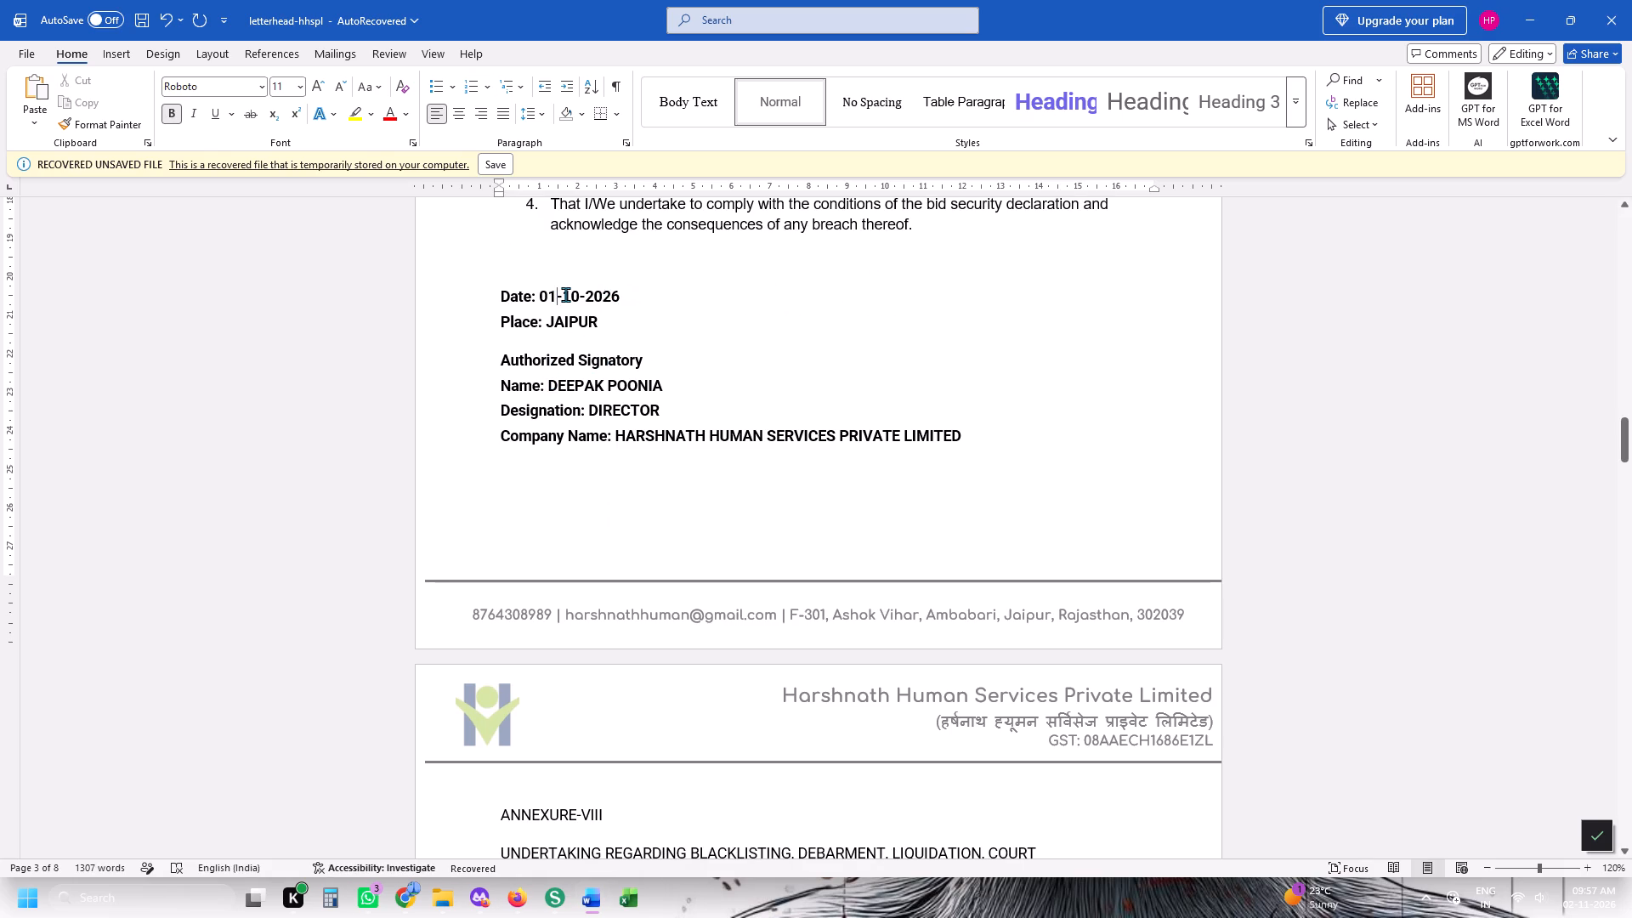
key("BackSpace")
key("BackSpace")
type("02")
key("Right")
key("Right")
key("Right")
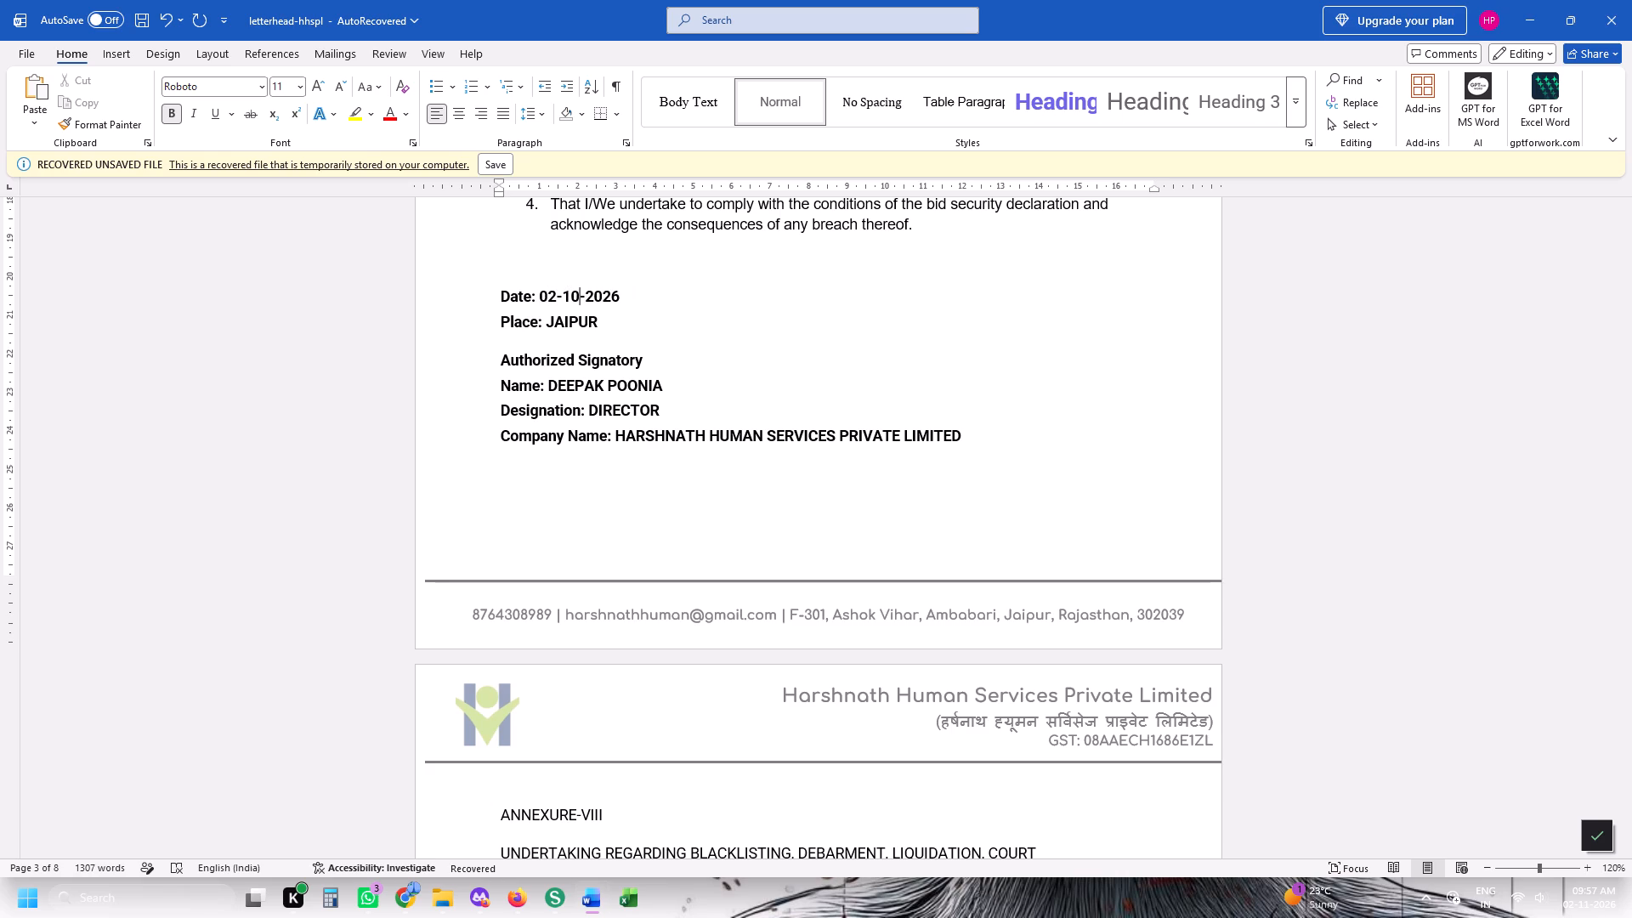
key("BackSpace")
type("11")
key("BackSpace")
Copy the signatory block dated 02-11-2026, pin it in the clipboard history and unpin the 01-10-2026 entry.
left_click_drag(961, 435, 668, 348)
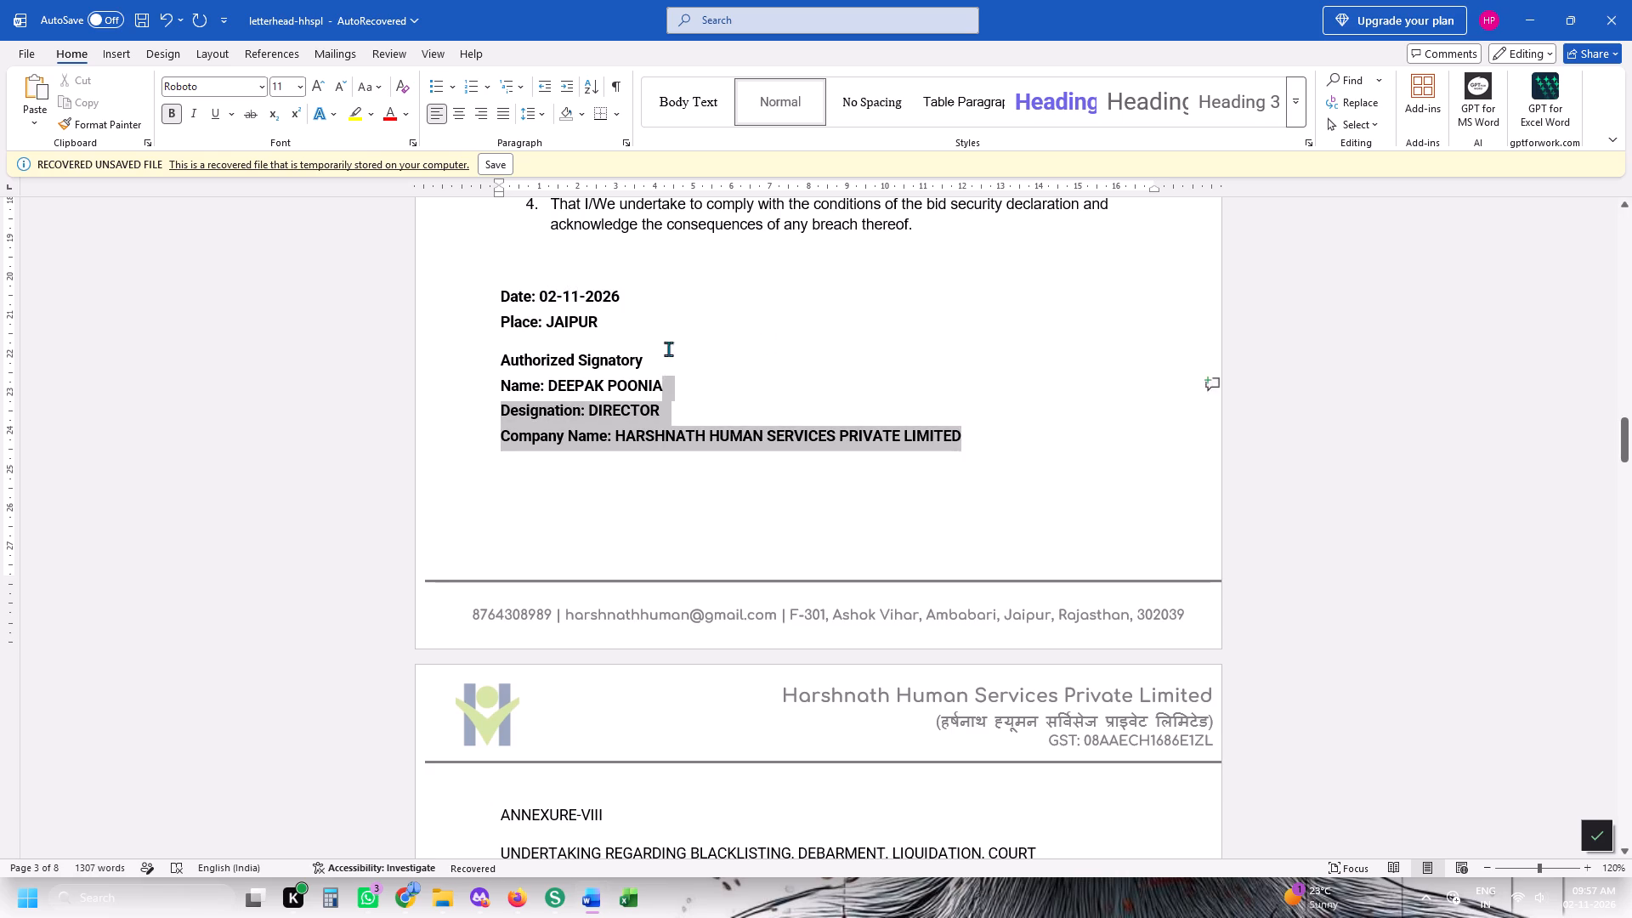
left_click_drag(668, 348, 490, 293)
key("ctrl+c")
key("super+v")
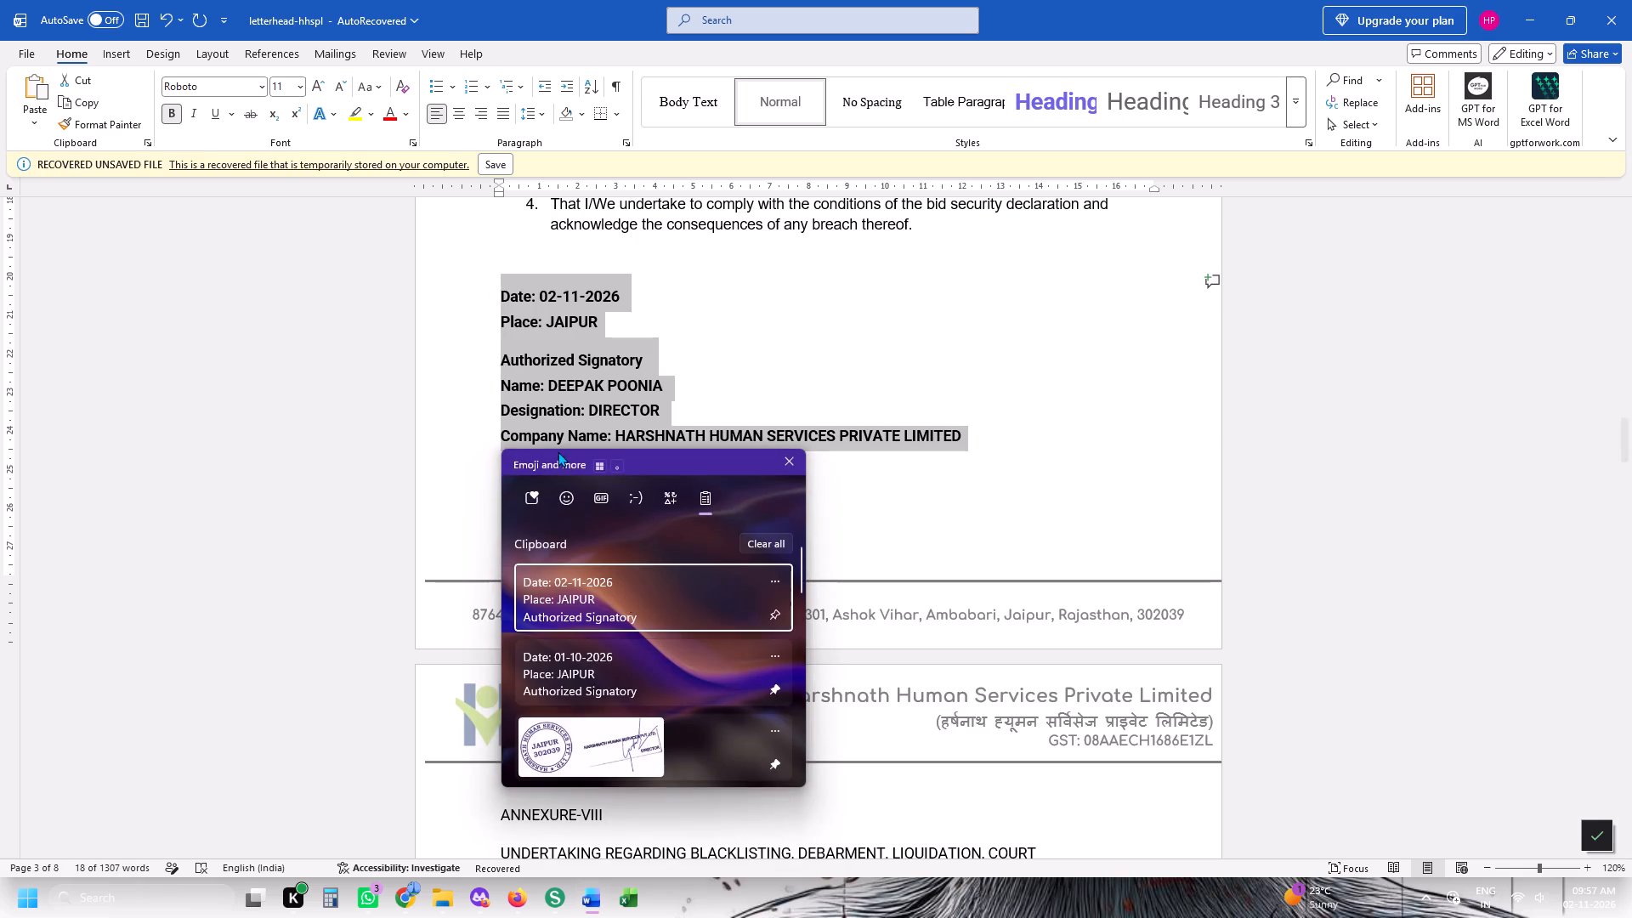
left_click(777, 614)
left_click(773, 690)
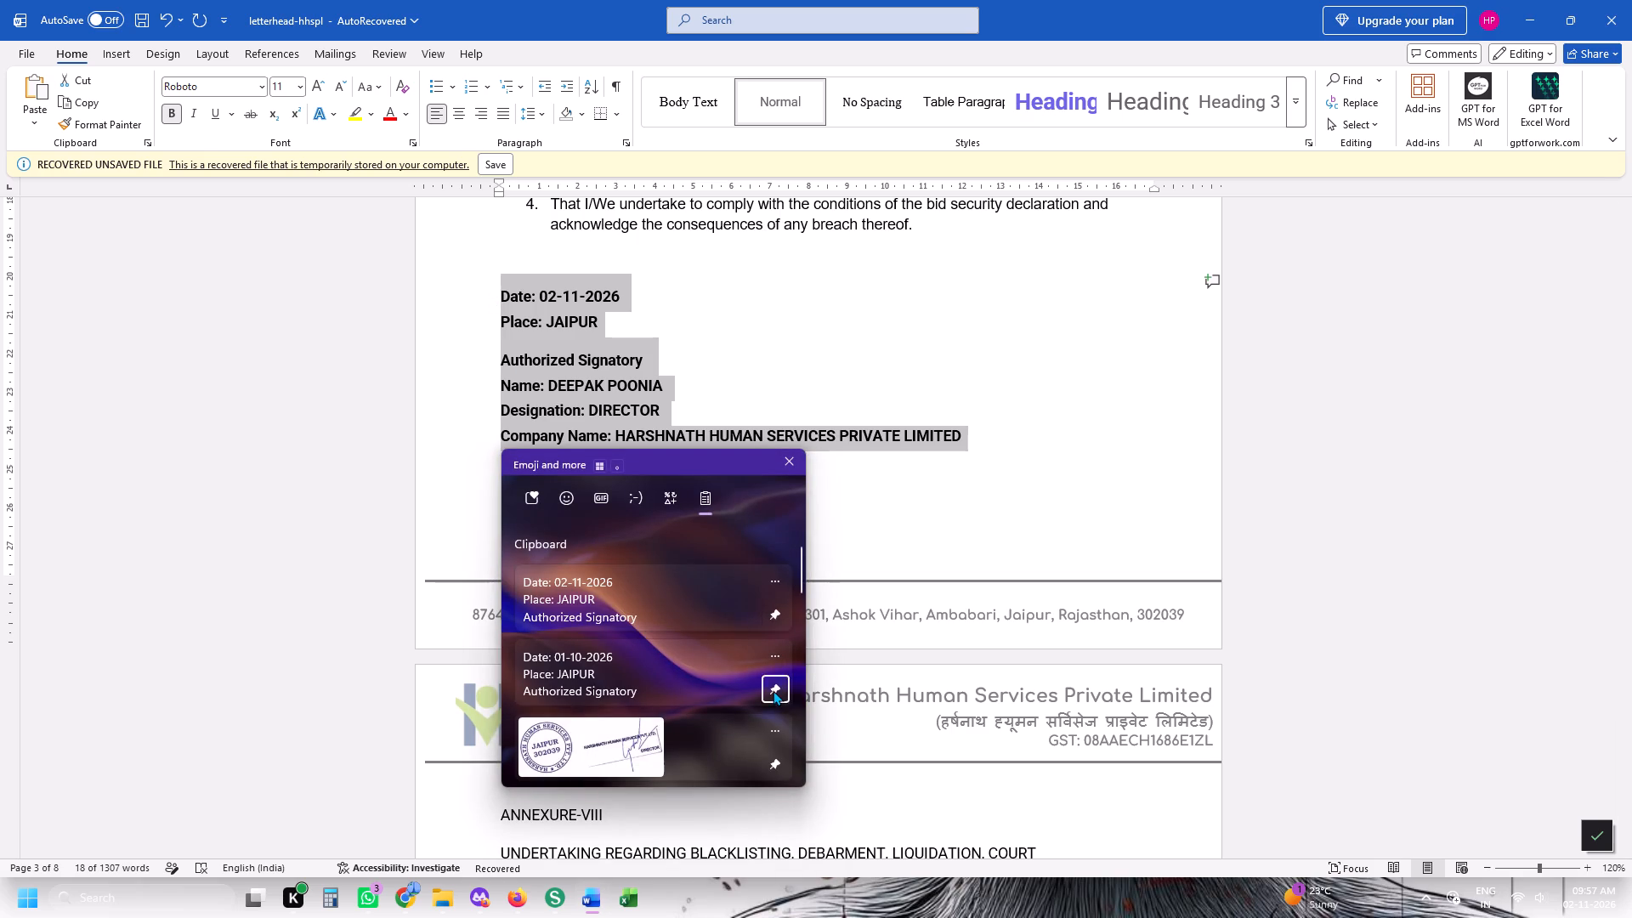
Clear the unpinned entries from the clipboard history.
left_click(758, 548)
left_click(944, 535)
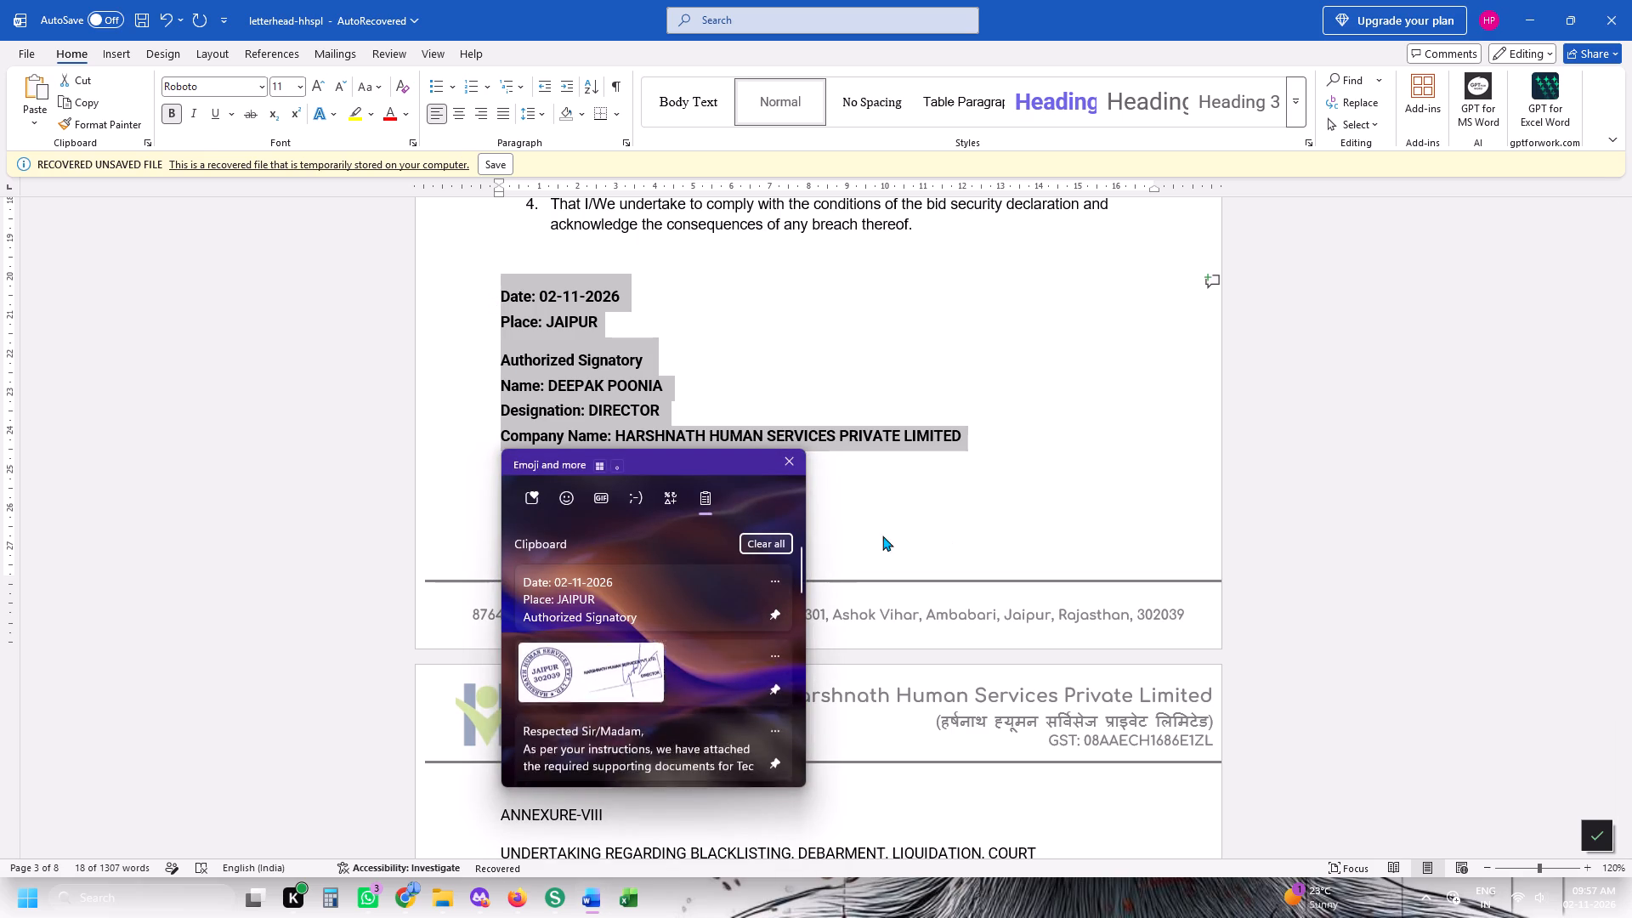
Insert the saved stamp-and-signature image in Annexure-VII, set it behind text, move it below the company name's end and tilt it slightly counterclockwise.
left_click(795, 320)
key("super+v")
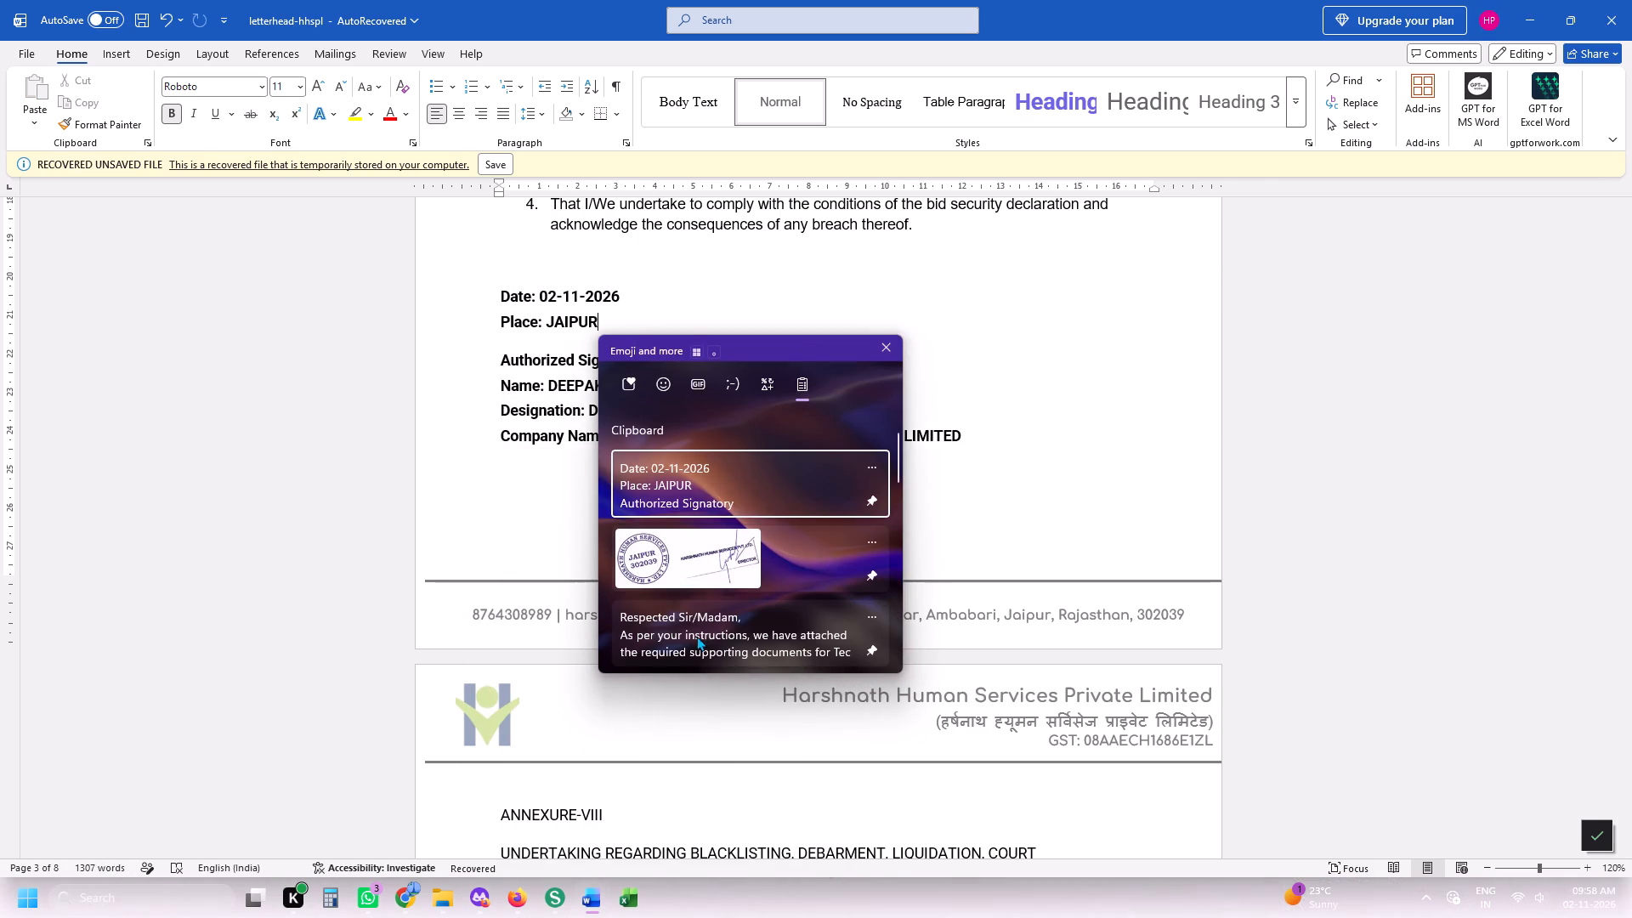
left_click(693, 554)
key("ctrl+v")
left_click(789, 322)
left_click(936, 323)
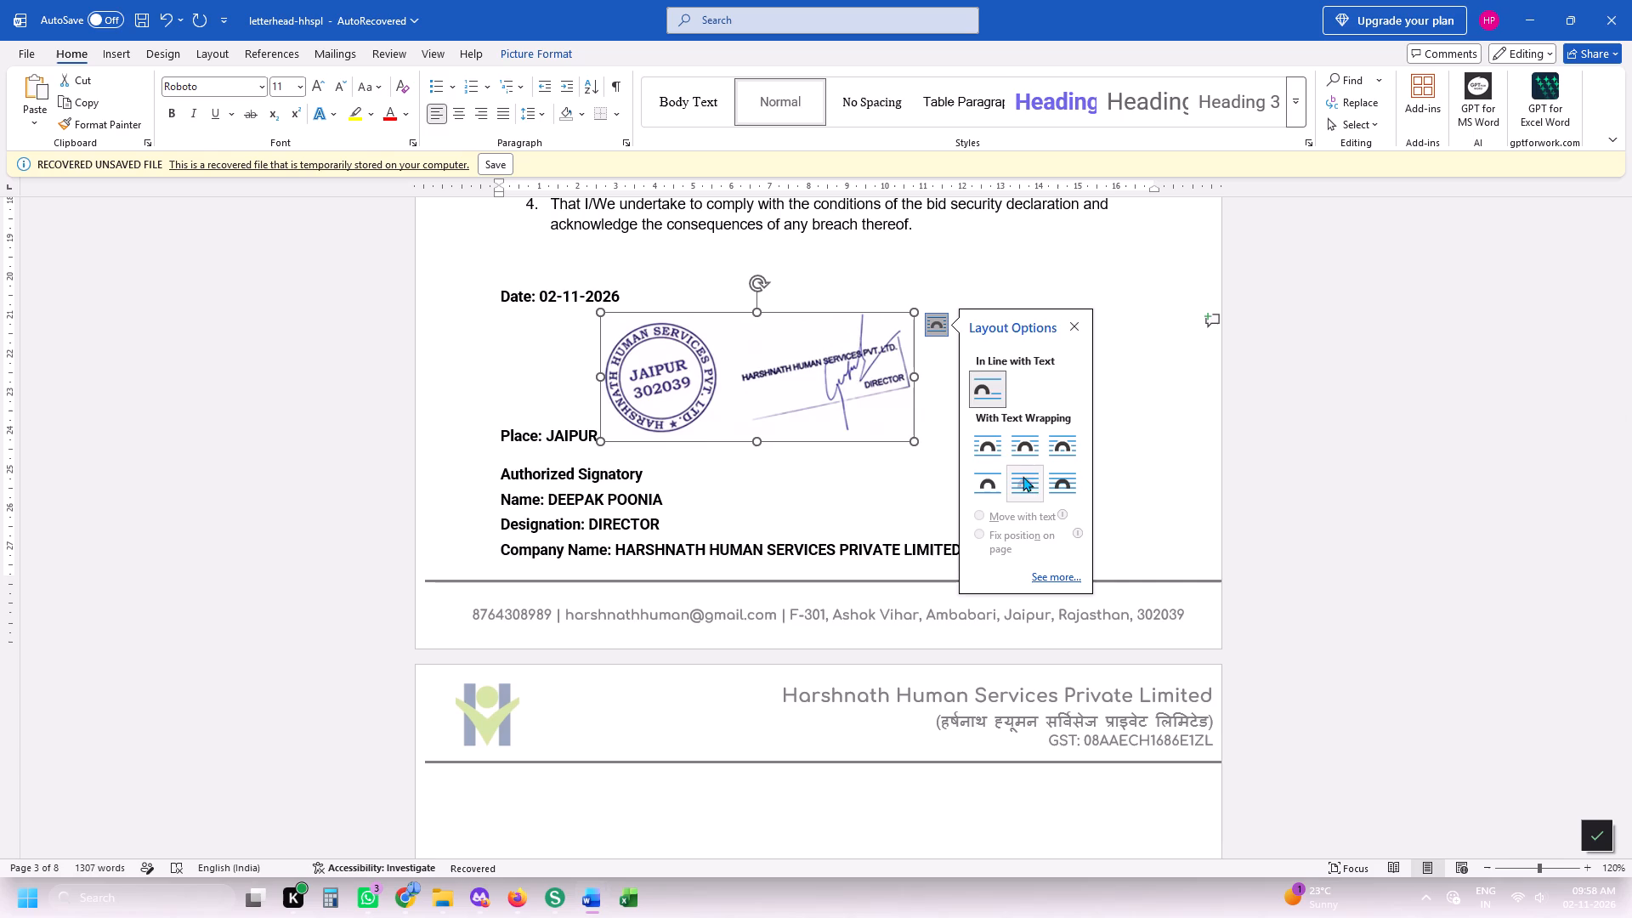
left_click(1025, 480)
left_click_drag(761, 371, 1017, 467)
left_click_drag(1010, 383, 1005, 384)
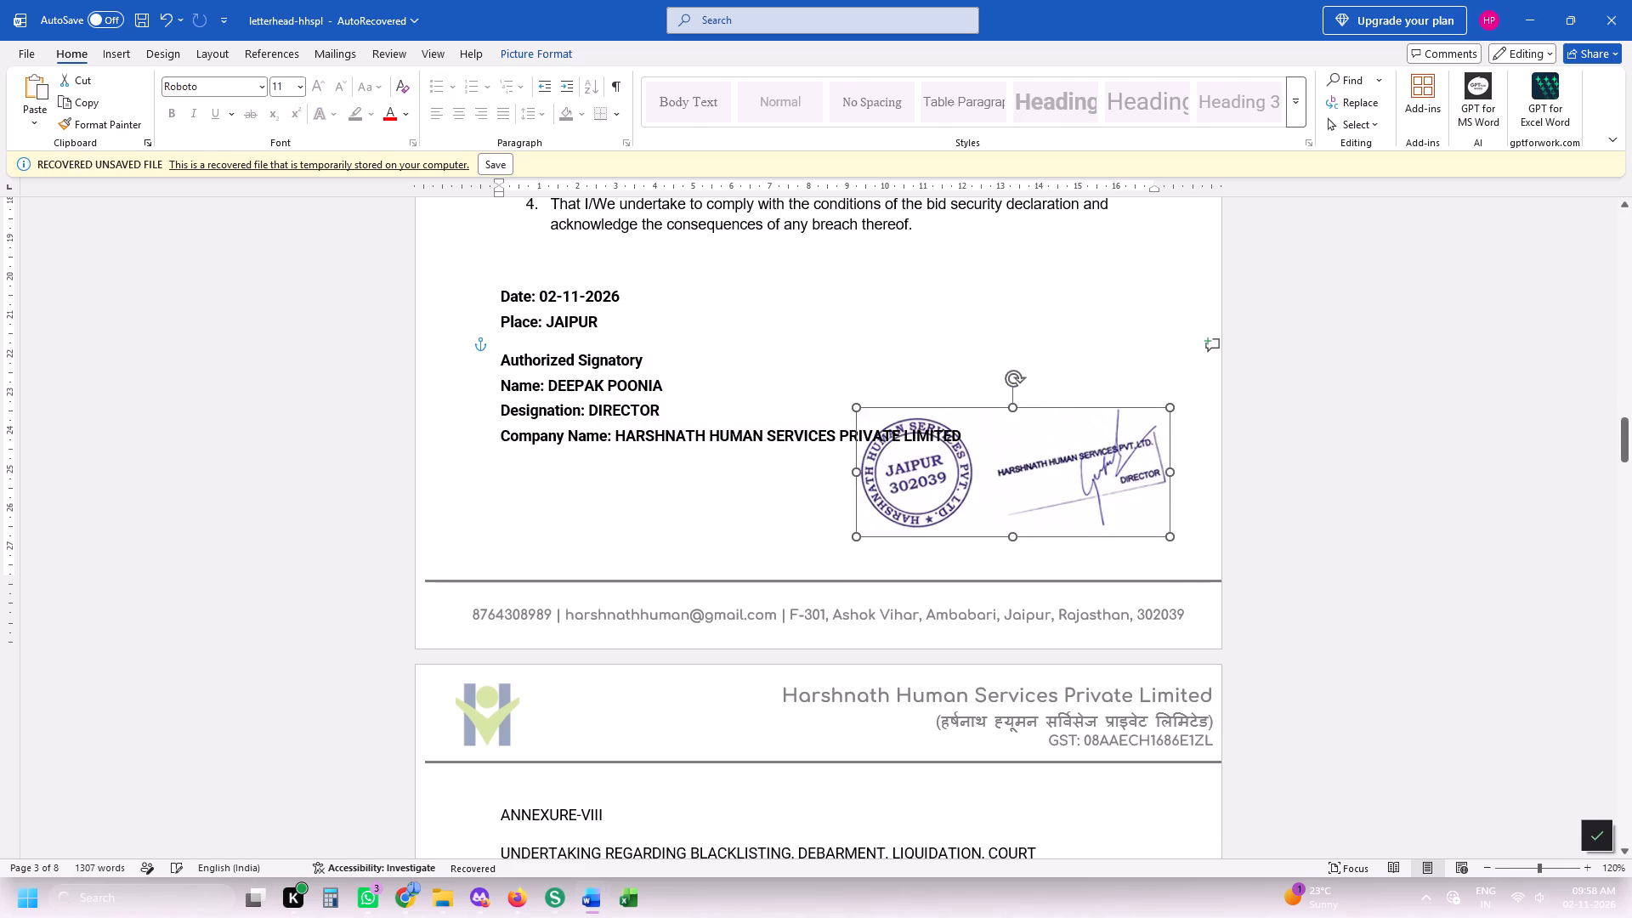
left_click_drag(1005, 384, 994, 388)
left_click_drag(1006, 442, 1012, 462)
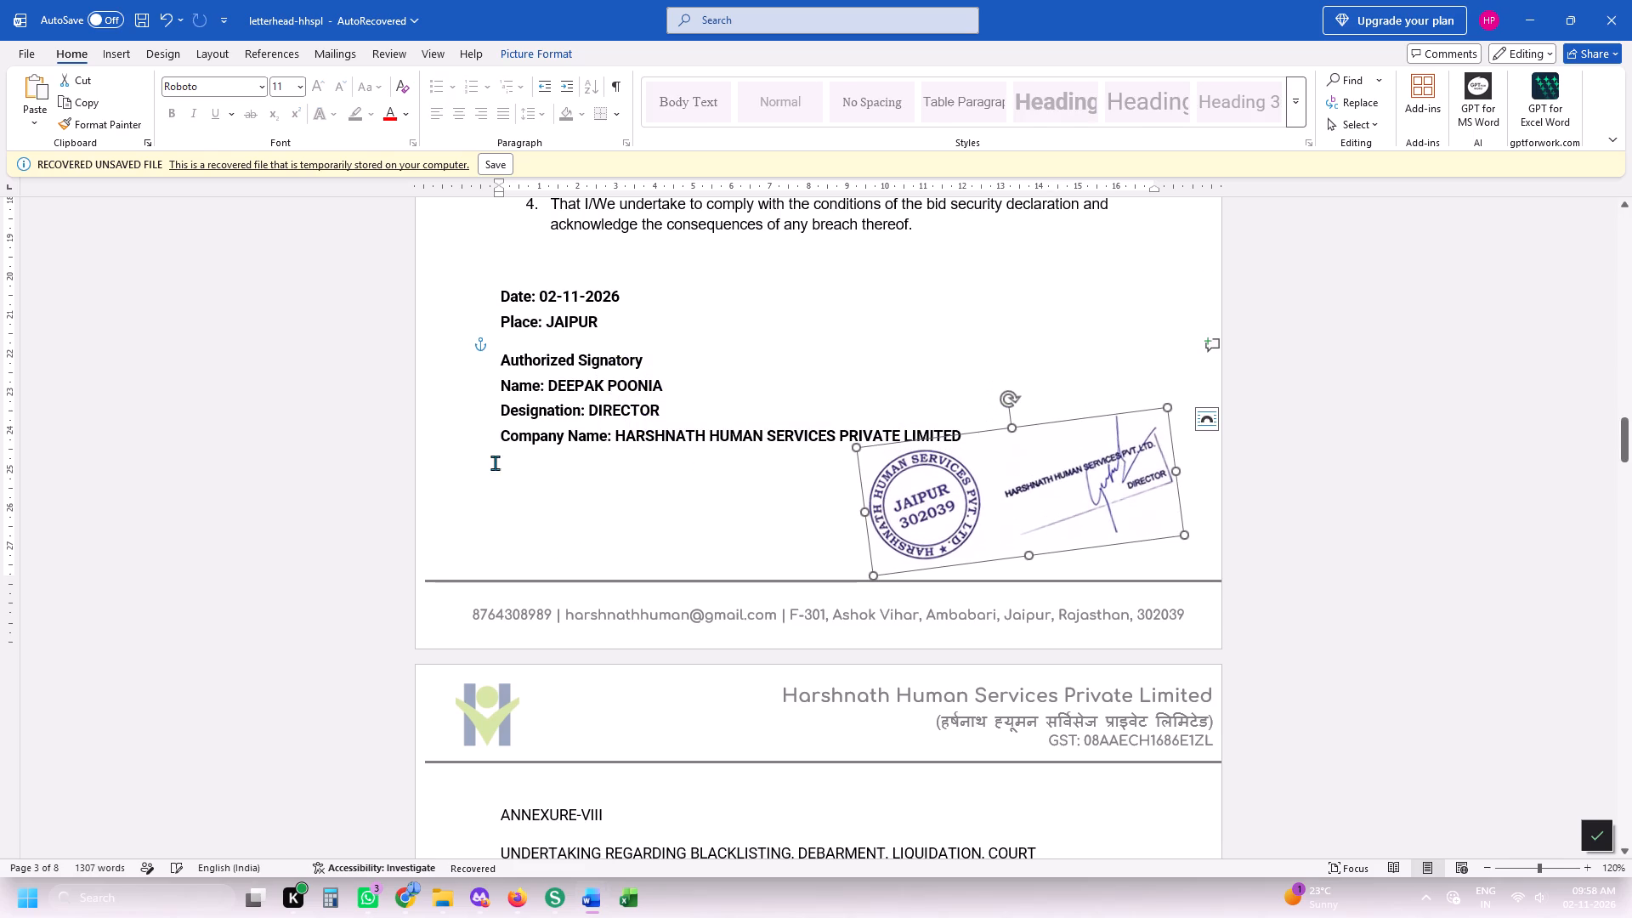
left_click(495, 462)
Make the ANNEXURE-VIII heading bold and right-aligned.
scroll(694, 477, "down", 6)
left_click_drag(631, 435, 411, 406)
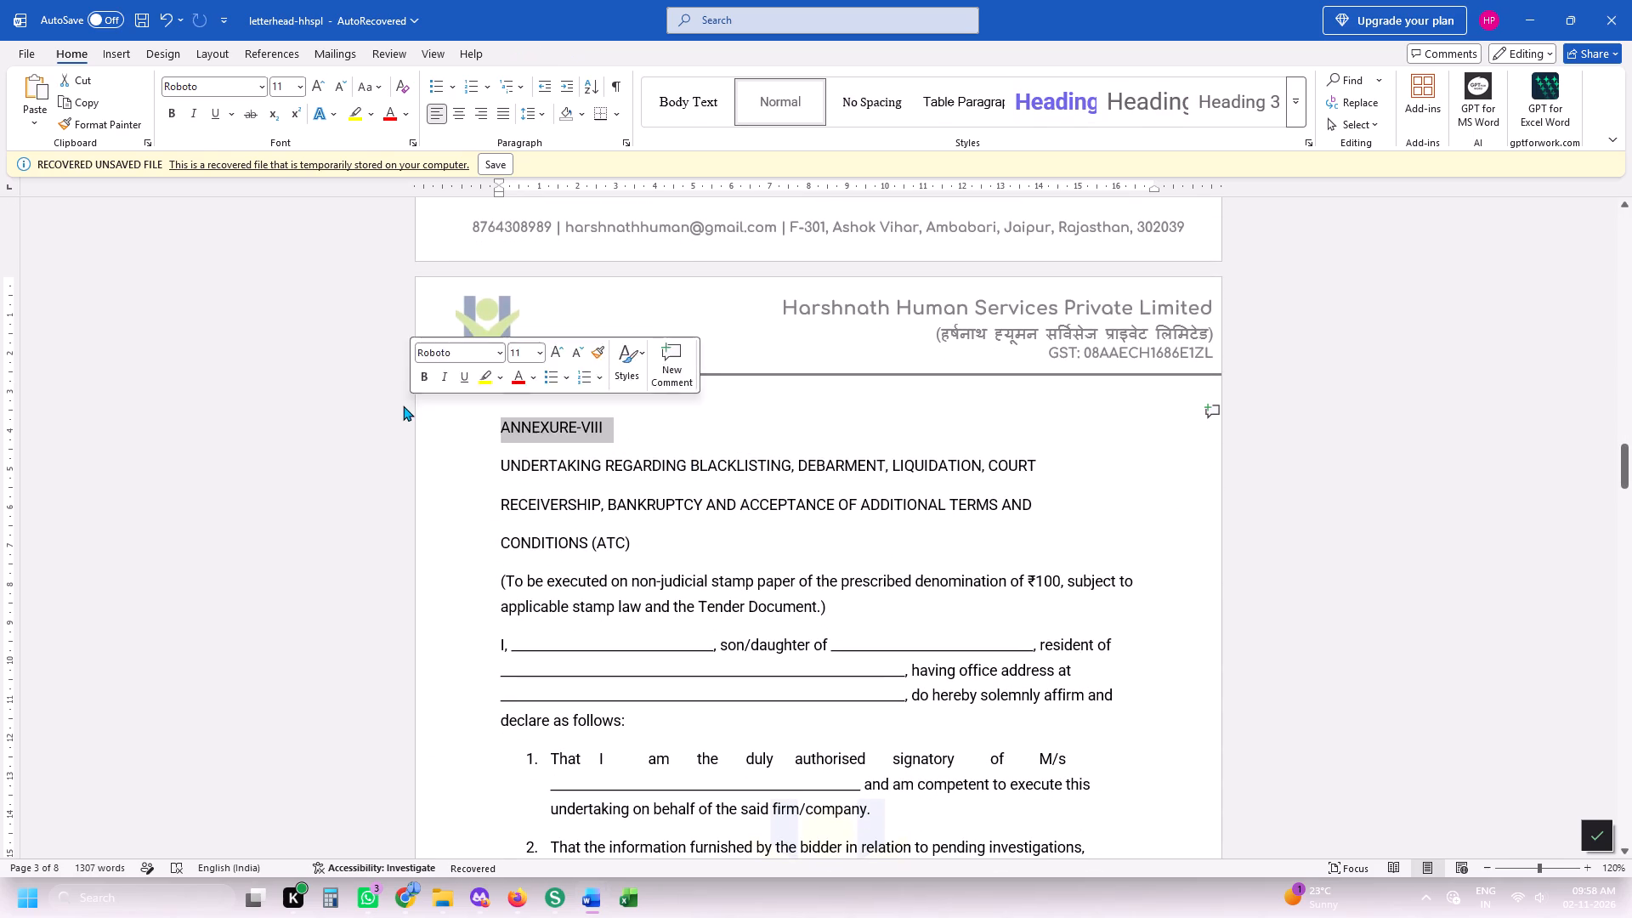
key("ctrl+b")
key("ctrl+r")
Join the three lines of the Annexure-VIII undertaking title into one continuous paragraph, with spaces between the joined parts.
left_click(710, 472, "ctrl")
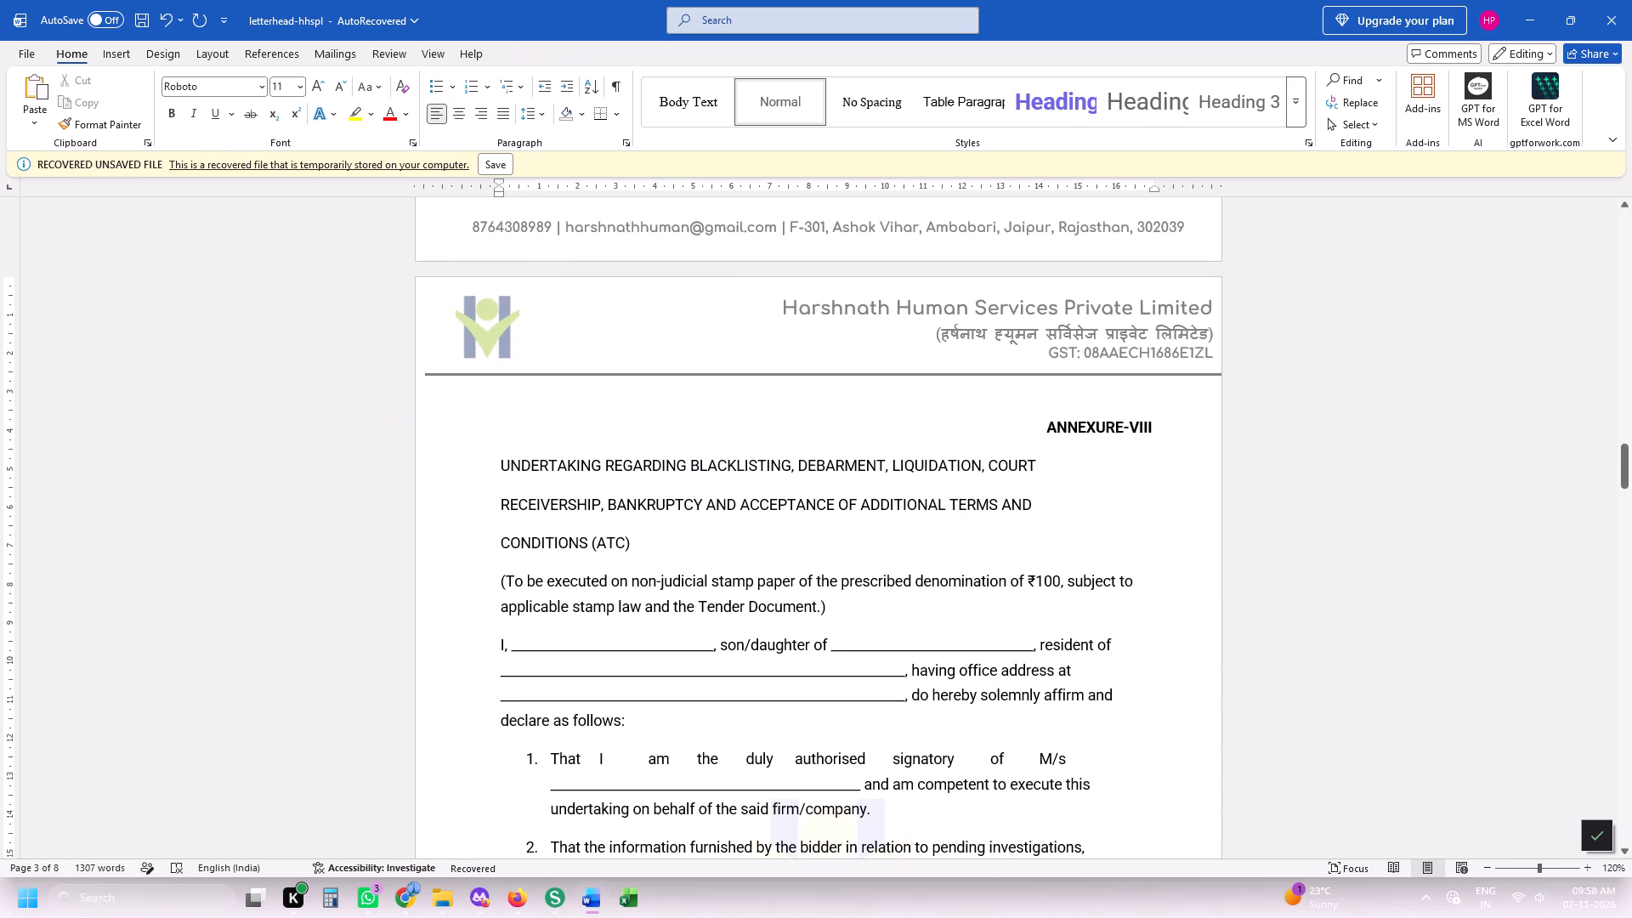
left_click(494, 508)
key("BackSpace")
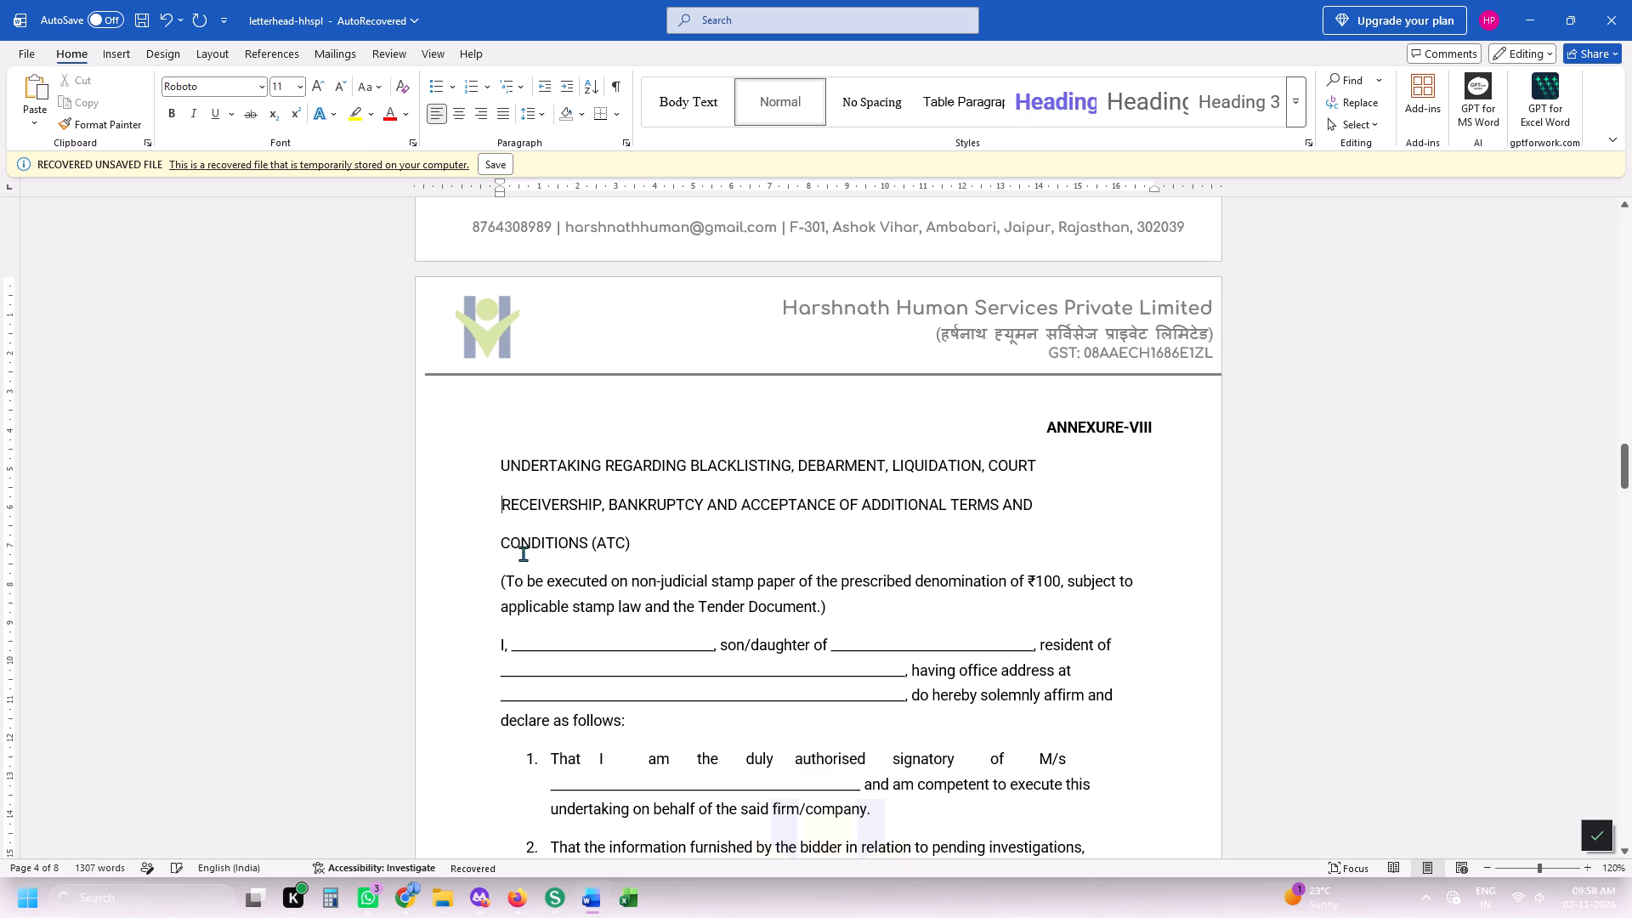
key("BackSpace")
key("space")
left_click(499, 524)
key("BackSpace")
key("BackSpace")
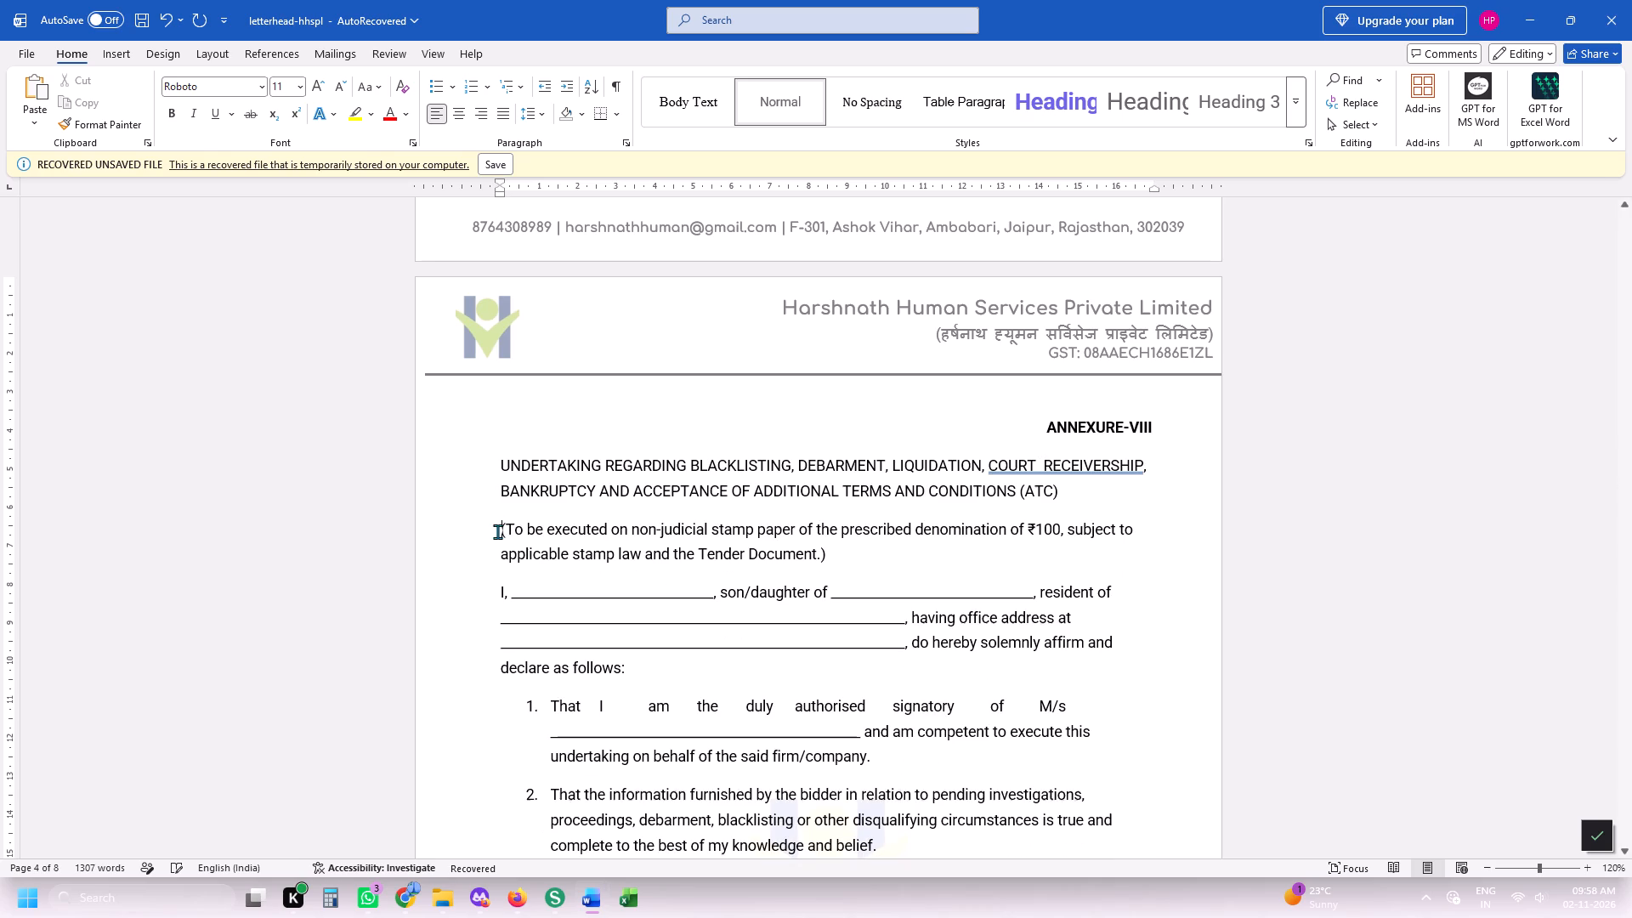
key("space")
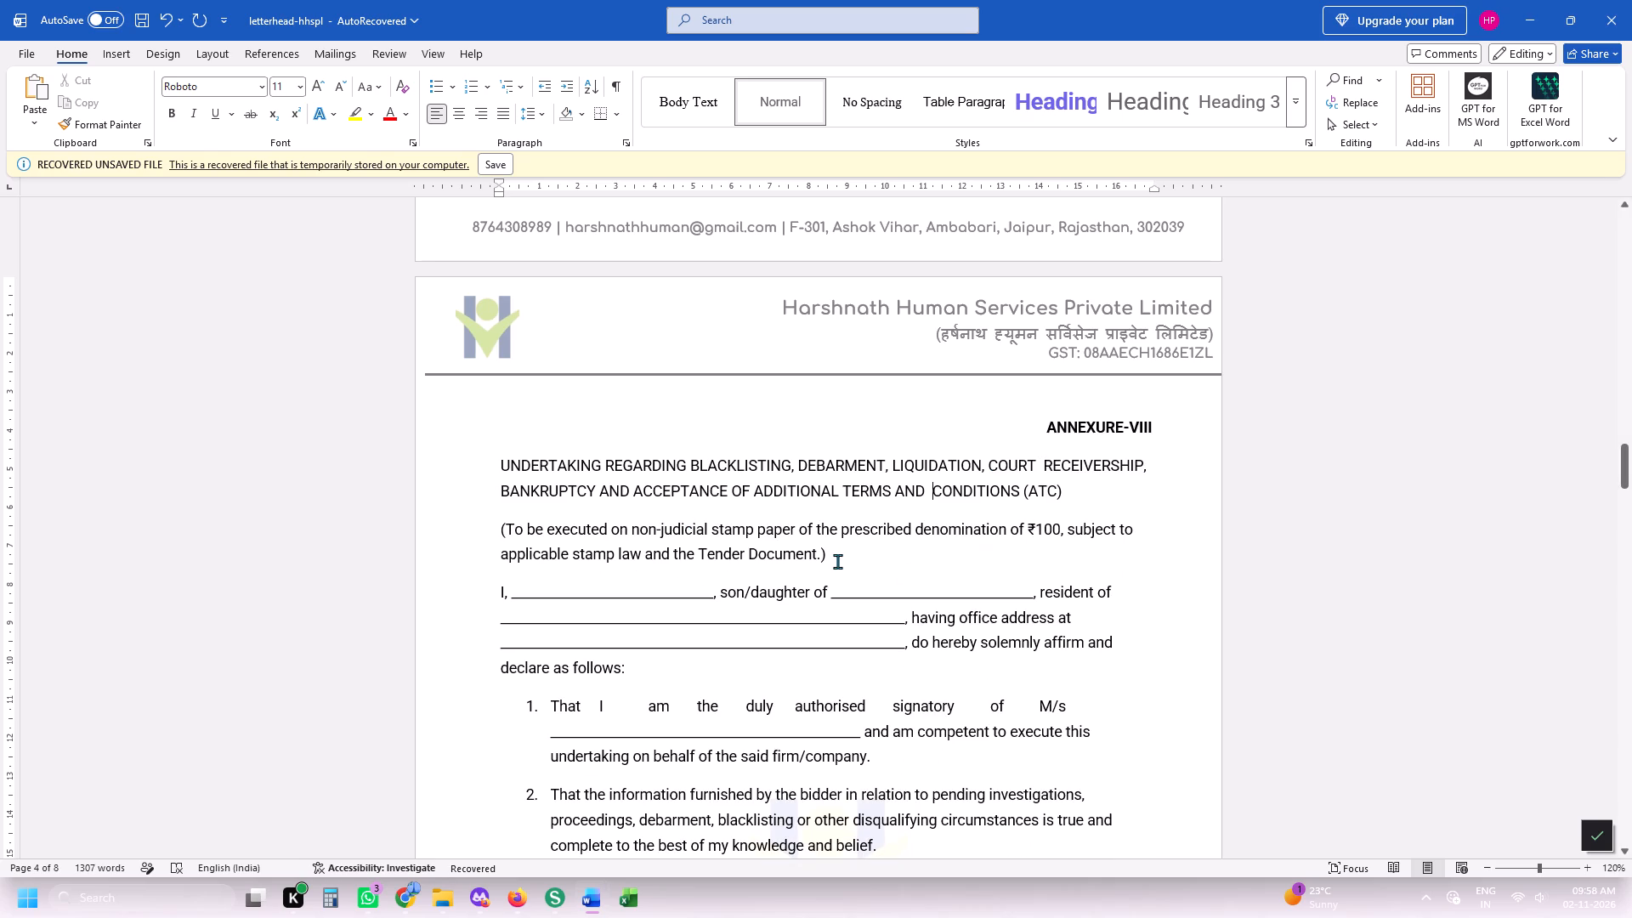
Delete the bracketed note about executing Annexure-VIII on ₹100 non-judicial stamp paper.
left_click_drag(837, 555, 365, 518)
key("Delete")
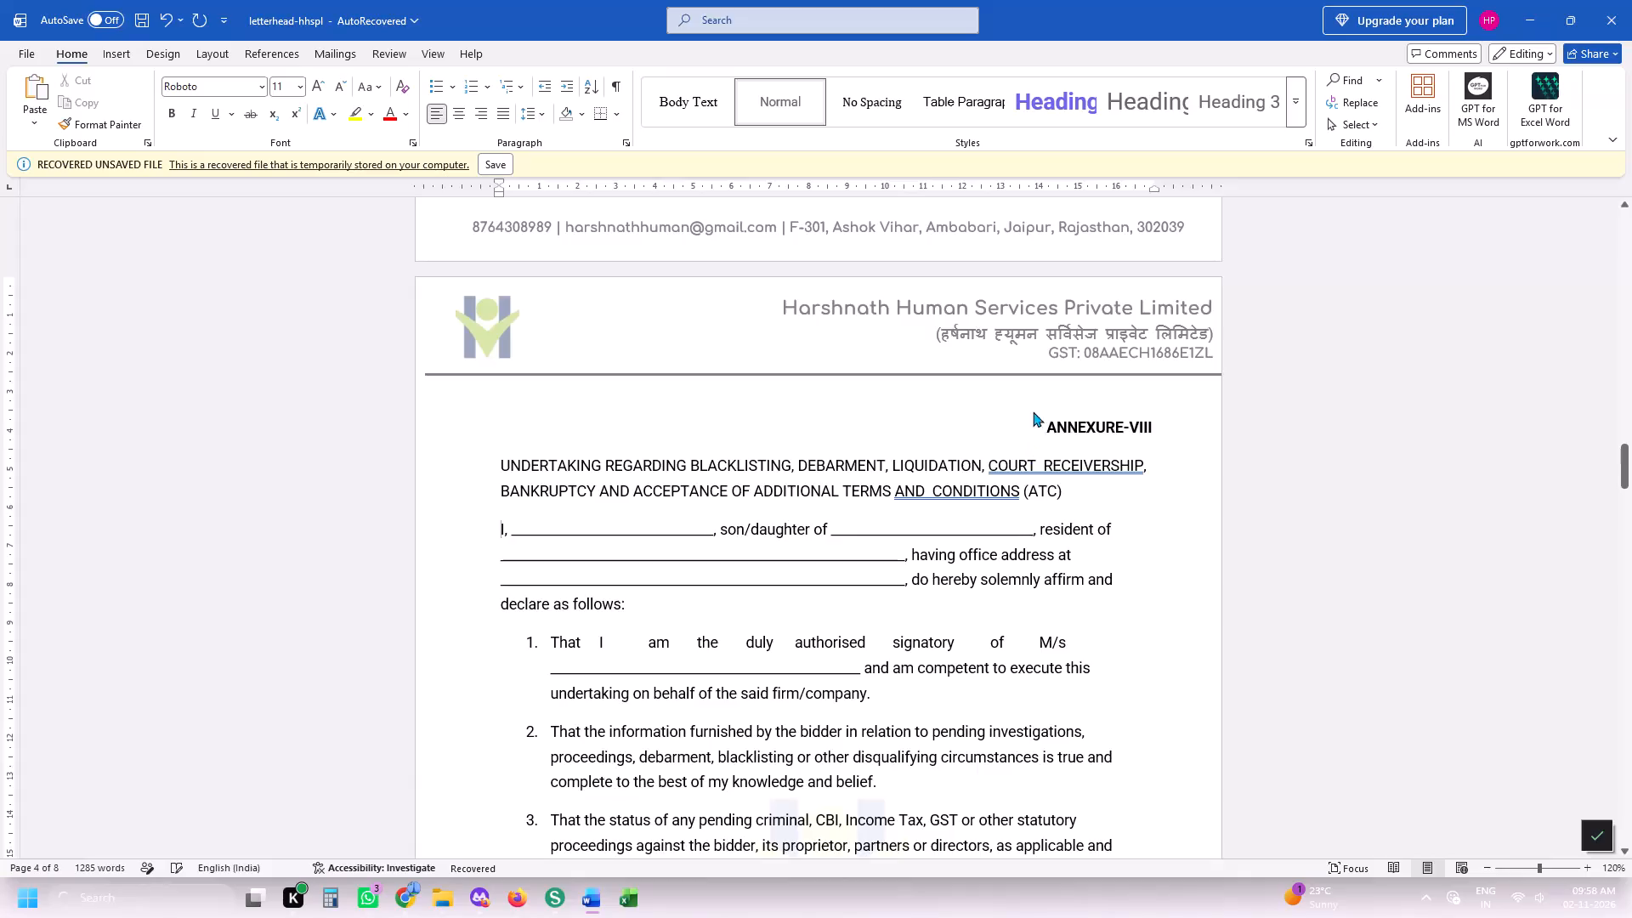
Cut the whole of Annexure-VIII, from its heading to just before the ANNEXURE-X heading, out of the letterhead document.
left_click_drag(1033, 411, 942, 628)
scroll(946, 609, "down", 17)
scroll(942, 628, "down", 7)
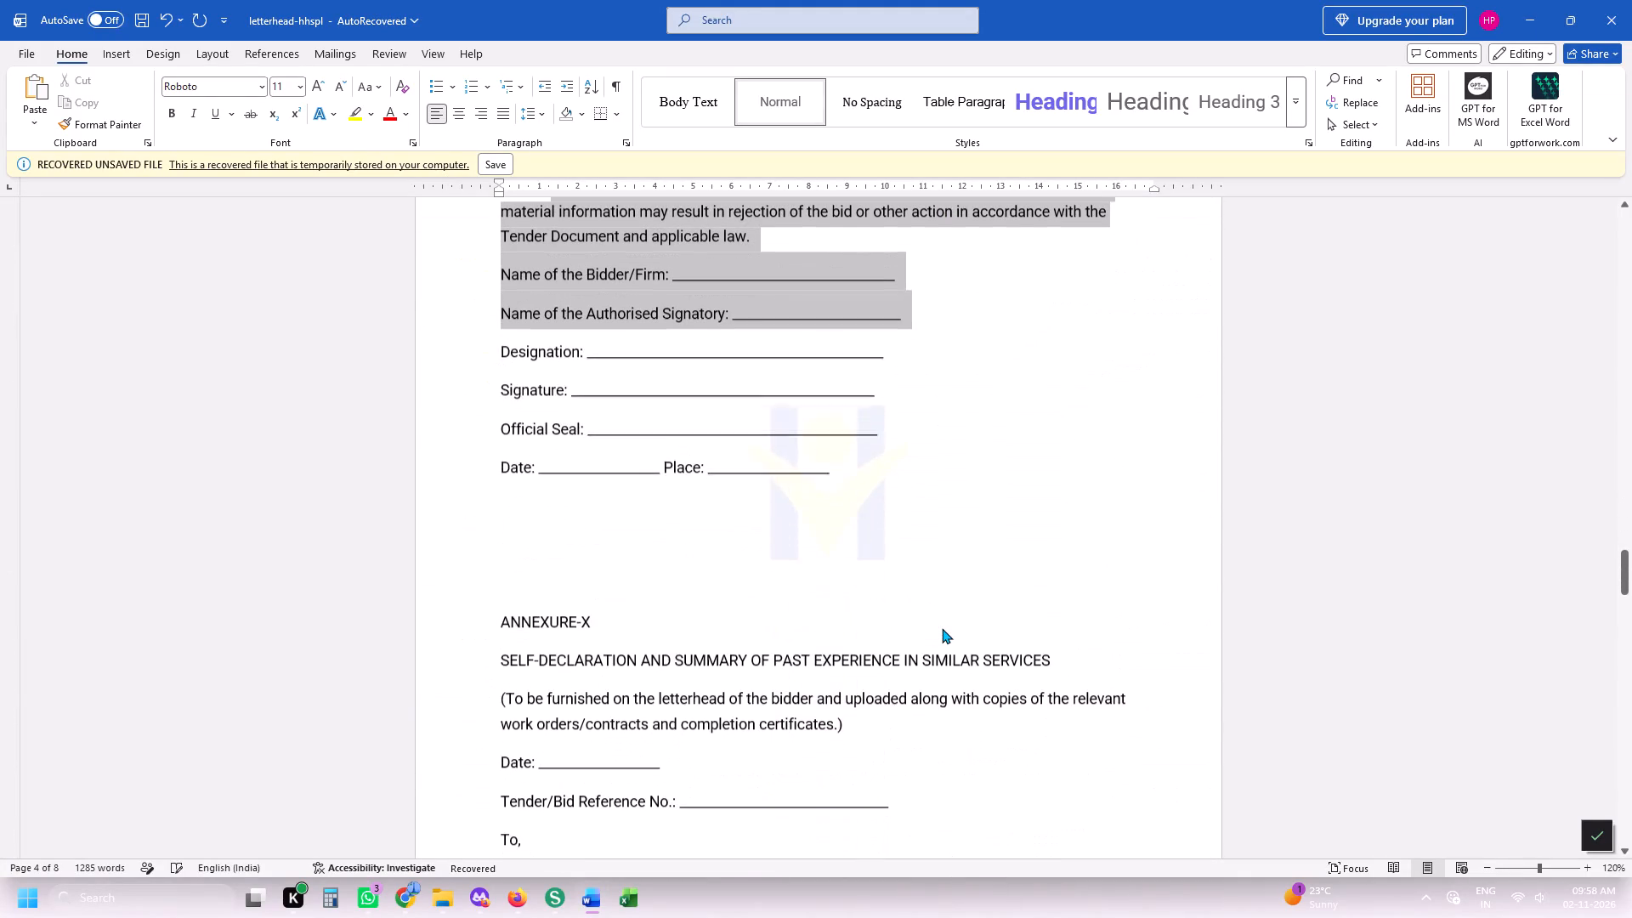
left_click_drag(942, 628, 936, 586)
key("ctrl+x")
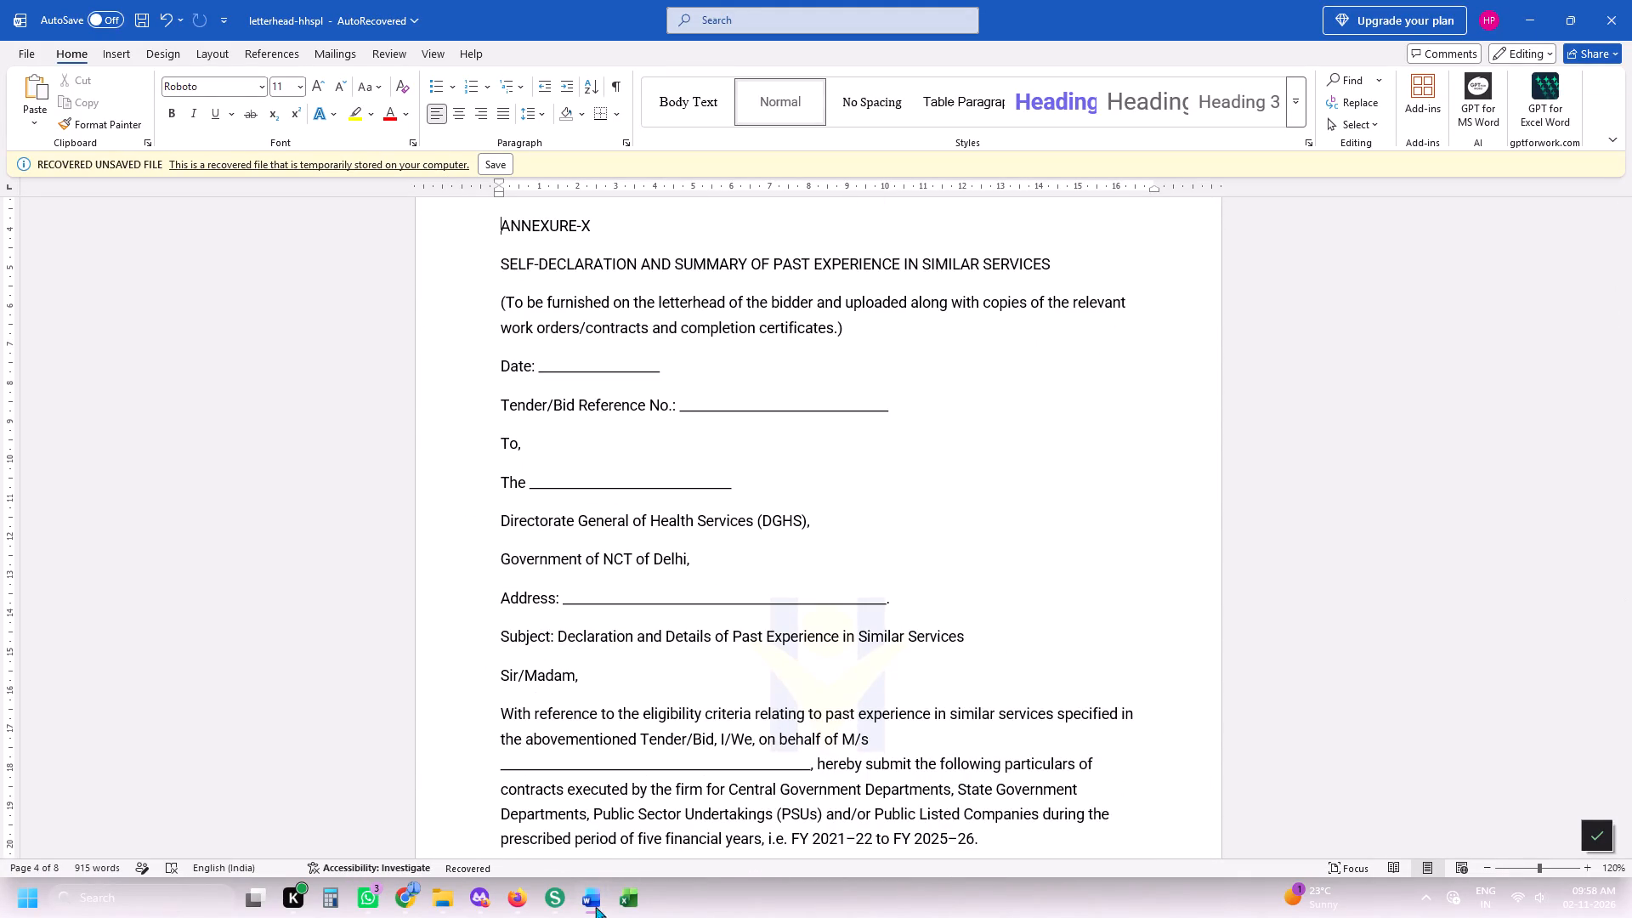
Switch to the pre-bid-authorization-letter window and open the recent document stamp-100-3-hhspl from it.
left_click(585, 903)
left_click(866, 817)
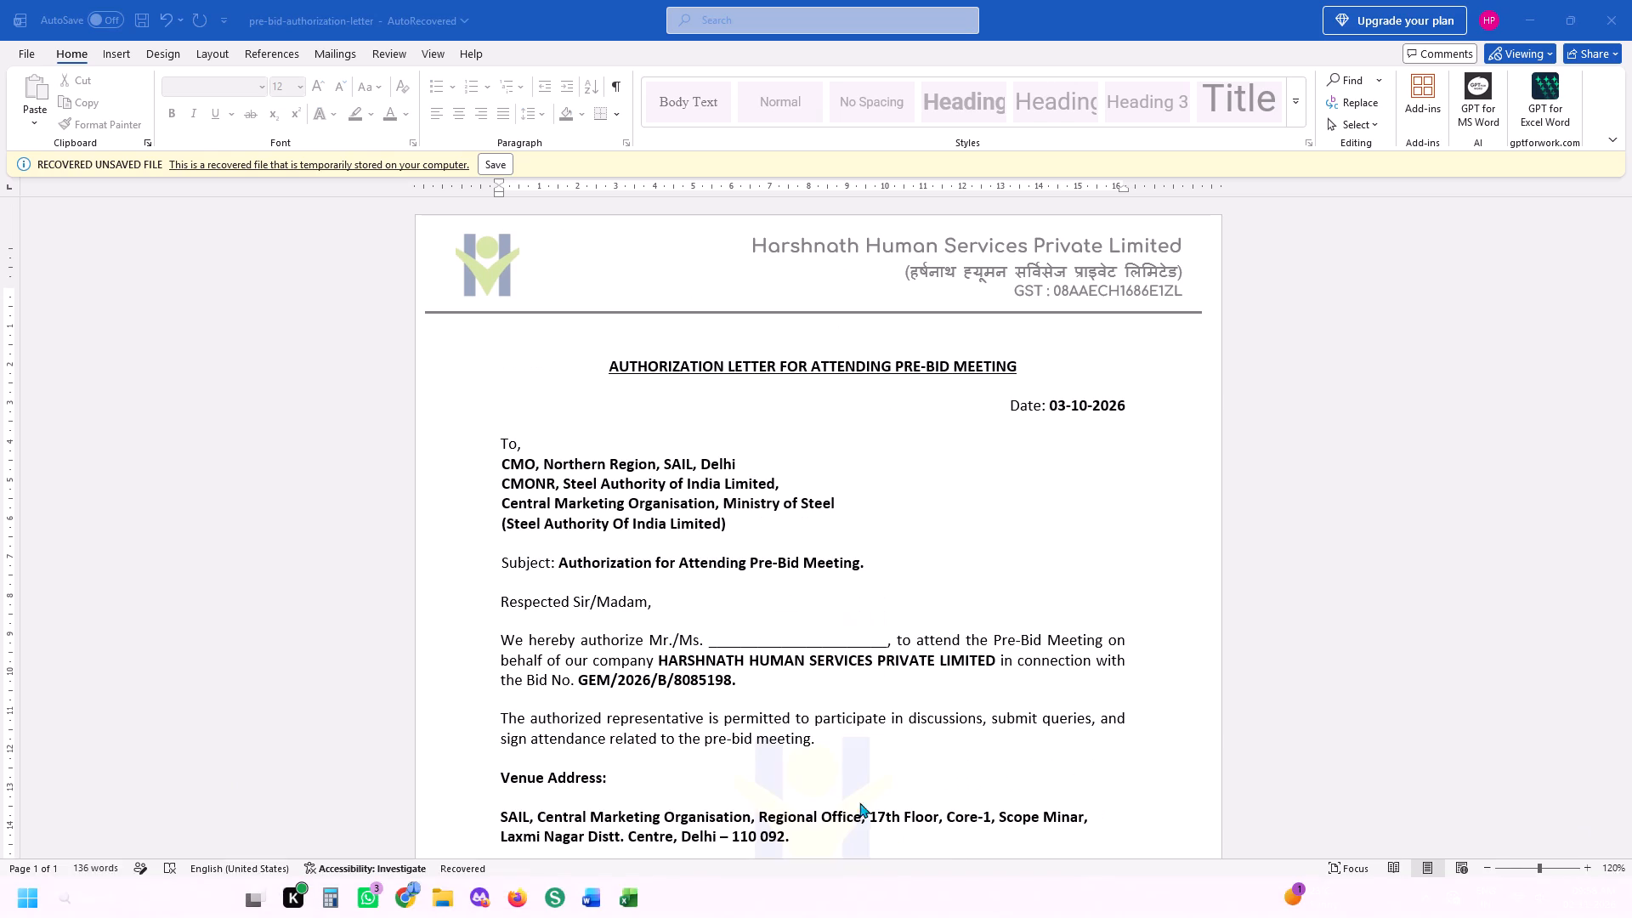
left_click(21, 61)
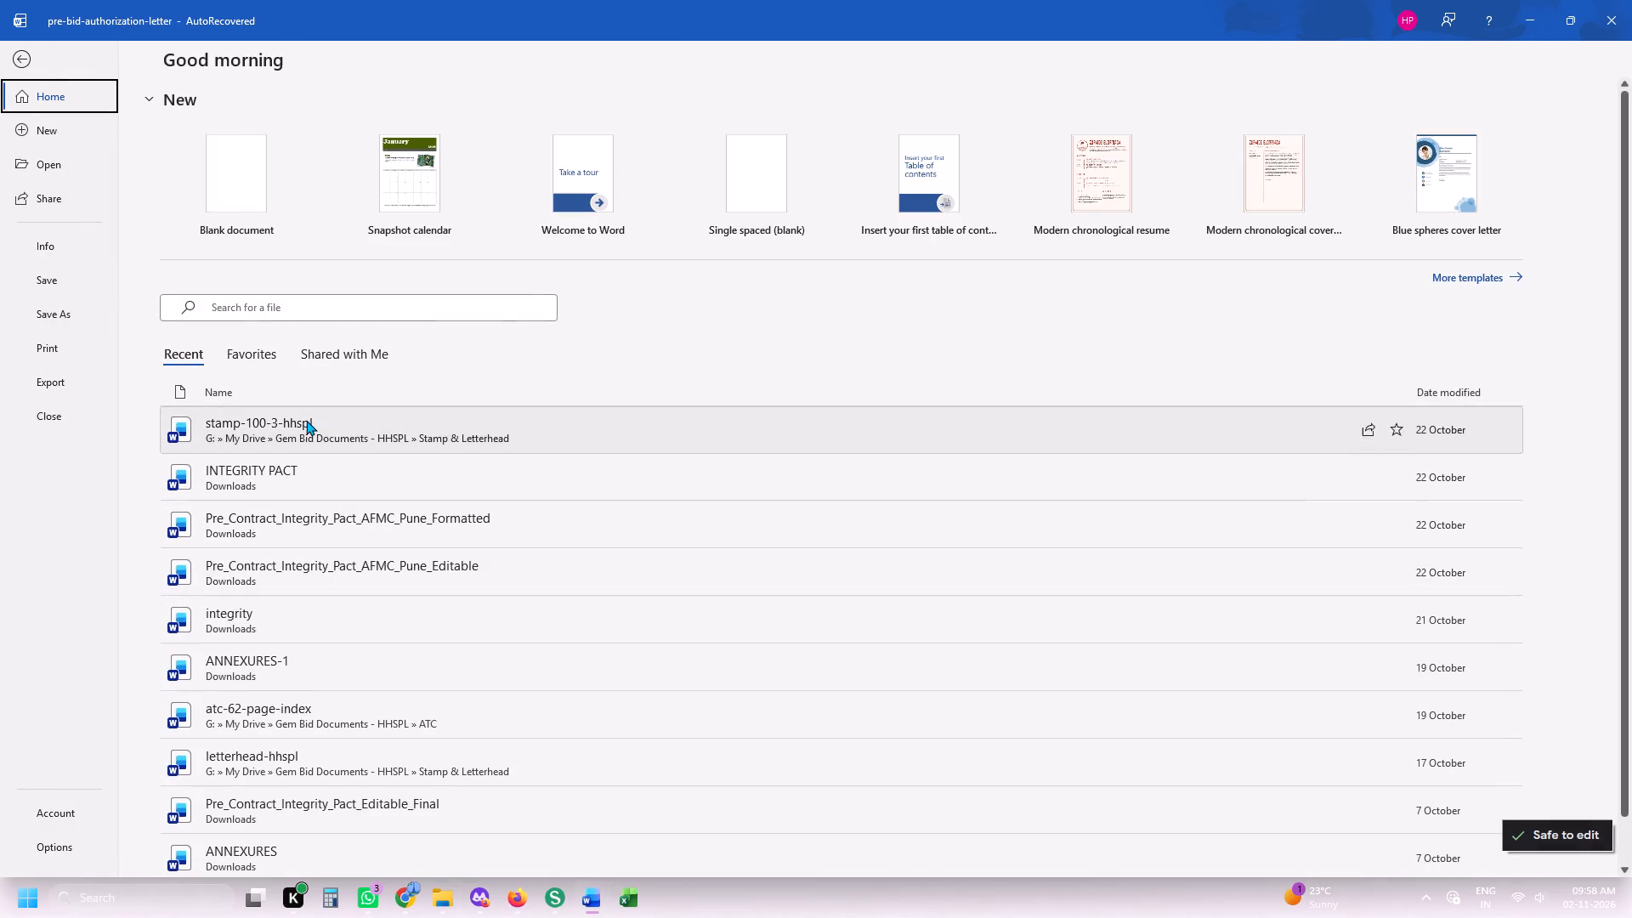
left_click(306, 420)
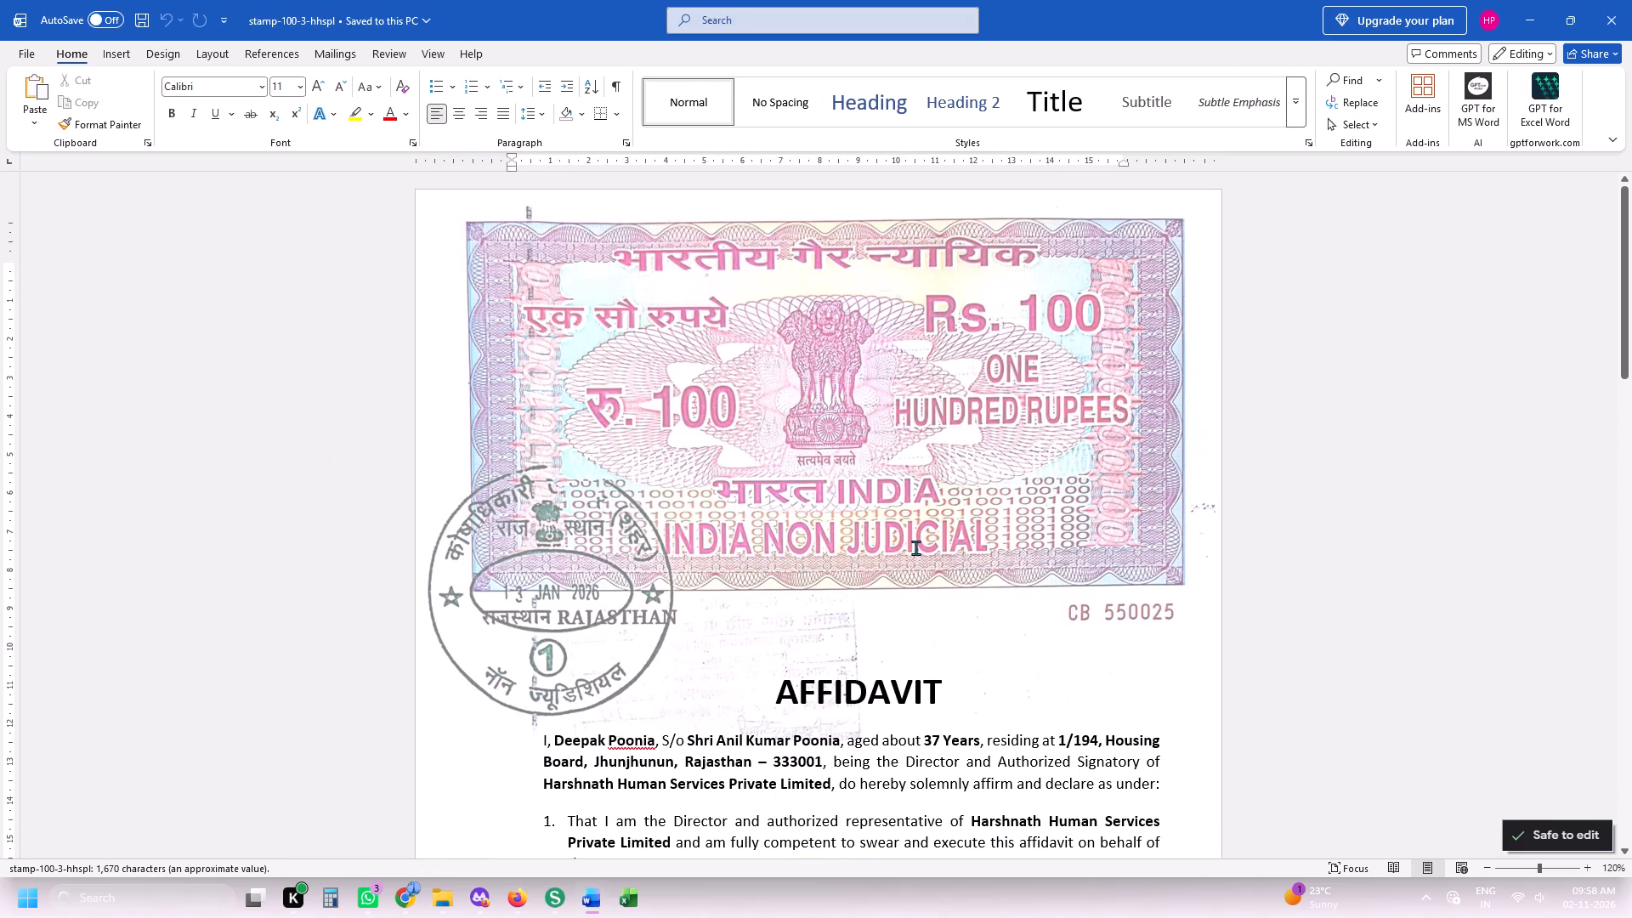
Replace the entire affidavit text in the stamp paper document with the cut Annexure-VIII content.
left_click(909, 697)
key("BackSpace")
key("ctrl+a")
key("ctrl+v")
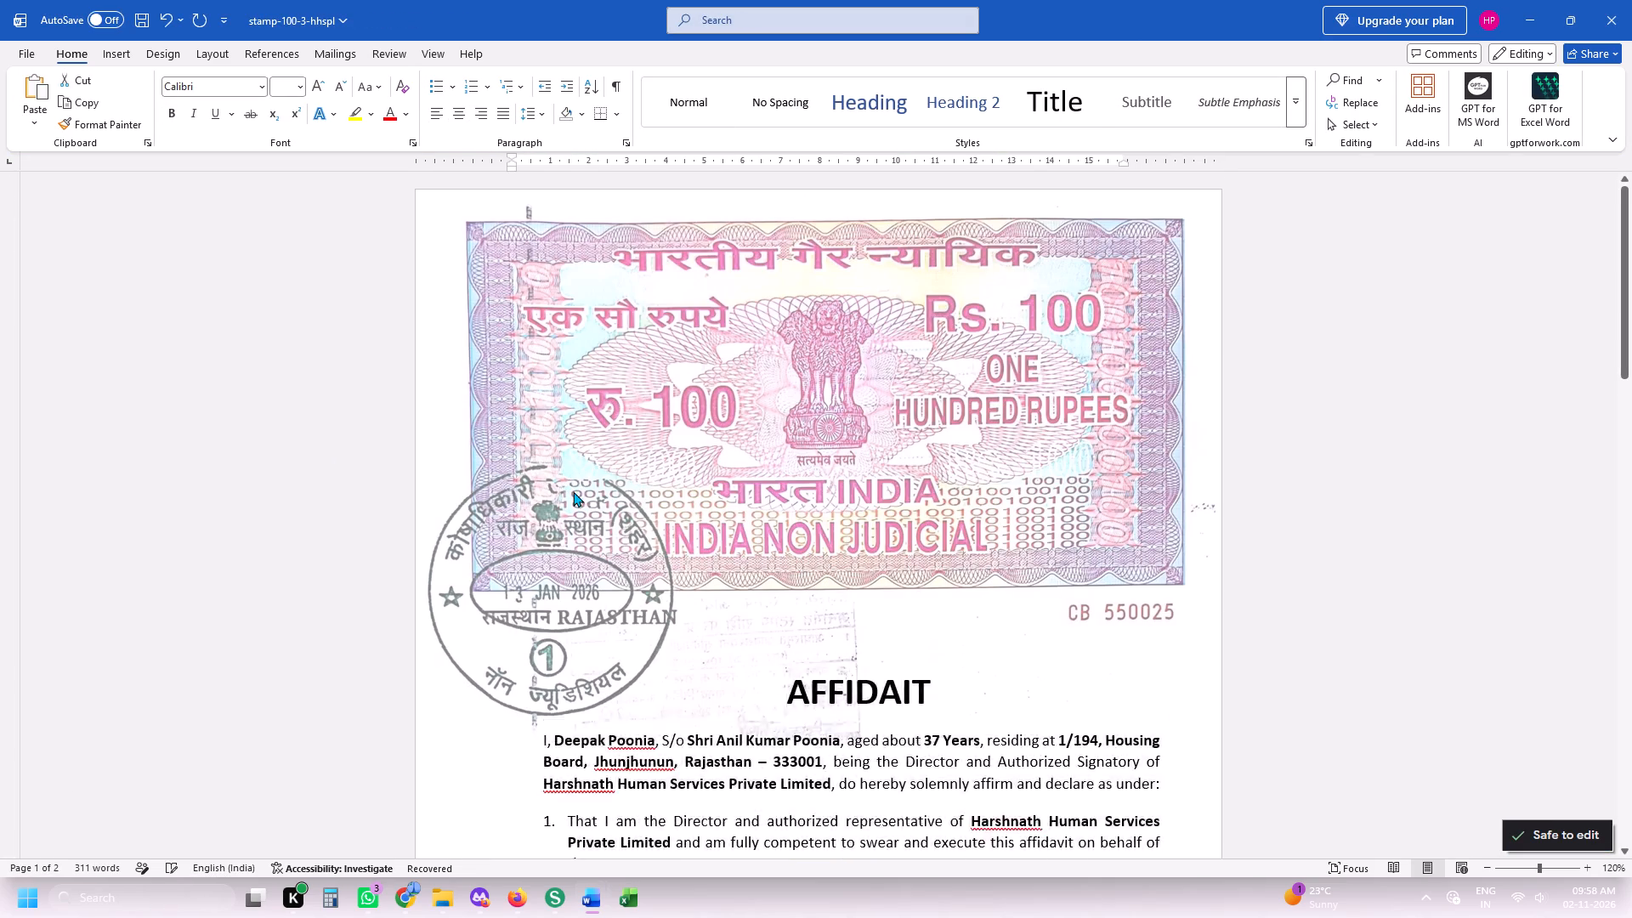
Insert blank lines above the ANNEXURE-VIII heading so the text starts below the Rs. 100 stamp image.
scroll(631, 445, "up", 10)
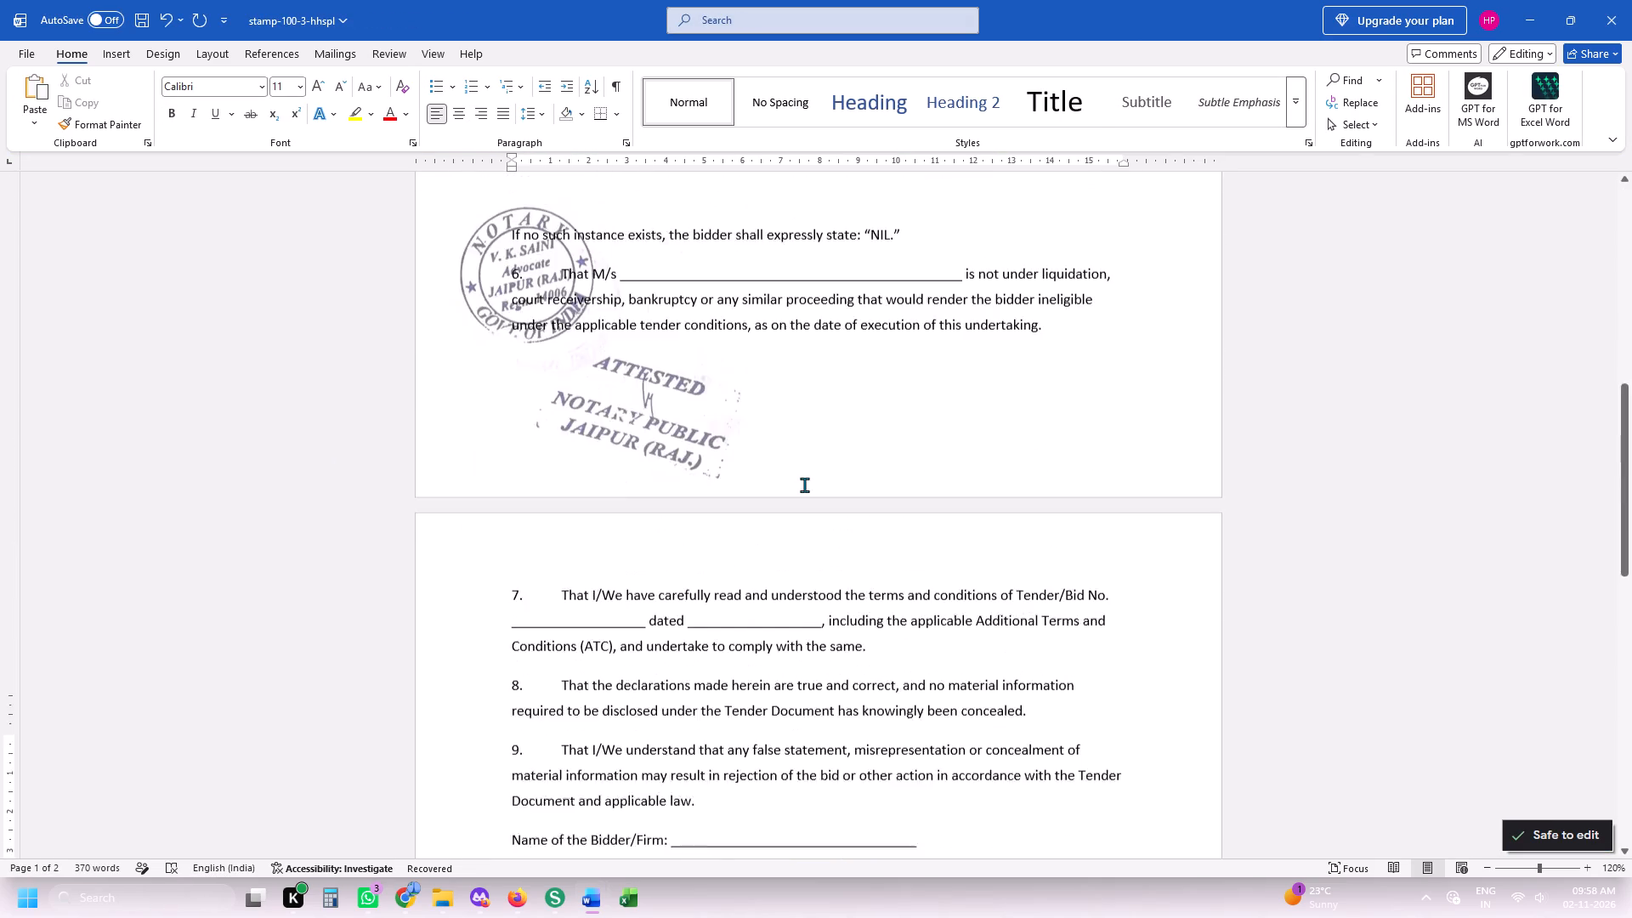
scroll(804, 484, "up", 16)
left_click(1010, 285)
key("Return")
key("Return")
key("Return")
key("Return")
key("Return")
key("Return")
key("Return")
key("Return")
key("Return")
key("Return")
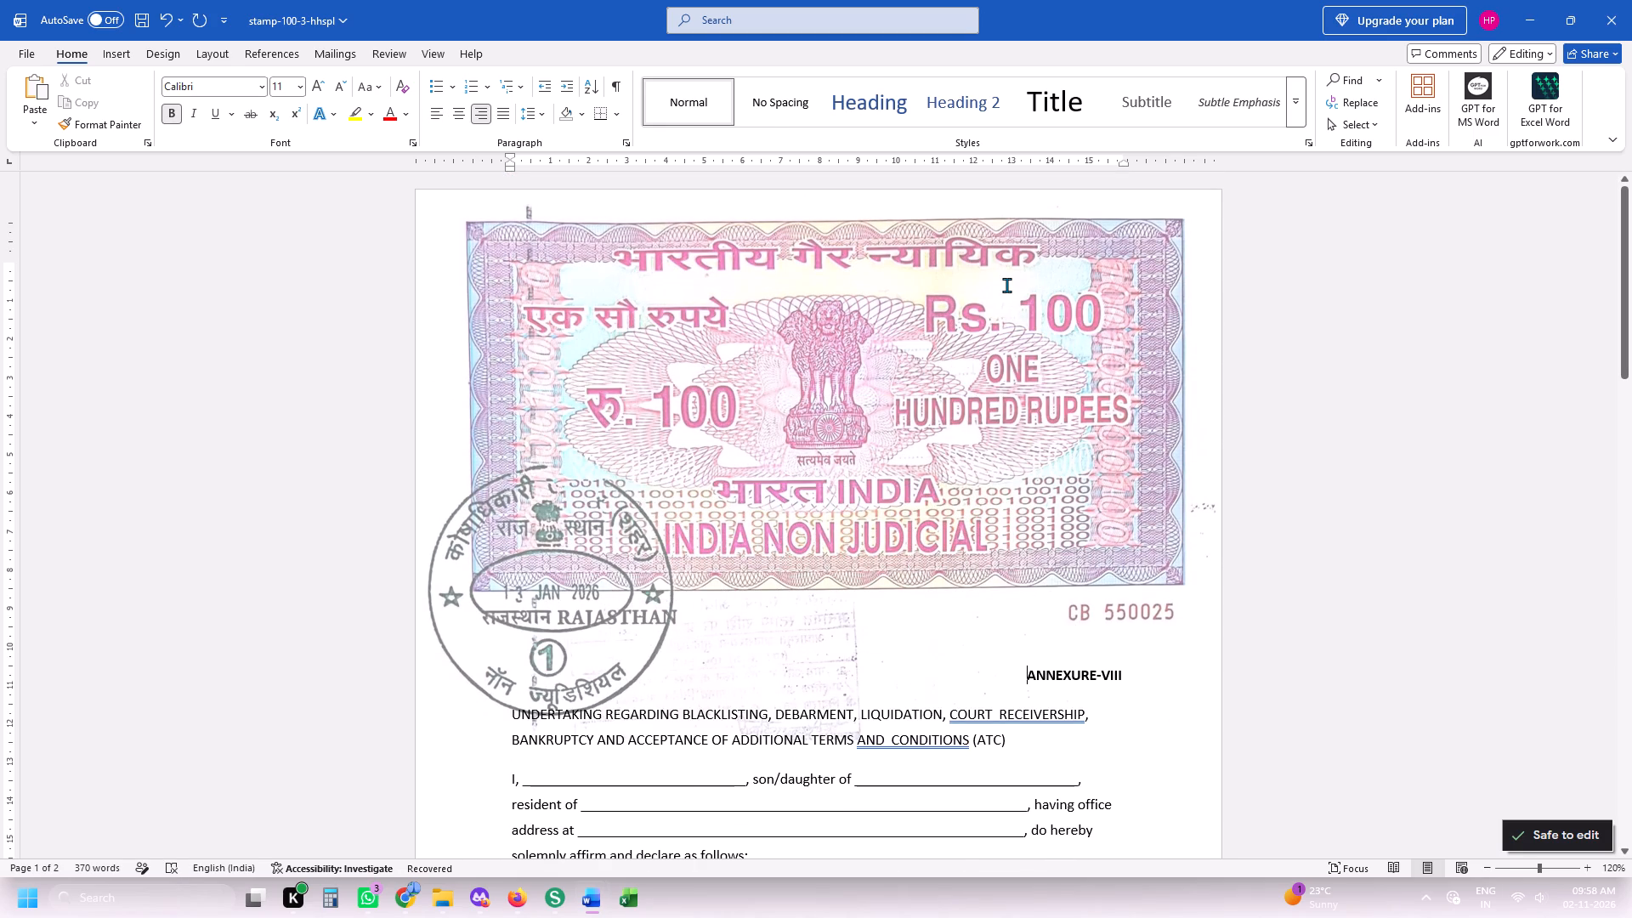
Return to the letterhead-hhspl document and examine Annexure-X's experience table, compliance and declaration sections.
key("alt+Tab")
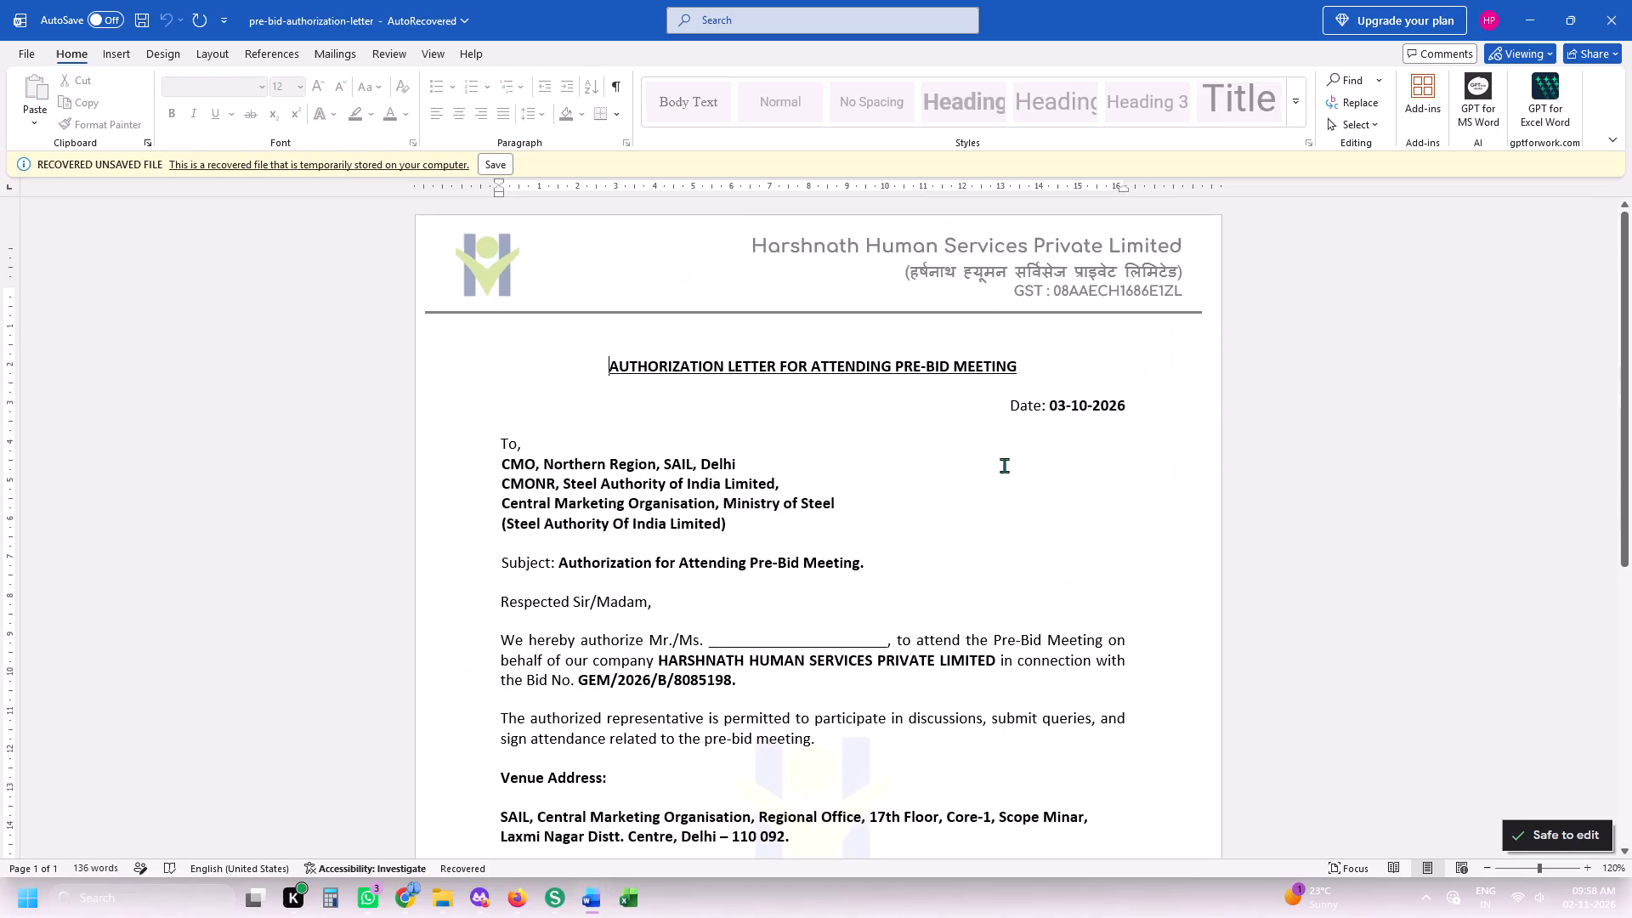
scroll(709, 530, "down", 12)
scroll(709, 530, "up", 10)
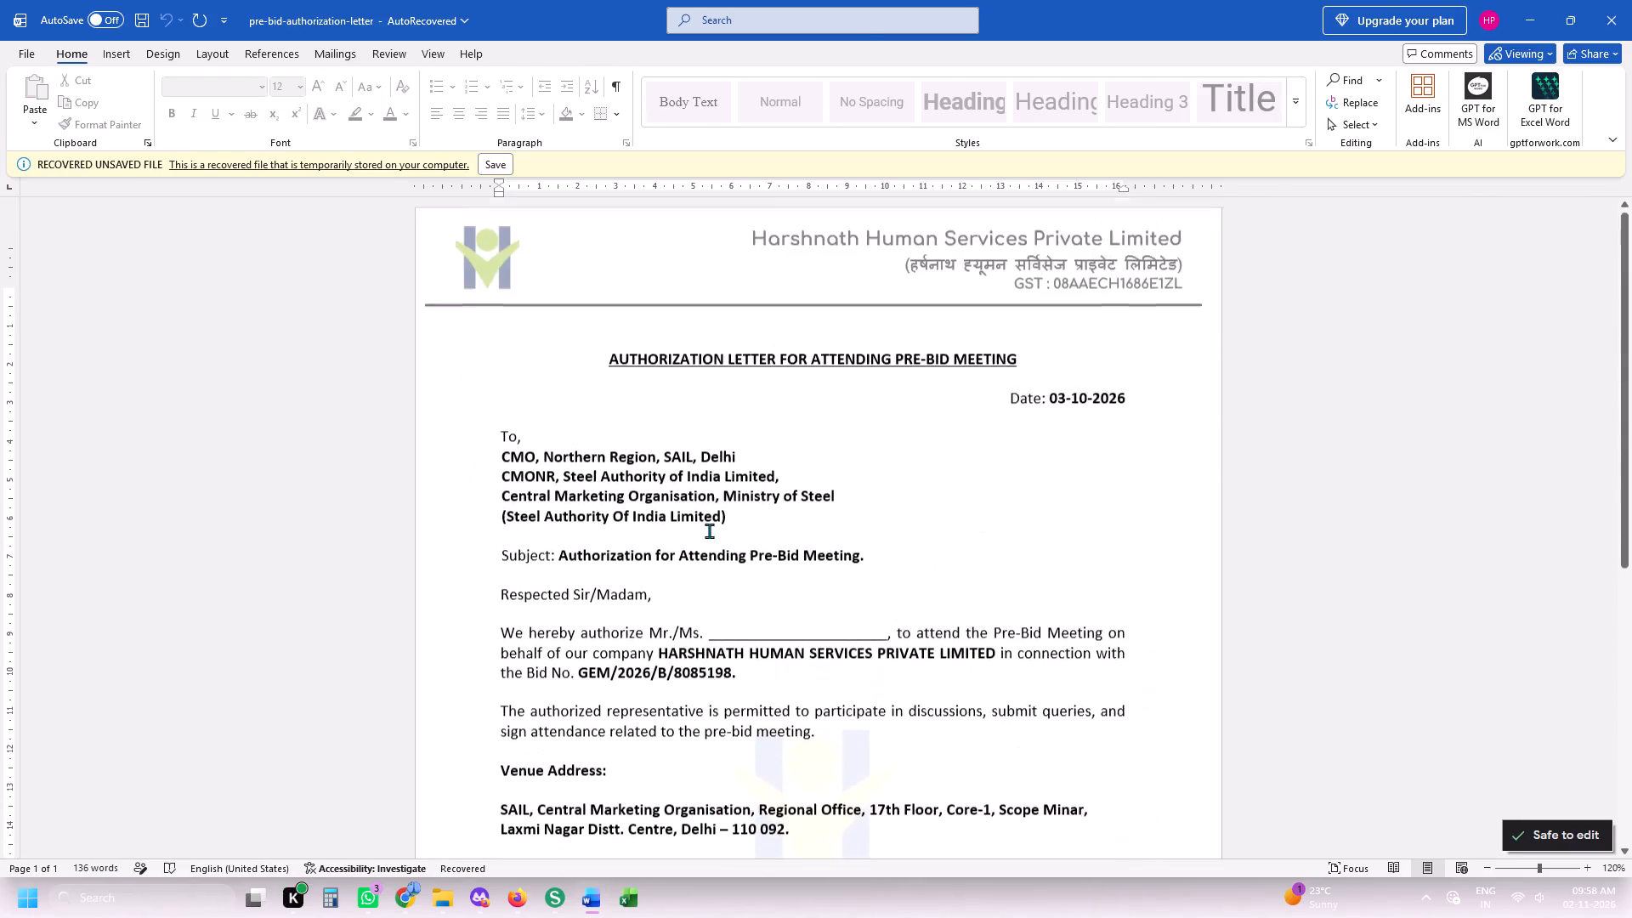
key("alt+Tab")
key("alt+Tab")
scroll(713, 520, "down", 14)
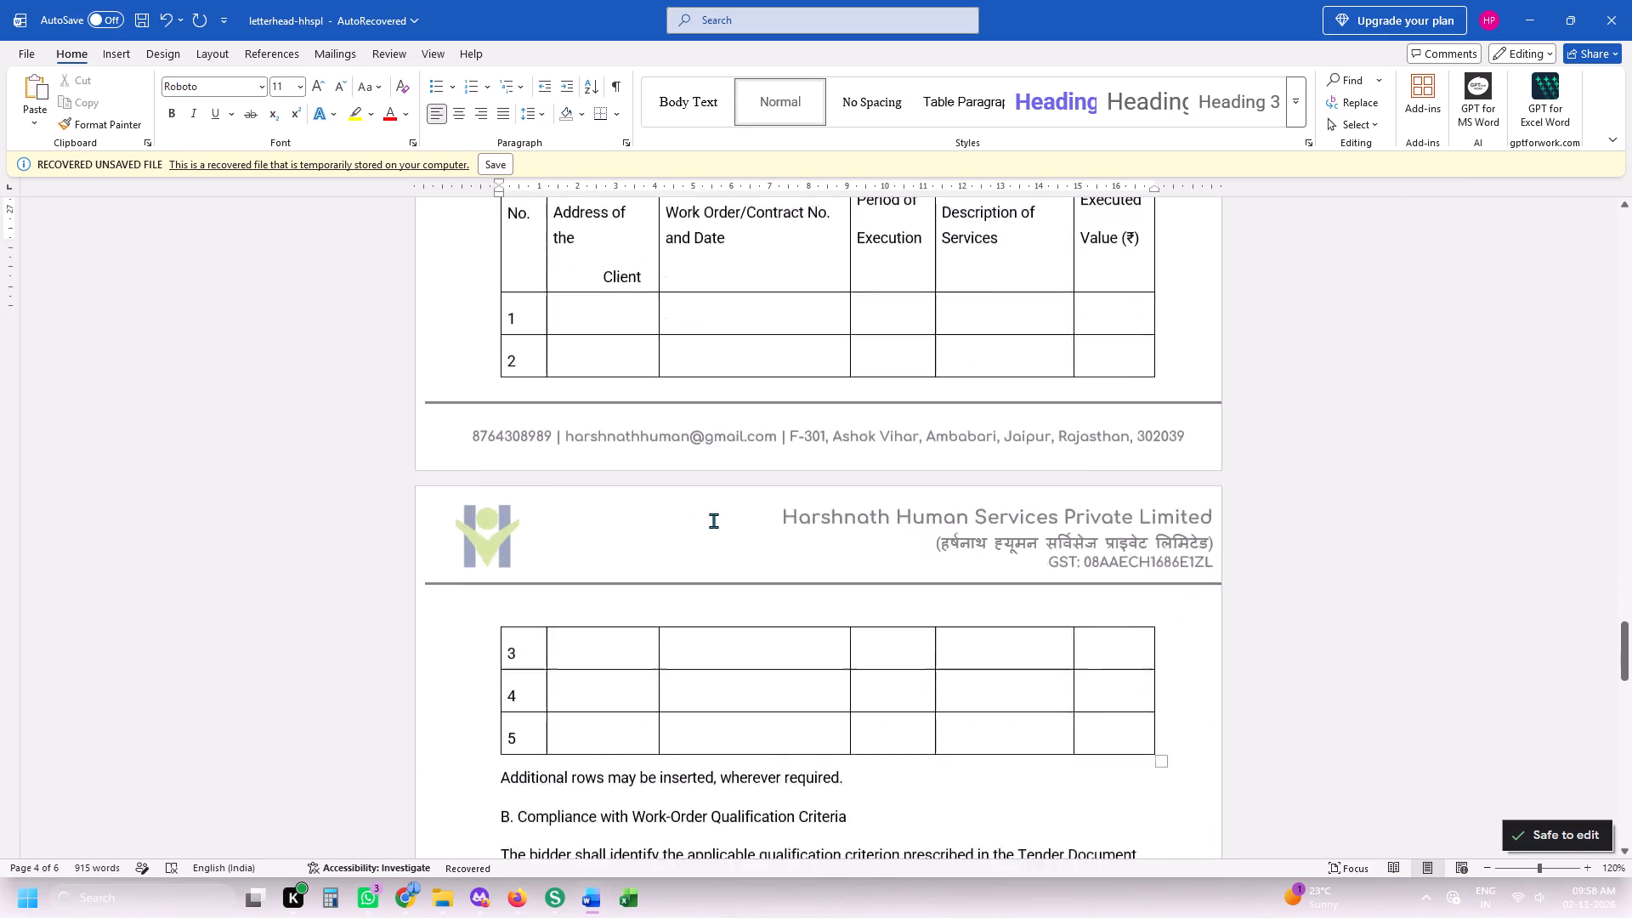
scroll(713, 520, "down", 7)
scroll(713, 520, "up", 6)
scroll(713, 520, "down", 15)
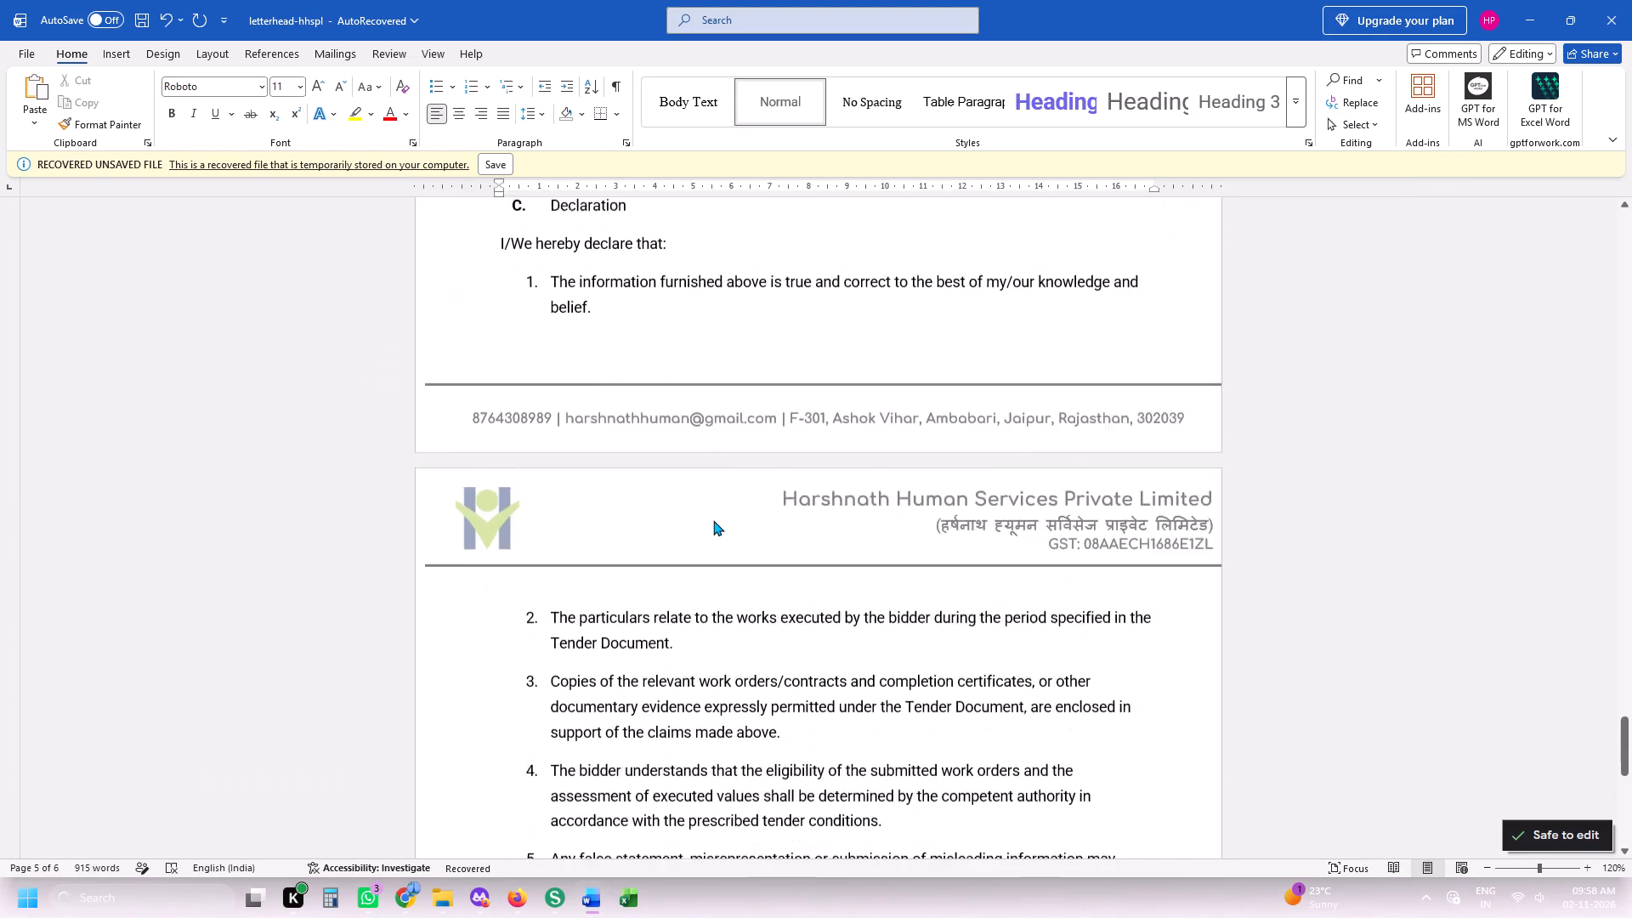
scroll(713, 520, "down", 13)
scroll(713, 520, "up", 18)
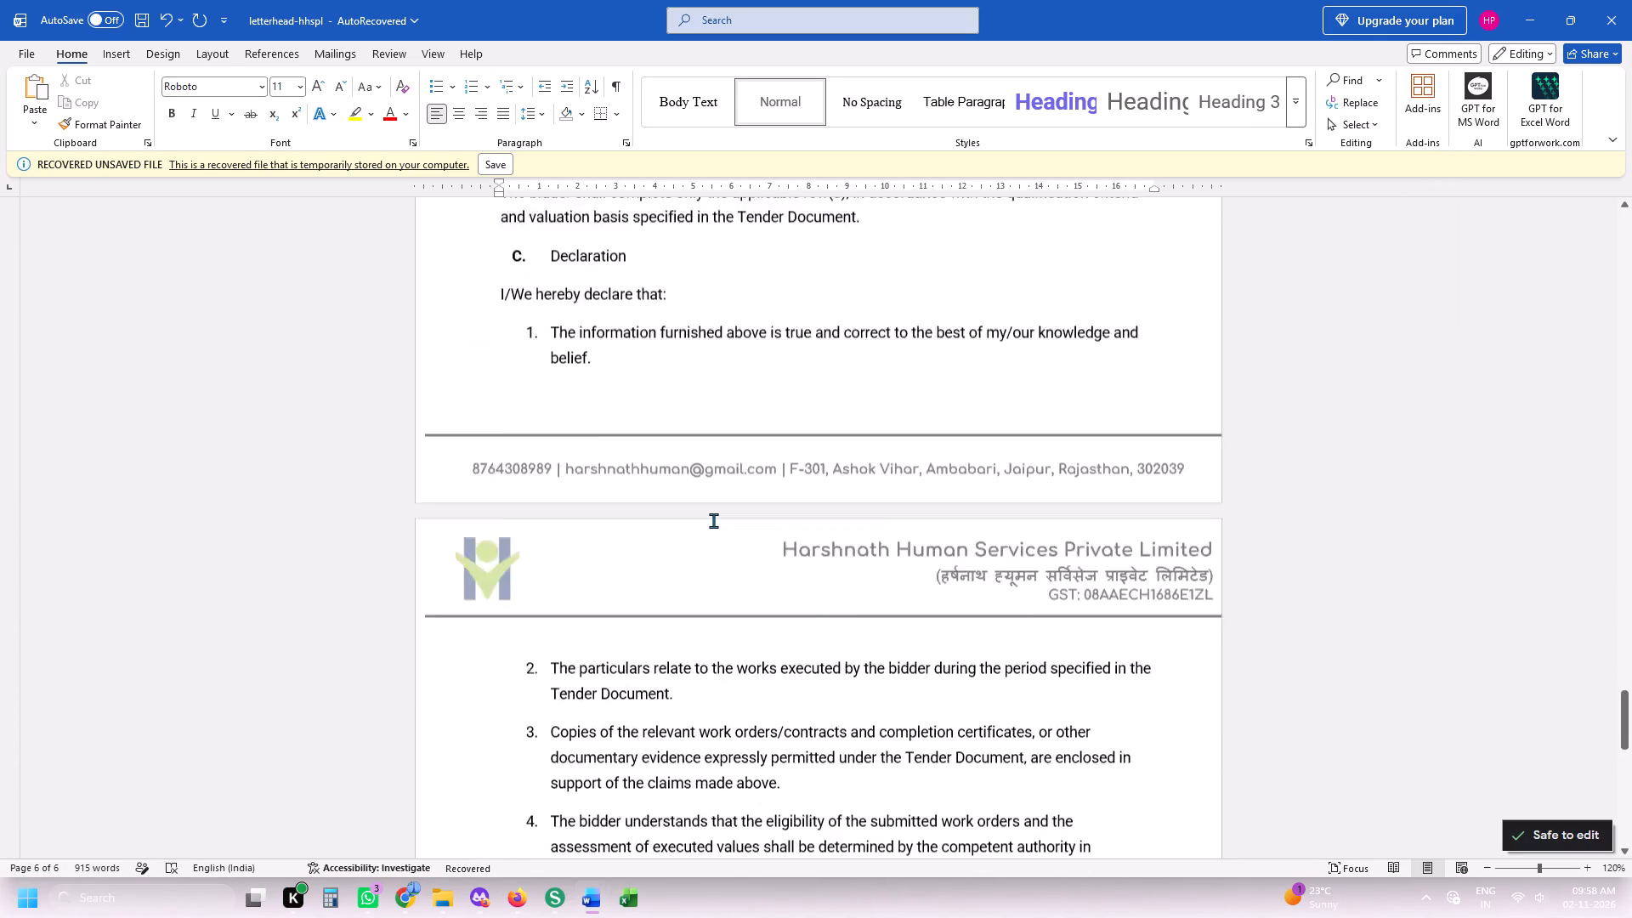
scroll(713, 520, "up", 1)
Switch to Firefox and open the GEM2026B8216405 Drive folder from its row in the tender tracking spreadsheet.
left_click(512, 899)
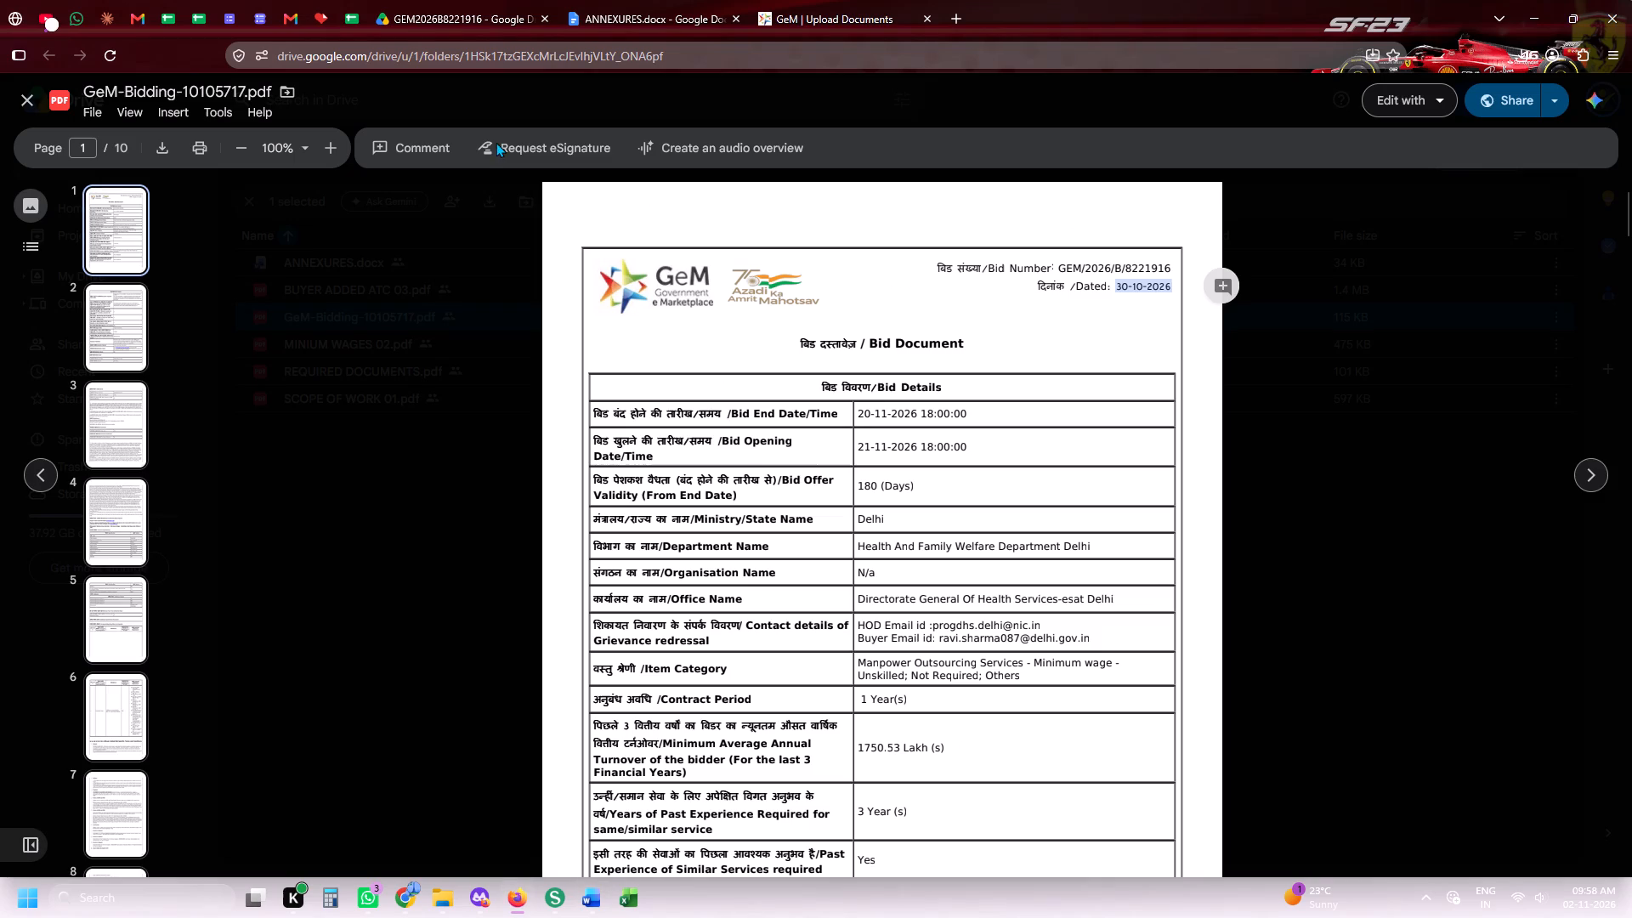
left_click(364, 0)
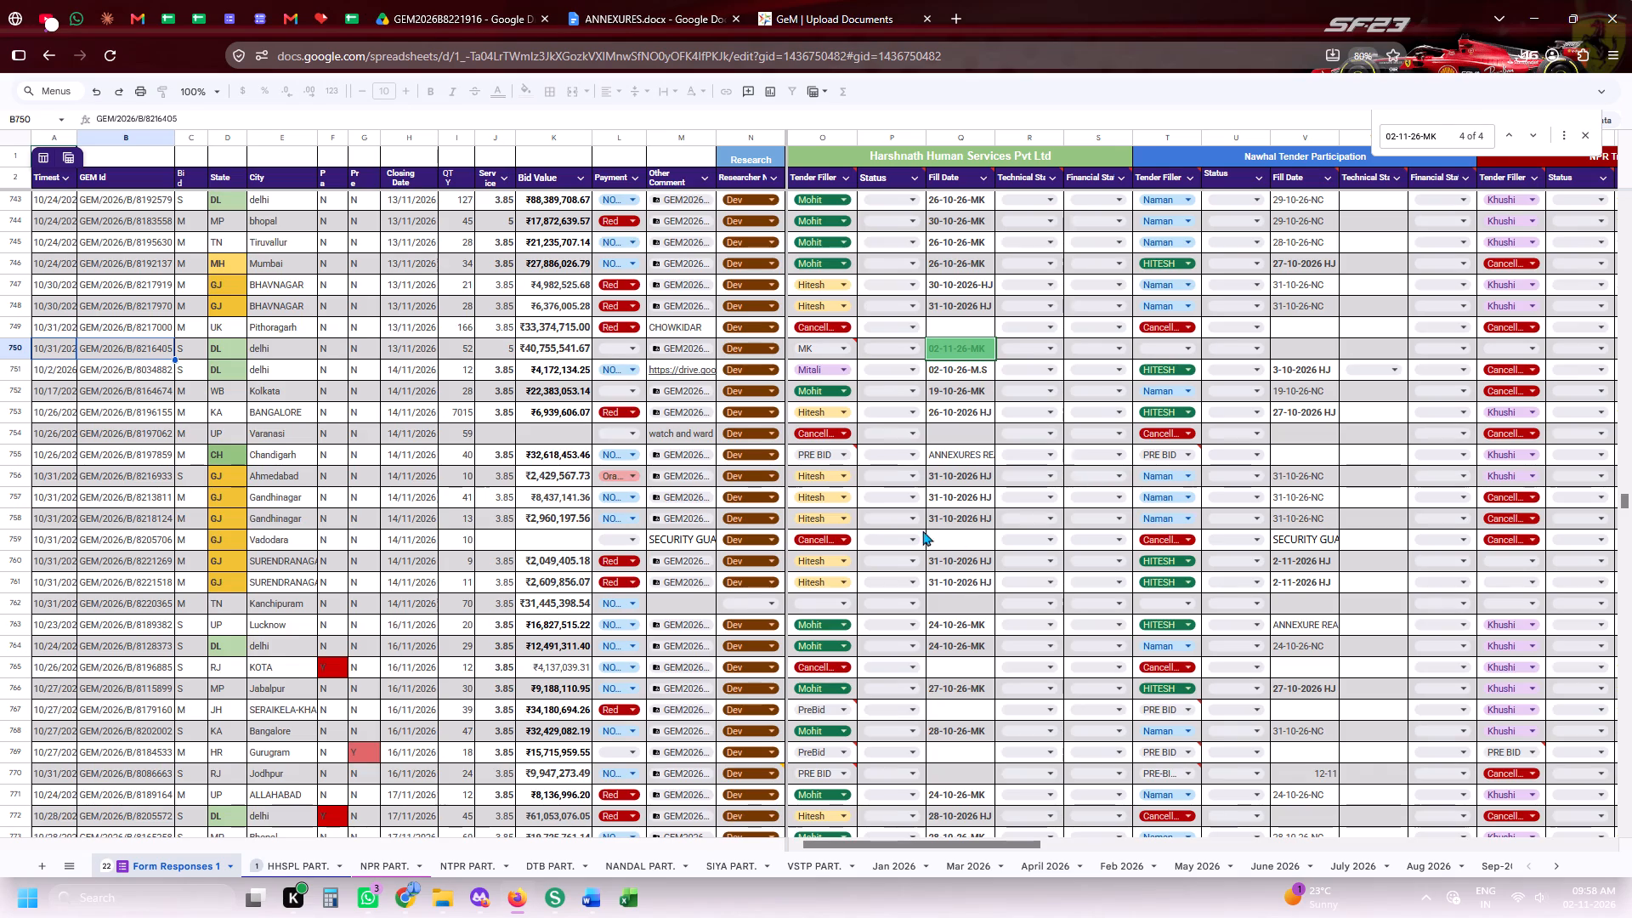
left_click(698, 344)
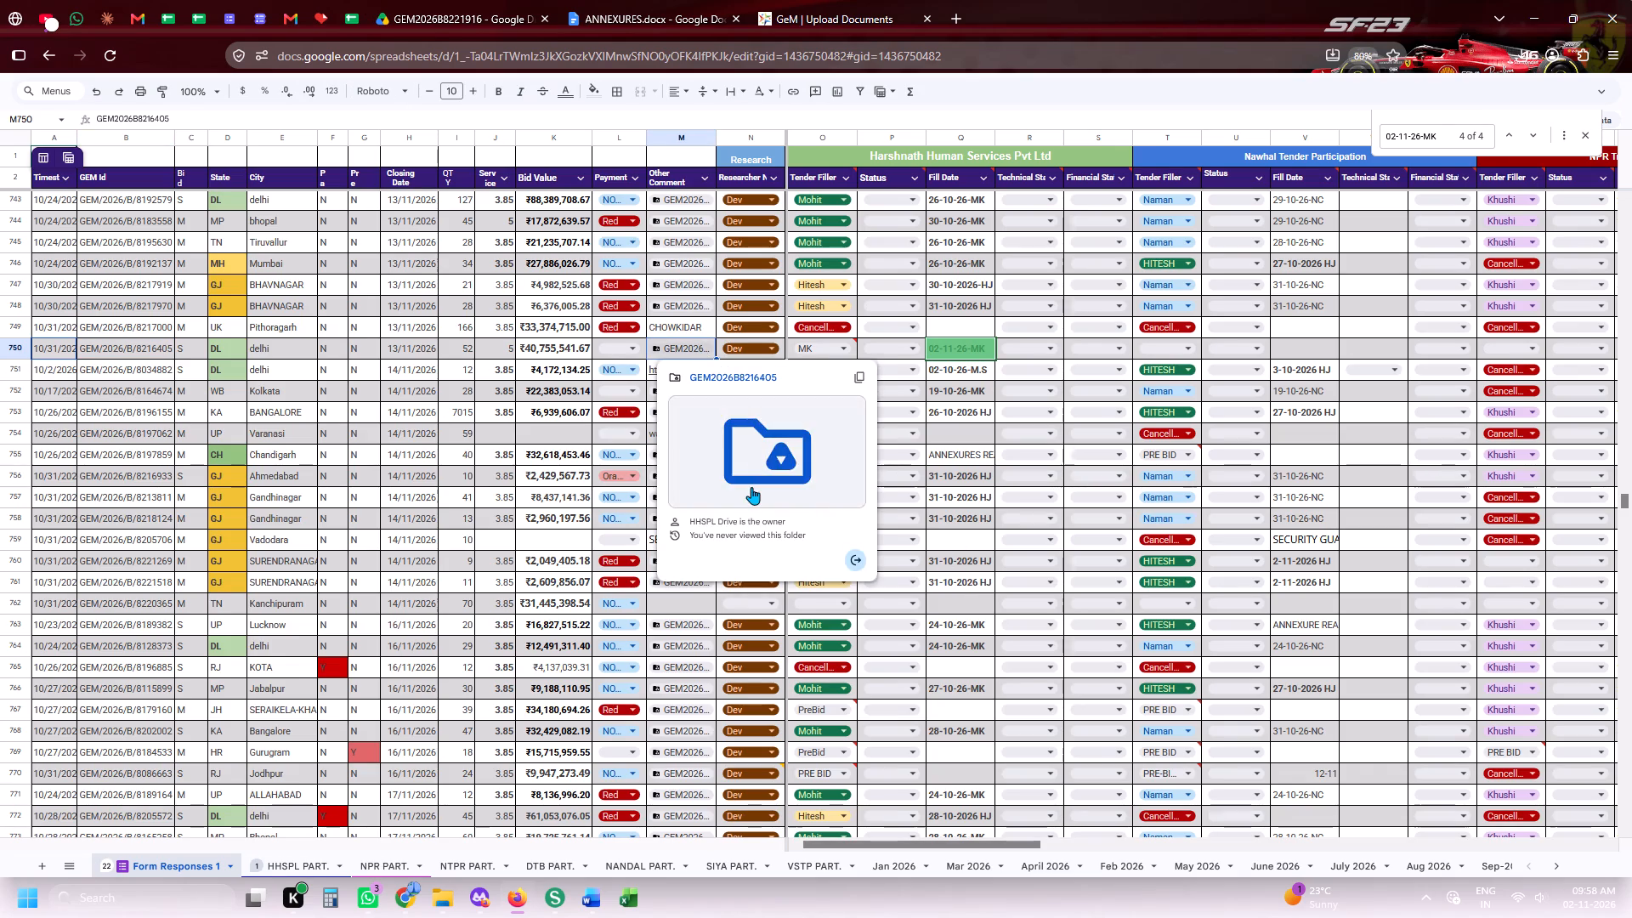
left_click(751, 487)
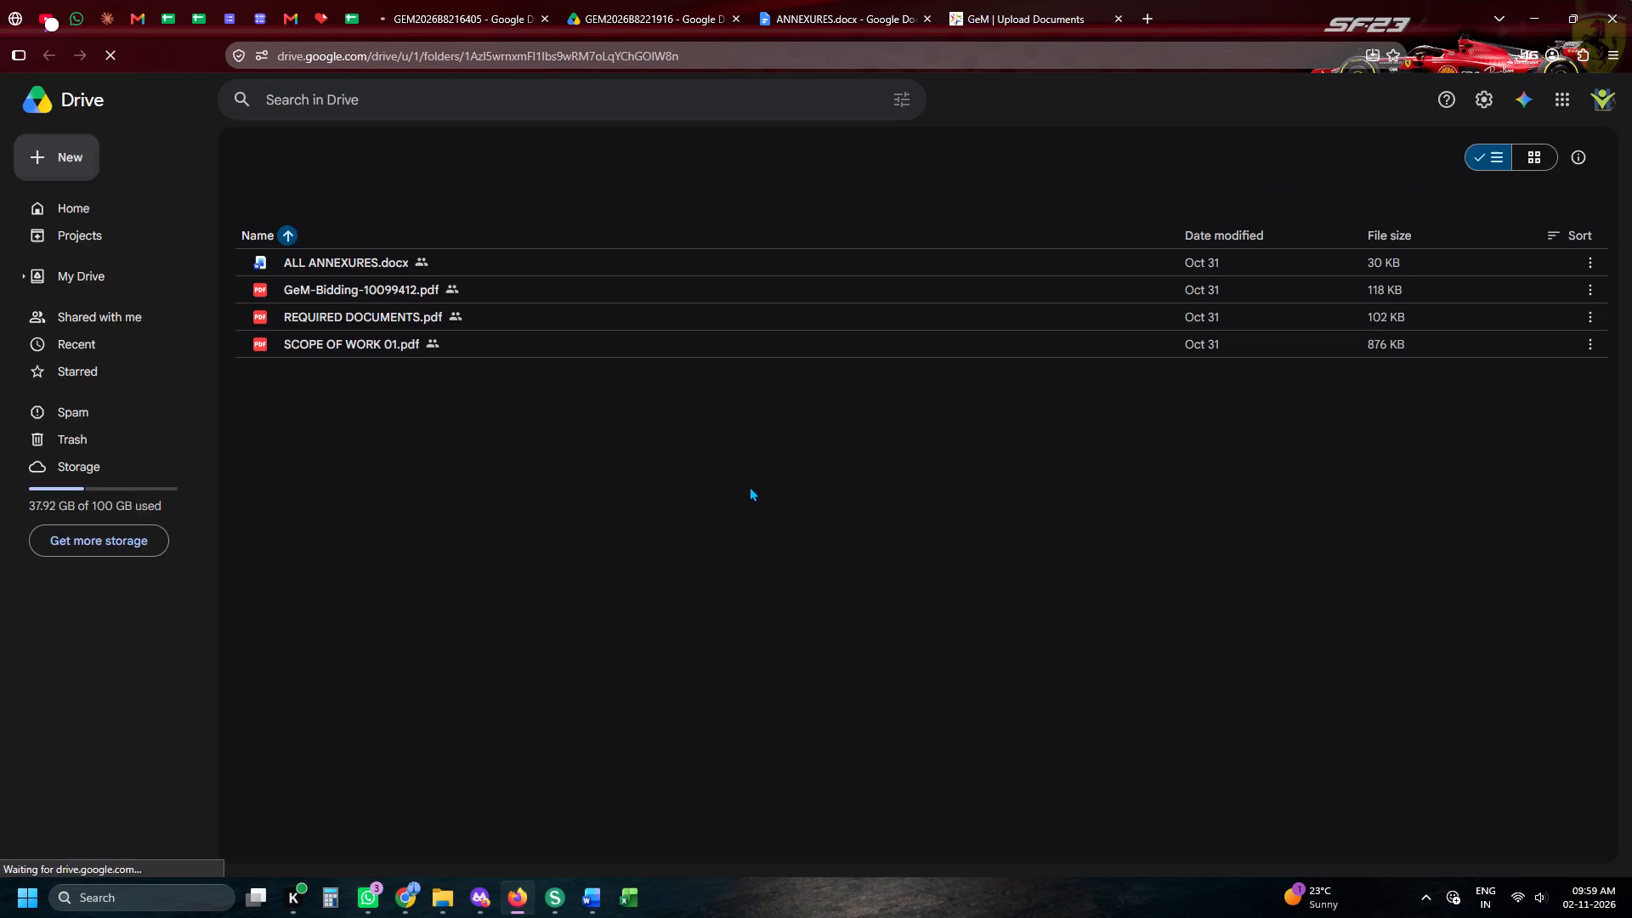
Close the bid PDF preview and compare the file lists of the GEM2026B8221916 and GEM2026B8216405 Drive folders.
left_click(578, 0)
left_click(654, 0)
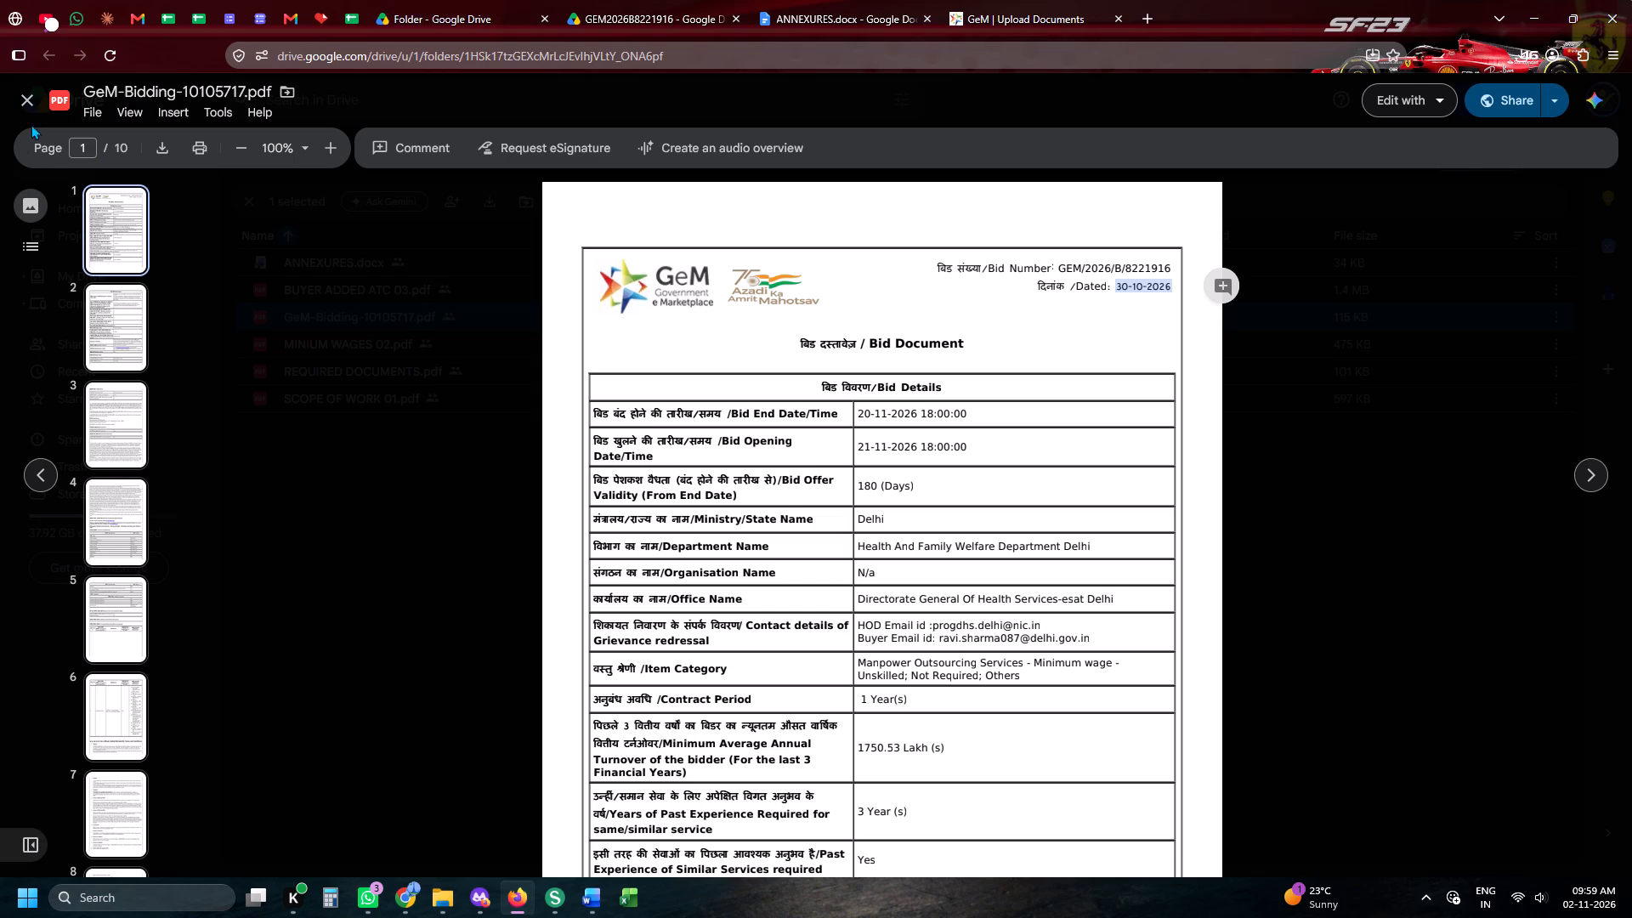
left_click(33, 103)
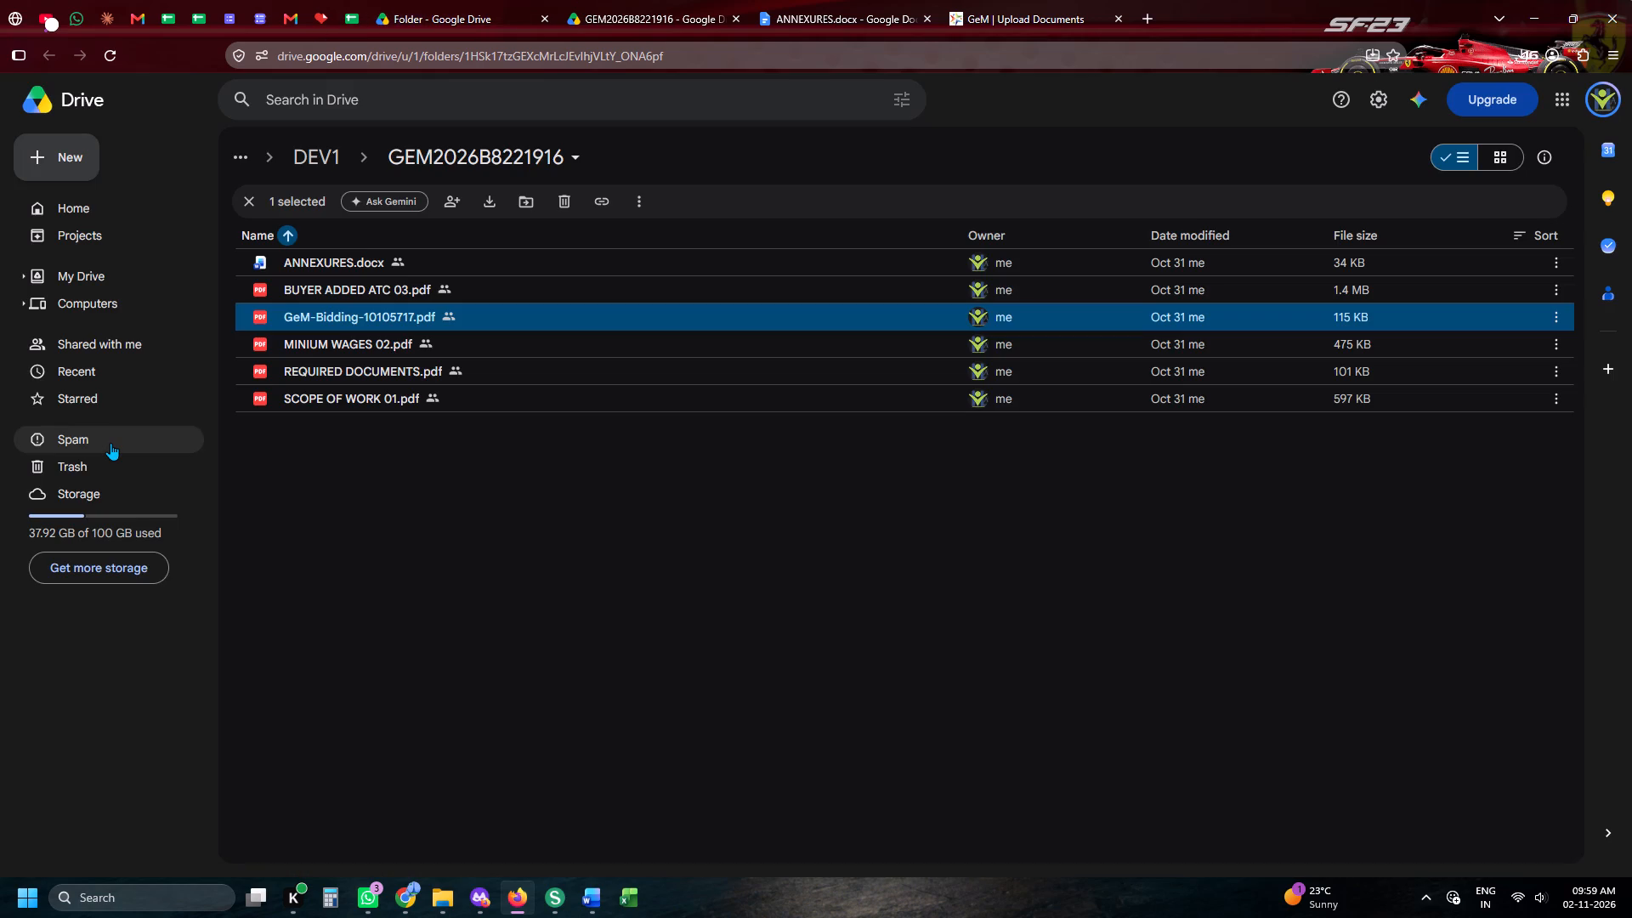
left_click(464, 0)
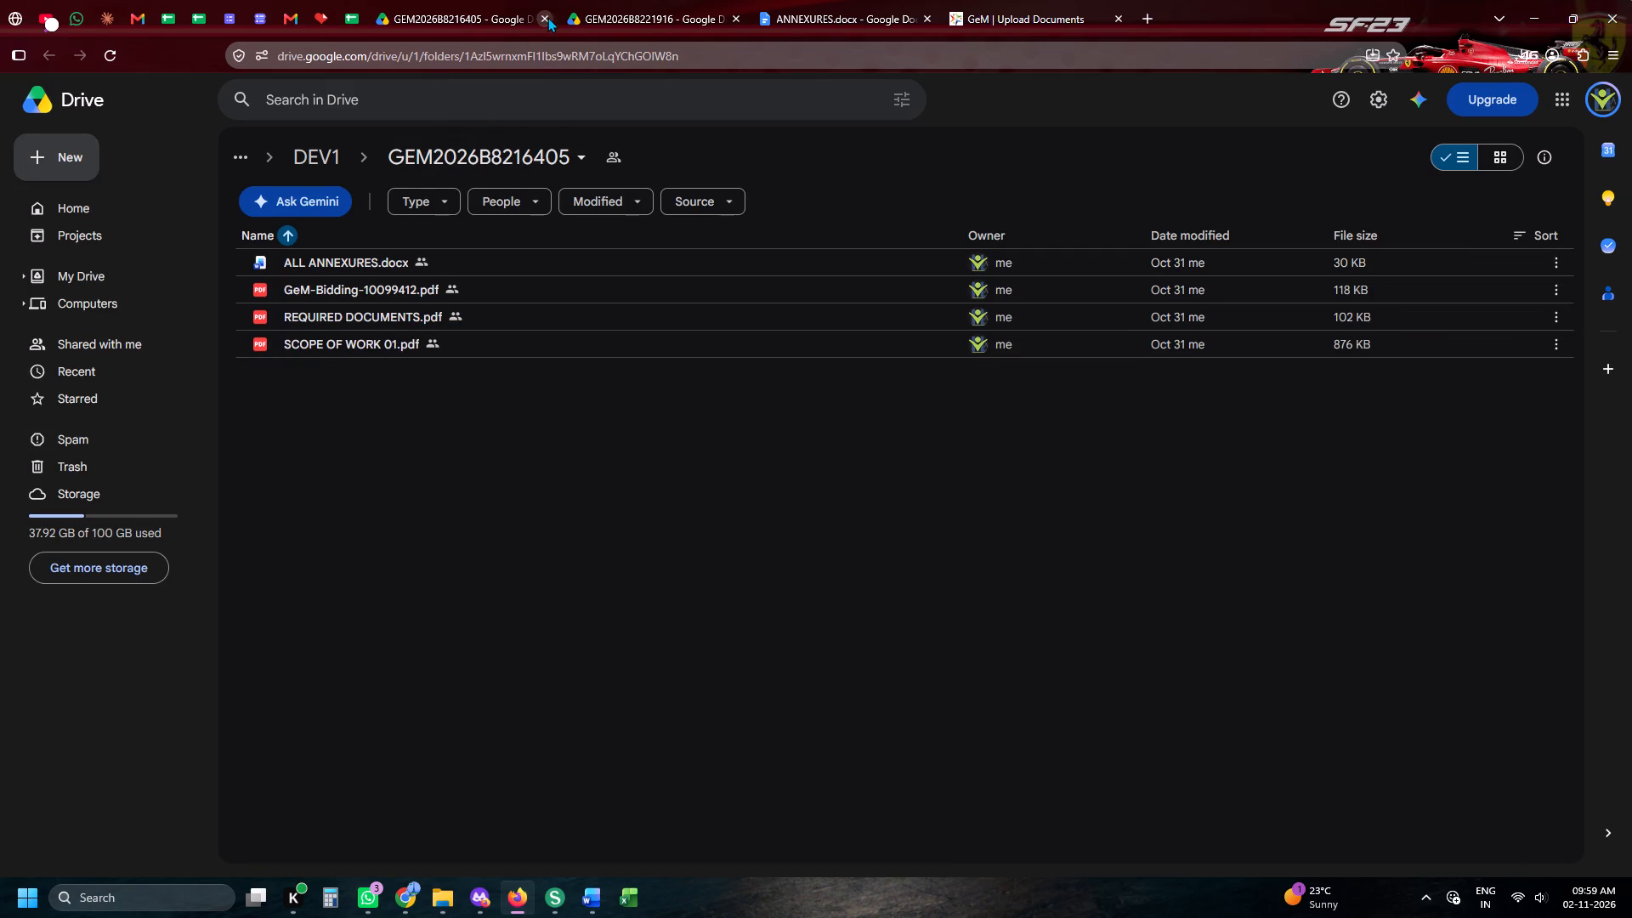
left_click(632, 0)
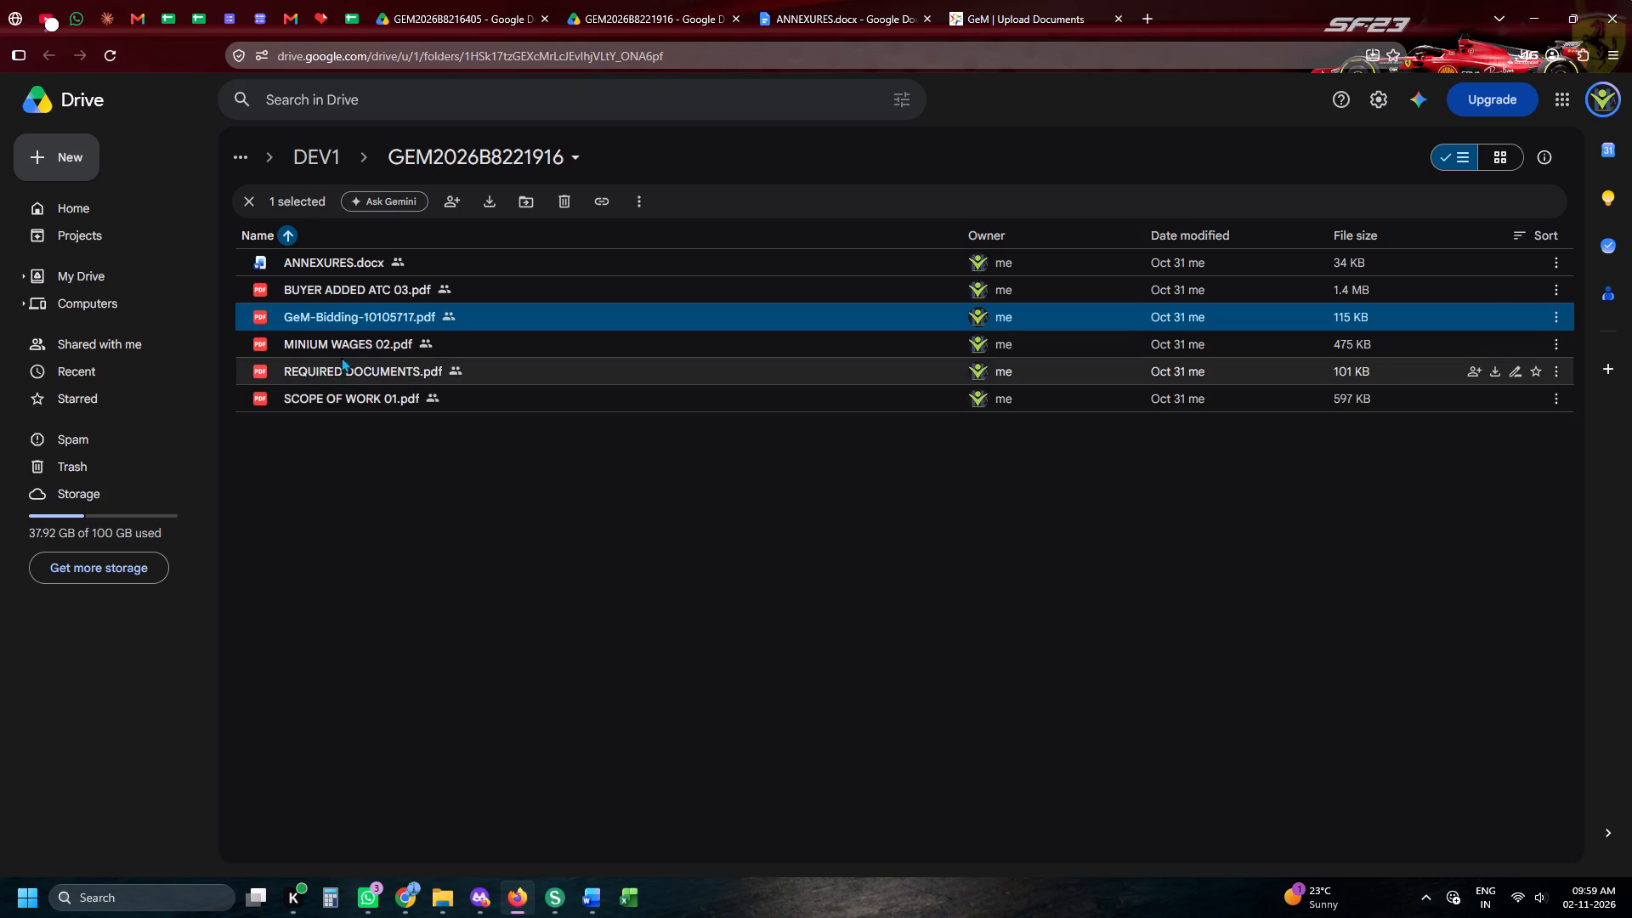
Copy the bid number GEM/2026/B/8221916 from GeM-Bidding-10105717.pdf and search the tender tracking spreadsheet for it.
double_click(349, 307)
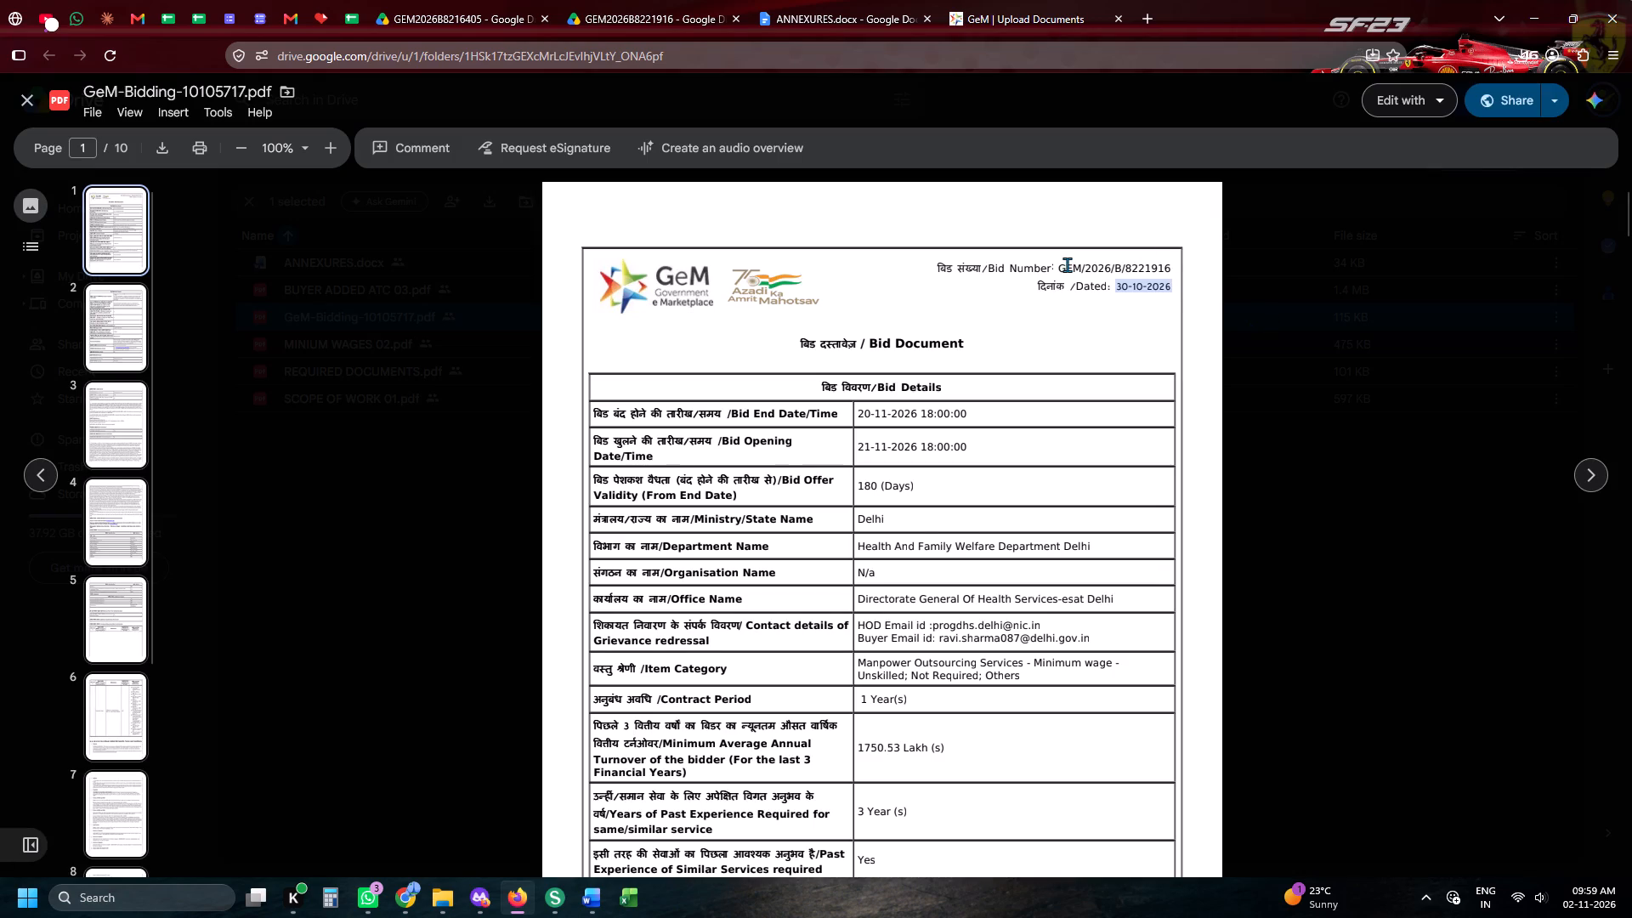
double_click(1064, 265)
key("ctrl+c")
key("ctrl+c")
key("ctrl+c")
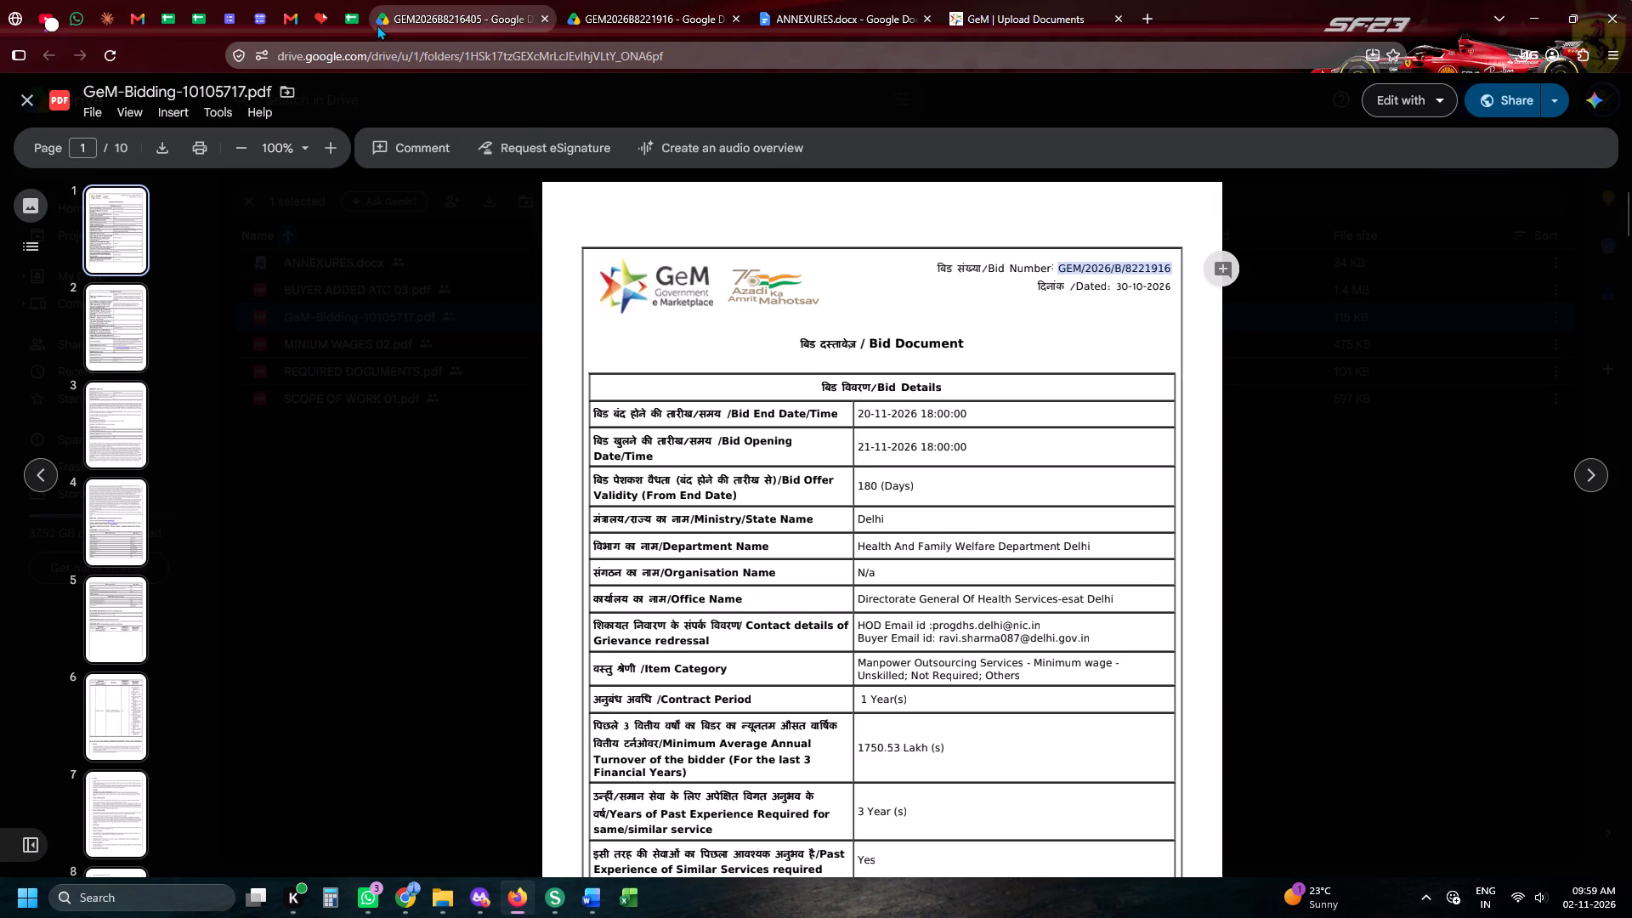
left_click(377, 25)
left_click(353, 23)
key("ctrl+f")
key("ctrl+v")
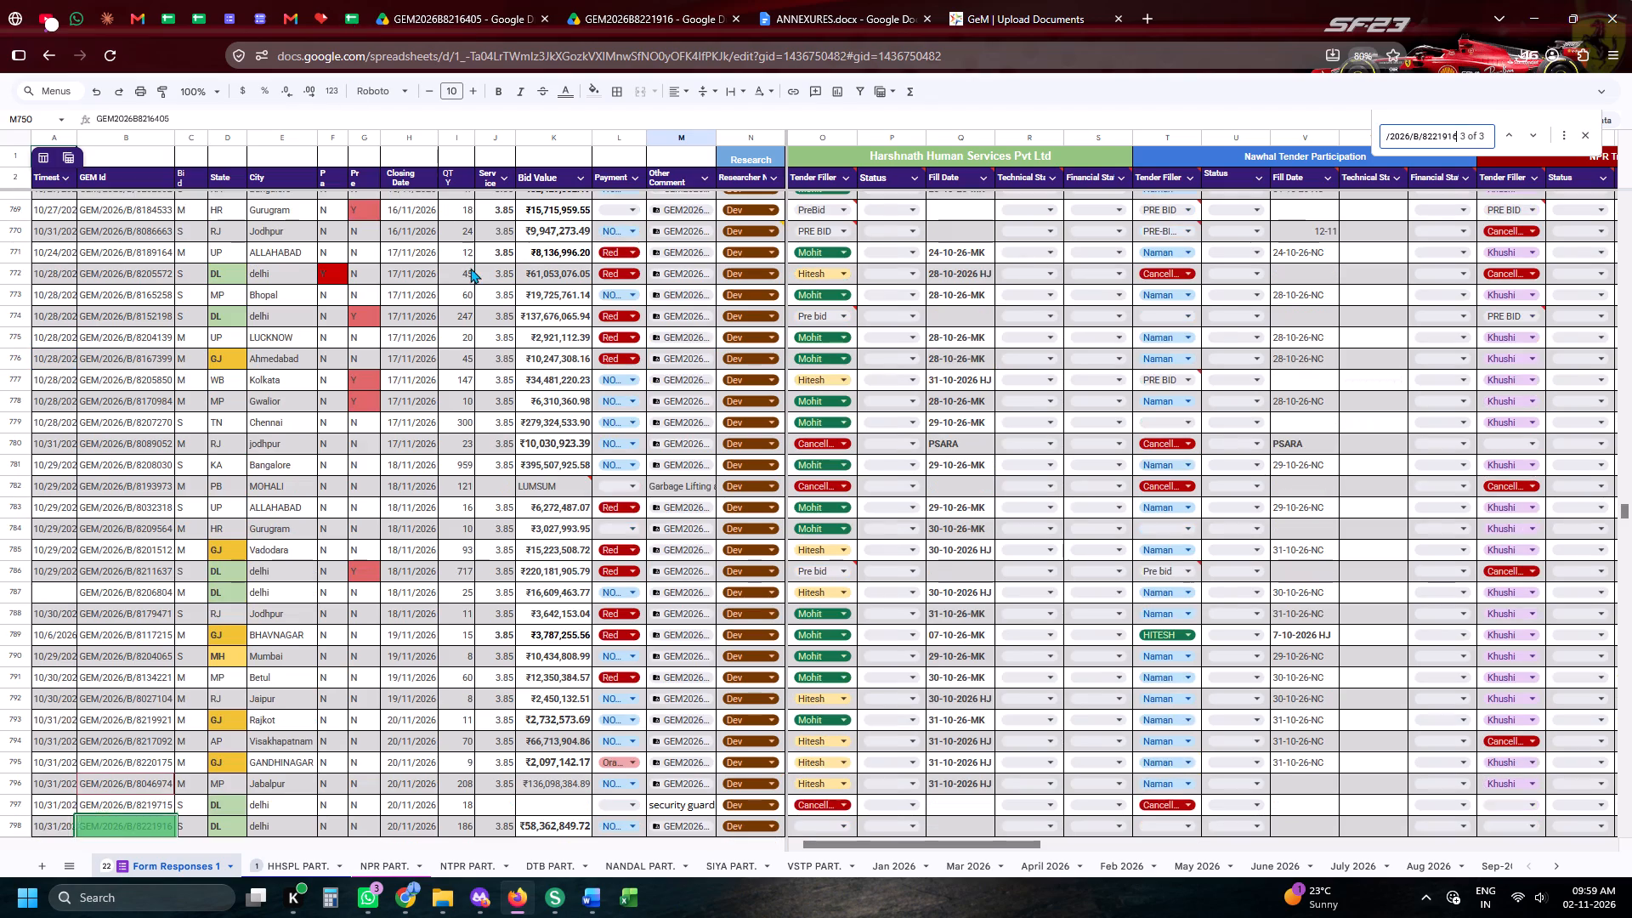
Set the Harshnath Human Services tender filler to MK in the GEM/2026/B/8221916 row.
scroll(507, 608, "down", 2)
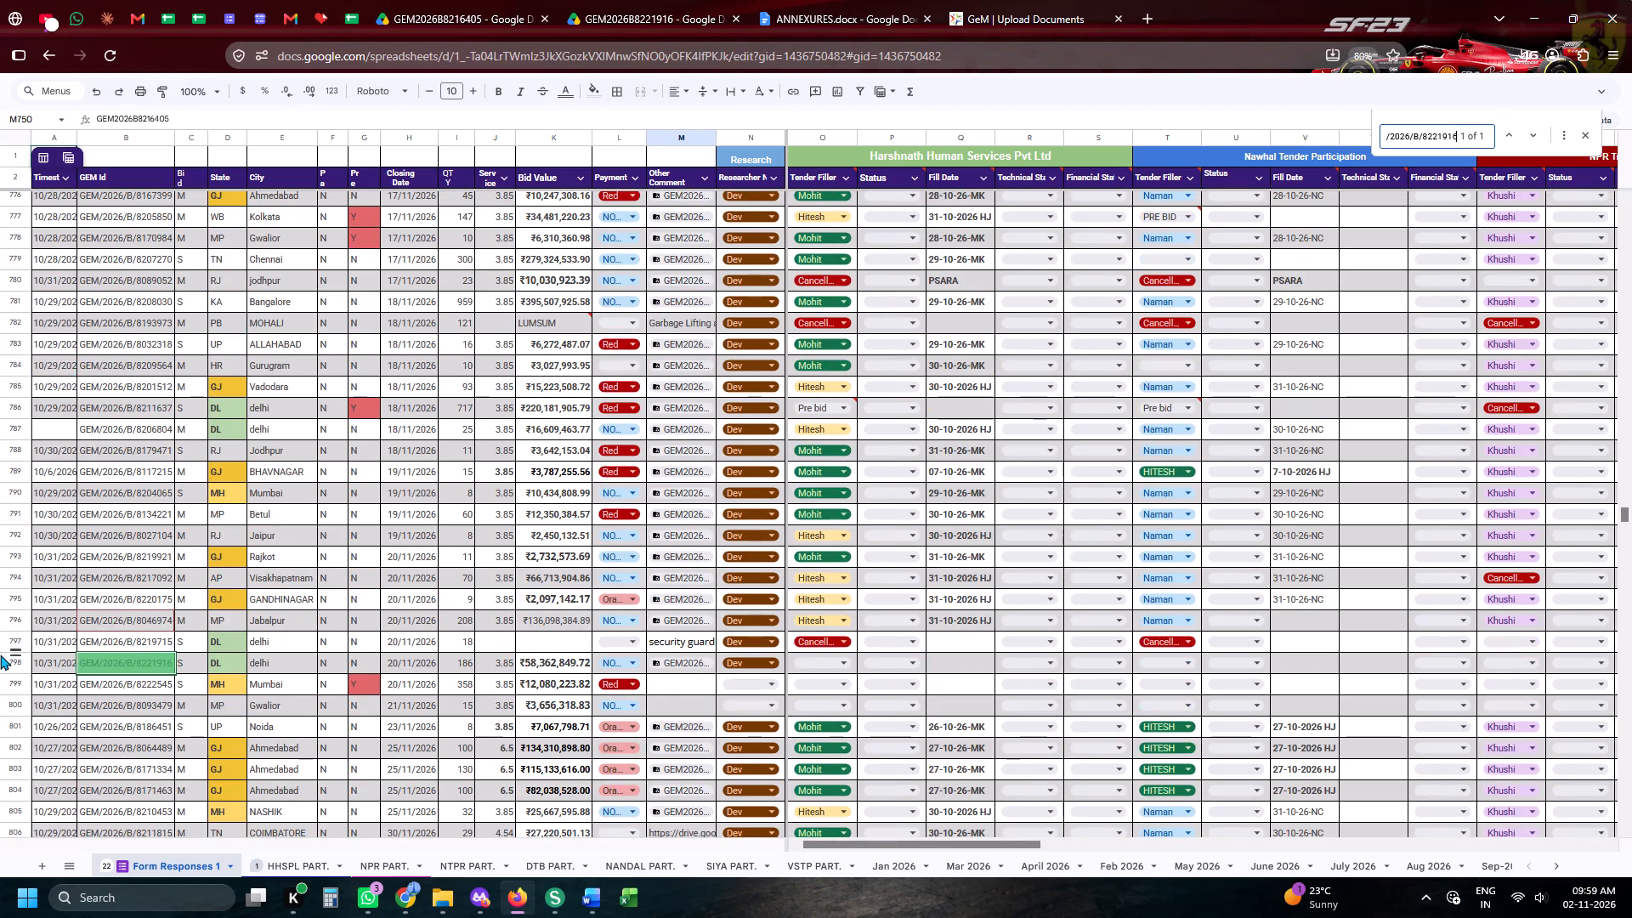
left_click(0, 654)
left_click(810, 660)
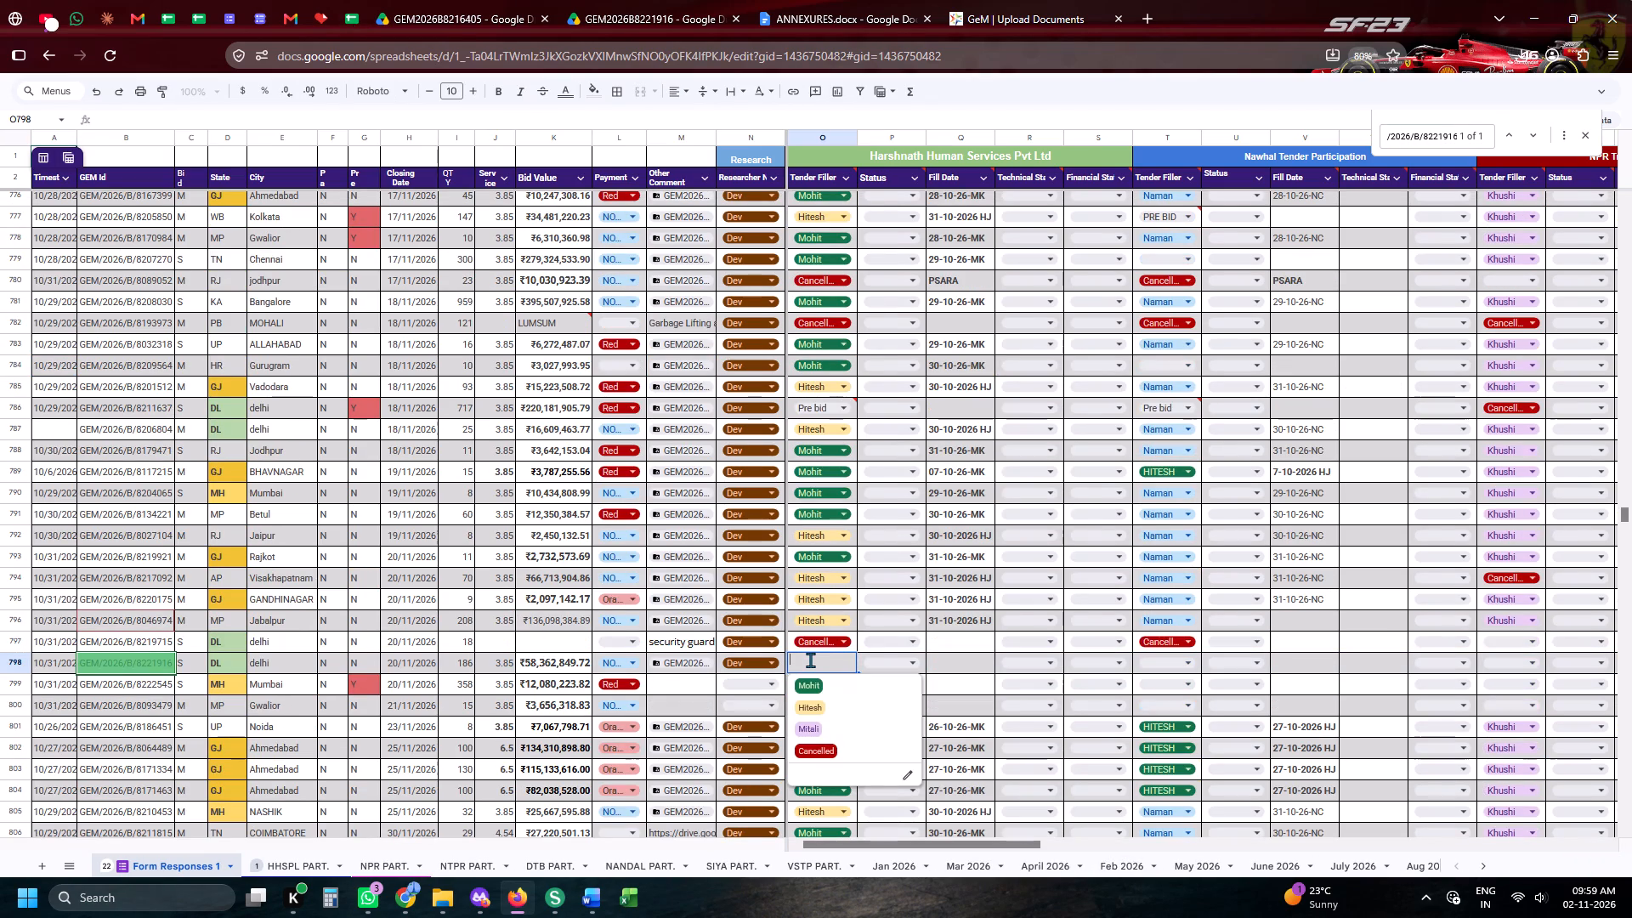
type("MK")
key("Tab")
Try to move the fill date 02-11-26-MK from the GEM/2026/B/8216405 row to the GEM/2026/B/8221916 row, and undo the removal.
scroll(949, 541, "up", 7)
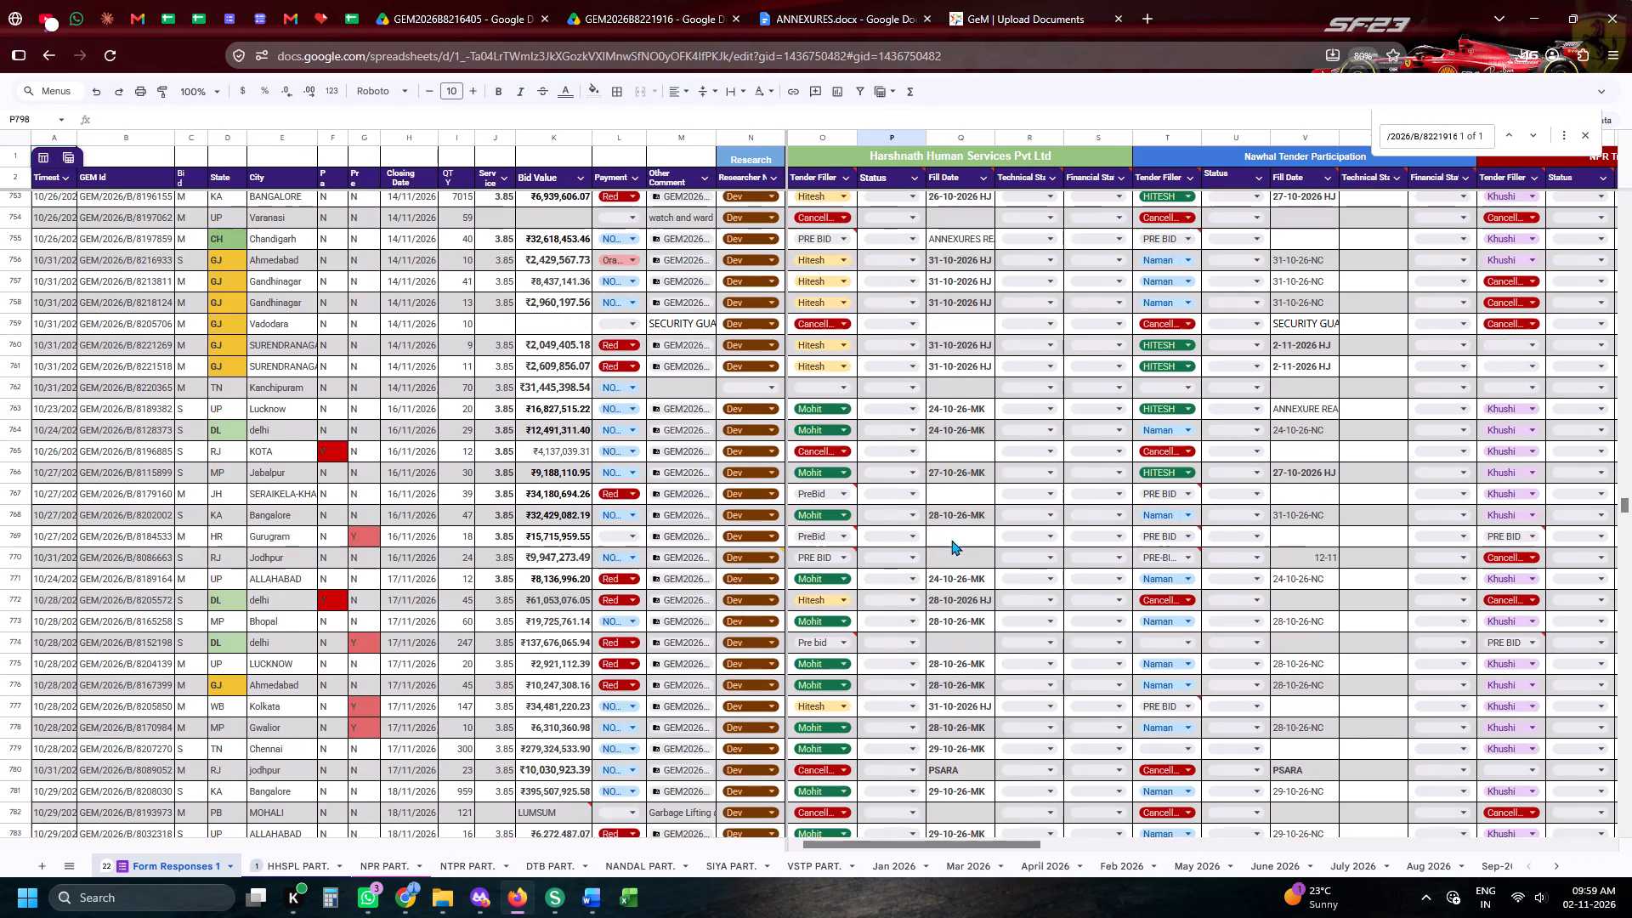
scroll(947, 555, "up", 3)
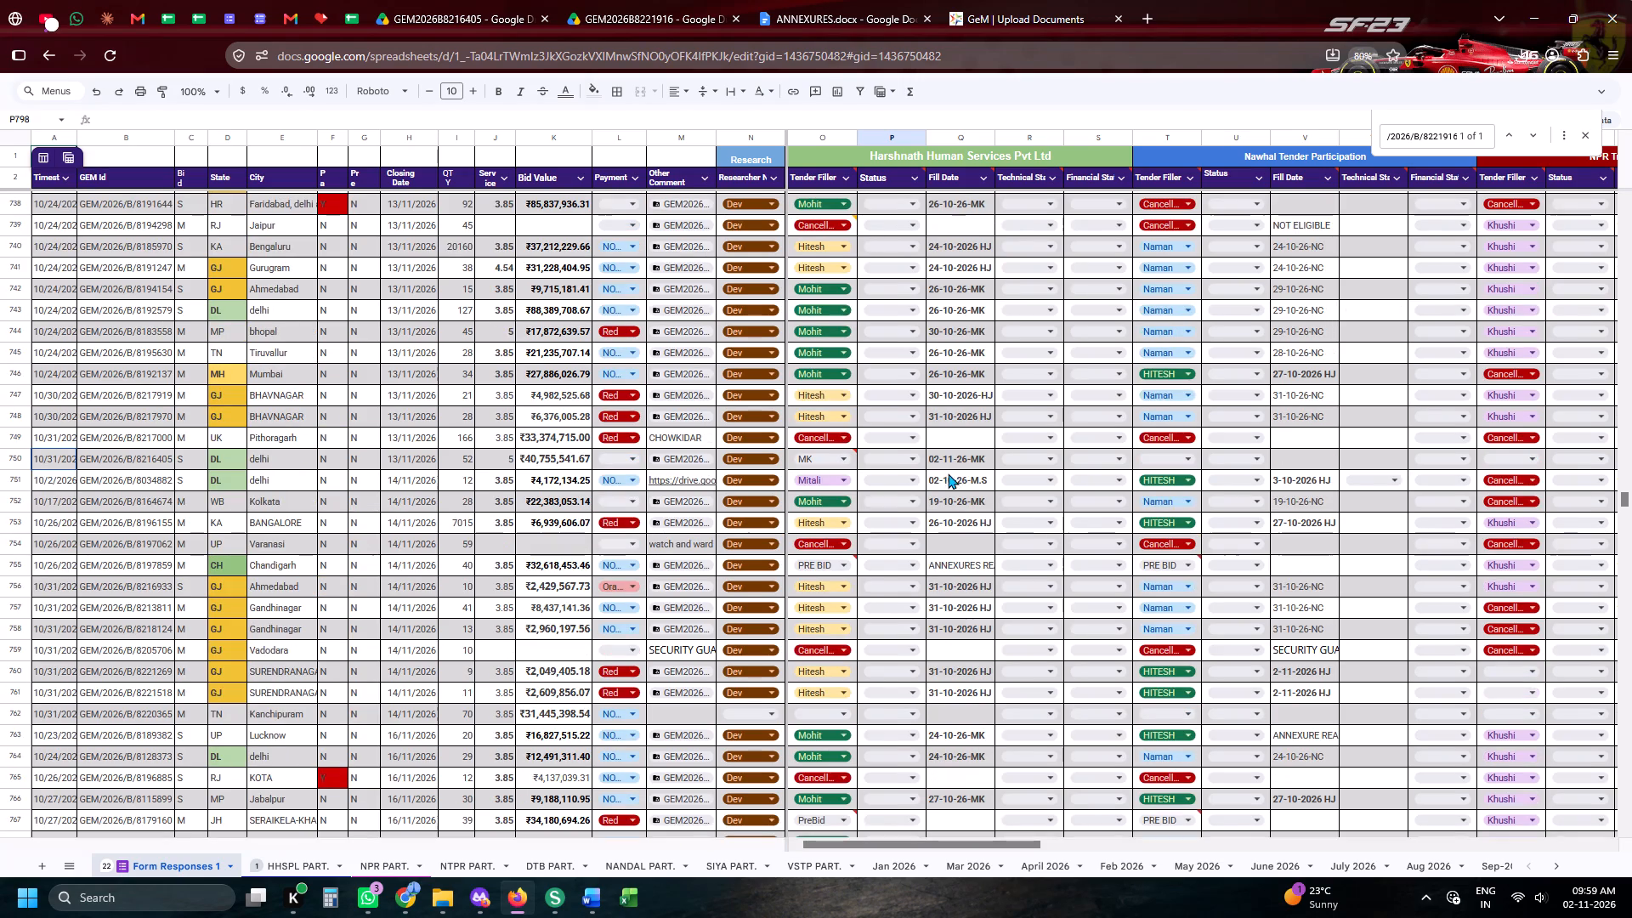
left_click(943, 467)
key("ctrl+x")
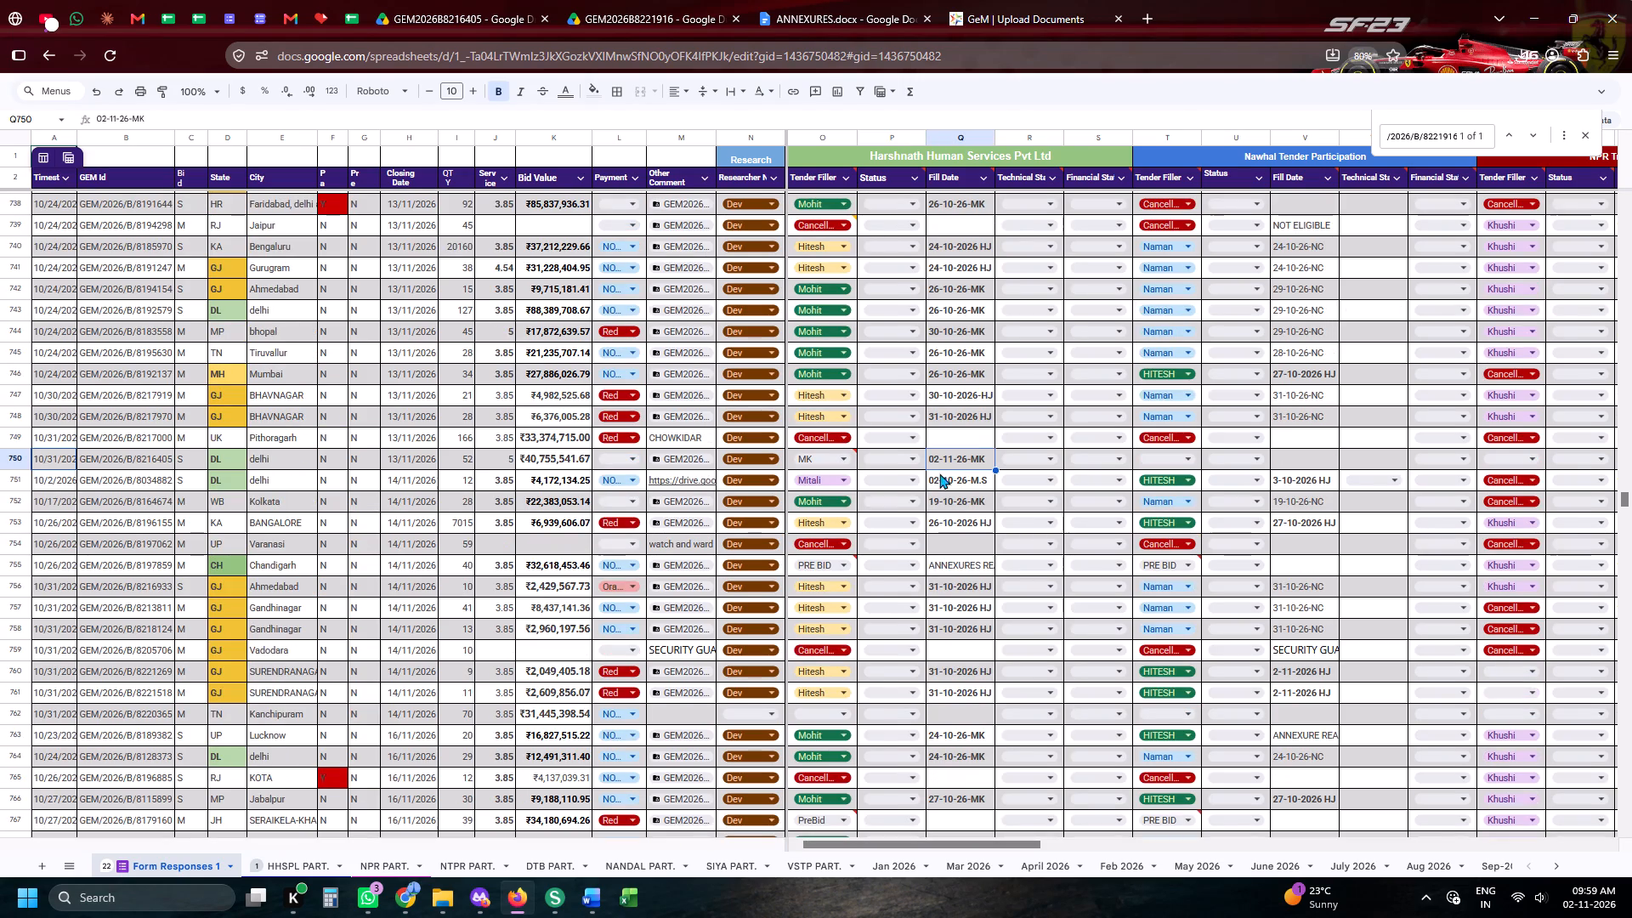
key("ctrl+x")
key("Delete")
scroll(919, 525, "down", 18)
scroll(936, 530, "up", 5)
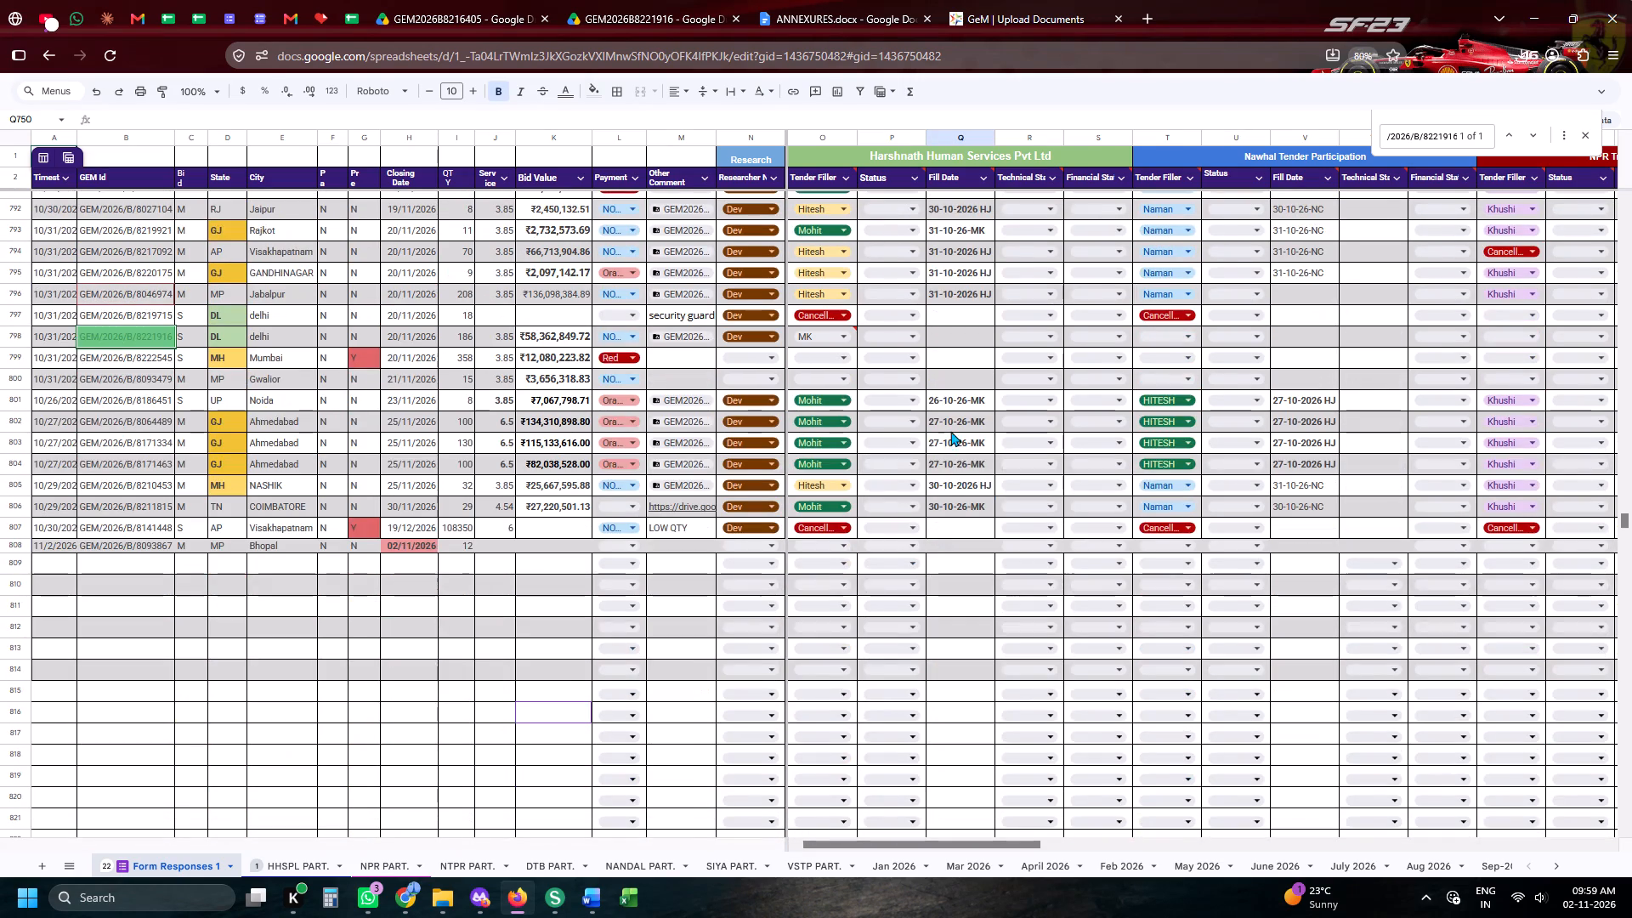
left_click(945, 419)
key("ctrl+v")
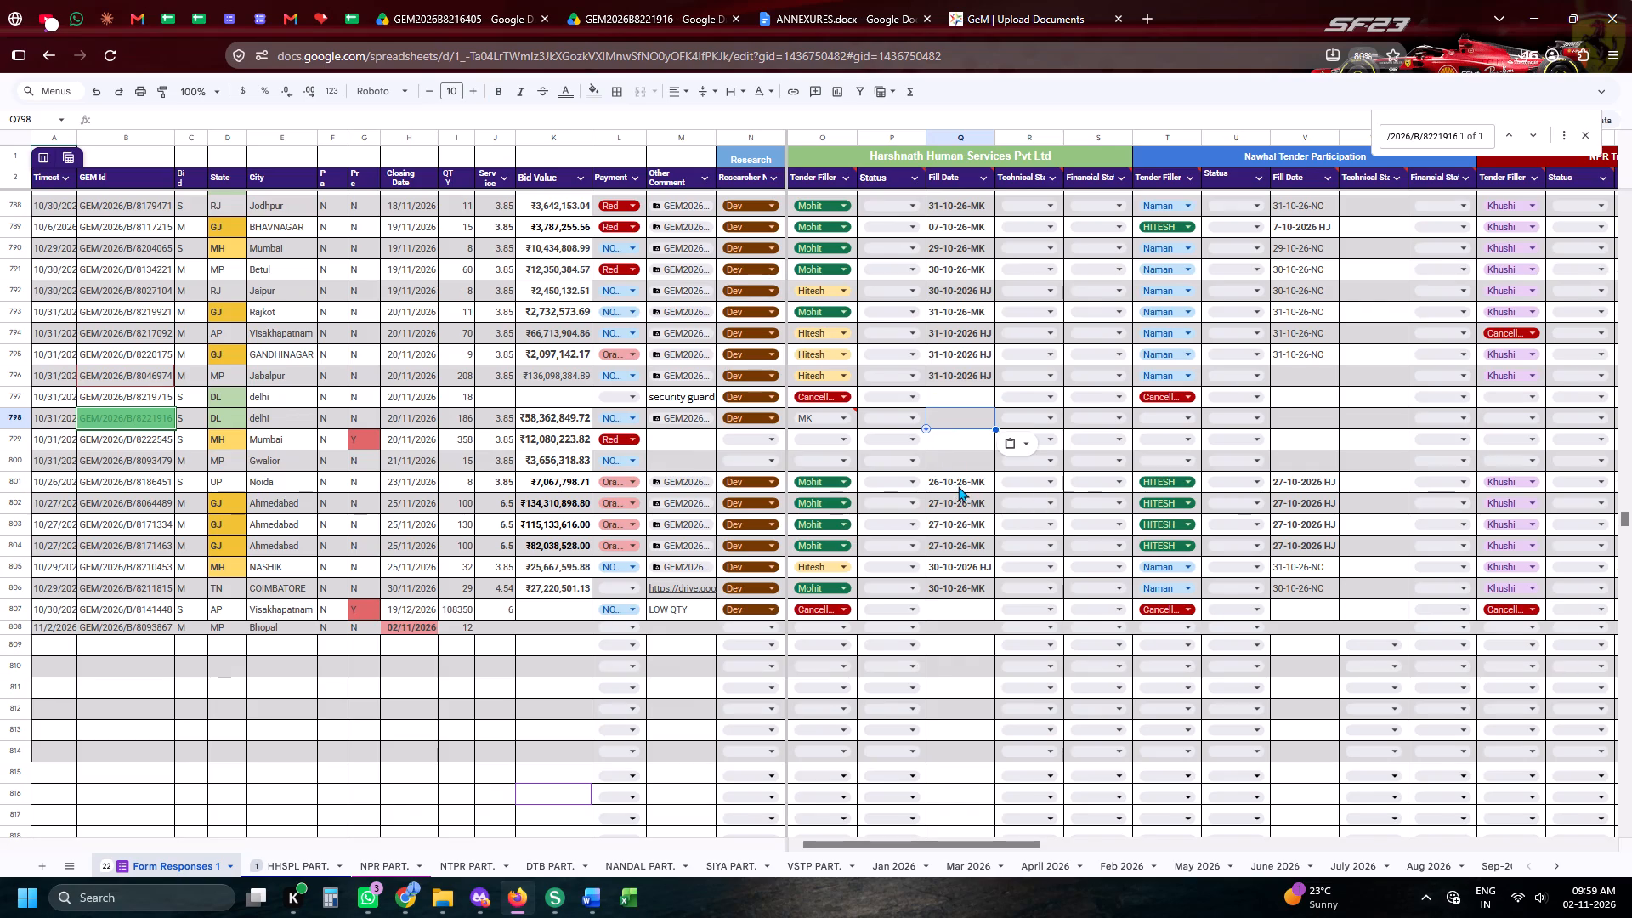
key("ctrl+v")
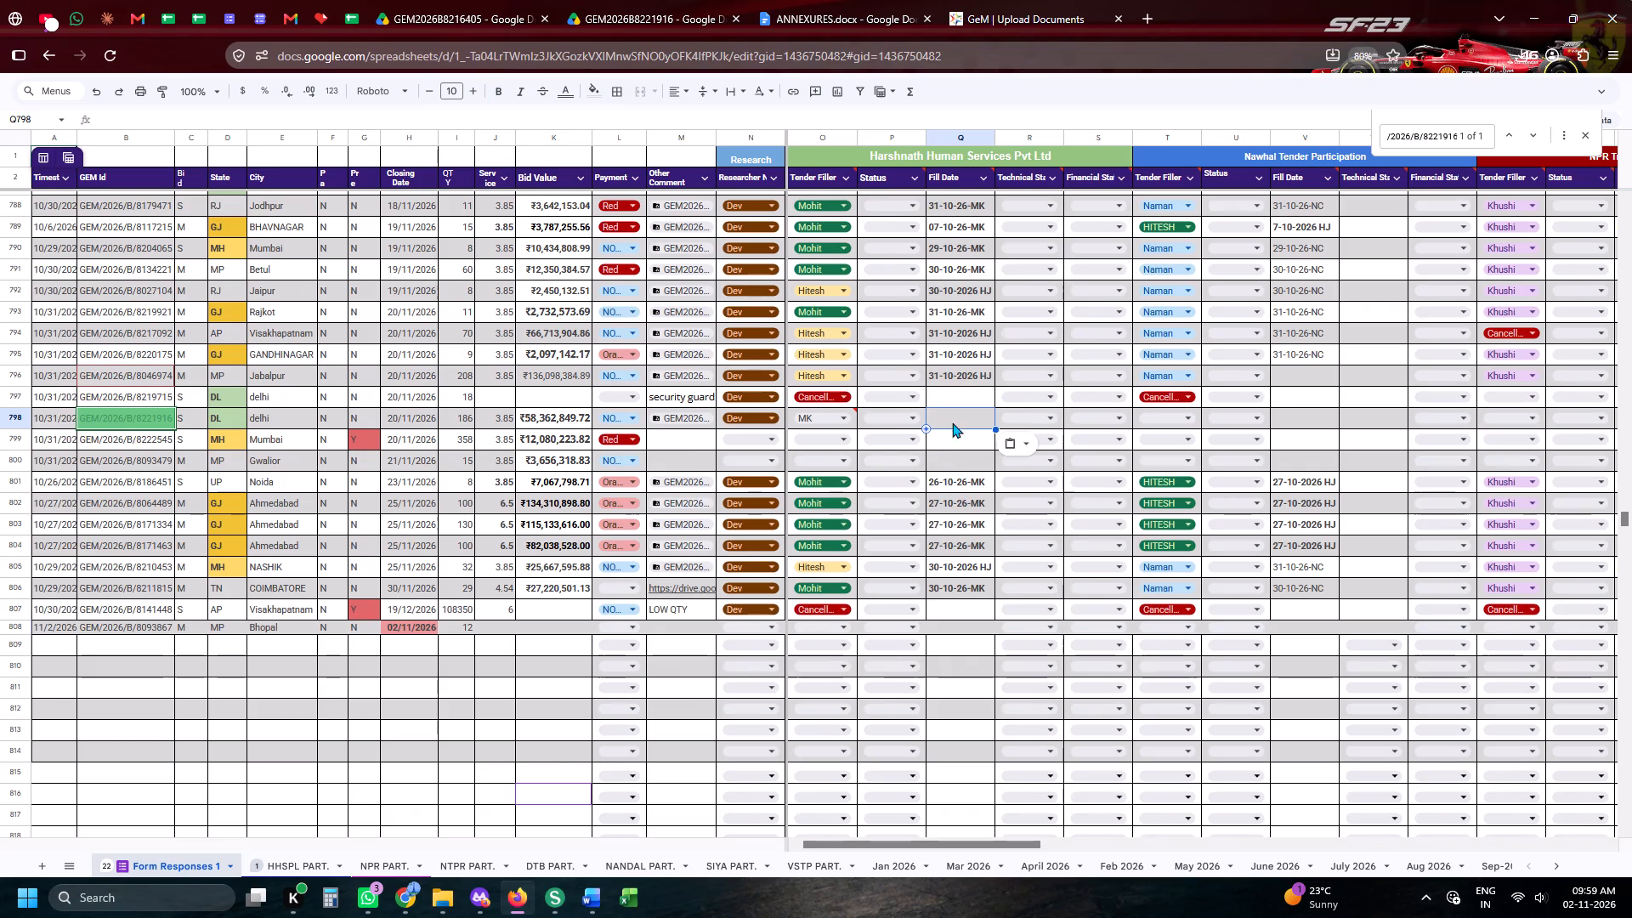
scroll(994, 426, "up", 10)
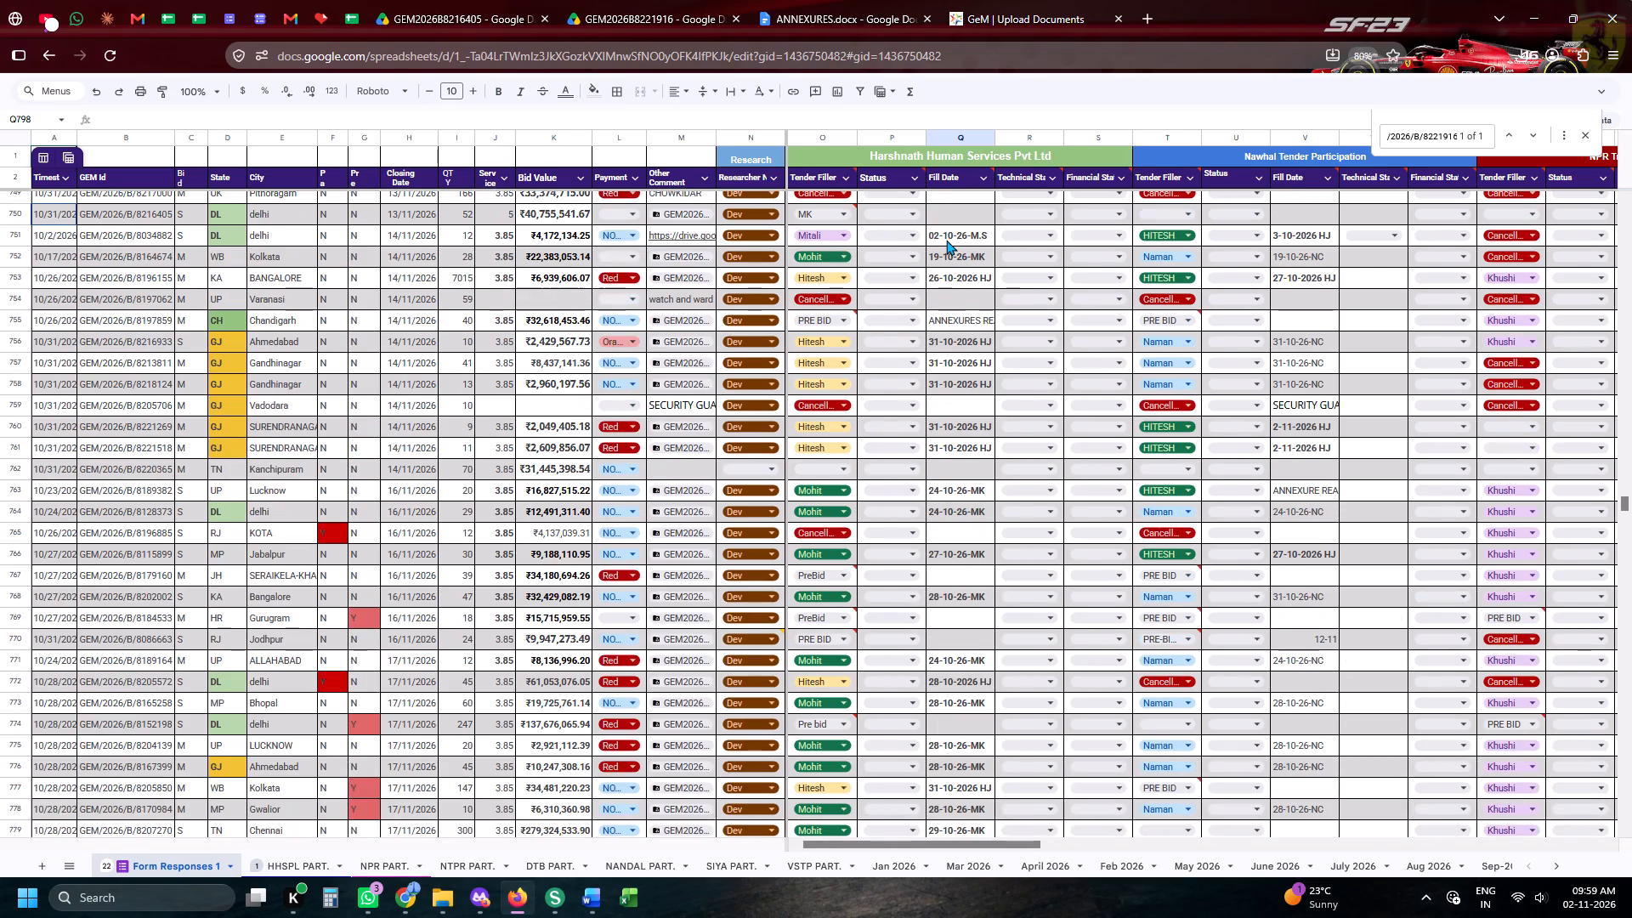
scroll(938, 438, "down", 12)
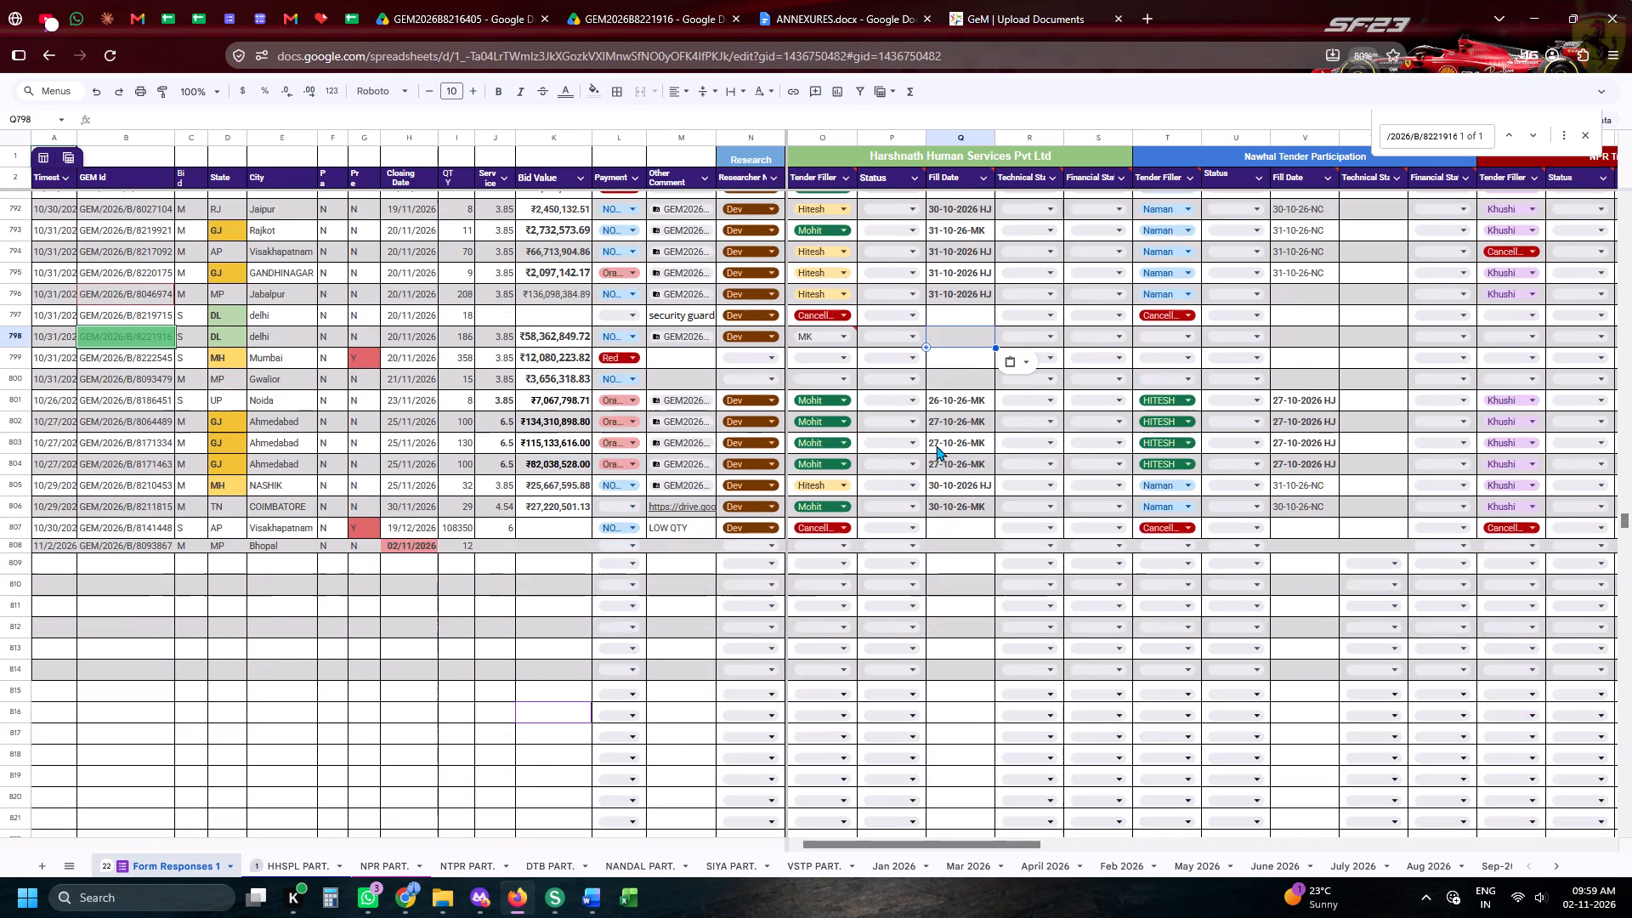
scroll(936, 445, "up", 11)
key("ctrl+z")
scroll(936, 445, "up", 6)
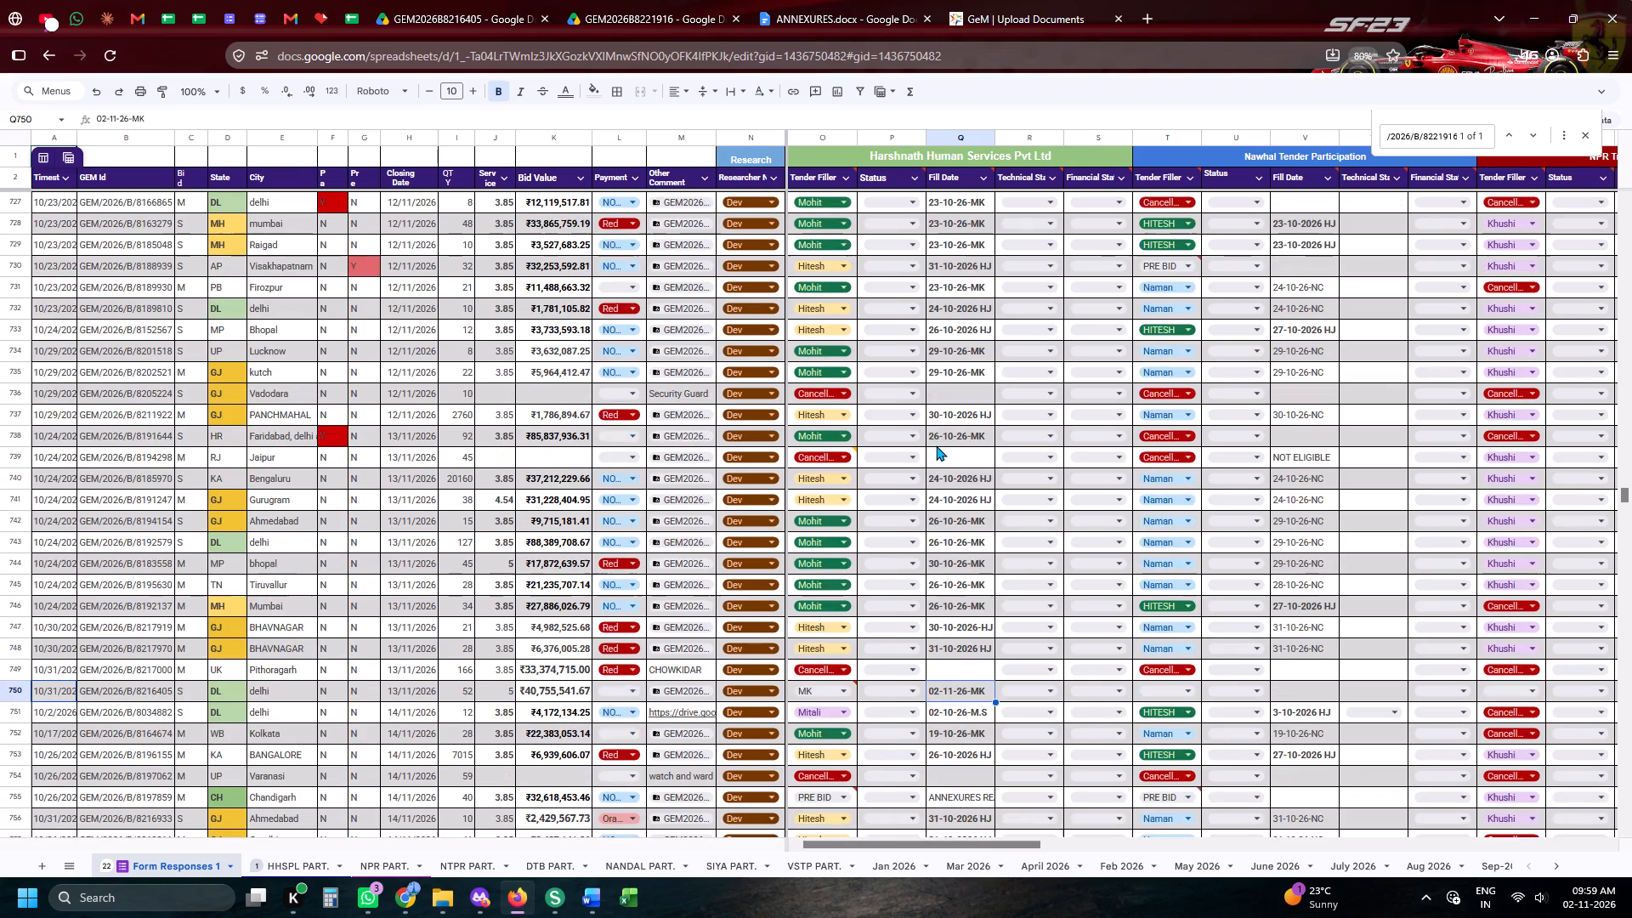
Move the Harshnath fill date 02-11-26-MK from the GEM/2026/B/8216405 row to the GEM/2026/B/8221916 row.
key("ctrl+c")
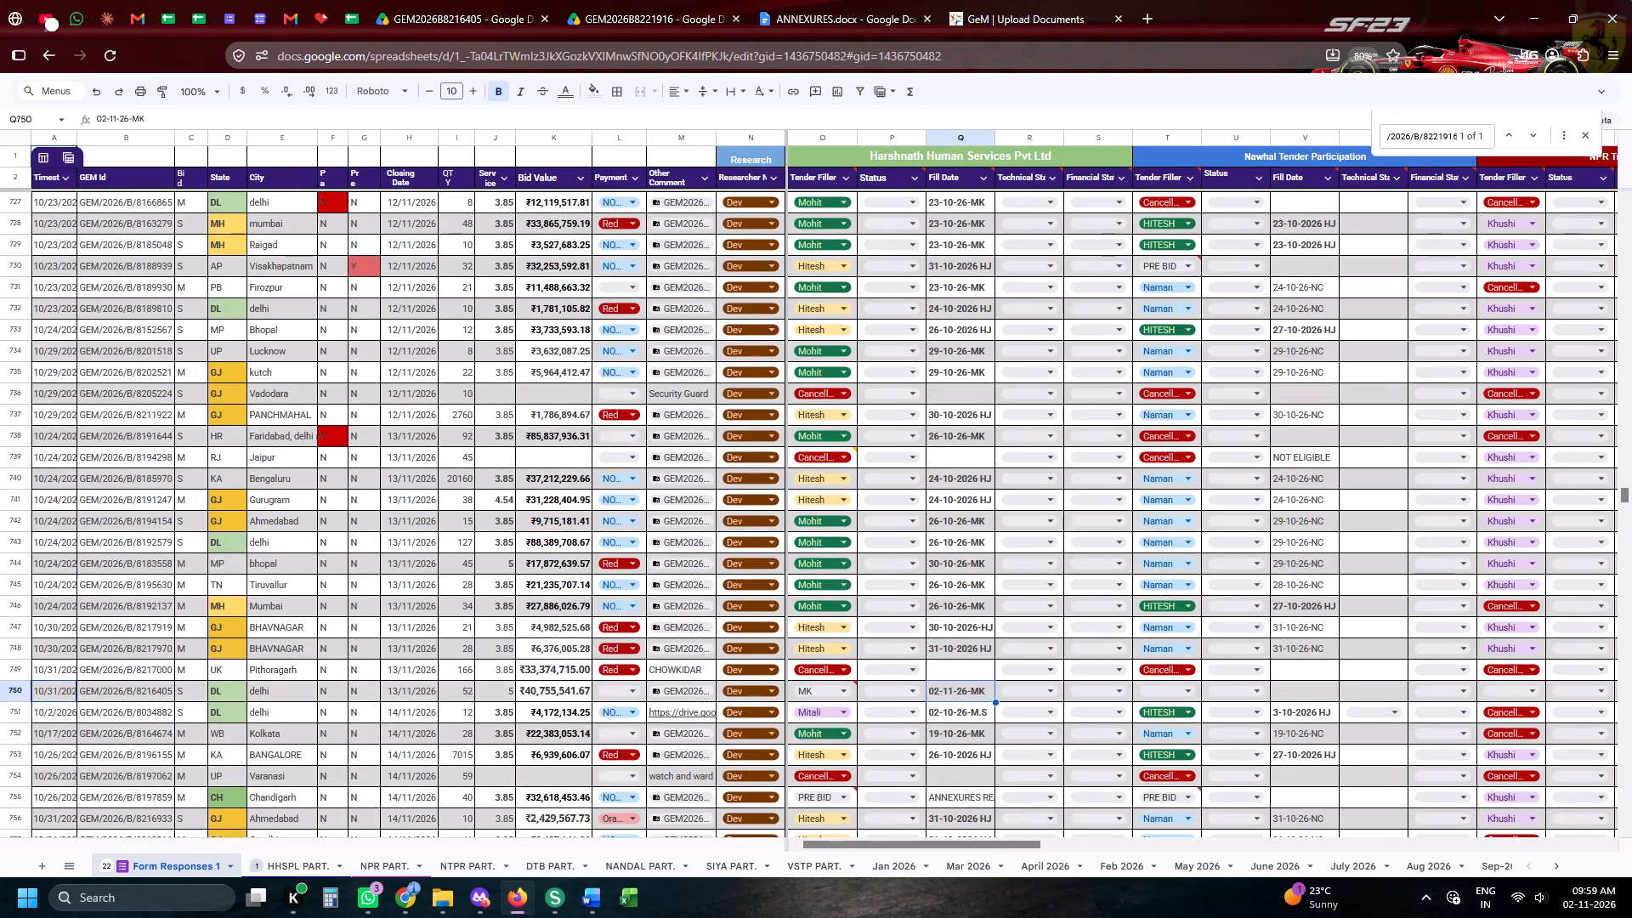
key("ctrl+c")
key("ctrl+c")
key("ctrl+c")
left_click(948, 691)
key("ctrl+c")
key("ctrl+c")
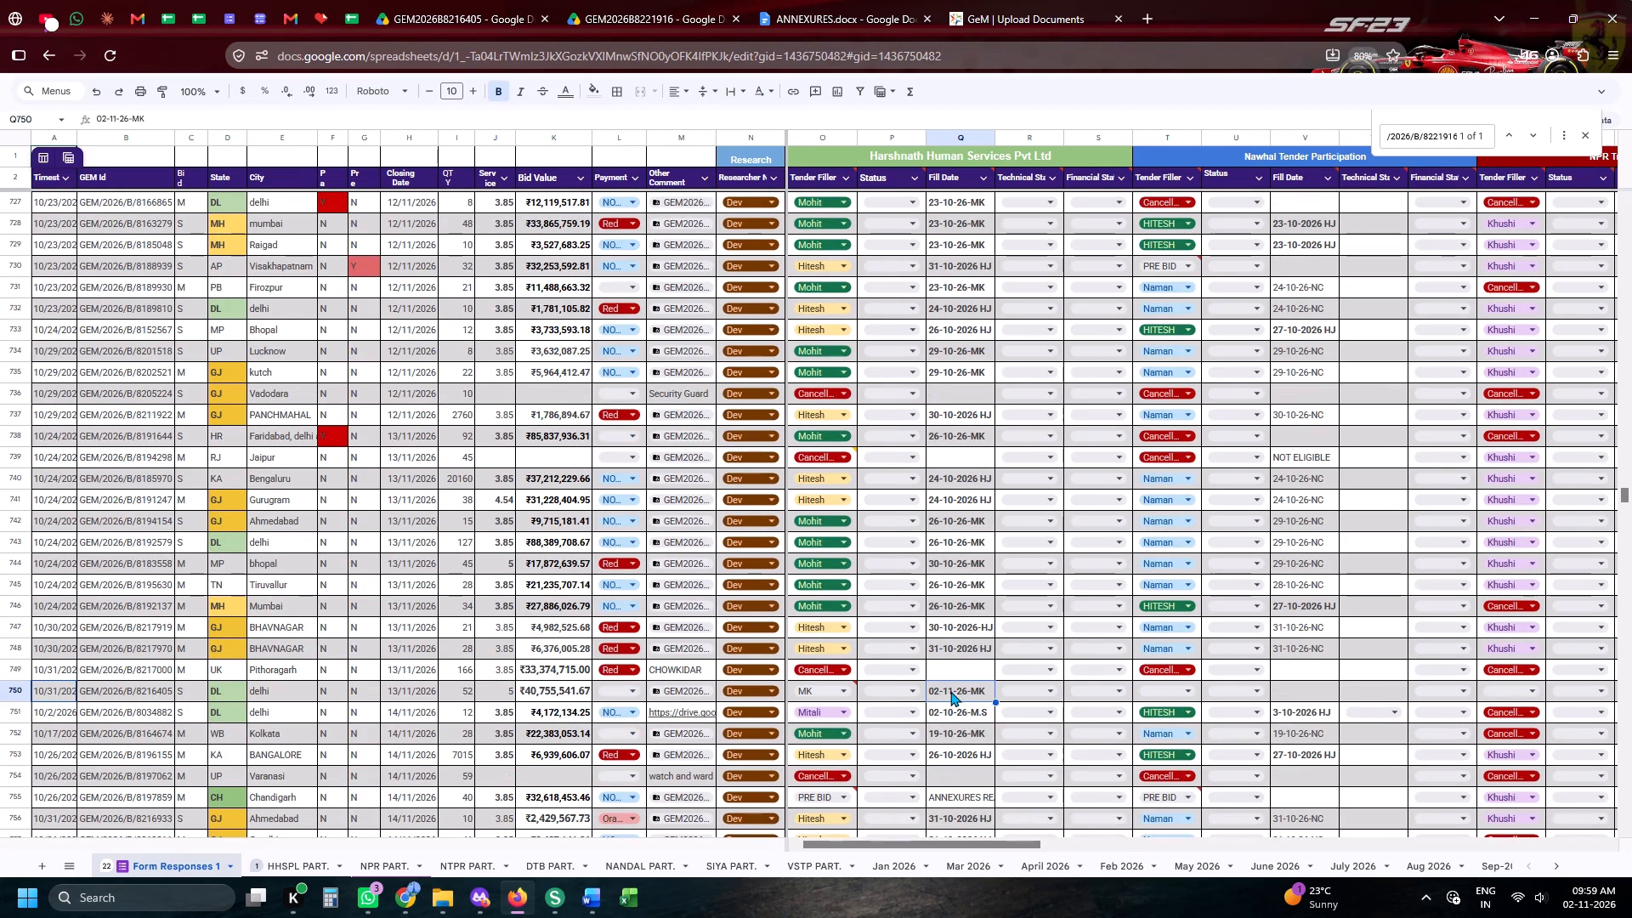
key("Delete")
scroll(952, 694, "down", 19)
scroll(951, 679, "up", 5)
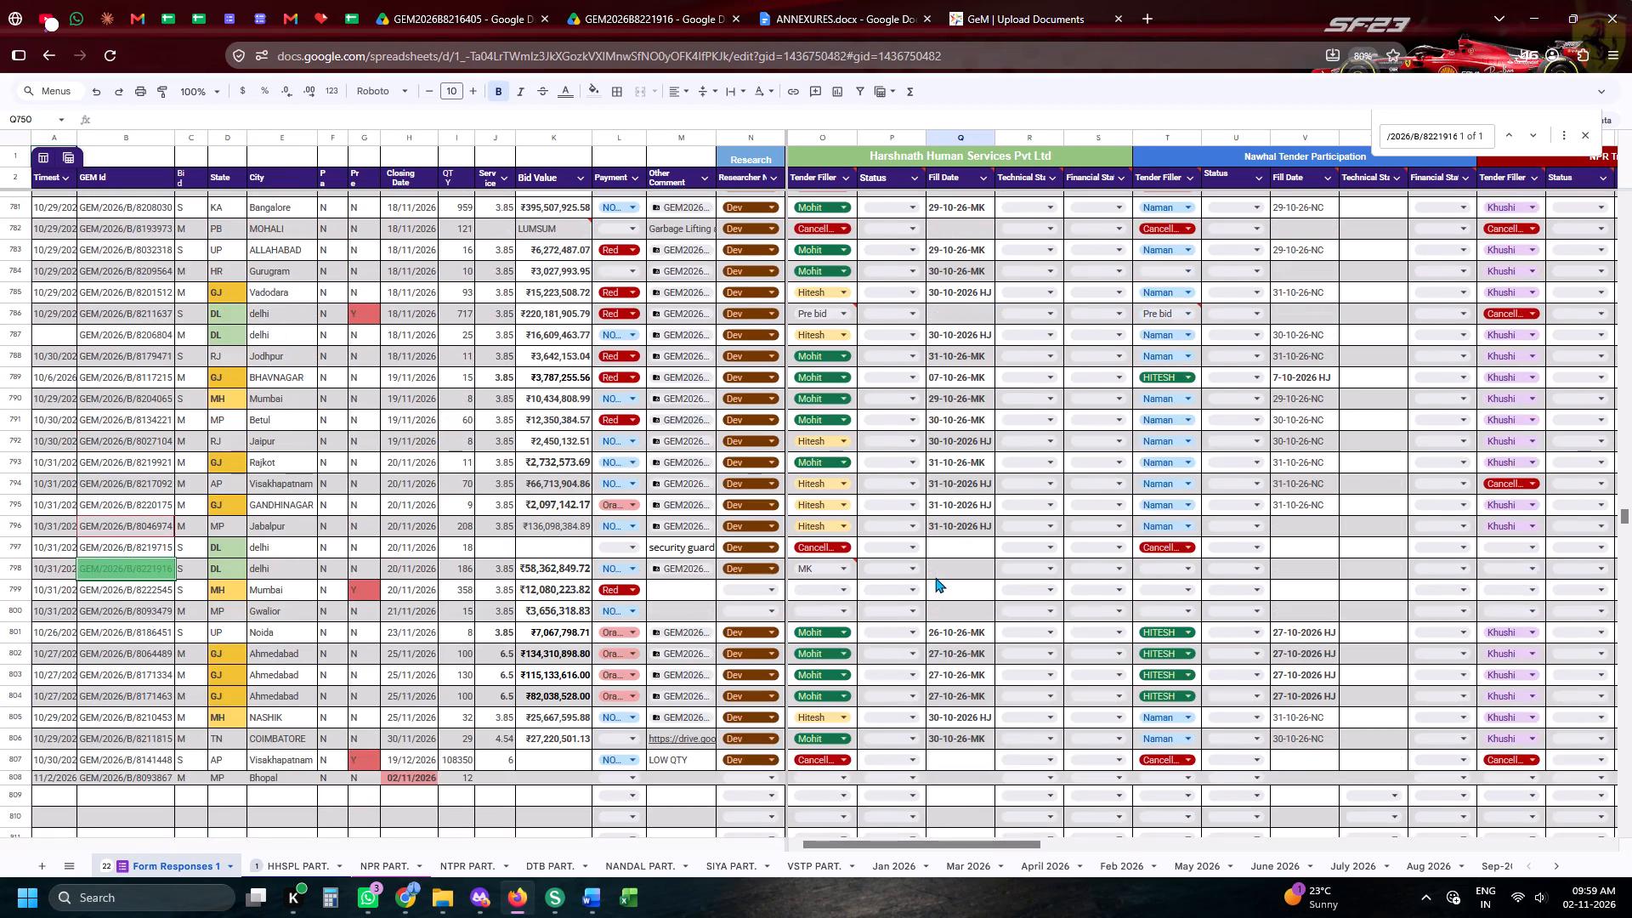
left_click(936, 576)
key("ctrl+v")
left_click(949, 604)
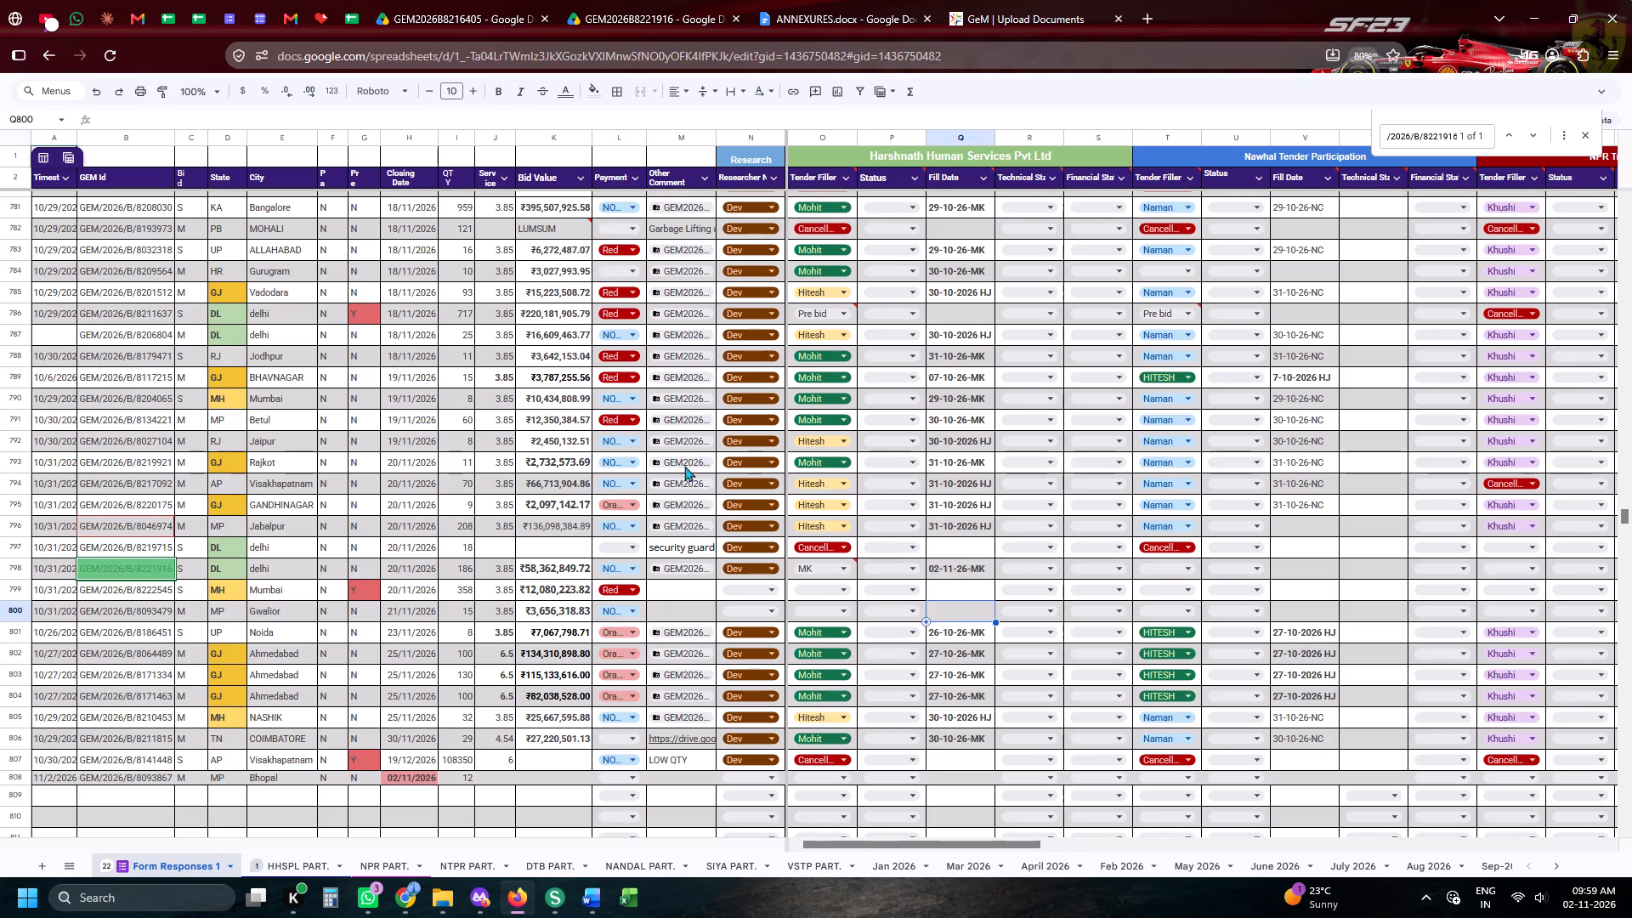
Copy the bid number GEM/2026/B/8221916 from the spreadsheet and look it up in the GeM bid listing using Exact Bid Search.
left_click(106, 564)
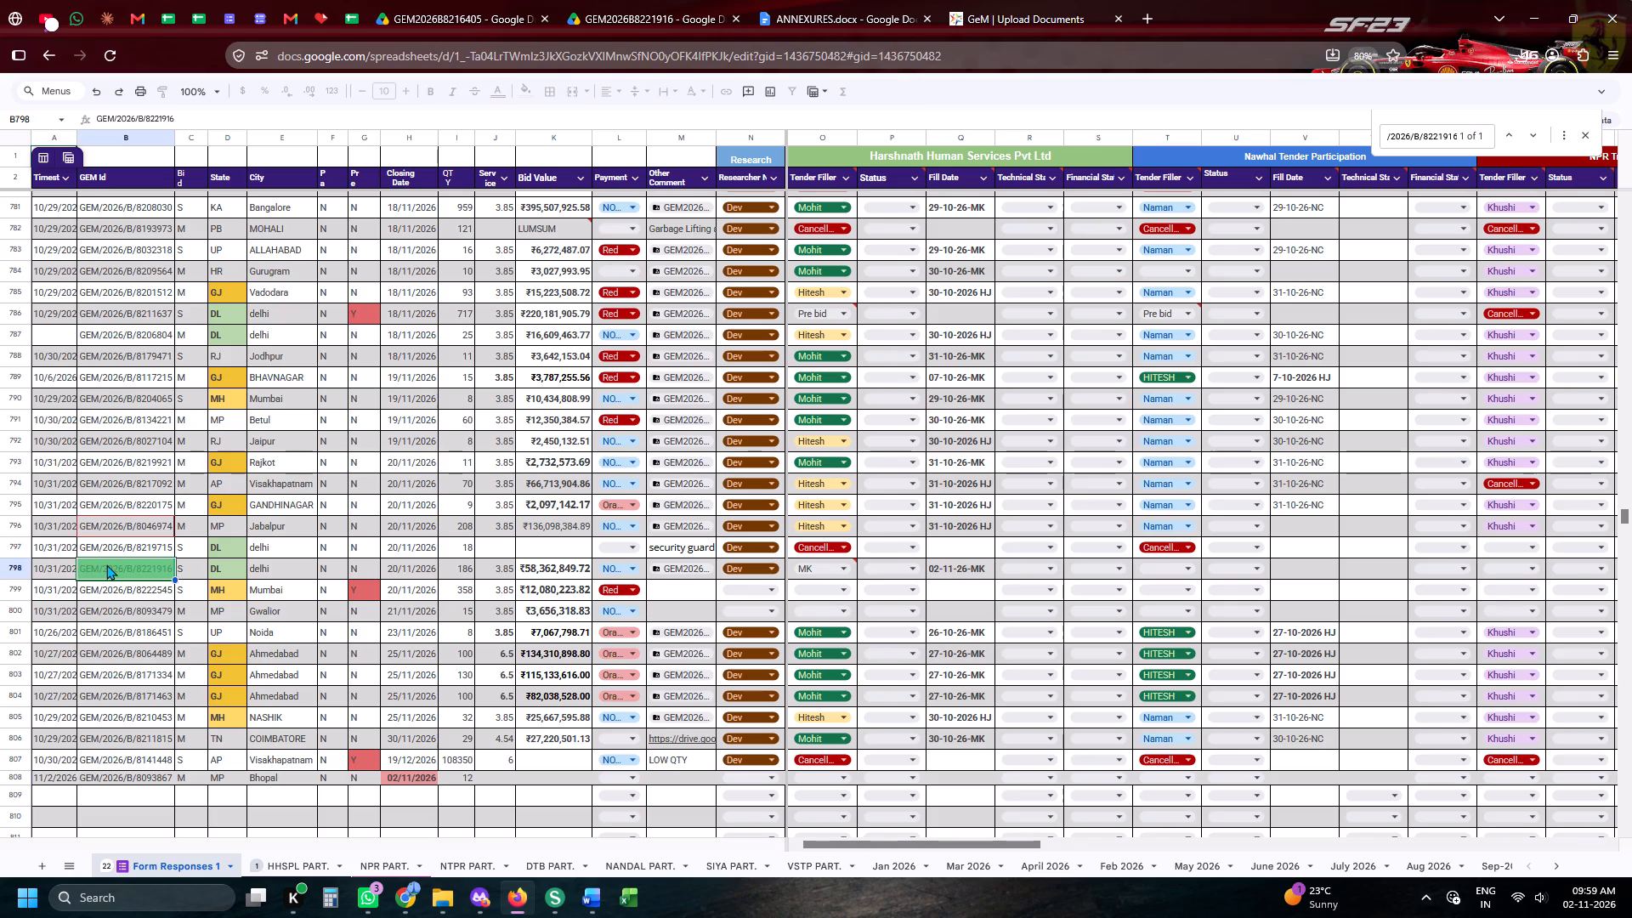
key("ctrl+c")
key("ctrl+c")
key("ctrl+c")
left_click(958, 0)
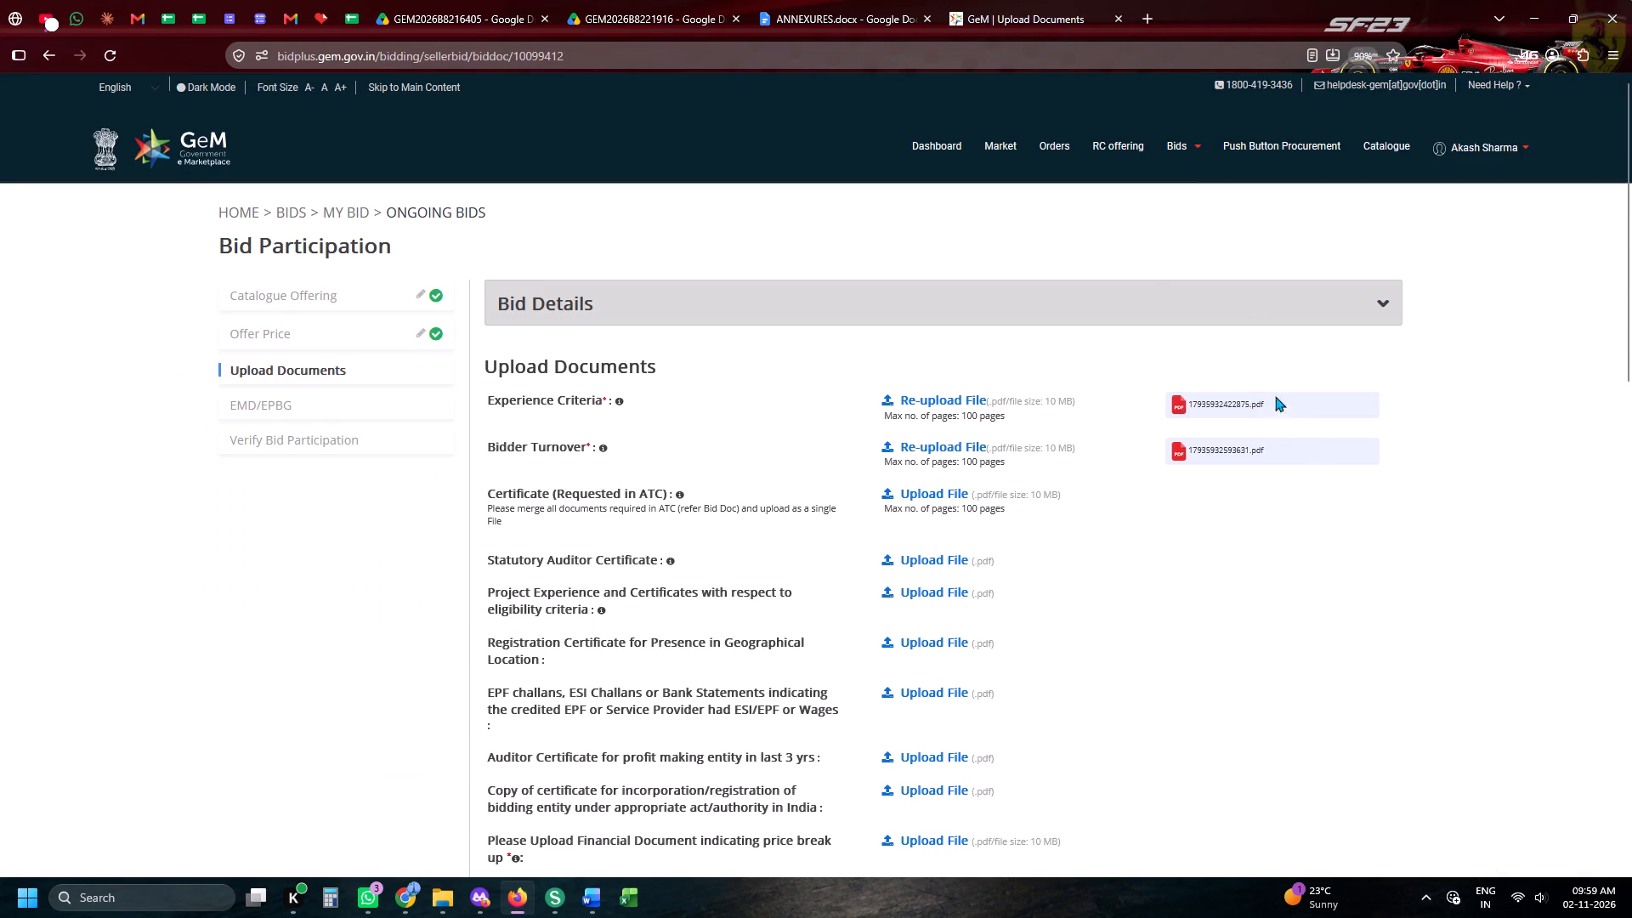
left_click(1200, 139)
left_click(1210, 171)
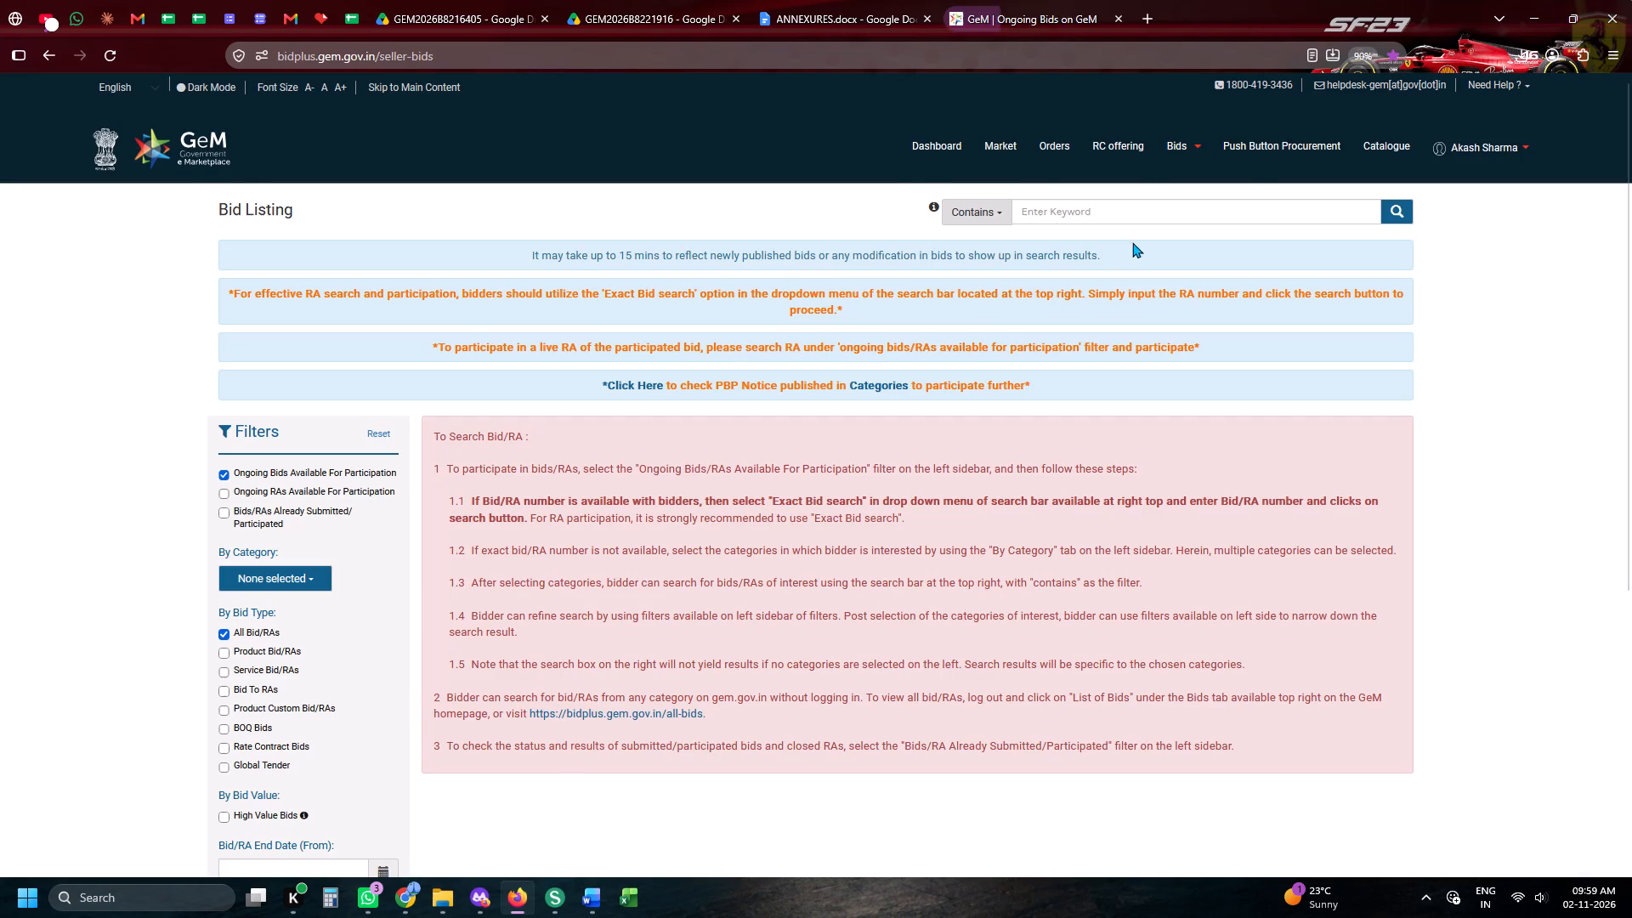
left_click(1121, 221)
key("ctrl+v")
left_click(985, 204)
left_click(1015, 313)
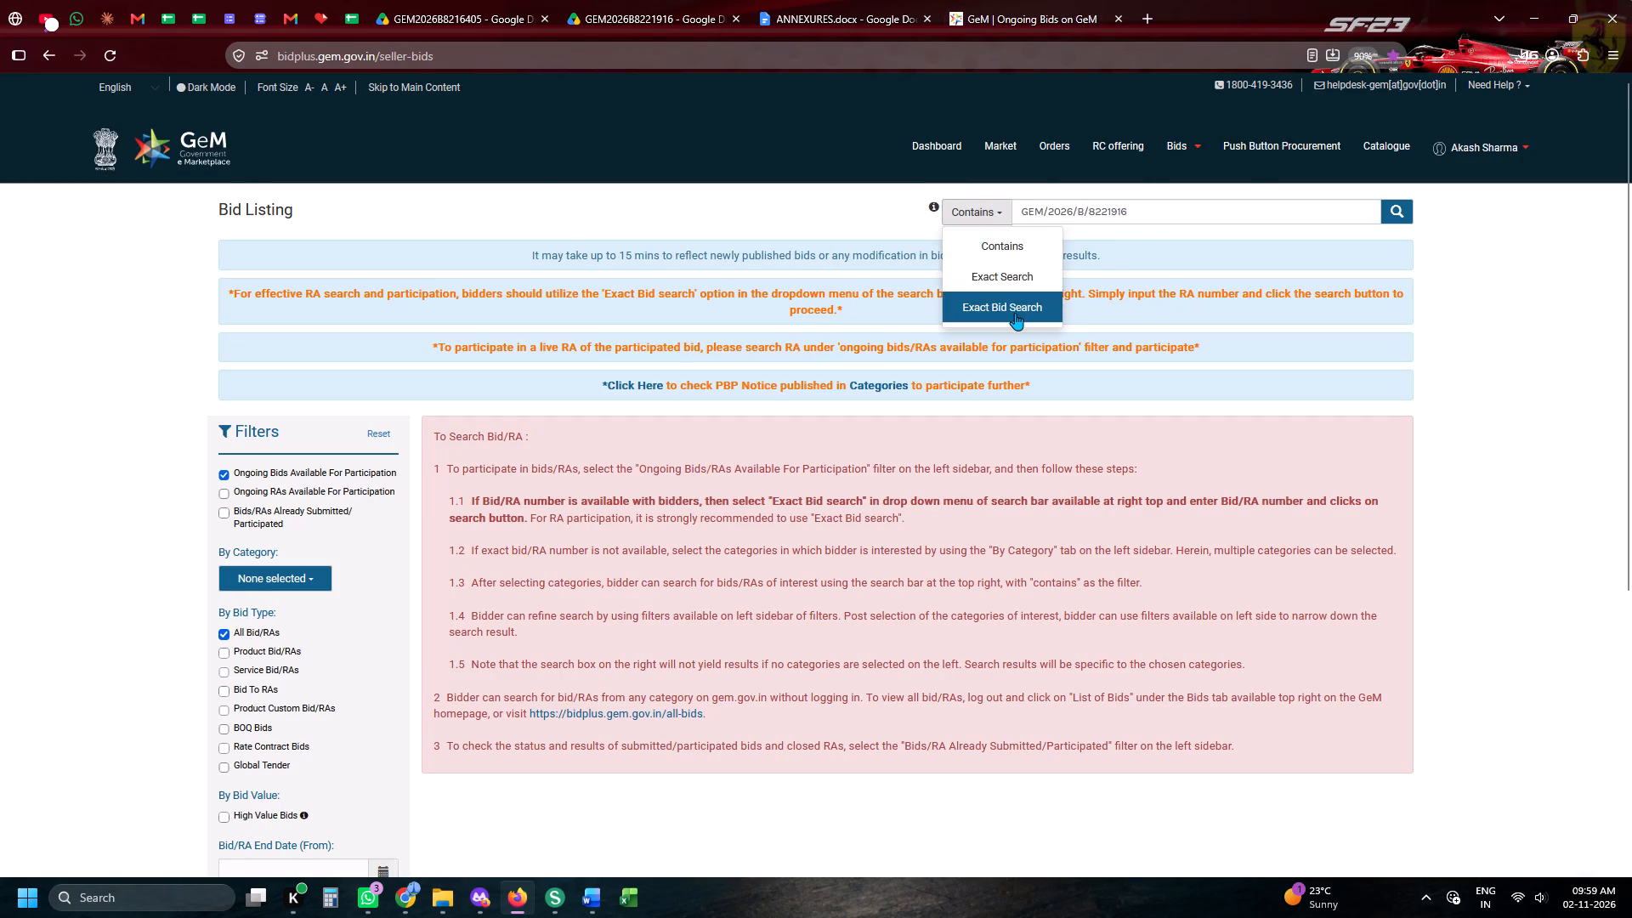
left_click(1393, 201)
Close the GEM2026B8216405 Drive folder.
left_click(547, 21)
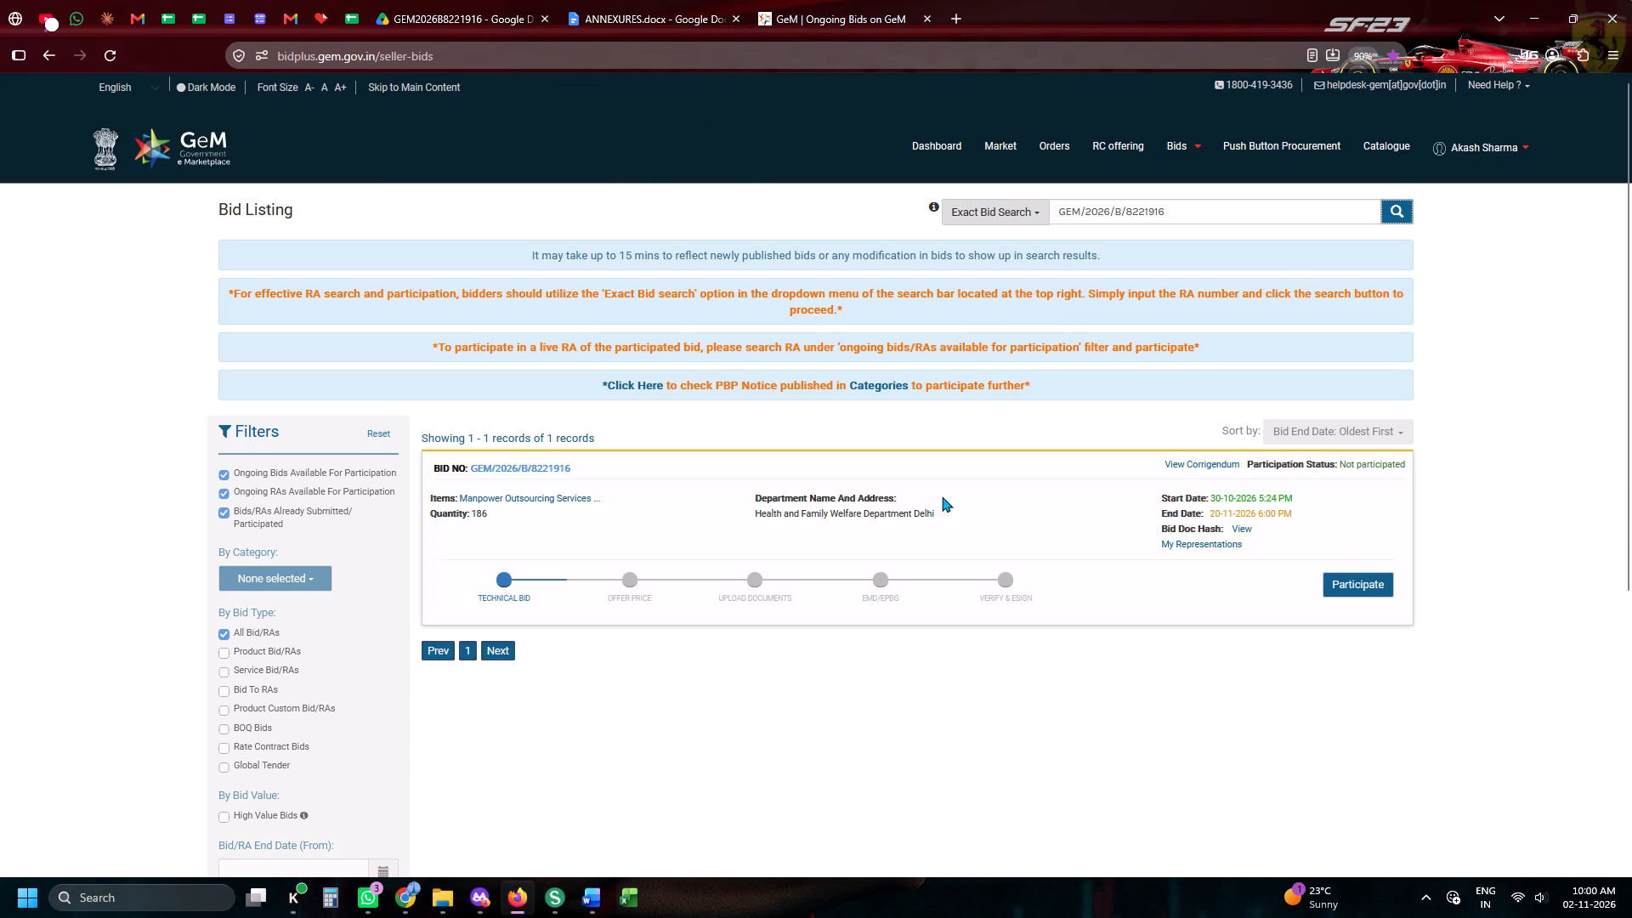
Start participation in bid GEM/2026/B/8221916 on GeM.
left_click(1338, 579)
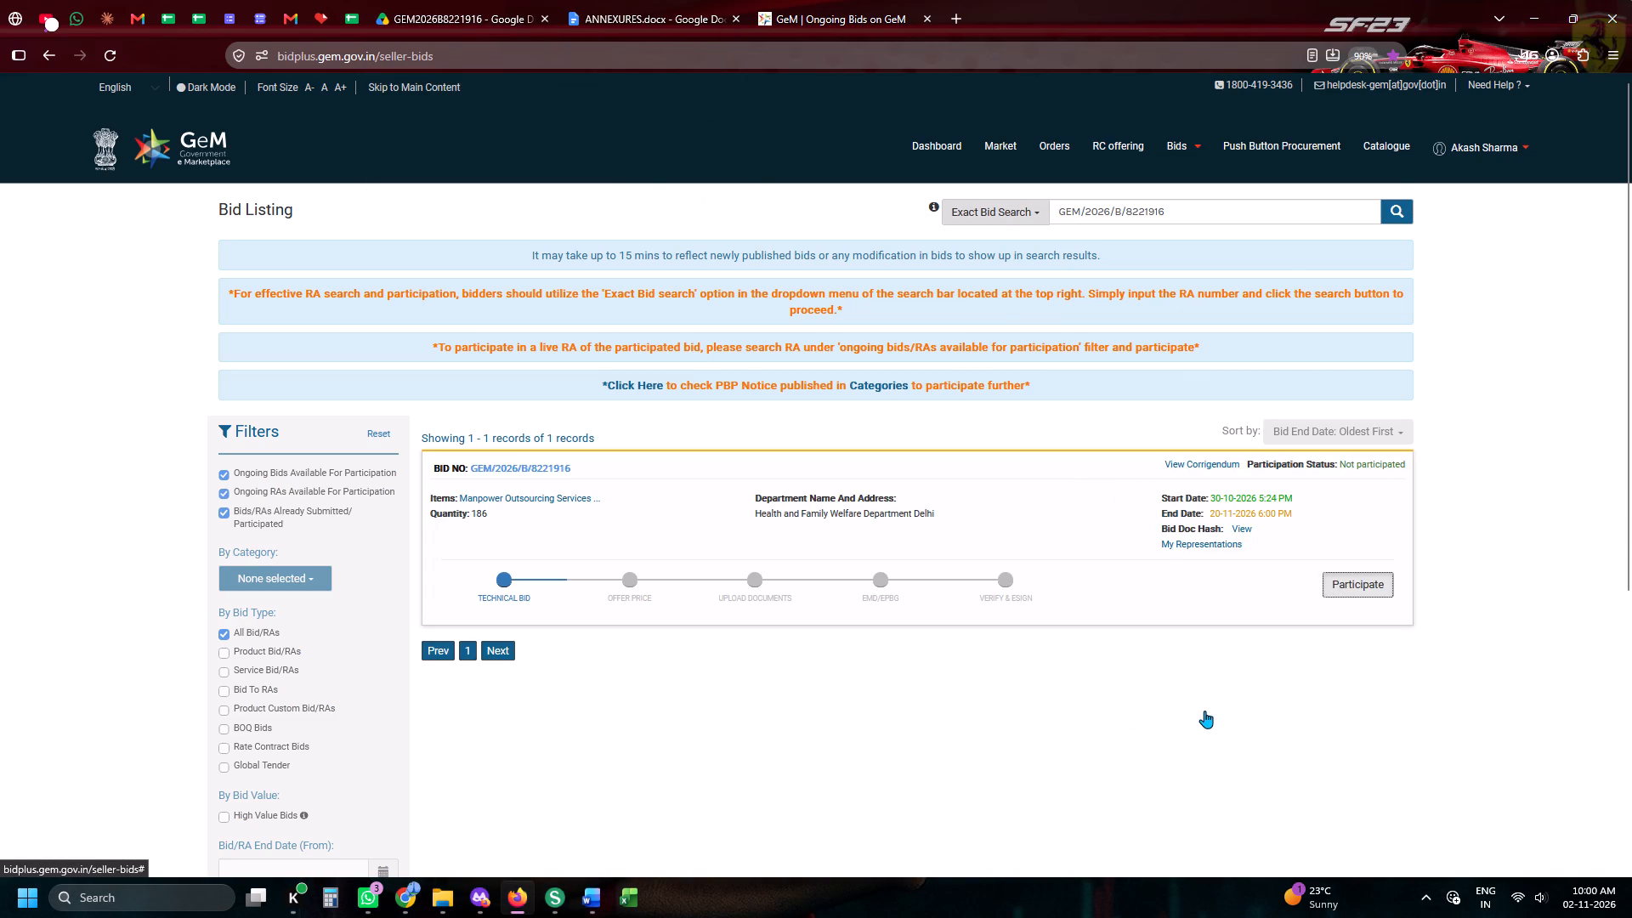
scroll(1156, 583, "up", 12)
Switch to Word and delete the entire Annexure-X section from the end of the letterhead-hhspl document.
key("alt+Tab")
scroll(876, 573, "up", 6)
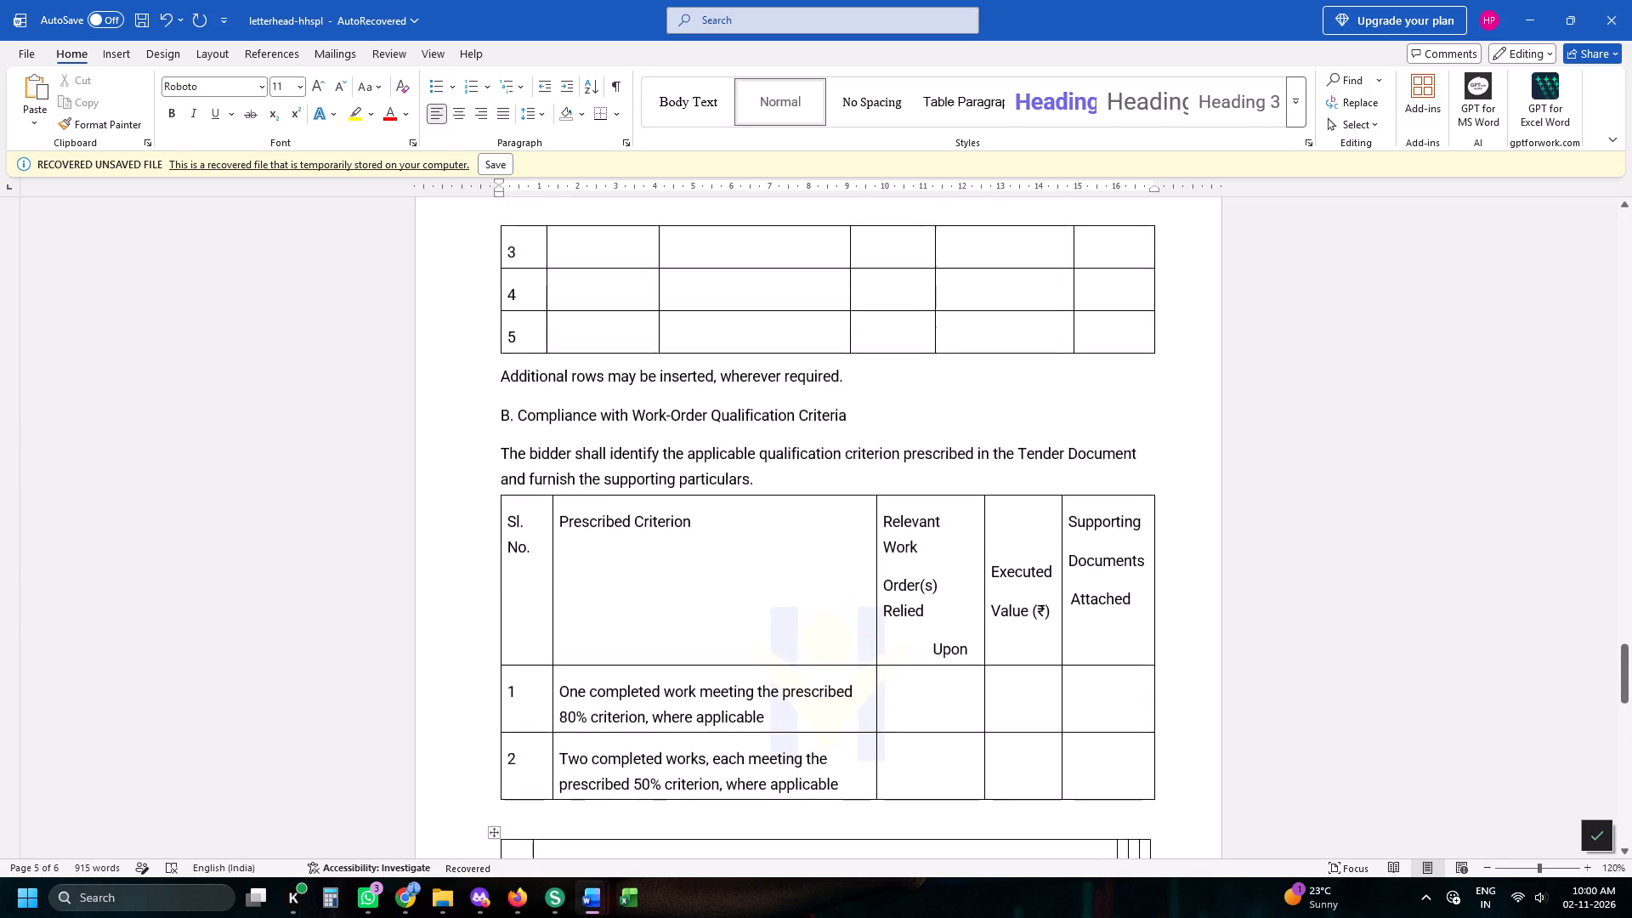
scroll(876, 571, "up", 18)
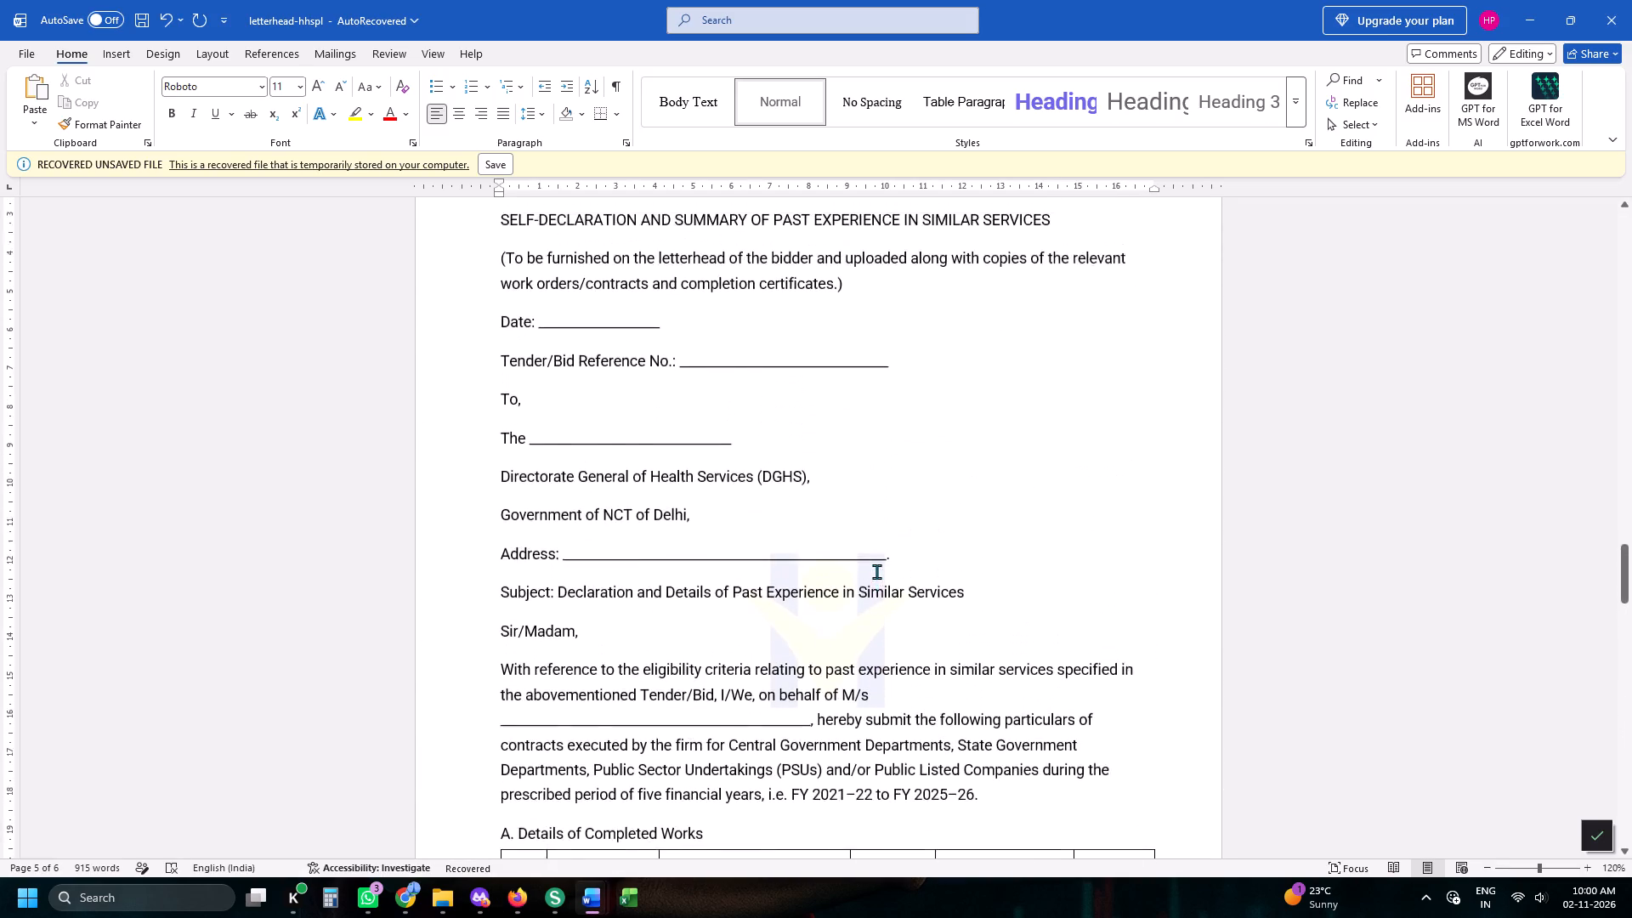
scroll(876, 571, "up", 11)
scroll(876, 571, "down", 10)
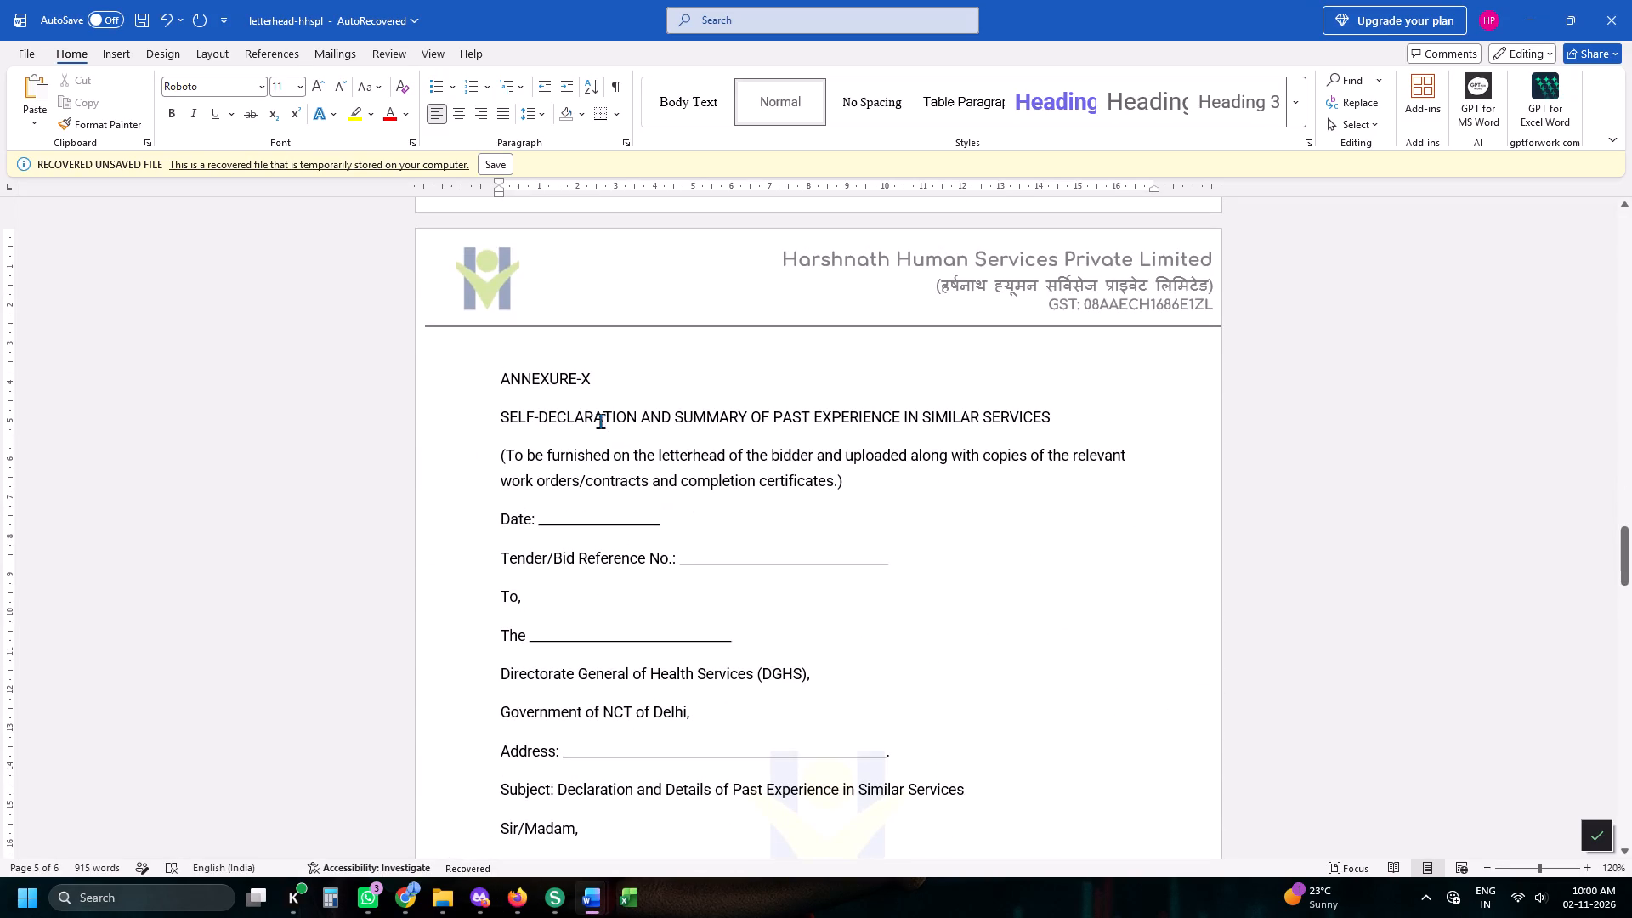
left_click_drag(508, 366, 493, 540)
scroll(493, 540, "down", 7)
scroll(493, 540, "down", 15)
scroll(493, 540, "down", 13)
scroll(493, 540, "down", 18)
key("Delete")
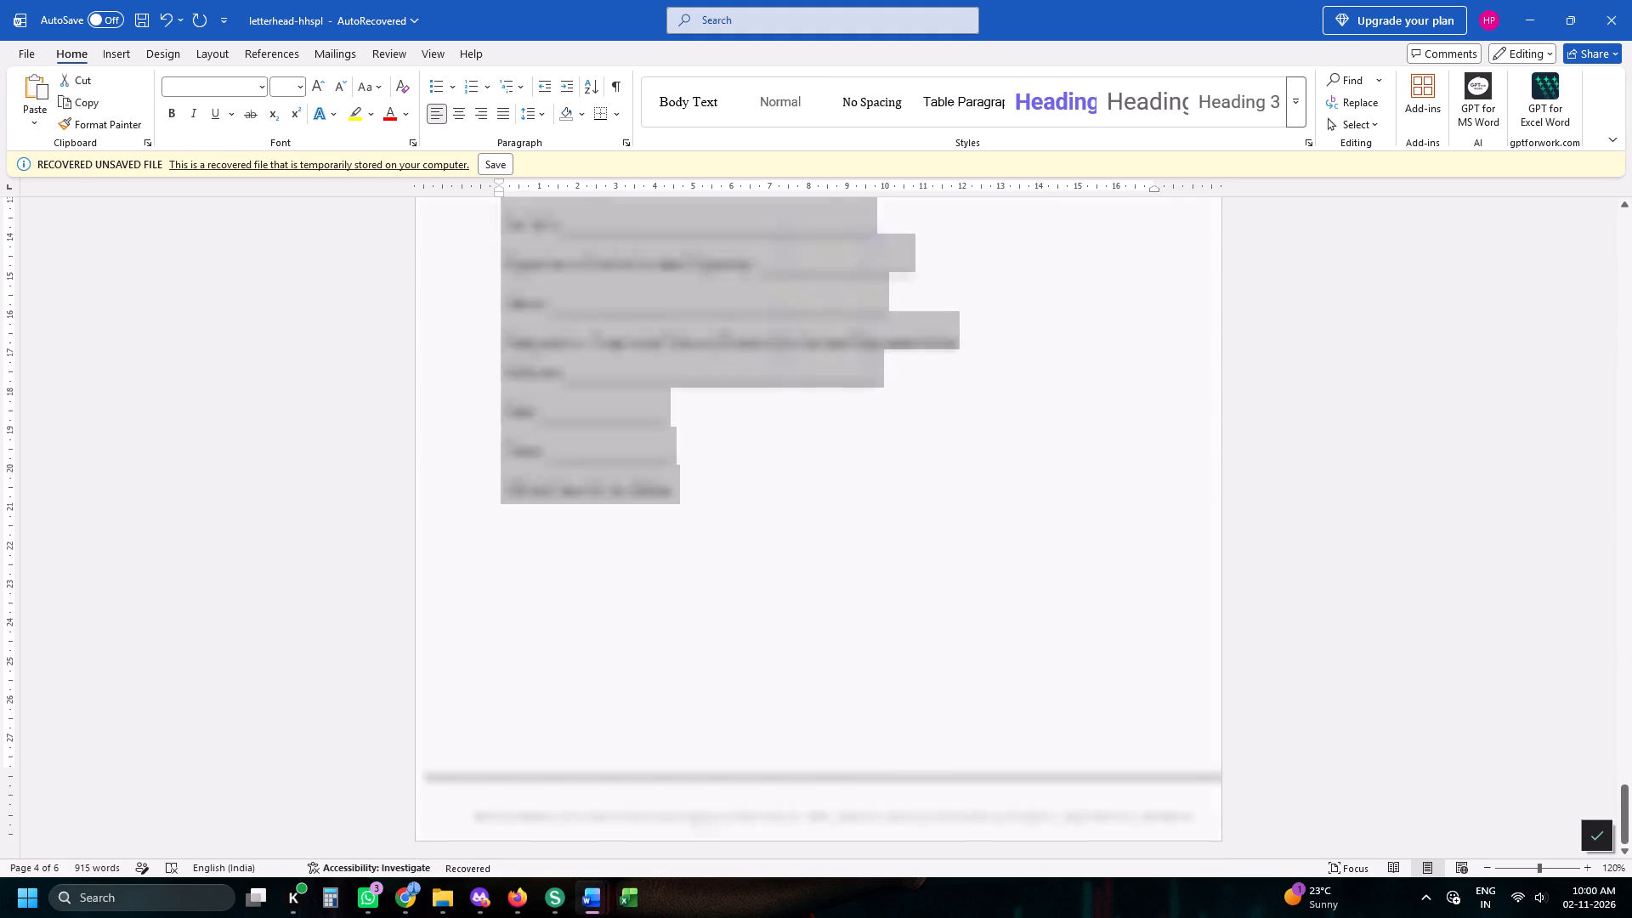
scroll(594, 689, "up", 3)
key("BackSpace")
key("BackSpace")
key("BackSpace")
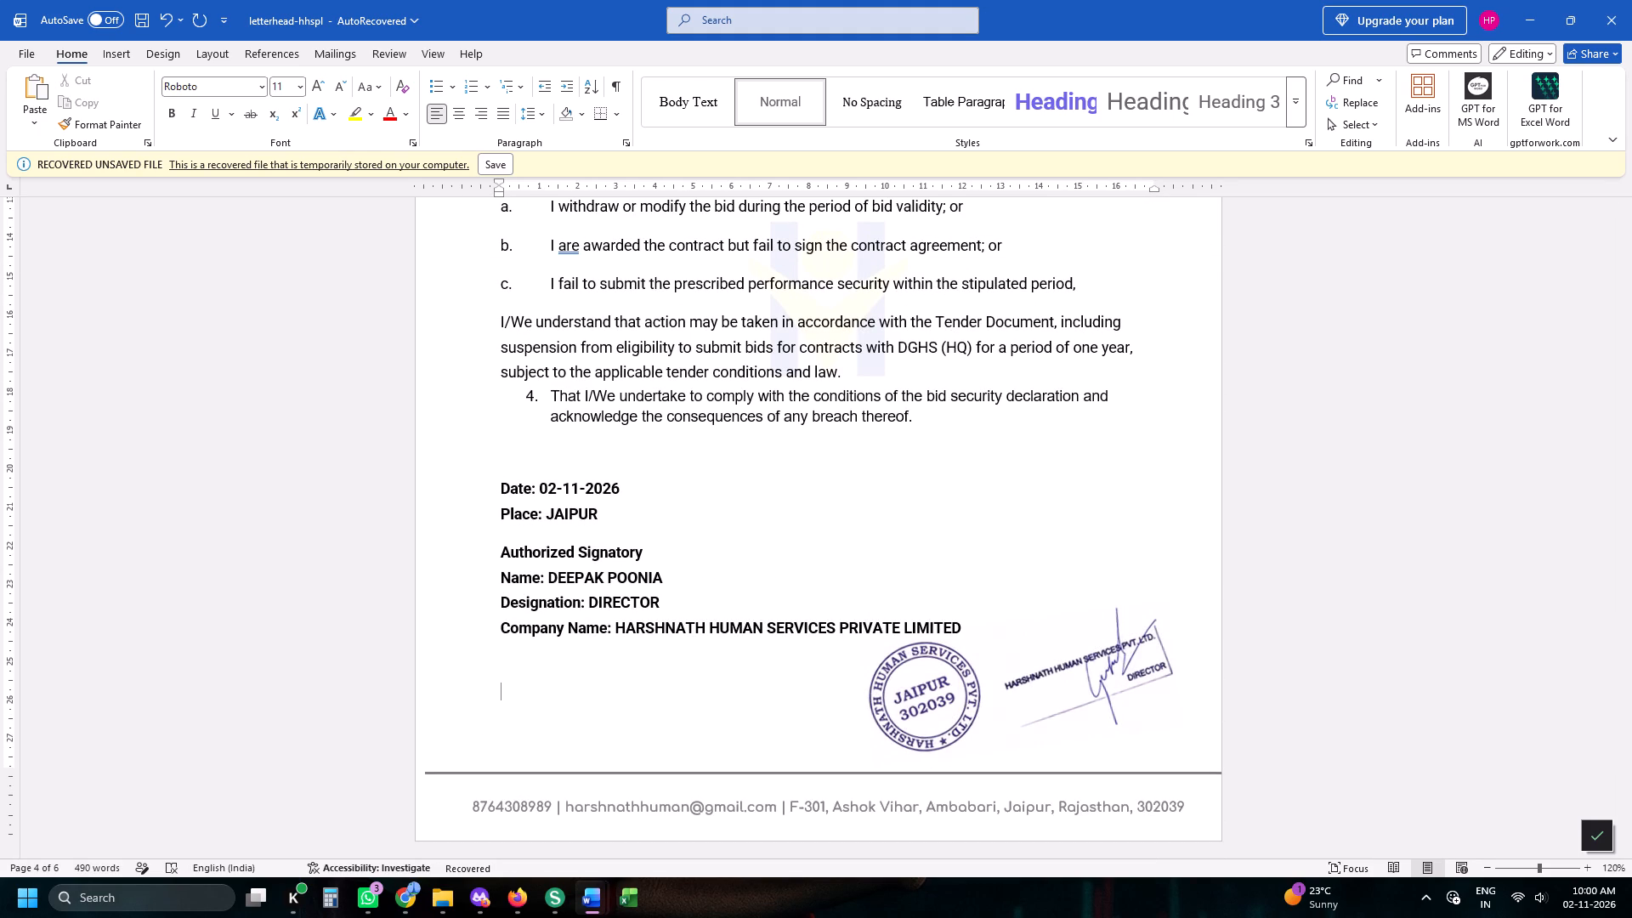
Export the letterhead-hhspl document as a PDF named PART624 in the Downloads folder.
key("alt+f")
key("alt+e")
key("alt+a")
scroll(314, 580, "up", 8)
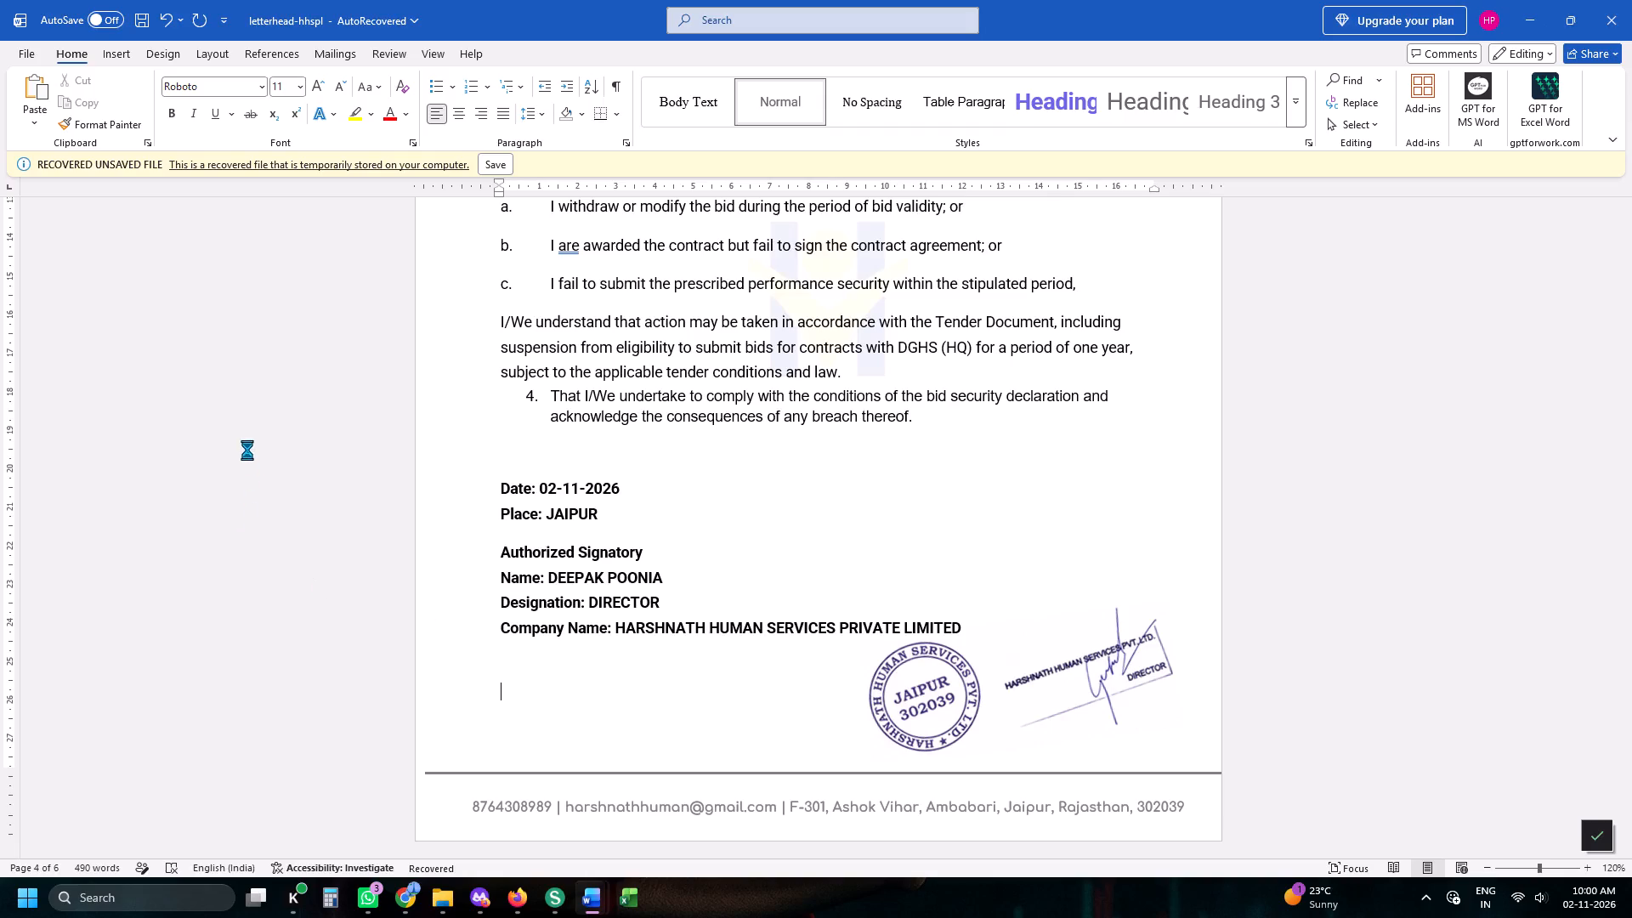
scroll(247, 450, "up", 11)
scroll(81, 455, "up", 6)
left_click(88, 490)
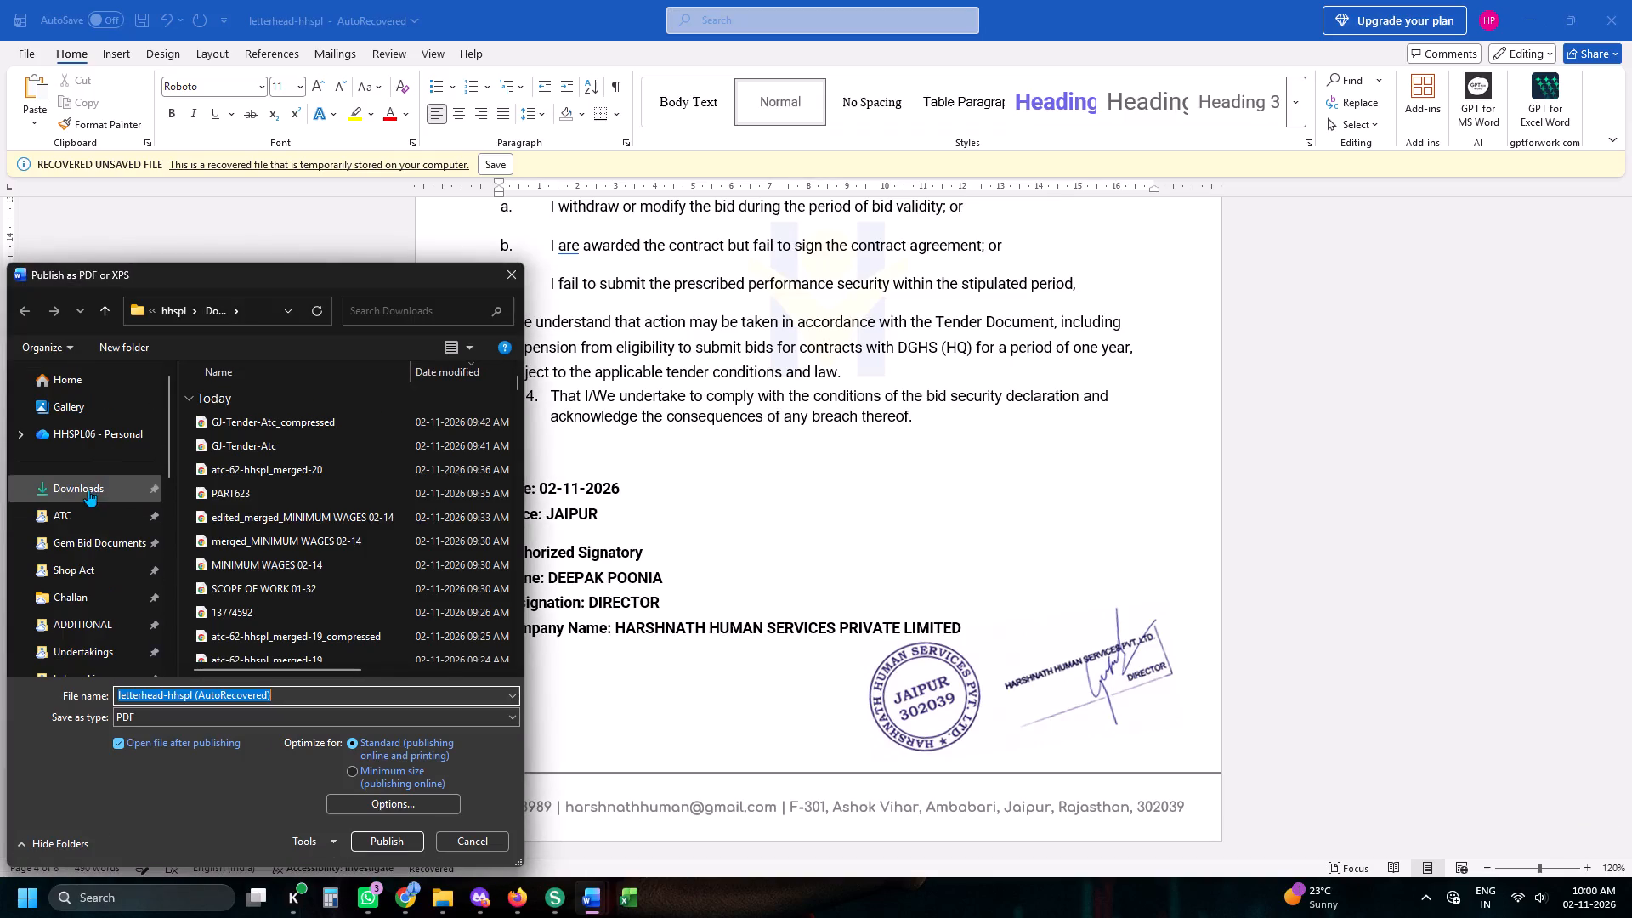
left_click(225, 491)
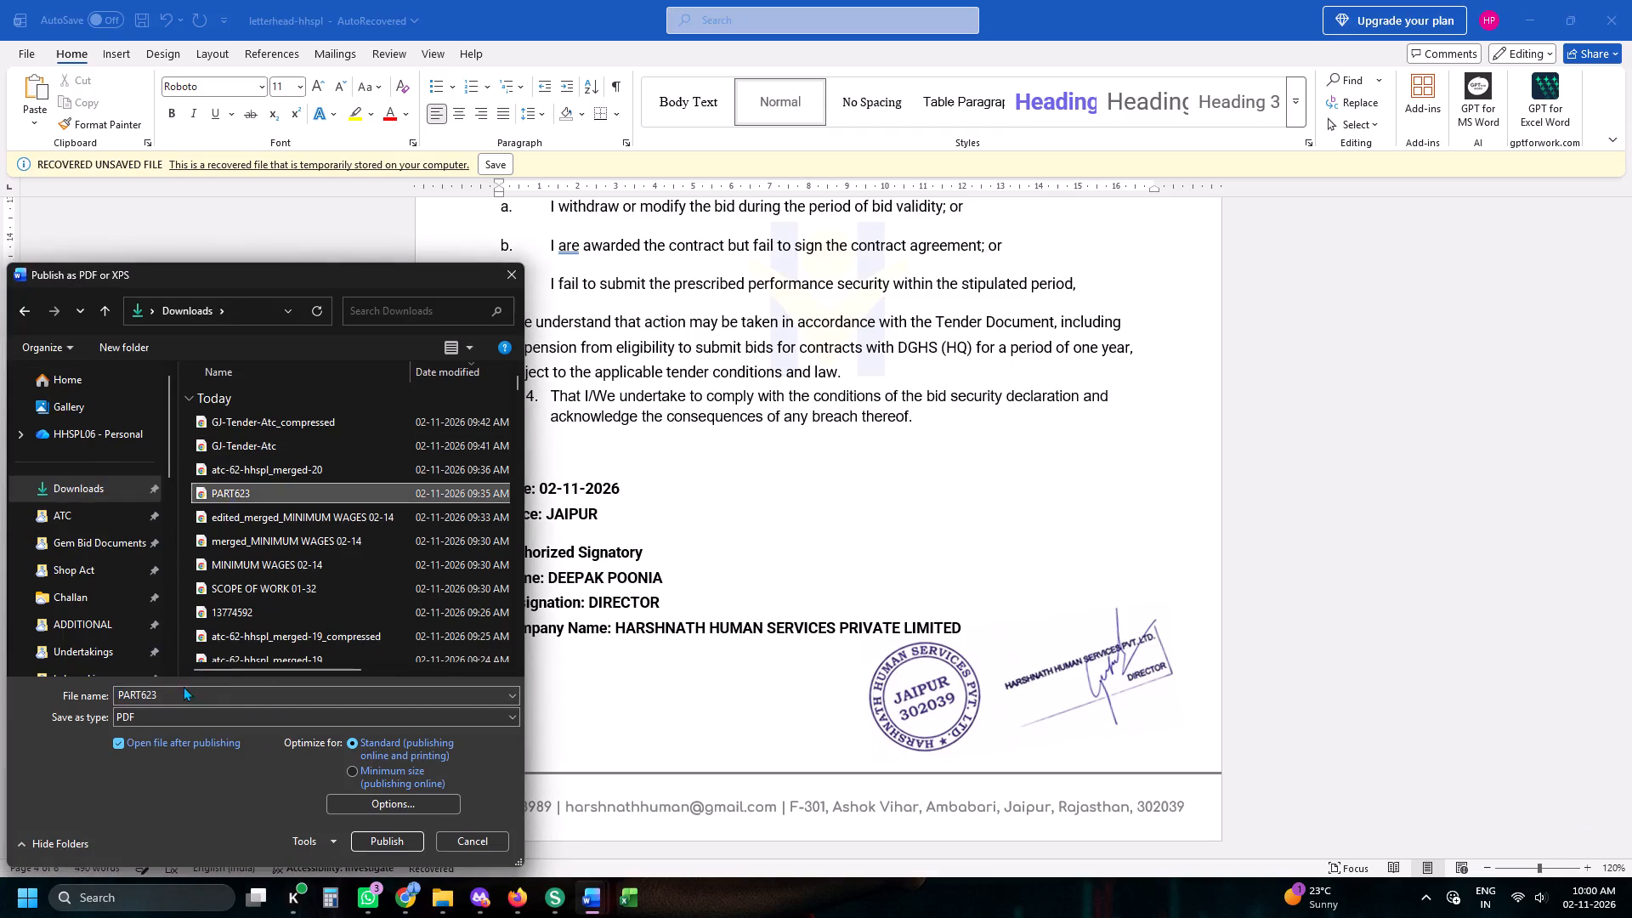
triple_click(182, 693)
key("BackSpace")
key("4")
key("Return")
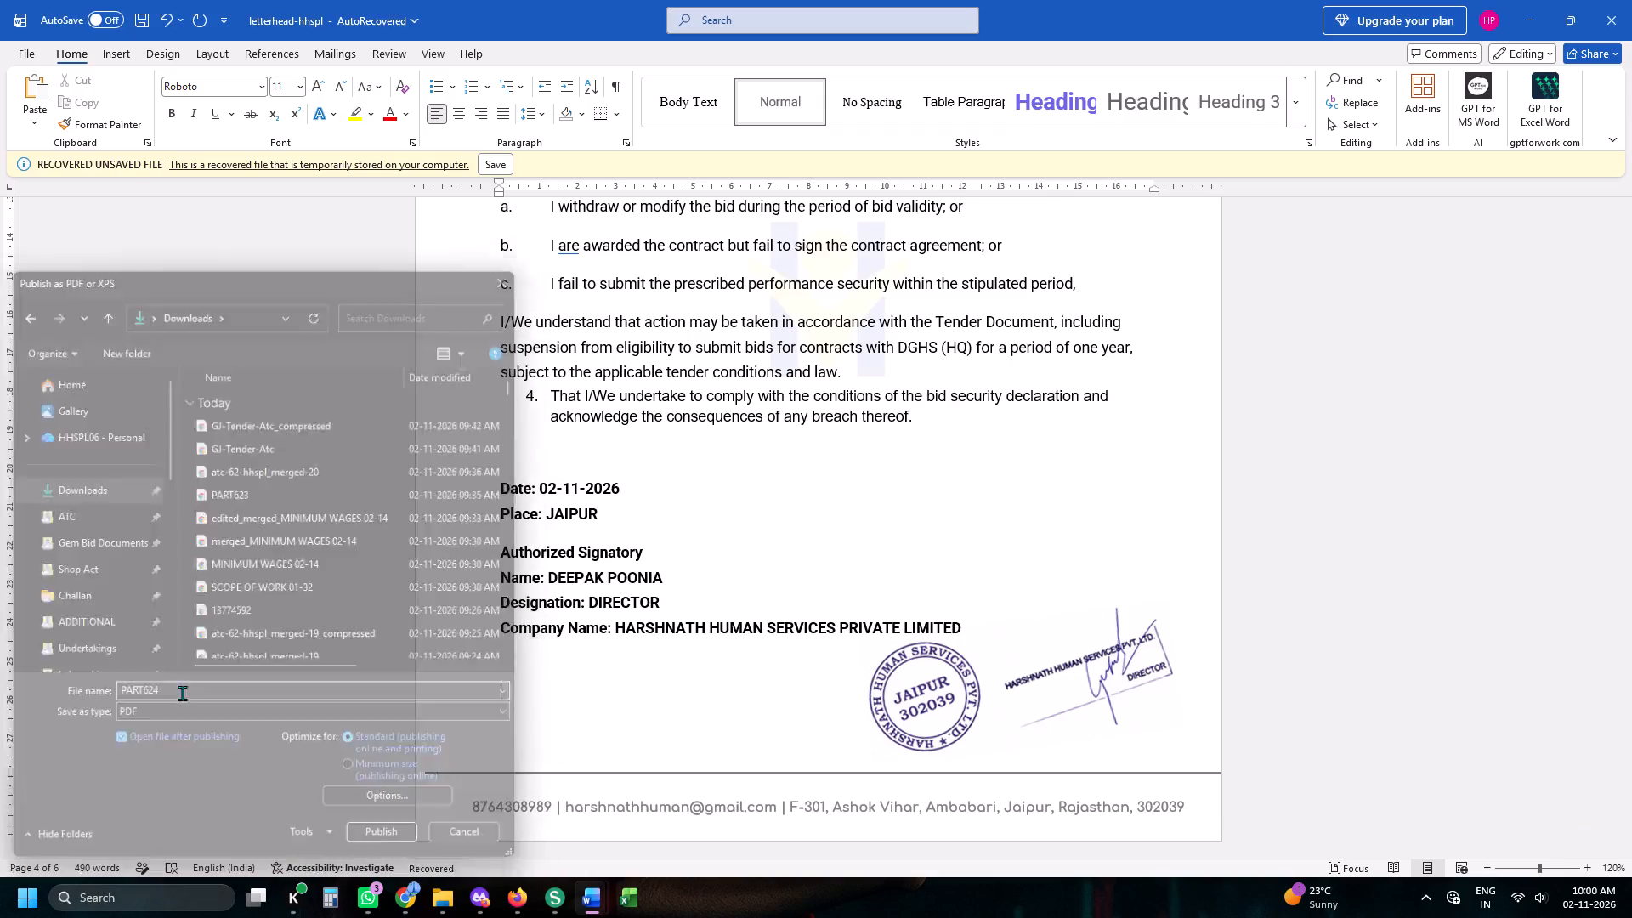
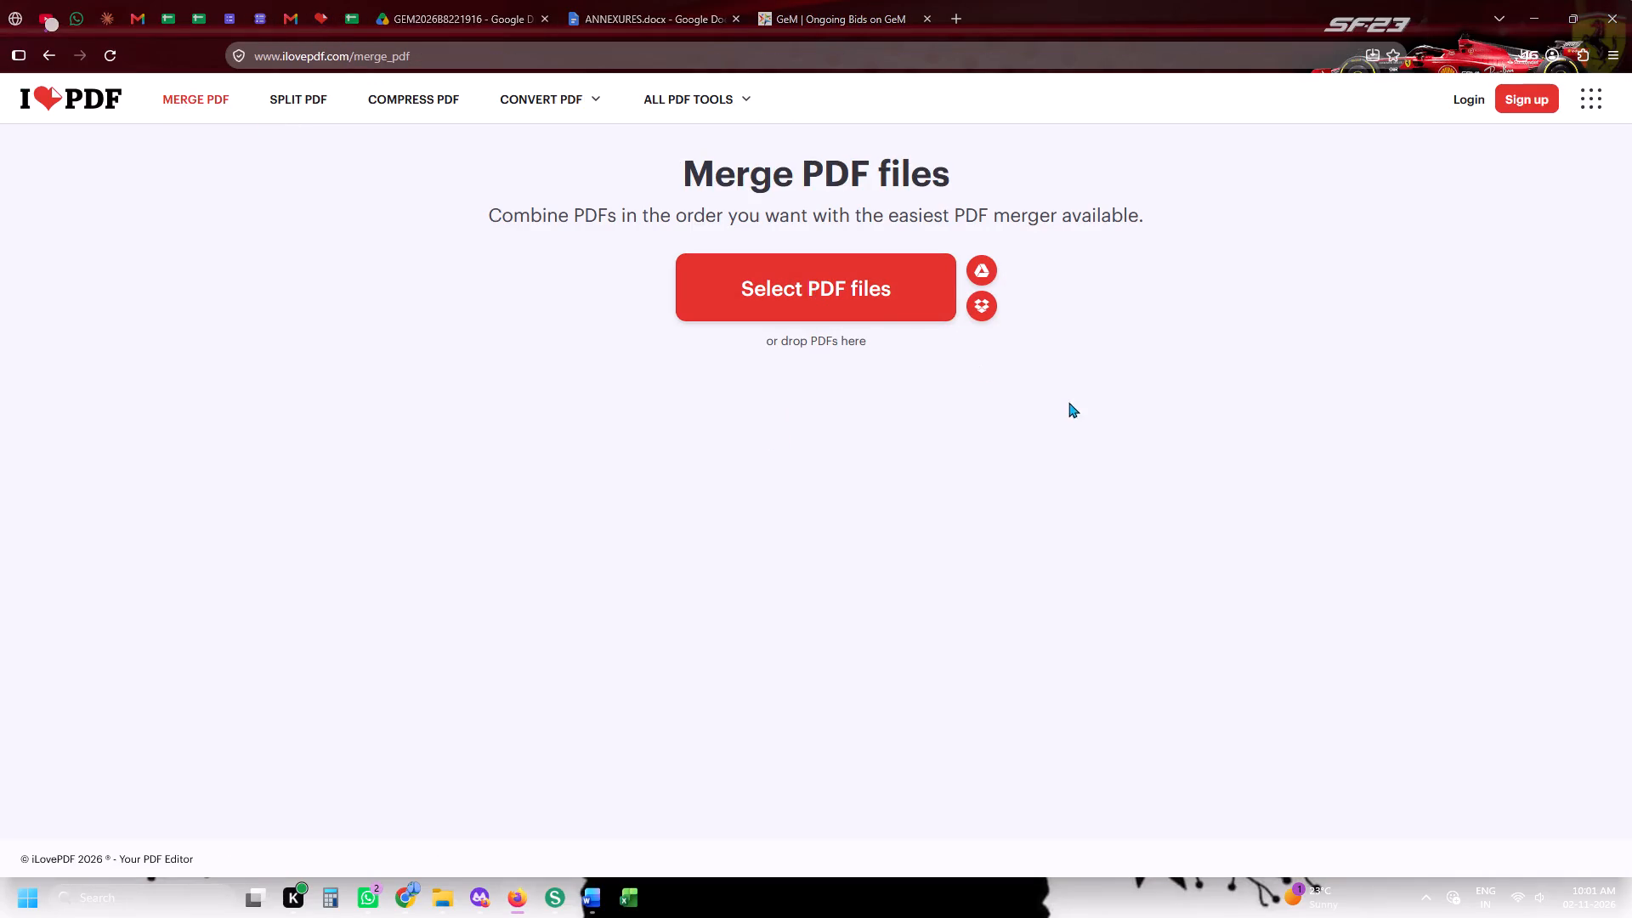
Choose the PART624 PDF from the Downloads folder for merging.
scroll(1068, 402, "up", 10)
left_click(1198, 314)
left_click(1204, 302)
double_click(1438, 237)
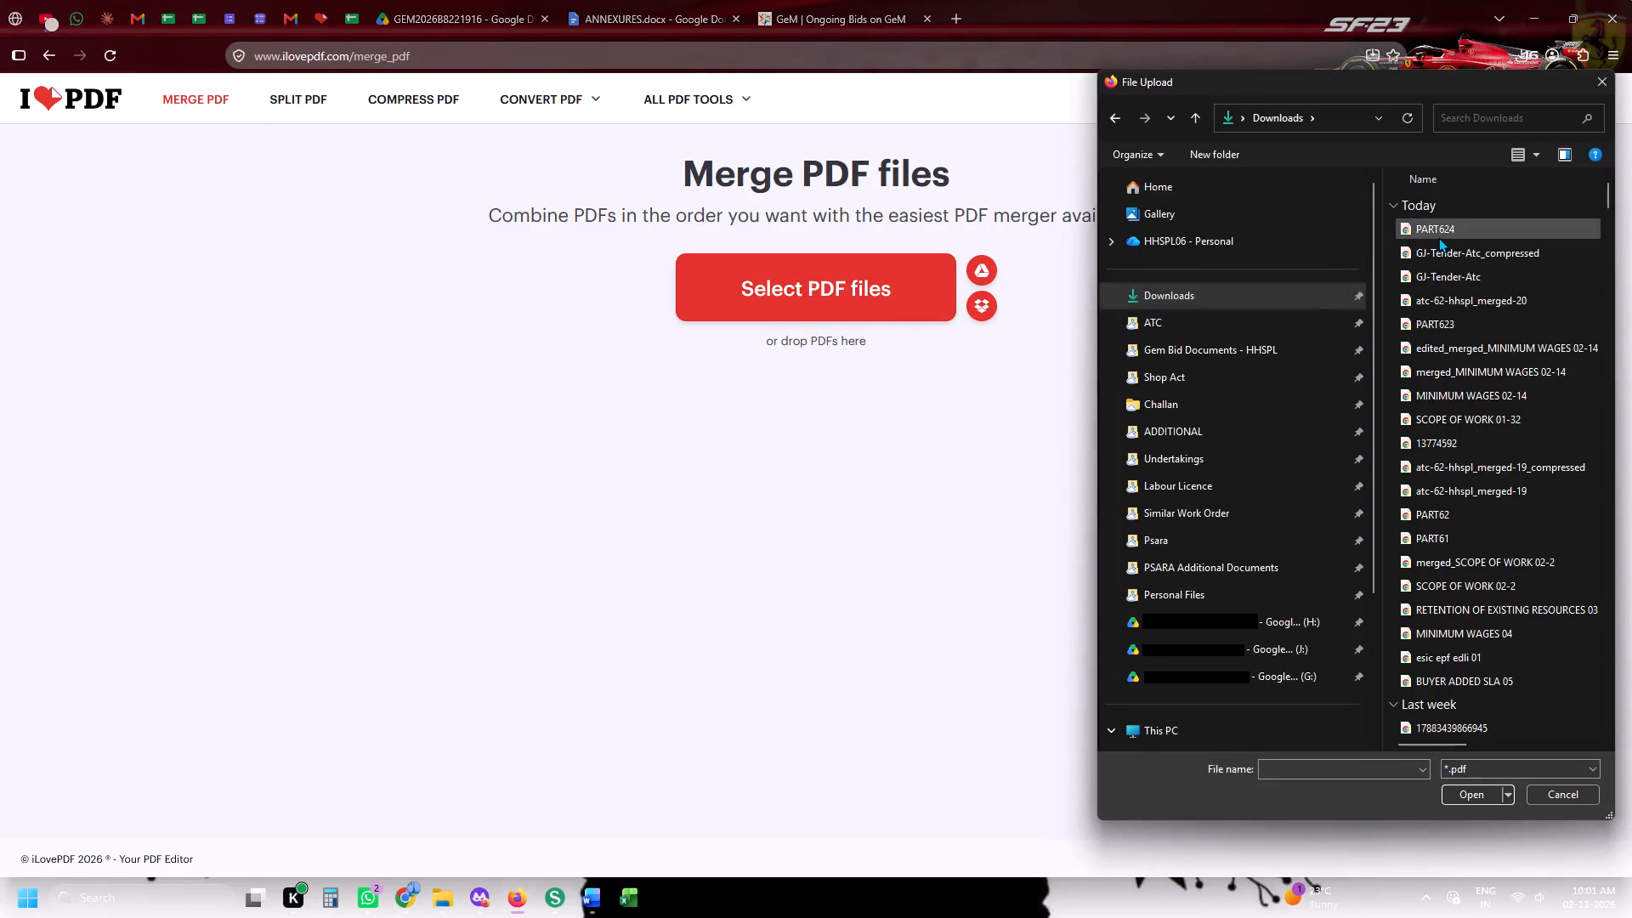
Switch to the stamp-100-3-hhspl Word document and make the two-line undertaking title under ANNEXURE-VIII bold.
key("alt+Tab")
key("alt+Tab")
left_click(1000, 525, "alt")
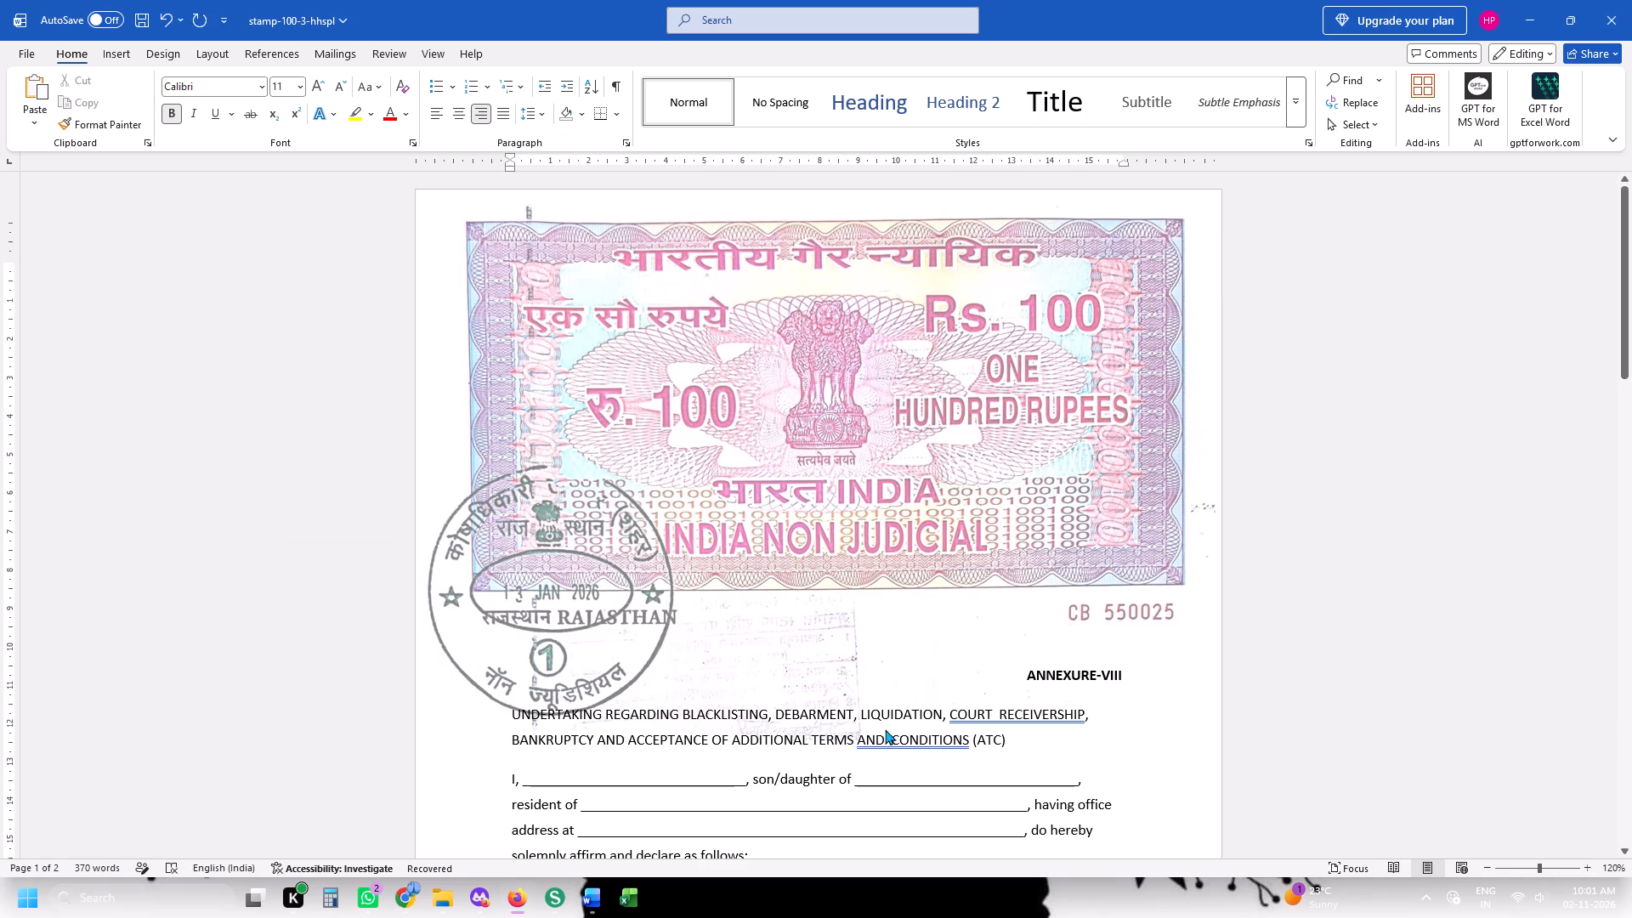
scroll(906, 705, "down", 4)
left_click_drag(1011, 486, 955, 473)
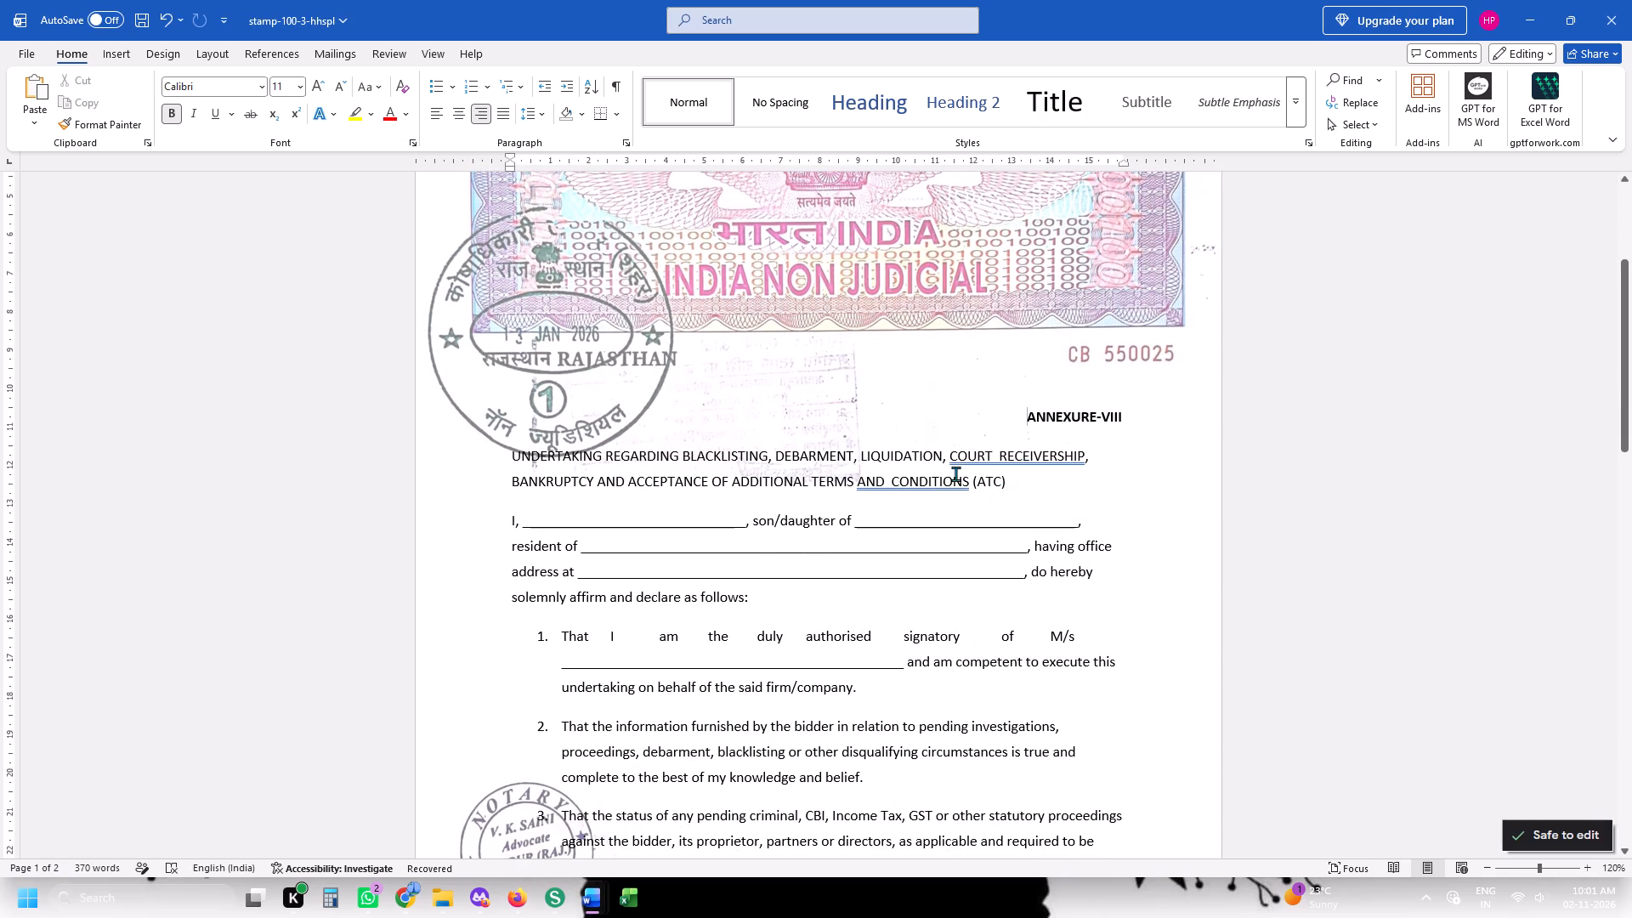
left_click_drag(955, 473, 498, 449)
key("ctrl+b")
left_click(928, 486)
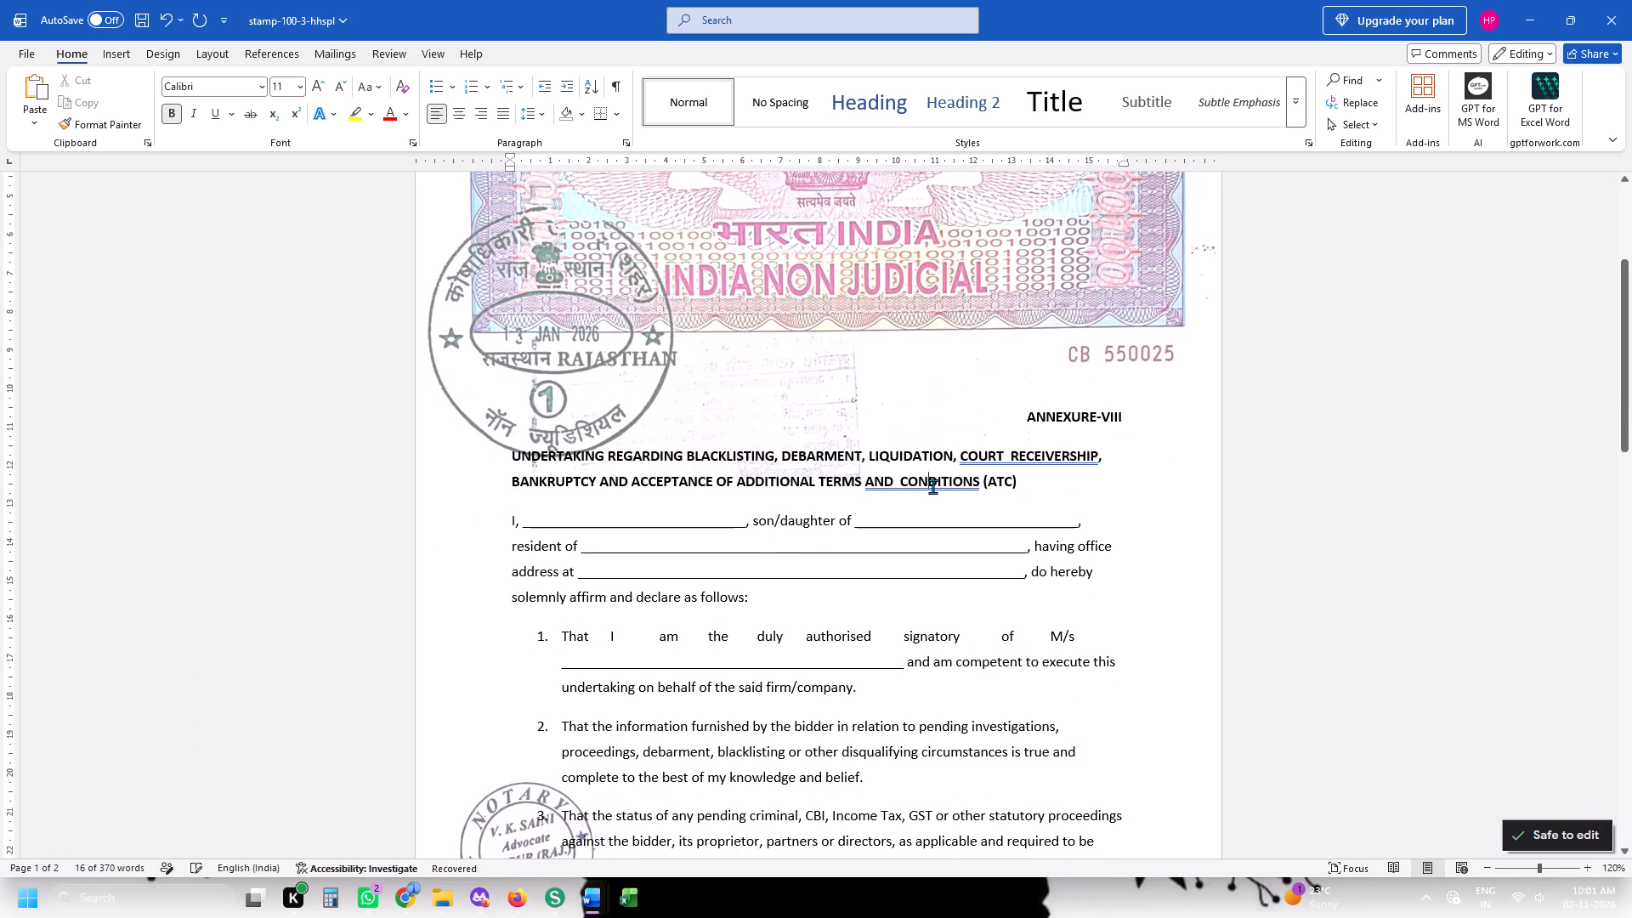
Centre the two-line undertaking title under ANNEXURE-VIII.
left_click_drag(1048, 501, 465, 437)
left_click(620, 462)
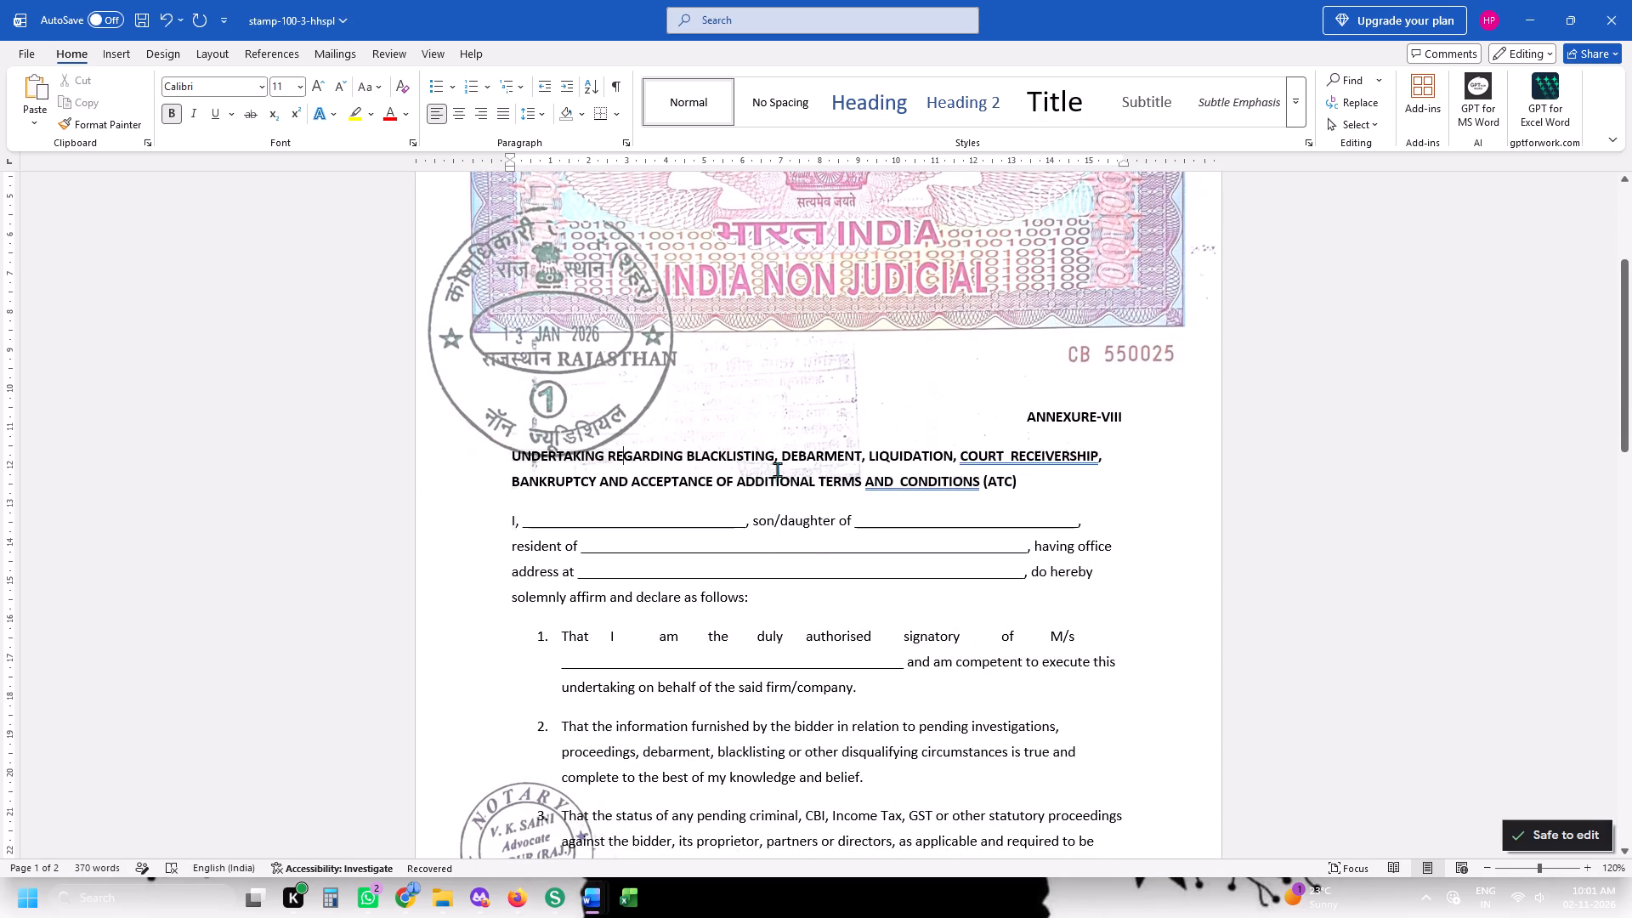
left_click_drag(1040, 477, 506, 450)
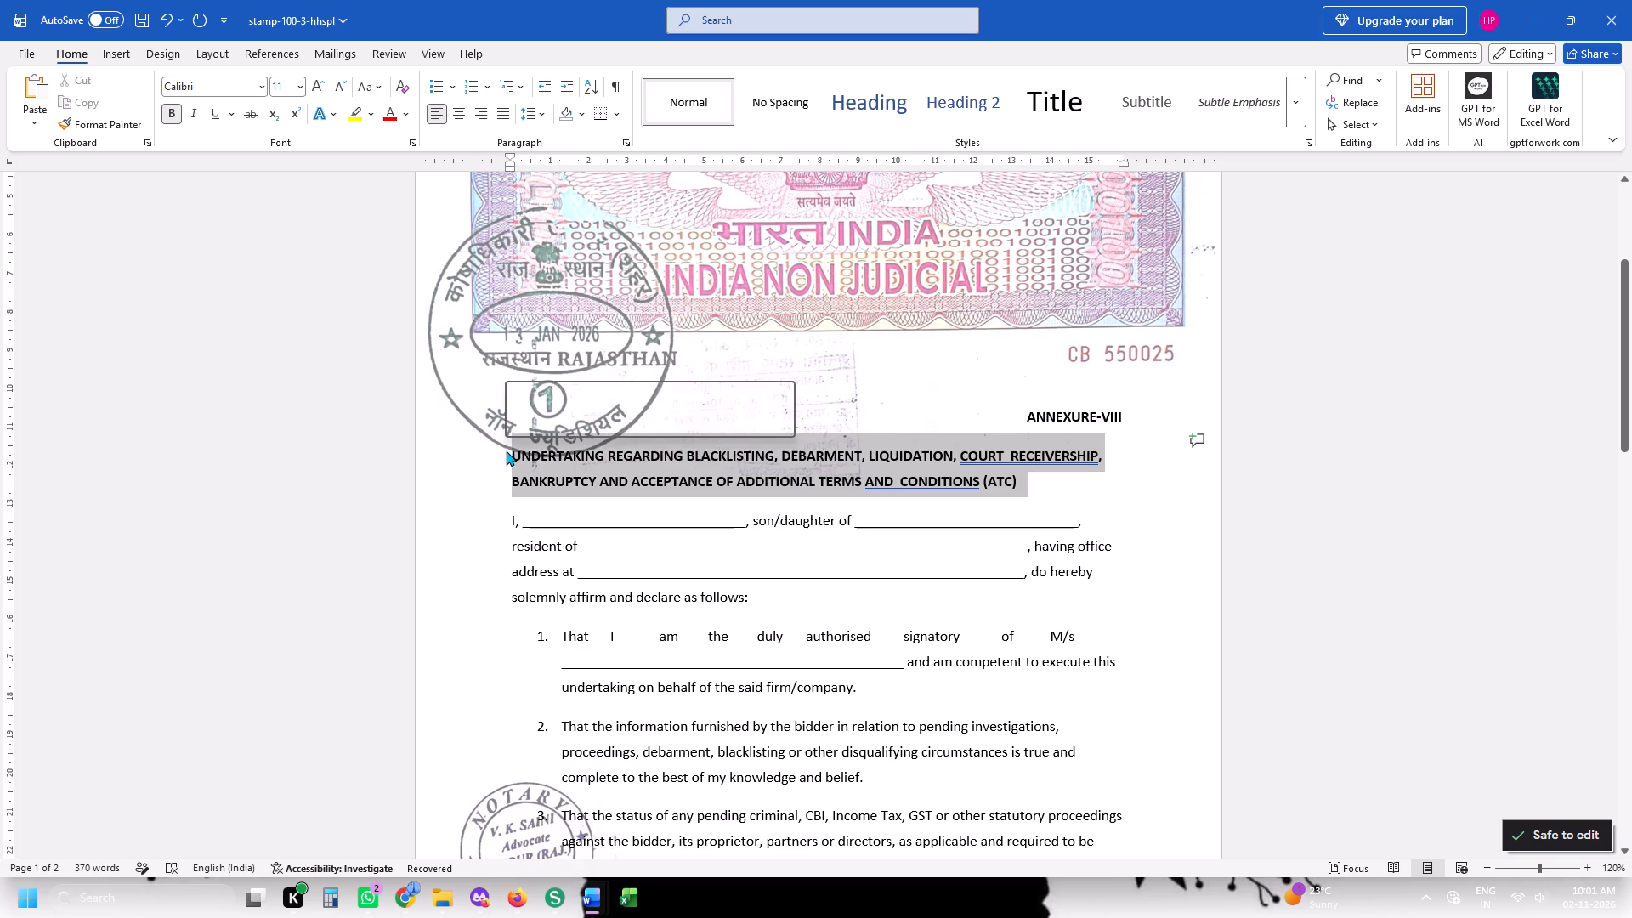
key("ctrl+e")
left_click(628, 524)
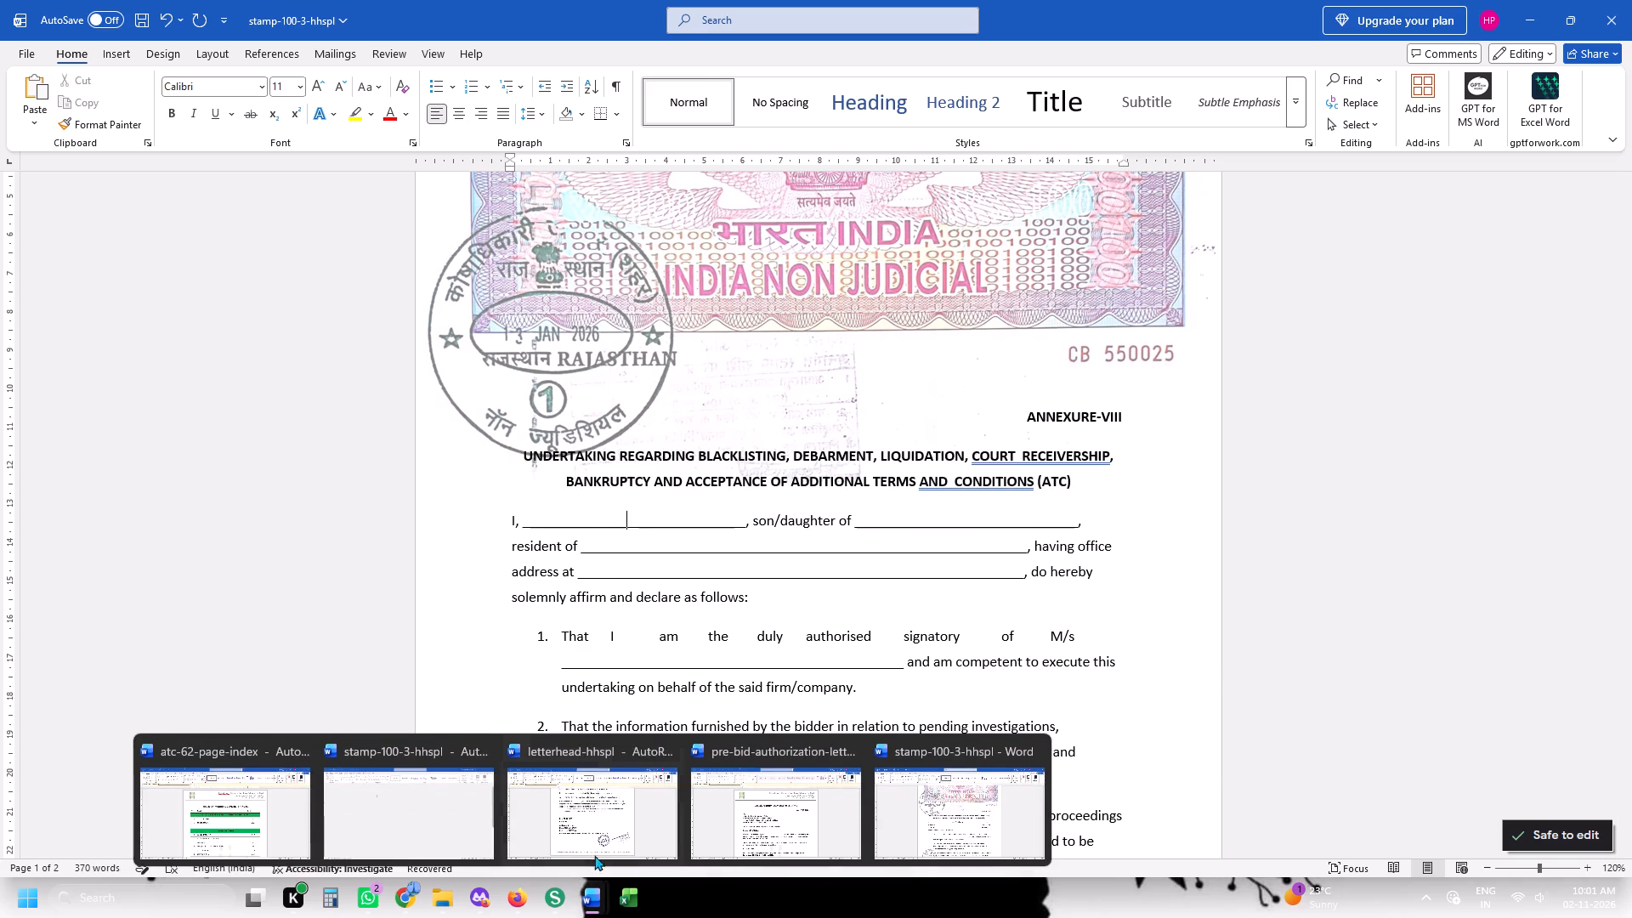
Cut the filled-in declarant paragraph from Annexure-VII in letterhead-hhspl and paste it over the blank opening paragraph of Annexure-VIII.
left_click(592, 821)
scroll(799, 567, "up", 11)
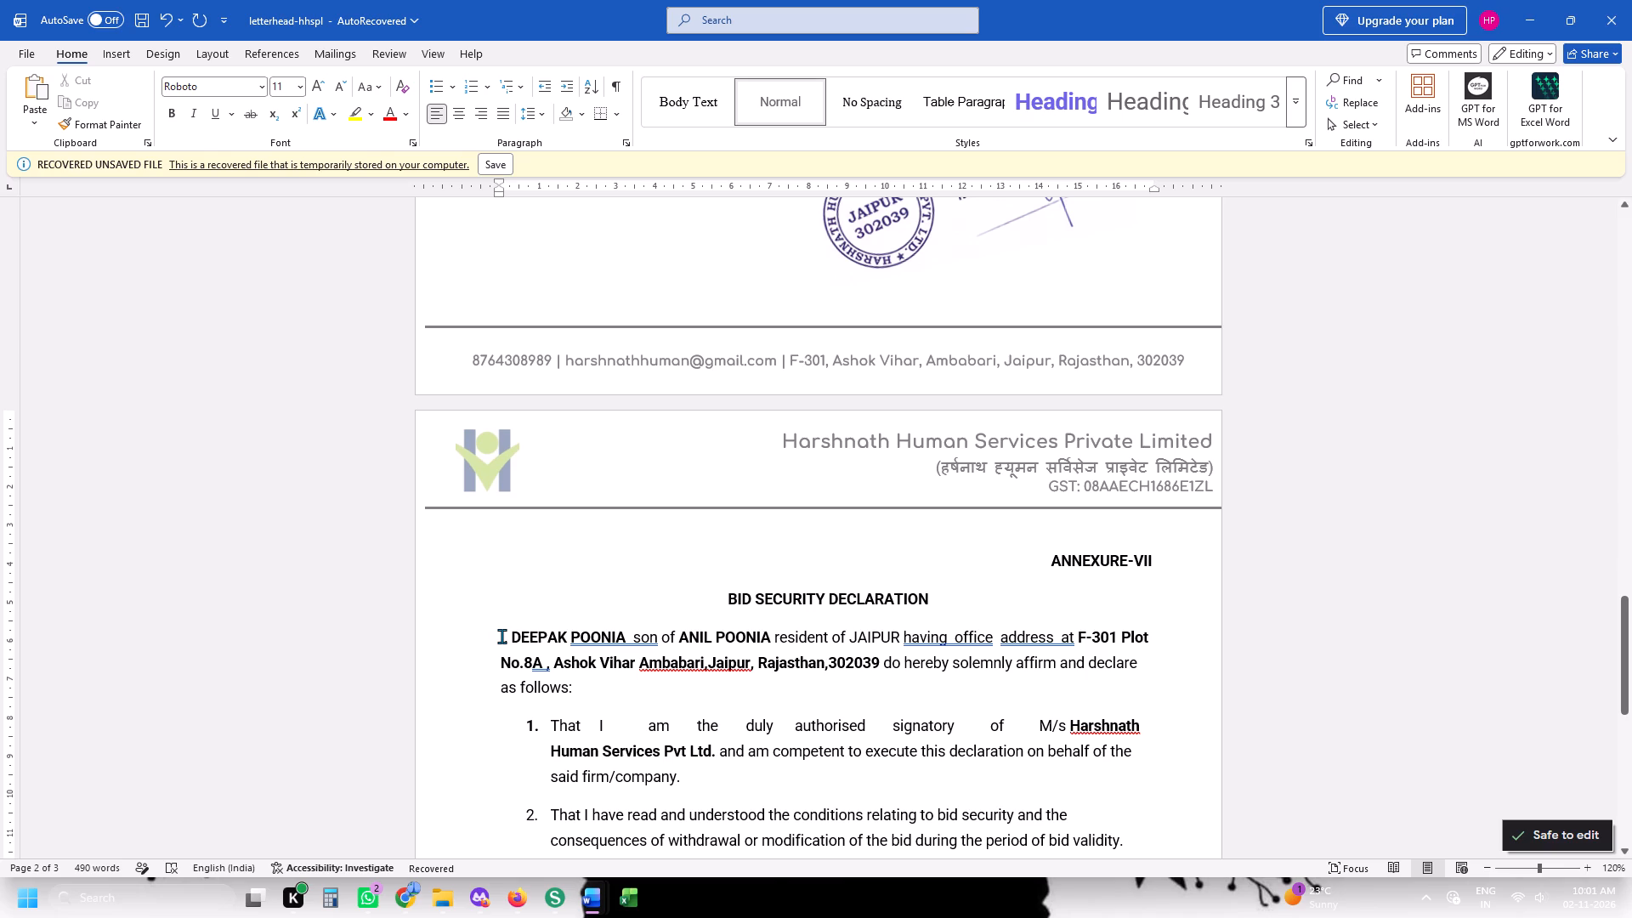
left_click_drag(501, 636, 640, 685)
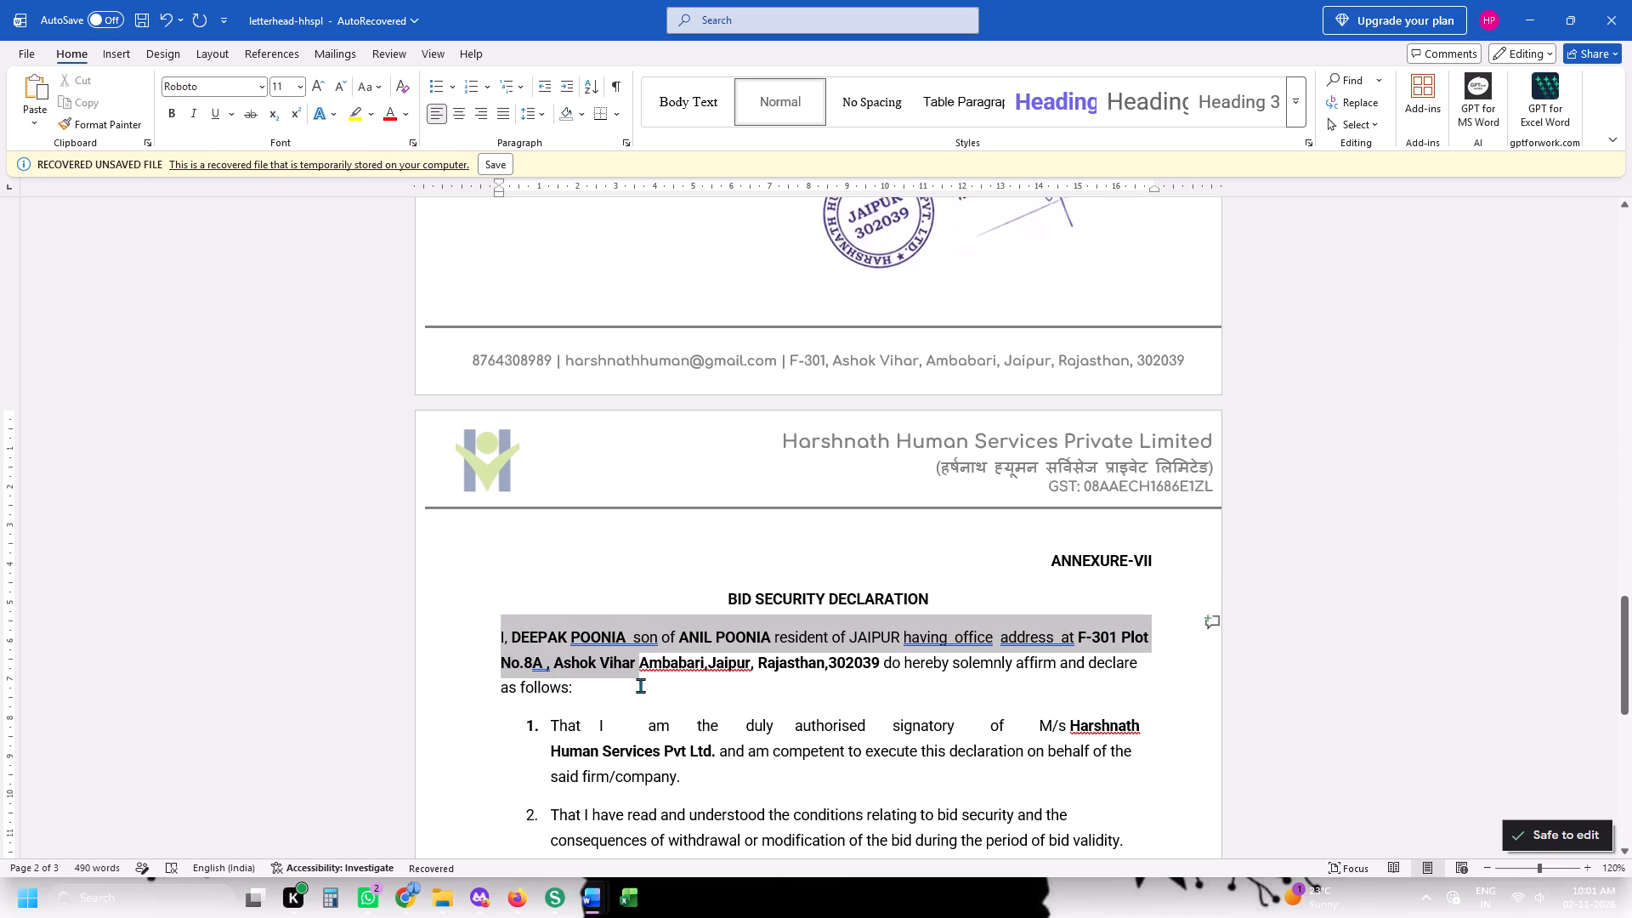
left_click_drag(640, 685, 640, 688)
key("ctrl+x")
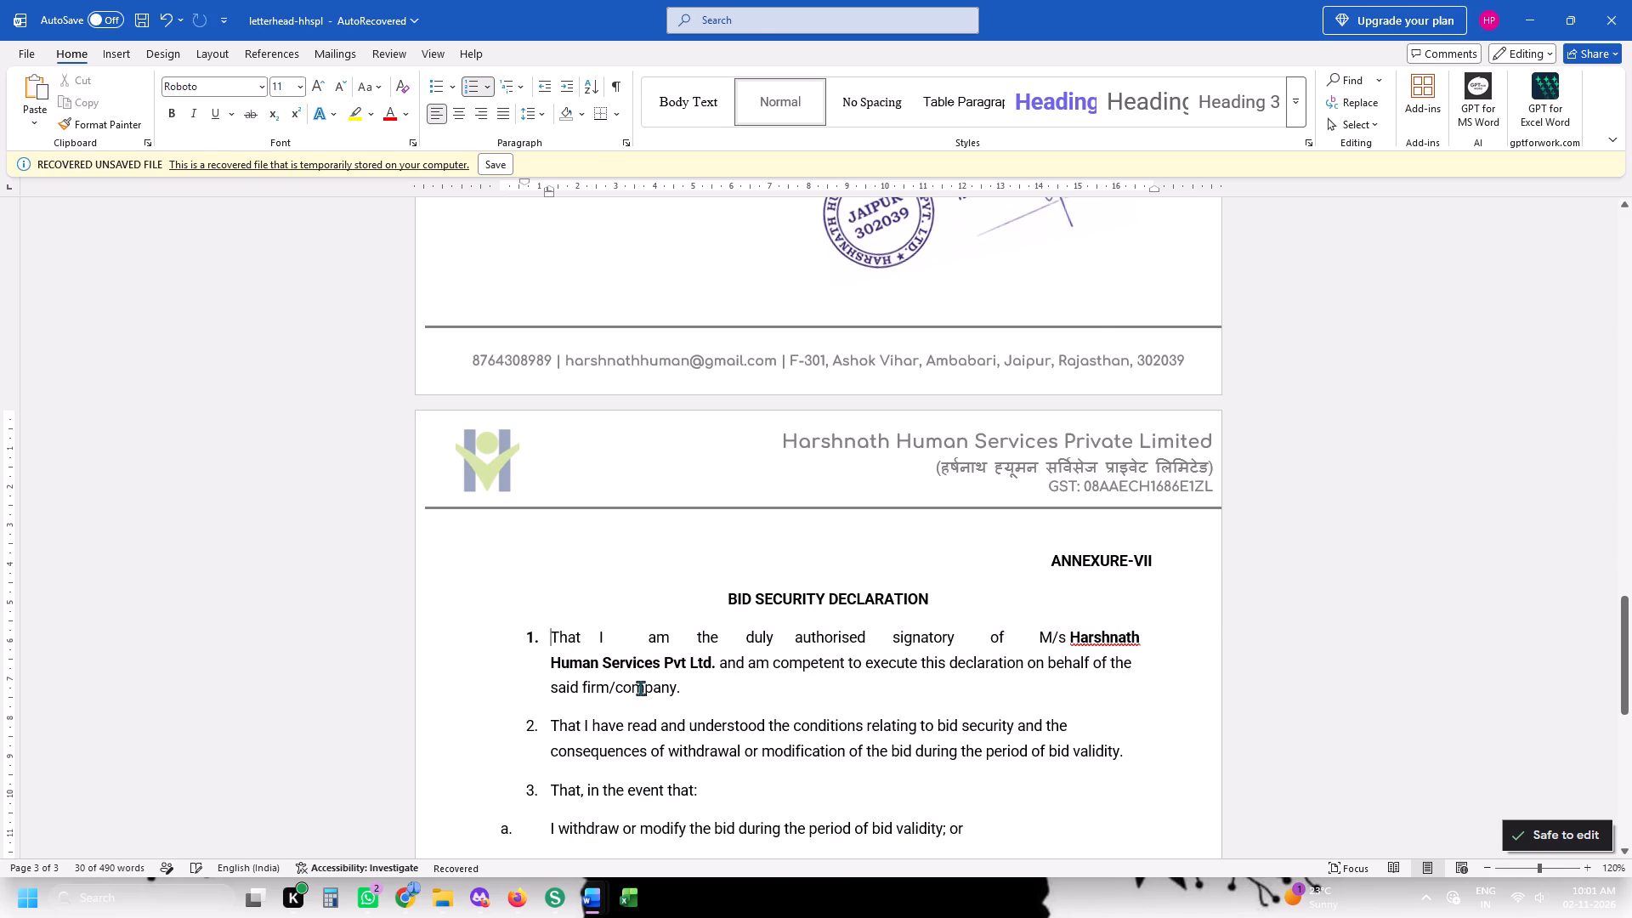
key("alt+Tab")
left_click_drag(764, 603, 587, 553)
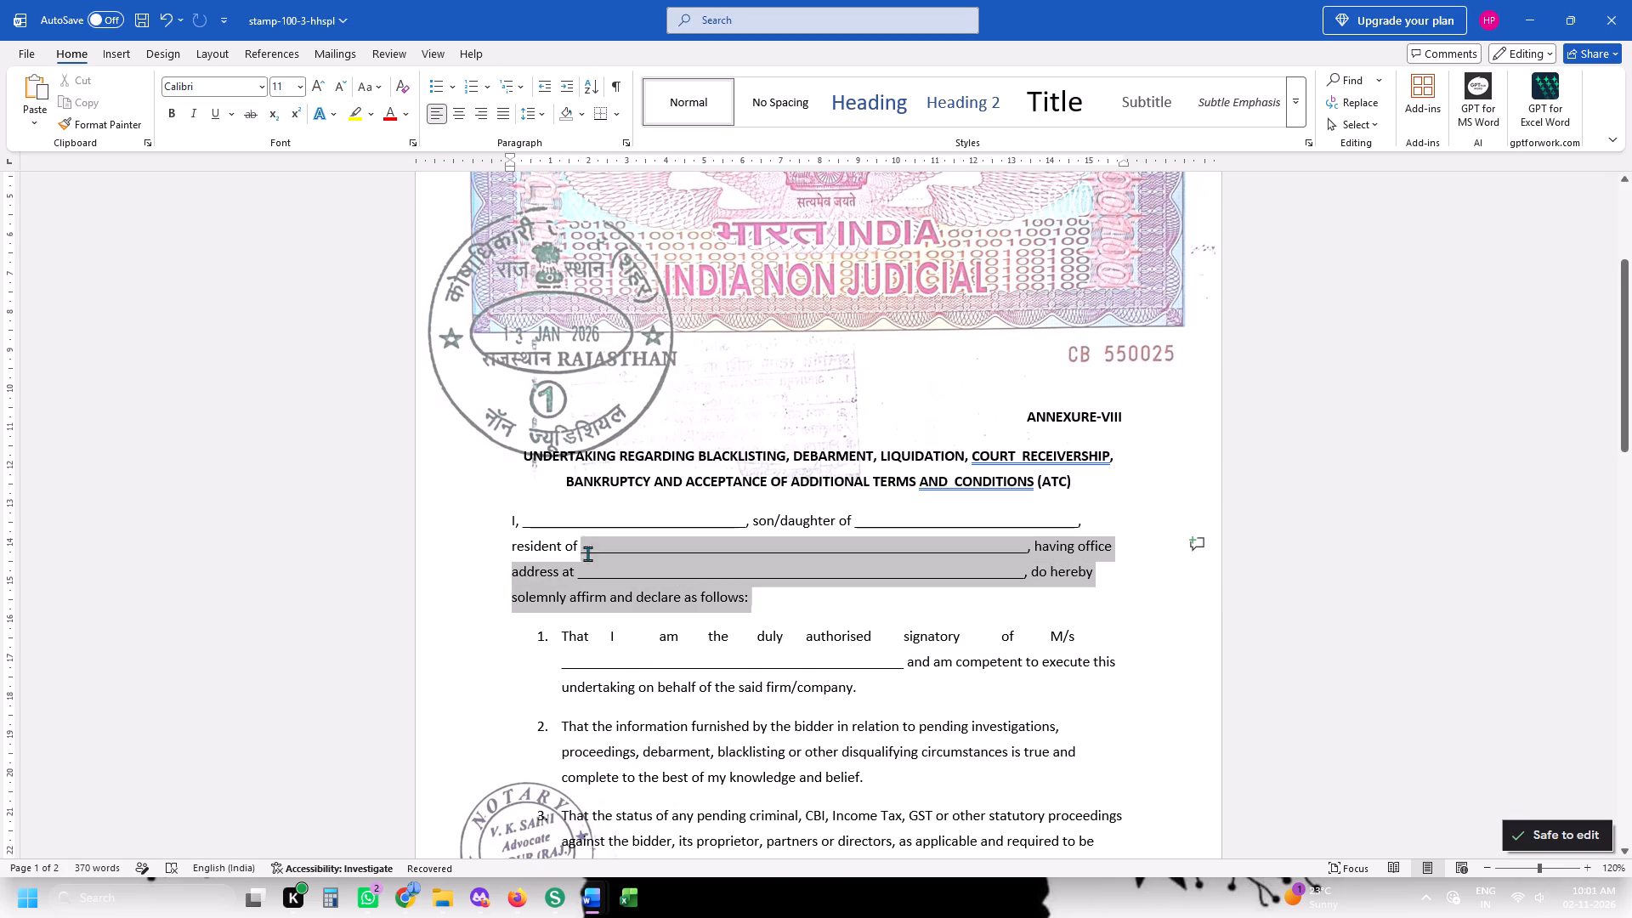
left_click_drag(587, 553, 501, 529)
key("ctrl+v")
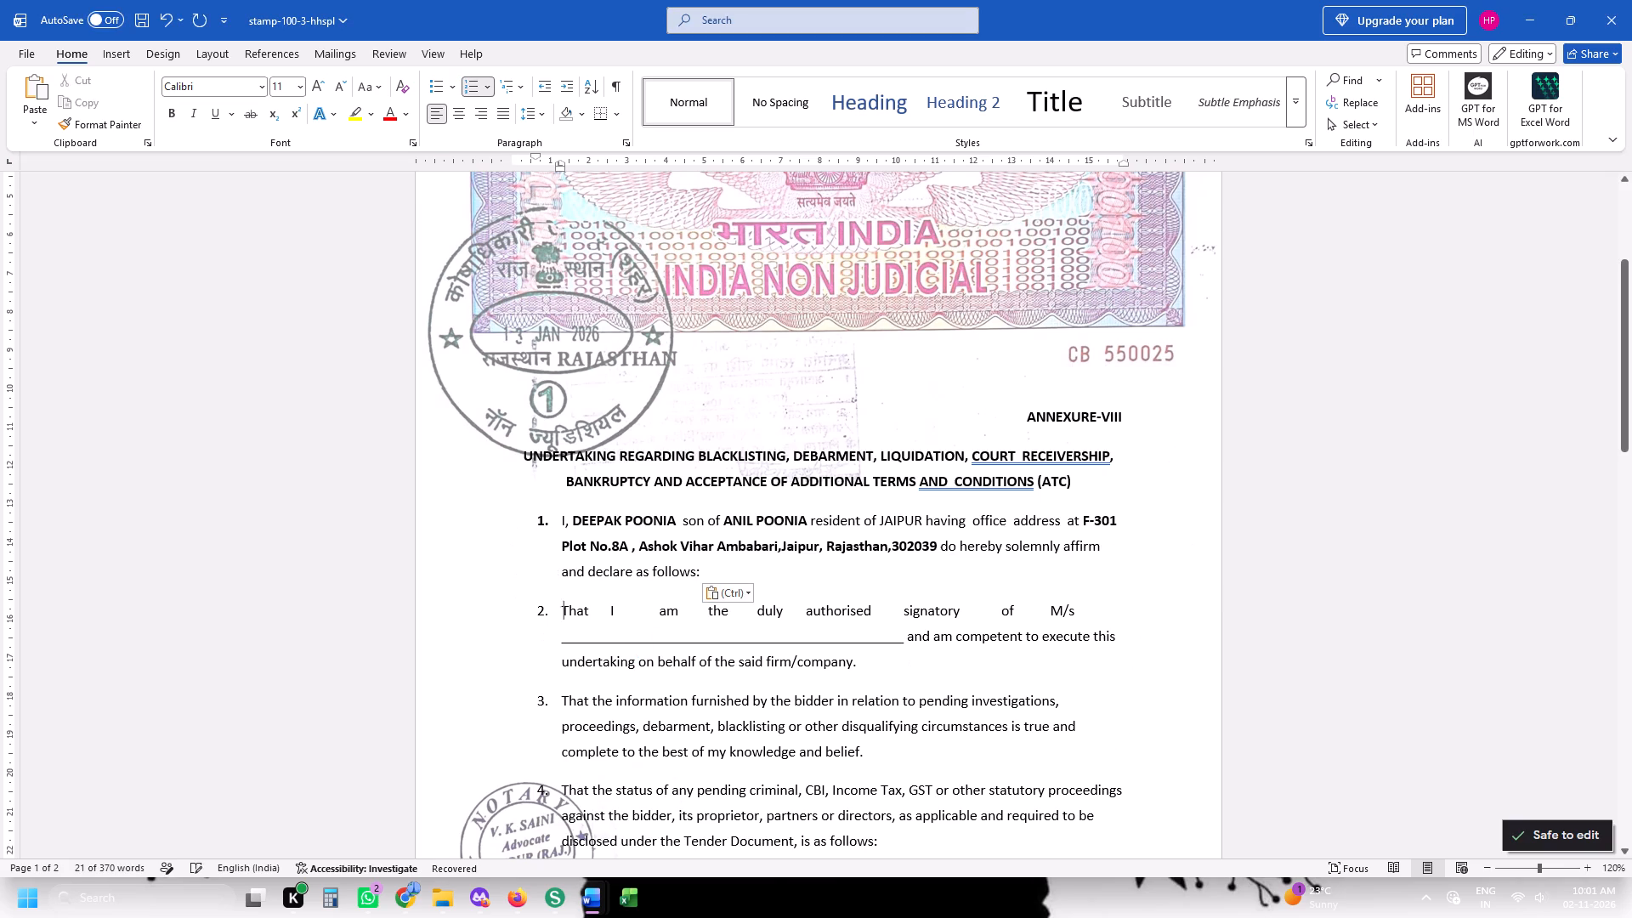
Replace the blank after "M/s" in the authorised-signatory clause with "Harshnath Human Services Pvt Ltd", keeping the rest of the sentence in the same clause.
double_click(705, 640)
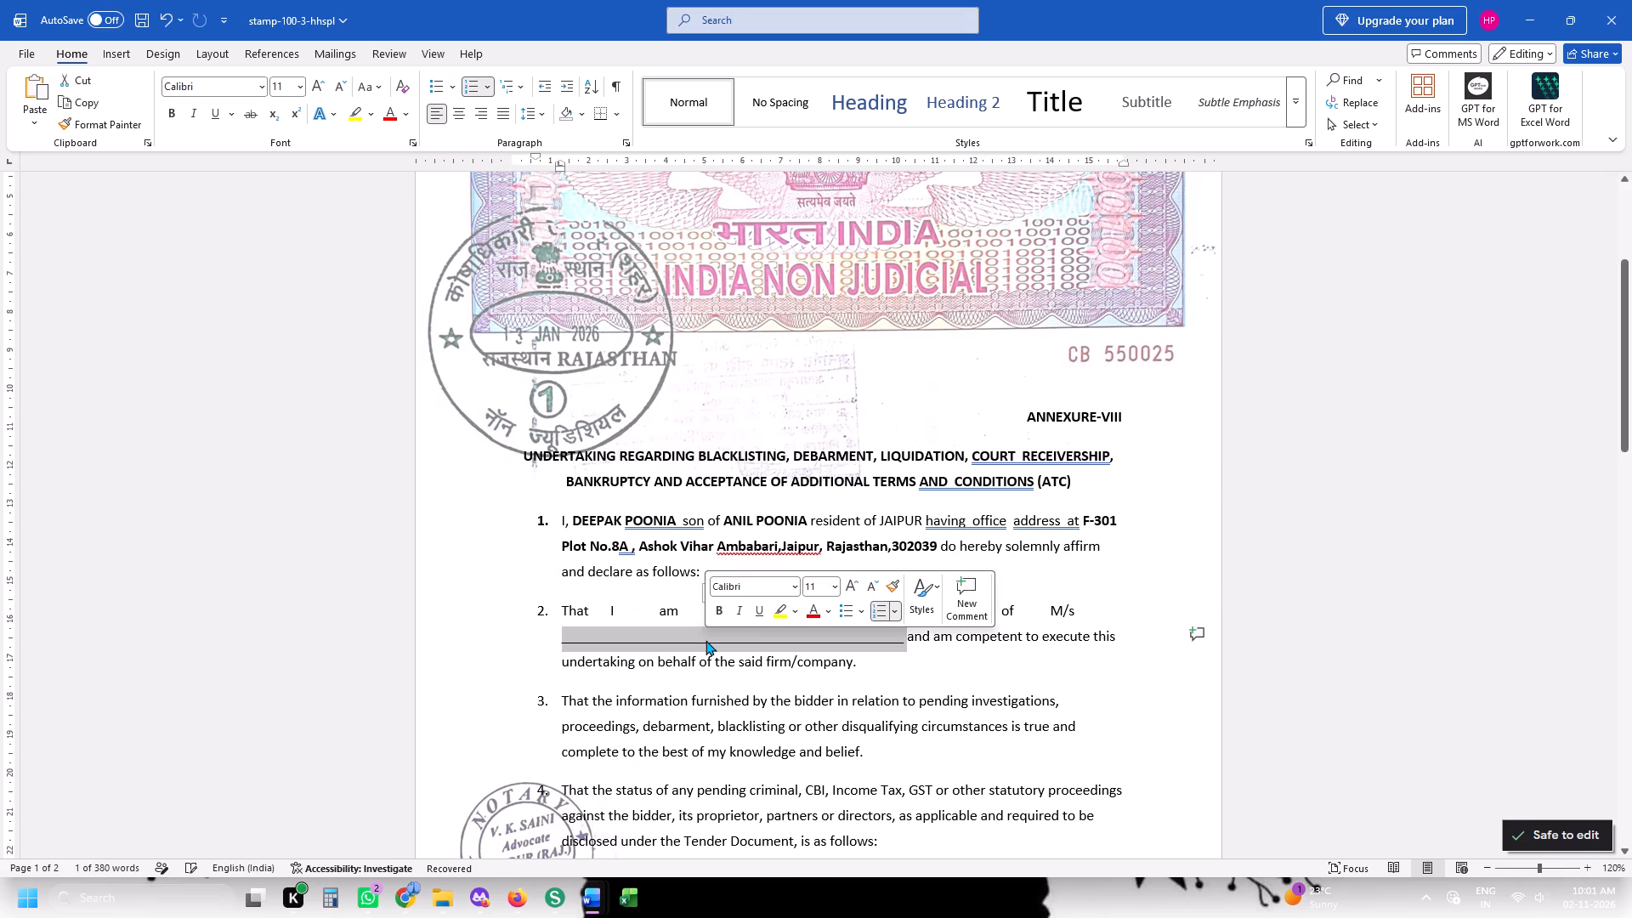
key("super+v")
key("End")
key("Return")
key("ctrl+v")
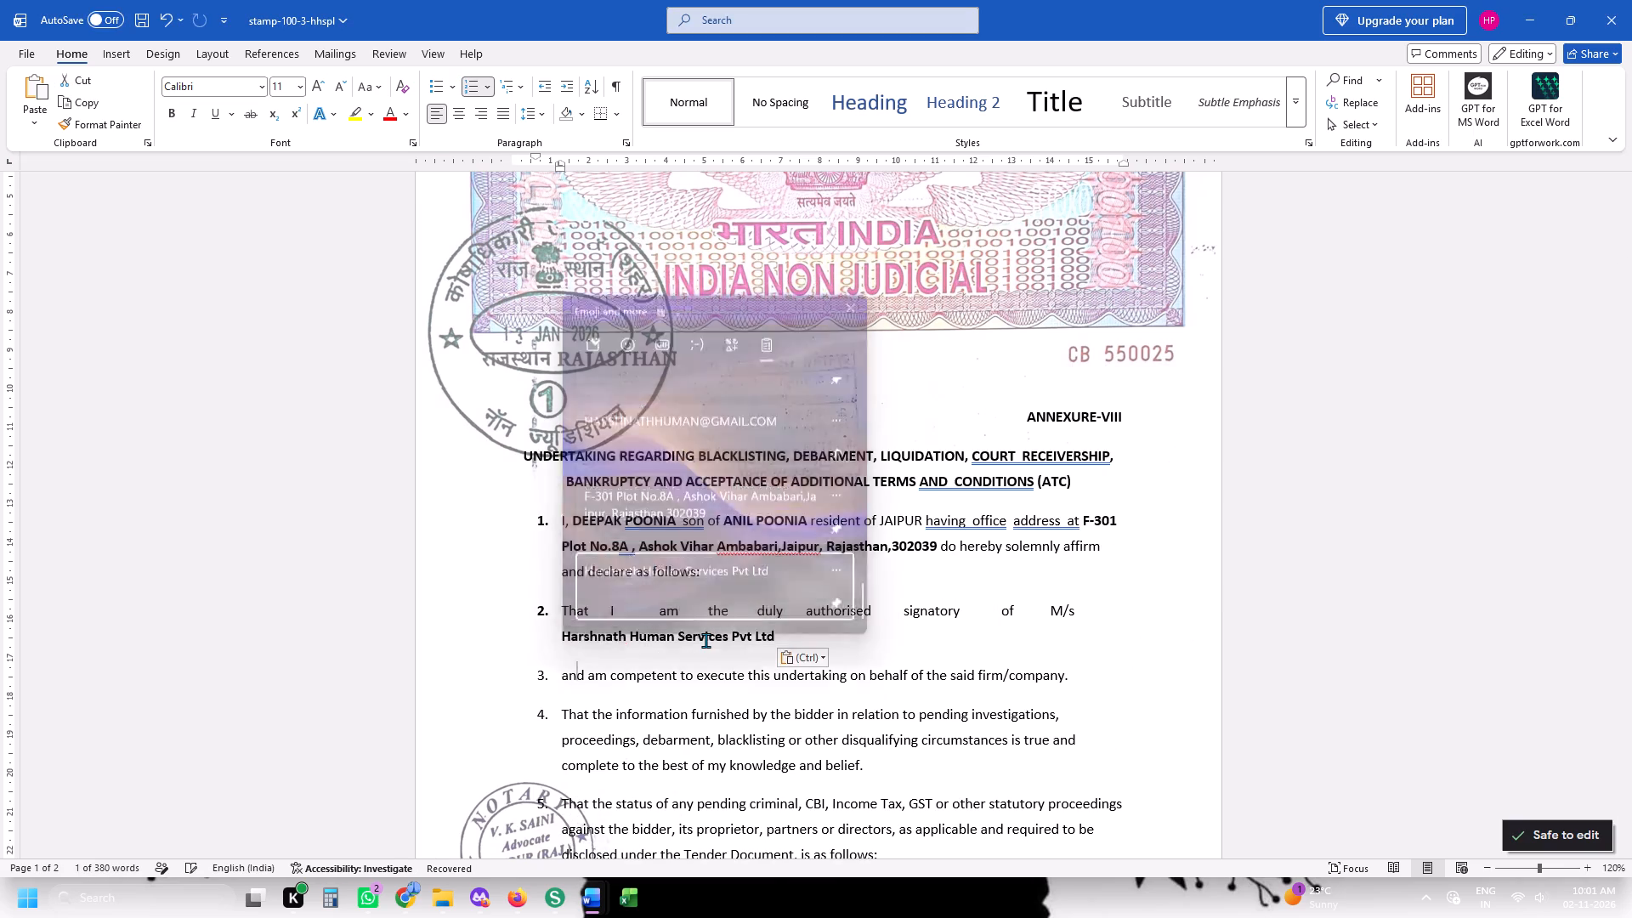
key("BackSpace")
key("BackSpace")
key("BackSpace")
key("BackSpace")
key("space")
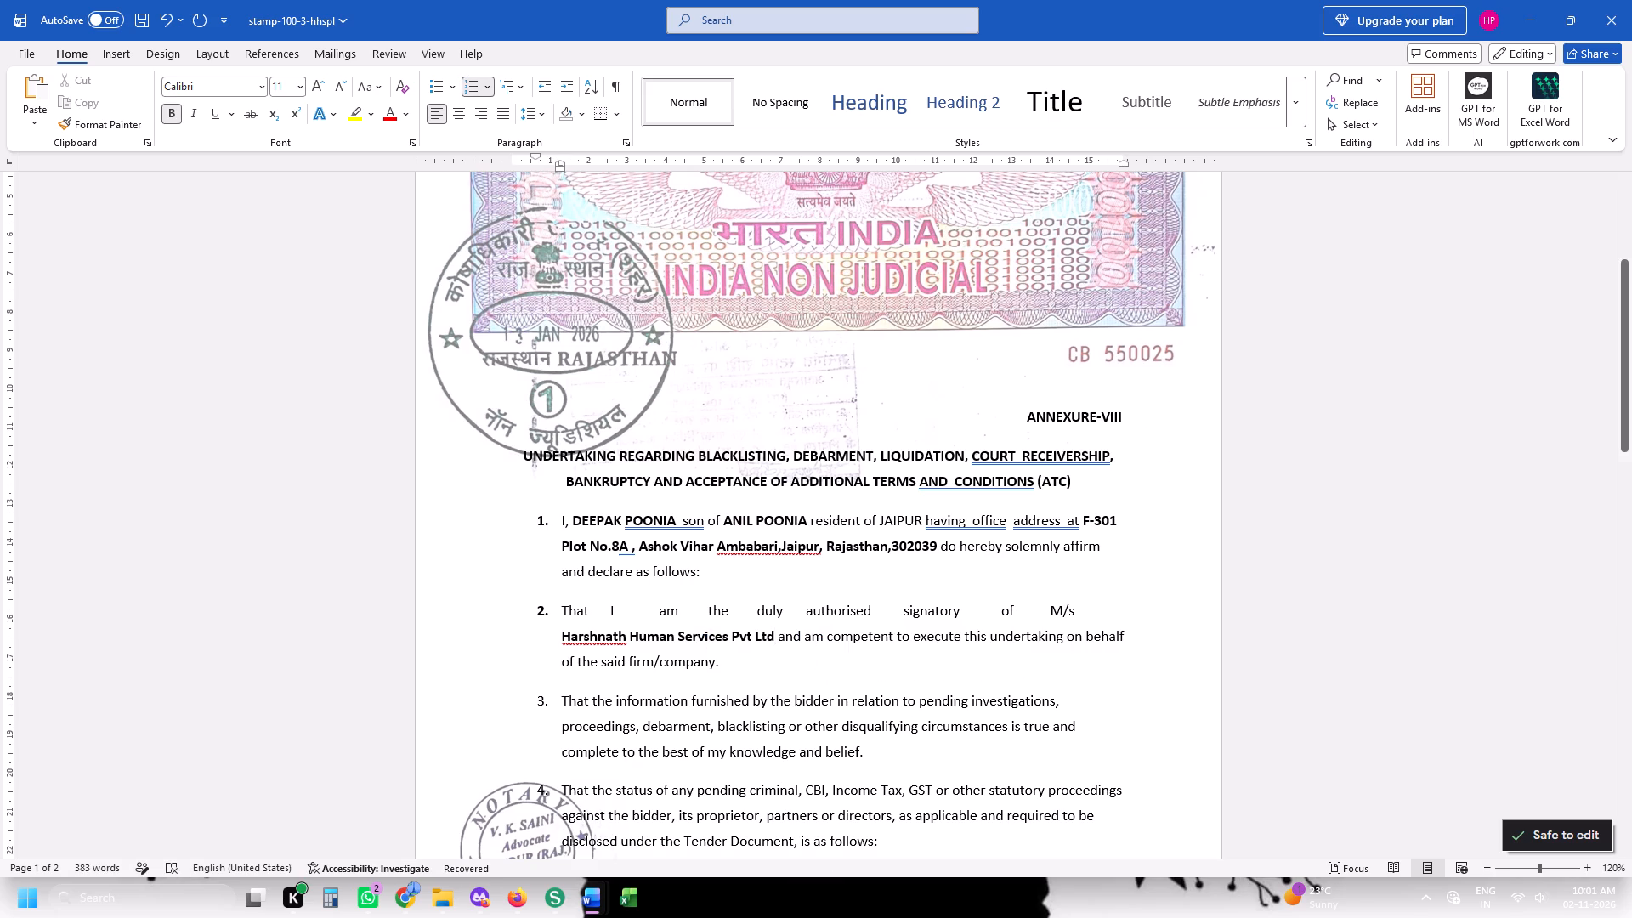
Justify the undertaking's body text from the opening declarant paragraph through the "Name of the Bidder/Firm" line.
scroll(957, 681, "down", 2)
left_click_drag(552, 382, 762, 684)
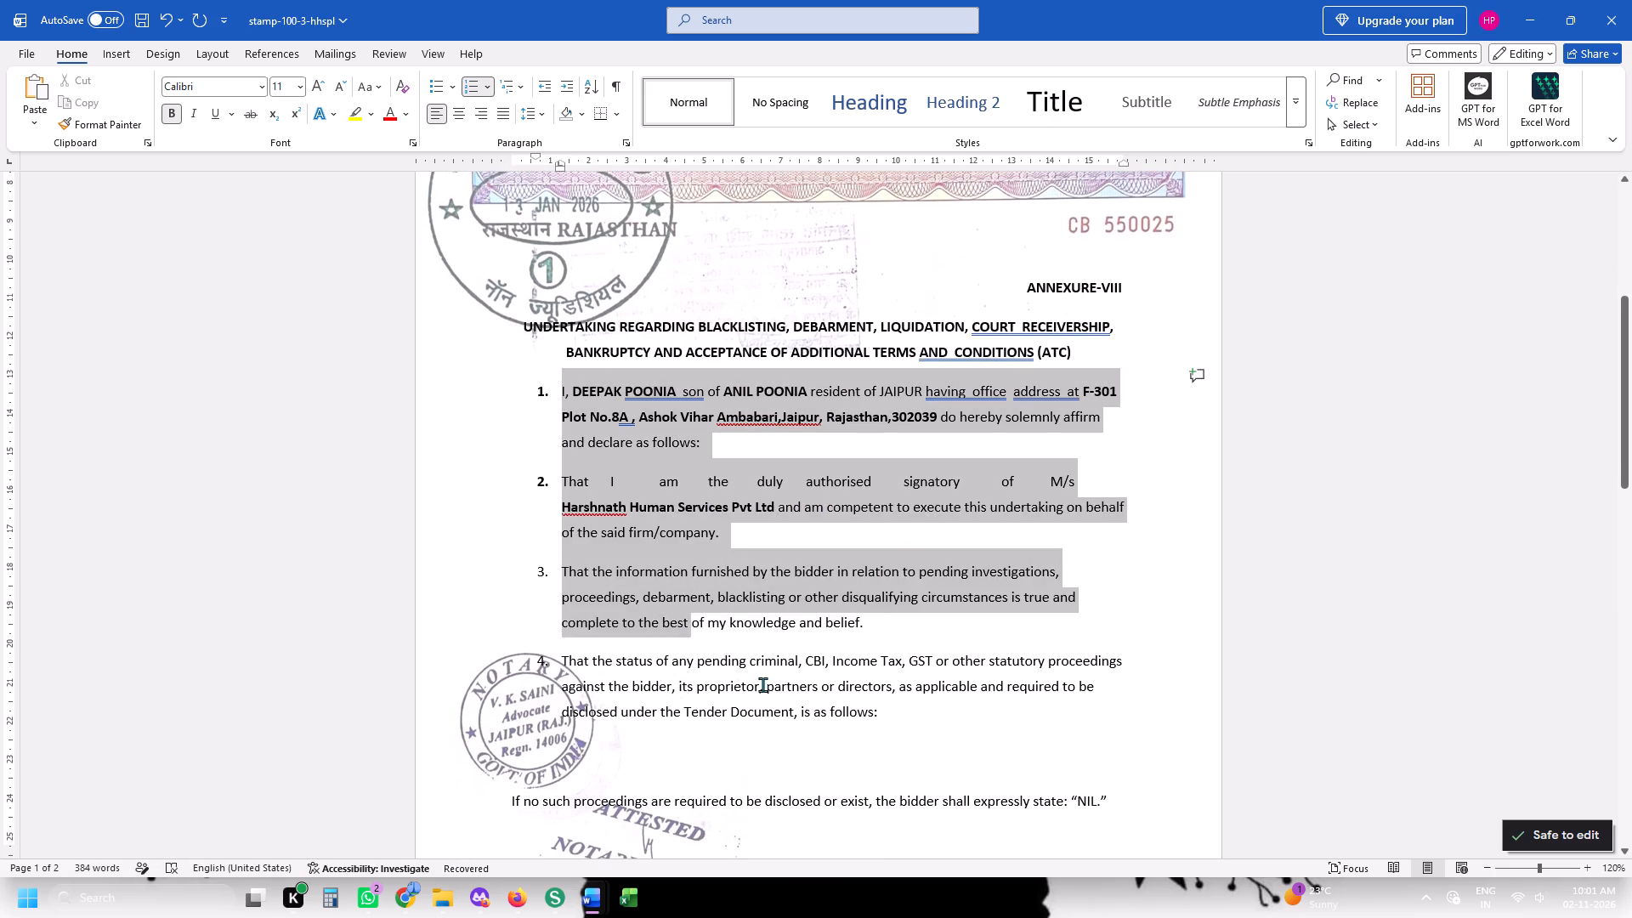
left_click_drag(762, 684, 968, 577)
scroll(787, 704, "down", 6)
scroll(830, 593, "down", 5)
scroll(902, 619, "down", 10)
scroll(968, 577, "up", 5)
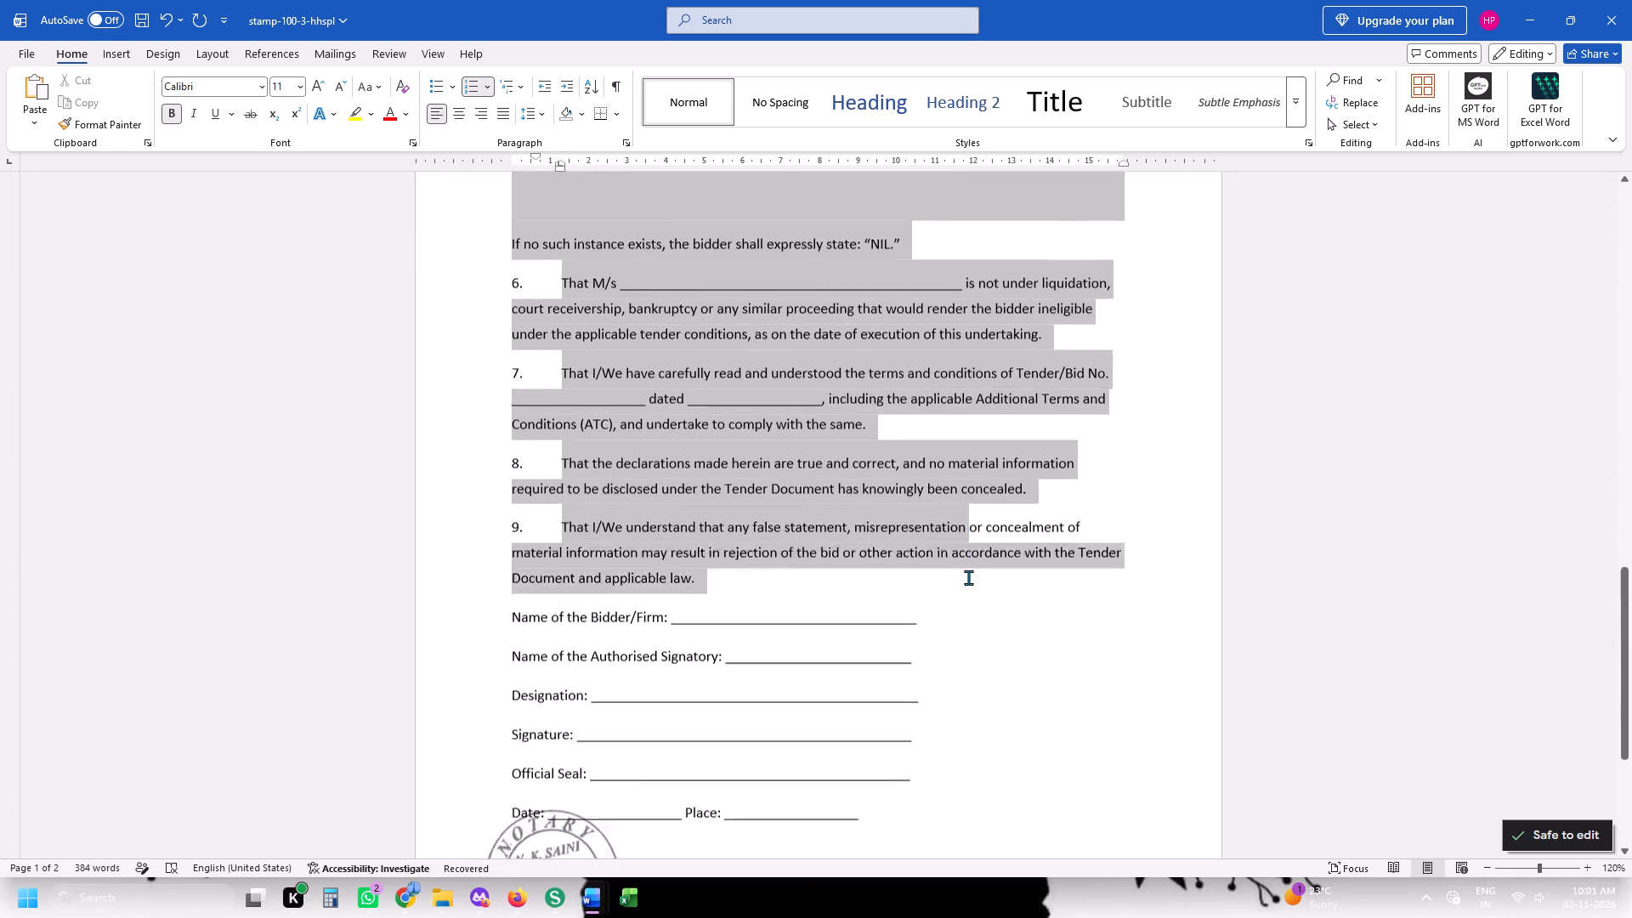
left_click_drag(968, 577, 1130, 666)
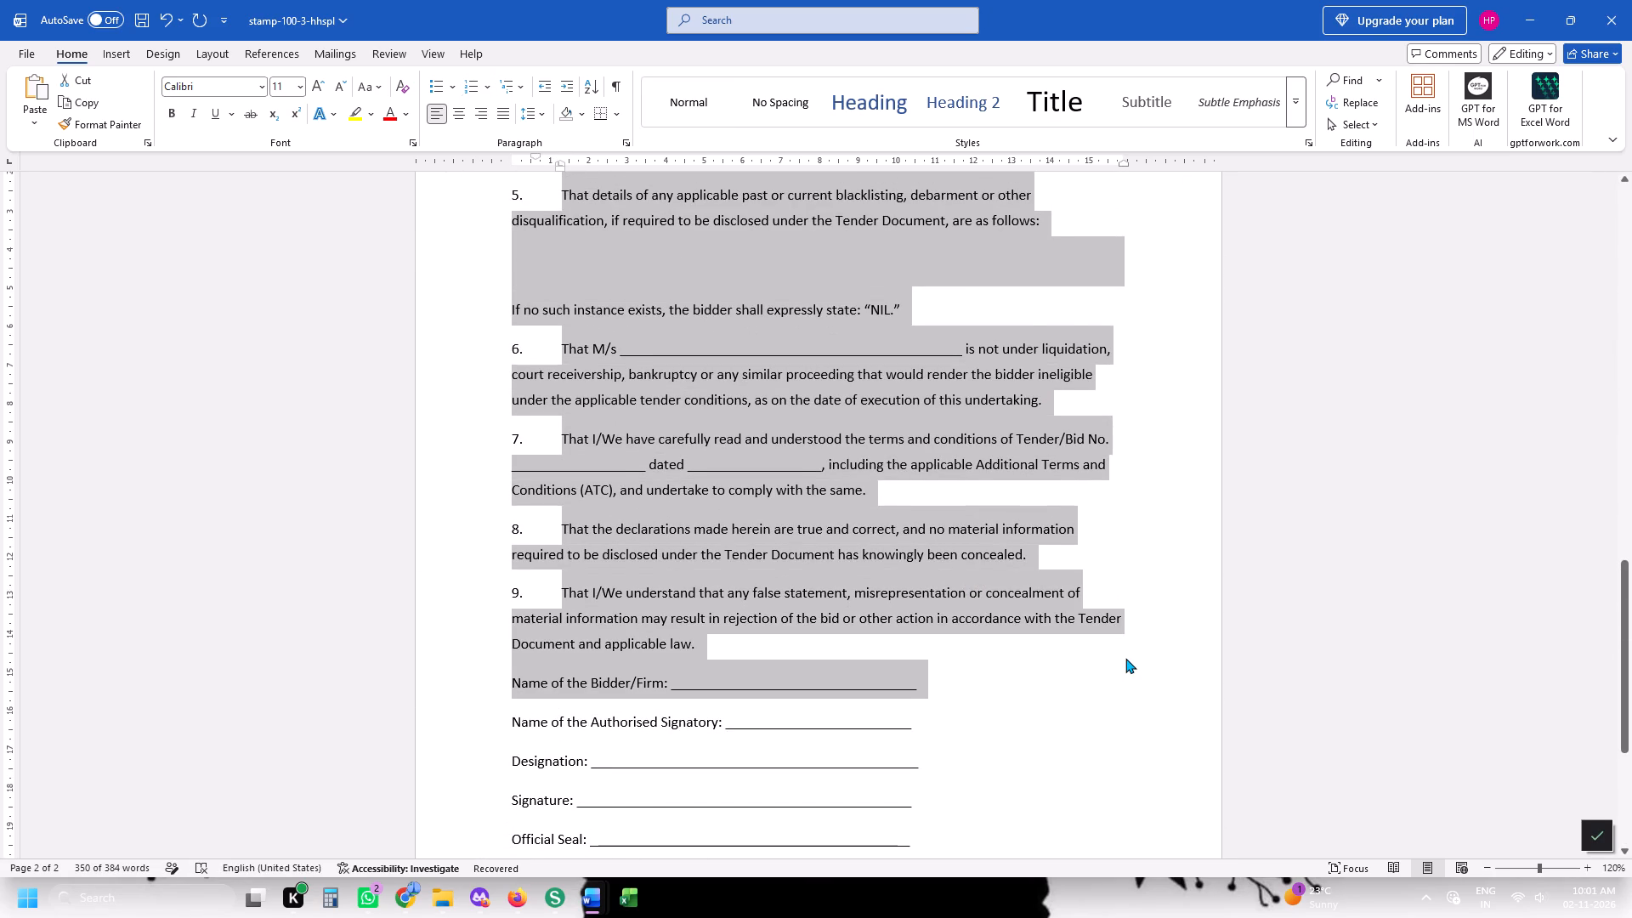
key("ctrl+j")
scroll(951, 611, "up", 17)
left_click(947, 598)
Replace the gap between "M/s" and "Harshnath" in item 2 with a single space.
scroll(847, 608, "down", 2)
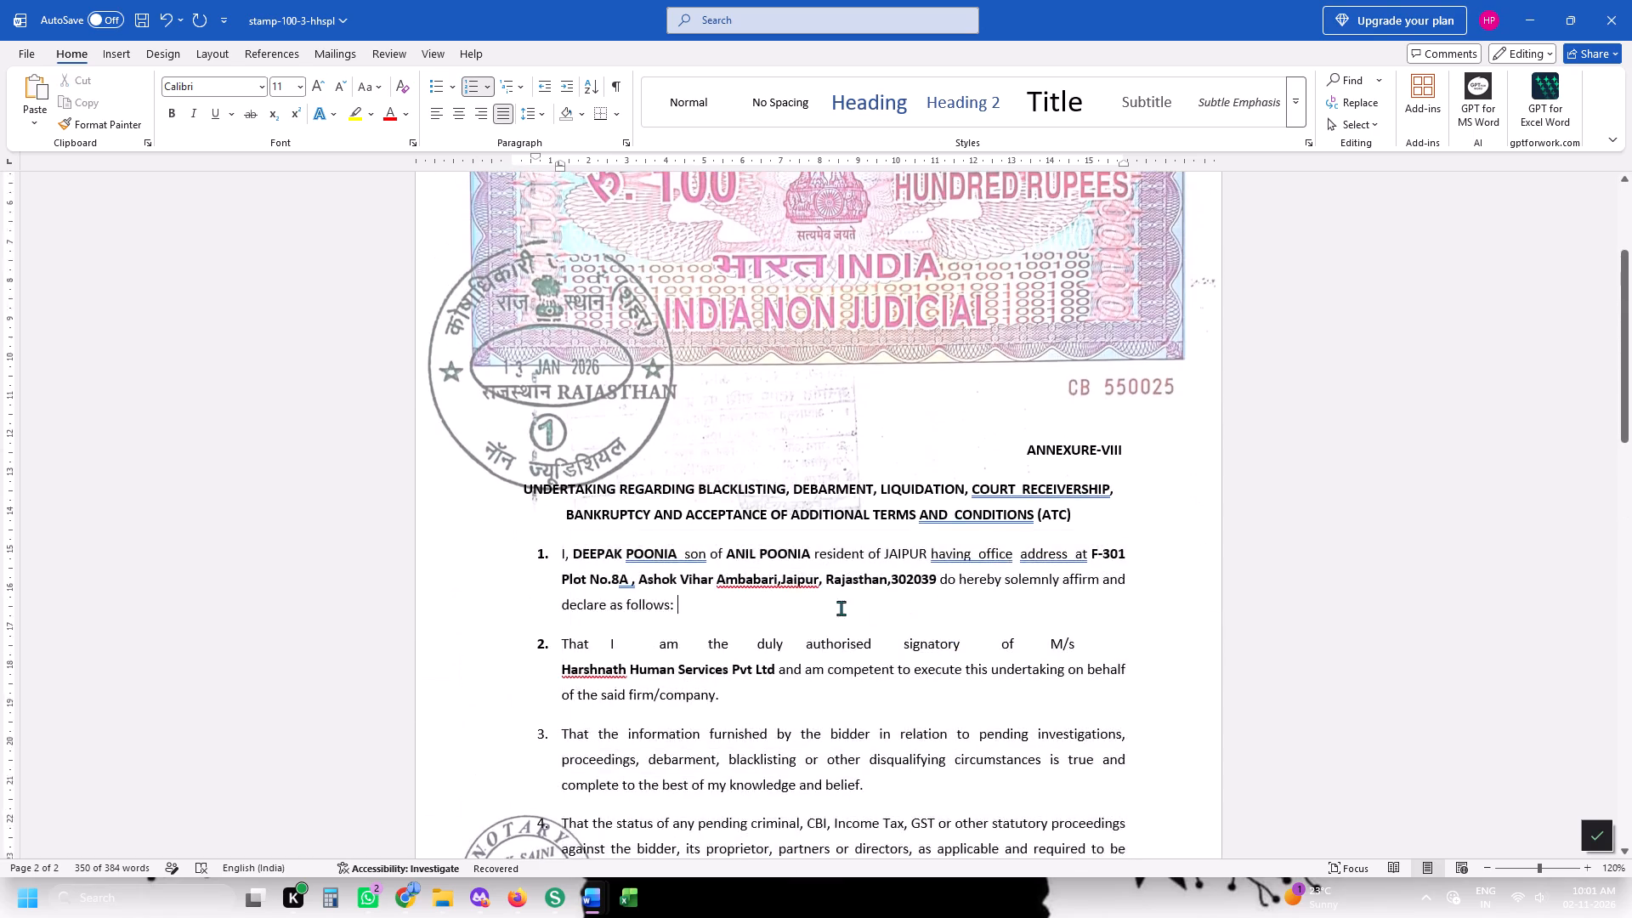
scroll(841, 608, "down", 2)
left_click(560, 403)
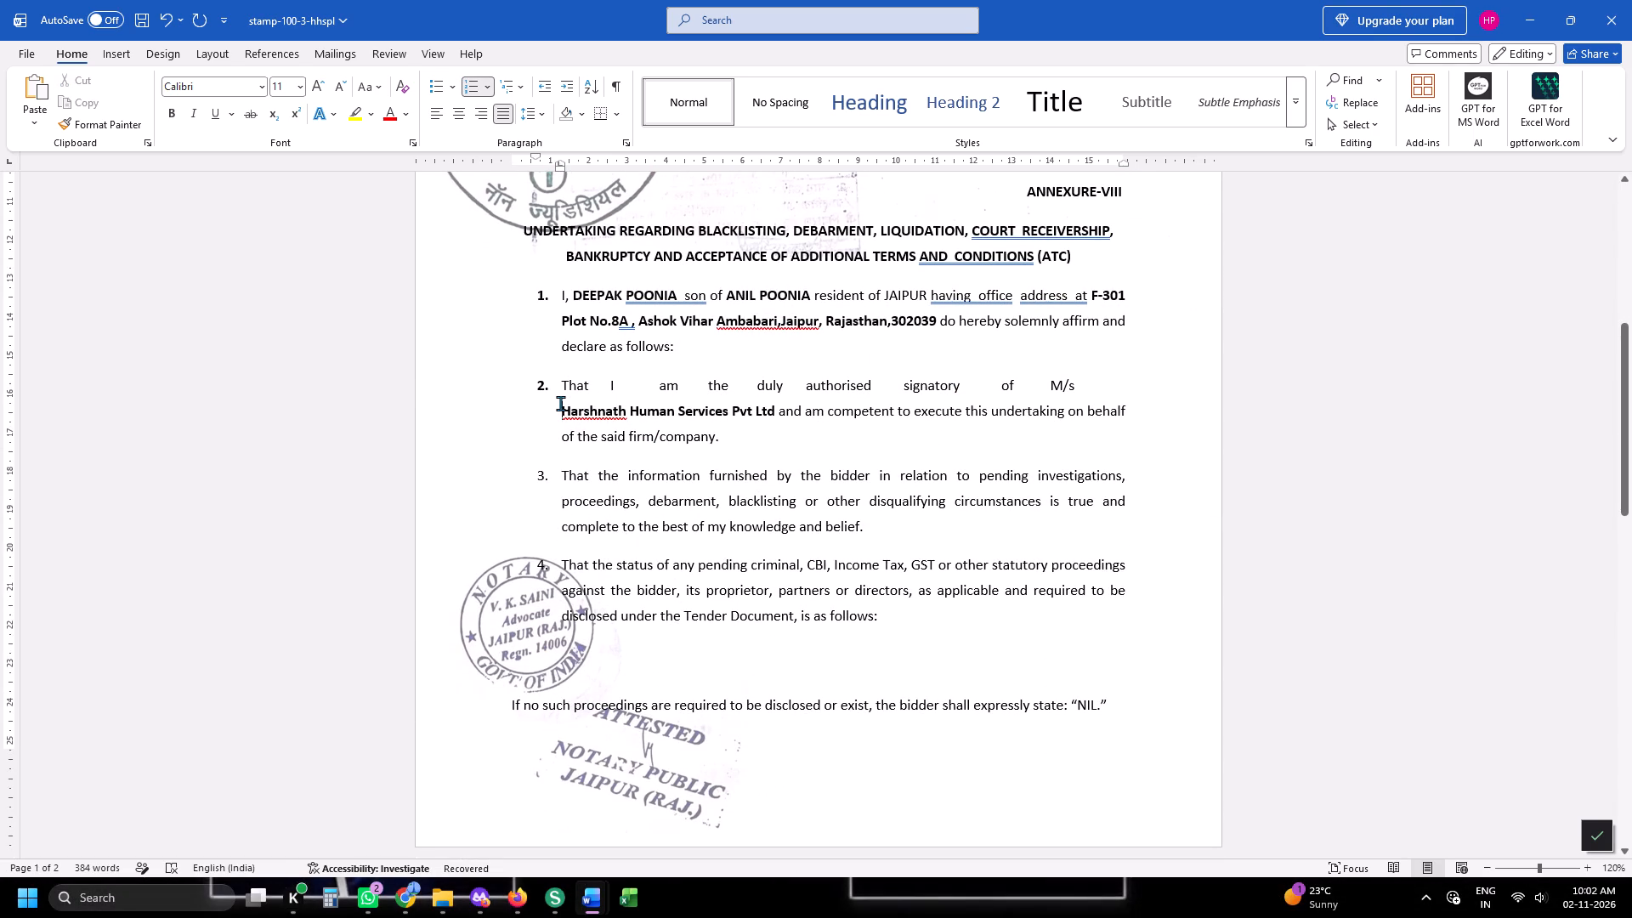
key("BackSpace")
key("space")
Close up the wide gaps between the words "That I am the duly" in item 2.
left_click(600, 392)
key("BackSpace")
key("Right")
key("BackSpace")
key("space")
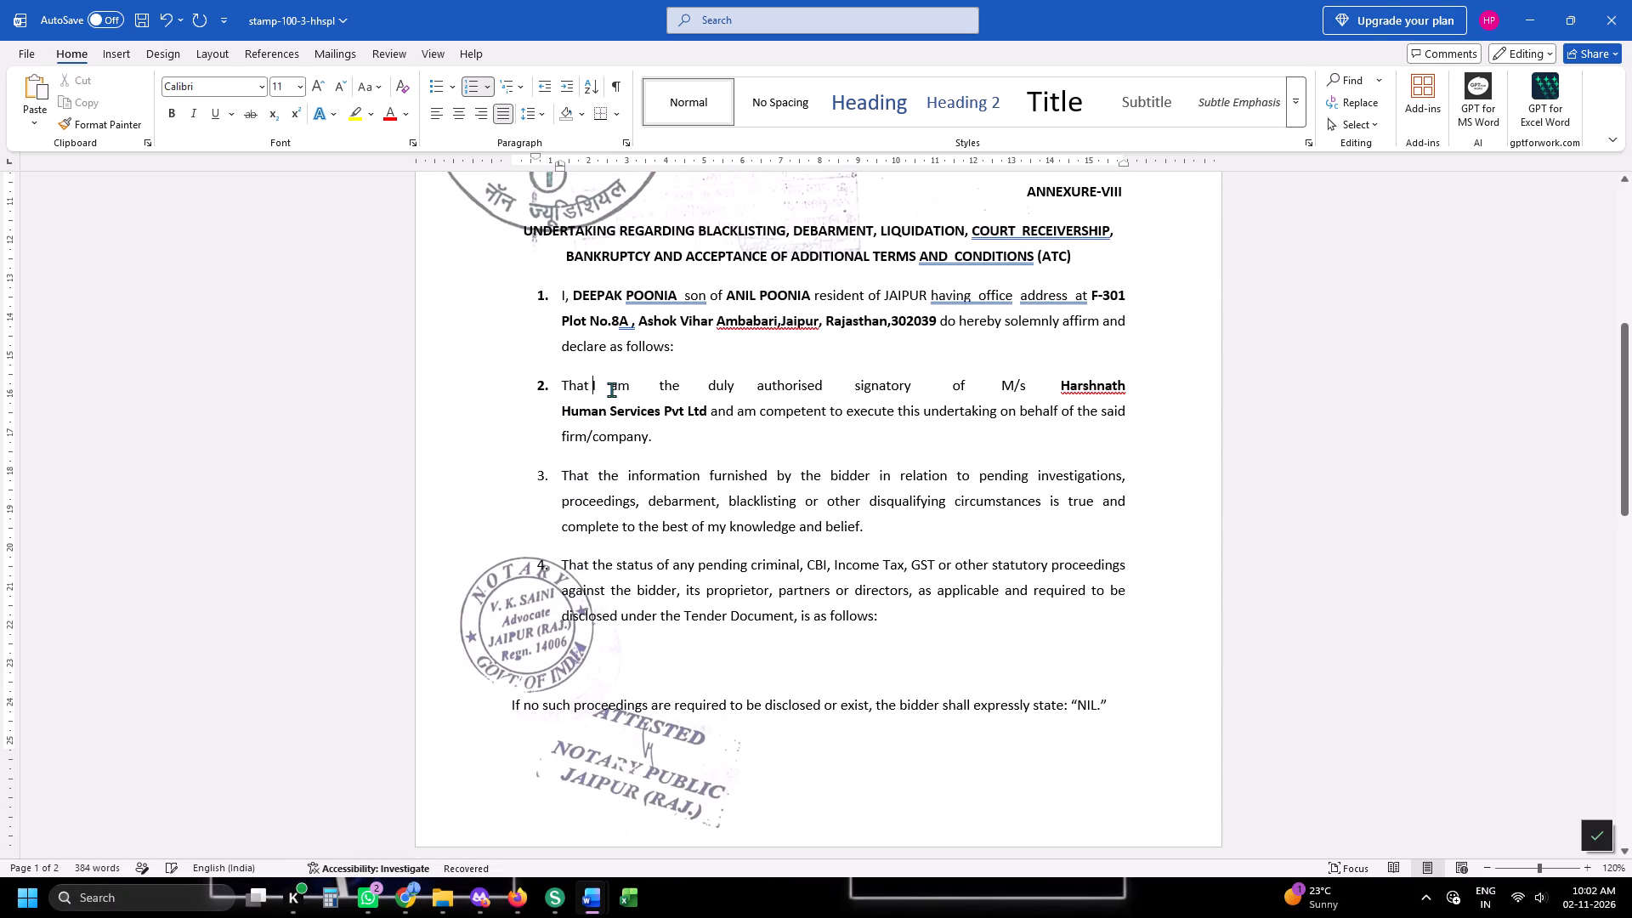
left_click(608, 386)
key("BackSpace")
key("space")
left_click(651, 382)
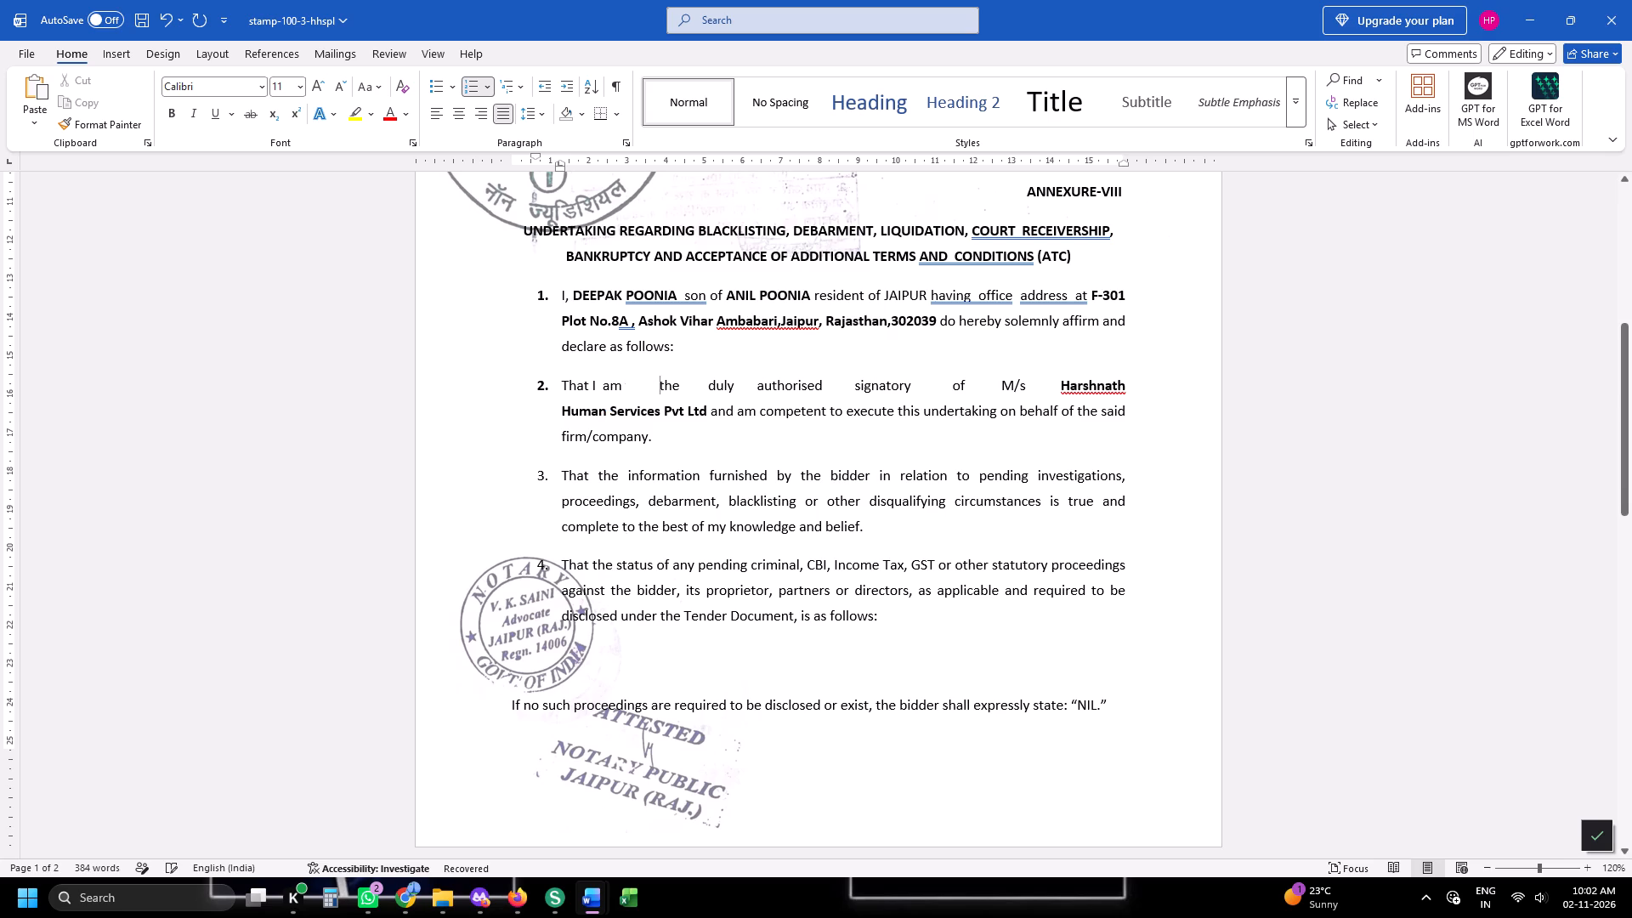
key("BackSpace")
key("space")
left_click(658, 387)
key("BackSpace")
key("space")
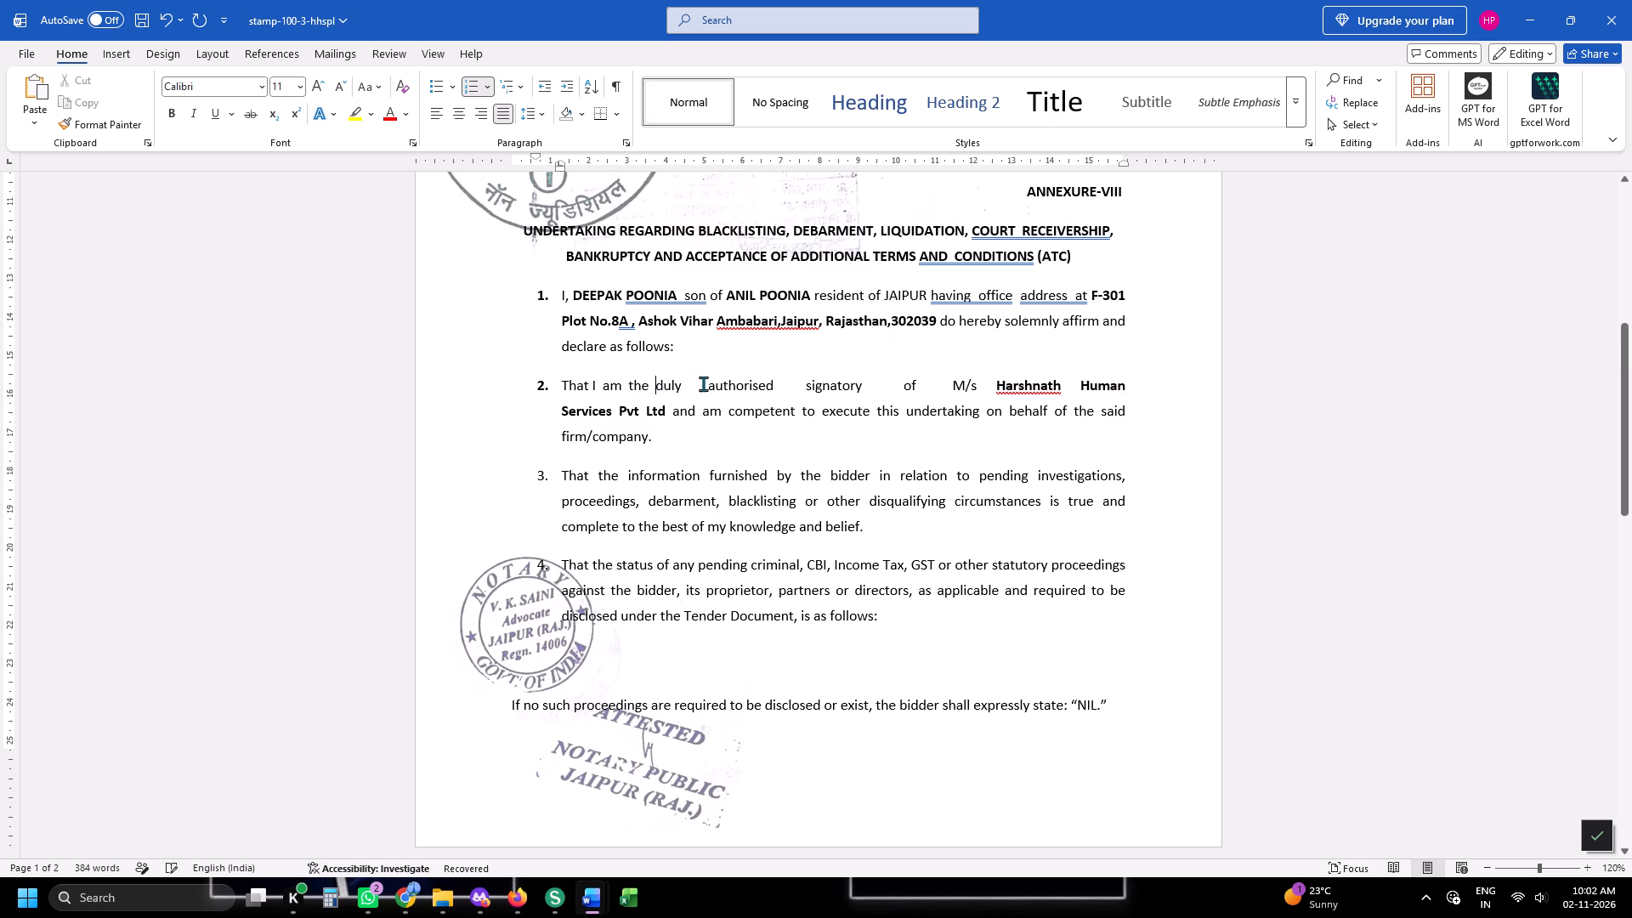
Close up the wide gaps in the rest of item 2's phrase "duly authorised signatory of M/s".
left_click(705, 382)
key("BackSpace")
key("space")
key("BackSpace")
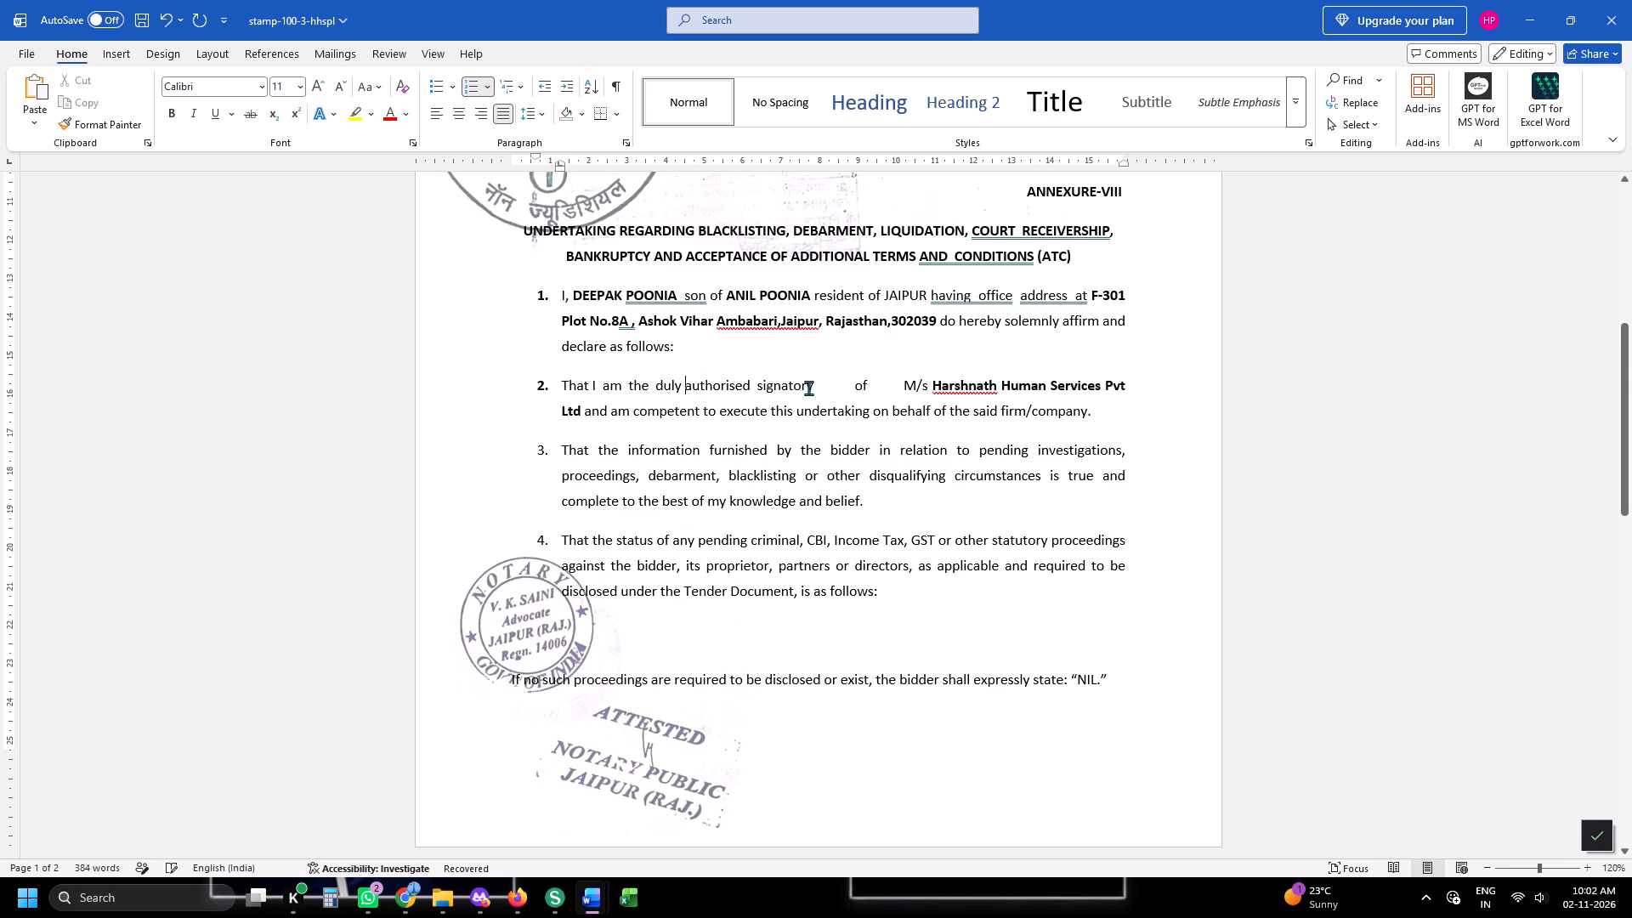
left_click(843, 389)
key("BackSpace")
key("space")
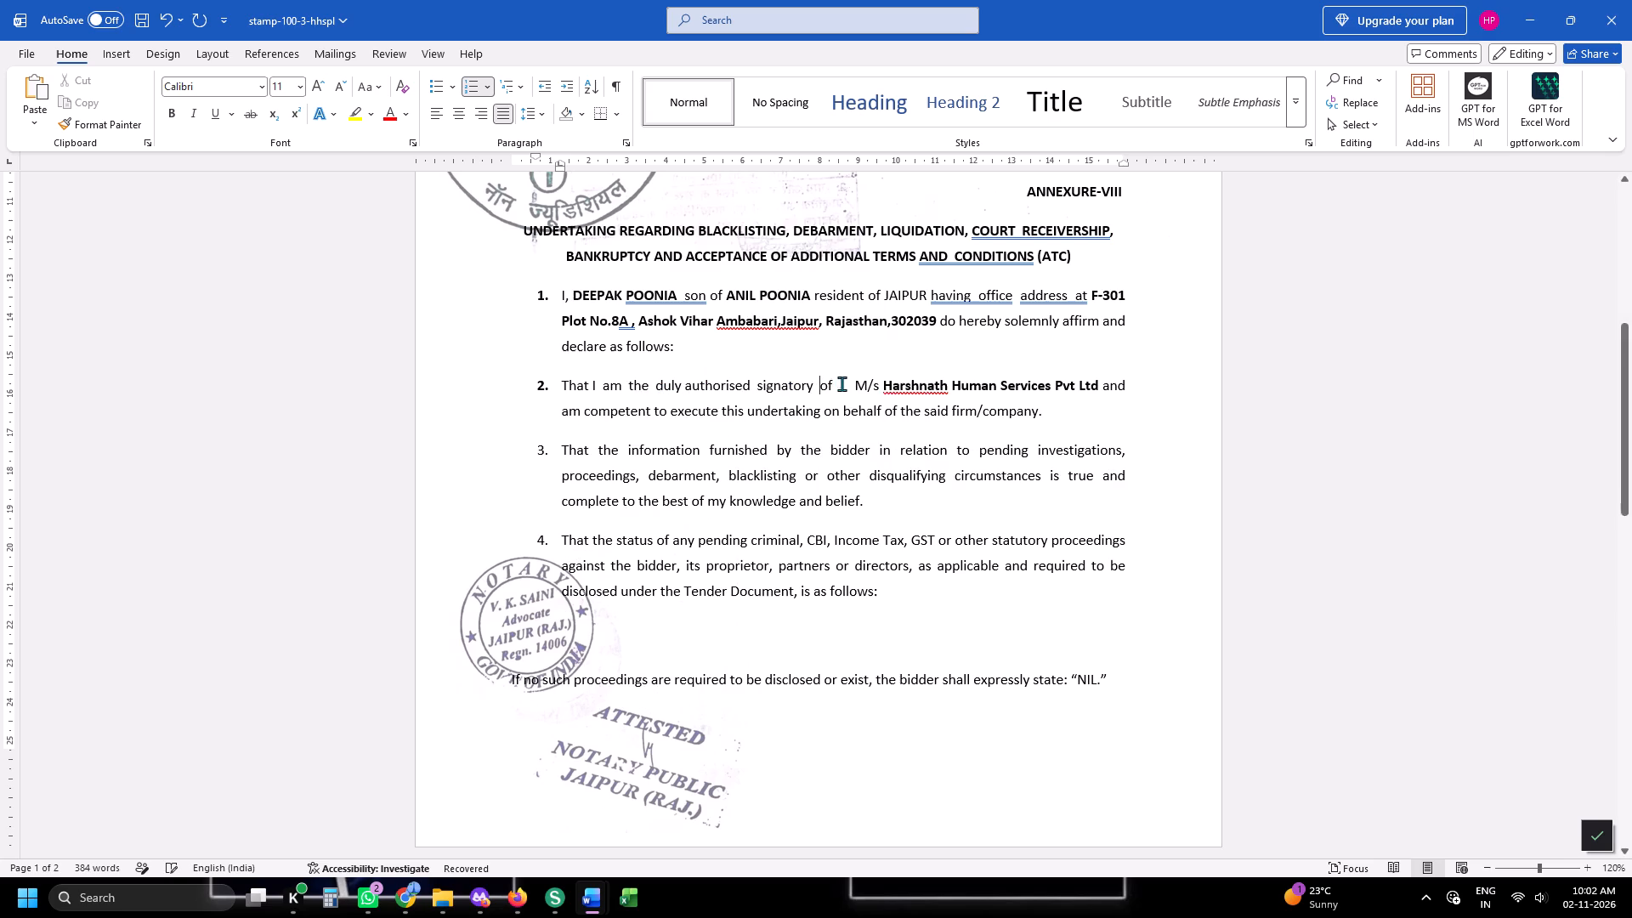
key("BackSpace")
left_click(842, 382)
key("BackSpace")
left_click(853, 385)
key("BackSpace")
key("space")
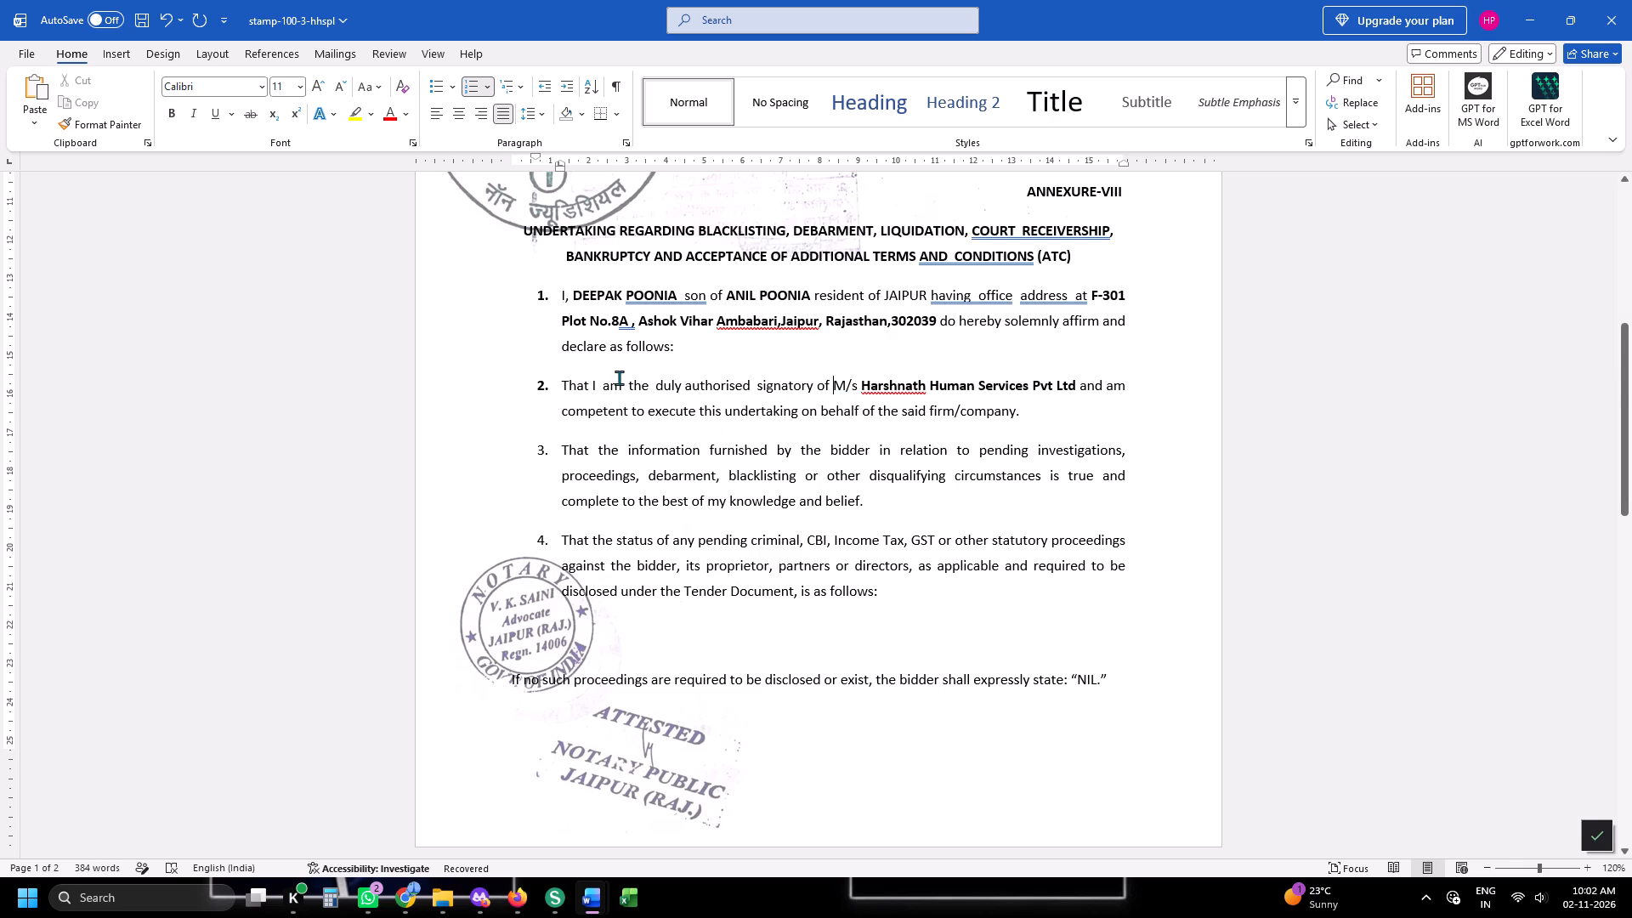
Delete the empty answer space between the pending-proceedings clause and the "If no such proceedings" sentence.
scroll(619, 379, "down", 4)
left_click(609, 377)
key("Delete")
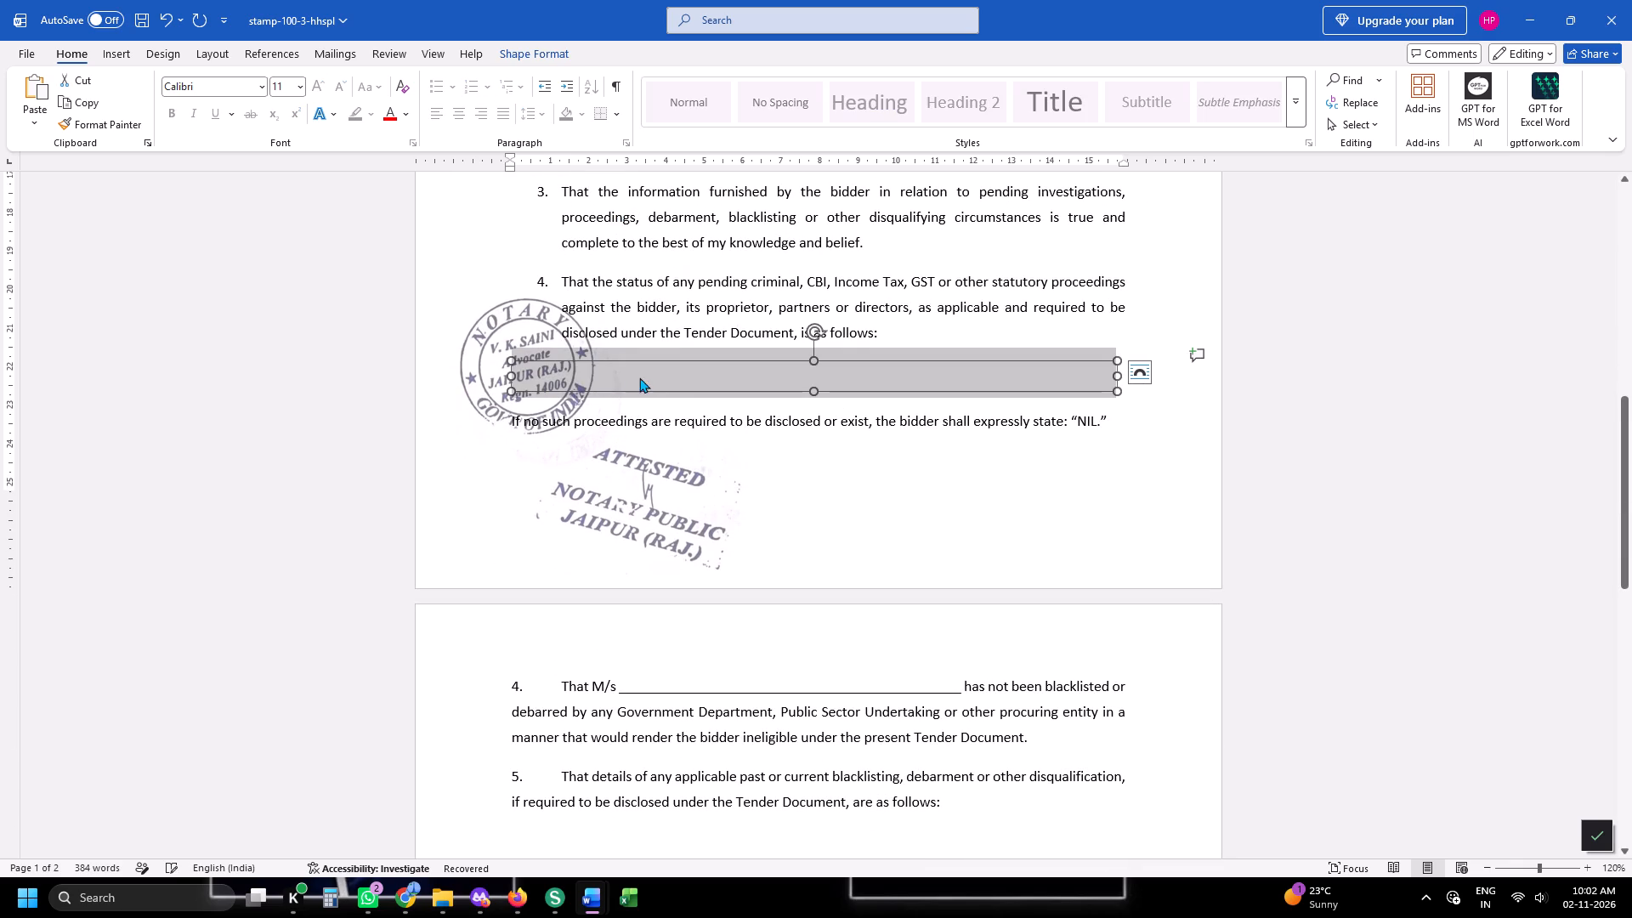
key("Delete")
key("Delete")
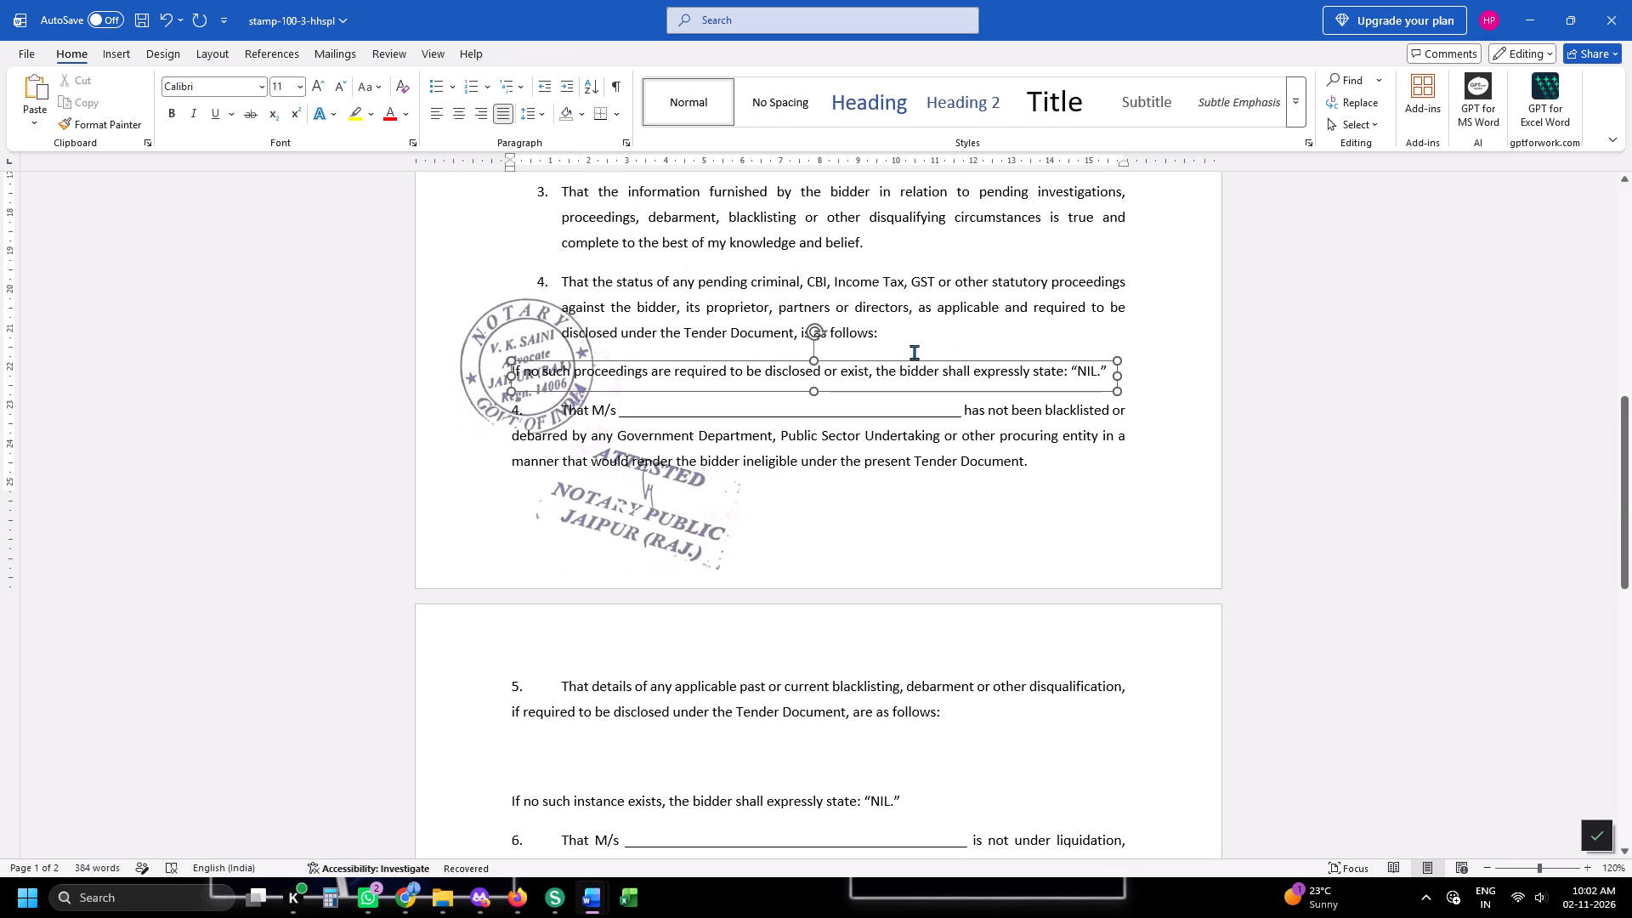
left_click(946, 343)
Make the sentence "If no such proceedings are required to be disclosed or exist, the bidder shall expressly state: 'NIL.'" bold.
left_click_drag(507, 372, 1111, 372)
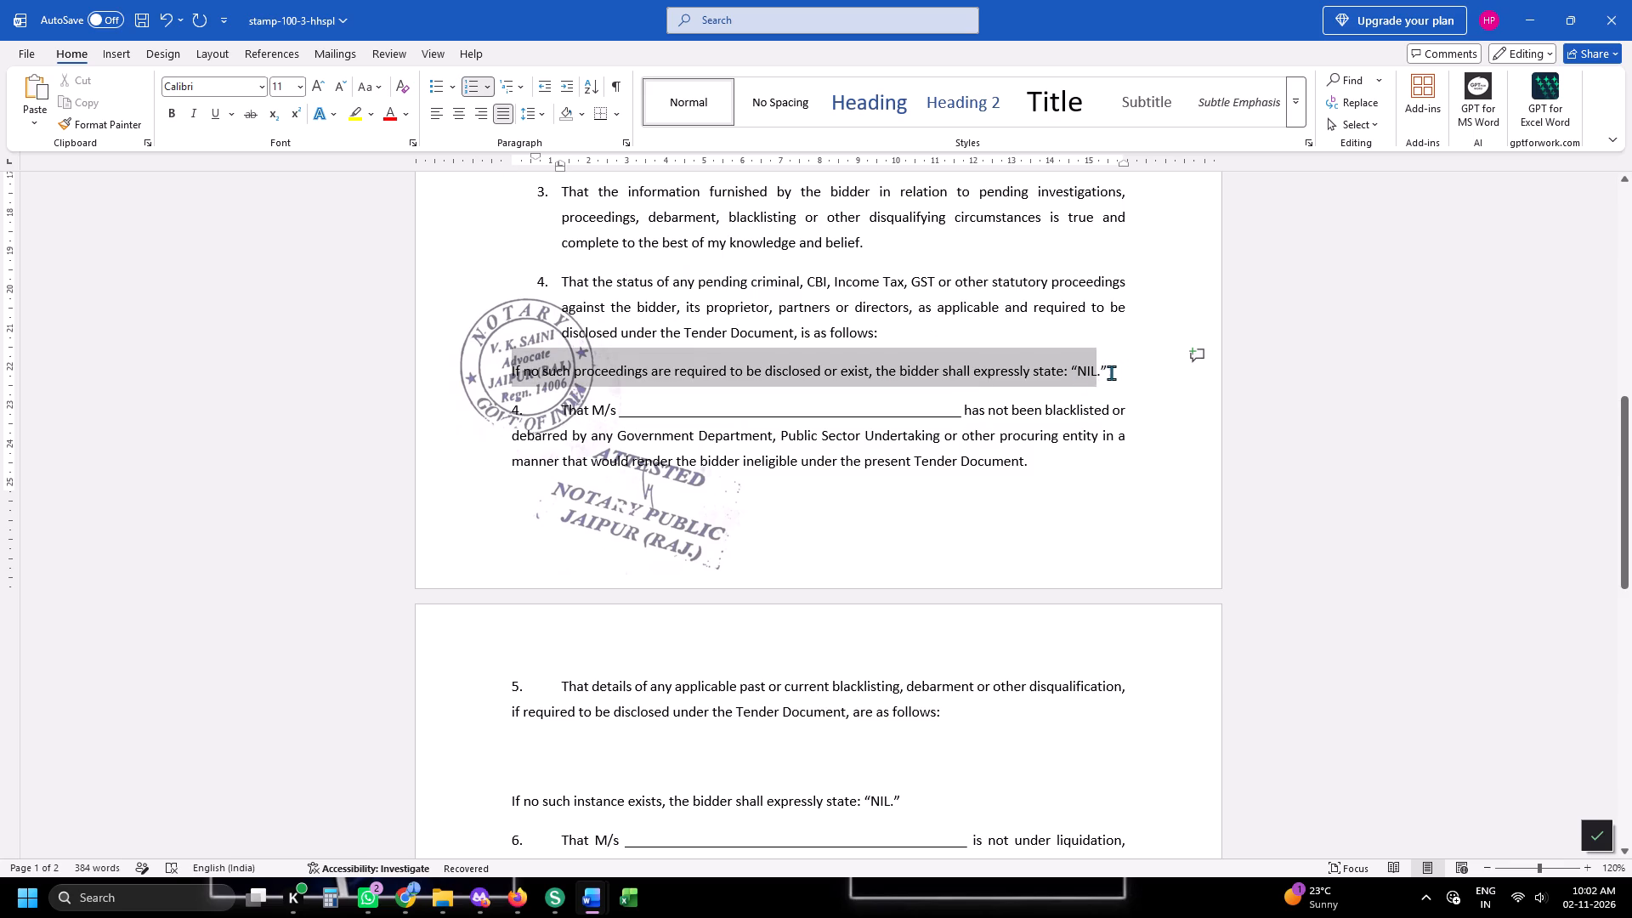
left_click_drag(1111, 372, 1122, 366)
key("ctrl+b")
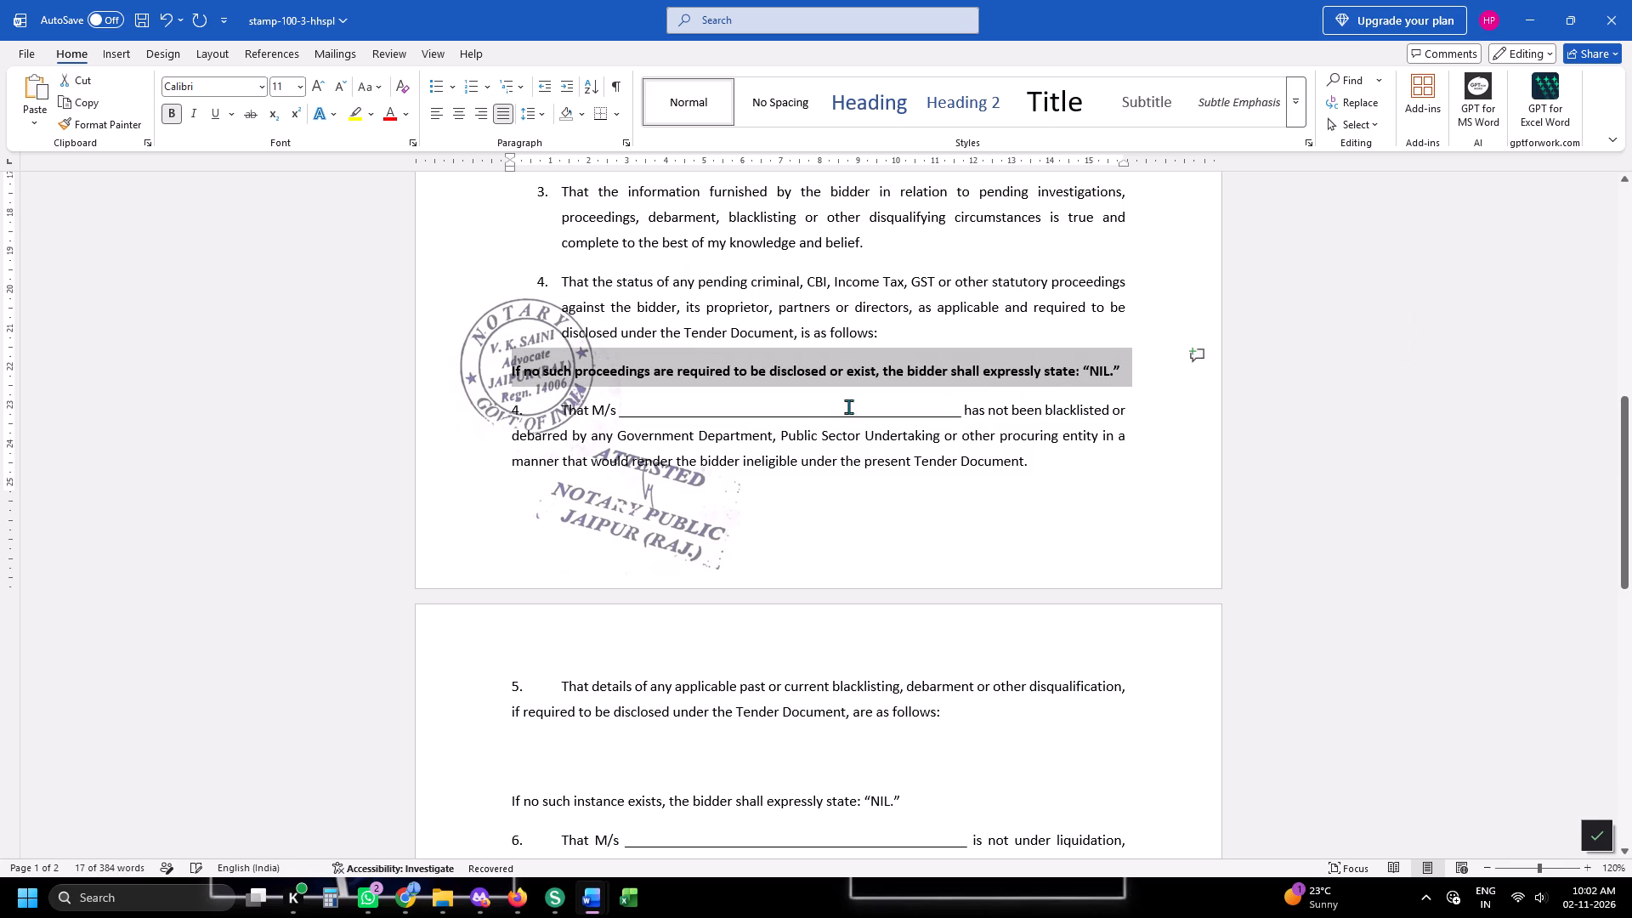
Delete the bold sentence "If no such proceedings are required to be disclosed or exist, the bidder shall expressly state: 'NIL.'".
double_click(722, 415)
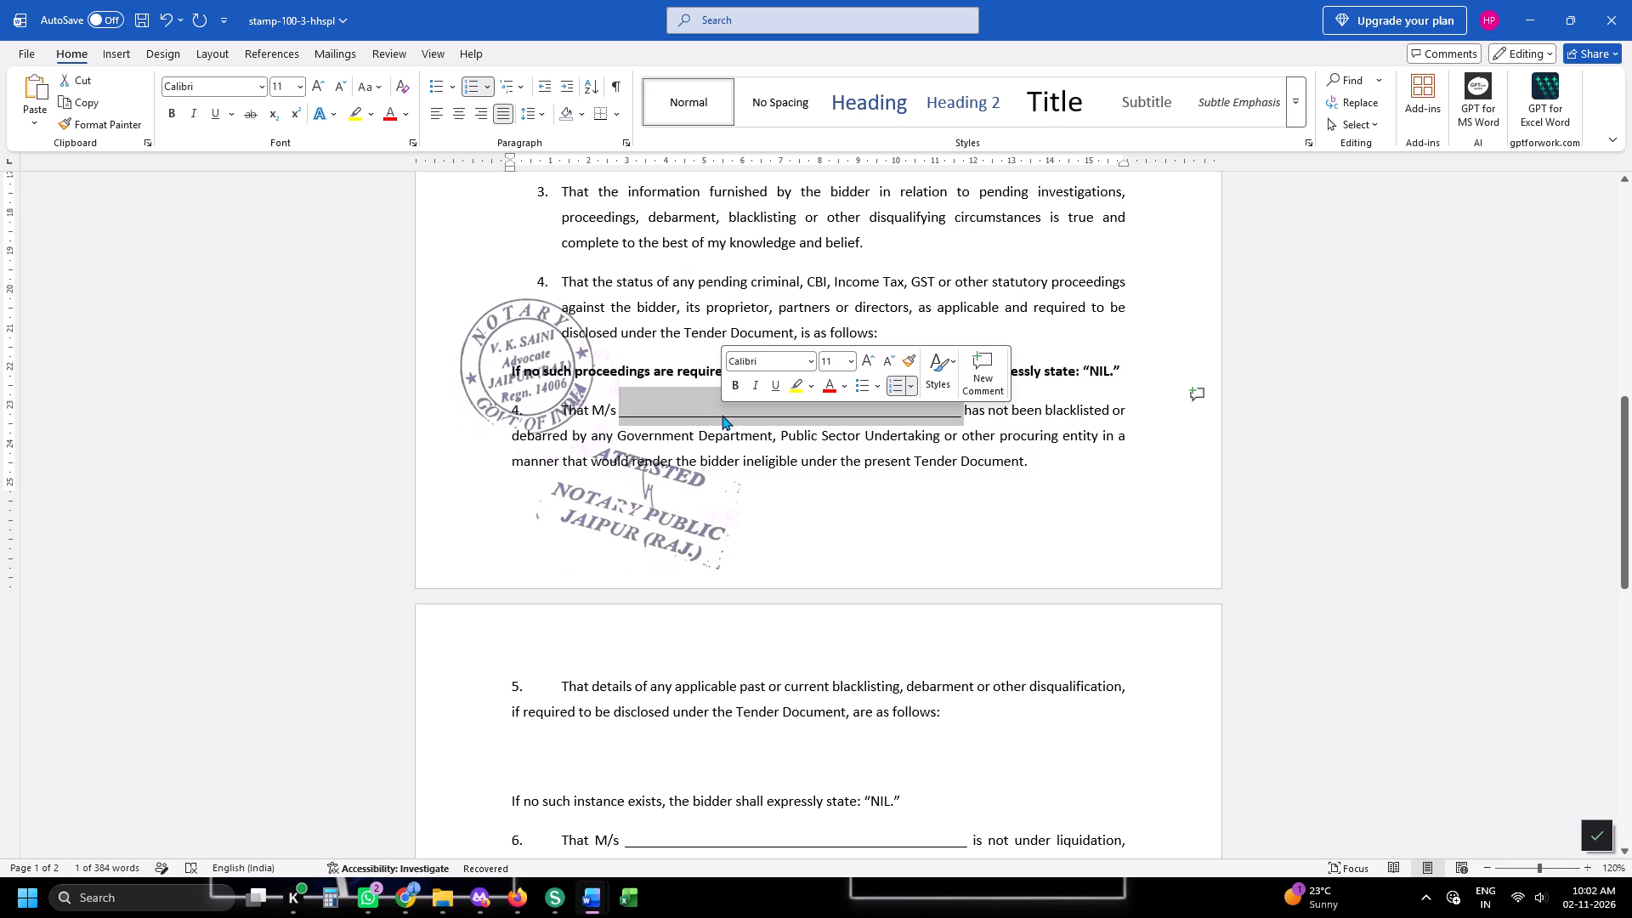
left_click(1136, 371)
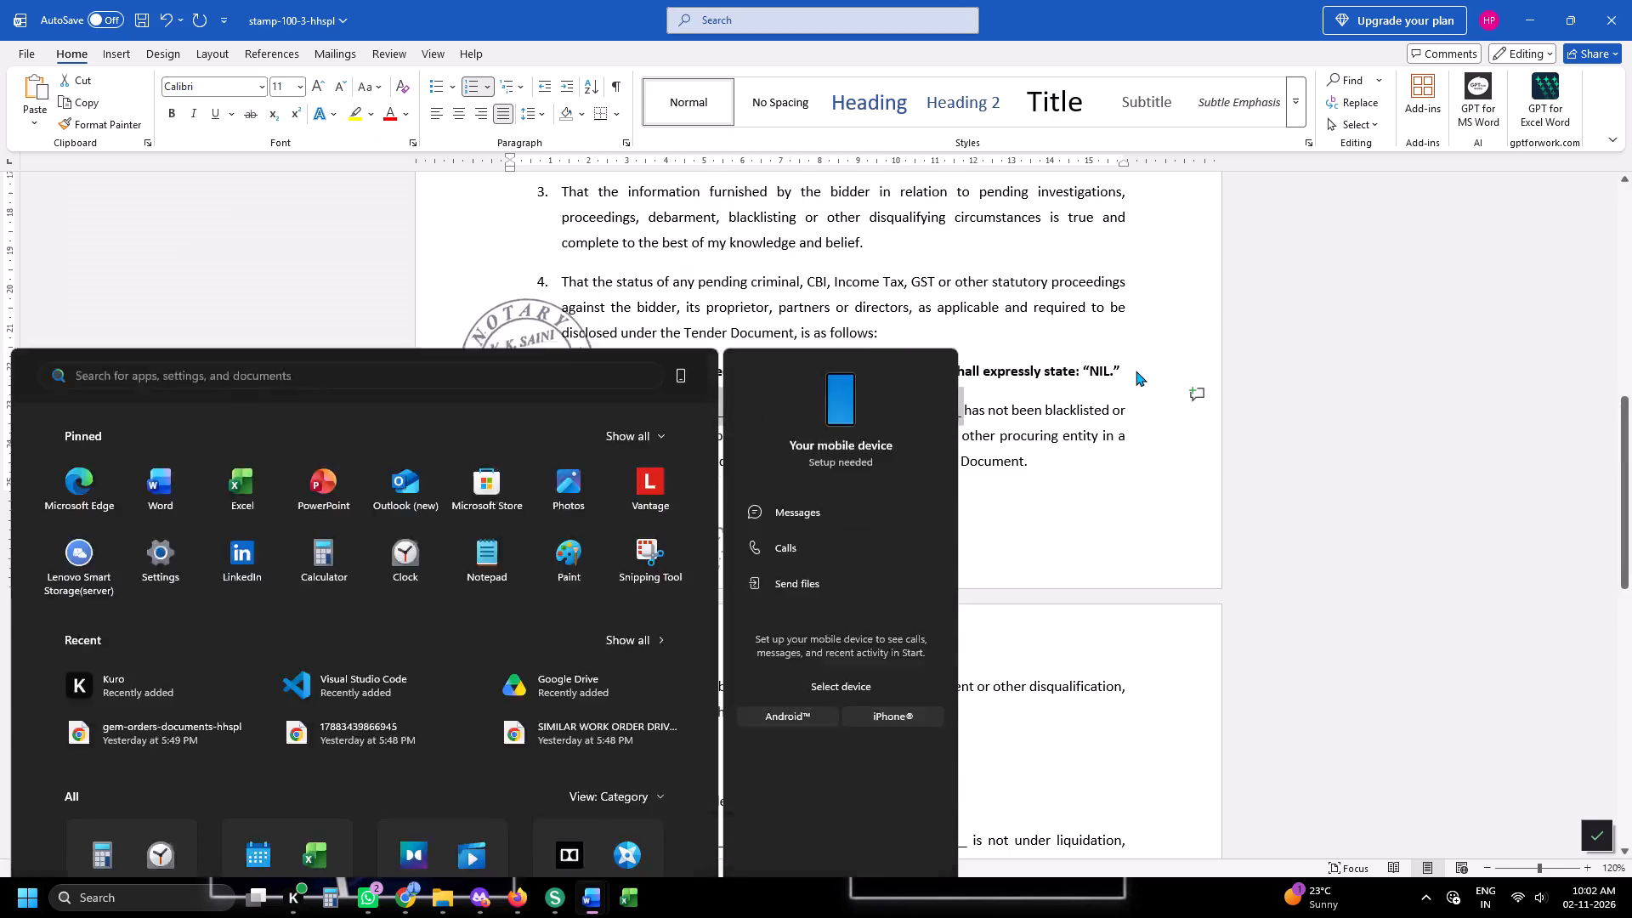
left_click_drag(1136, 371, 693, 370)
left_click(637, 371)
left_click_drag(1128, 379, 513, 359)
key("Delete")
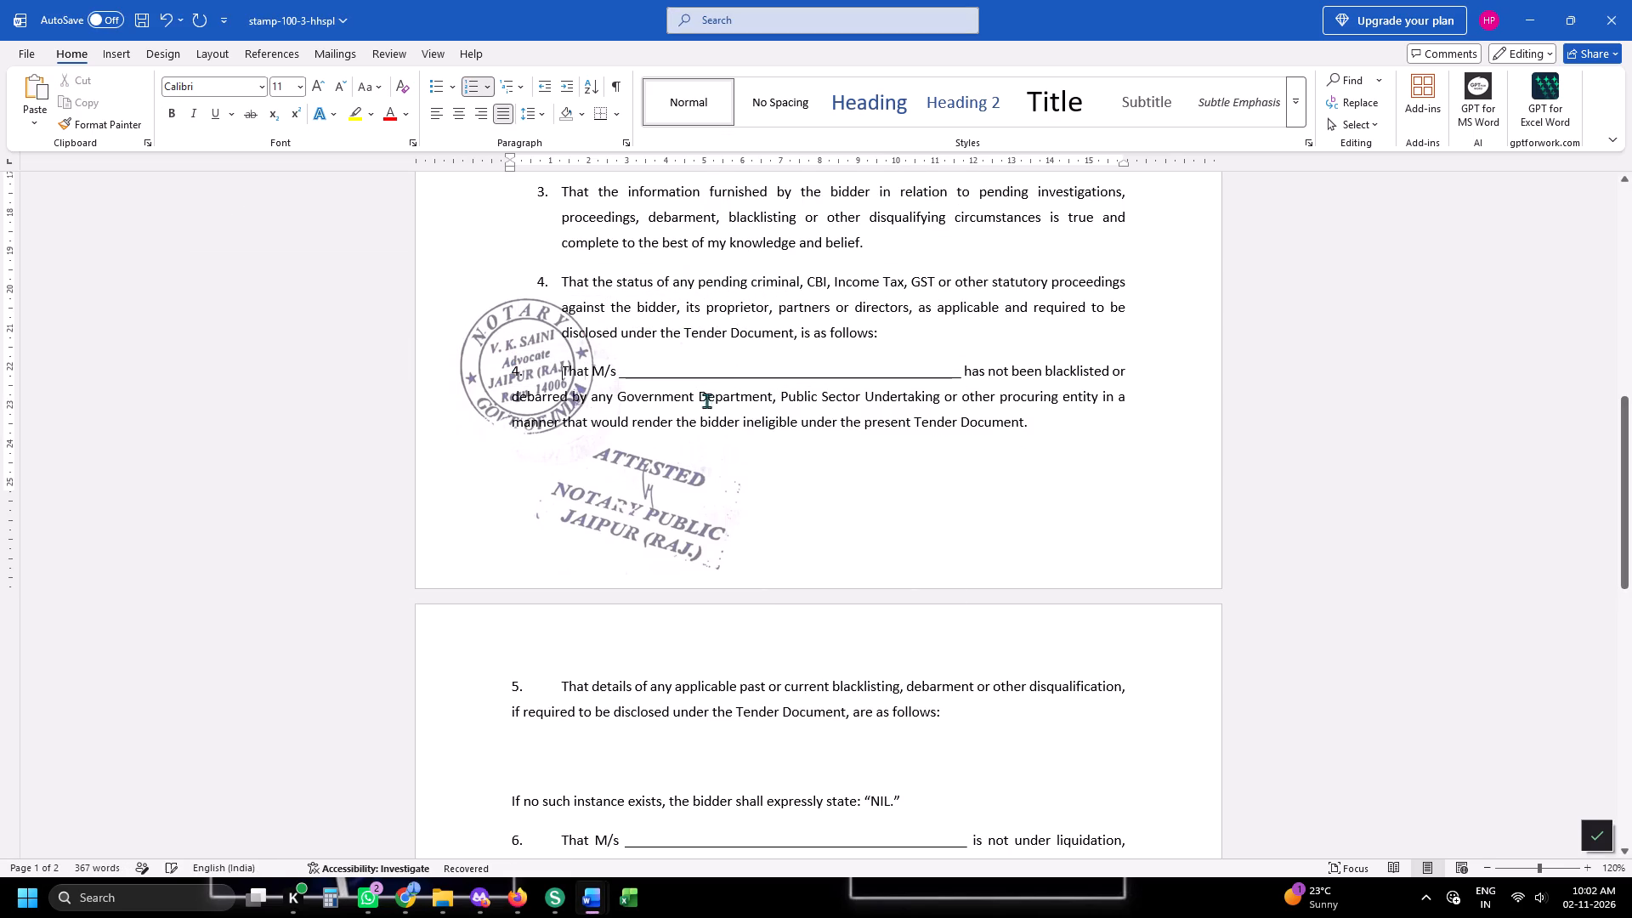
Fill the blank after "That M/s" in the not-blacklisted clause with "Harshnath Human Services Pvt Ltd", keeping the clause in one paragraph.
double_click(720, 381)
key("super+v")
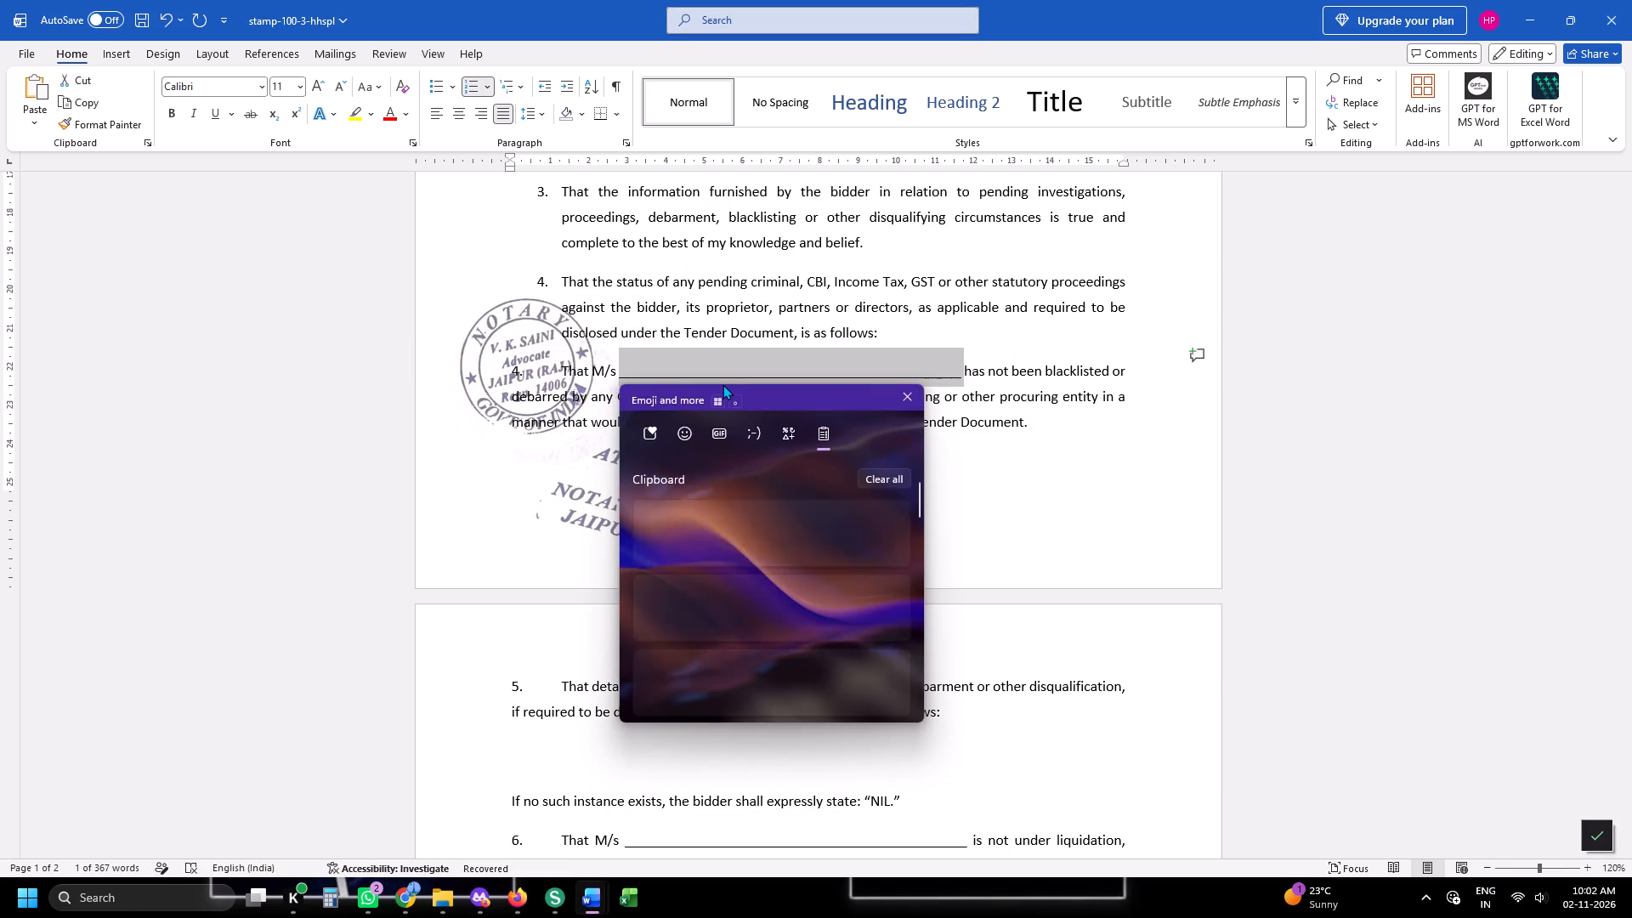
key("End")
key("Return")
key("ctrl+v")
key("BackSpace")
key("BackSpace")
key("BackSpace")
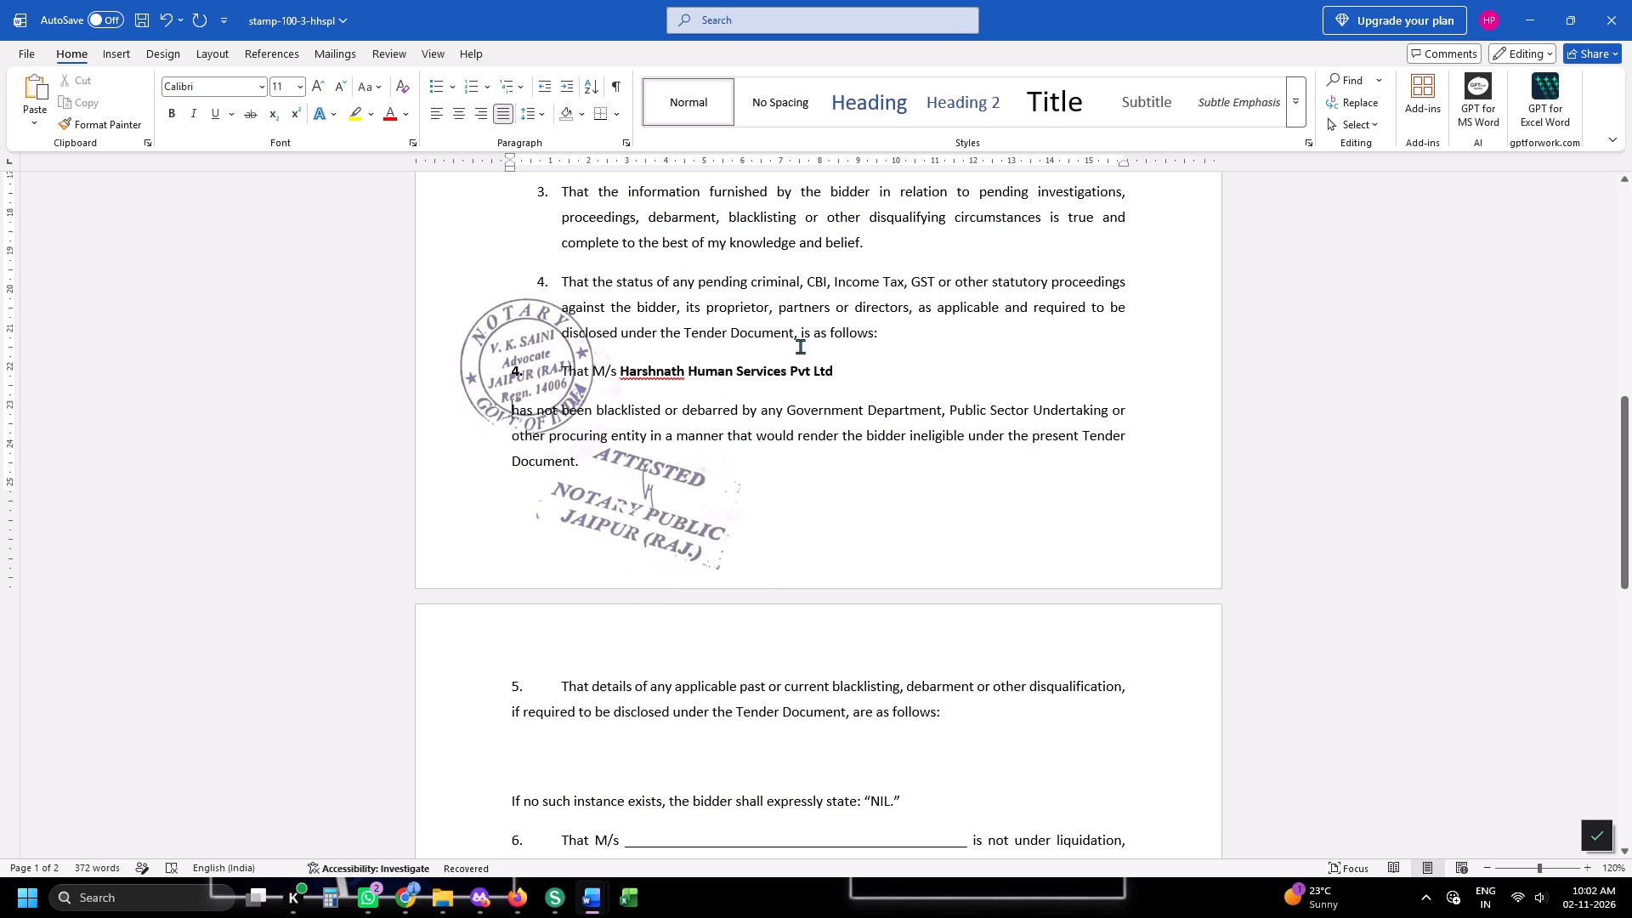
double_click(859, 371)
key("Delete")
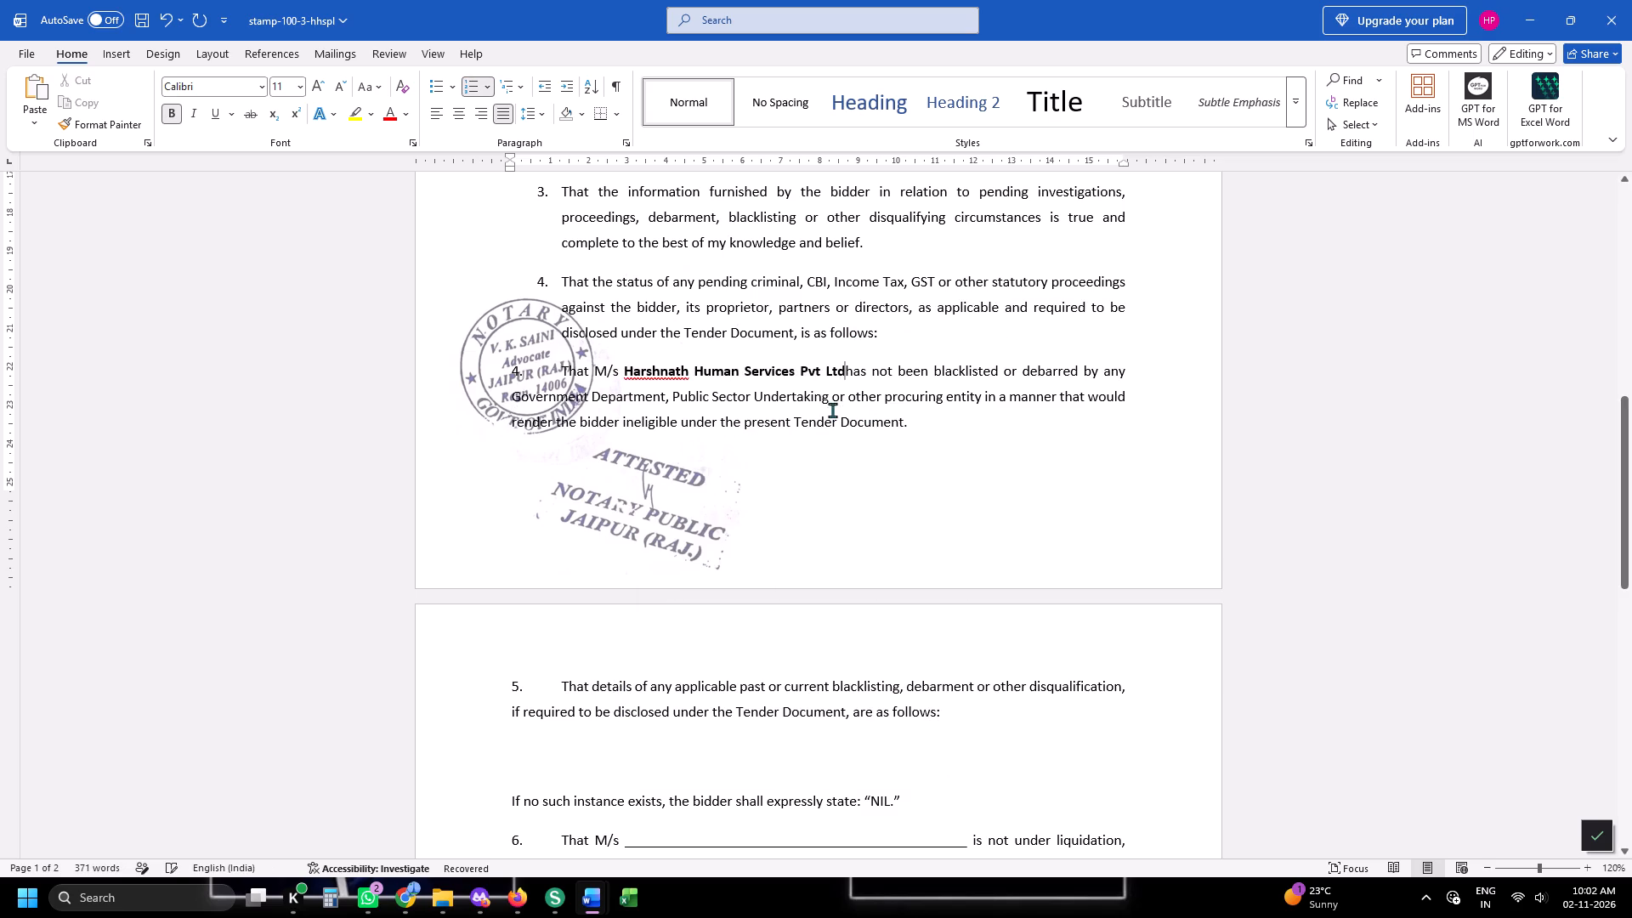
key("space")
Delete the empty answer box and the "If no such instance exists" sentence beneath item 5.
scroll(730, 503, "down", 4)
left_click(594, 506)
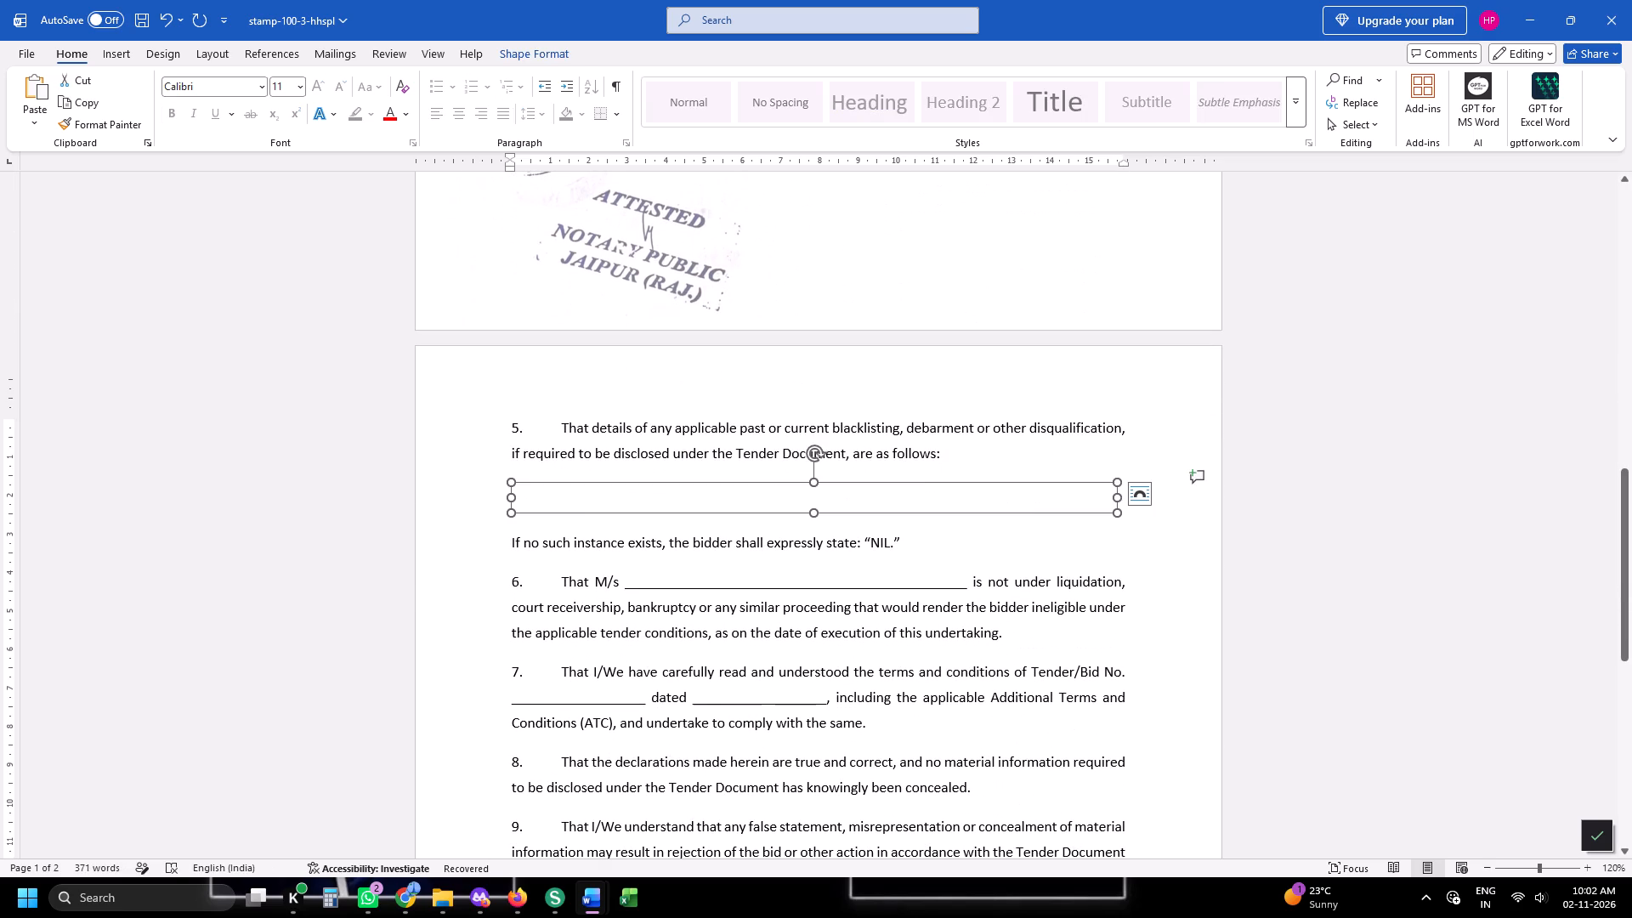
key("Delete")
left_click_drag(924, 535, 516, 488)
key("Delete")
Replace ", are as follows:" at the end of item 5 with a full stop.
left_click_drag(962, 461, 846, 453)
key("period")
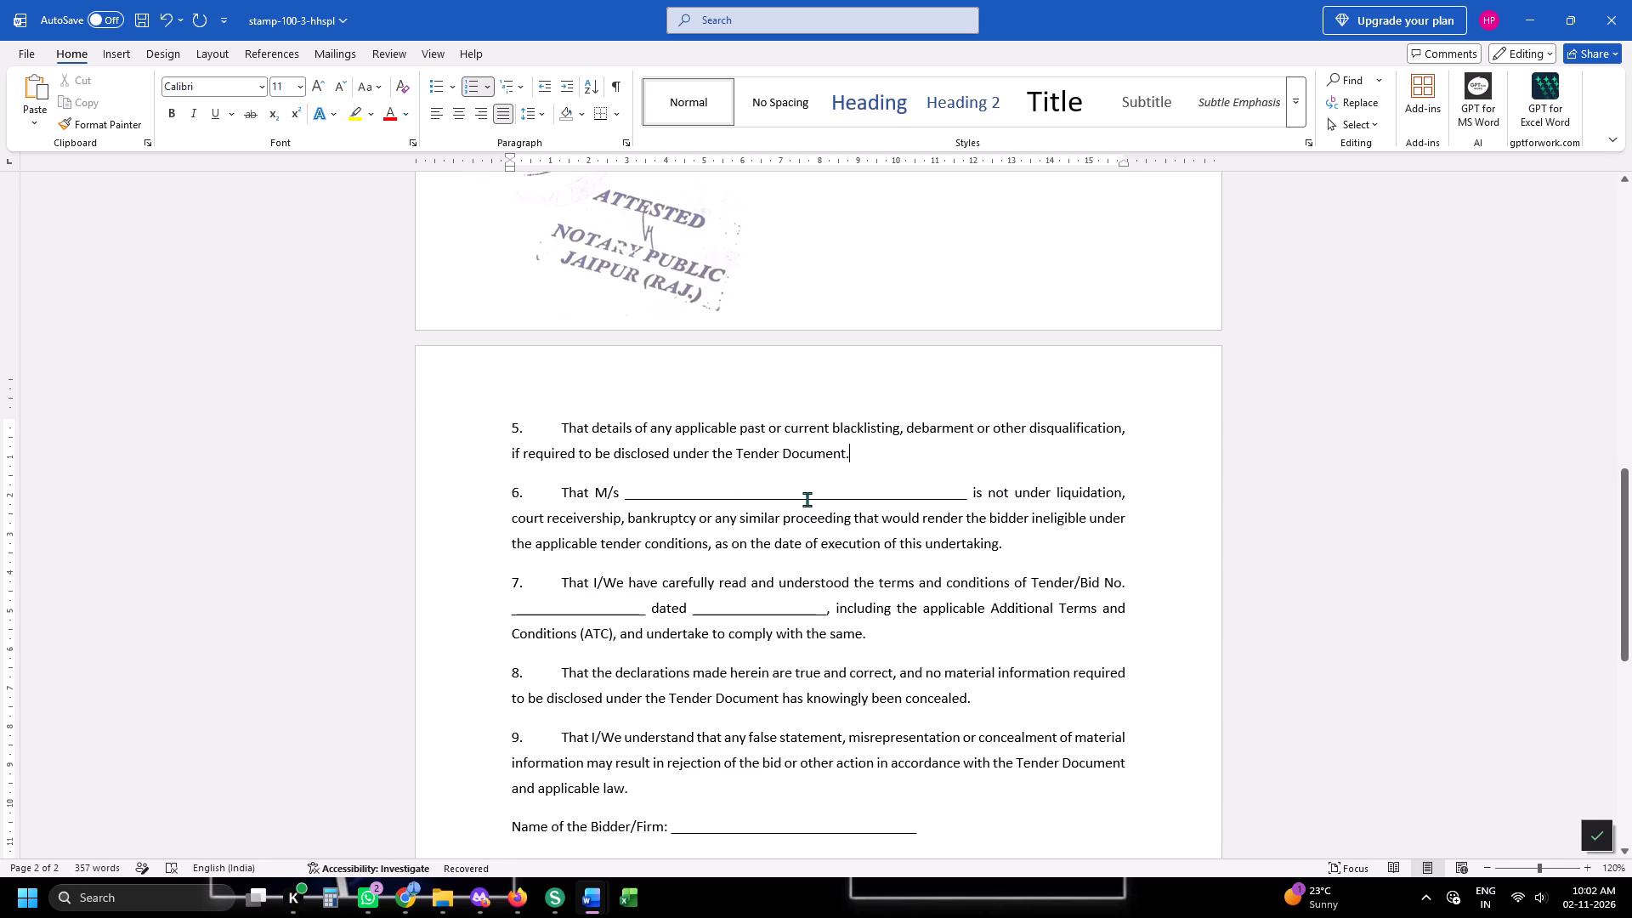
Fill item 6's blank with bold "Harshnath Human Services Pvt Ltd." and keep the rest of the clause in the same paragraph.
double_click(807, 499)
key("ctrl+b")
key("ctrl+v")
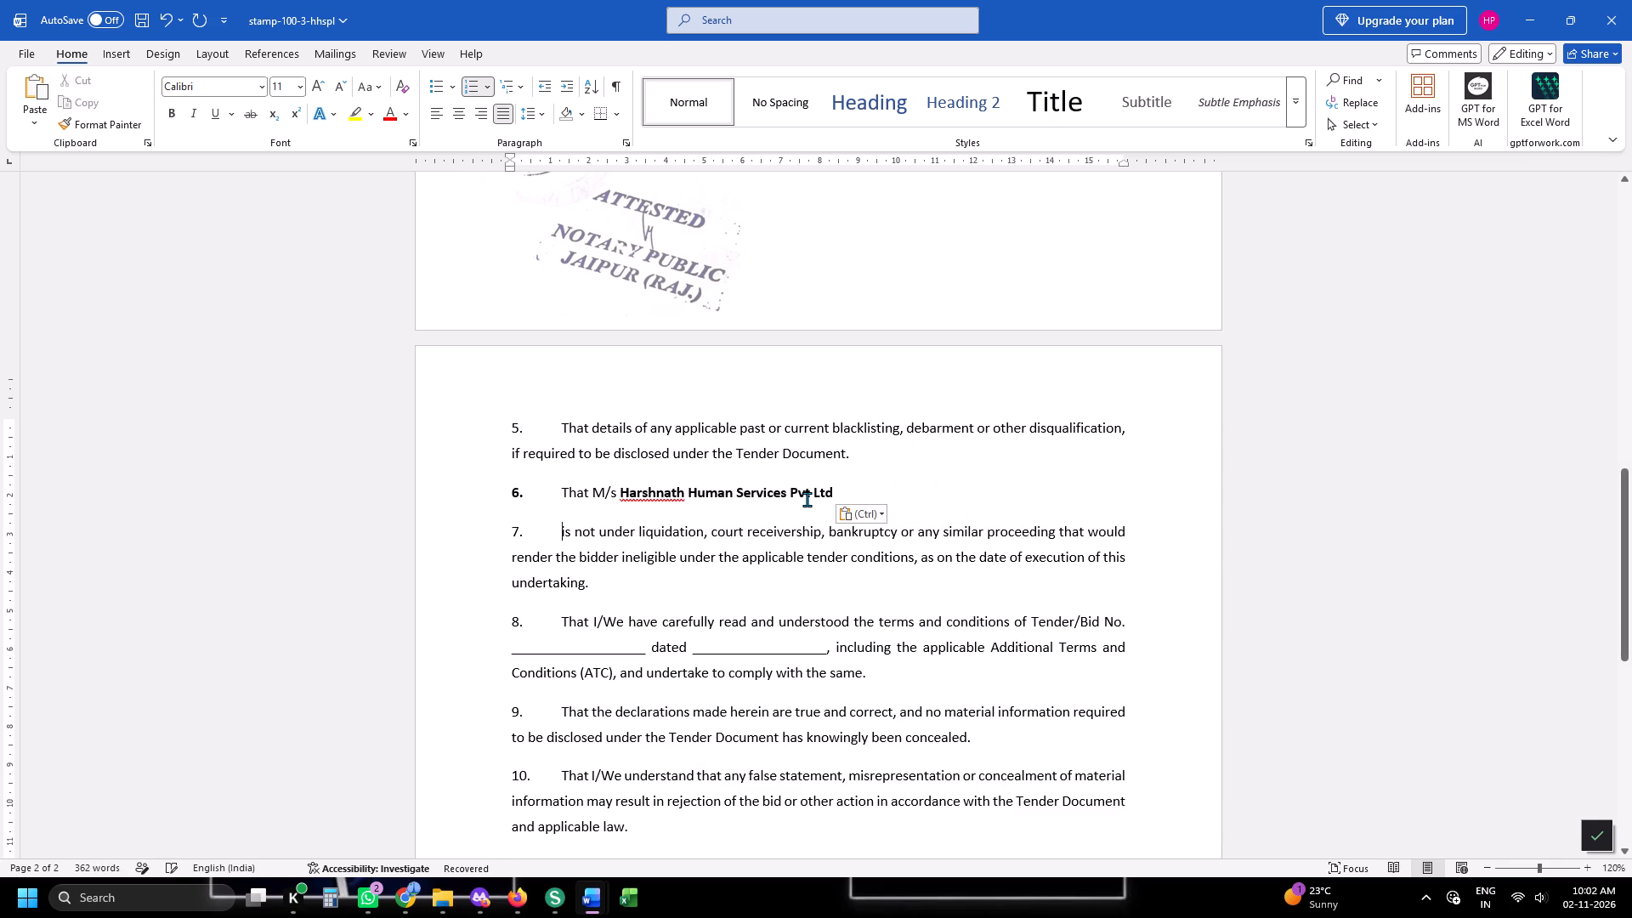
key("BackSpace")
key("BackSpace")
double_click(884, 485)
key("Delete")
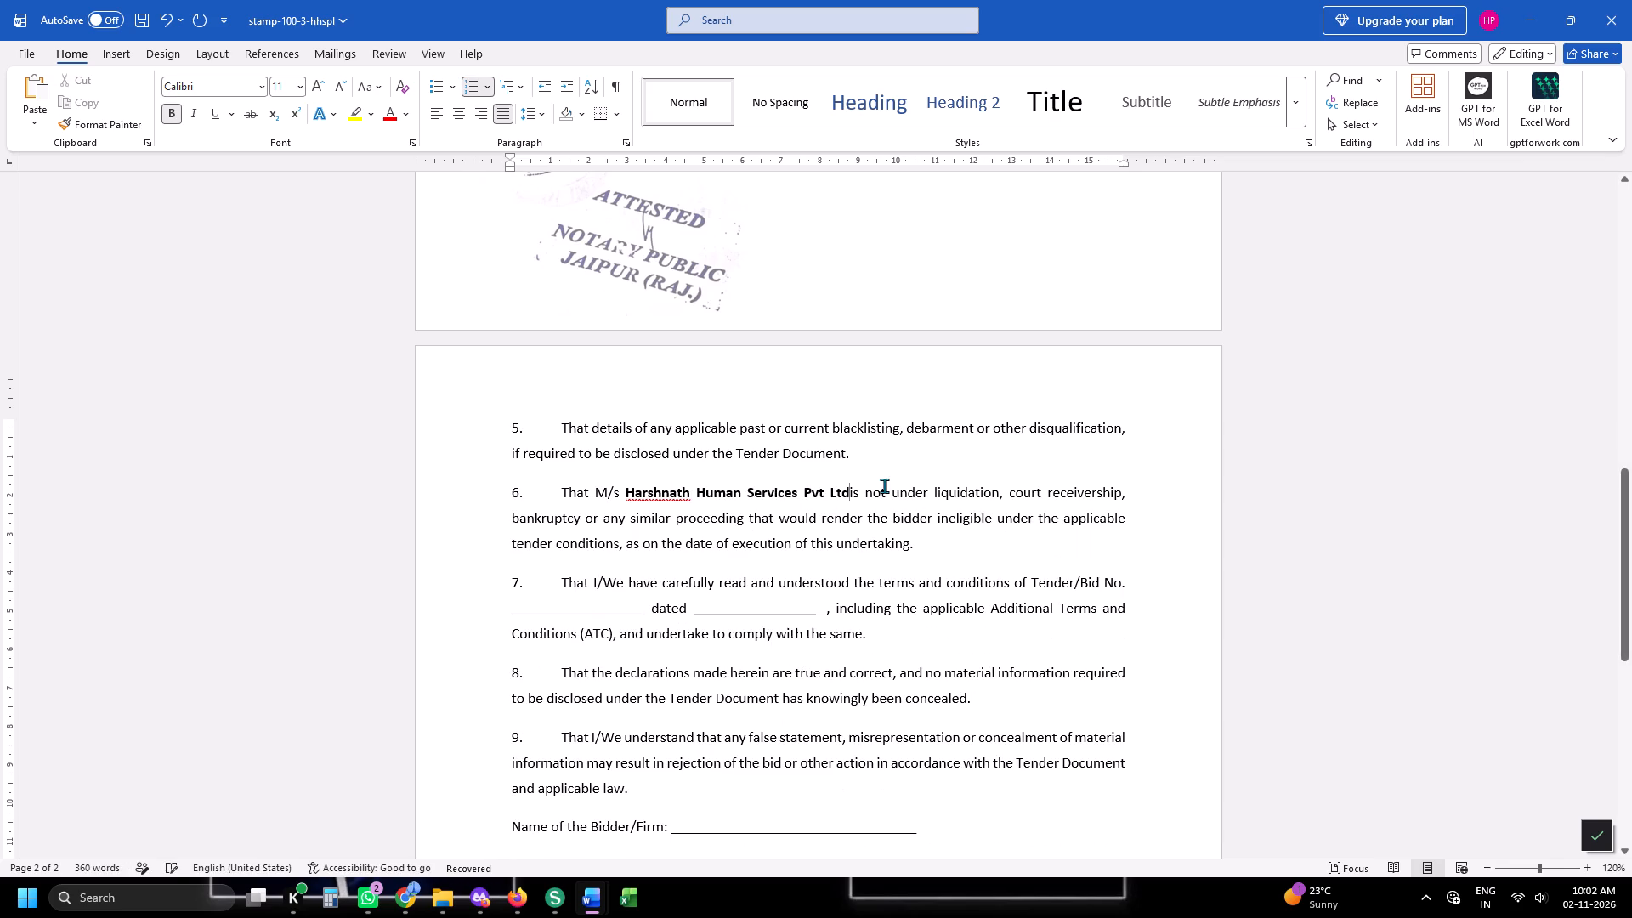
type(".")
key("space")
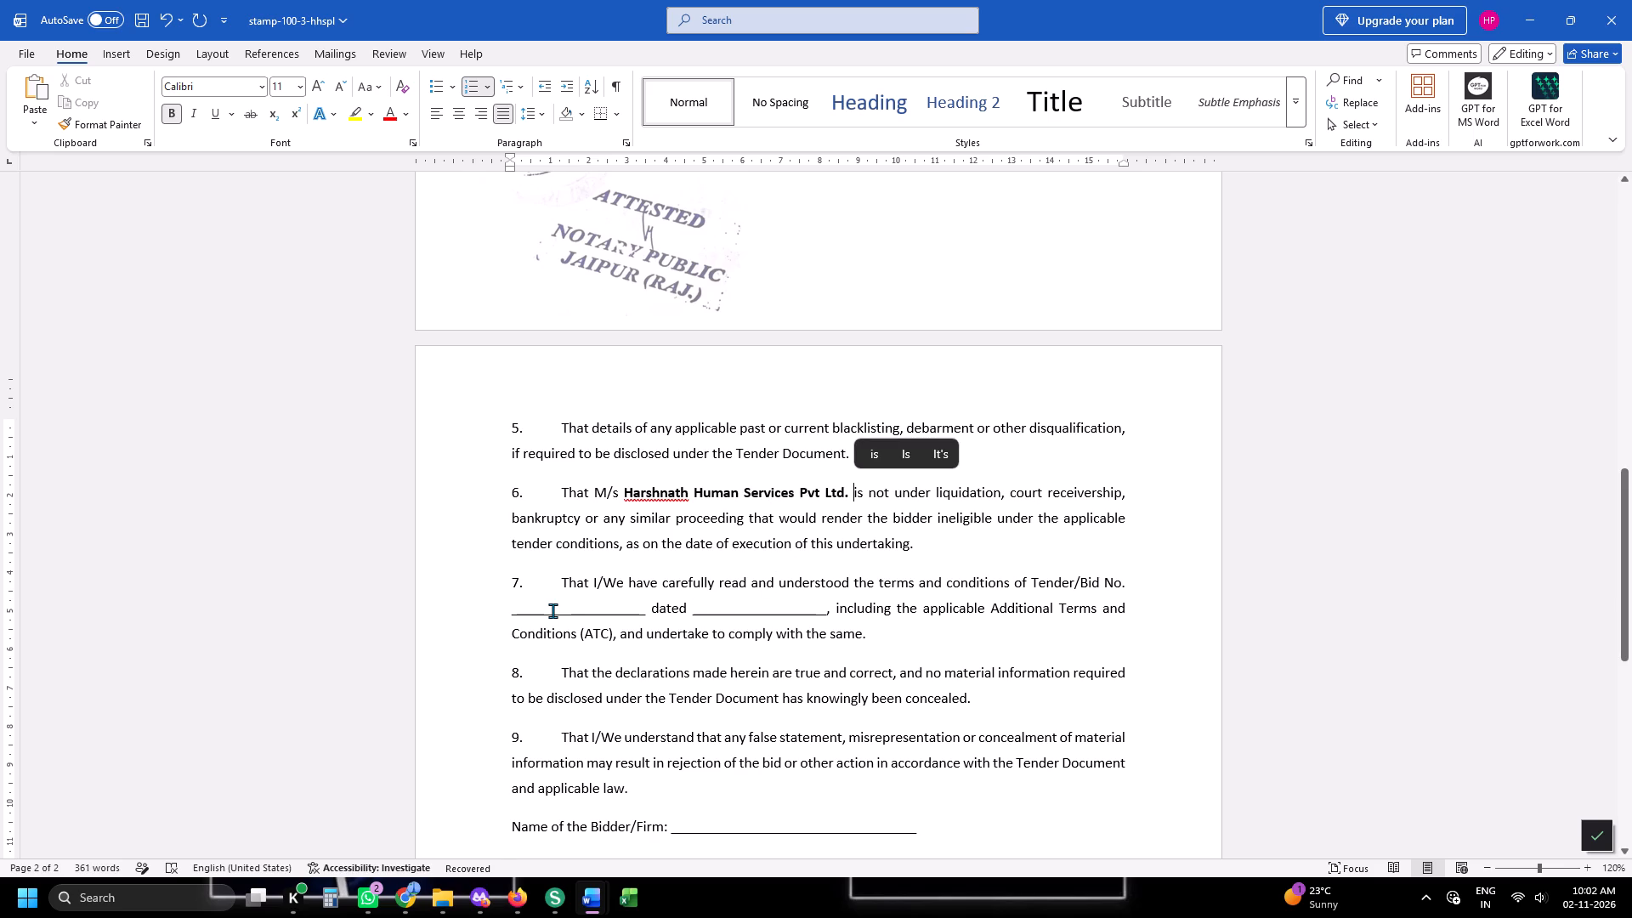
In the letterhead-hhspl document, cut "Tender/Bid No. GEM/2026/B/8221916 dated 30-10-2026" from Annexure-VI's Reference line.
key("alt+Tab")
scroll(838, 487, "up", 5)
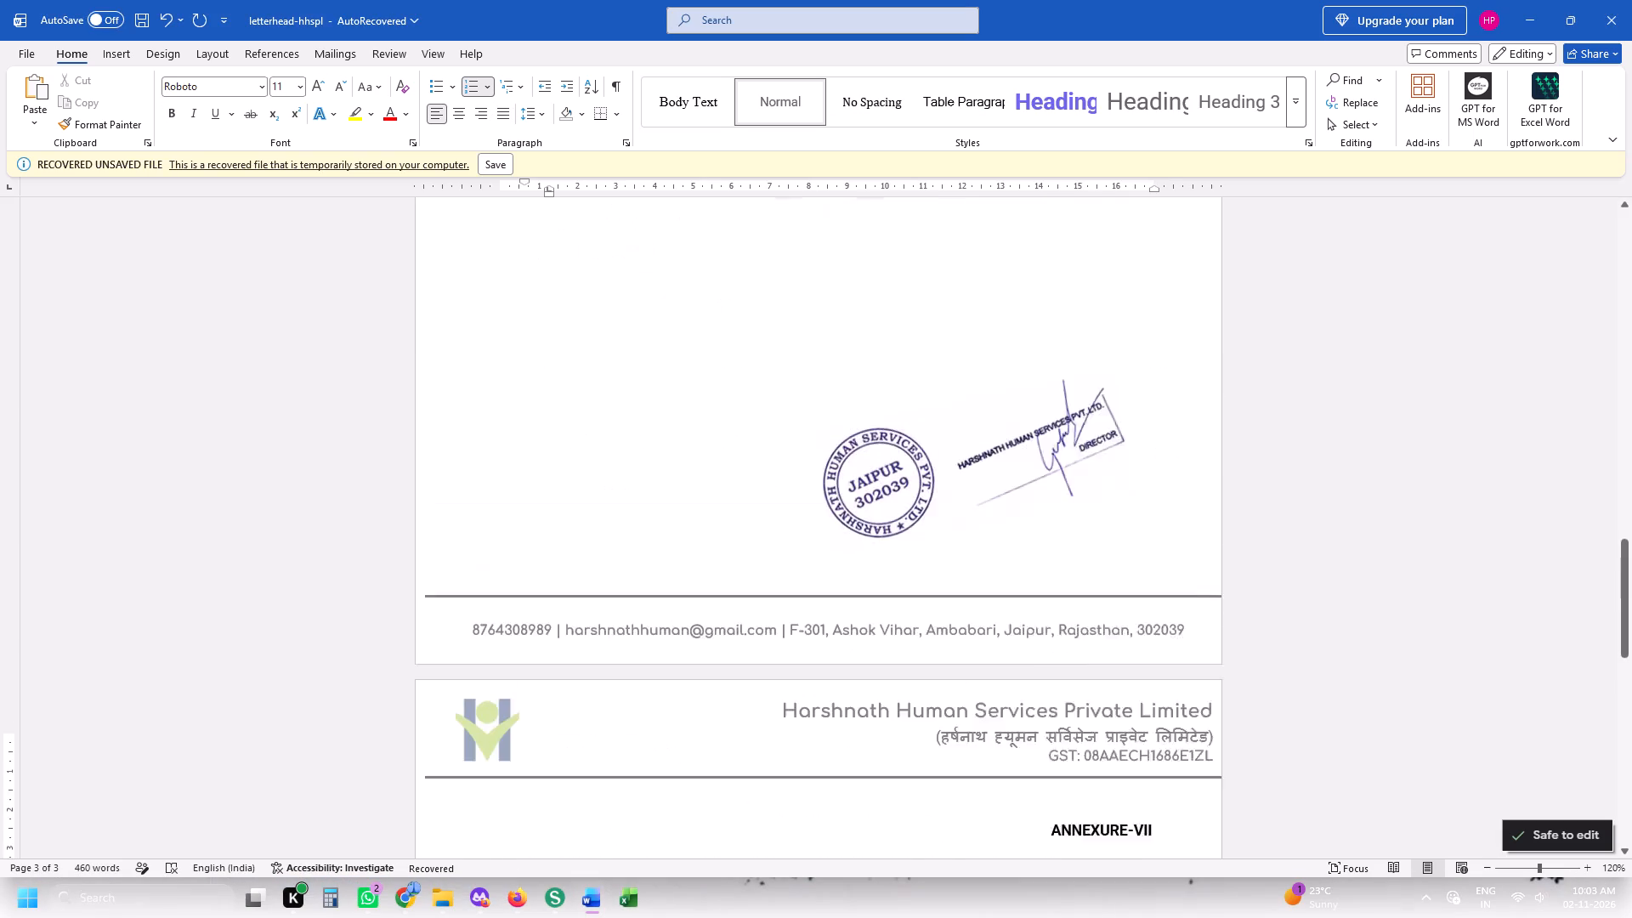
scroll(838, 494, "down", 12)
scroll(832, 507, "up", 3)
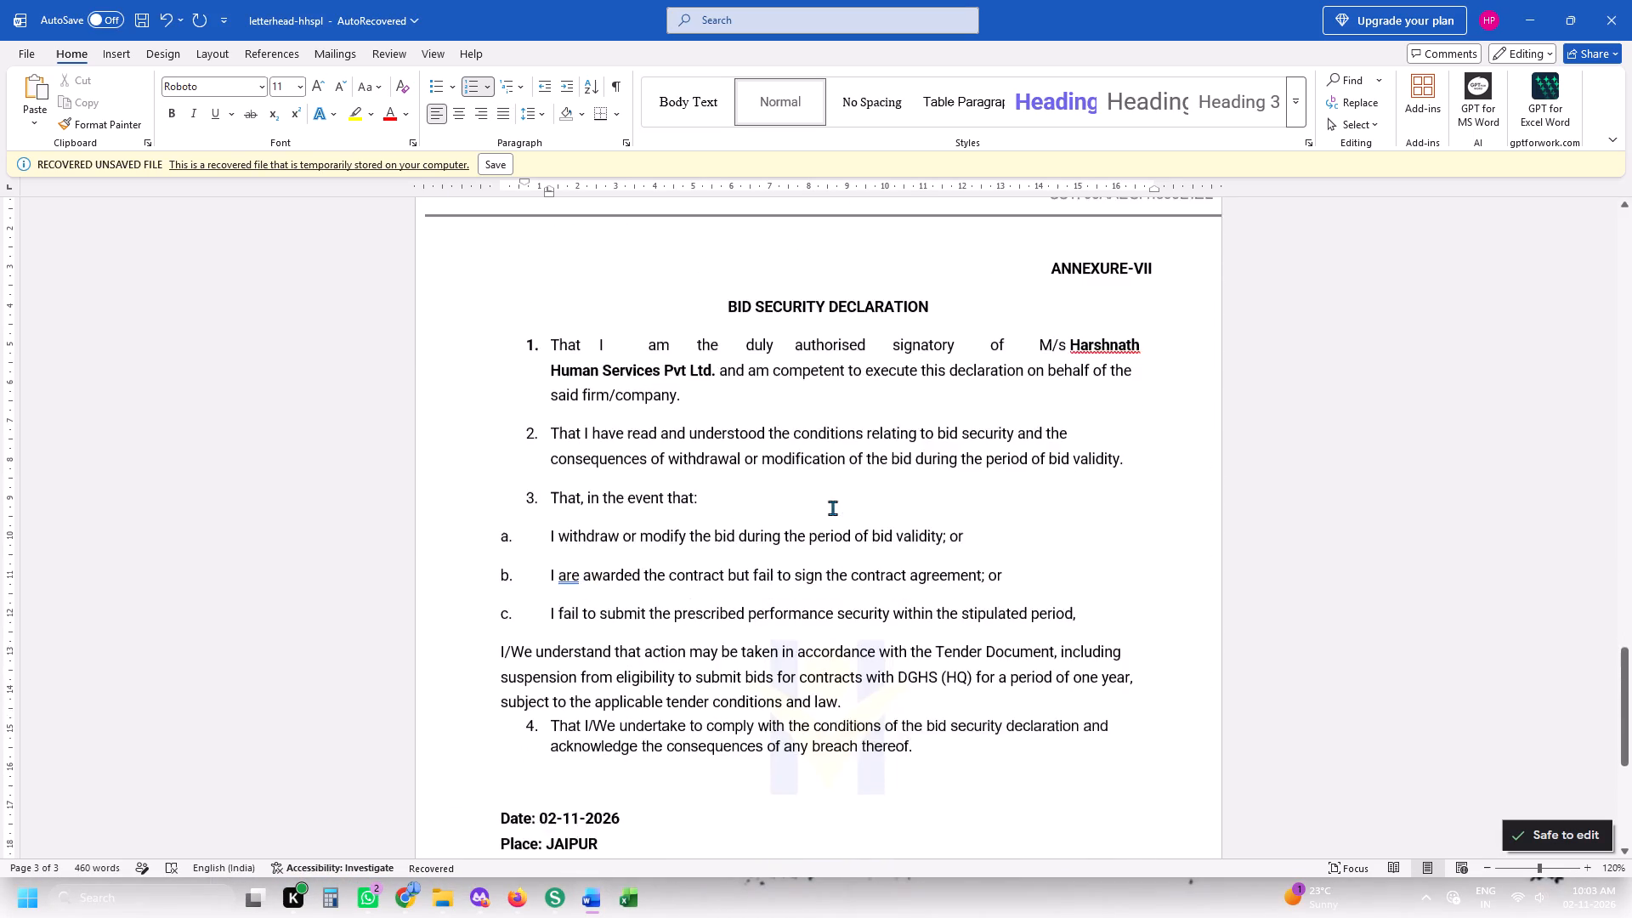
scroll(832, 507, "up", 20)
scroll(832, 507, "up", 5)
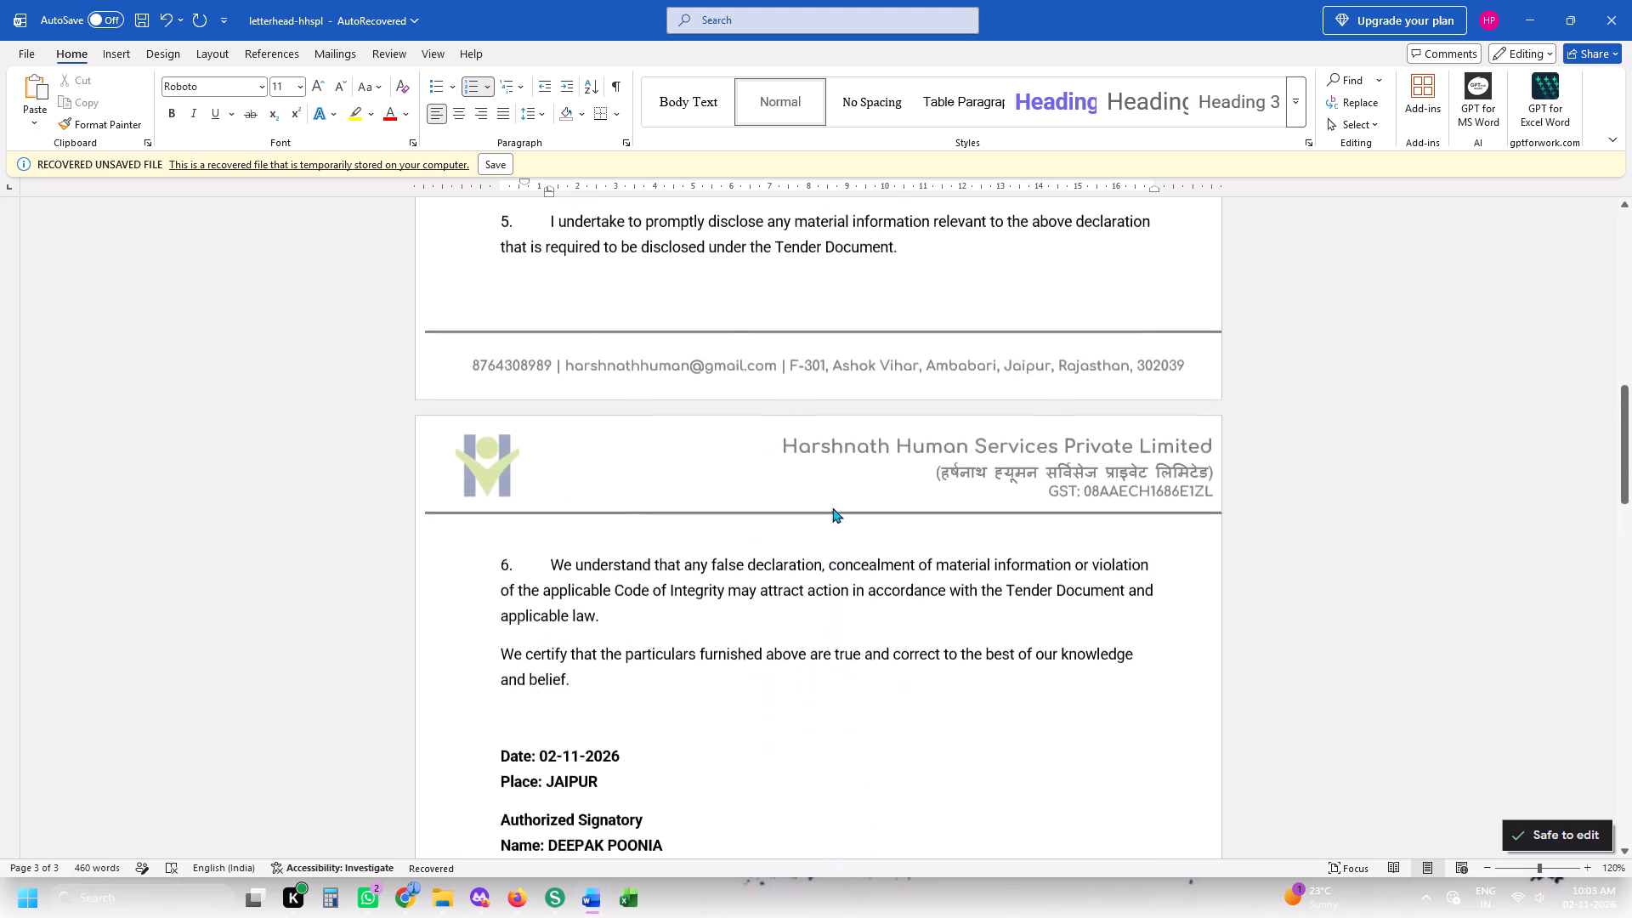
scroll(832, 507, "up", 11)
scroll(832, 507, "down", 1)
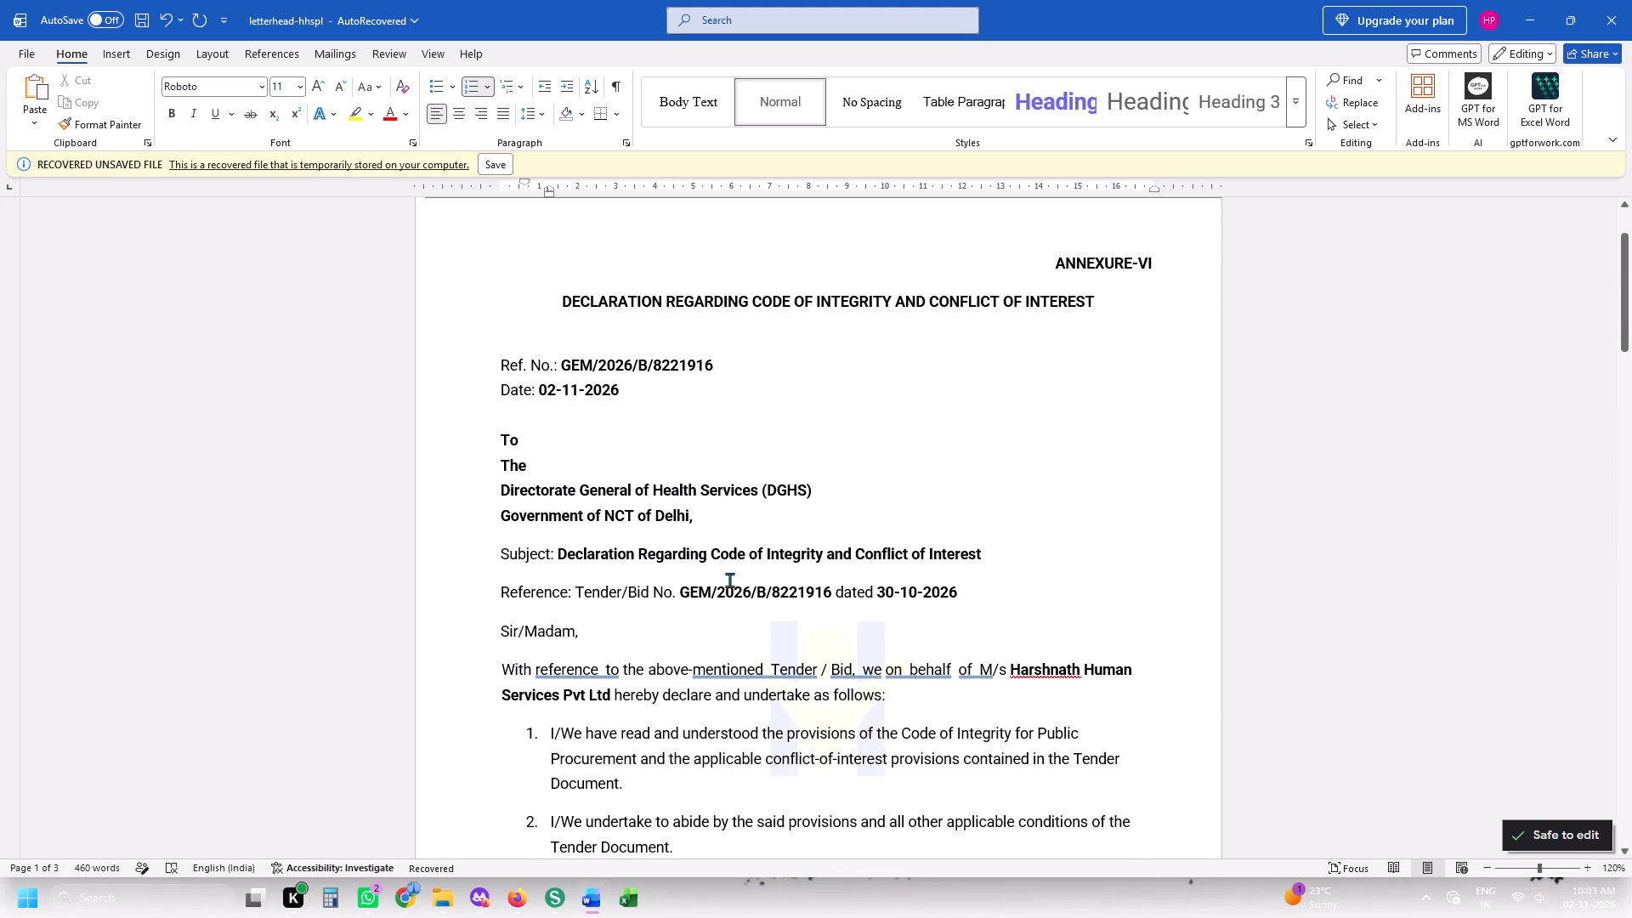
left_click_drag(577, 592, 992, 592)
key("ctrl+x")
In stamp-100-3-hhspl, replace item 7's tender number and date blanks with the cut reference and rejoin it to "including the applicable".
key("alt+Tab")
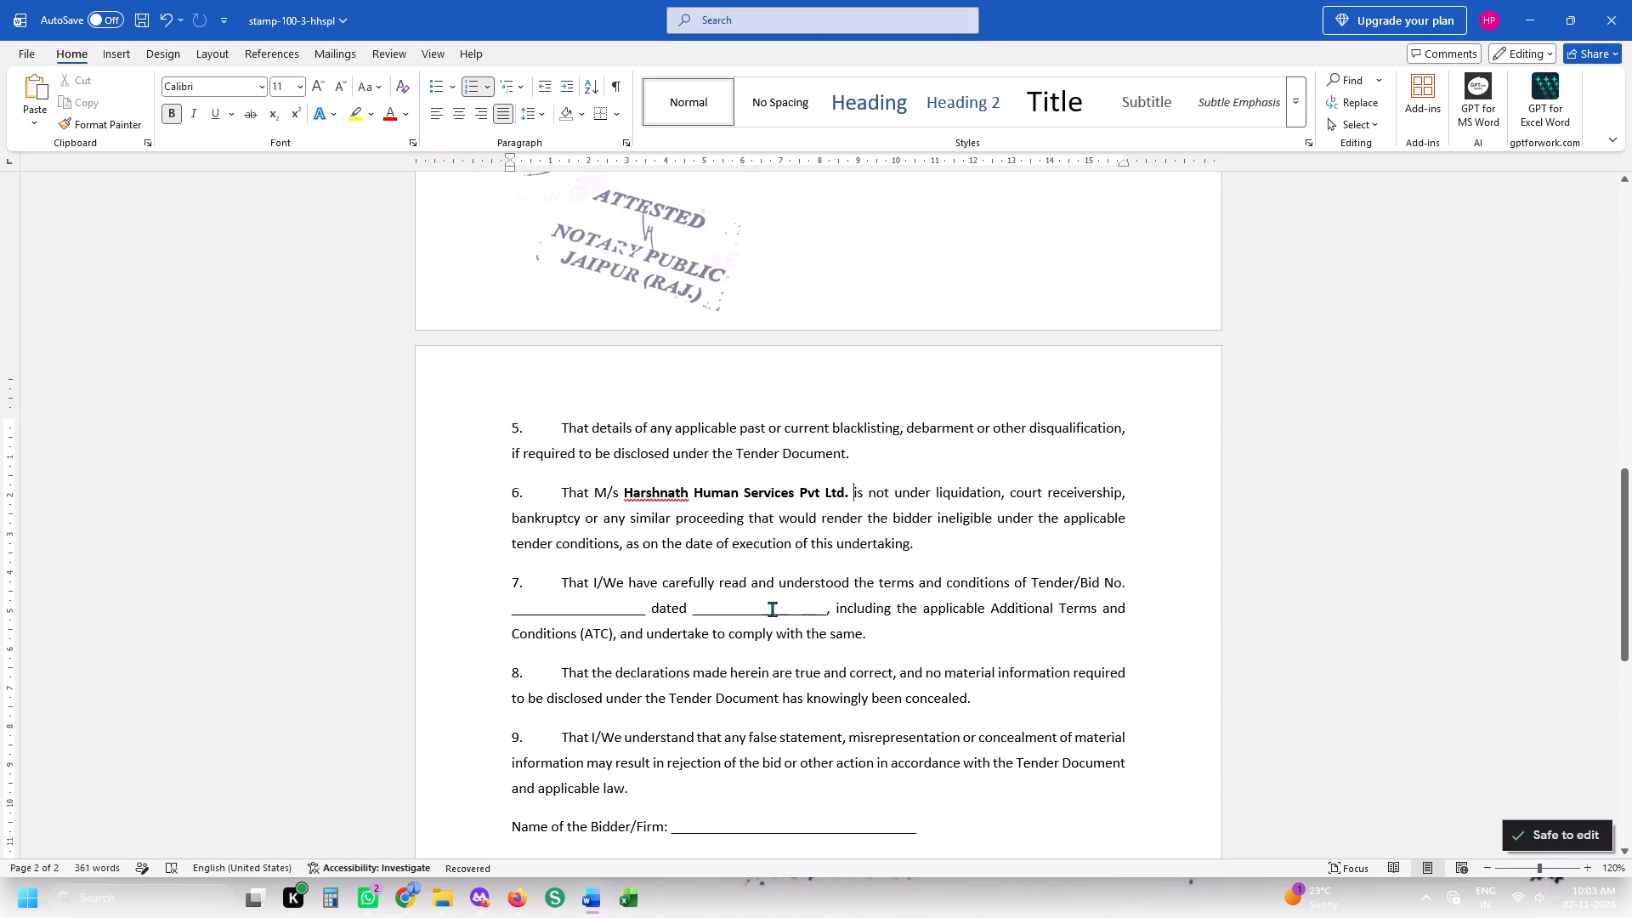
left_click_drag(830, 613, 535, 604)
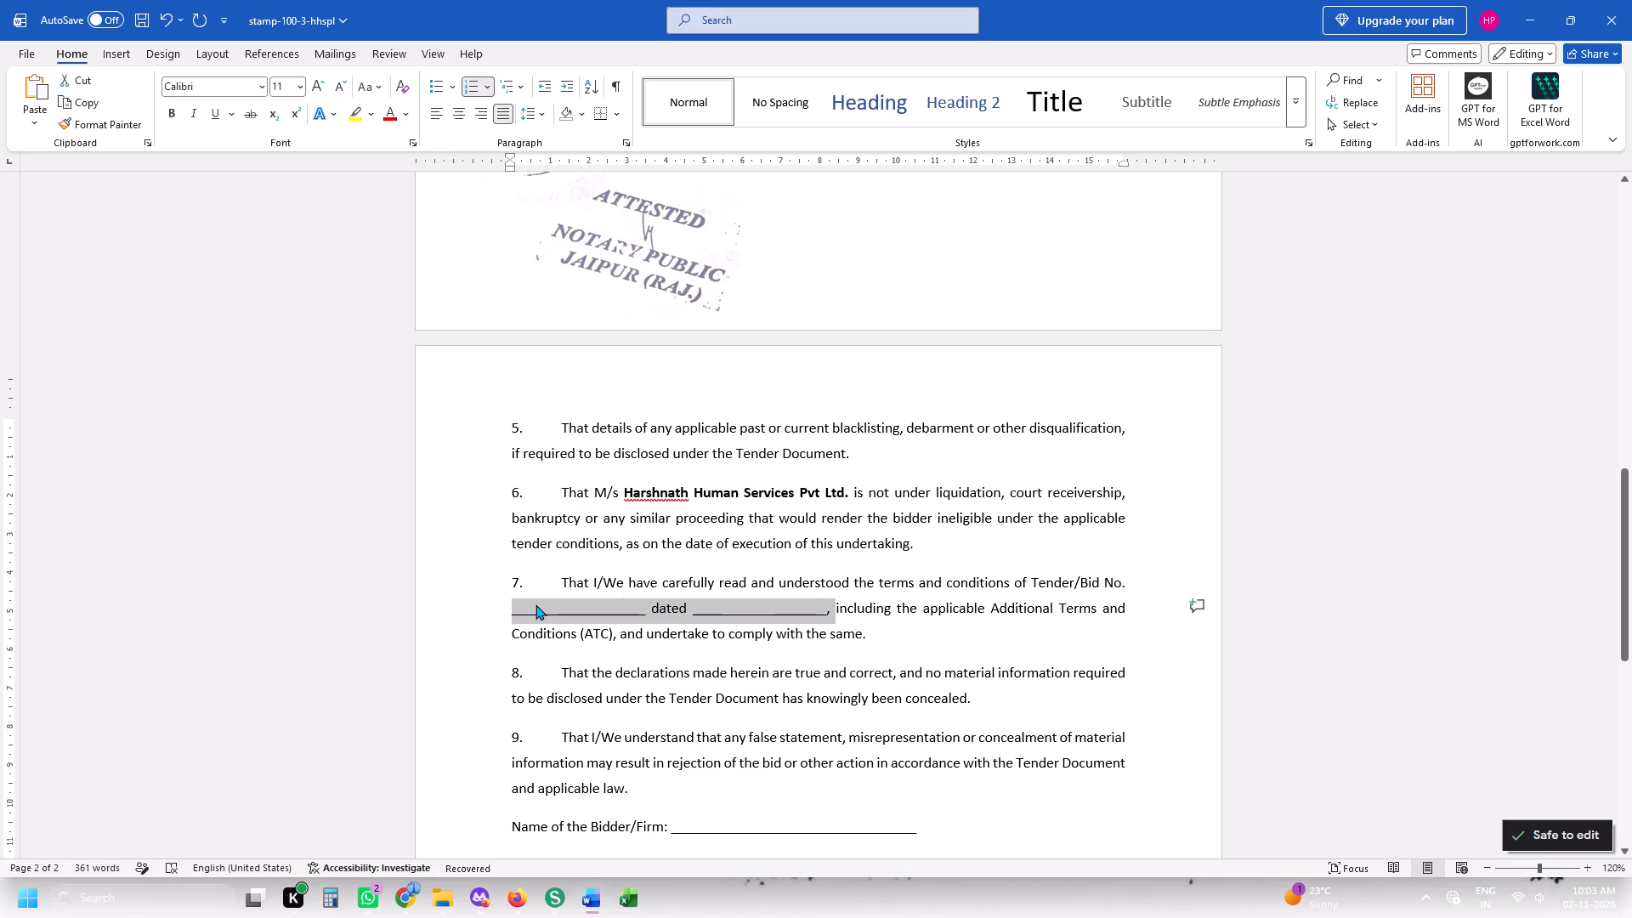
key("ctrl+b")
key("ctrl+v")
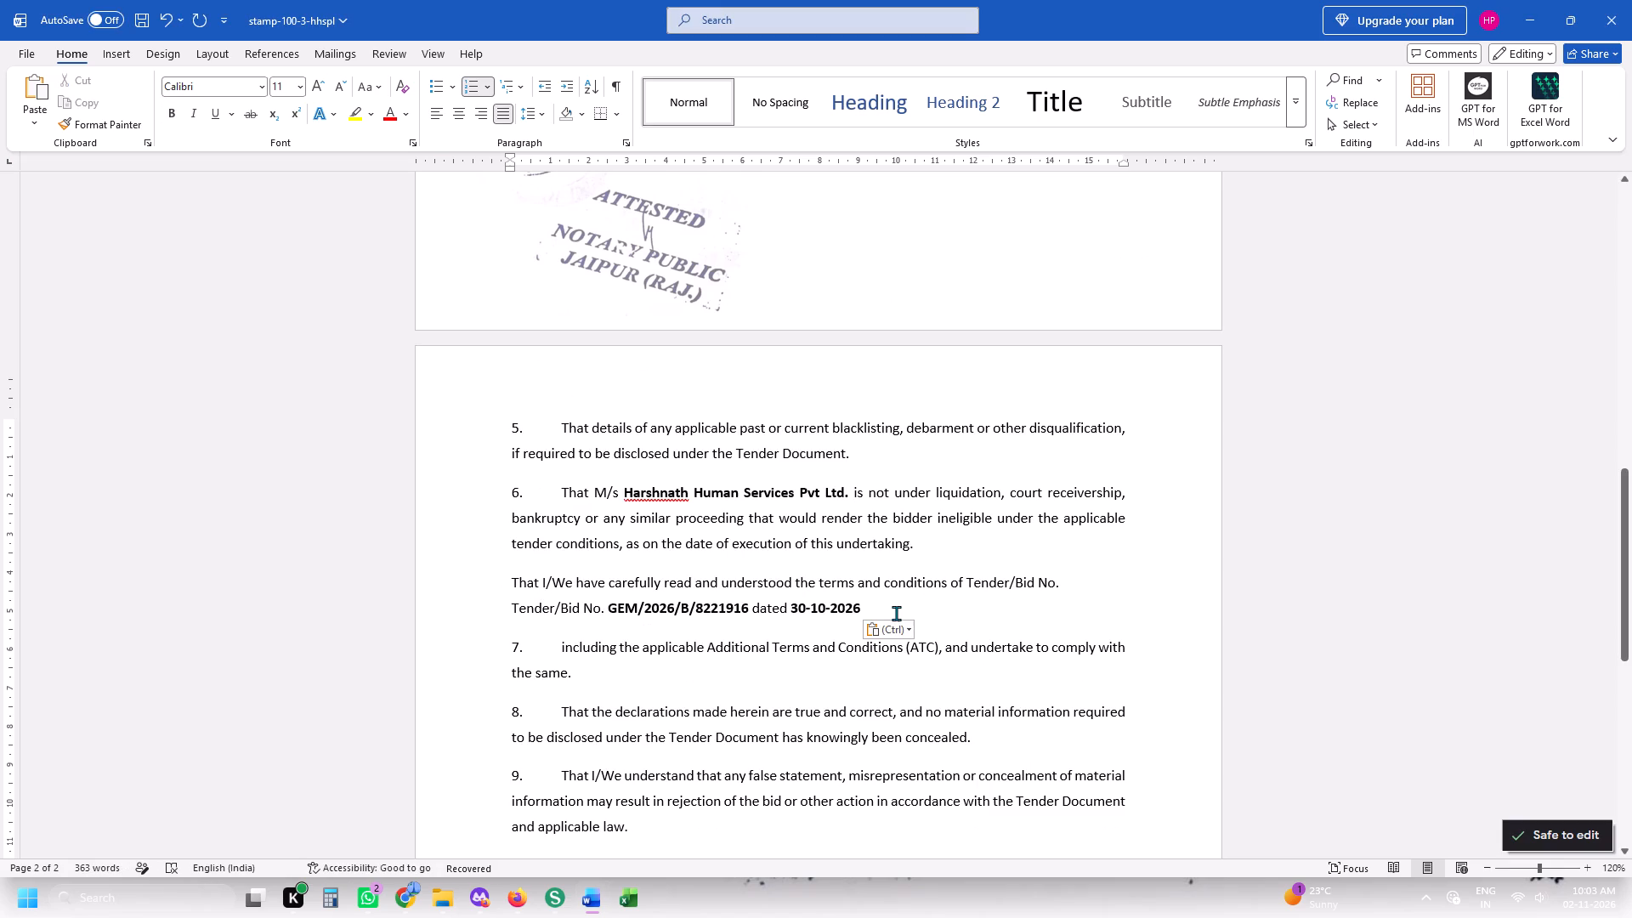
key("BackSpace")
key("BackSpace")
key("BackSpace")
key("BackSpace")
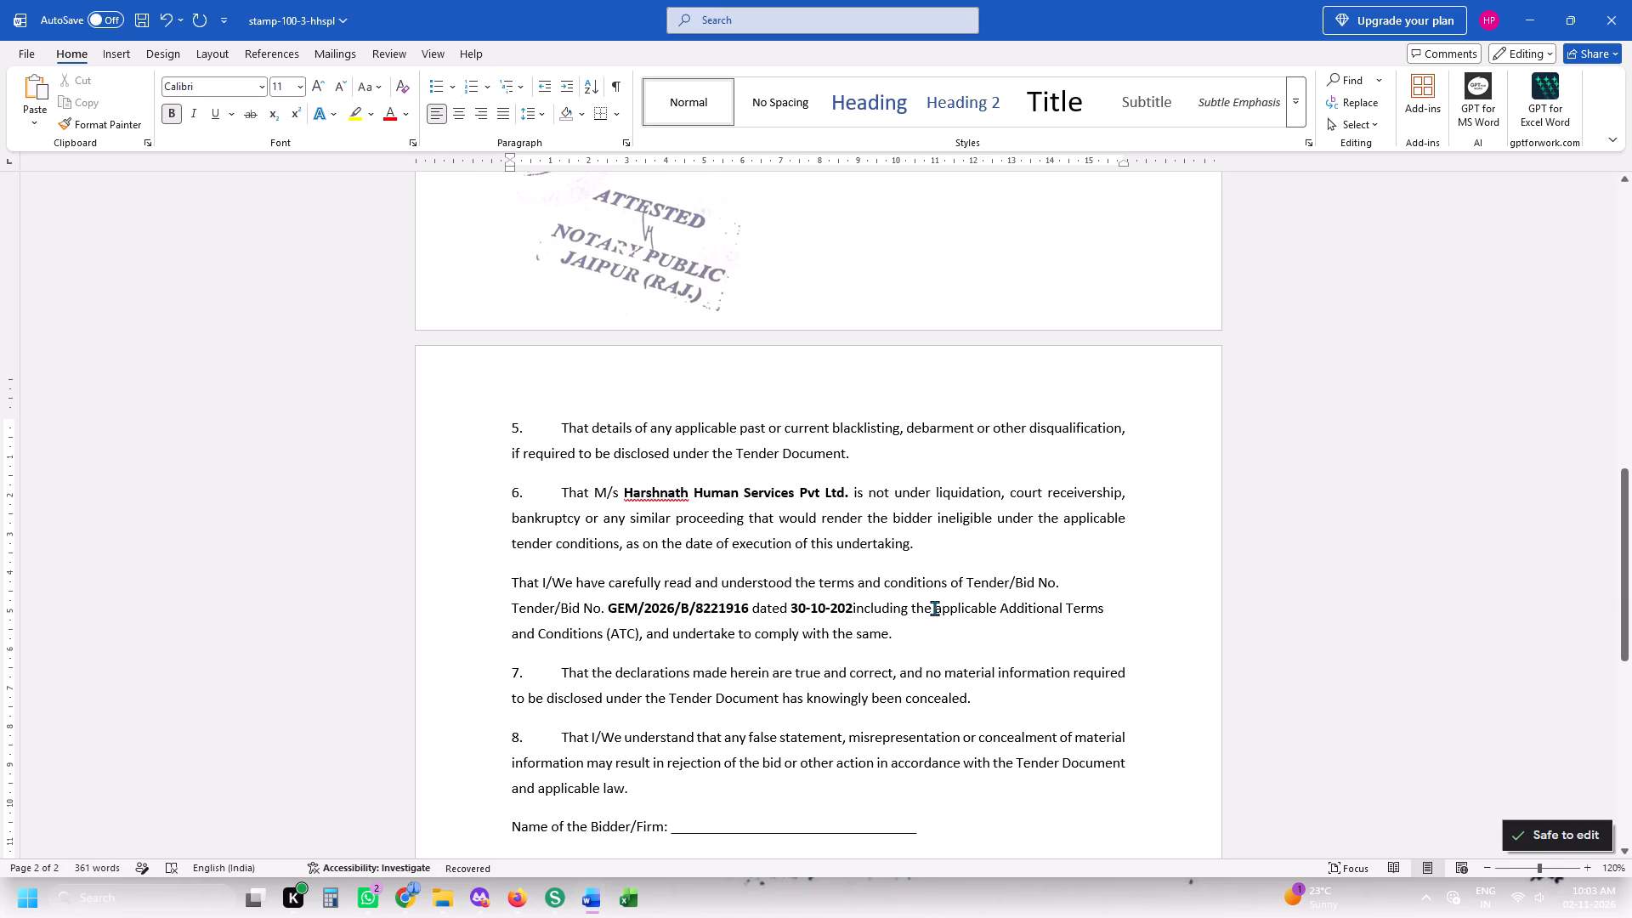
key("ctrl+z")
key("space")
Delete the duplicate "Tender/Bid No." in the terms-and-conditions clause.
left_click(1070, 581)
key("BackSpace")
key("BackSpace")
key("BackSpace")
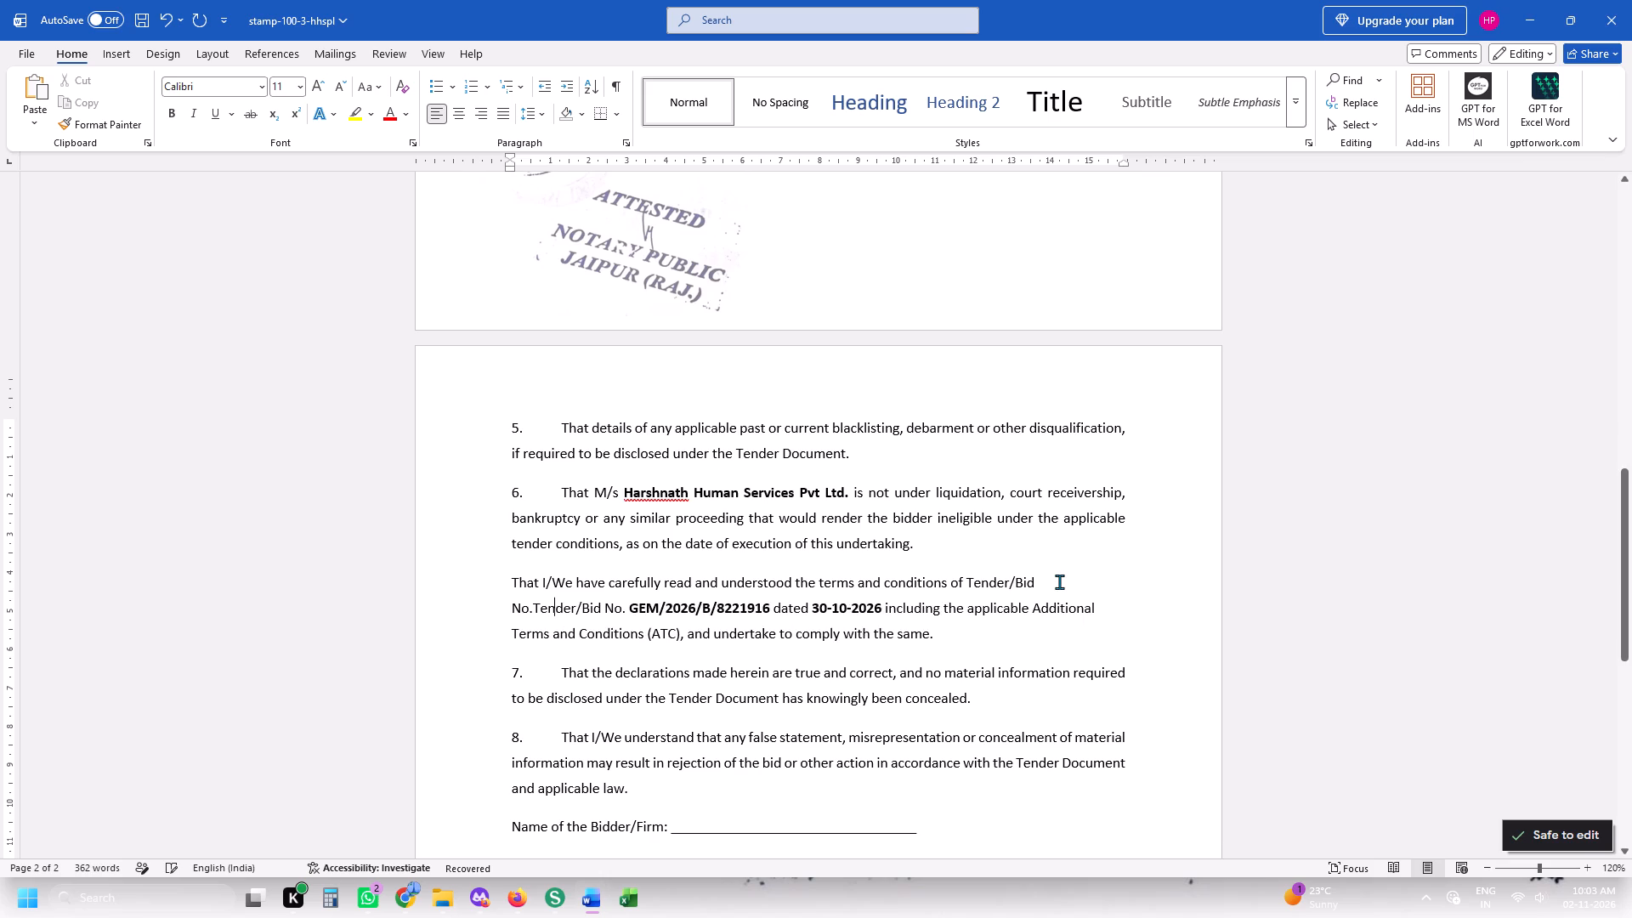
key("BackSpace")
key("BackSpace")
key("BackSpace")
key("BackSpace")
key("BackSpace")
key("BackSpace")
key("BackSpace")
key("BackSpace")
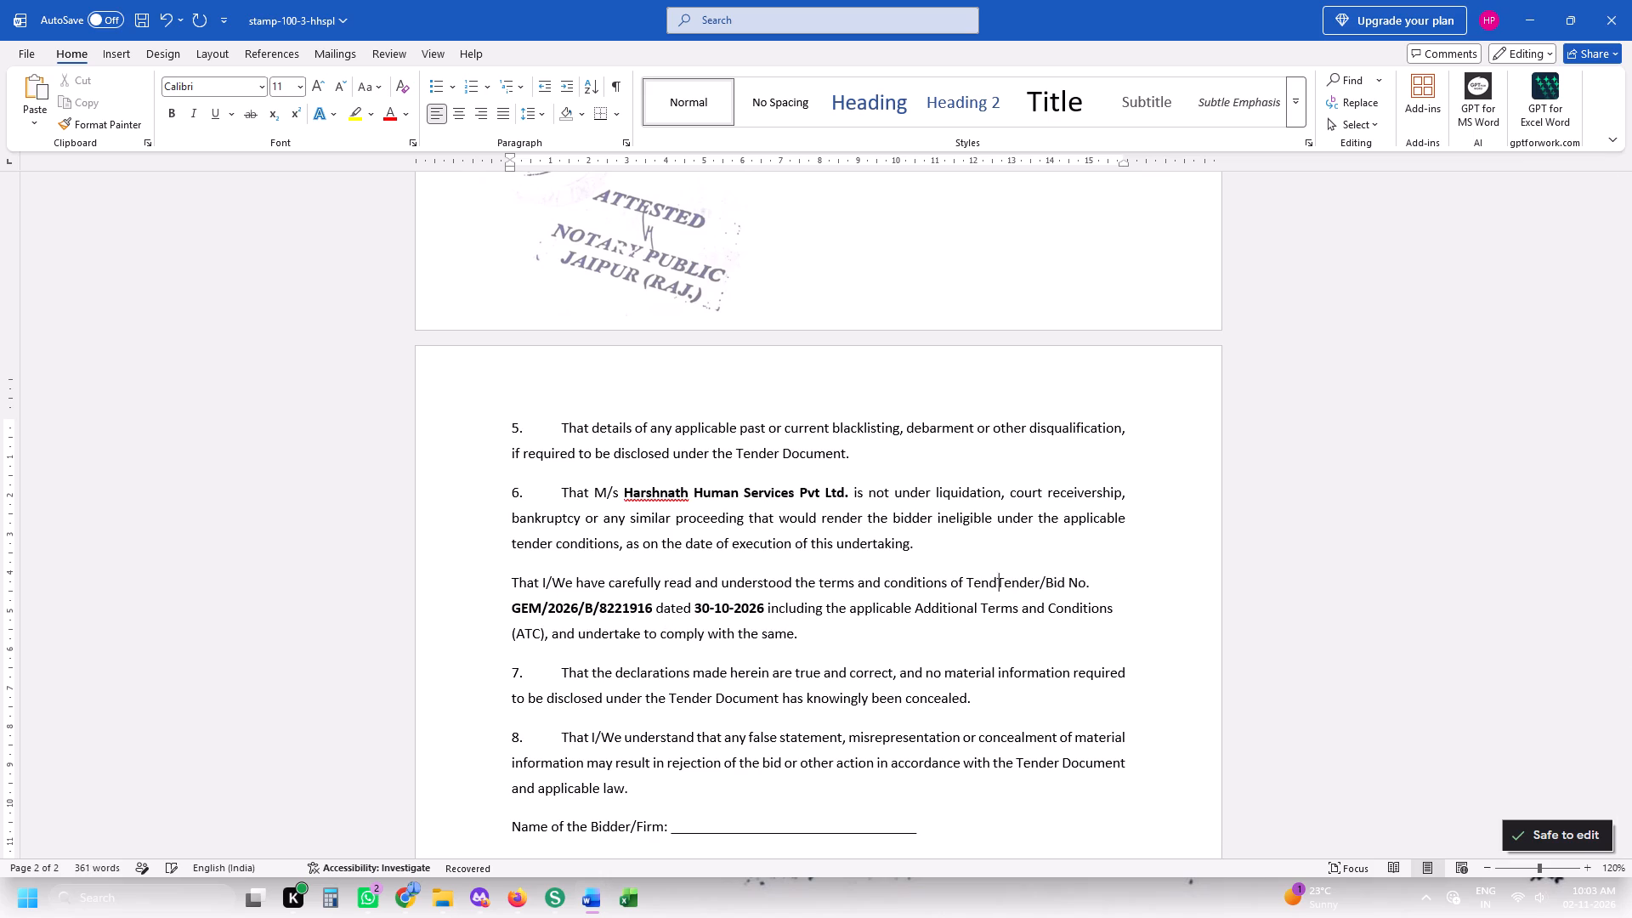
key("BackSpace")
key("BackSpace")
key("BackSpace")
key("BackSpace")
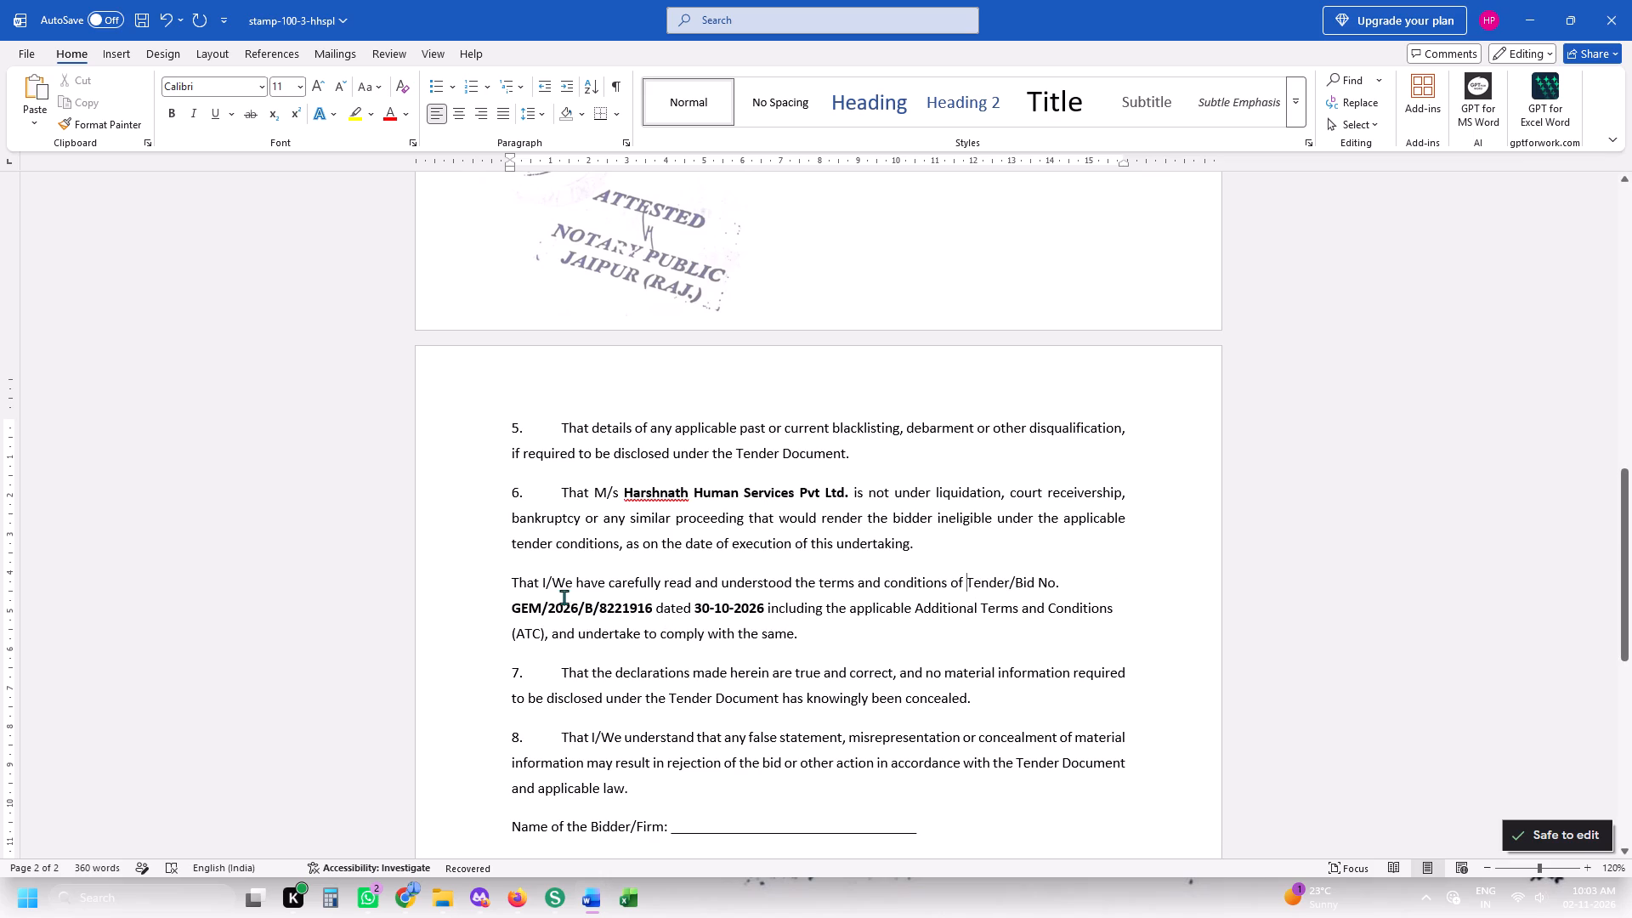
Change "I/We" to "I" in the terms-and-conditions clause.
left_click(567, 583)
key("BackSpace")
key("Right")
key("BackSpace")
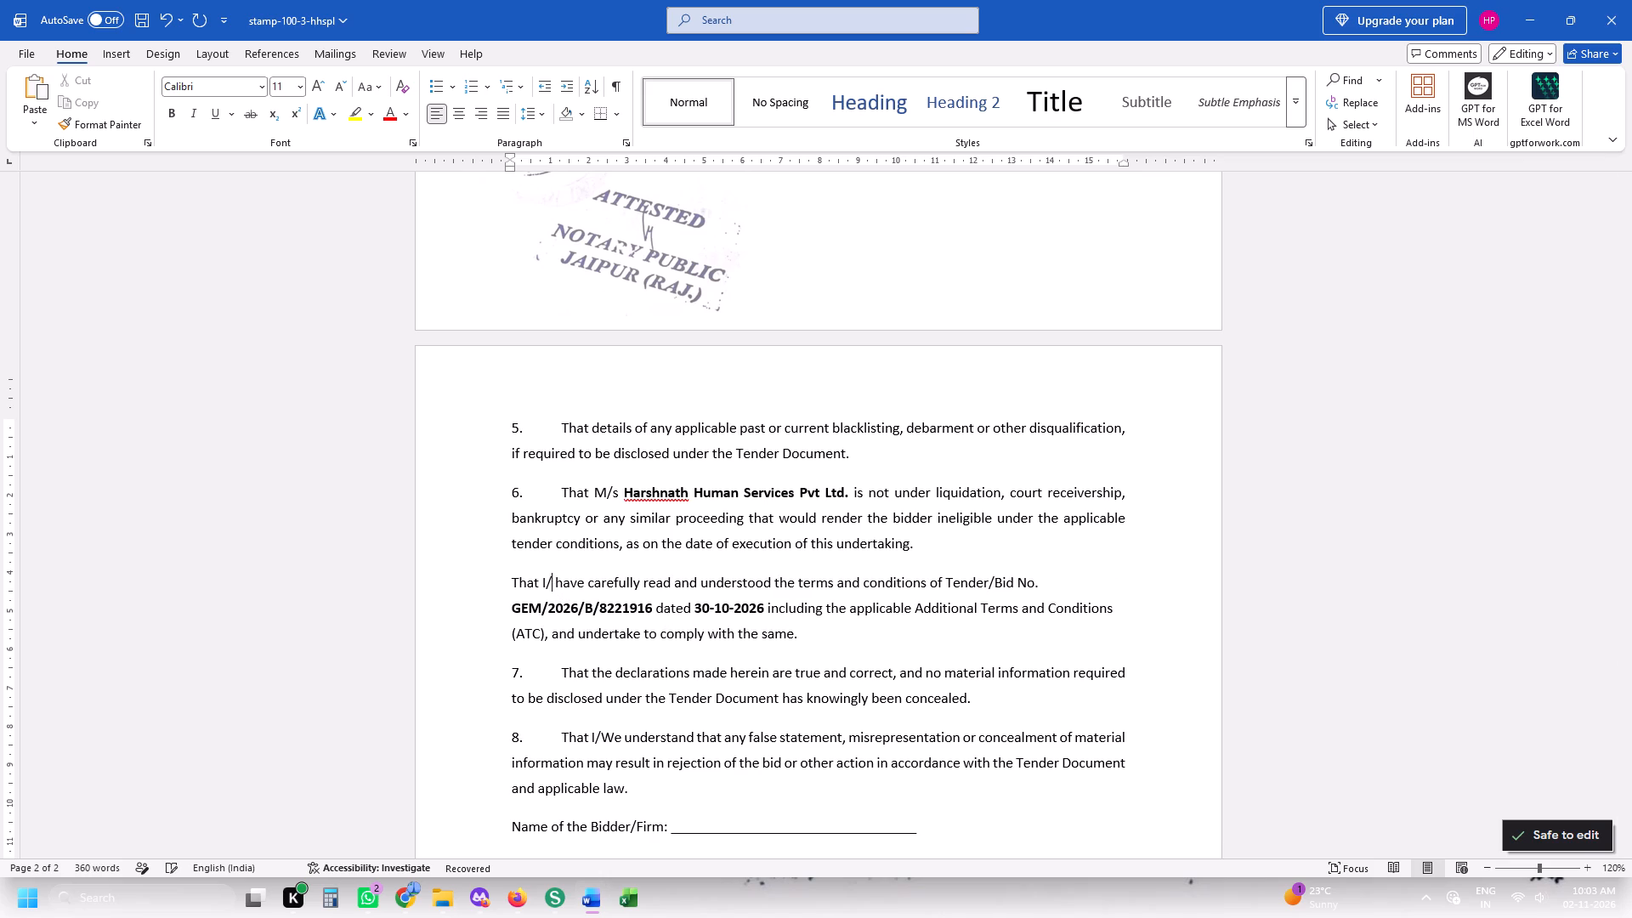
key("BackSpace")
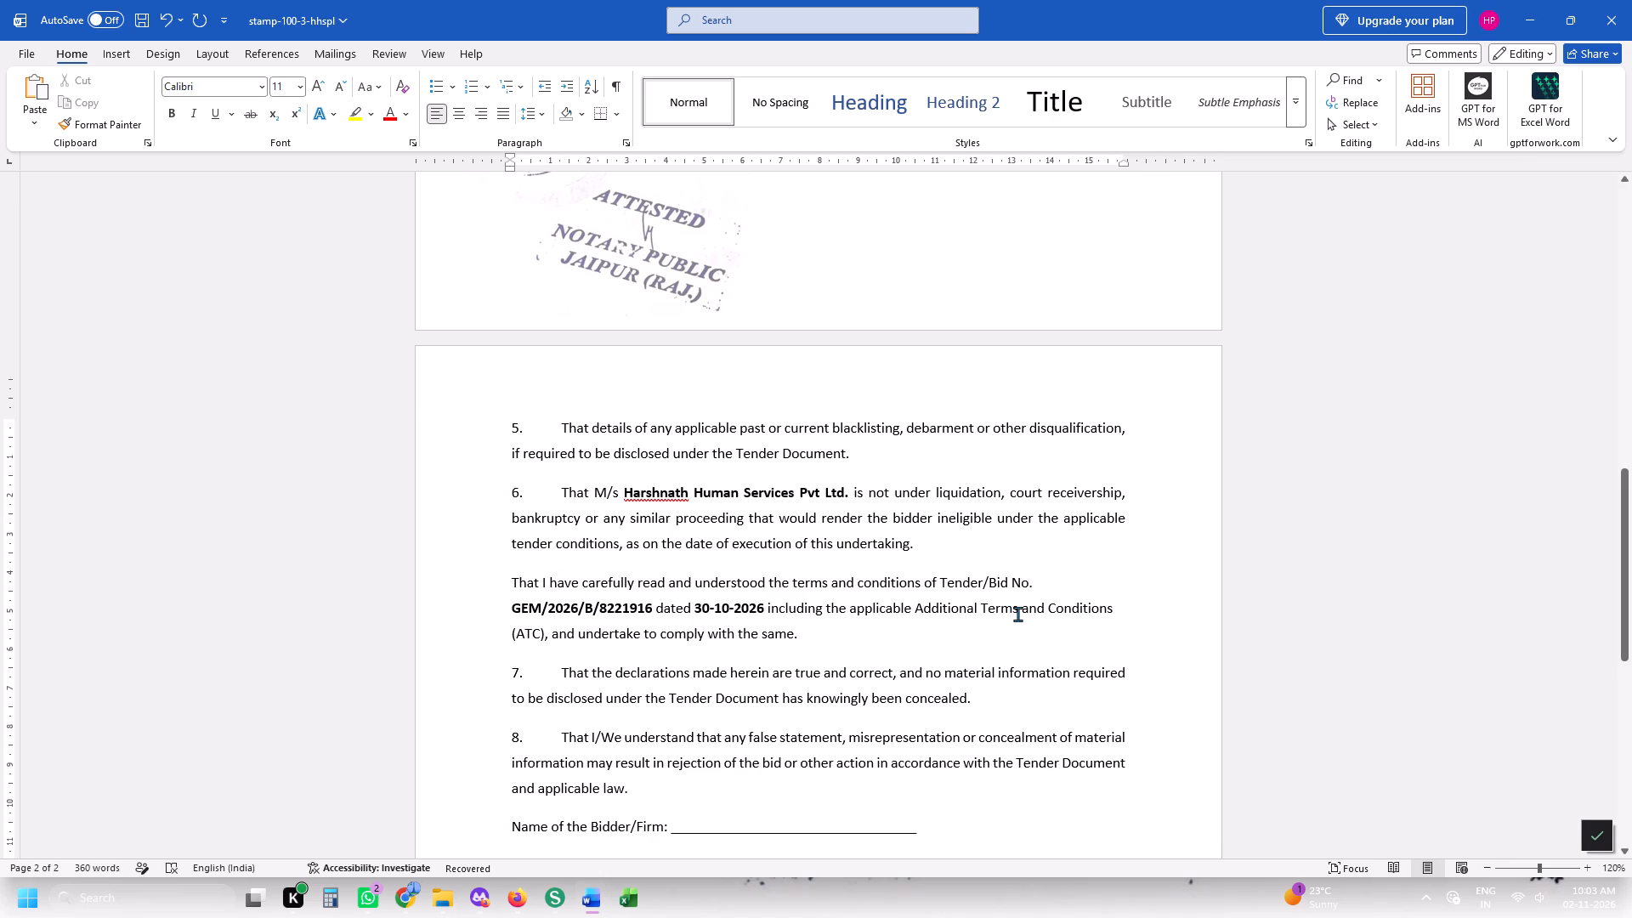
Insert a space after "GEM/2026/" in the clause's bid number so the line breaks before "B/8221916".
left_click(579, 603)
key("space")
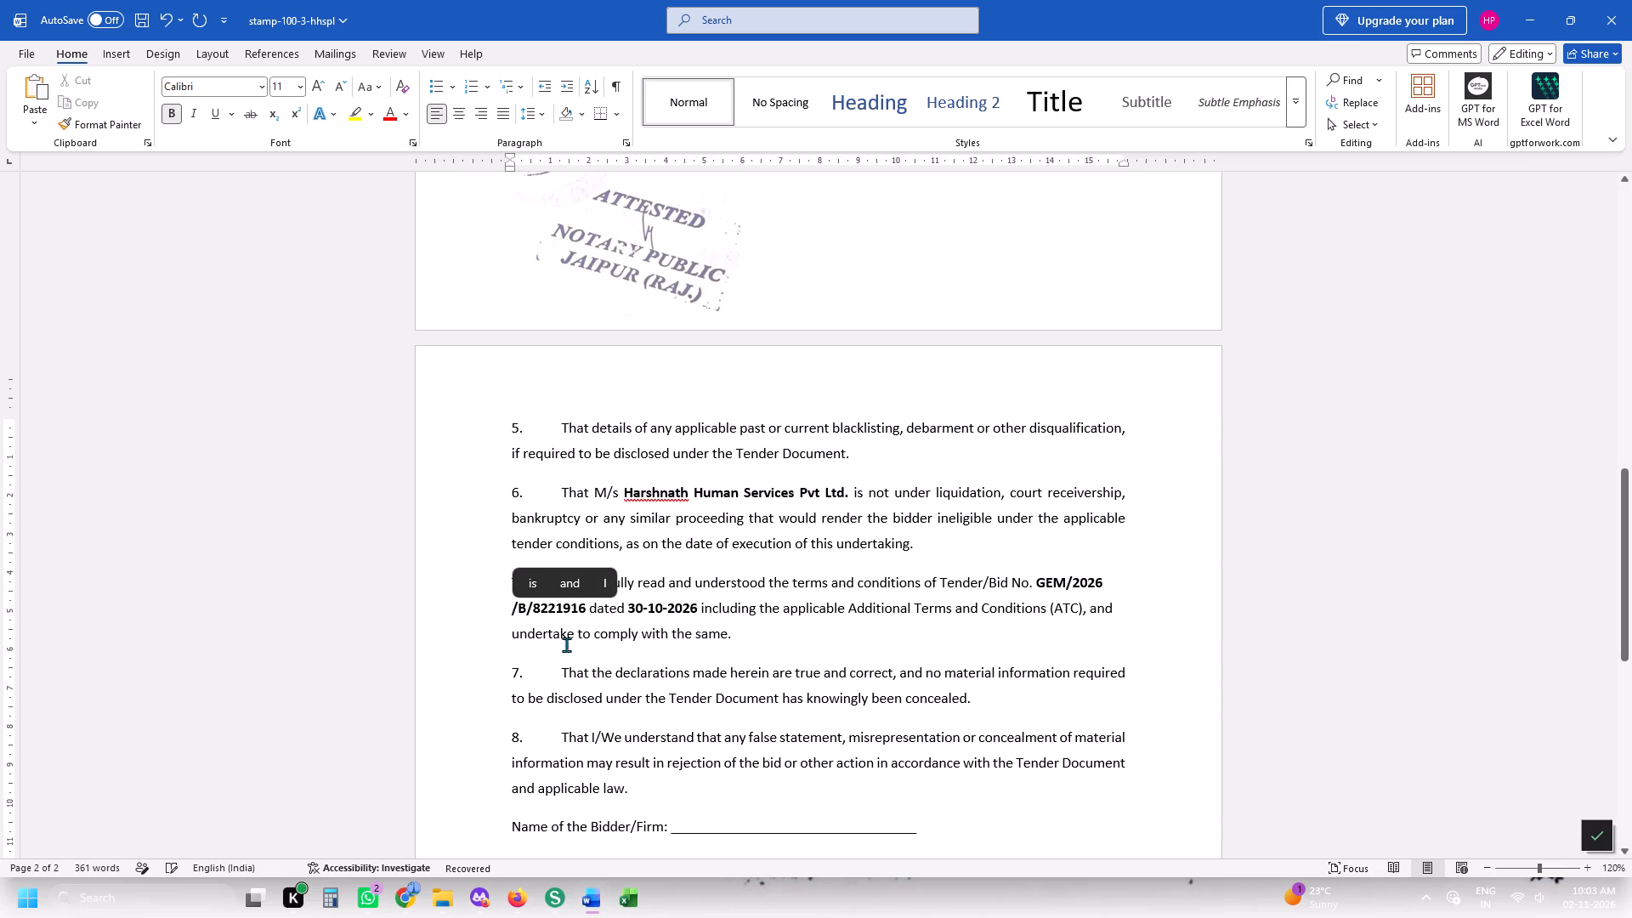
left_click(518, 604)
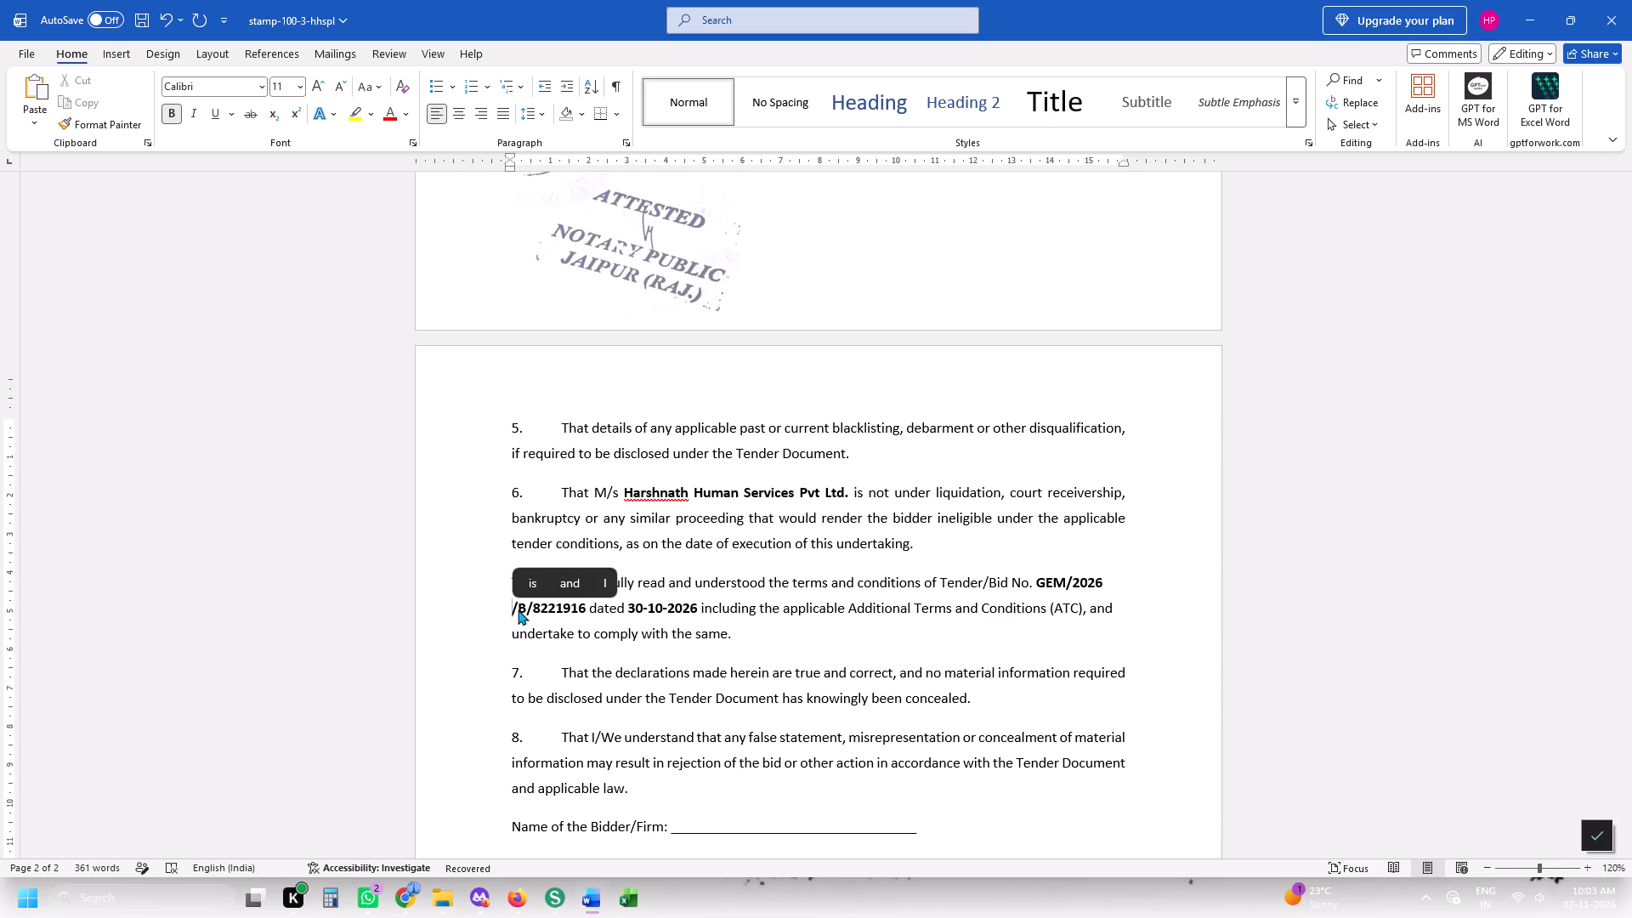
key("Right")
key("space")
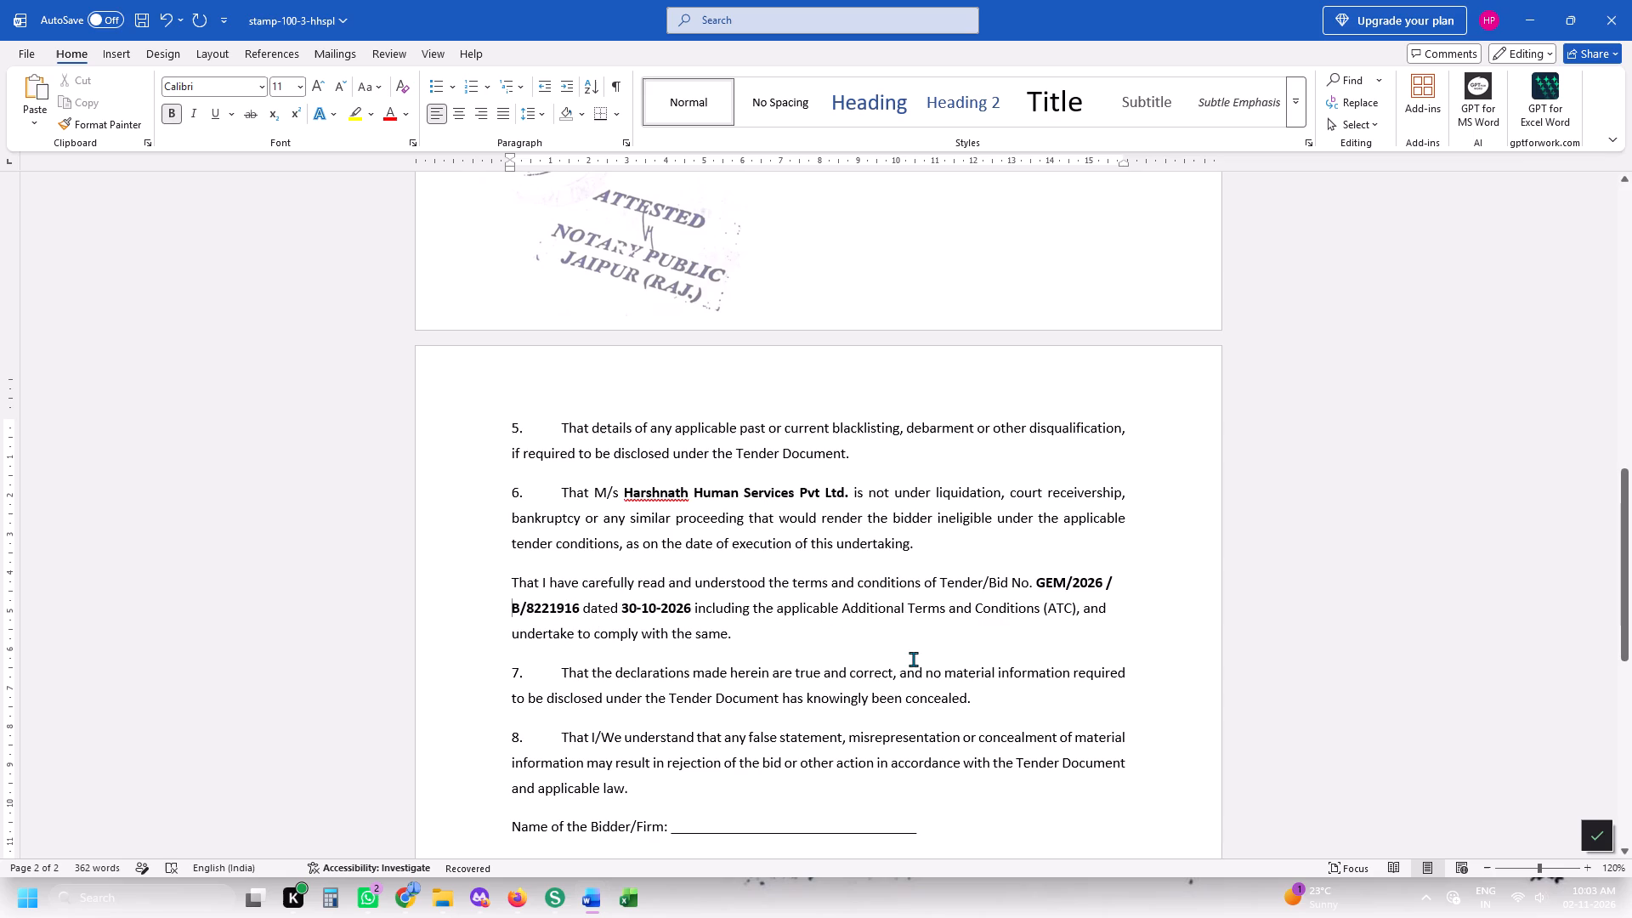
key("Right")
left_click(1101, 585)
key("Right")
key("BackSpace")
Replace the blank bidder and signatory fields with the date, place and authorised signatory block cut from page 2 of letterhead-hhspl.
scroll(615, 647, "down", 4)
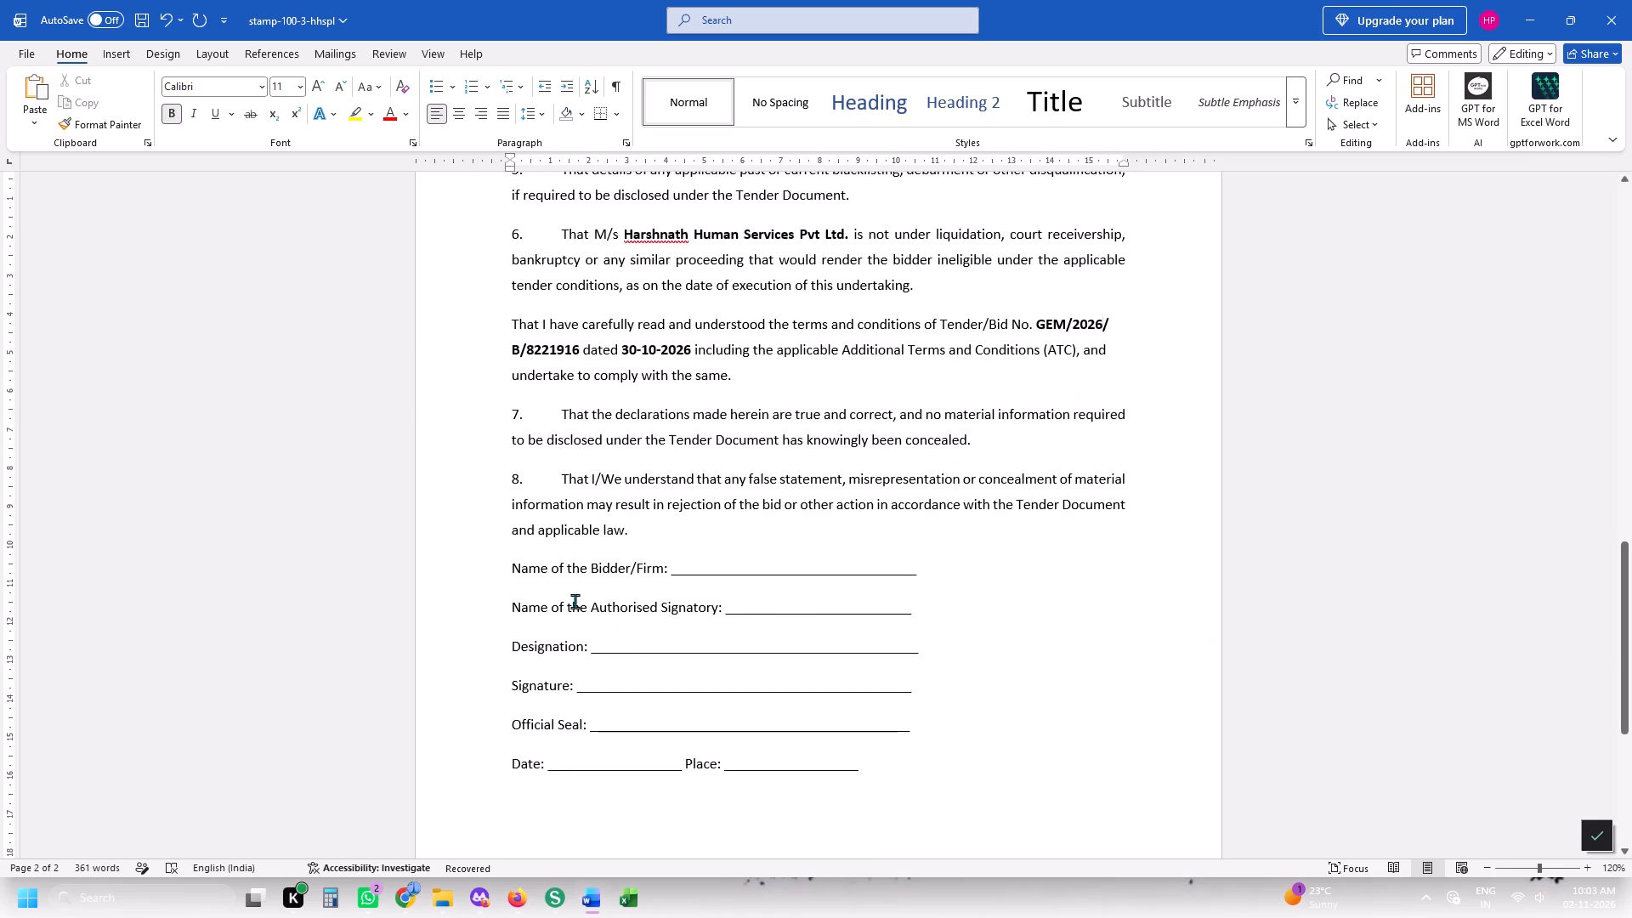
left_click_drag(493, 574, 968, 824)
key("alt+Tab")
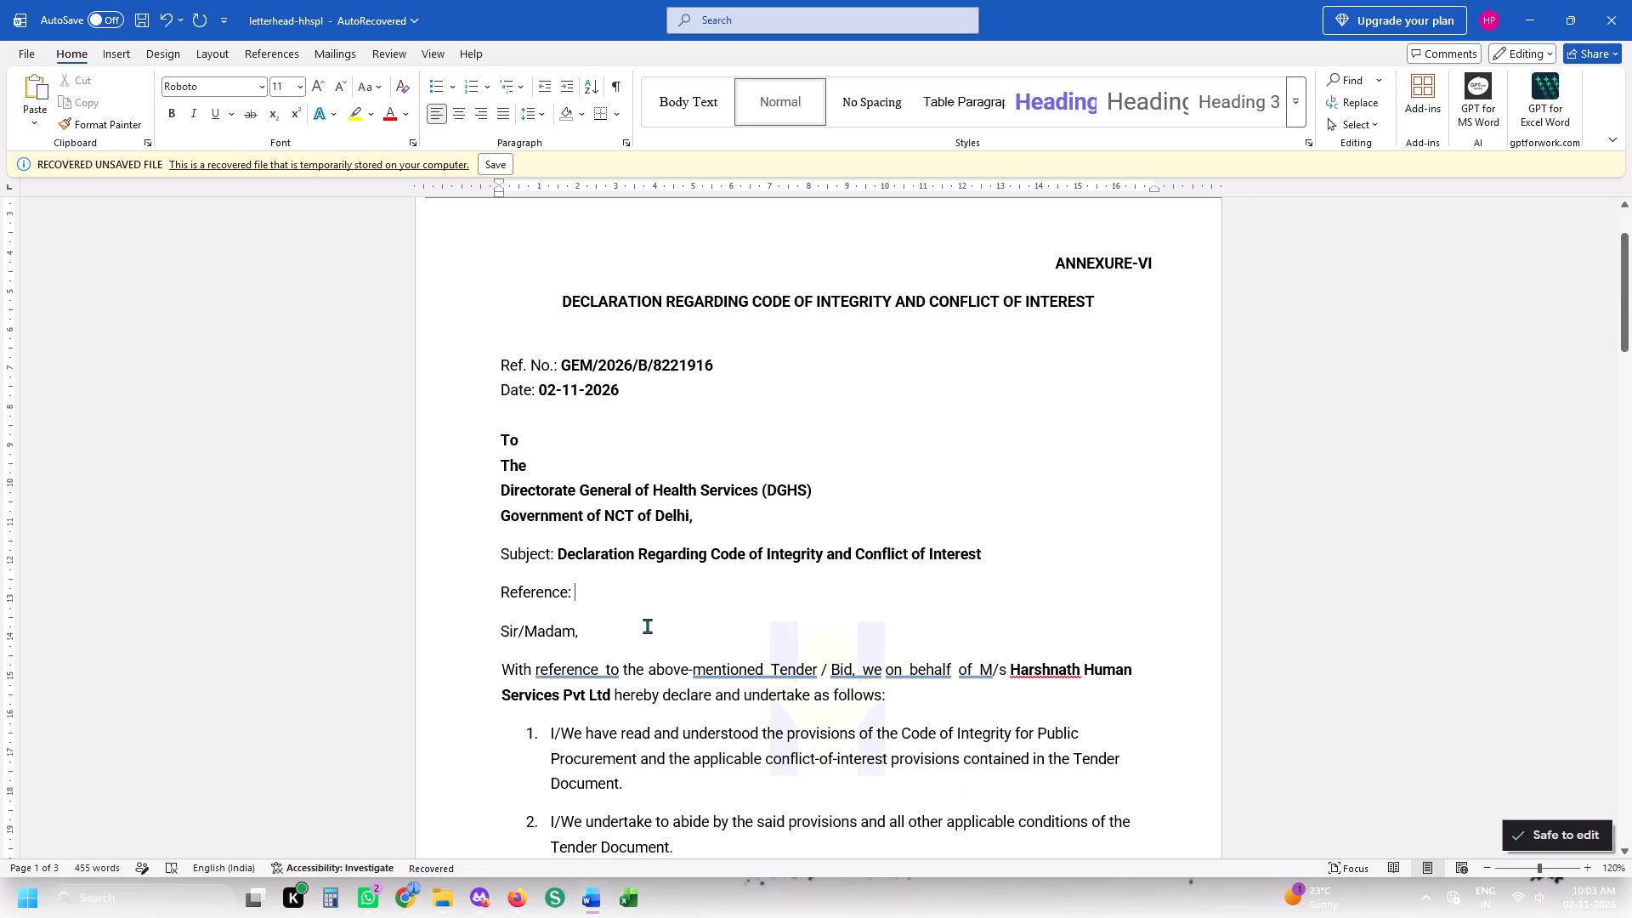
scroll(647, 622, "down", 11)
scroll(640, 603, "down", 10)
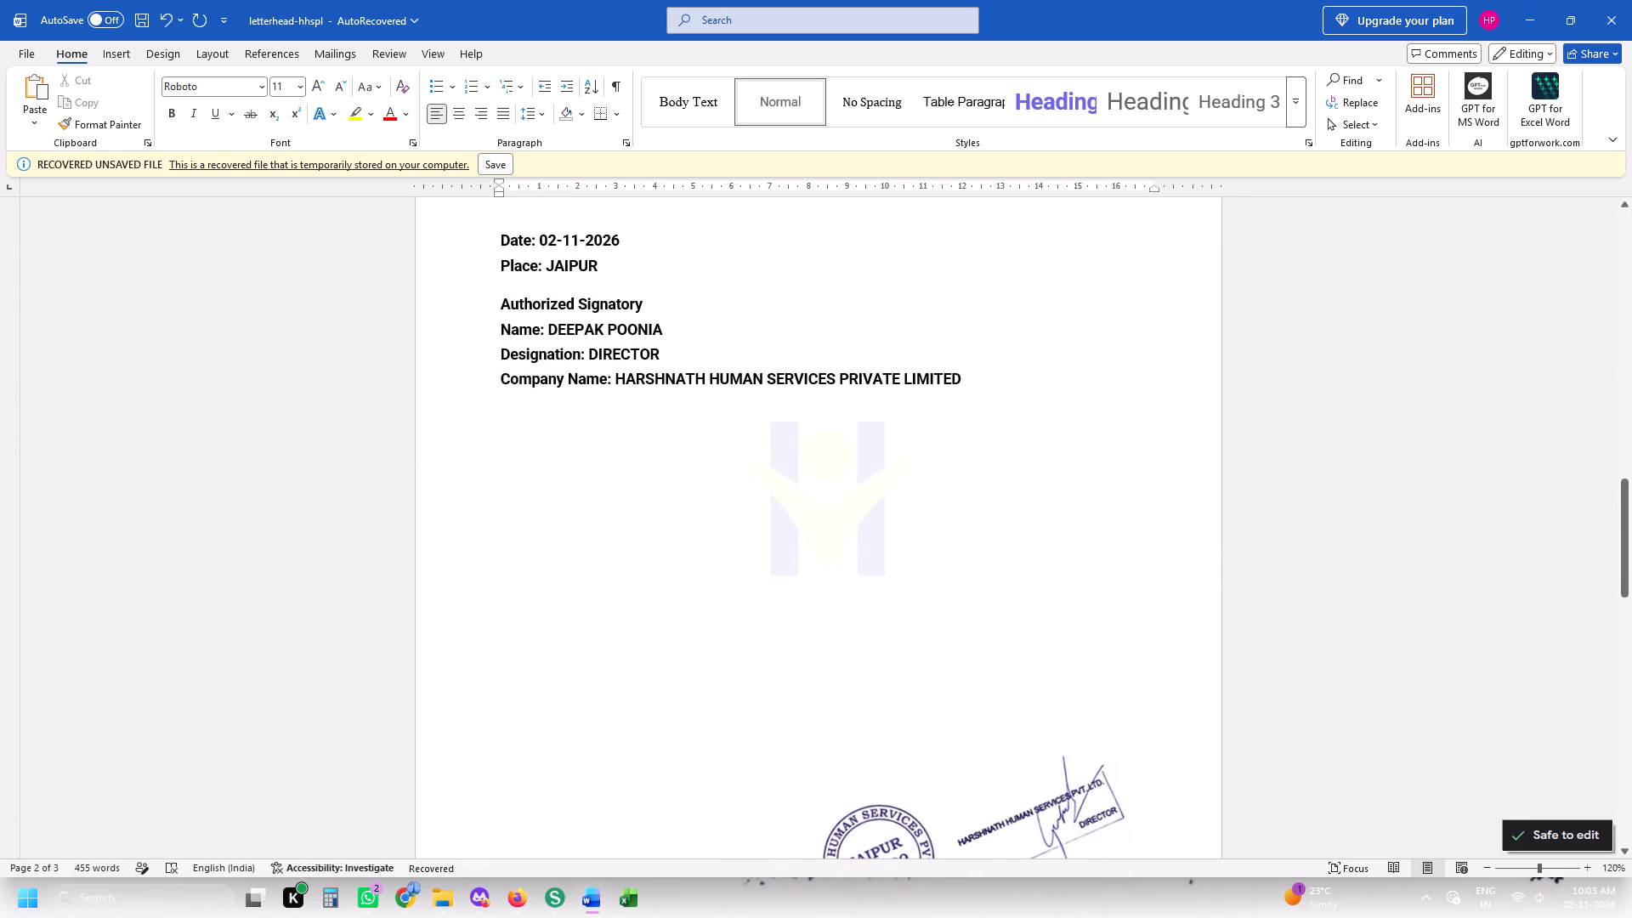
left_click_drag(477, 226, 1119, 389)
key("ctrl+x")
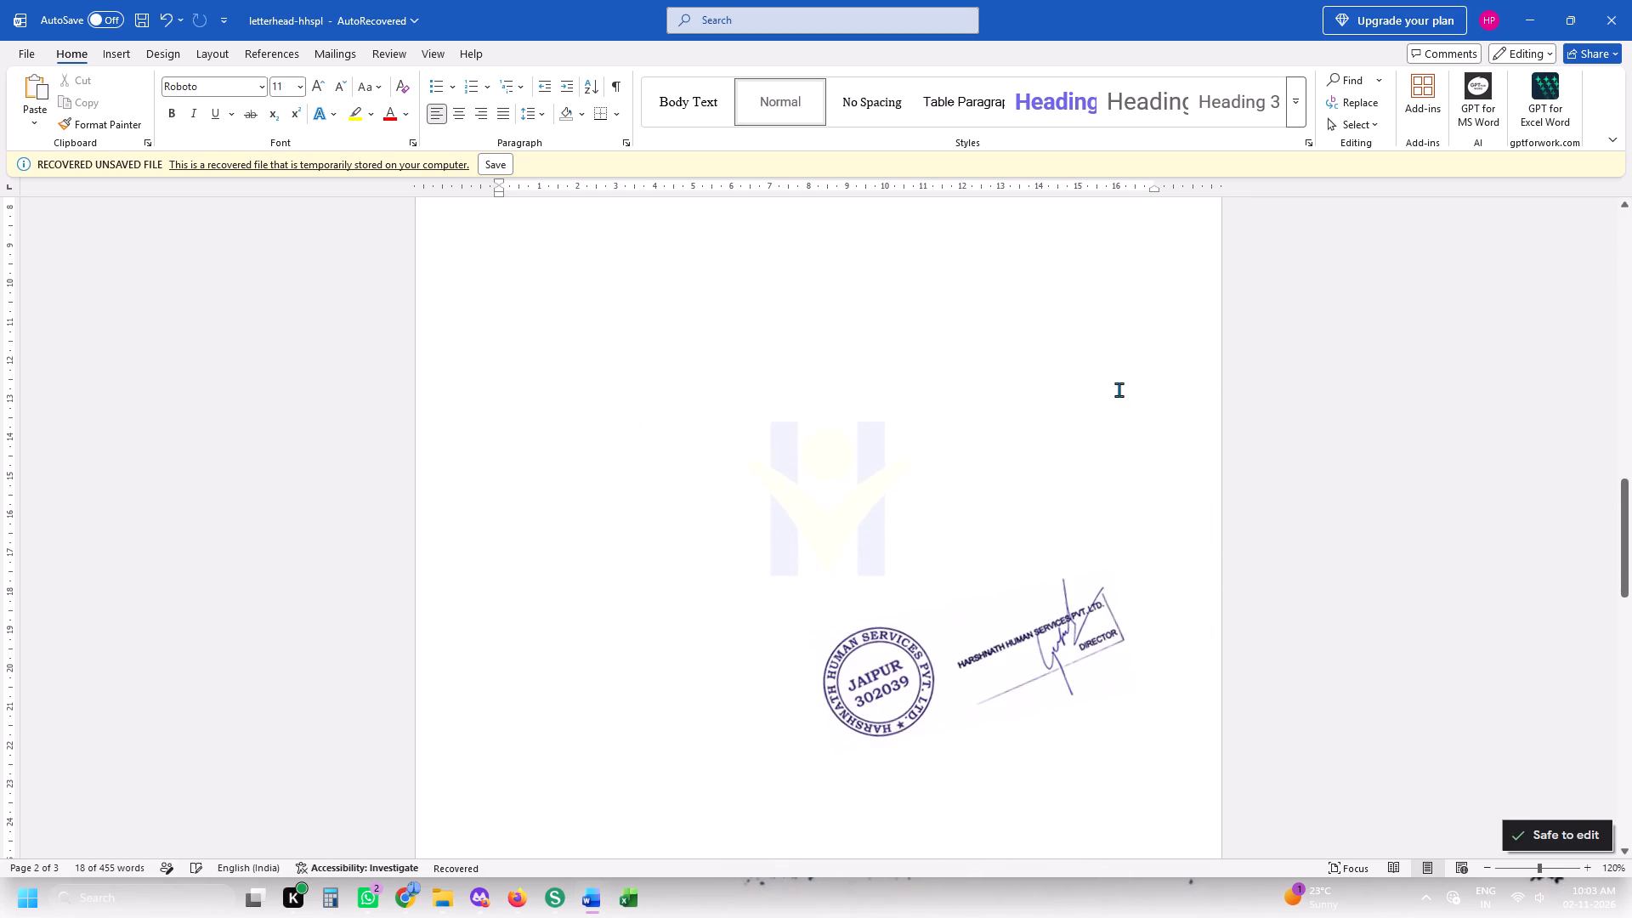
key("alt+Tab")
key("ctrl+v")
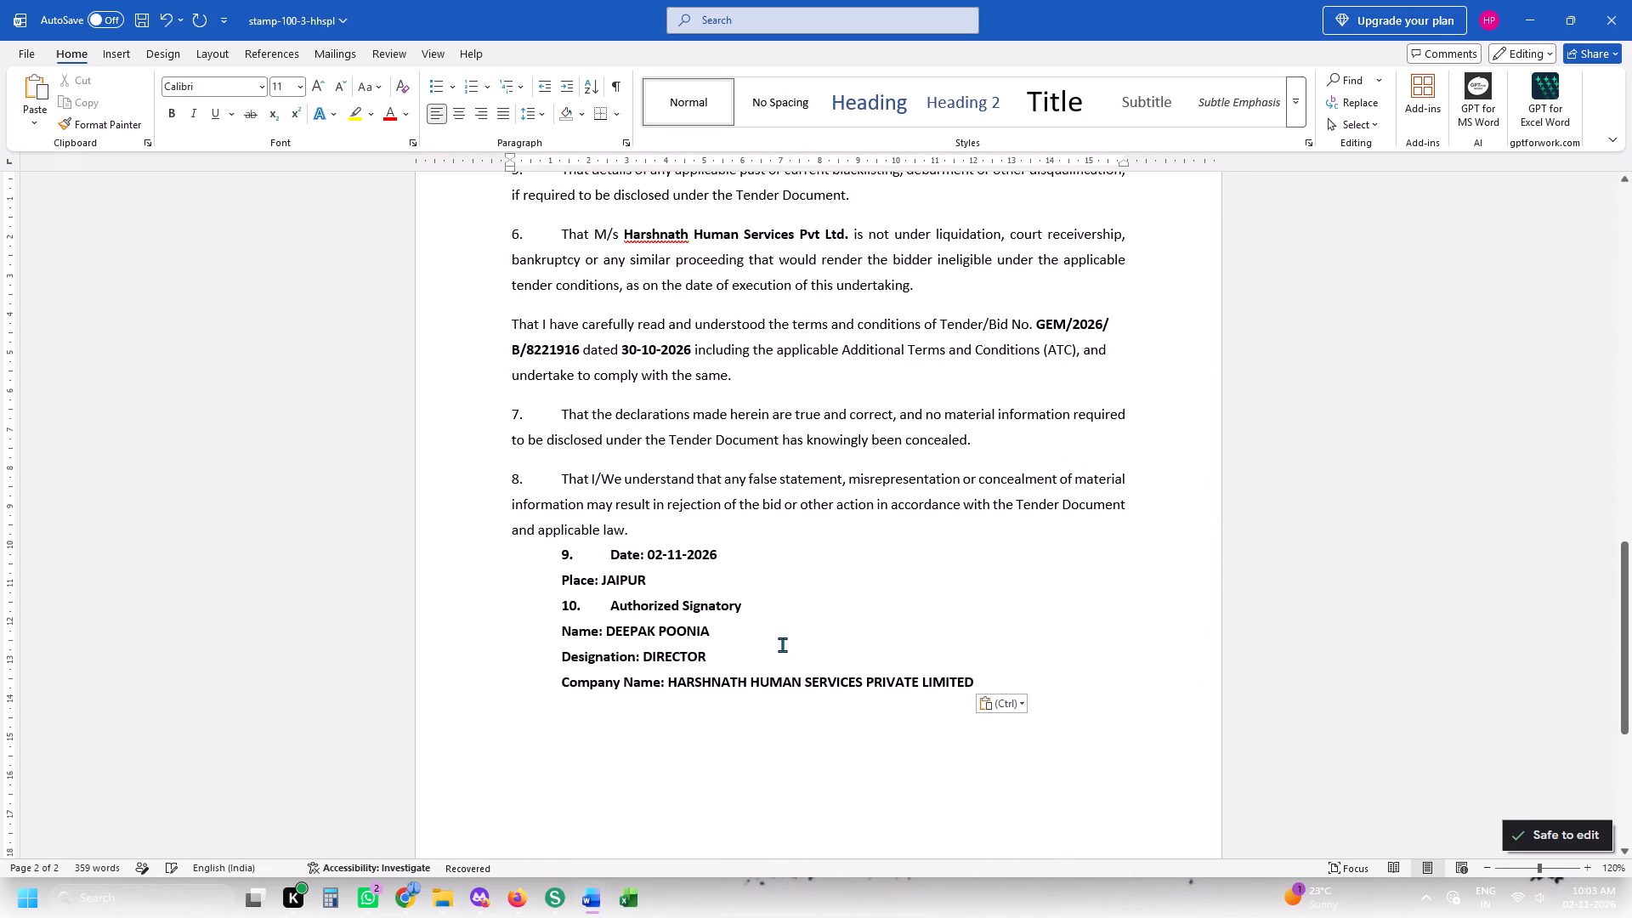
Remove the automatic numbering and indent from the "Date" and "Authorized Signatory" blocks so they align with the left margin.
left_click(603, 556)
key("BackSpace")
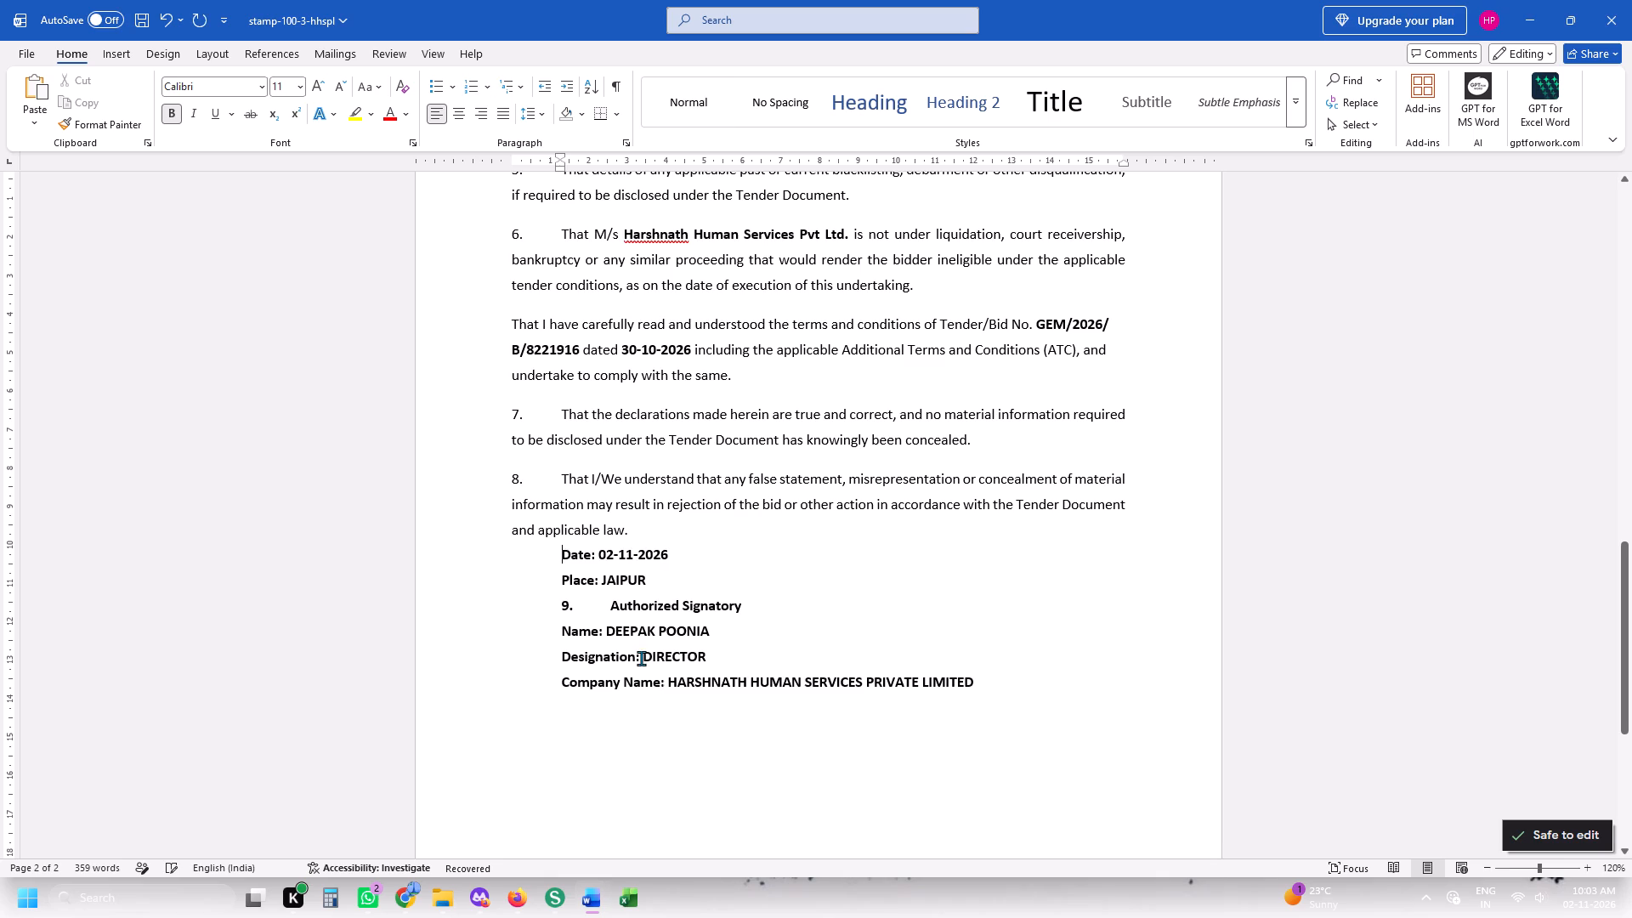
key("BackSpace")
left_click(613, 611)
key("BackSpace")
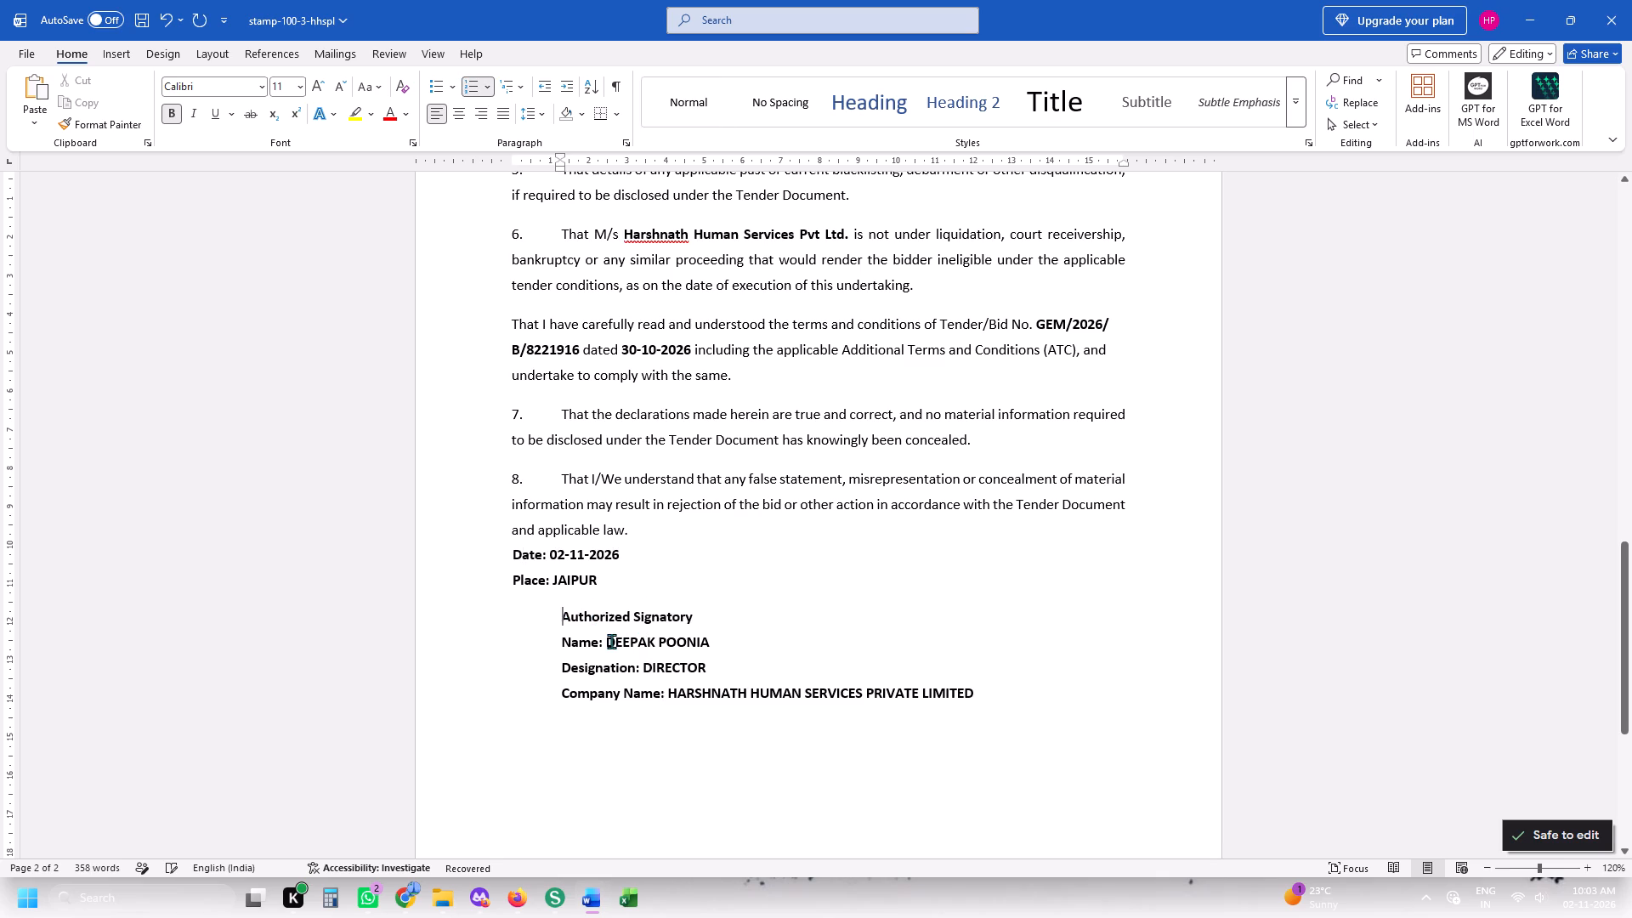
key("BackSpace")
Insert a new paragraph after clause 8, above the date line.
left_click(674, 530)
key("Return")
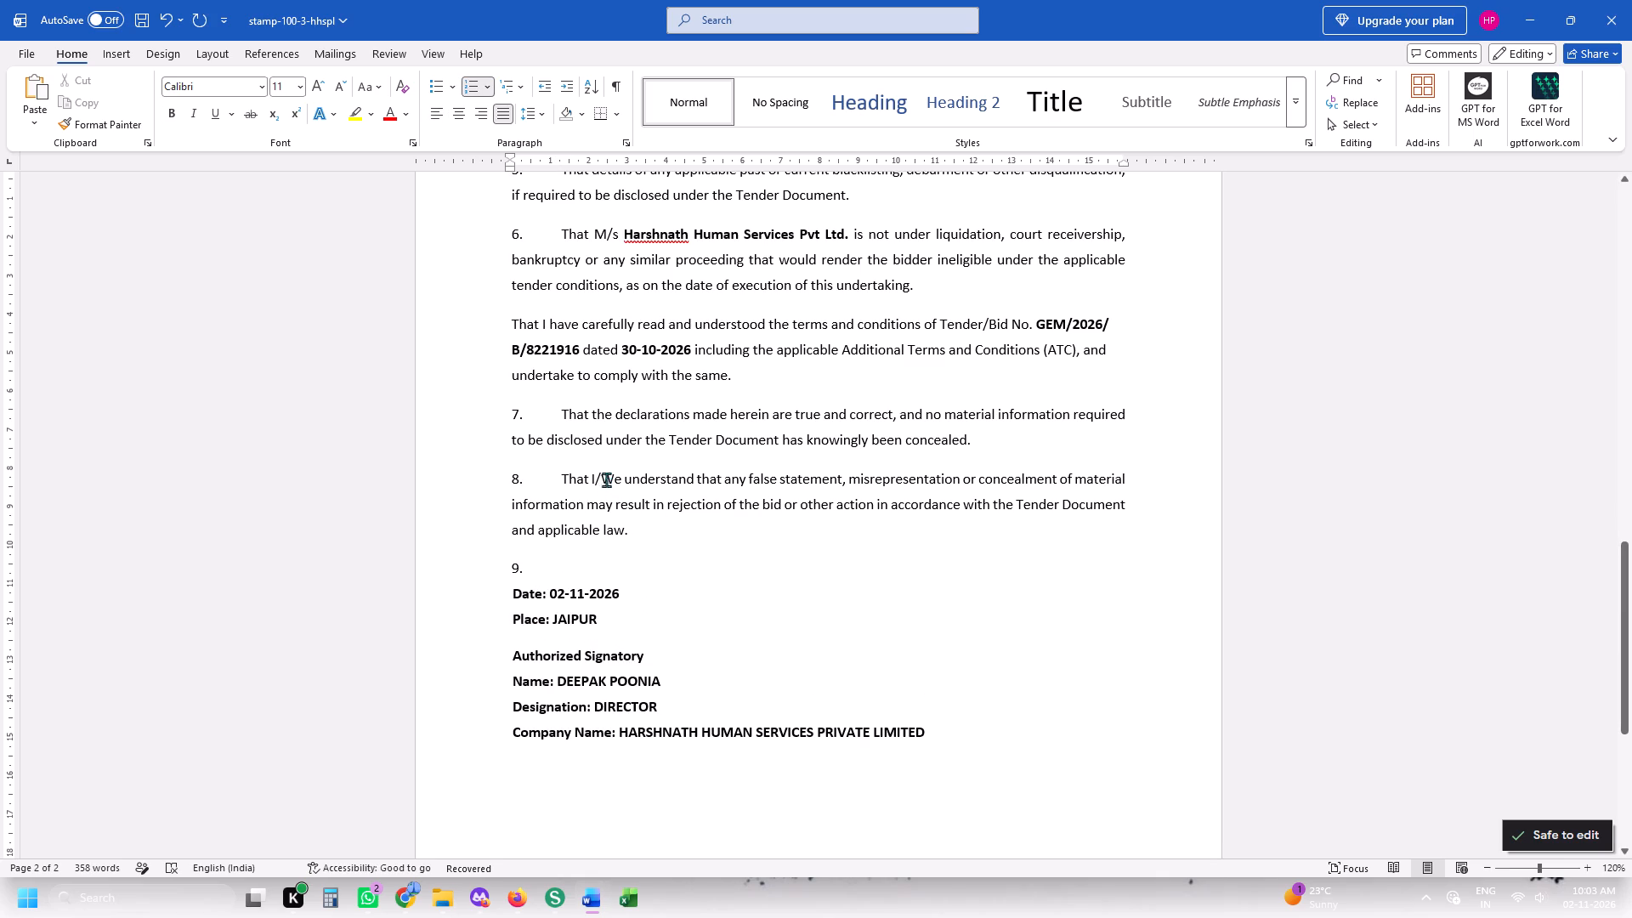
Change "I/We" to "We" in clause 8.
left_click(599, 477)
key("BackSpace")
key("BackSpace")
Paste the company seal and director signature image from the clipboard history into the company name line and set its wrapping to Behind Text.
left_click(816, 726)
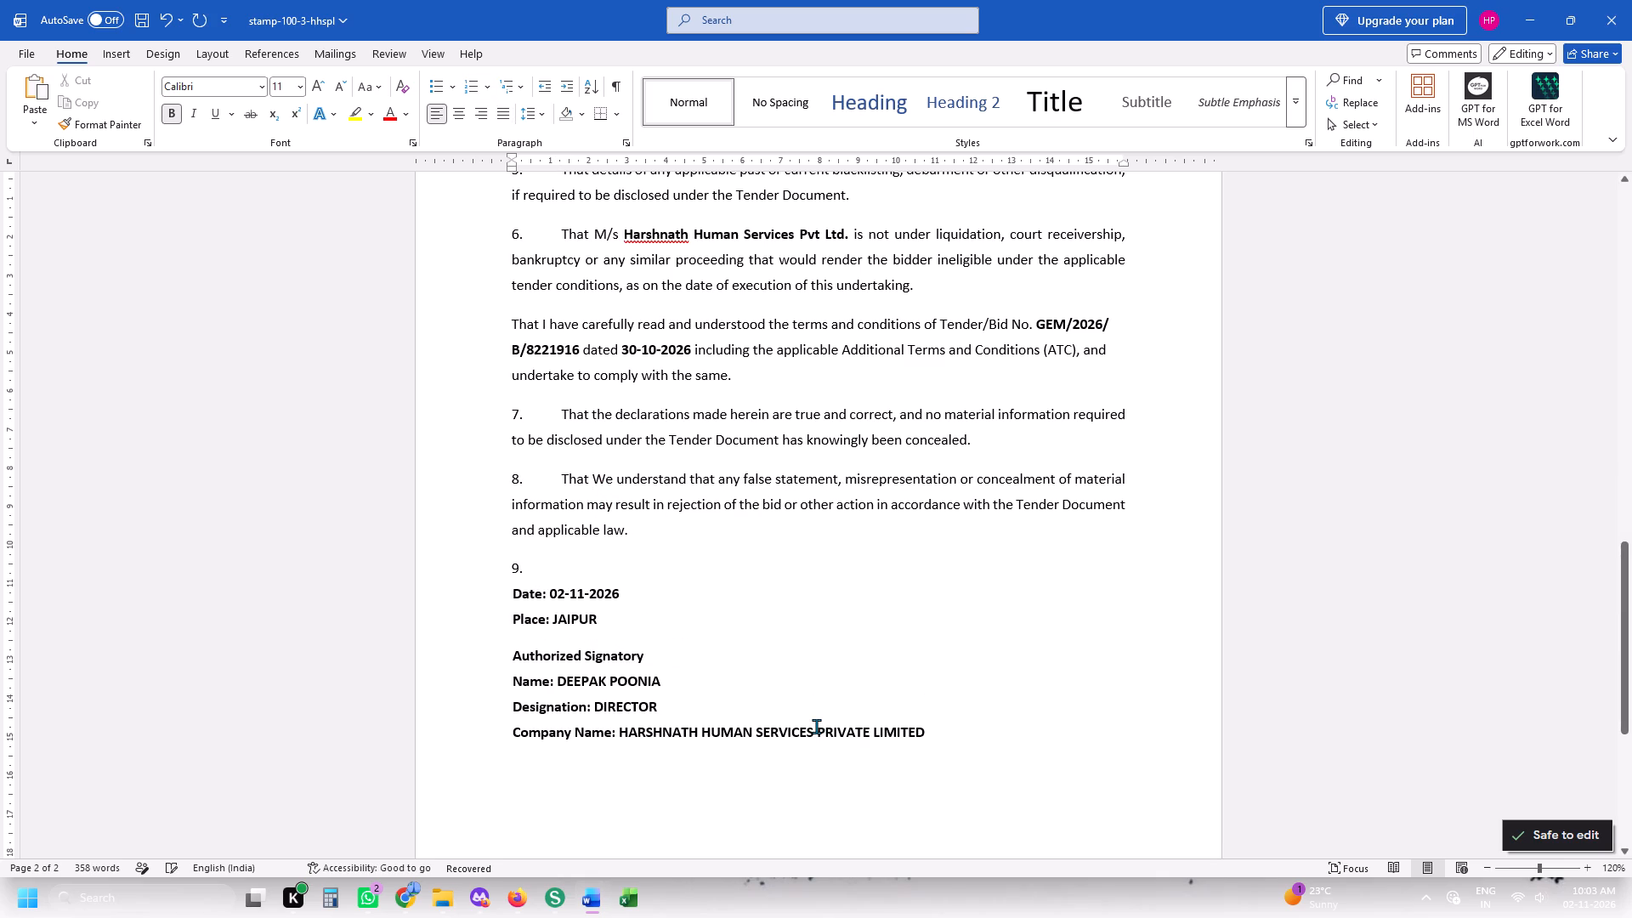
key("super+v")
left_click(1103, 482)
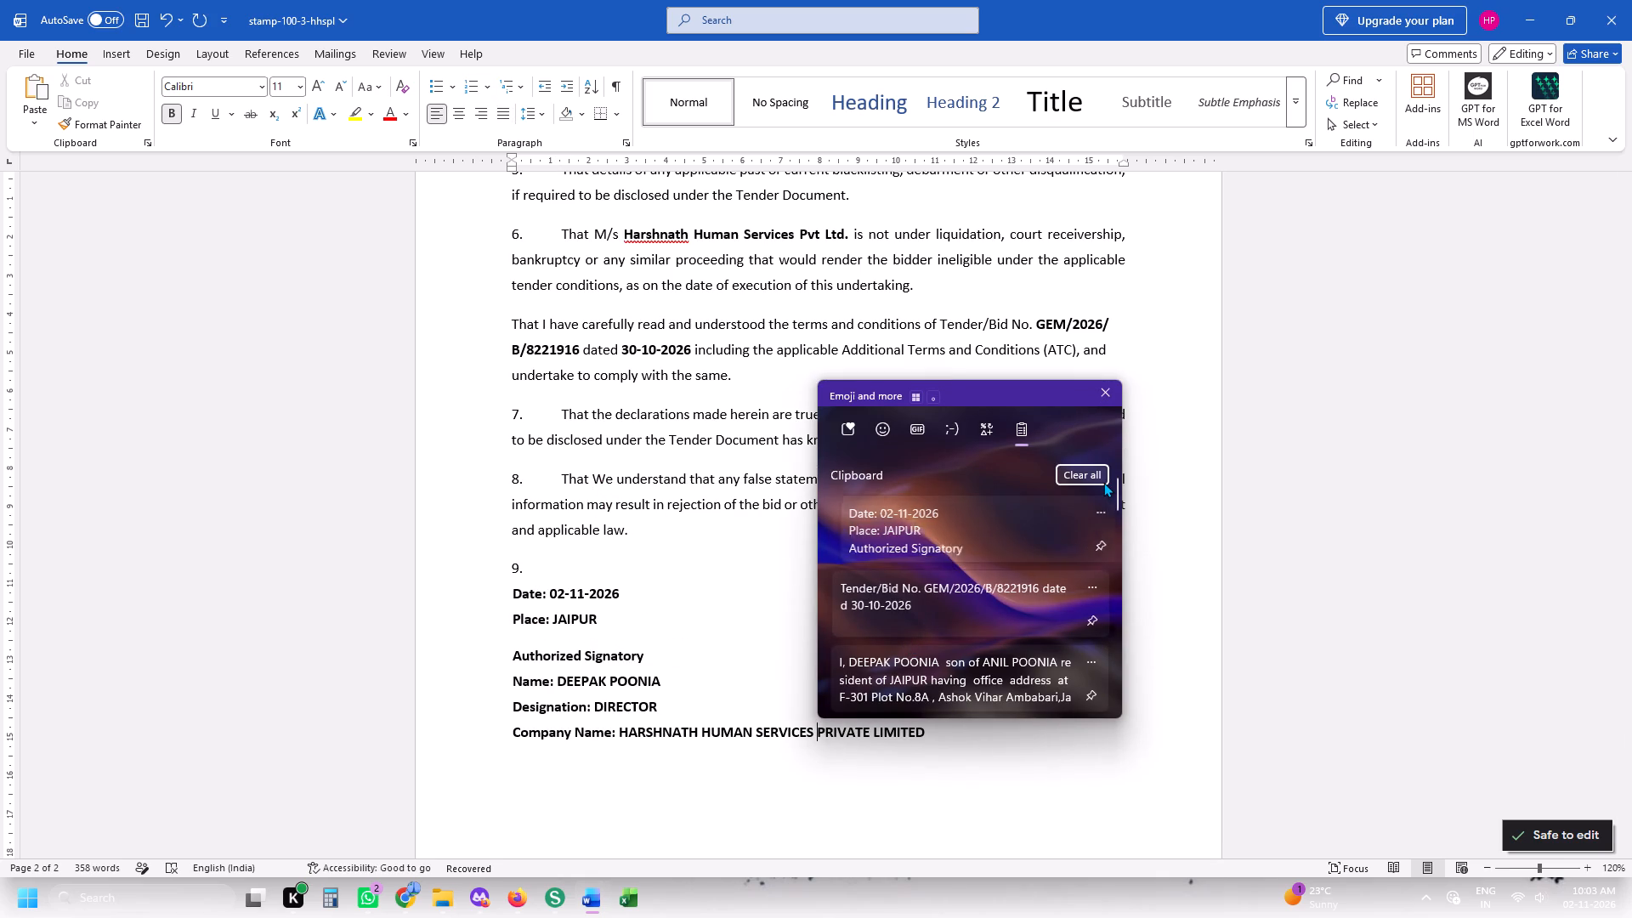
left_click(984, 603)
key("ctrl+v")
left_click(782, 790)
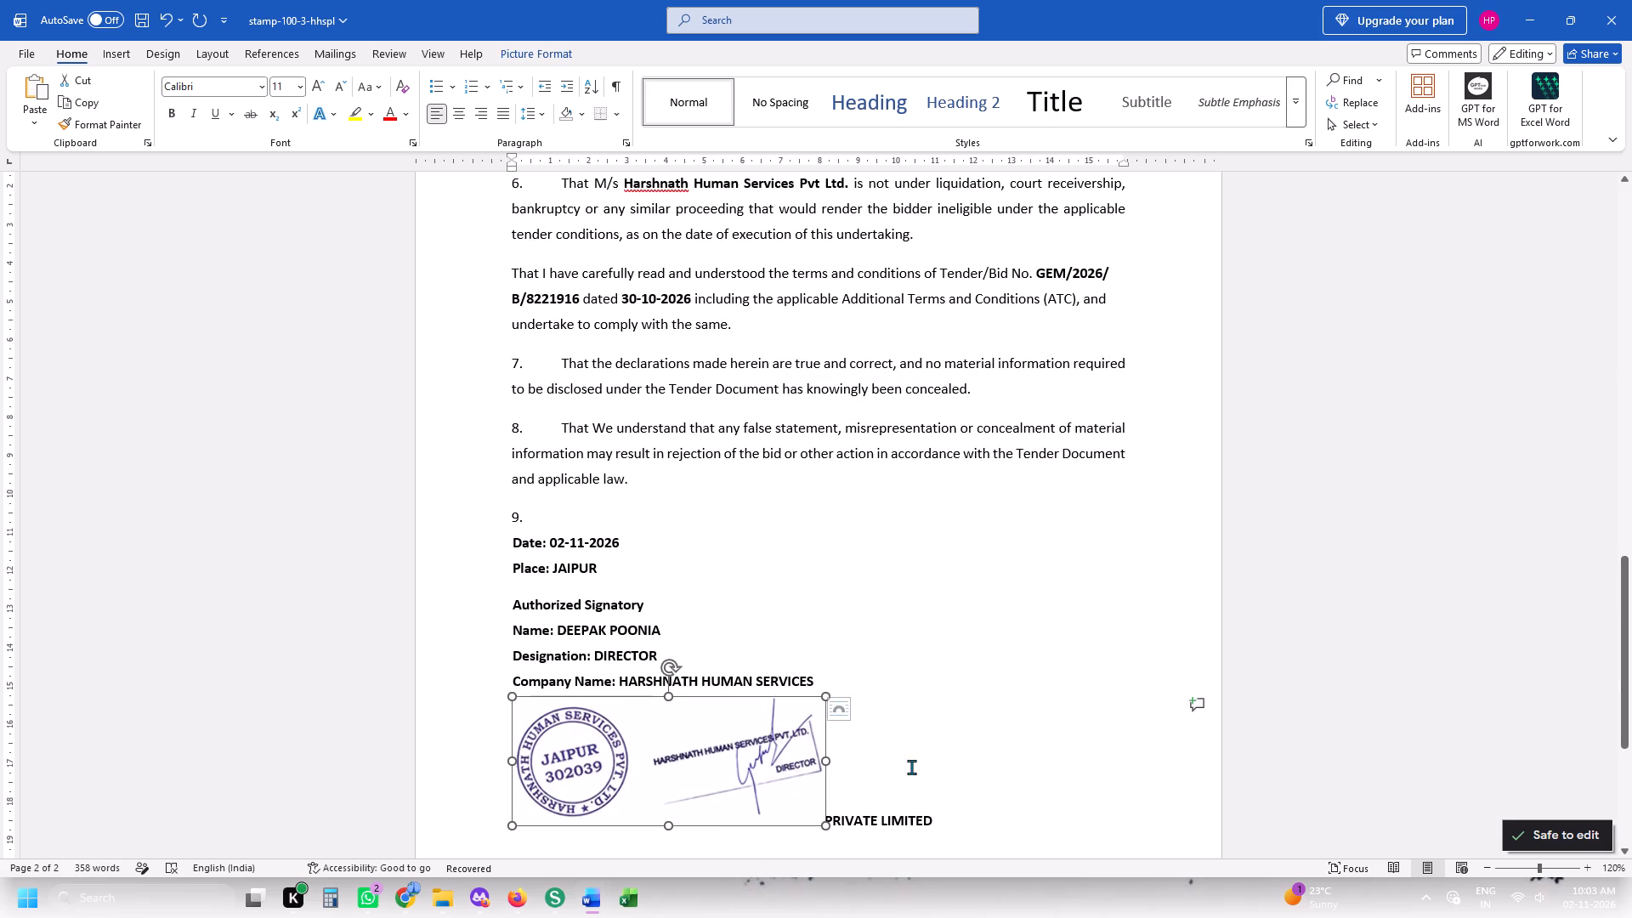
left_click(849, 702)
left_click(922, 767)
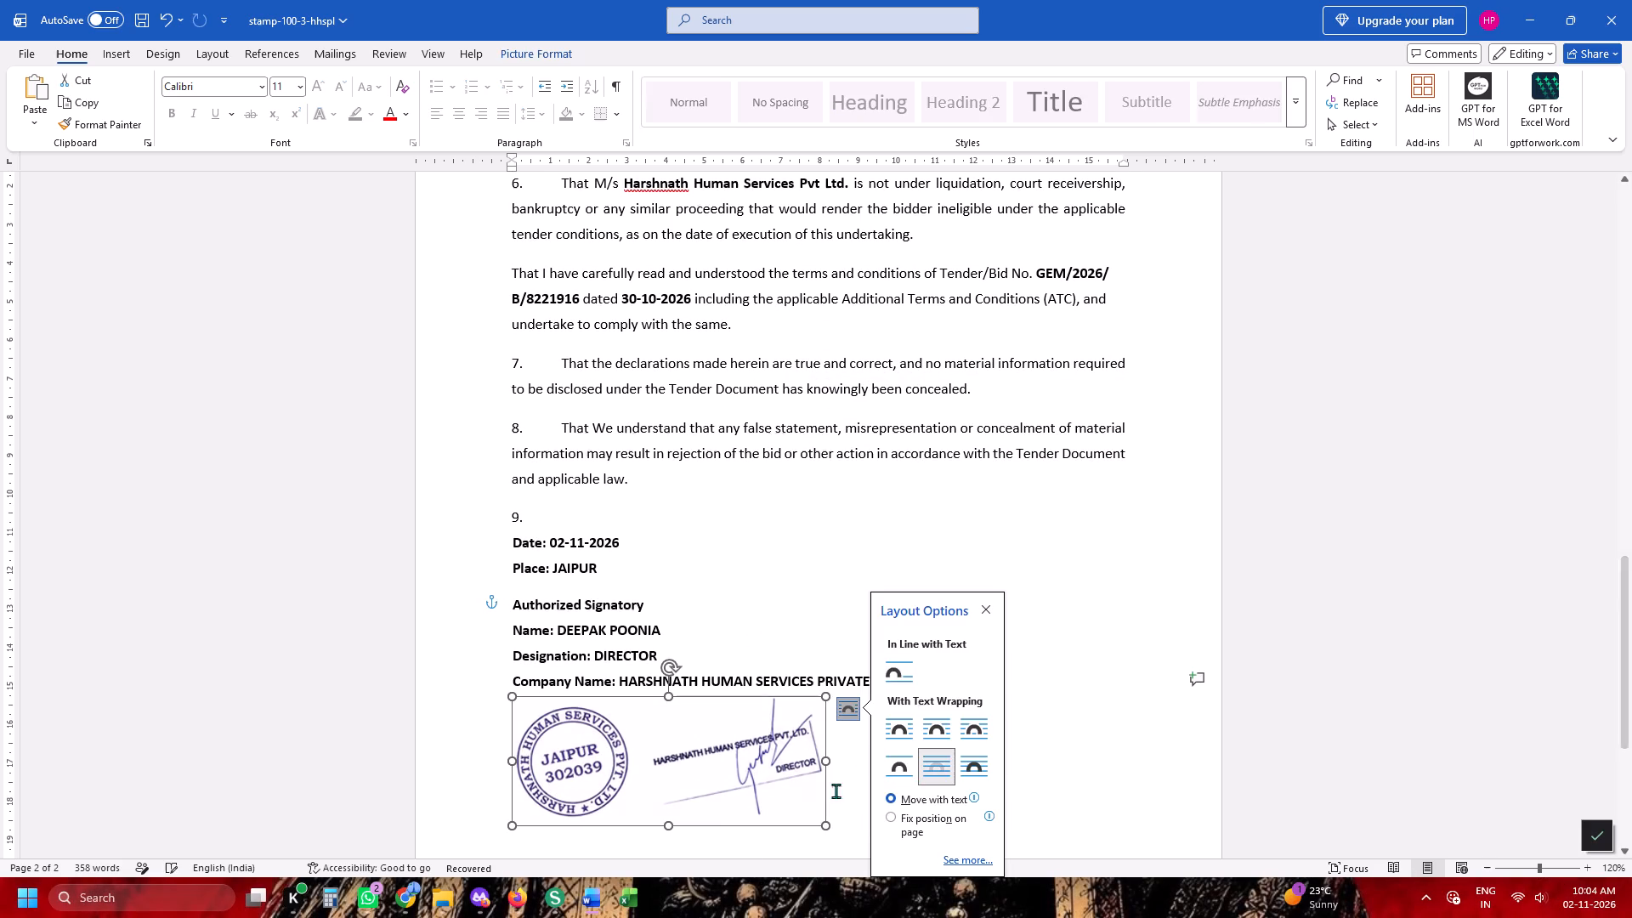
Tilt the seal and signature image slightly counterclockwise and place it beside the notary stamps at the bottom of page 2.
left_click_drag(782, 773, 1130, 769)
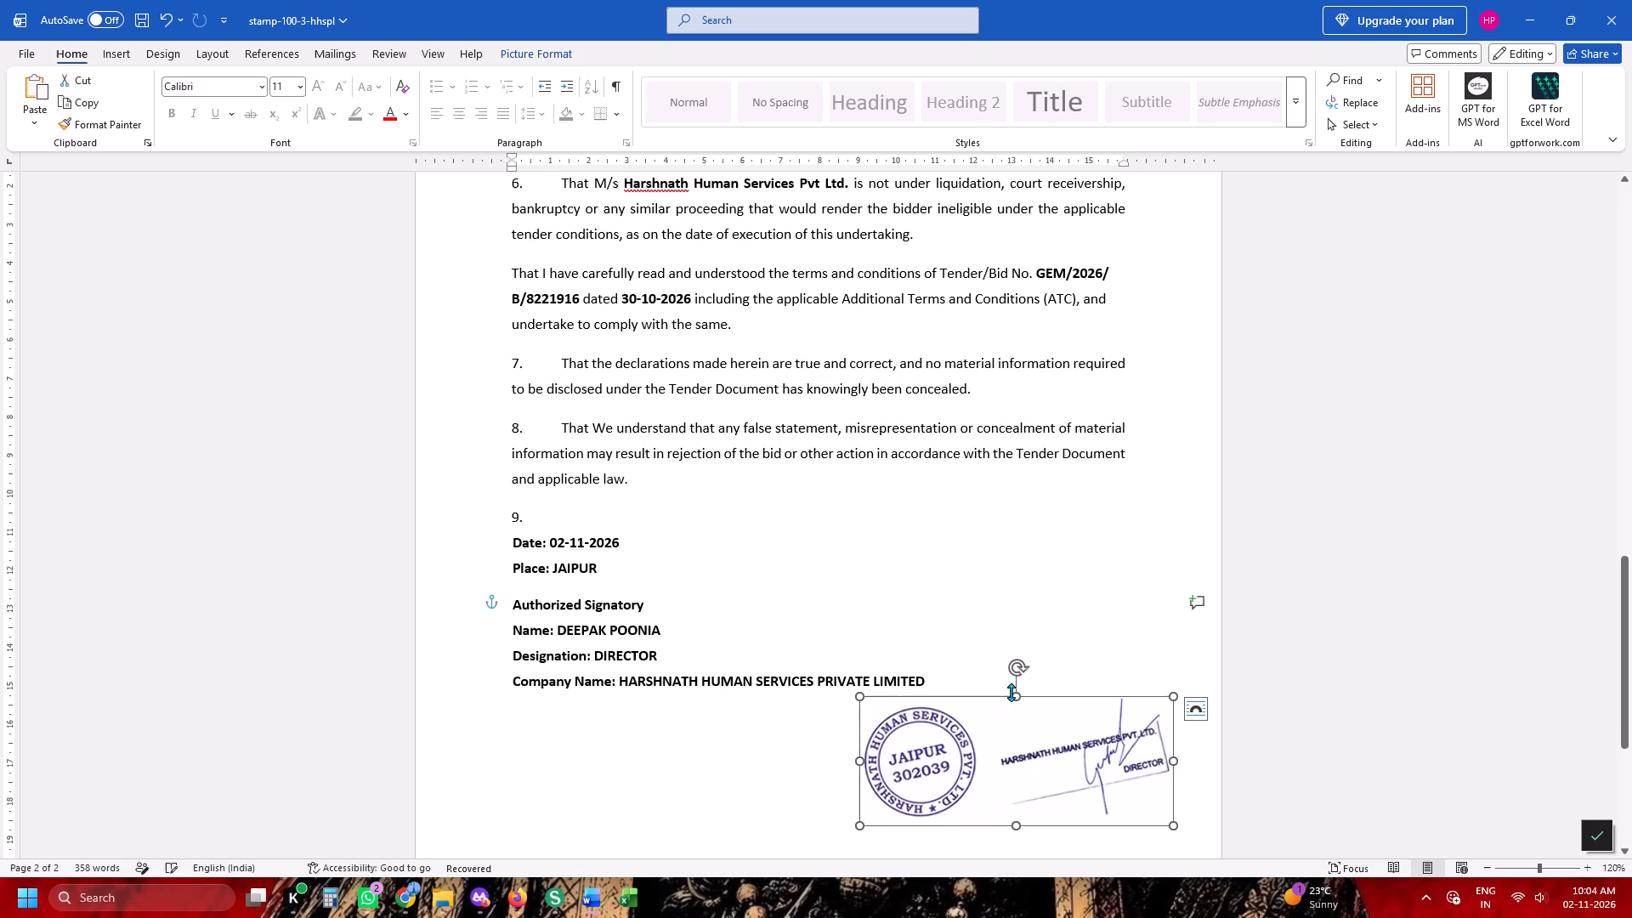
left_click_drag(1015, 671, 1006, 671)
left_click_drag(1006, 753, 997, 726)
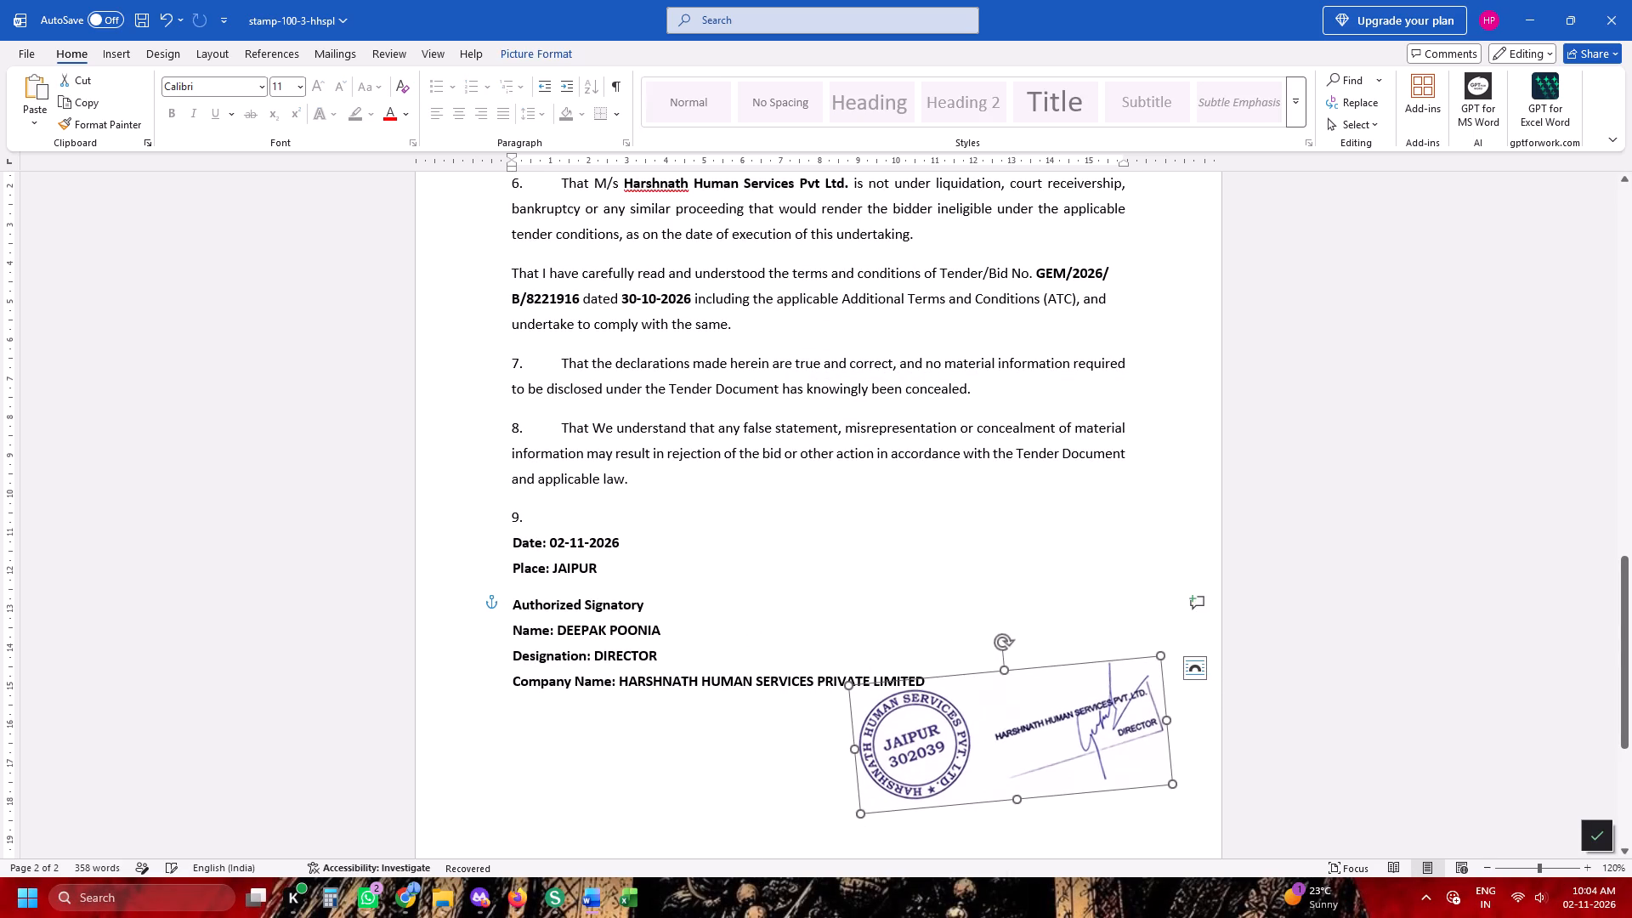
scroll(989, 713, "down", 11)
left_click_drag(1015, 433, 1015, 488)
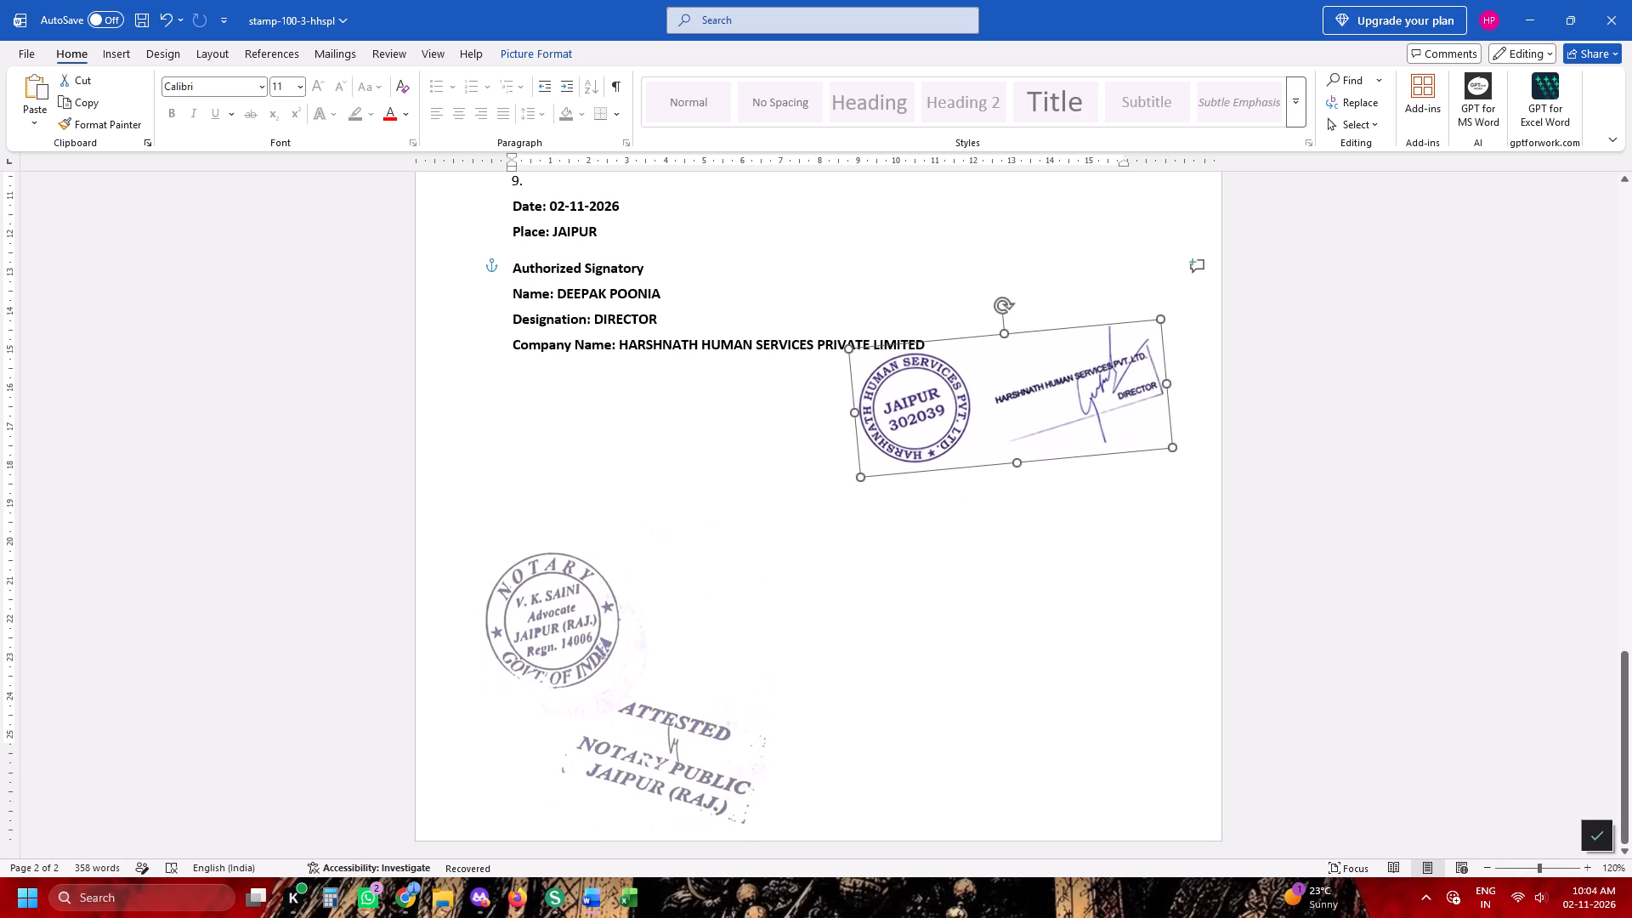
left_click_drag(1015, 488, 989, 684)
Add one blank line above and one below the "ANNEXURE-VIII" heading on page 1.
scroll(989, 684, "up", 19)
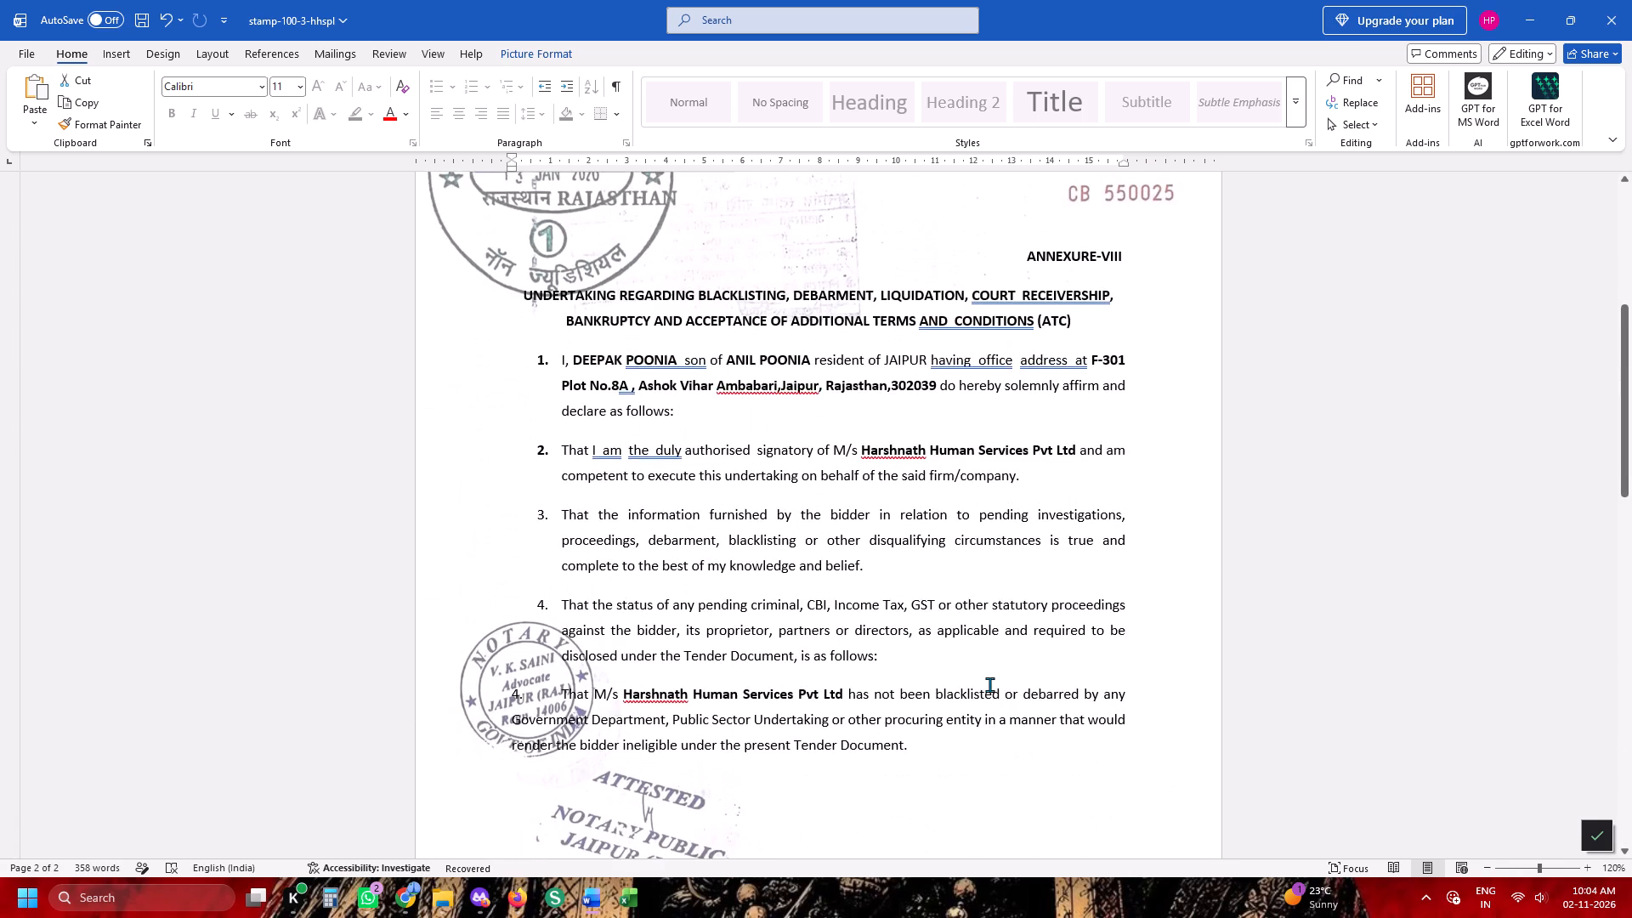
scroll(989, 684, "up", 3)
left_click(1017, 447)
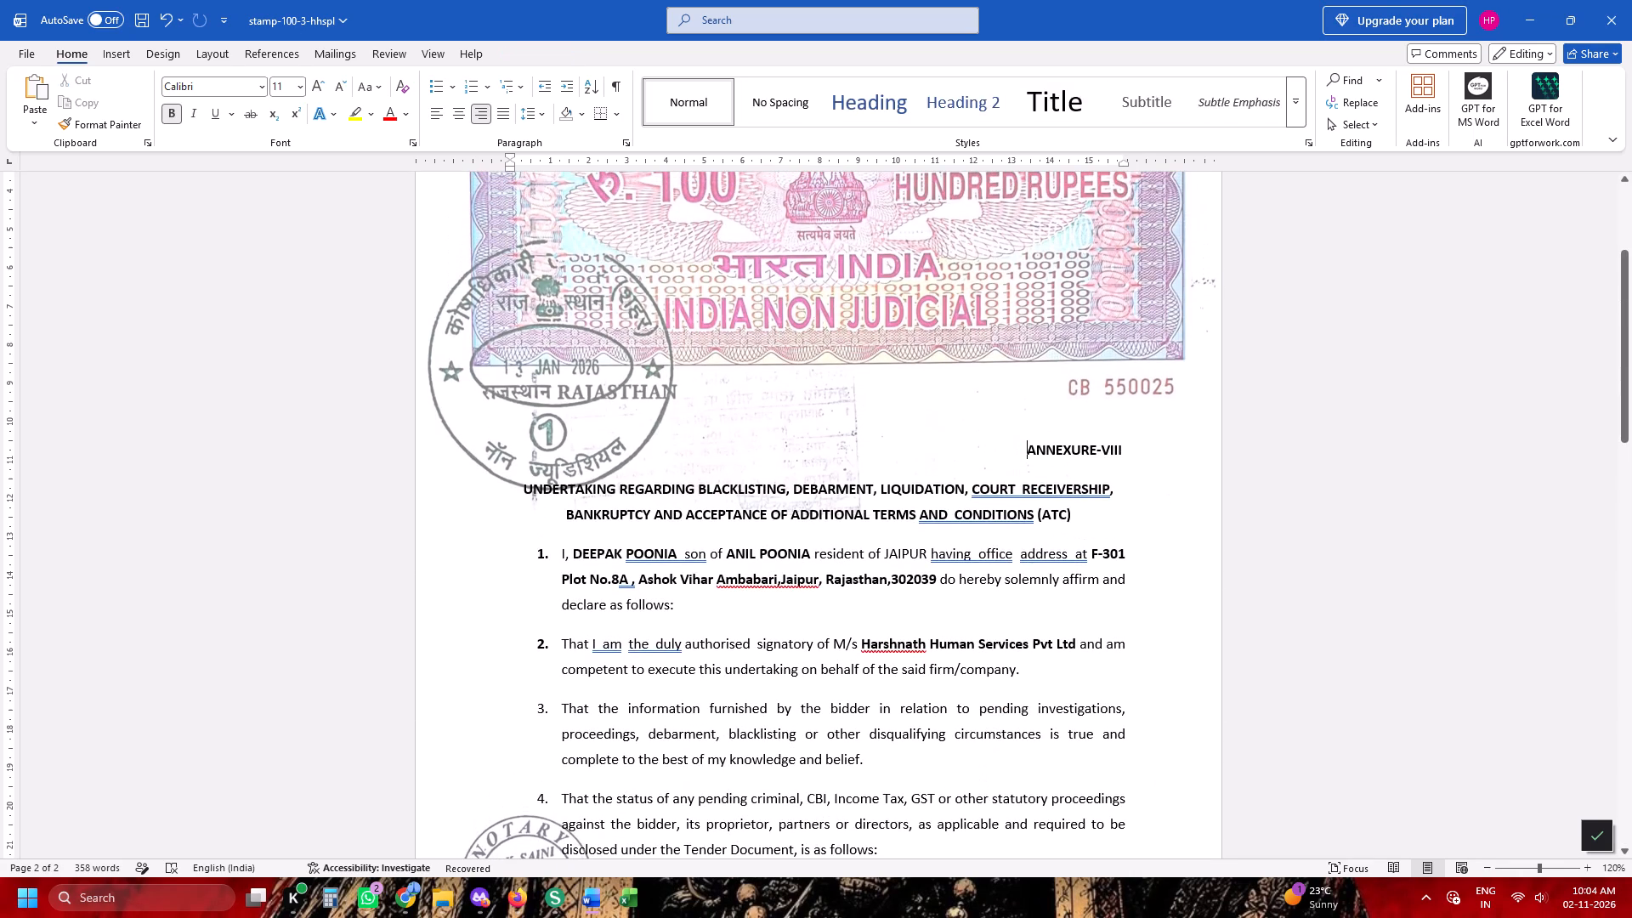
key("Return")
left_click(1139, 491)
key("Return")
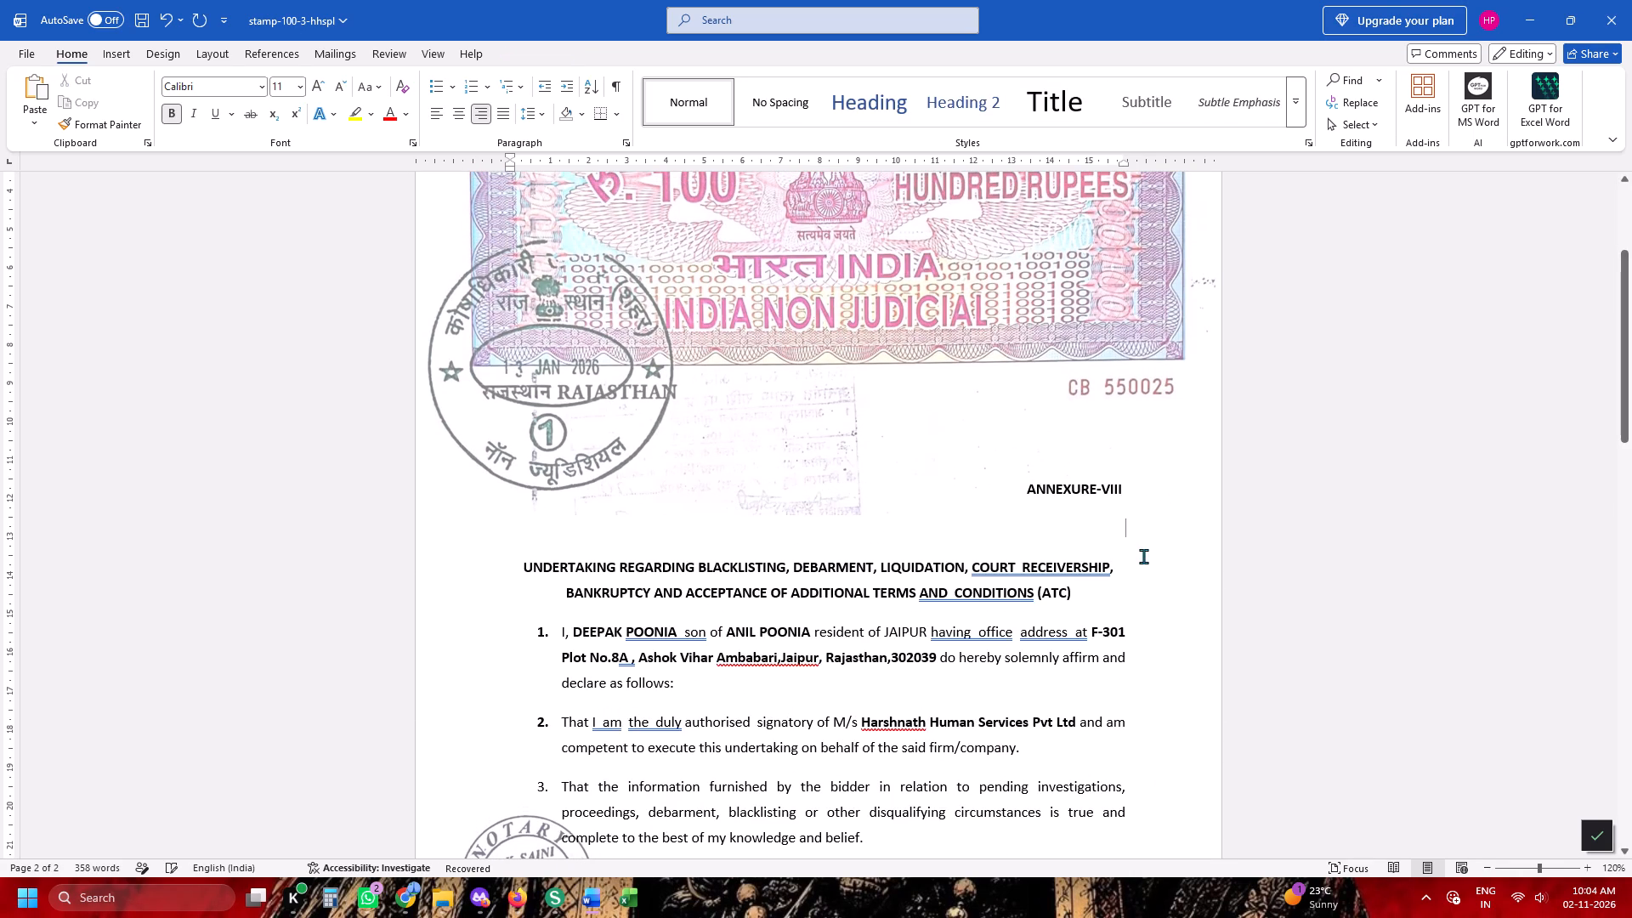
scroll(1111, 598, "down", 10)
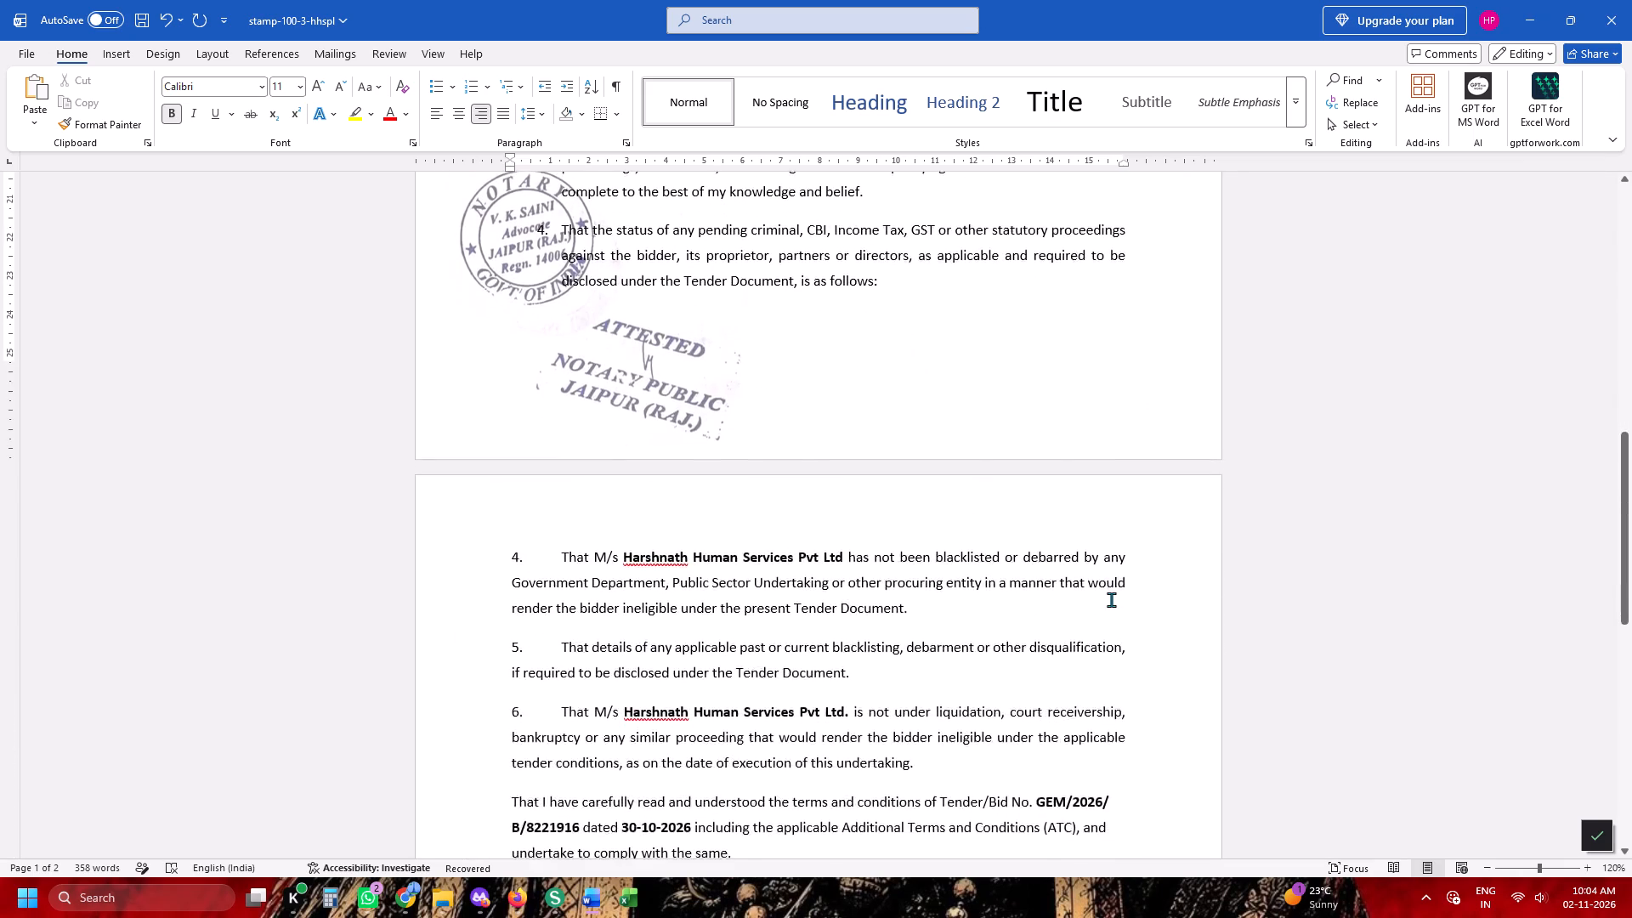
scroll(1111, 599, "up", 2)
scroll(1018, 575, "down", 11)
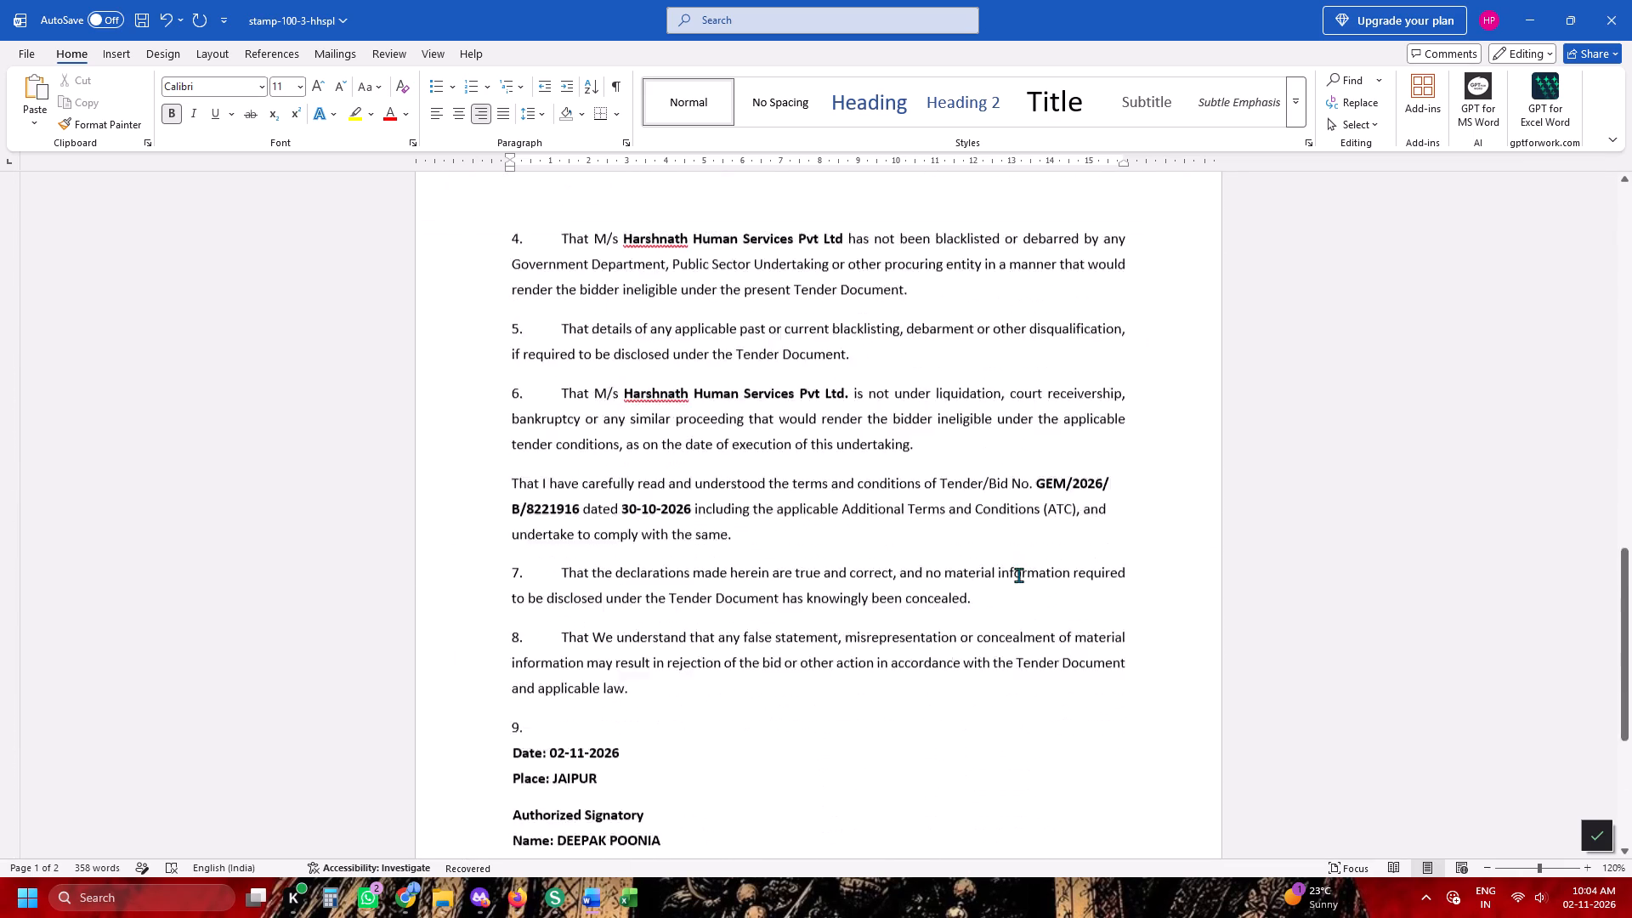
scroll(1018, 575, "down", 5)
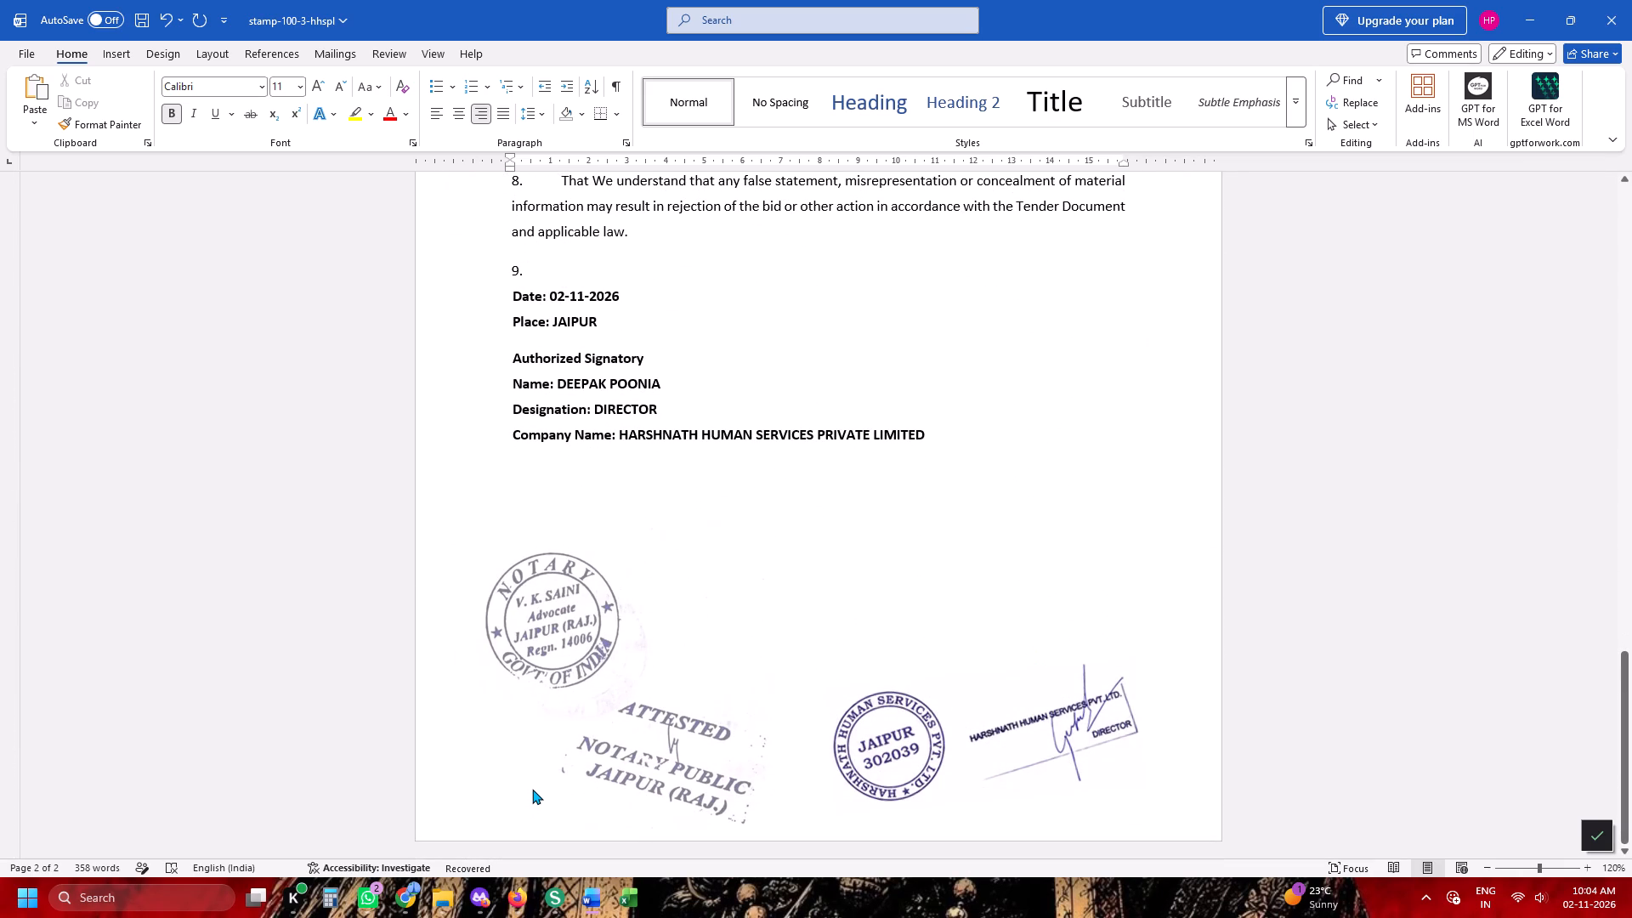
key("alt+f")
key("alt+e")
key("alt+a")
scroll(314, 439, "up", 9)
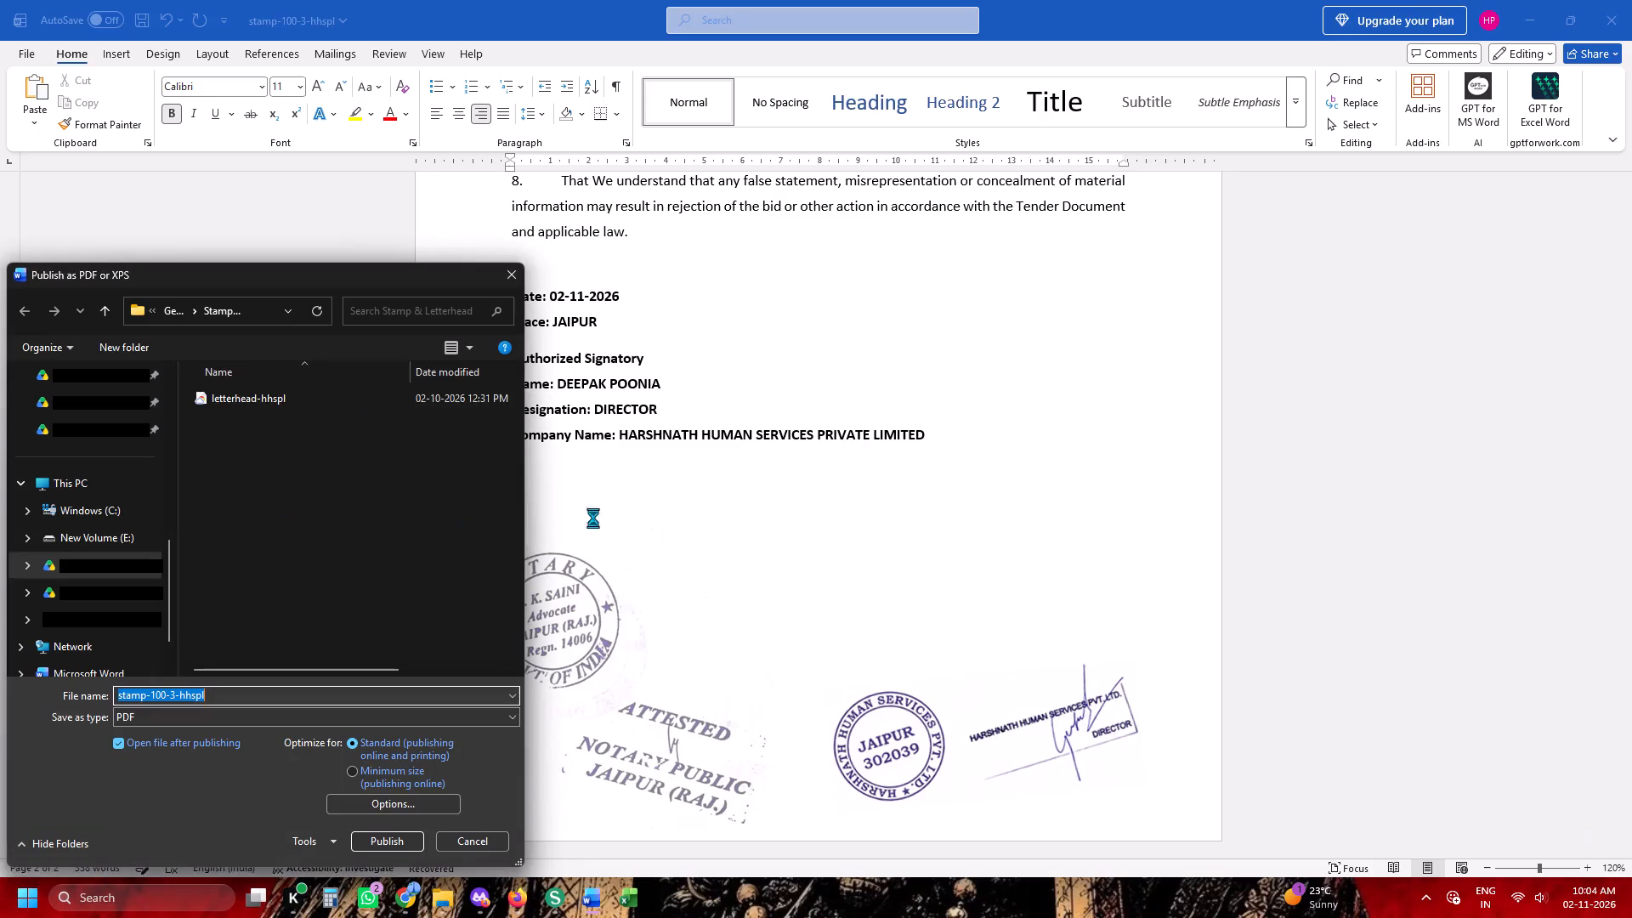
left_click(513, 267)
Remove the stray number "9." from the empty paragraph above the date.
left_click(526, 272)
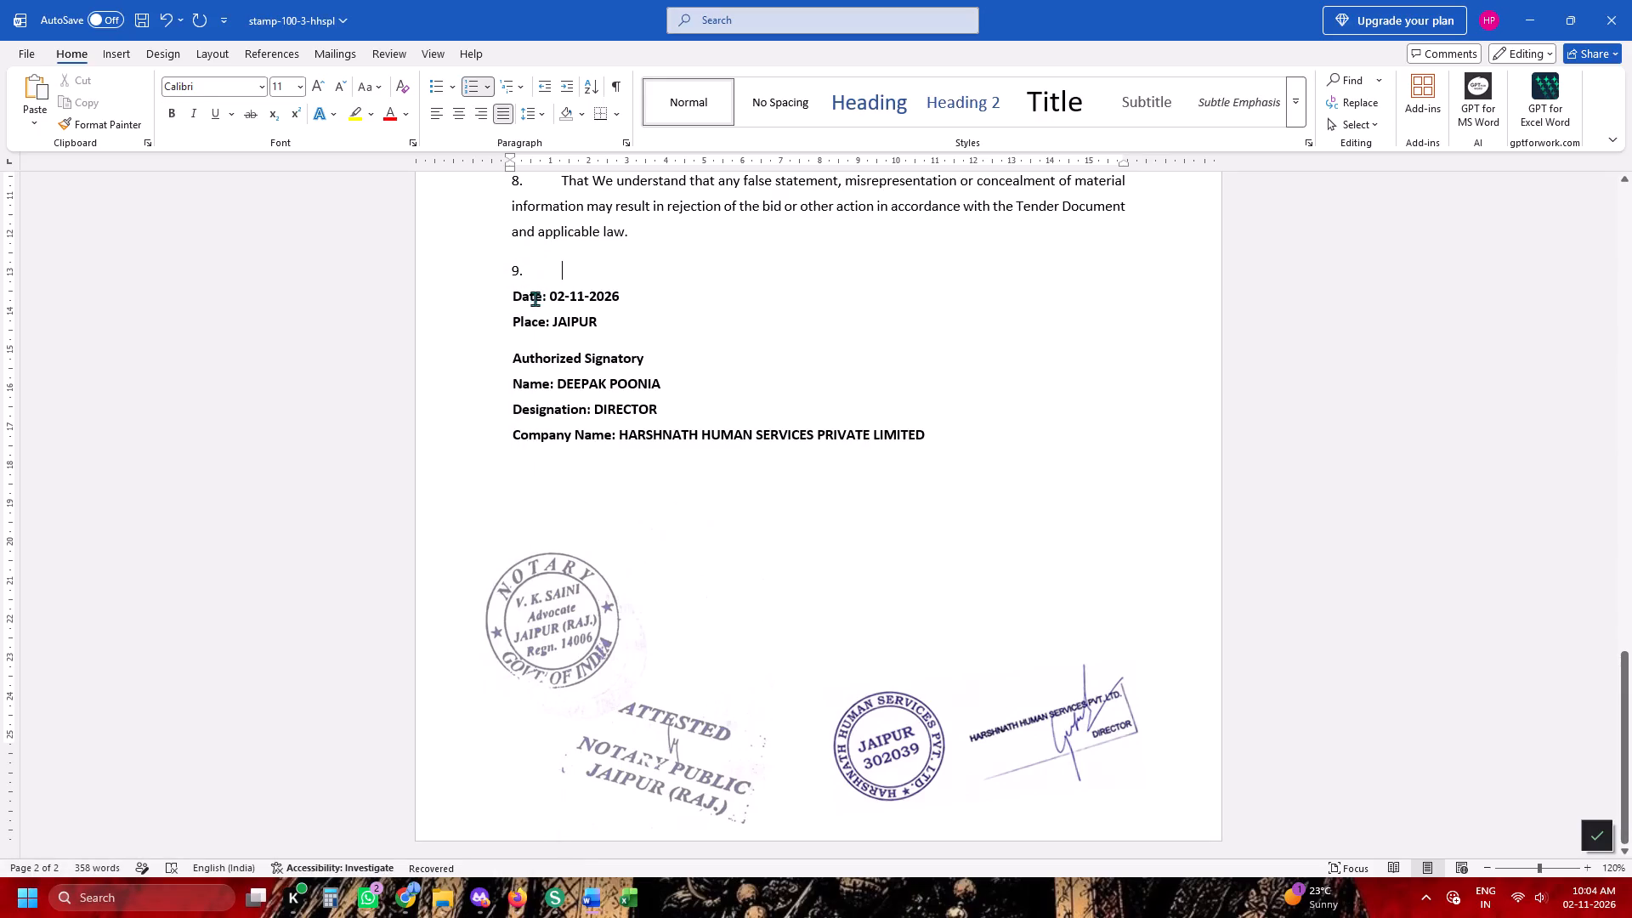
key("BackSpace")
Export the undertaking as a PDF named PART625 in the Downloads folder.
key("alt+f")
key("alt+e")
key("alt+a")
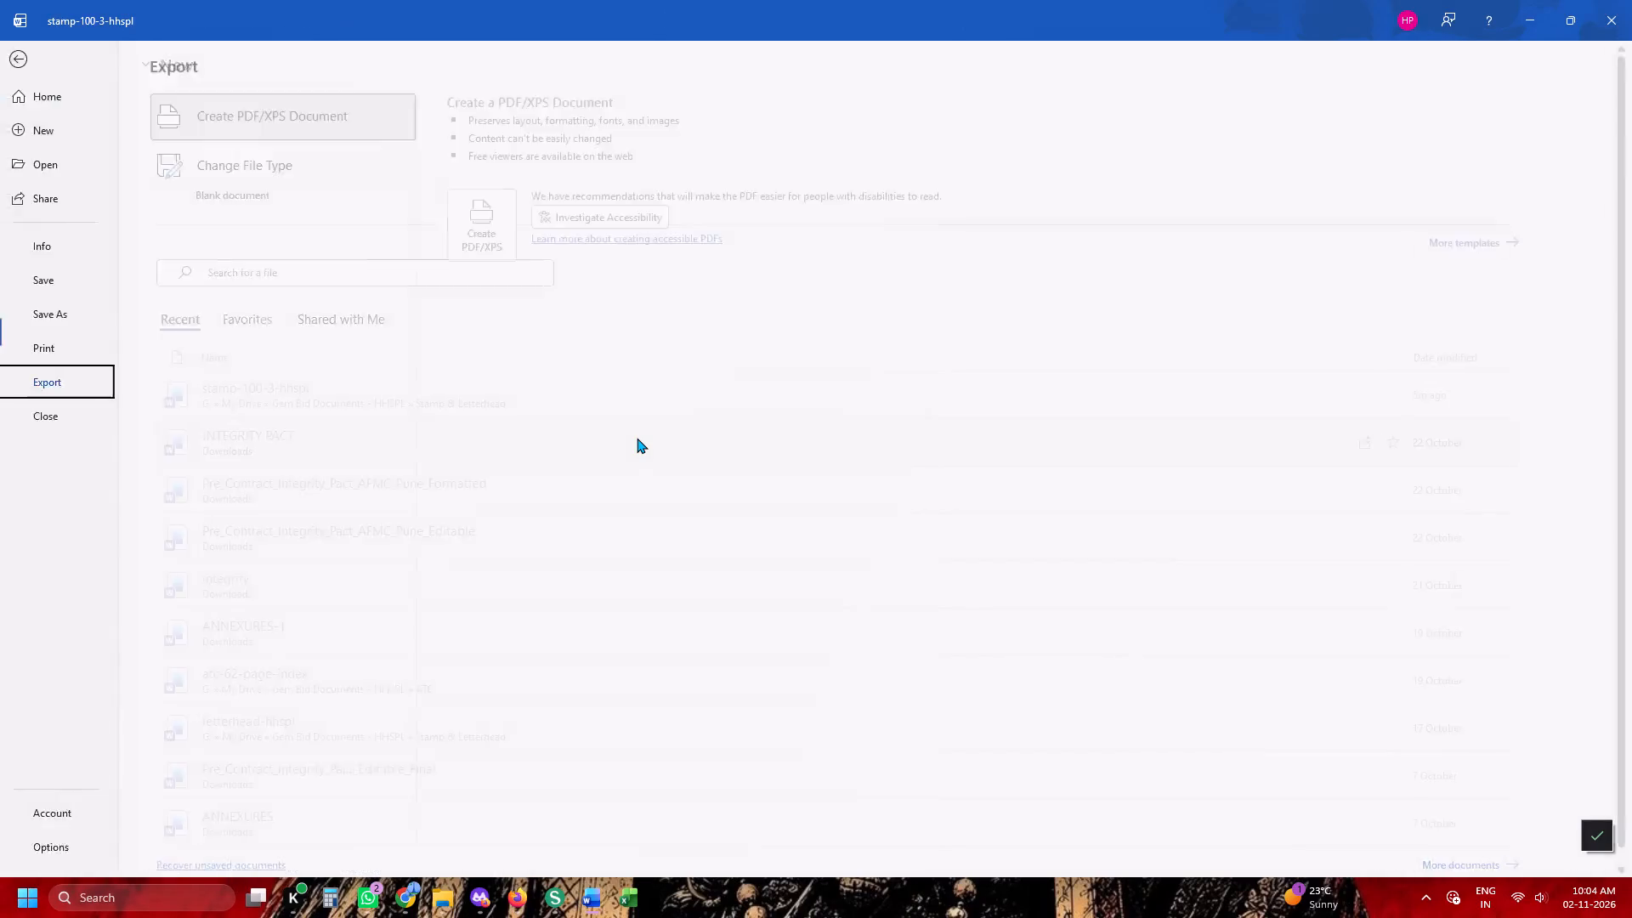
scroll(214, 461, "up", 13)
left_click(102, 500)
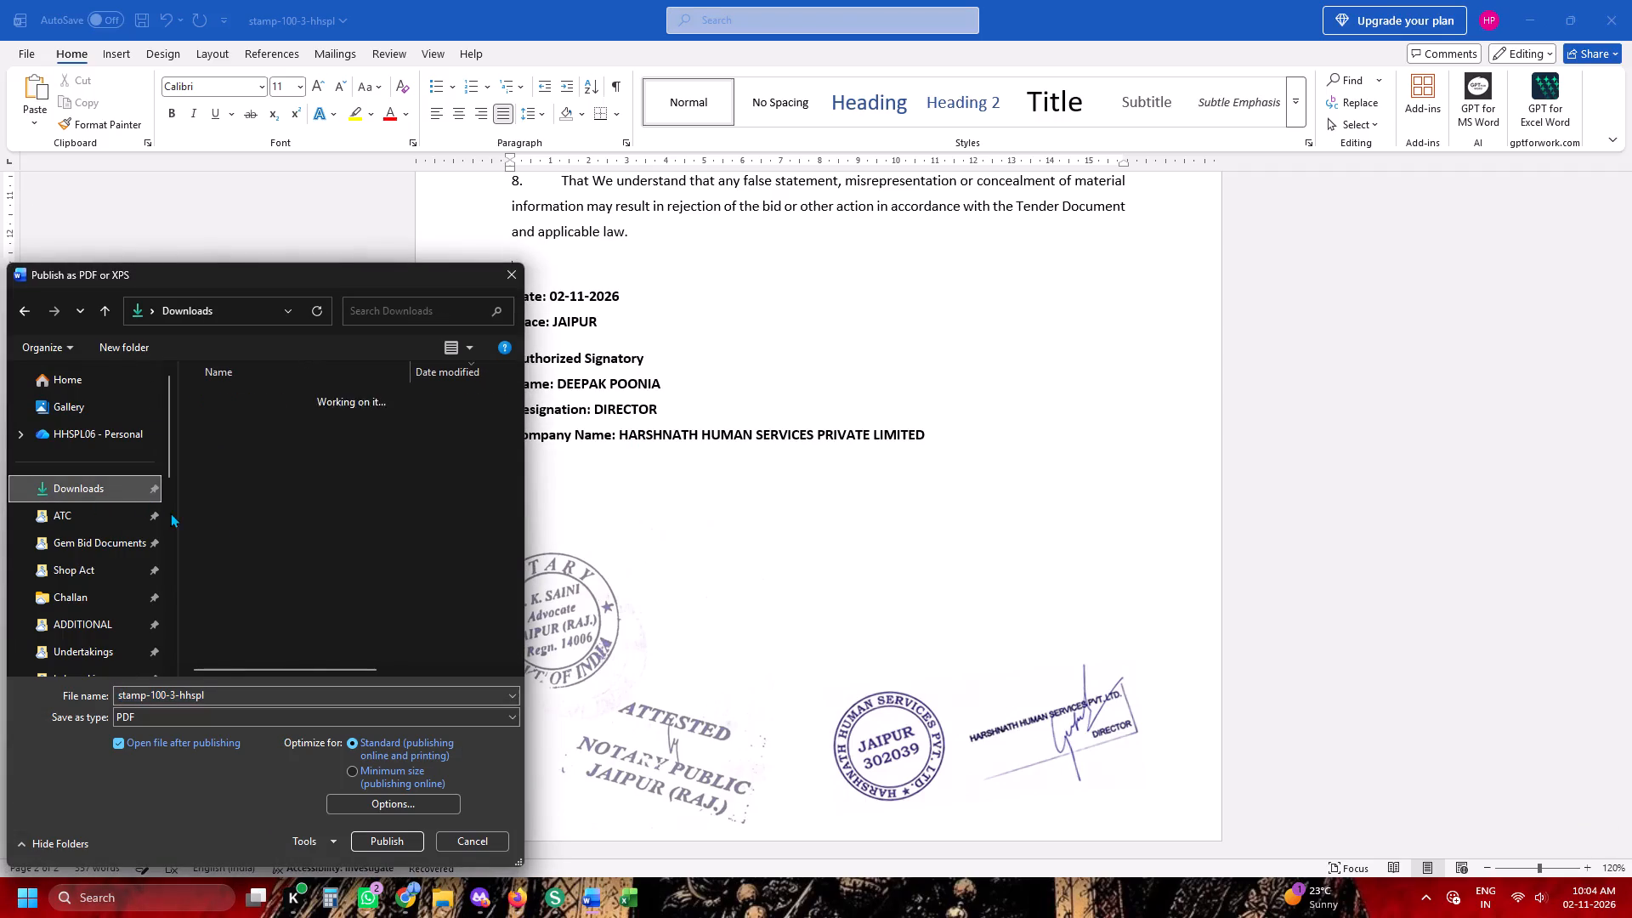
left_click(246, 434)
left_click(246, 426)
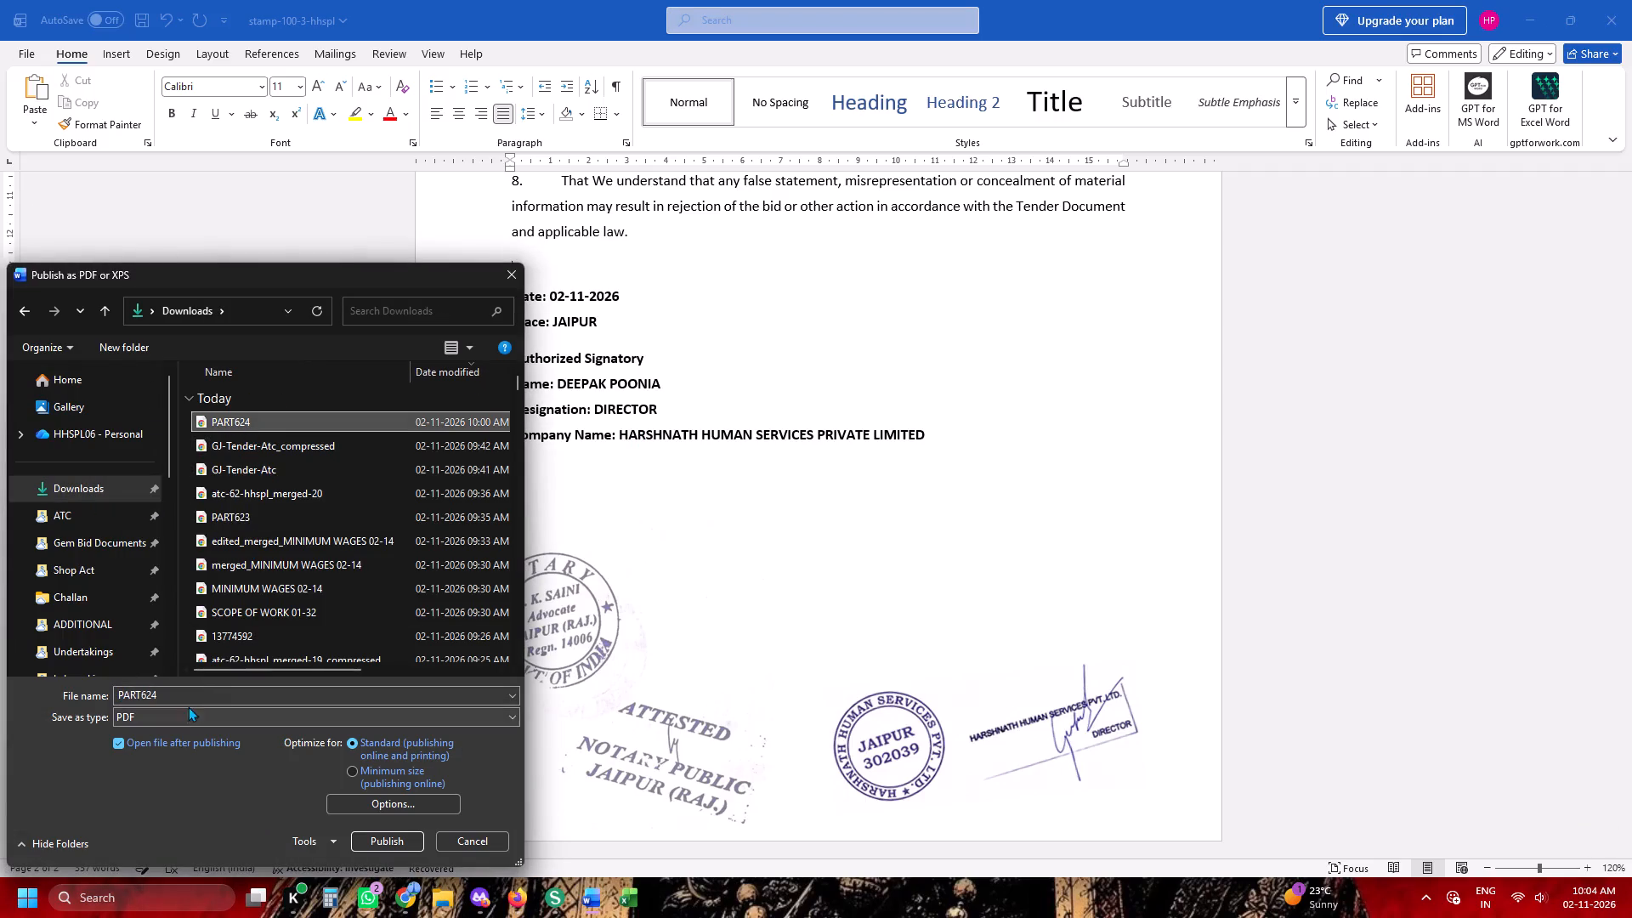
triple_click(188, 701)
key("BackSpace")
key("5")
key("Return")
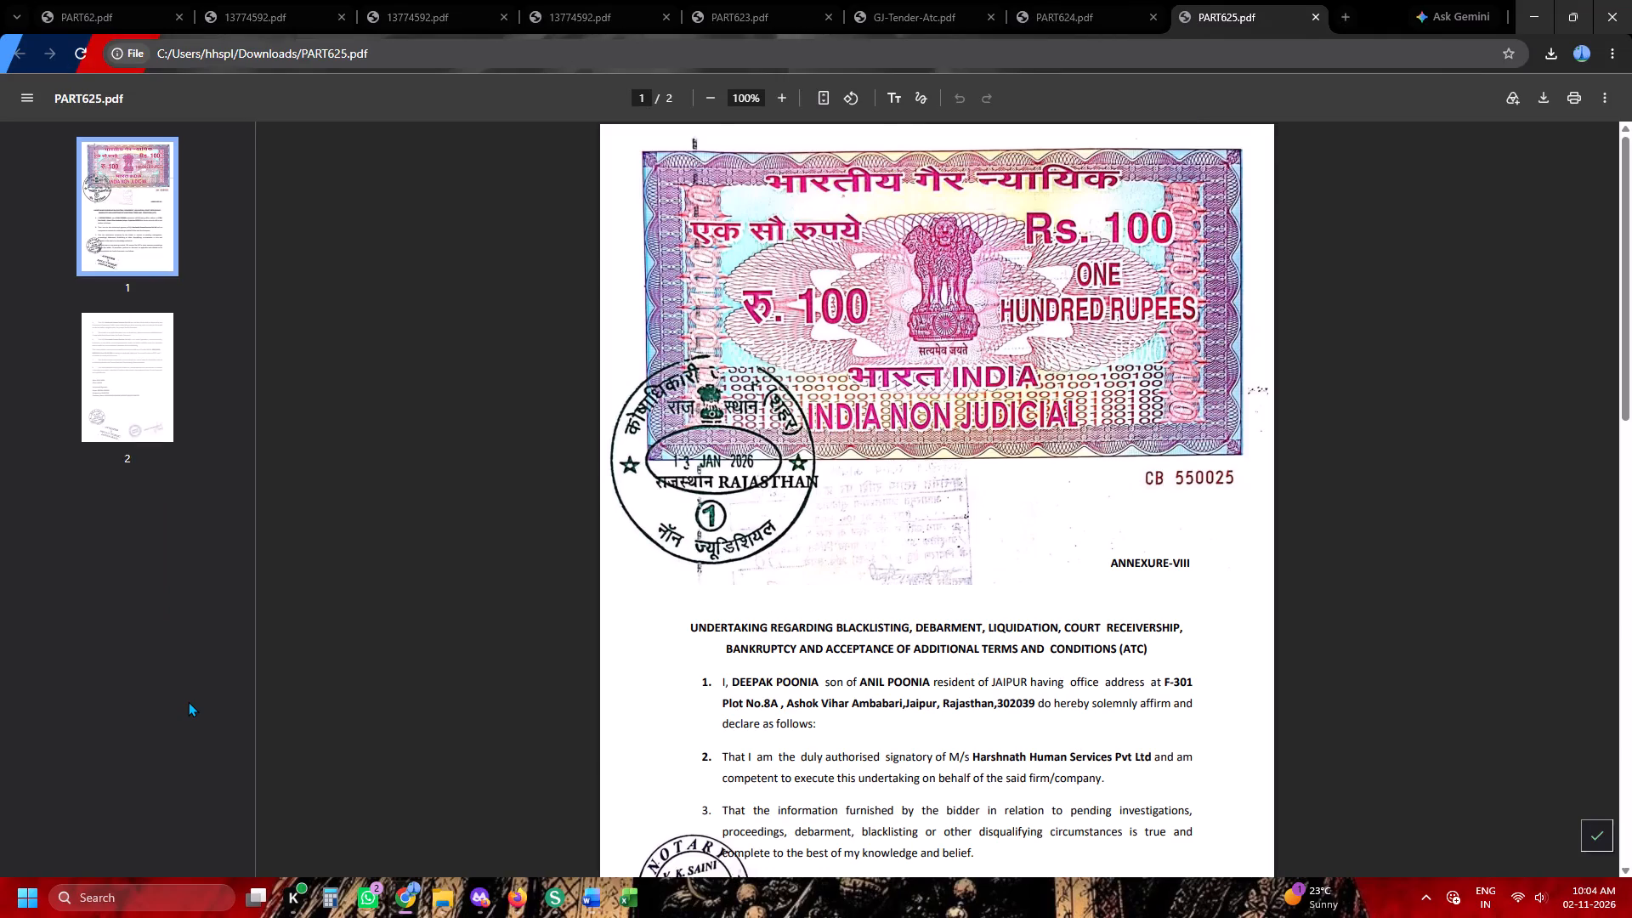
Switch to the iLovePDF merge page in Firefox, add PART625.pdf from Downloads, and order it before PART624.pdf.
key("alt+Tab")
key("alt+Tab")
key("alt+Tab")
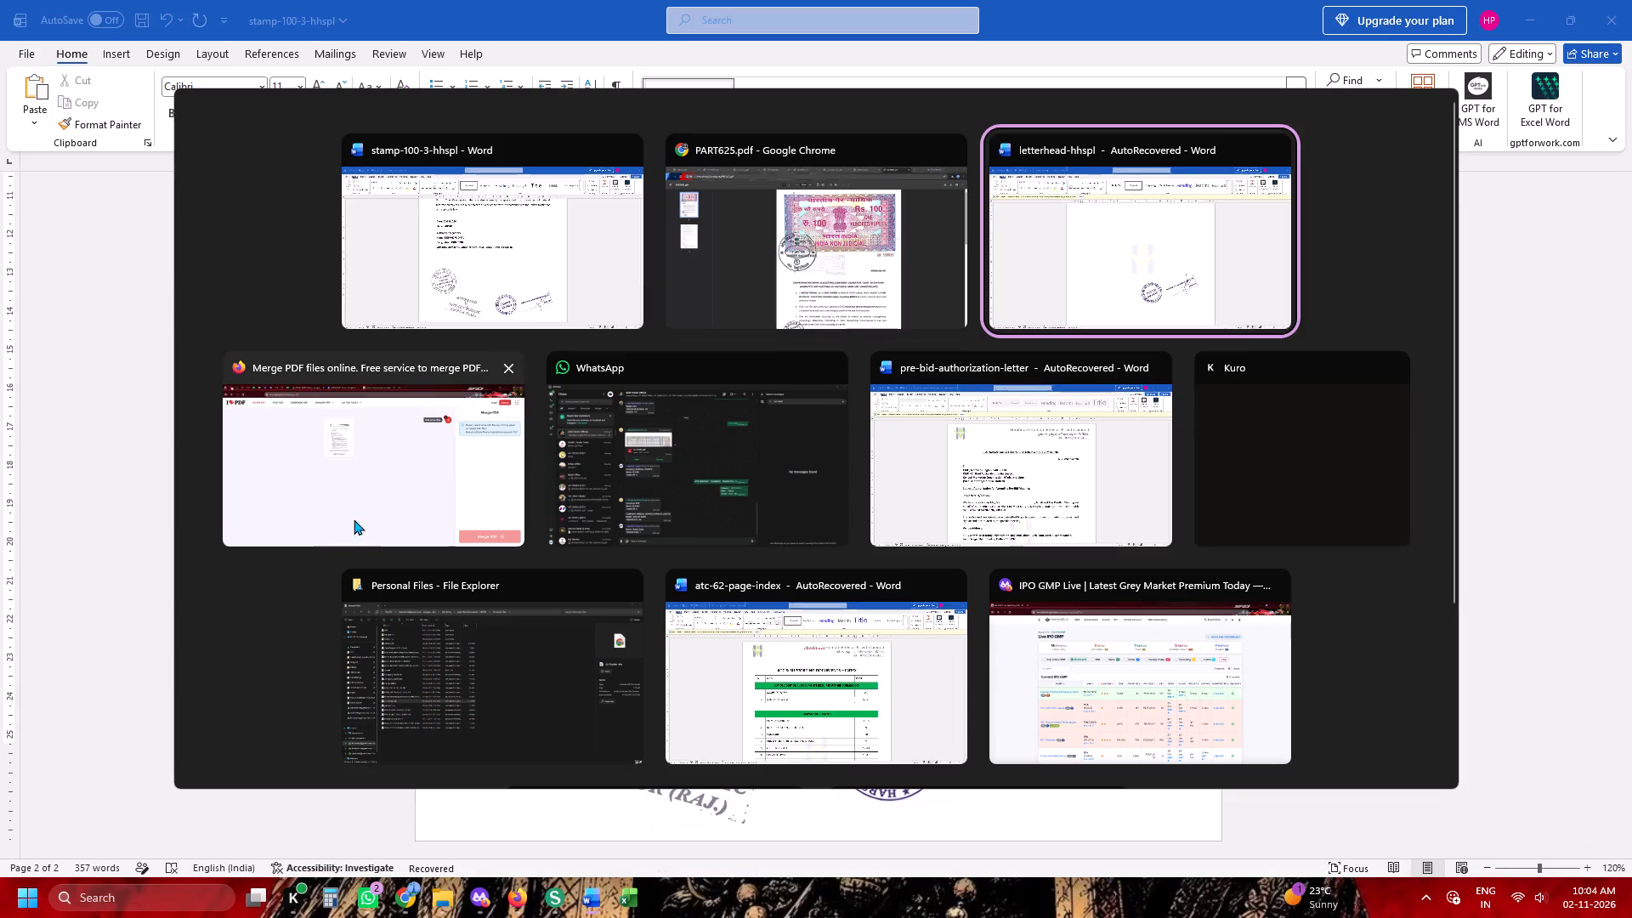
left_click(256, 478, "alt")
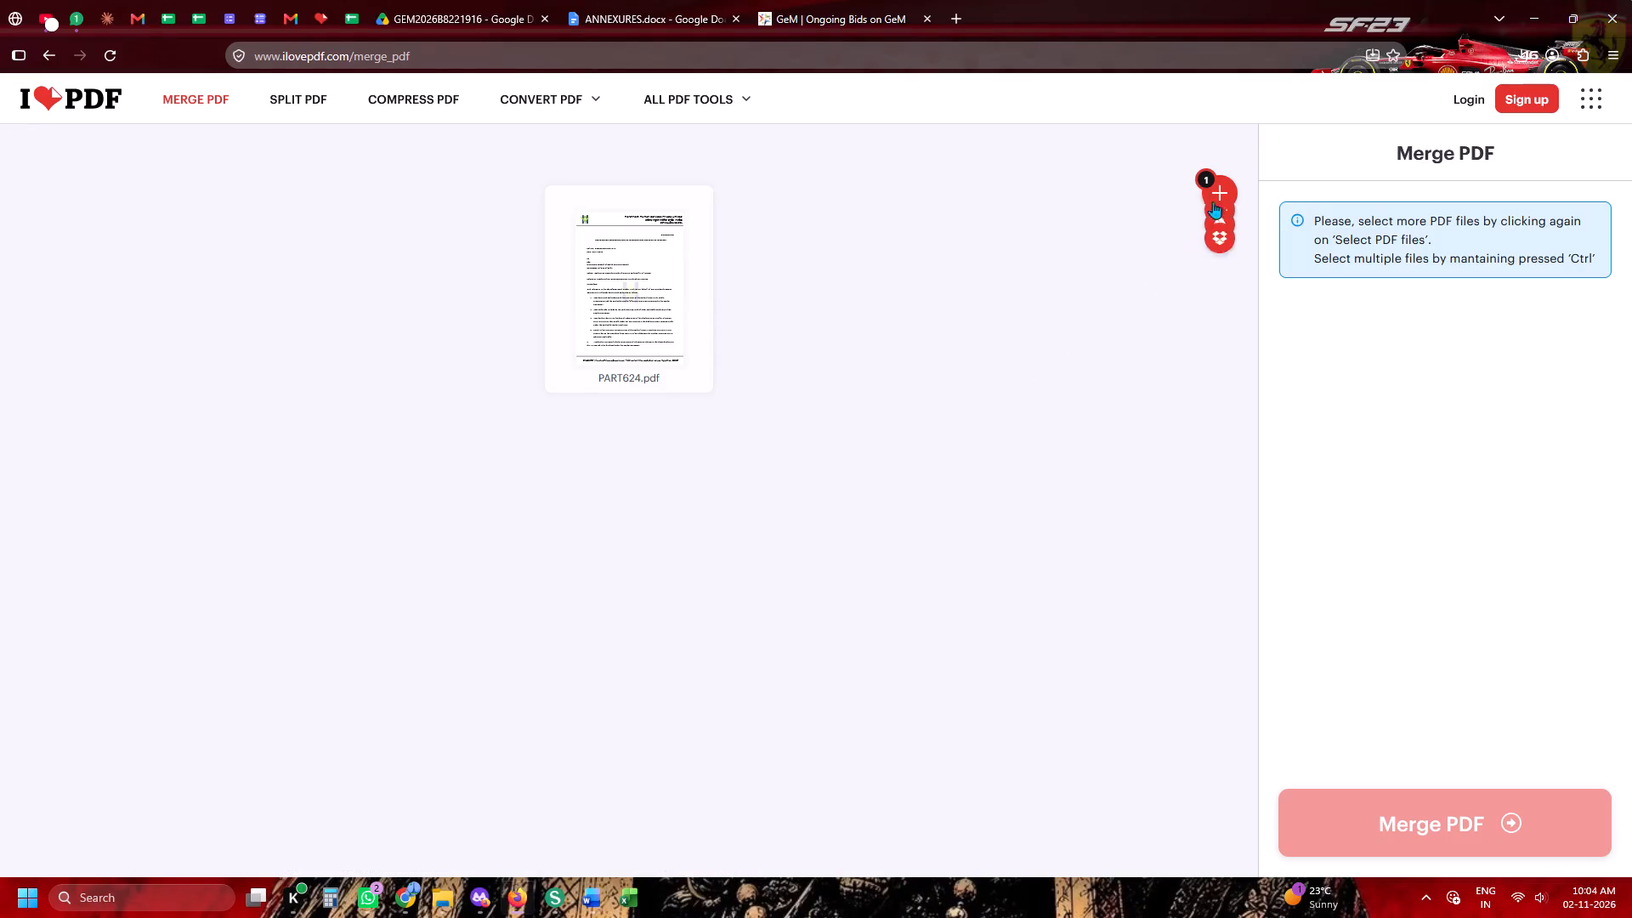
left_click(1216, 190)
scroll(1234, 298, "up", 5)
left_click(1231, 298)
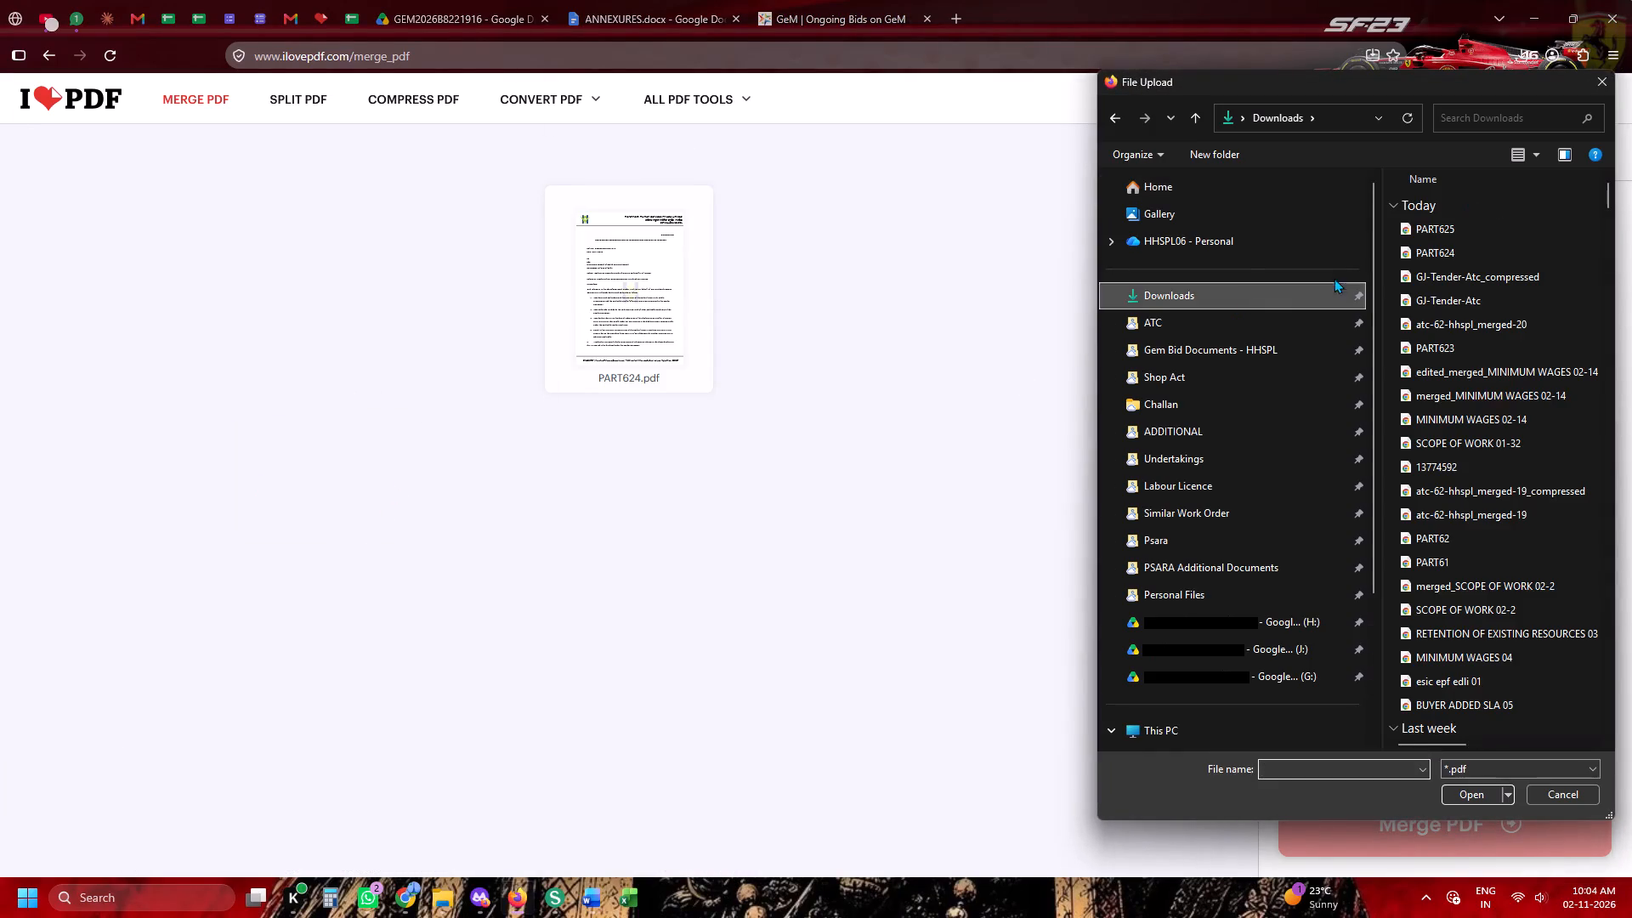
double_click(1438, 229)
left_click_drag(735, 307, 437, 322)
Close the ANNEXURES.docx document tab.
left_click(470, 0)
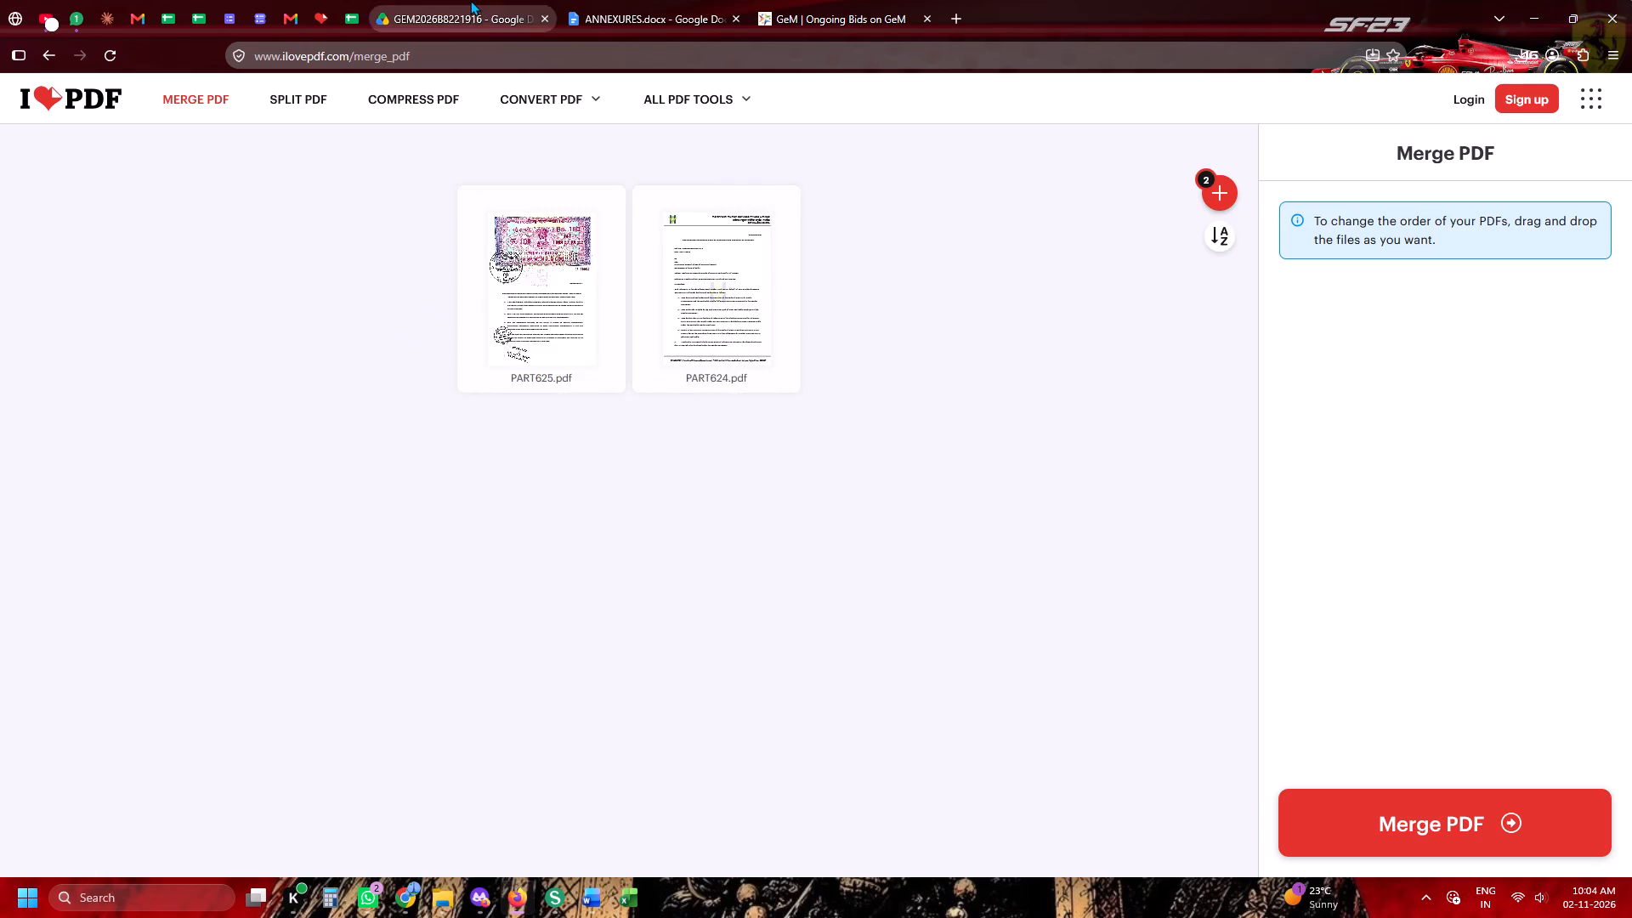
left_click(660, 0)
left_click(738, 20)
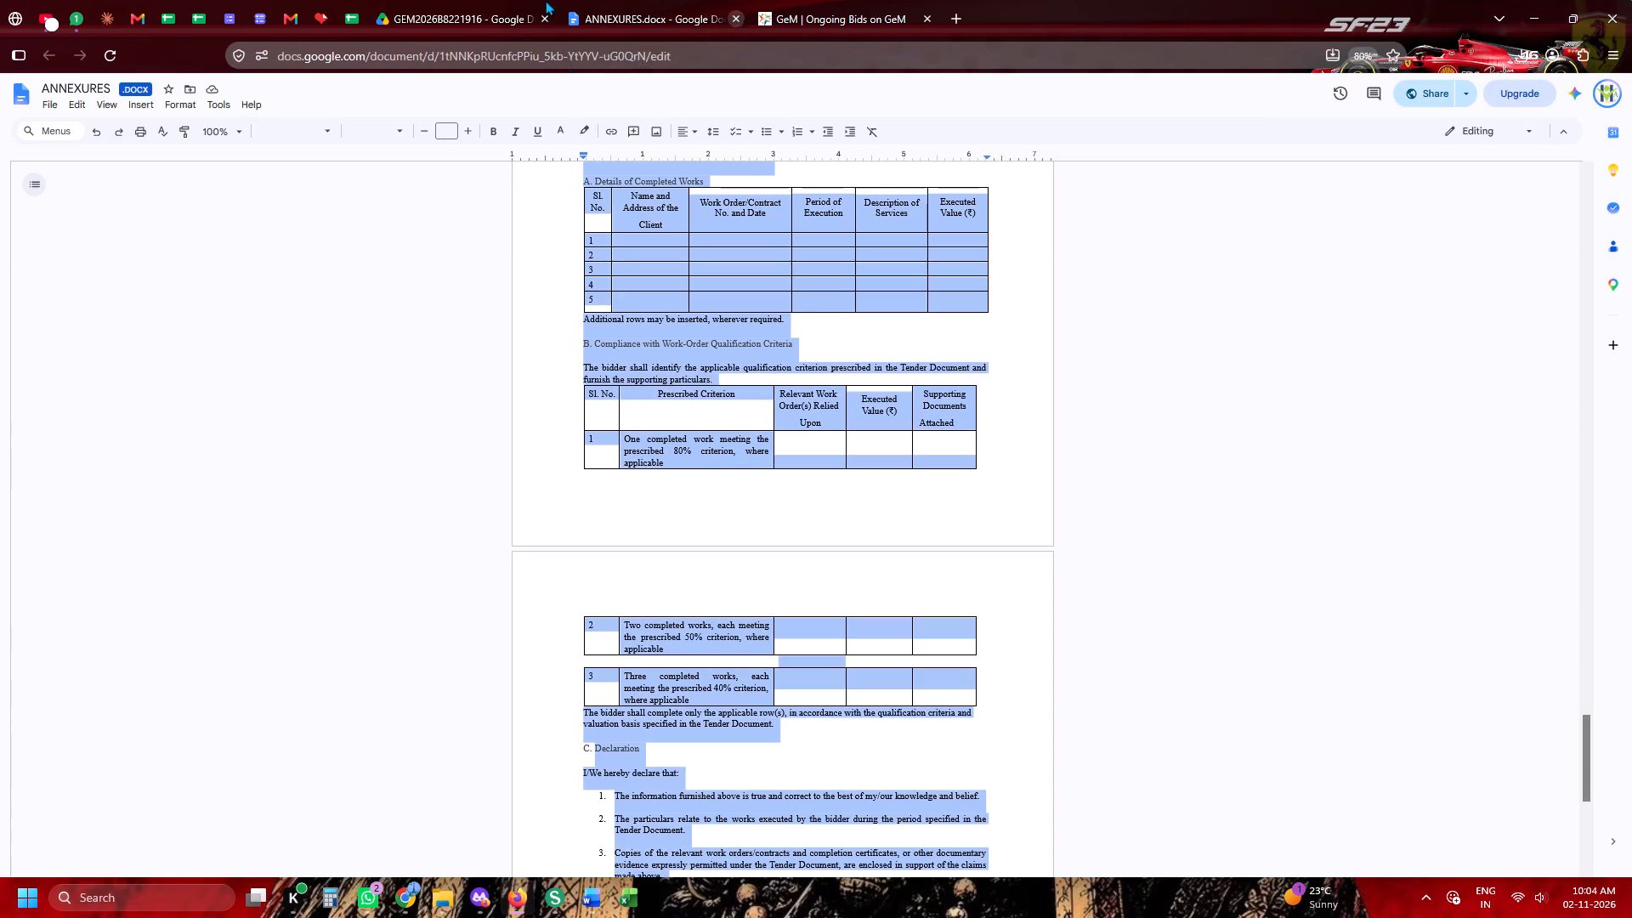
In the GeM compliance declaration, answer No to questions 1 and 2 and Yes to the certification in question 3, and save it.
left_click(484, 0)
left_click(768, 0)
left_click(697, 0)
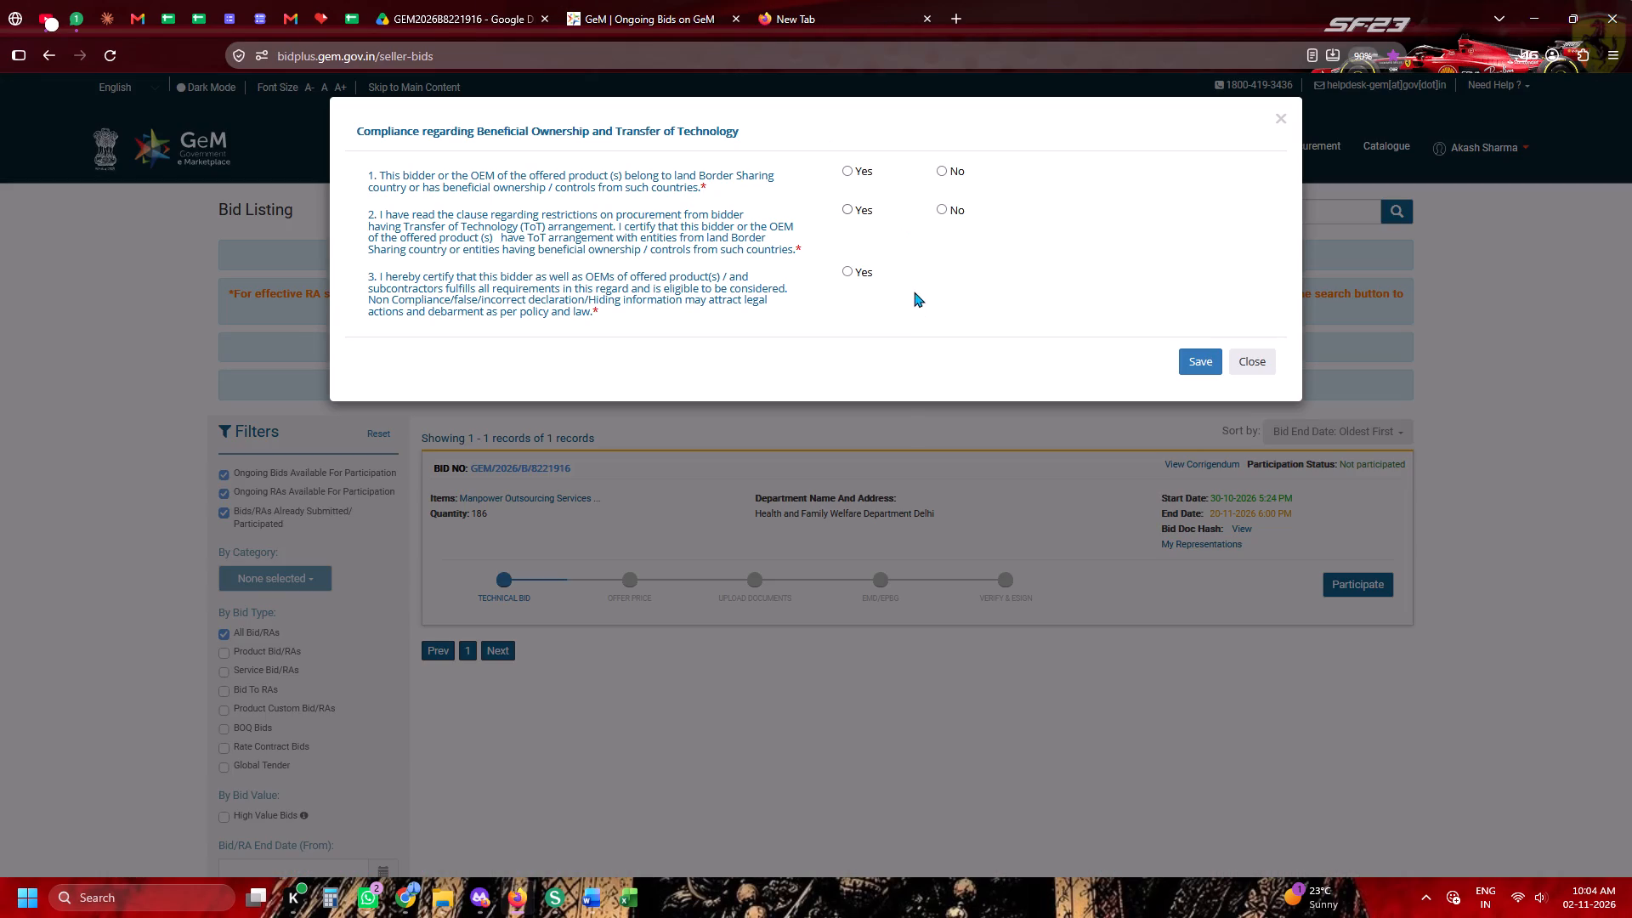
left_click(961, 211)
left_click(952, 171)
left_click(864, 272)
left_click(1188, 365)
From the GEM2026B8221916 Drive folder, download SCOPE OF WORK 01.pdf, MINIUM WAGES 02.pdf and BUYER ADDED ATC 03.pdf.
left_click(446, 0)
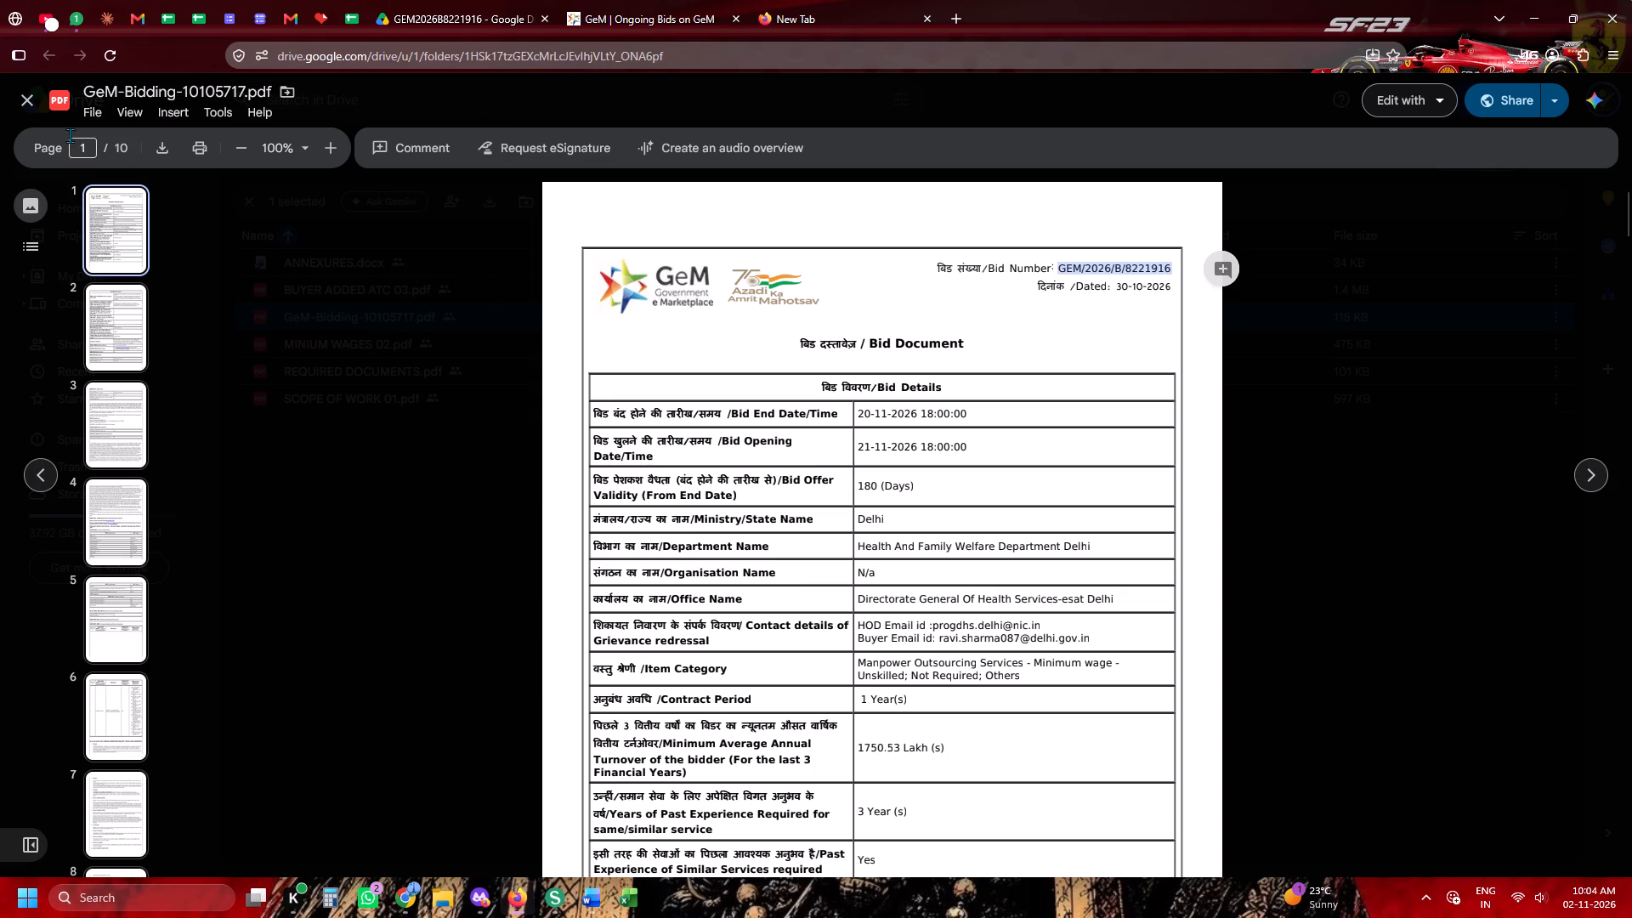
left_click(2, 91)
left_click(15, 97)
key("Escape")
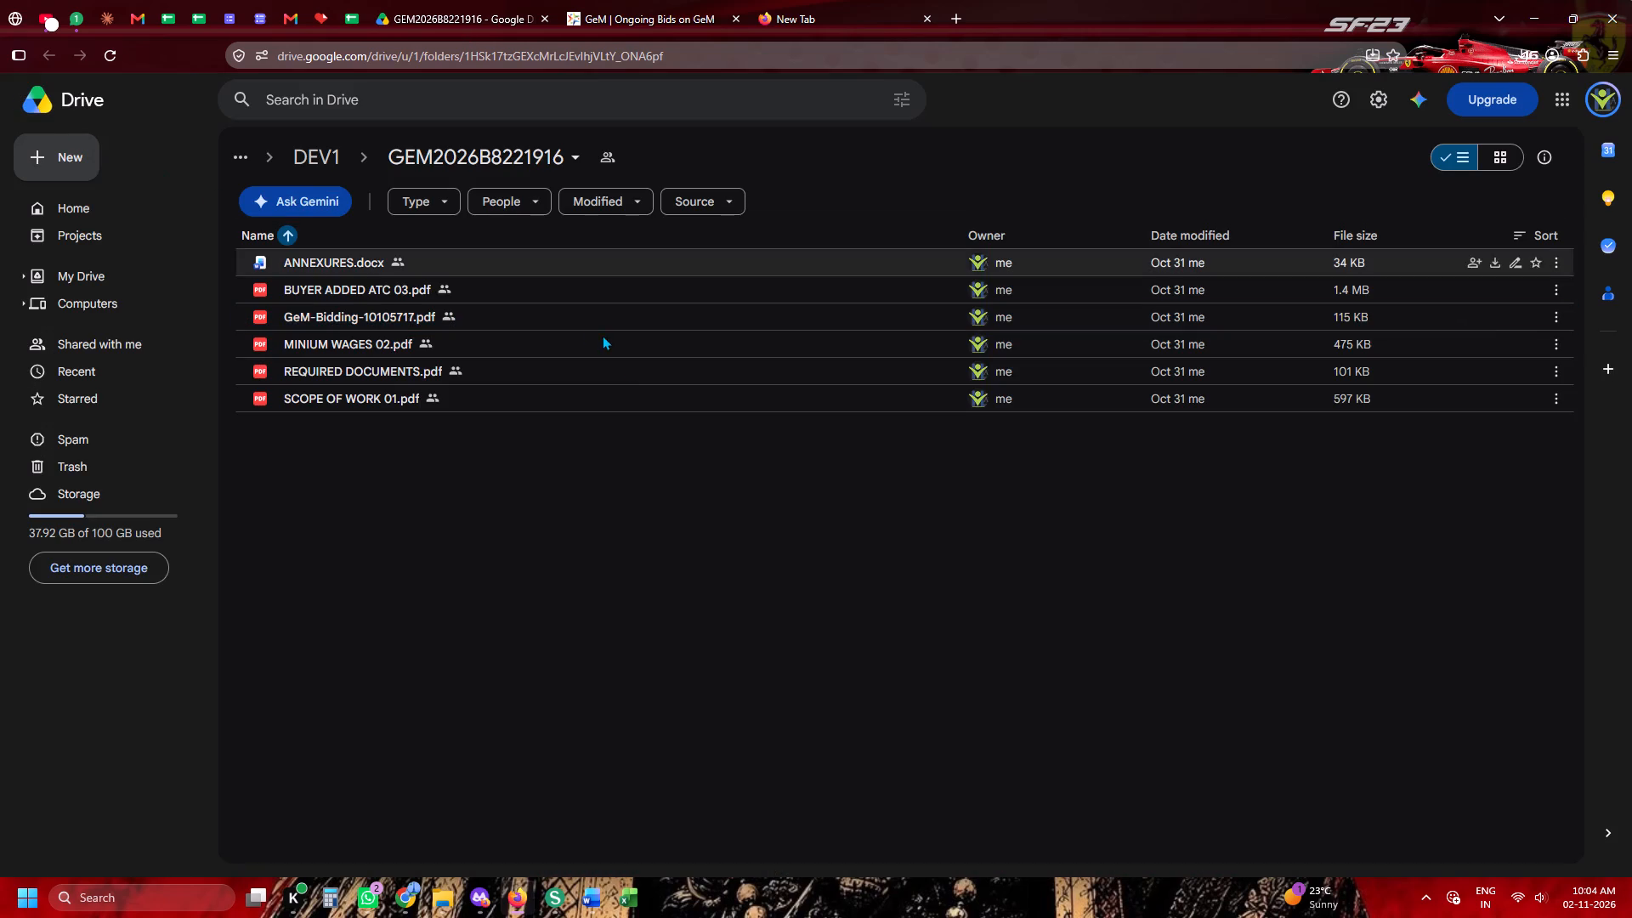
key("Escape")
key("Escape")
left_click(739, 390)
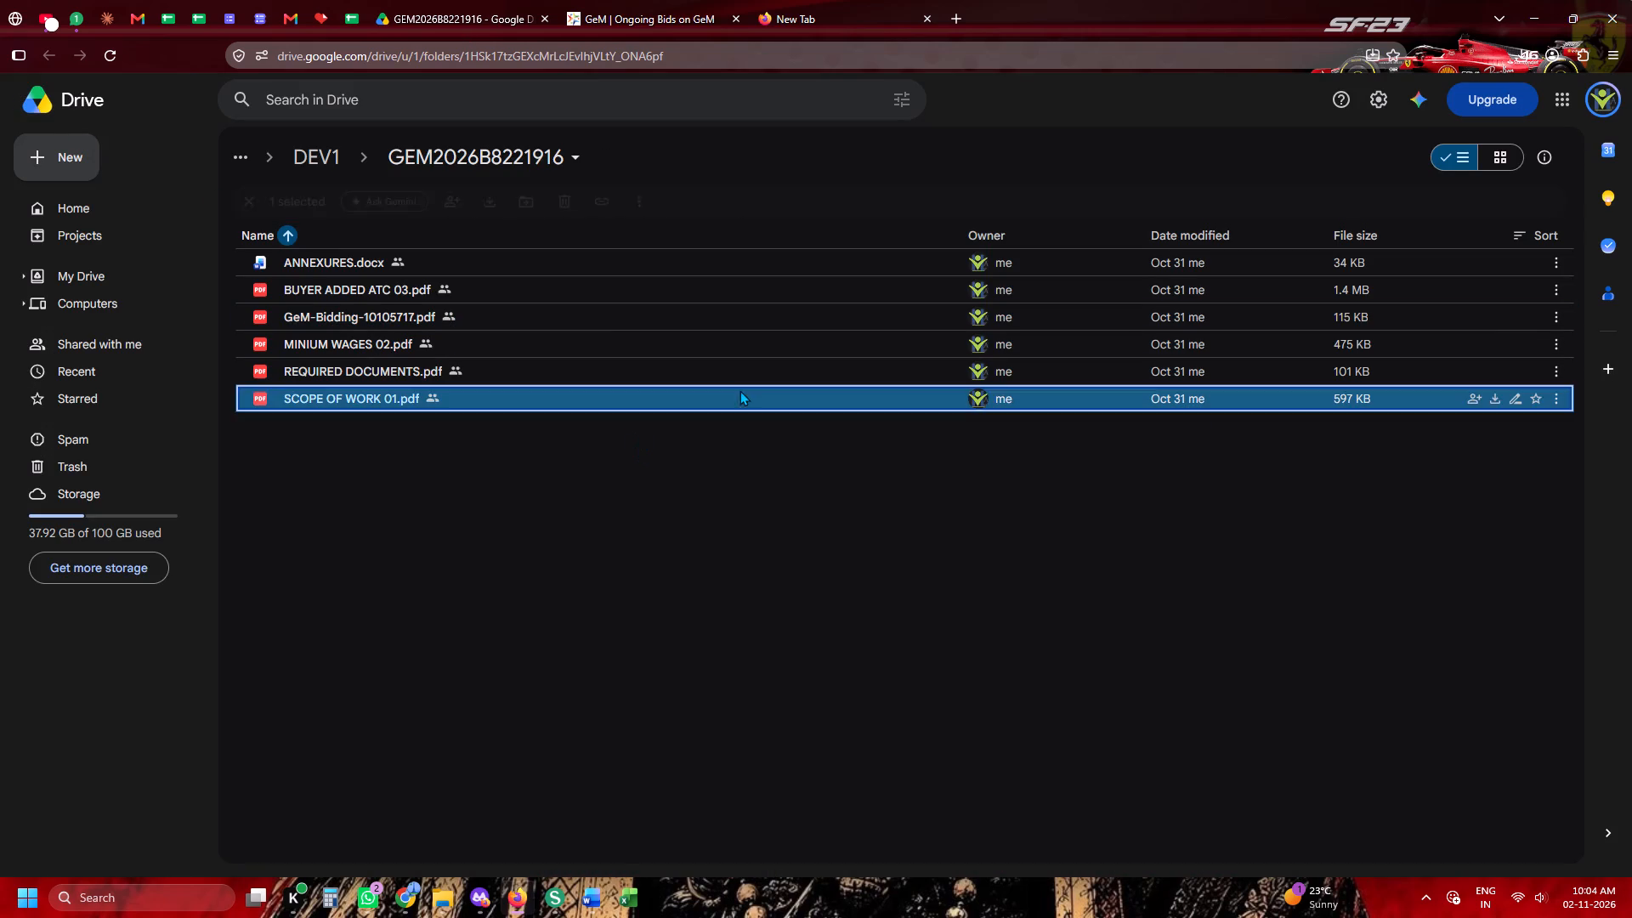
left_click(1493, 394)
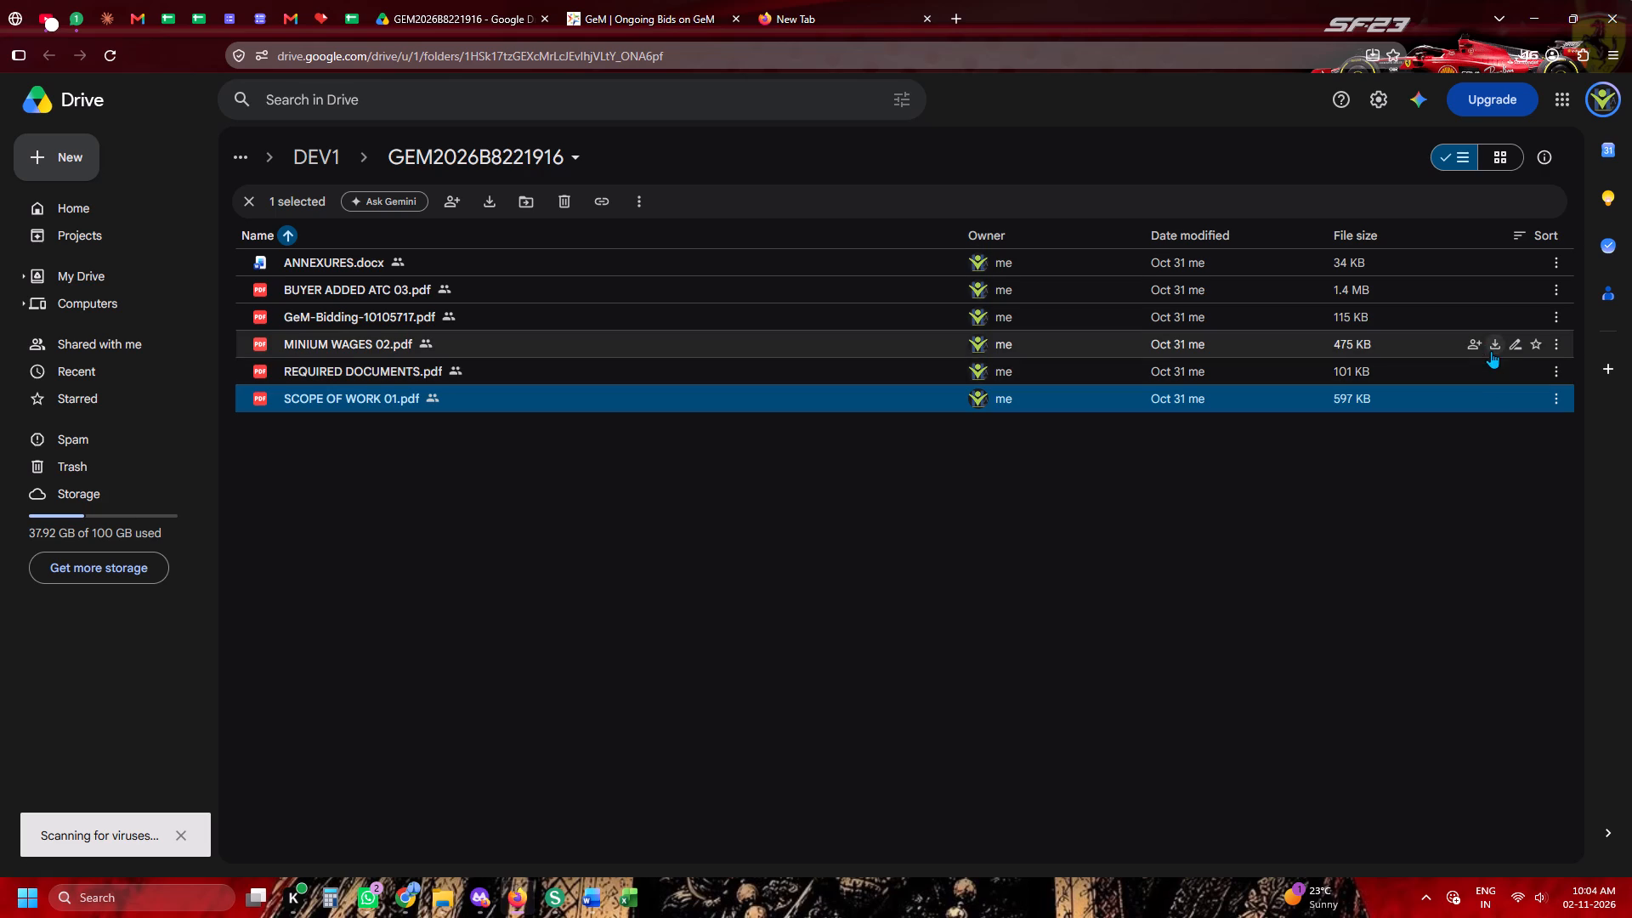
left_click(1493, 347)
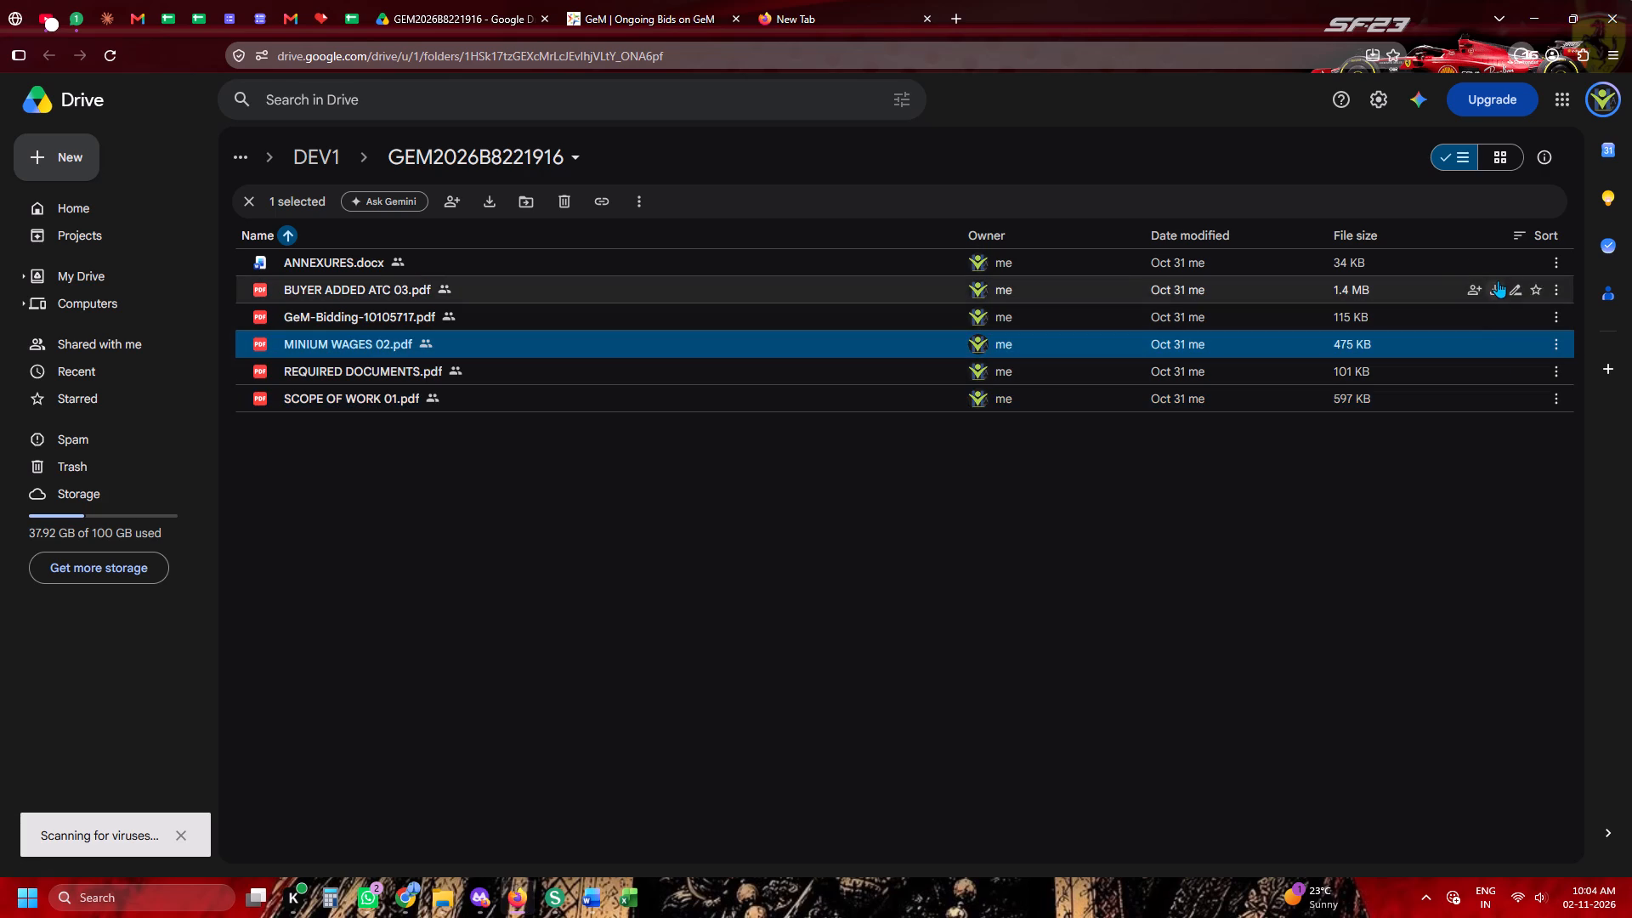
left_click(491, 0)
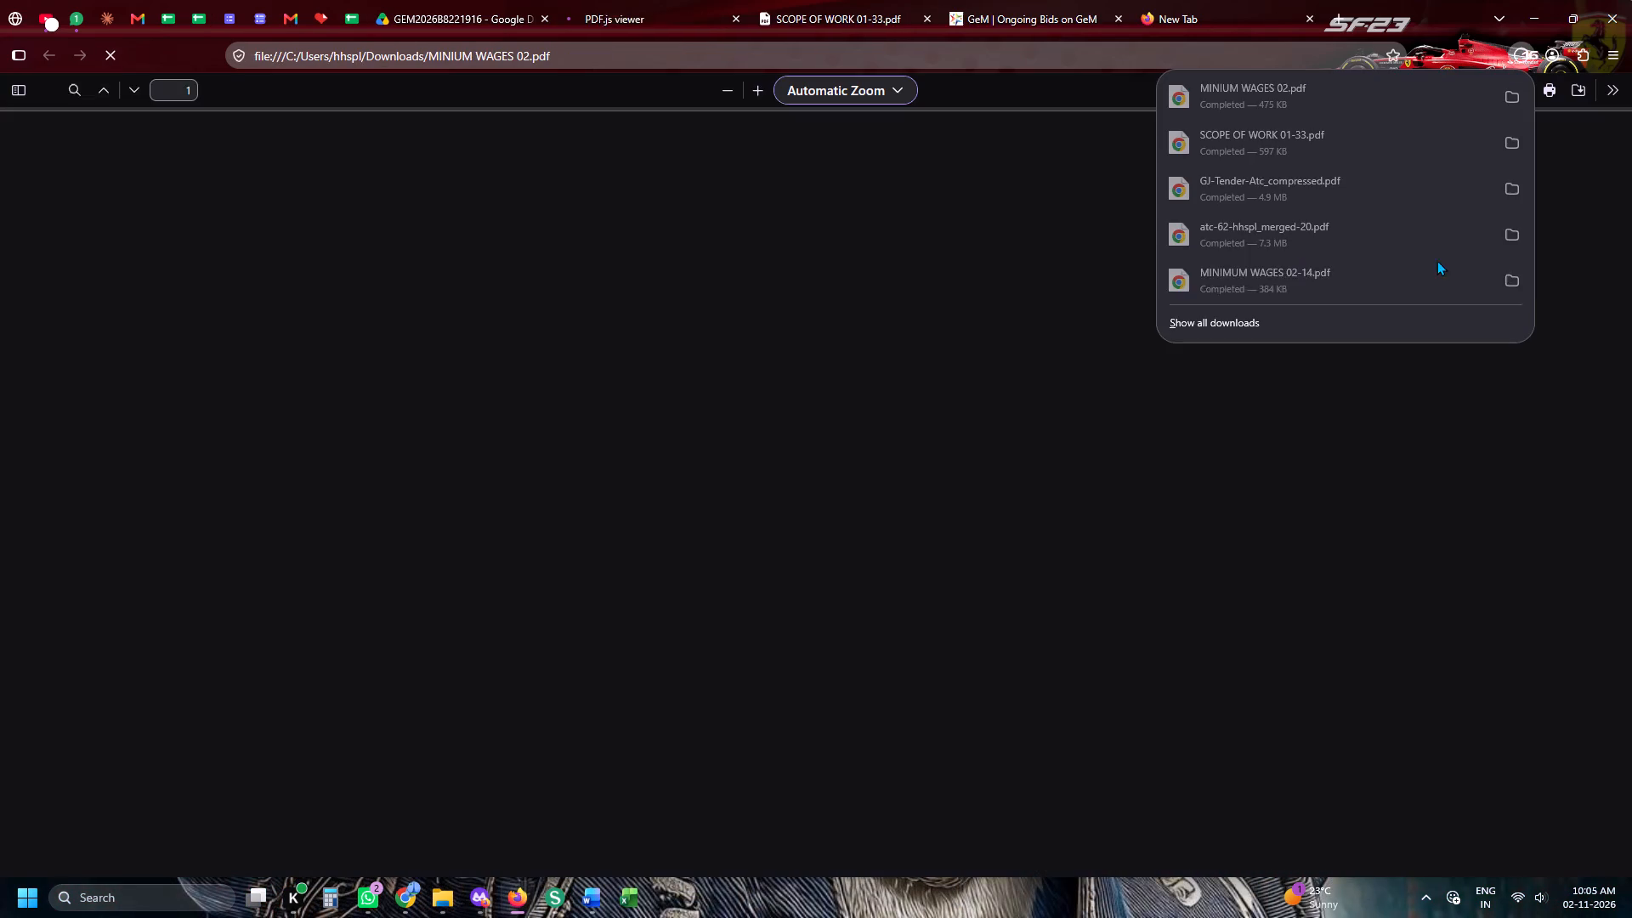
left_click(413, 0)
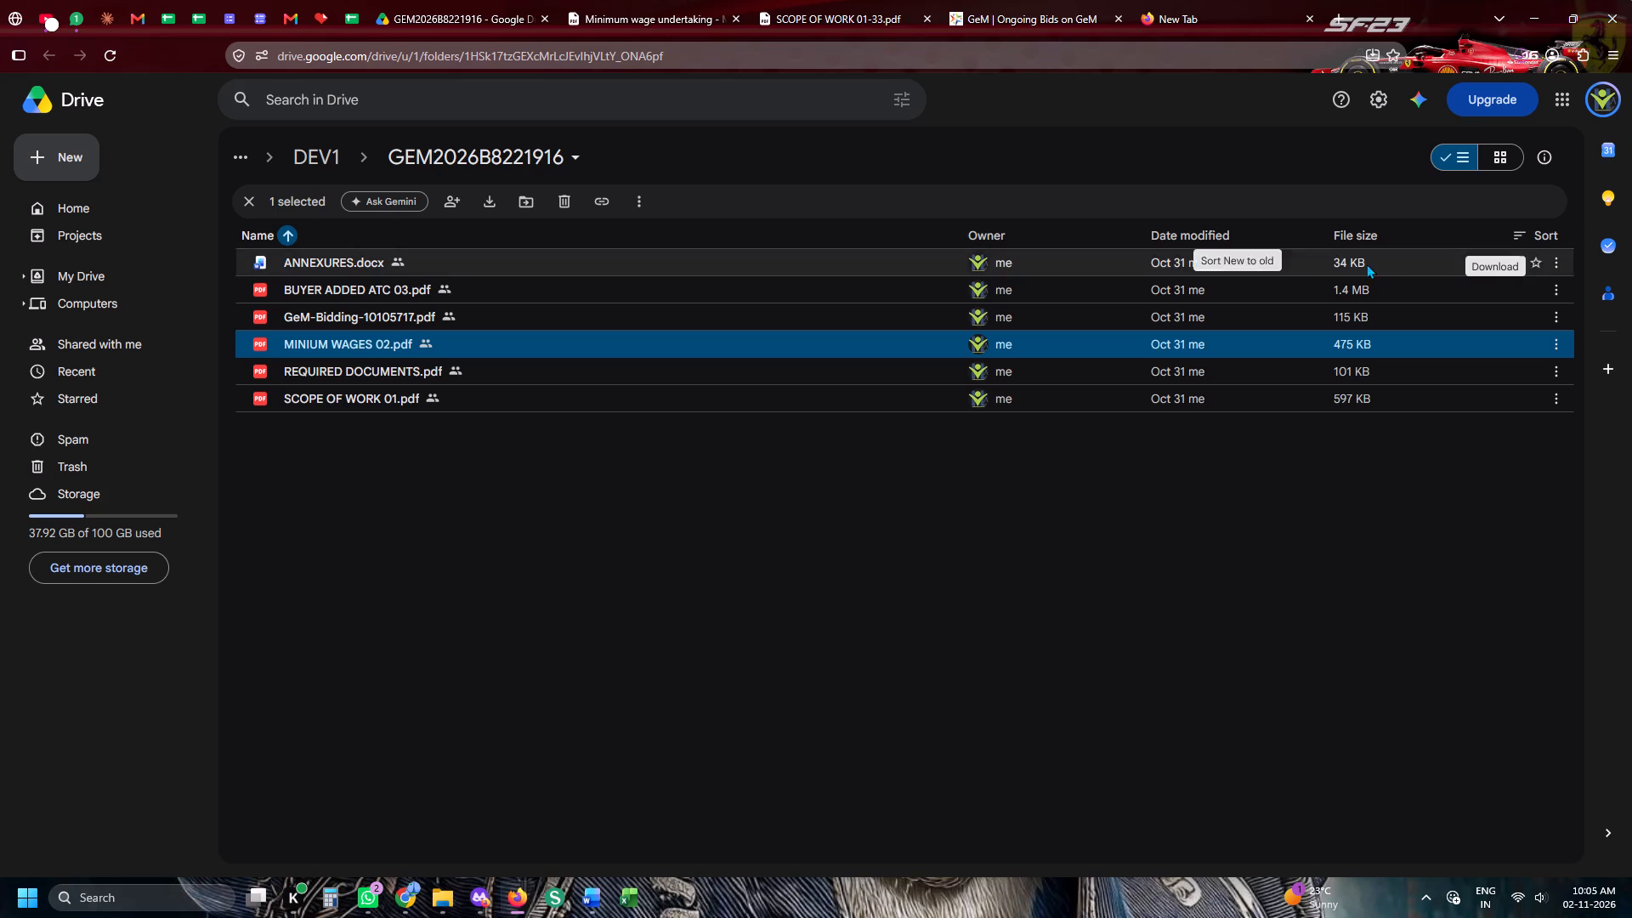
left_click(1496, 288)
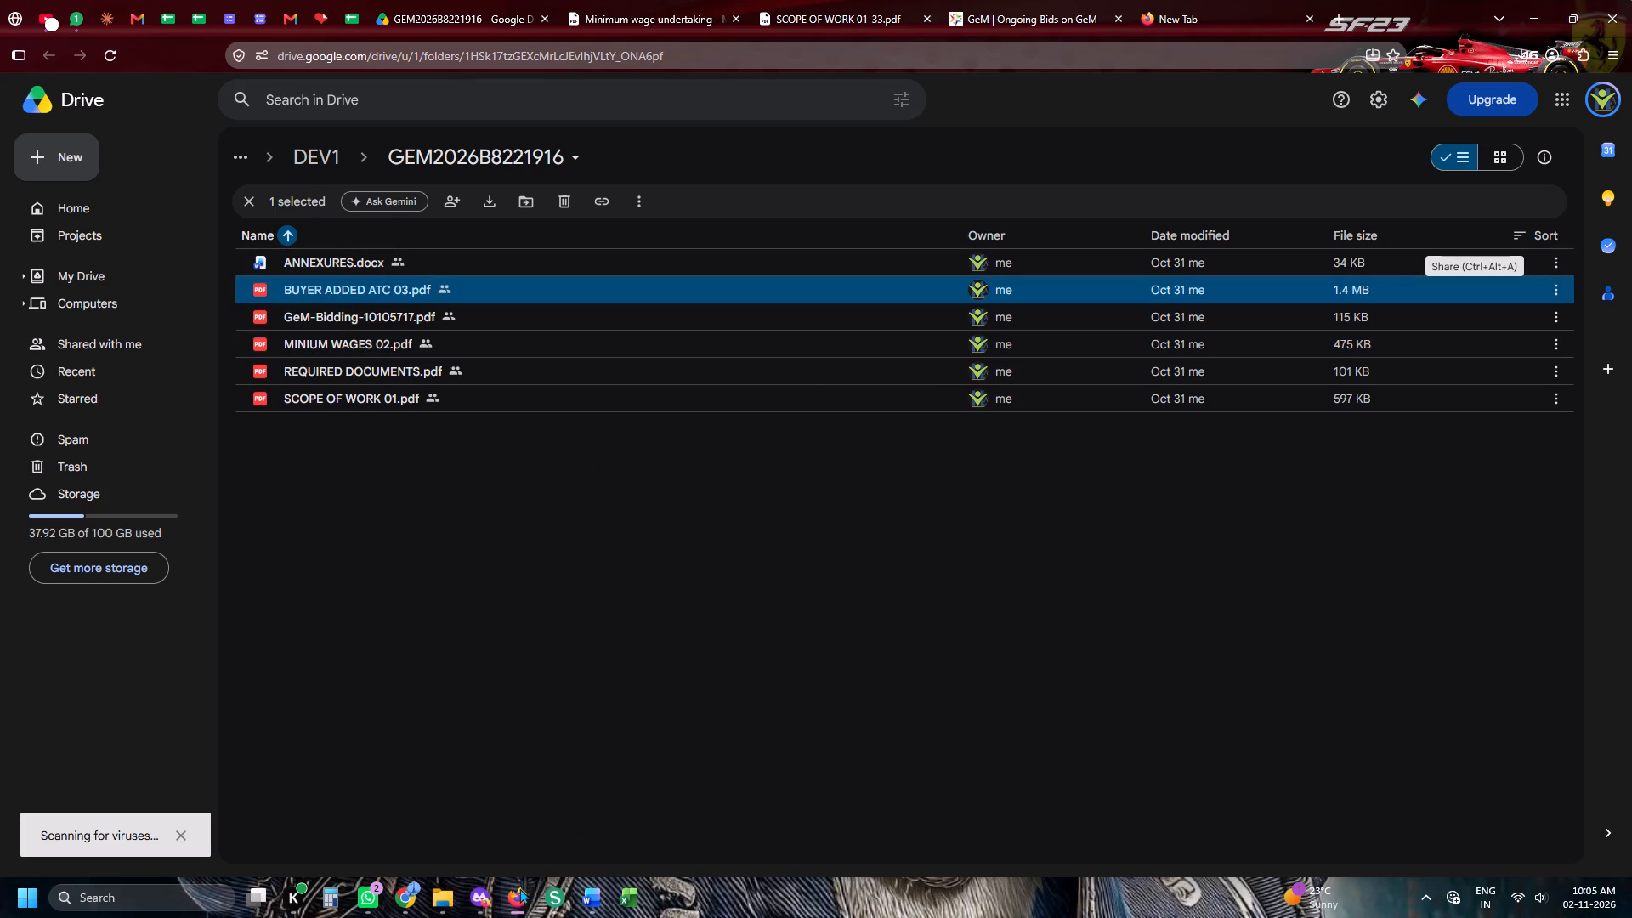
Switch to Sejda PDF Desktop and start a new Merge PDF task.
left_click(563, 906)
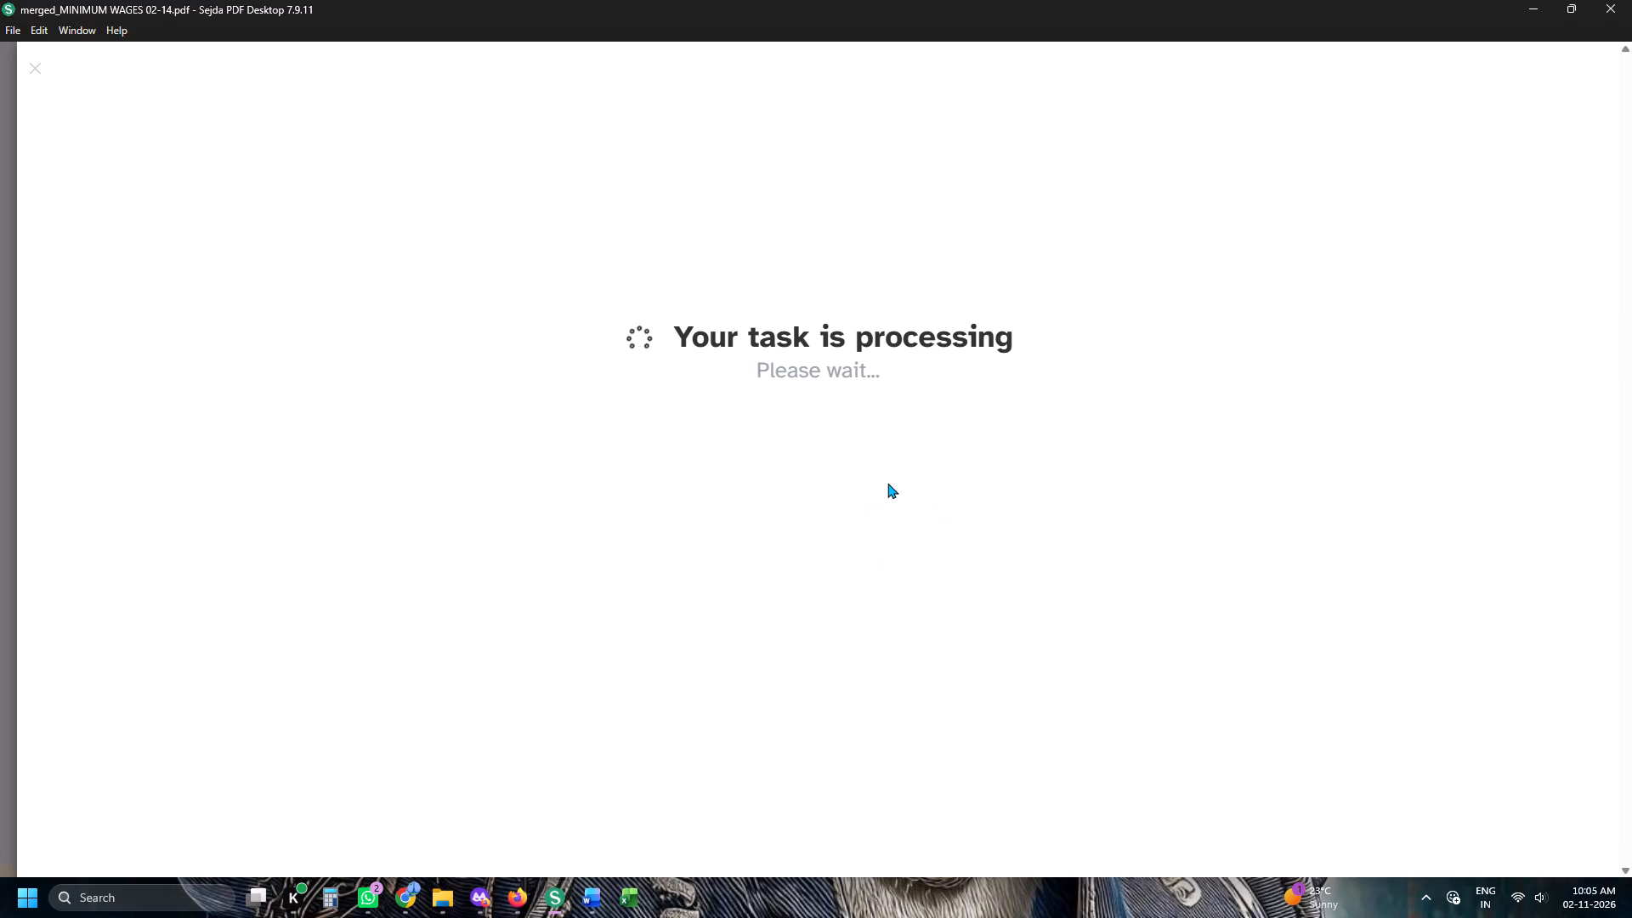
left_click(1108, 590)
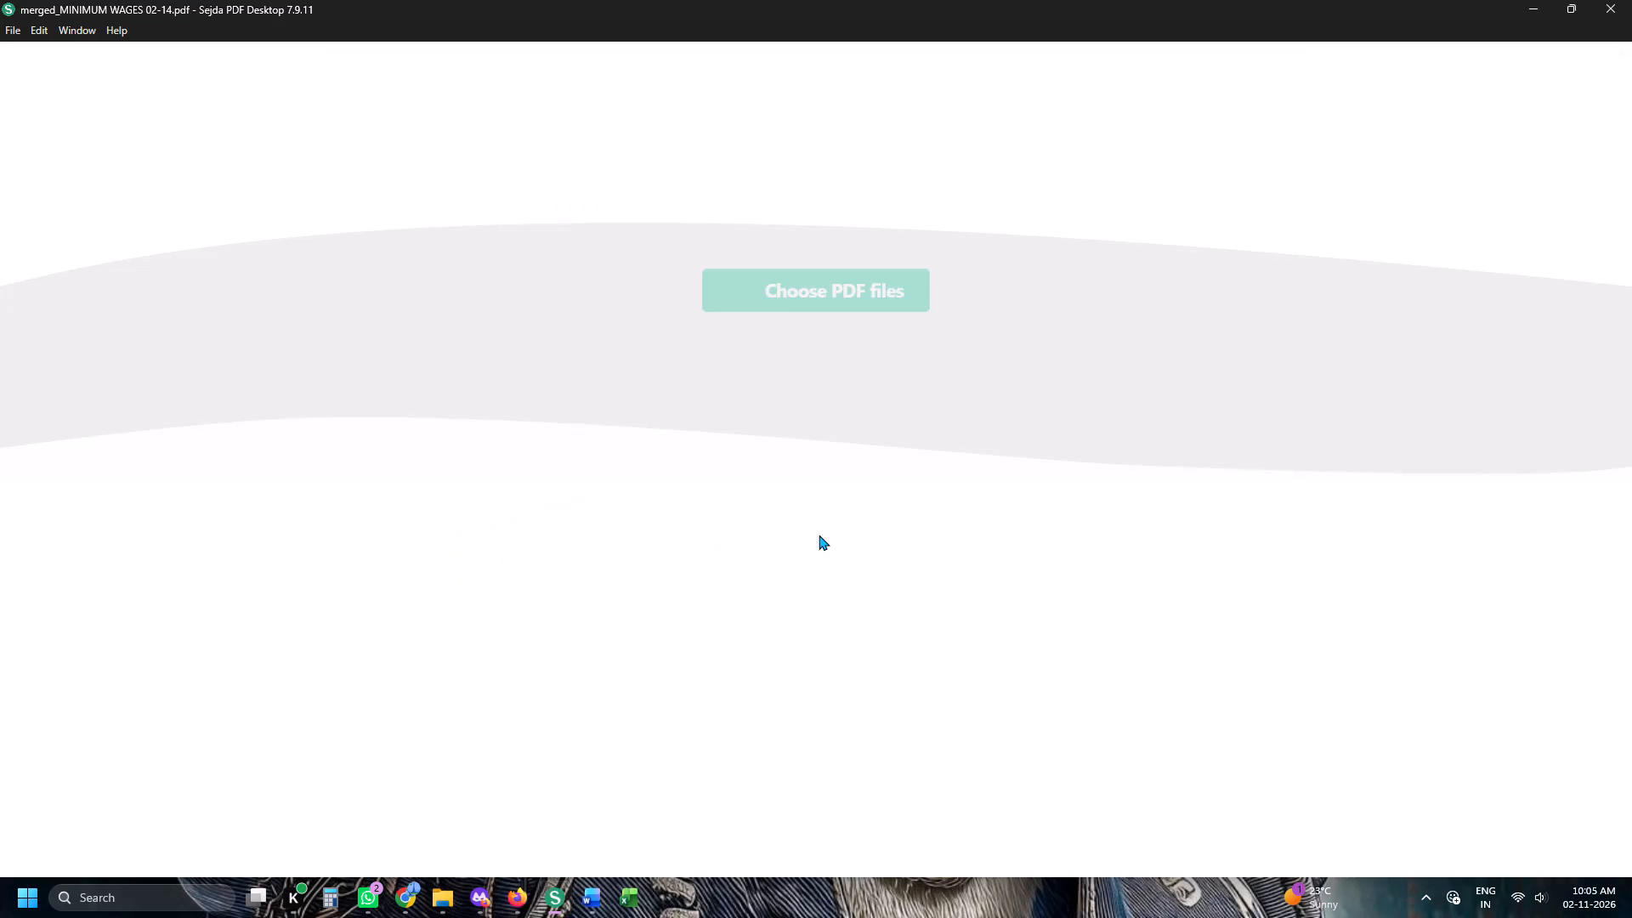
double_click(490, 71)
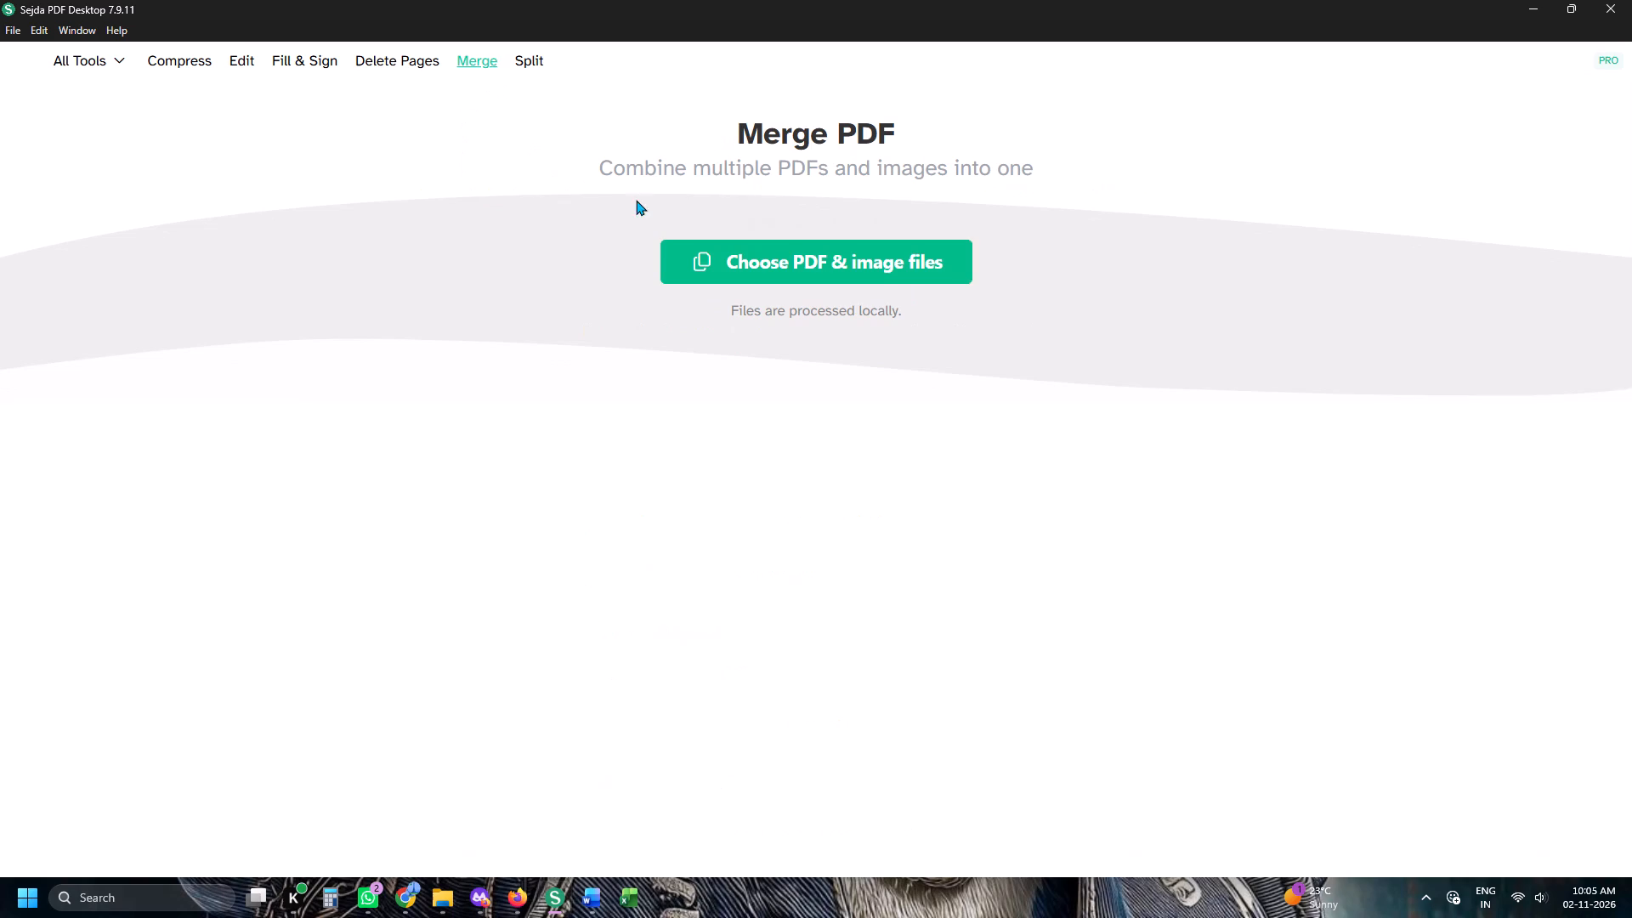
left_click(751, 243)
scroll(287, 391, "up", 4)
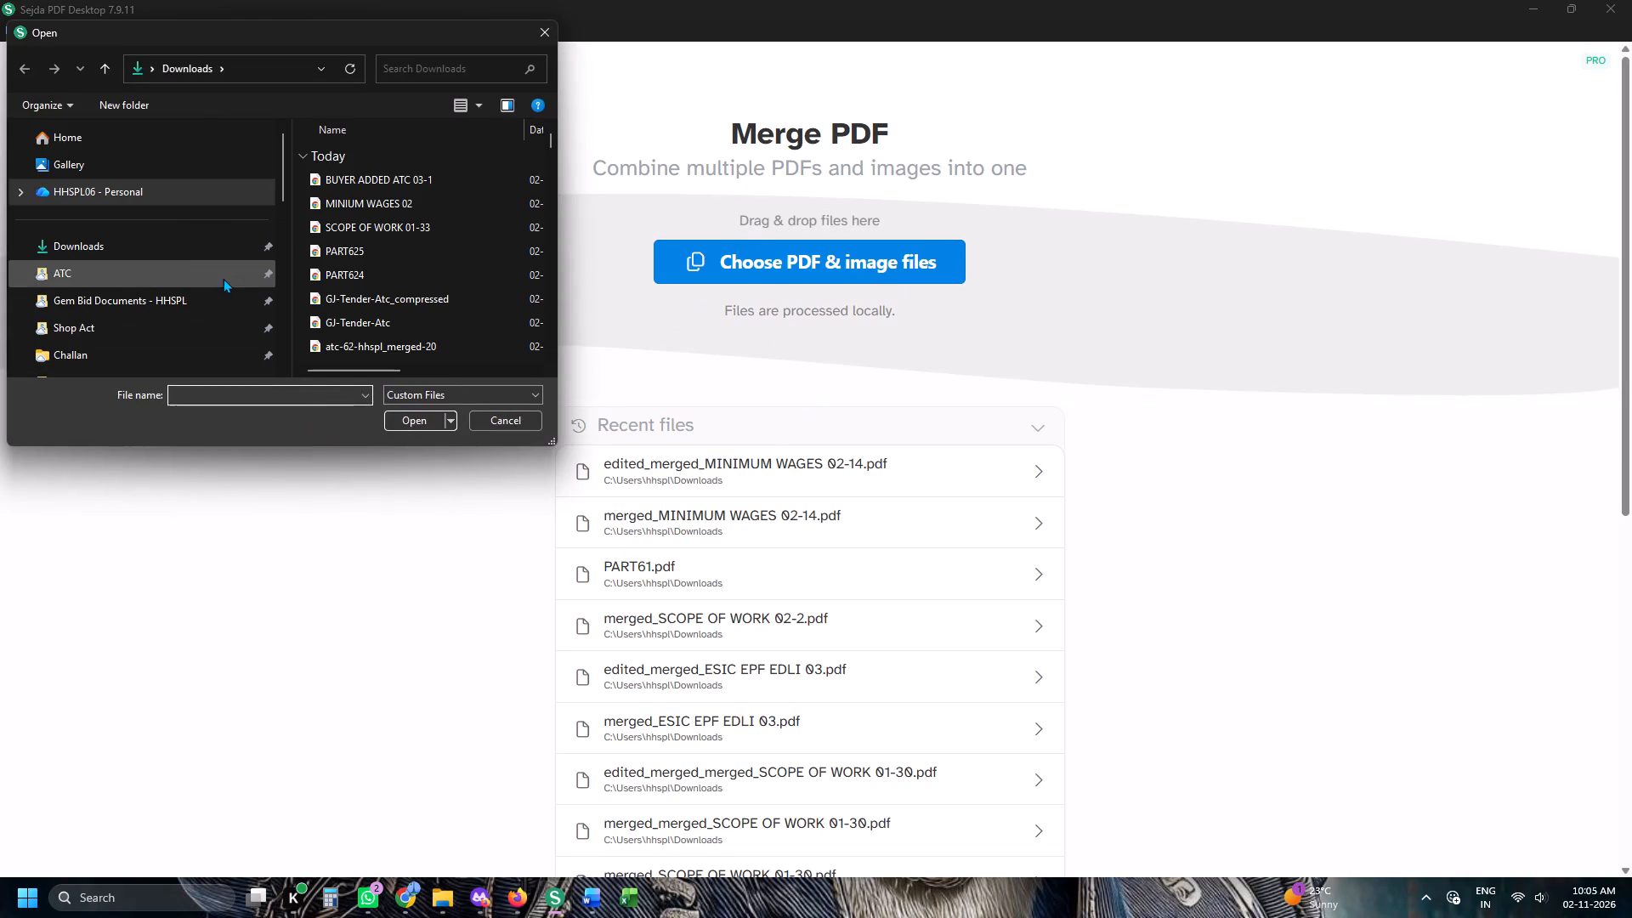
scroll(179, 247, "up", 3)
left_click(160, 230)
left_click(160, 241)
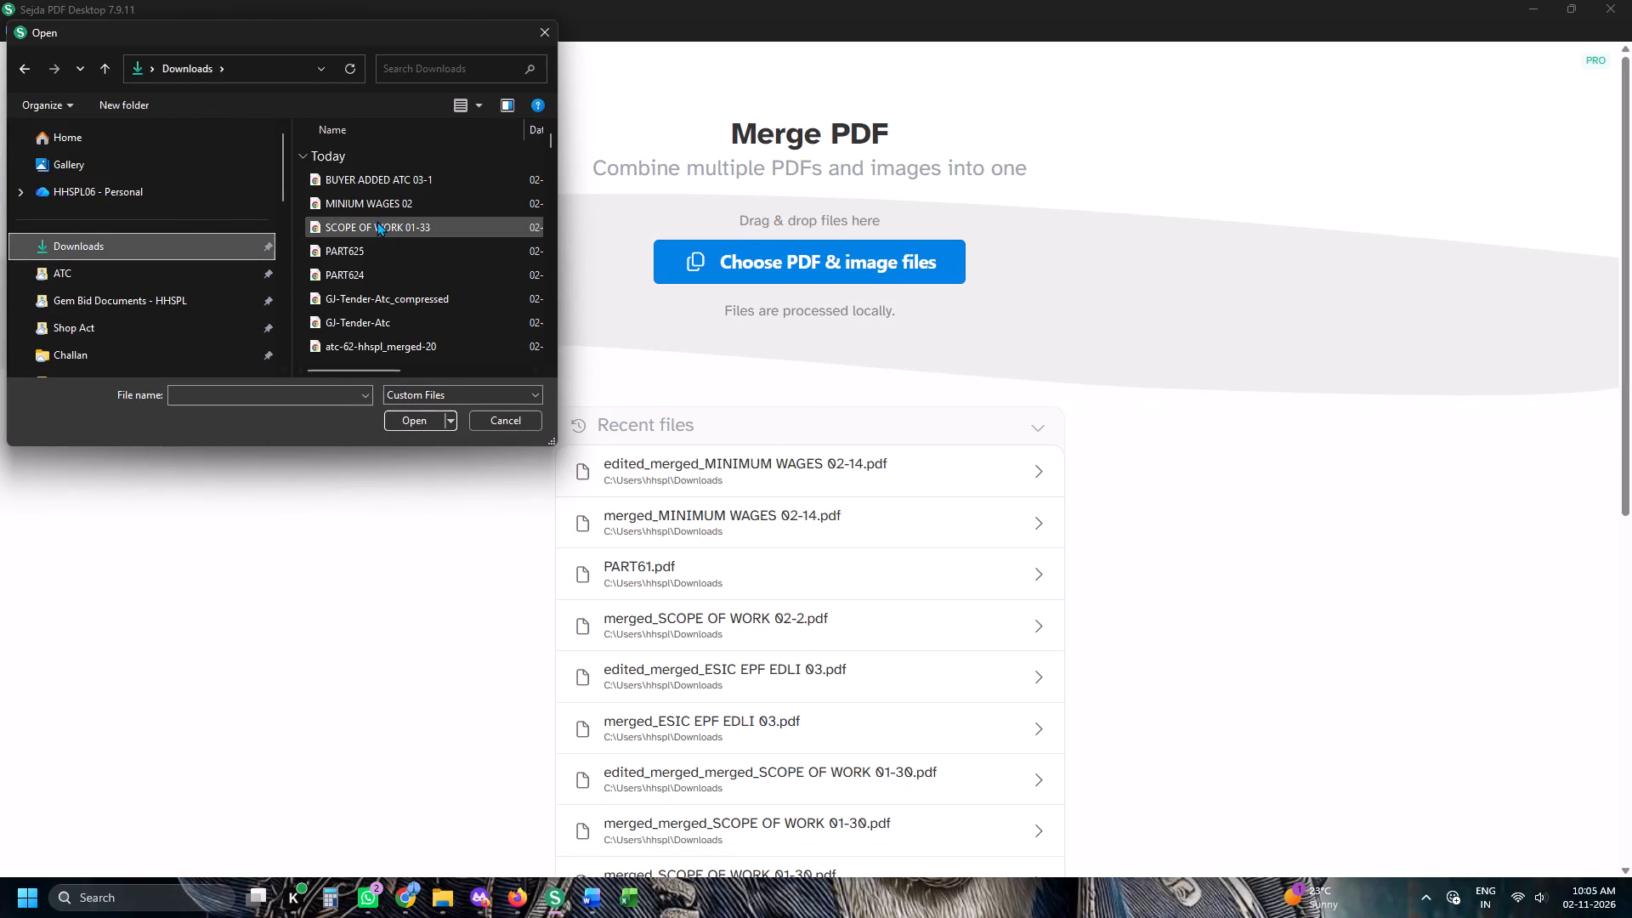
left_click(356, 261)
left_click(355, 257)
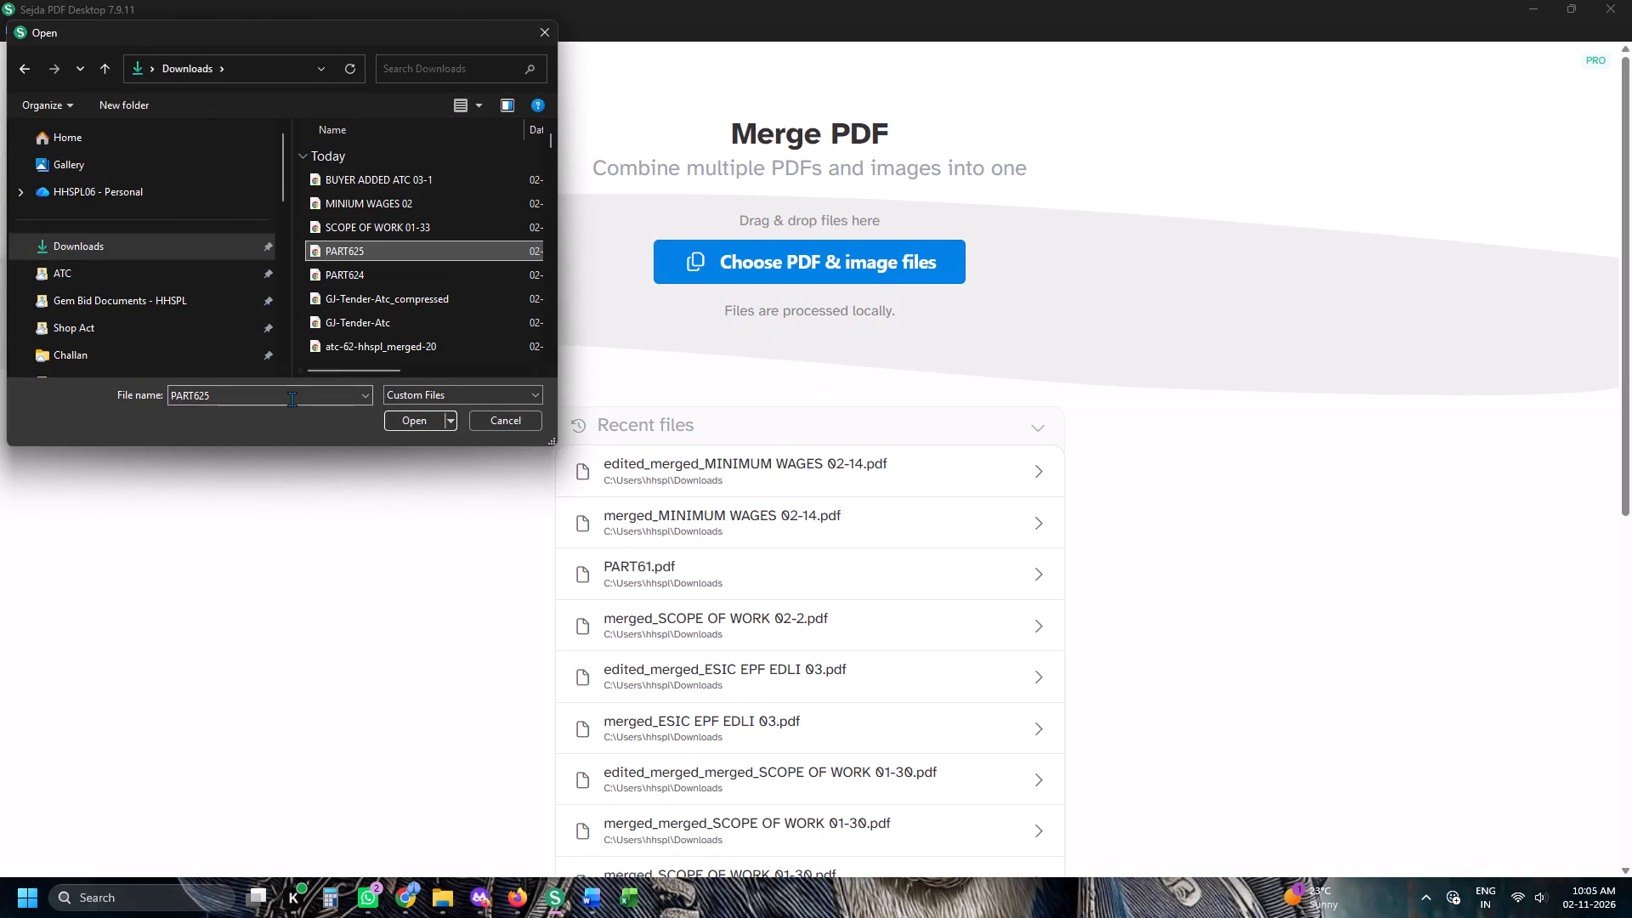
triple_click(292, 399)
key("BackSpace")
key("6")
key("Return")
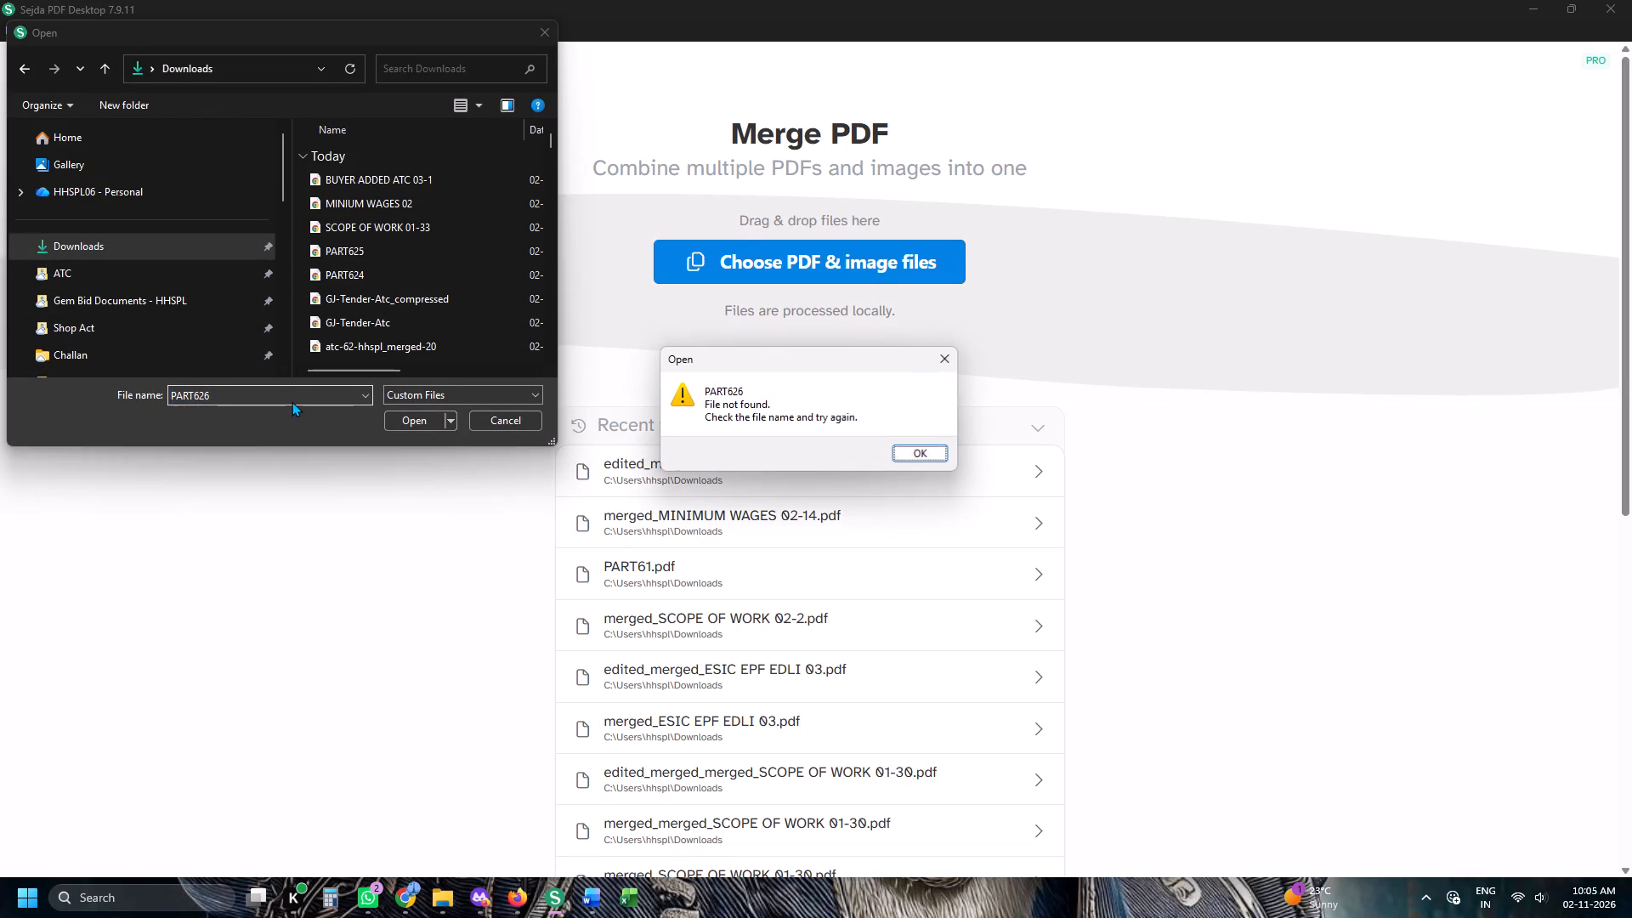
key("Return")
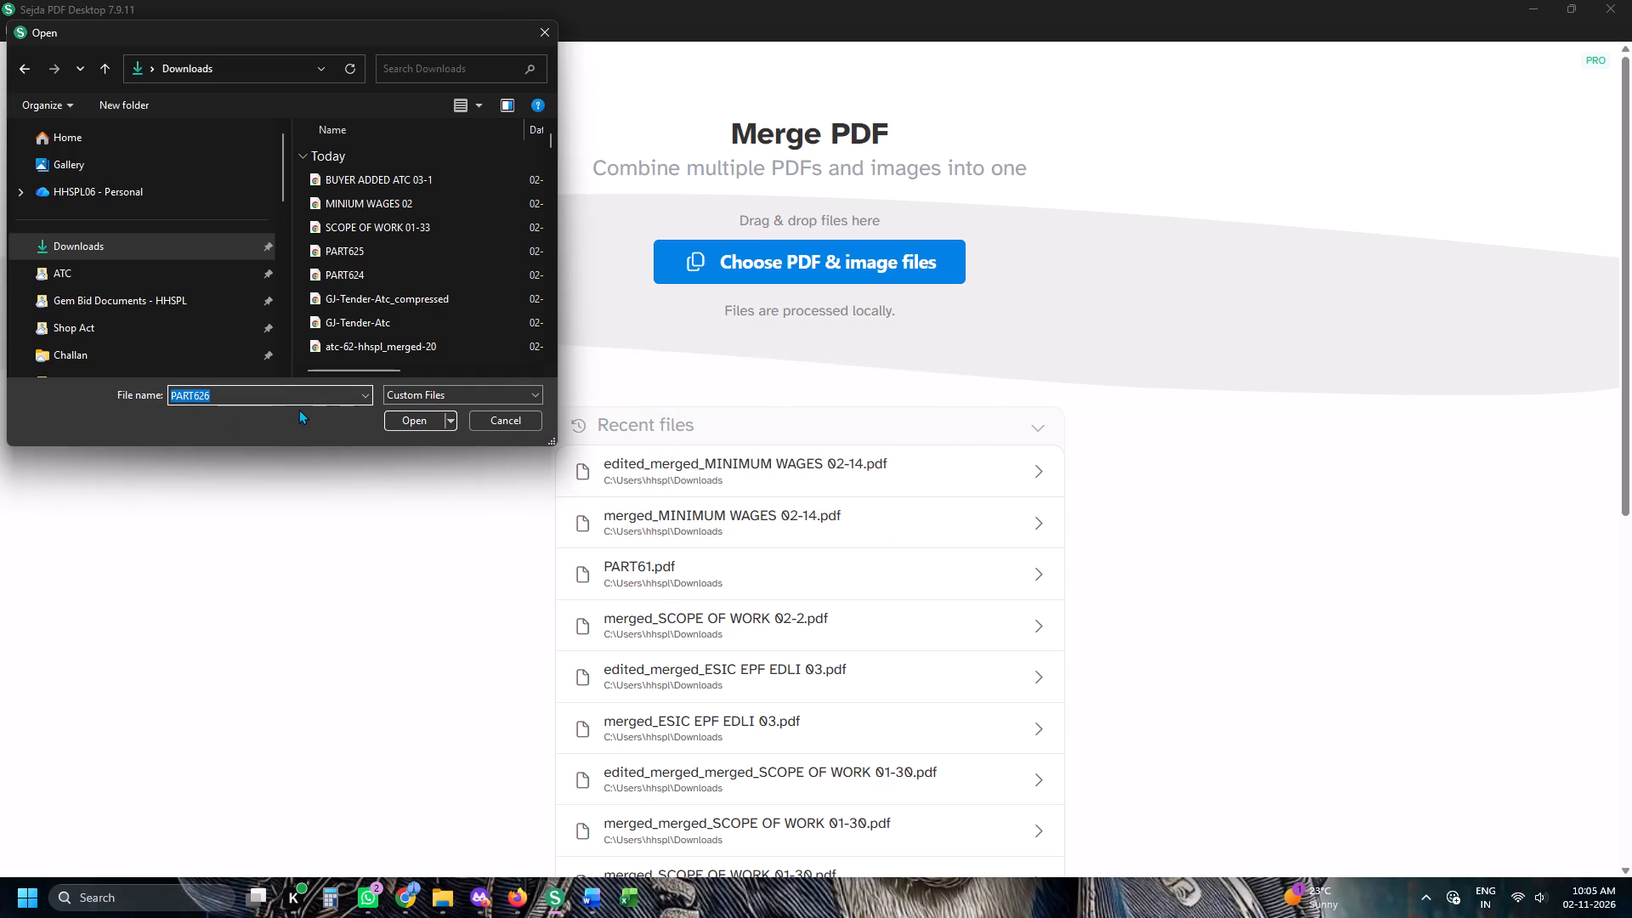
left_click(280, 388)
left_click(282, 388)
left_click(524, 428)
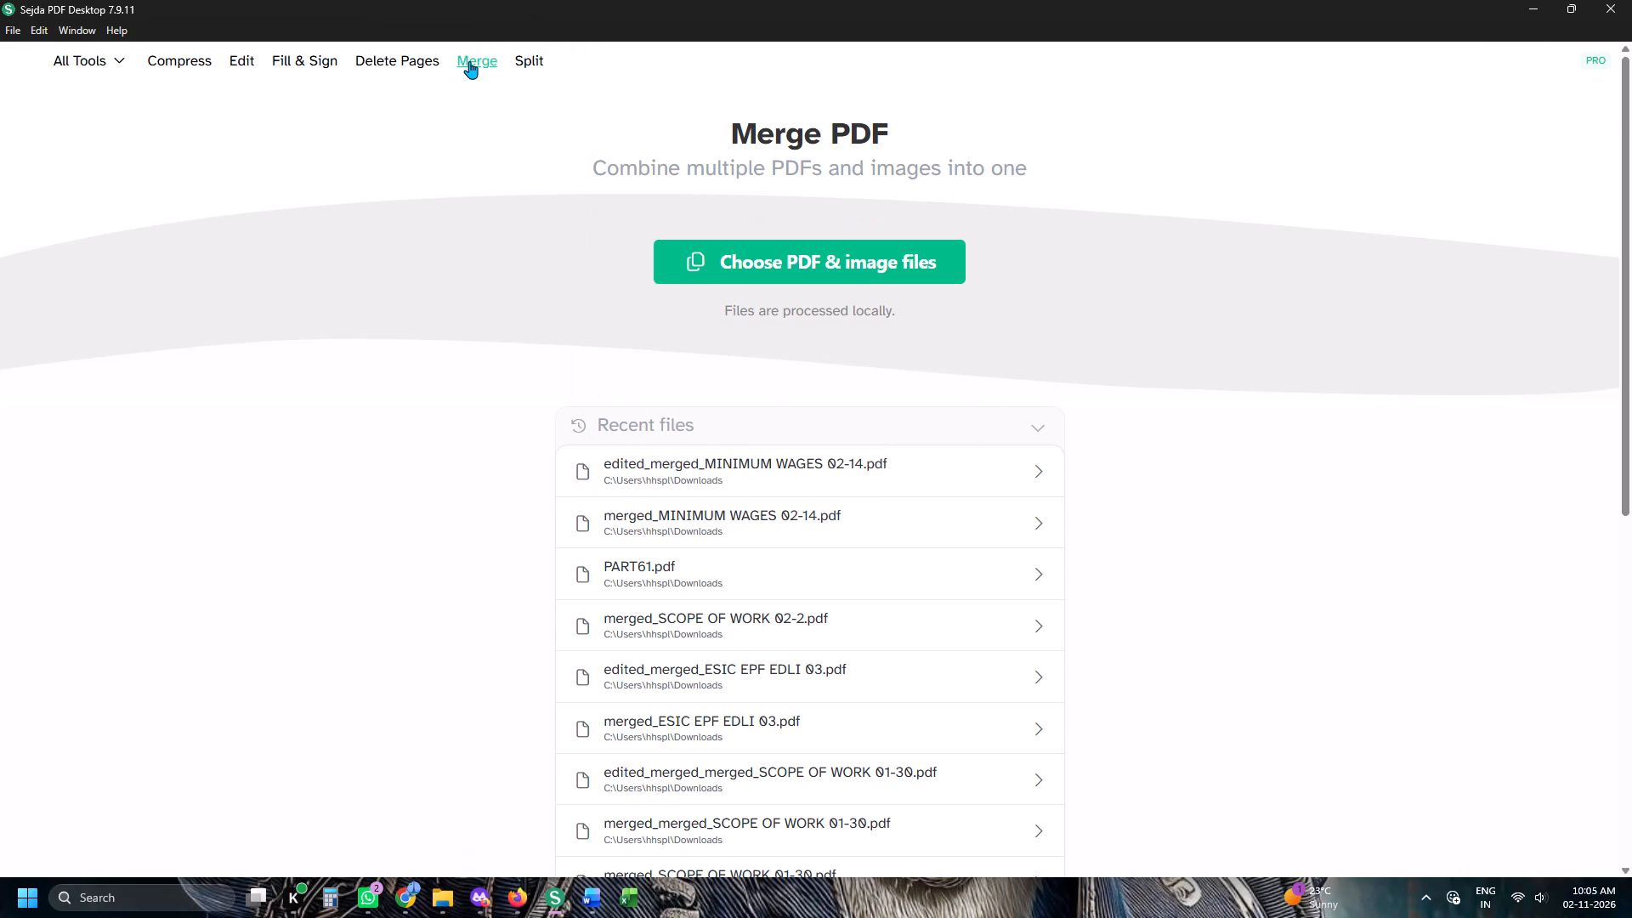
Add the three downloaded PDFs to the merge and order them SCOPE OF WORK 01-33, MINIUM WAGES 02, BUYER ADDED ATC 03-1.
left_click(469, 61)
left_click(751, 267)
scroll(198, 309, "up", 4)
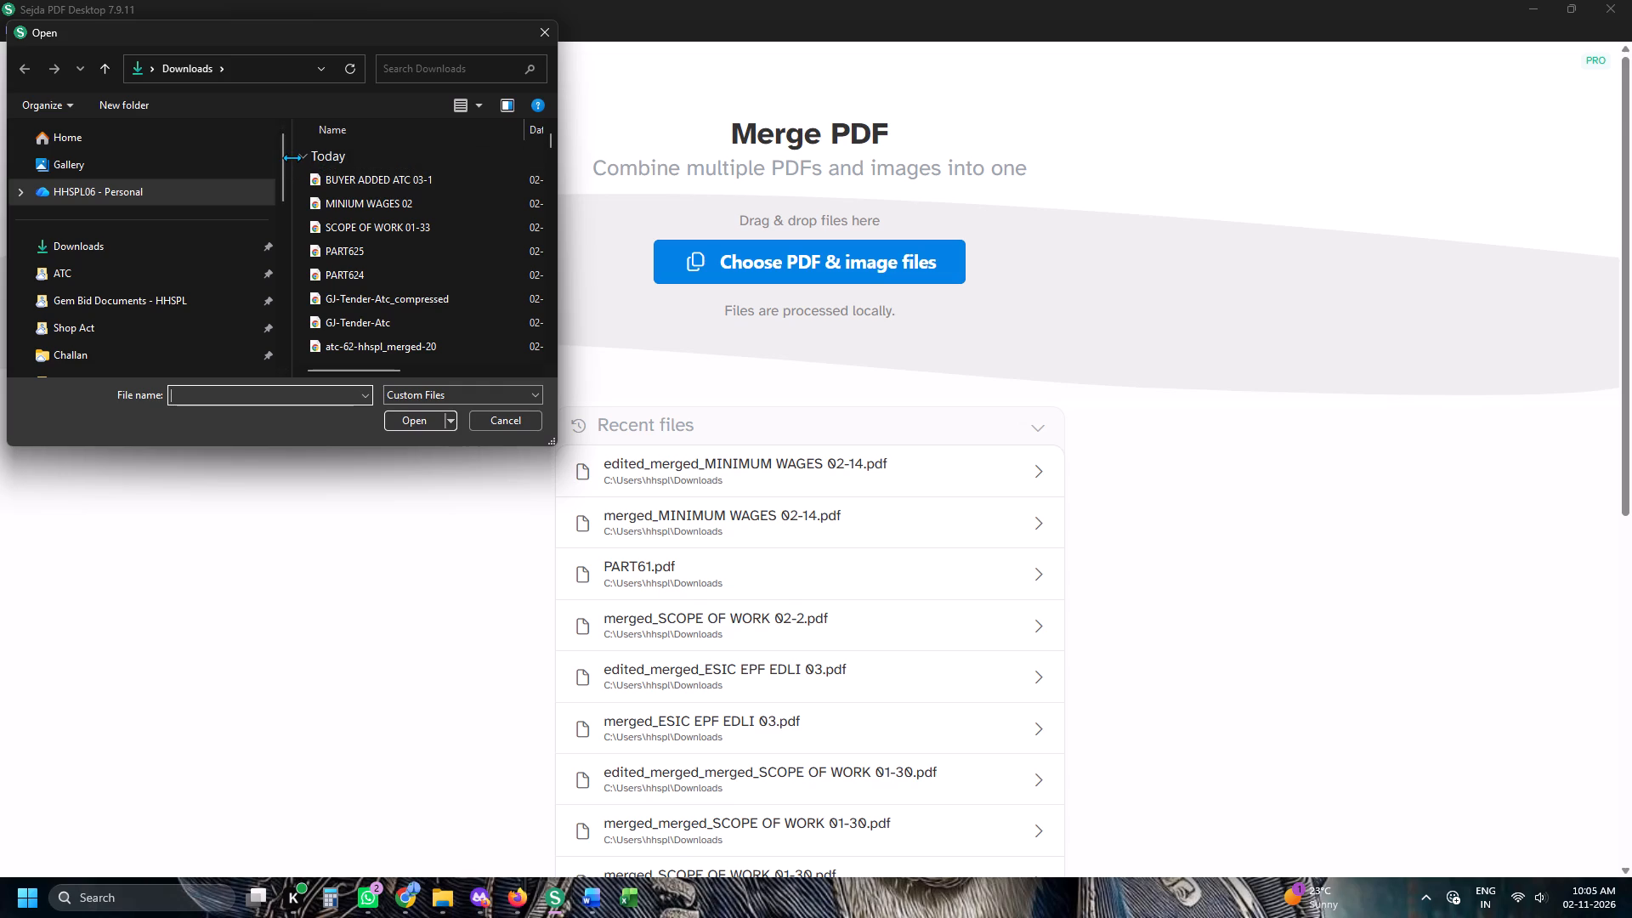
left_click_drag(291, 157, 218, 172)
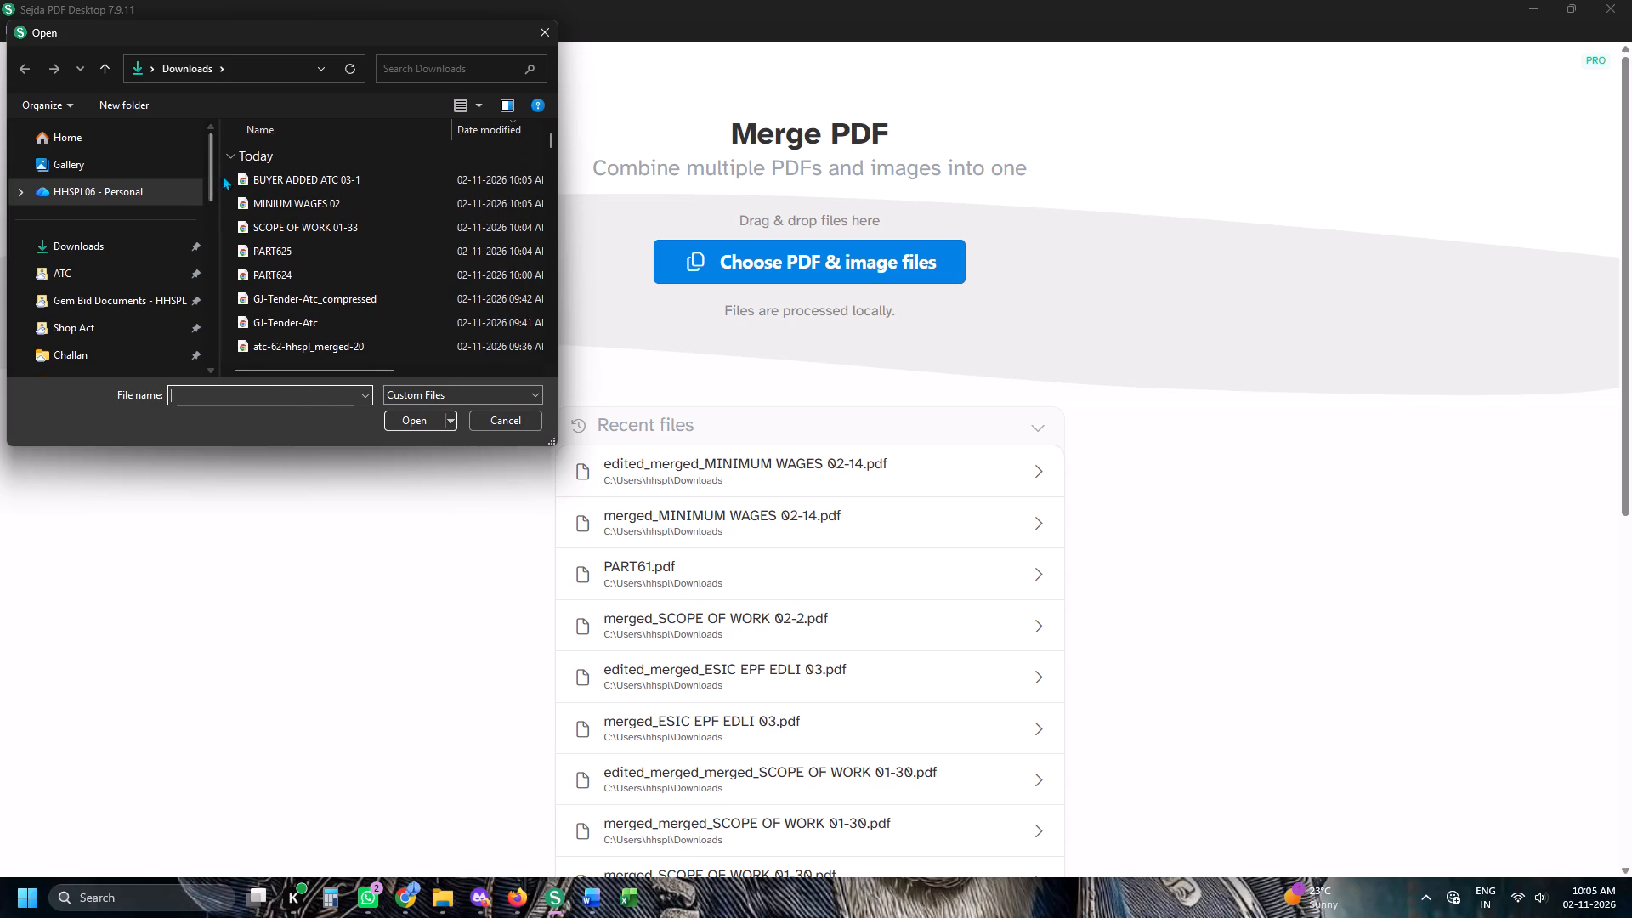
left_click(219, 177)
left_click_drag(227, 177, 257, 217)
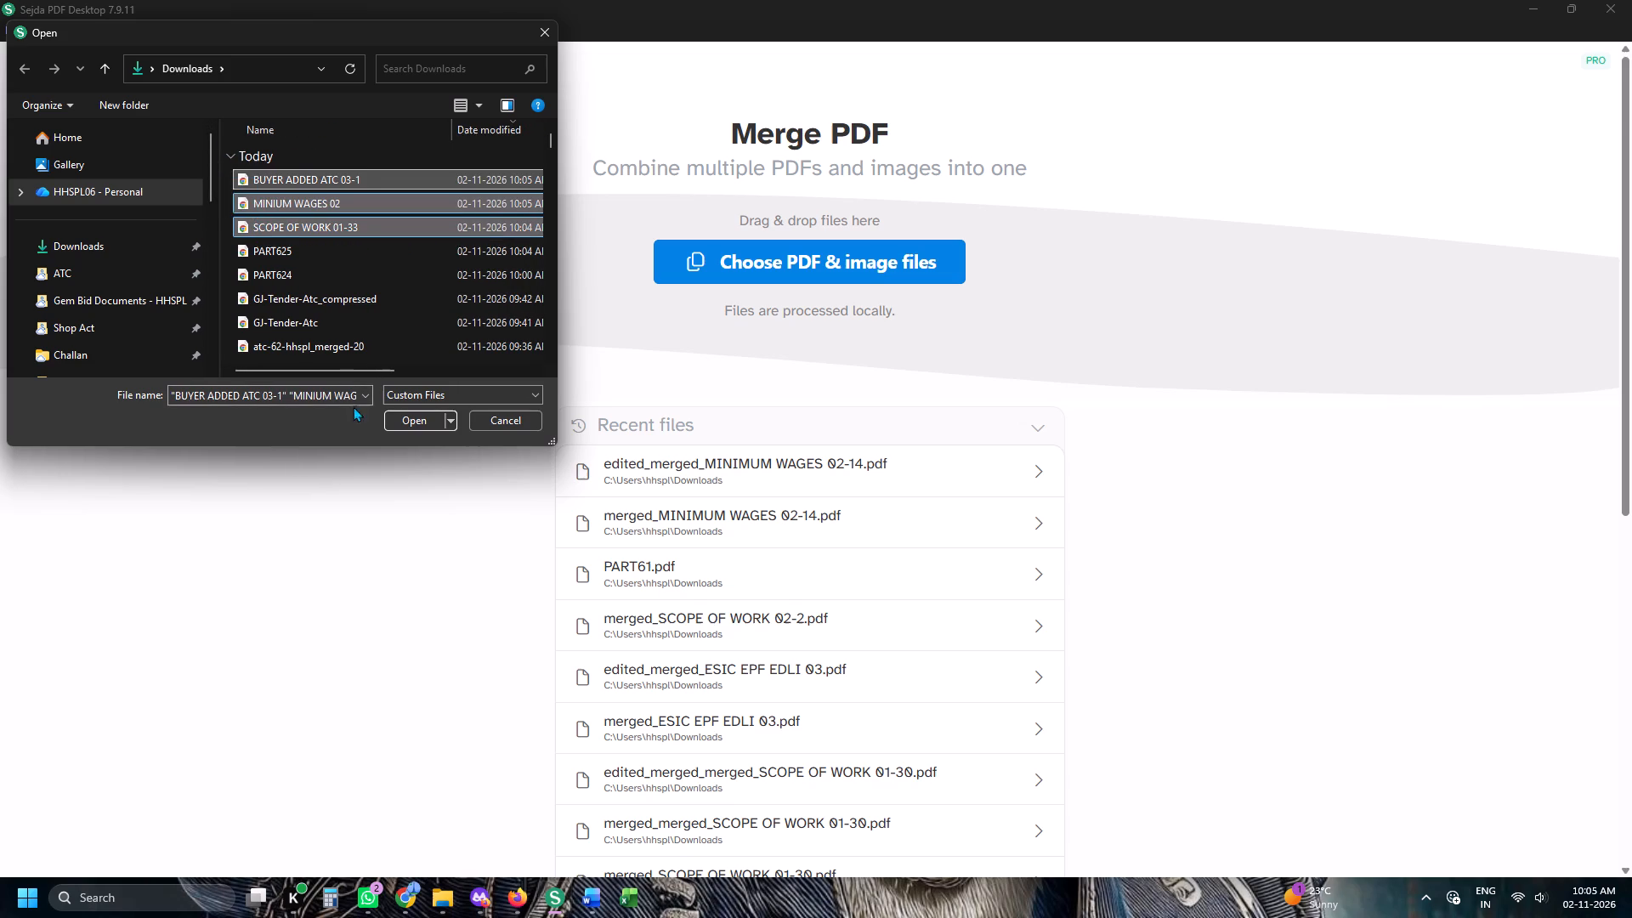
left_click(389, 413)
left_click_drag(993, 495, 524, 490)
left_click_drag(988, 439, 762, 454)
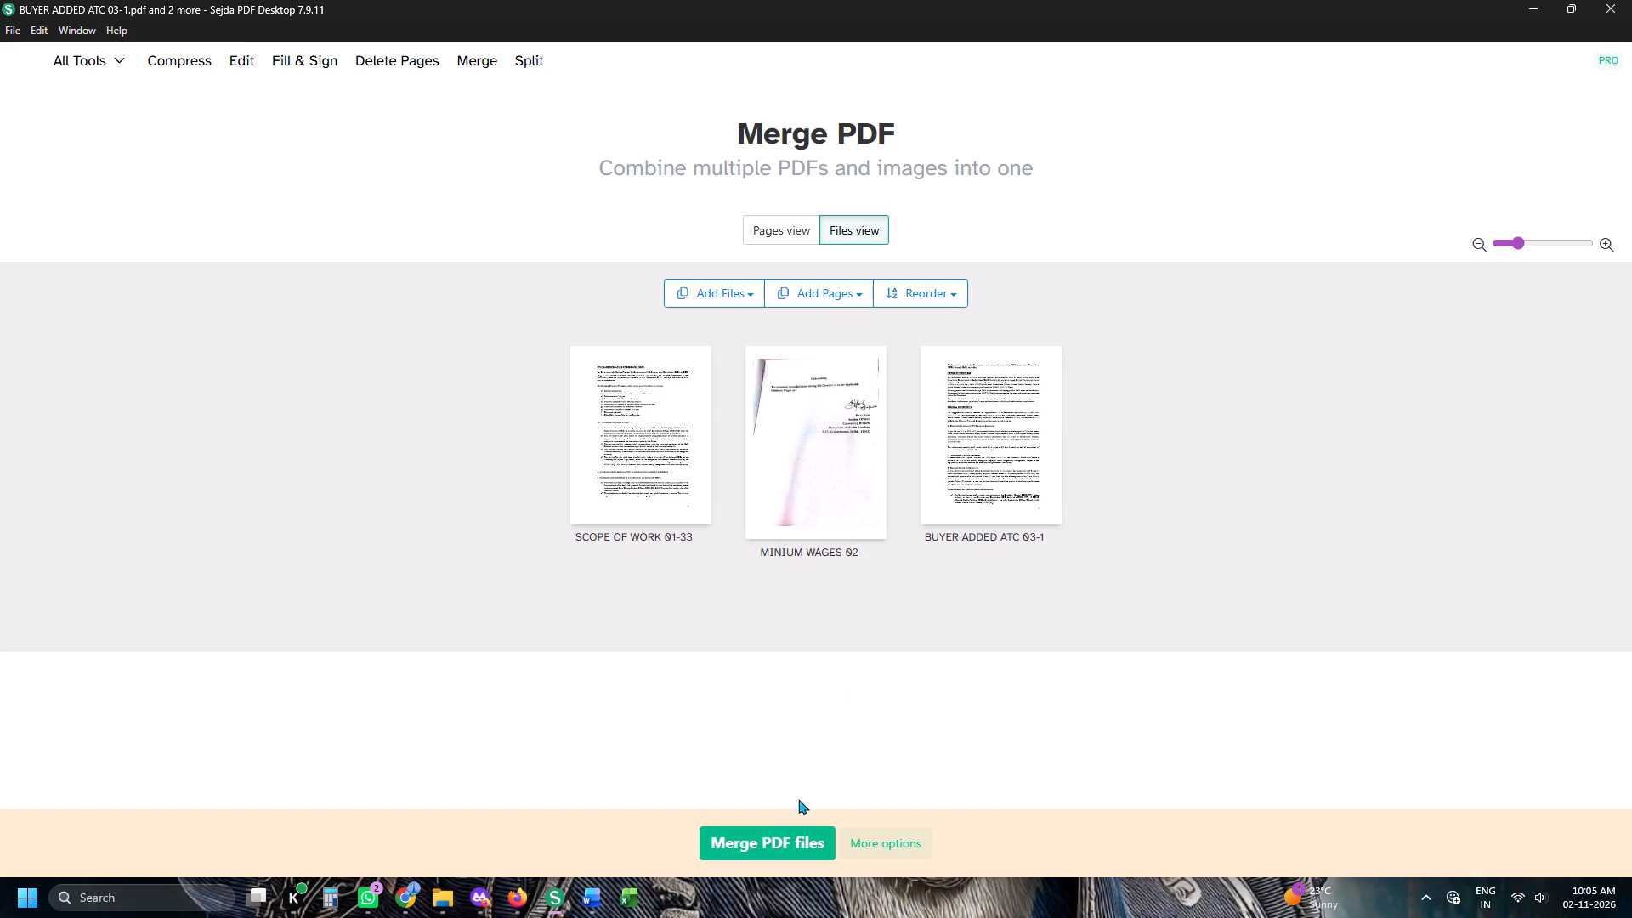
Merge the three PDFs and save the output as merged_BUYER ADDED ATC 03-1 in Downloads.
left_click(785, 827)
left_click(120, 182)
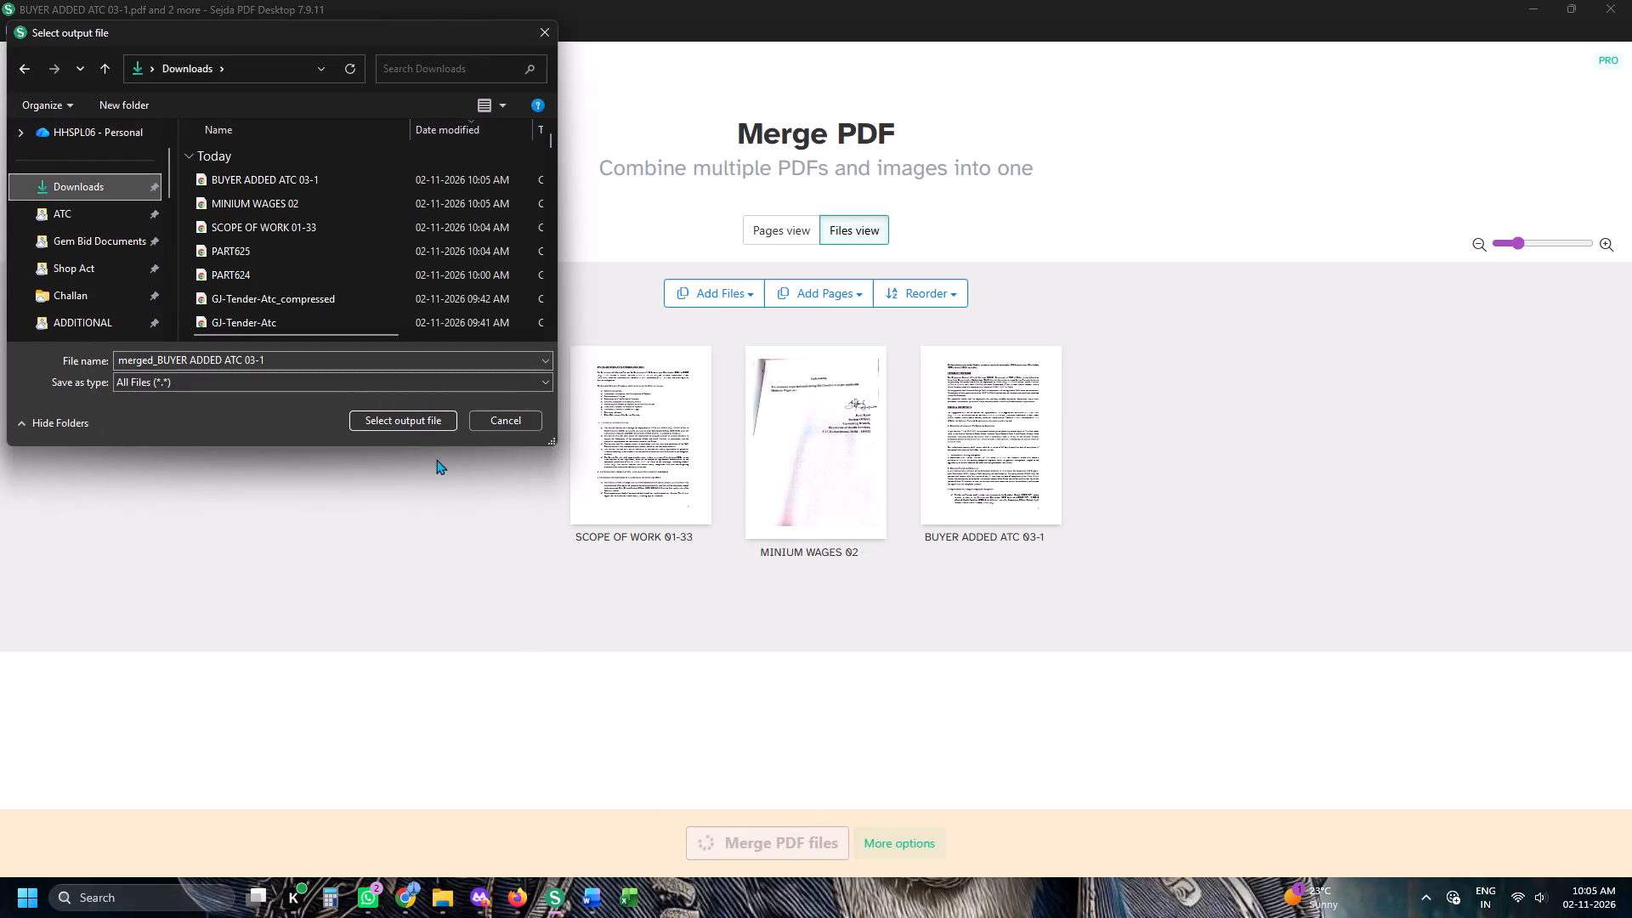
left_click(420, 416)
Switch to the iLovePDF merge page in Firefox and open the Downloads folder for adding another file.
left_click(513, 890)
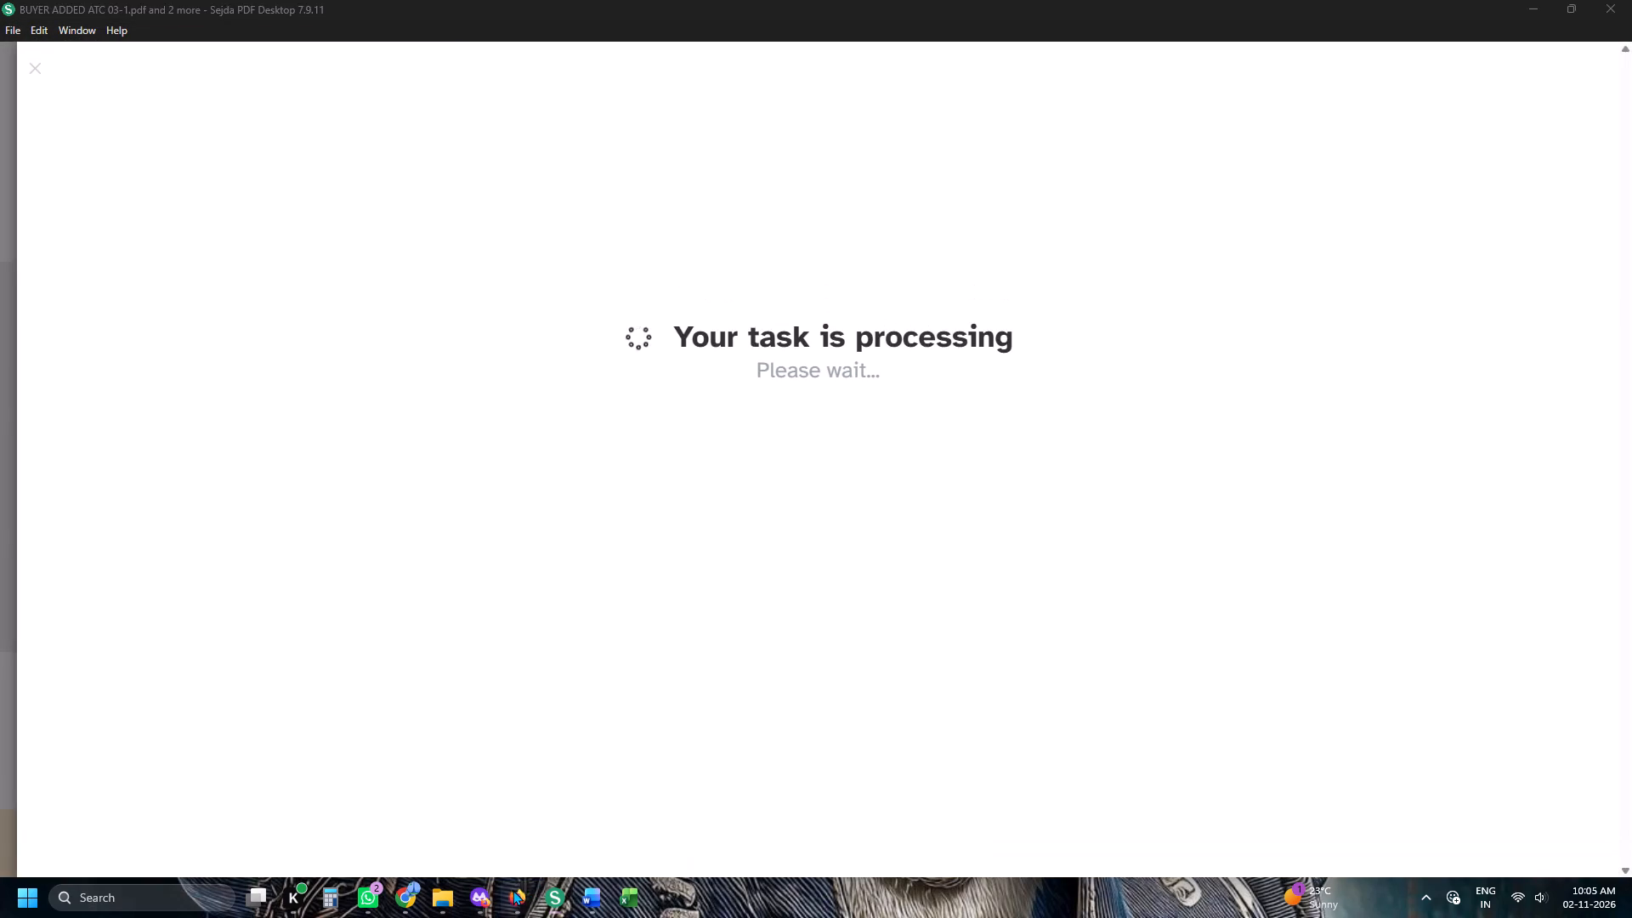
left_click(333, 8)
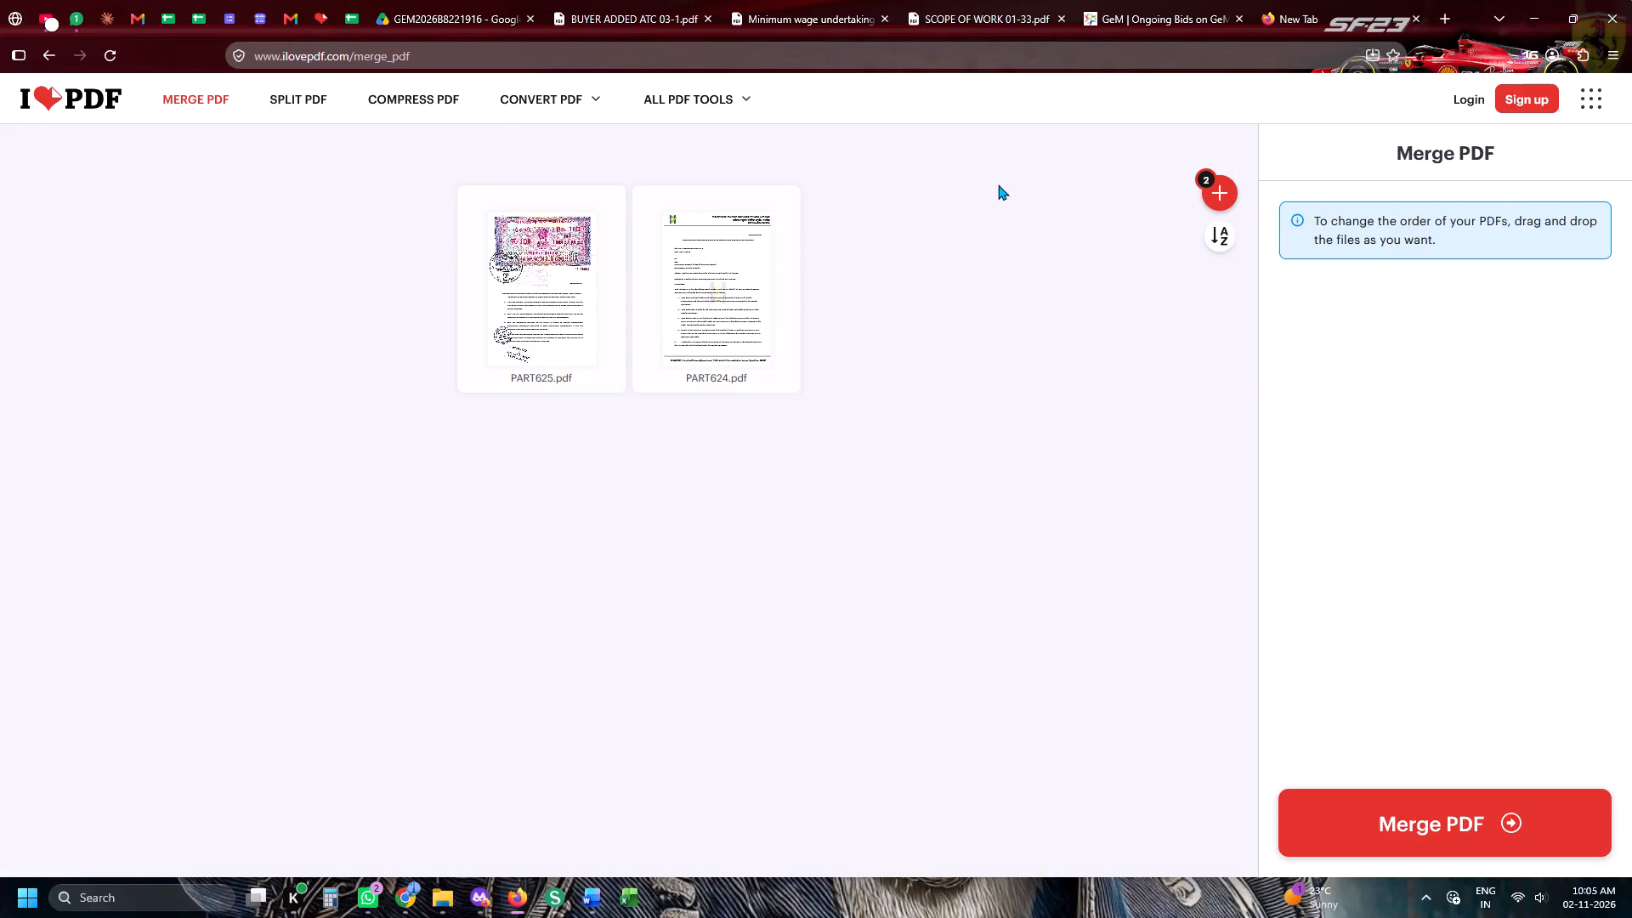
left_click(1226, 199)
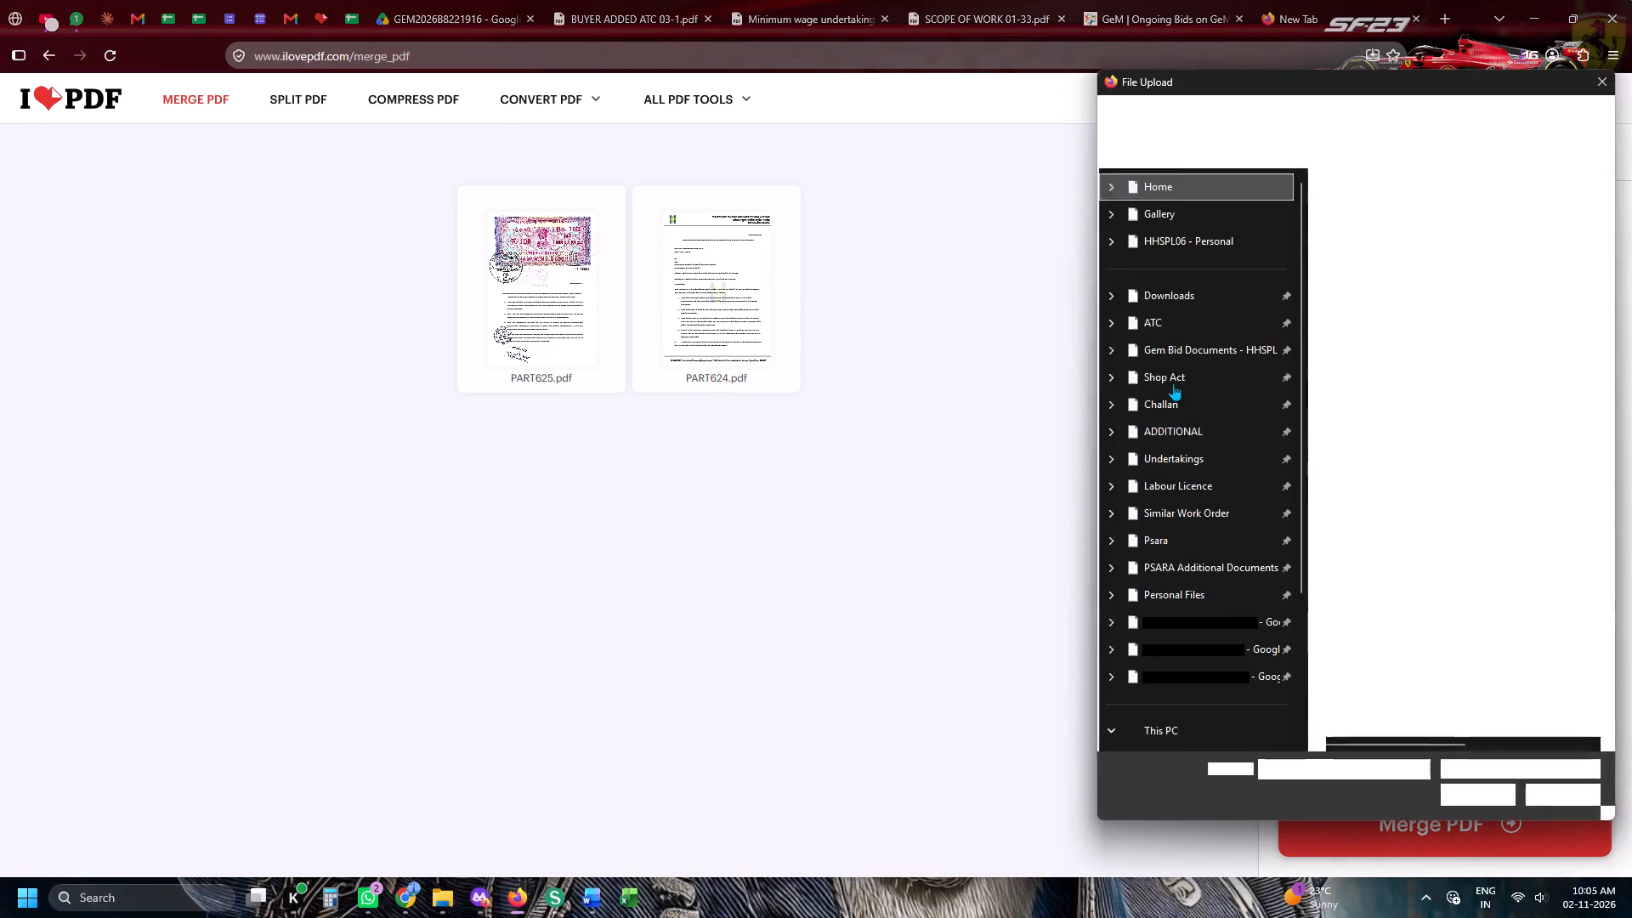
scroll(1167, 371, "up", 5)
left_click(1178, 297)
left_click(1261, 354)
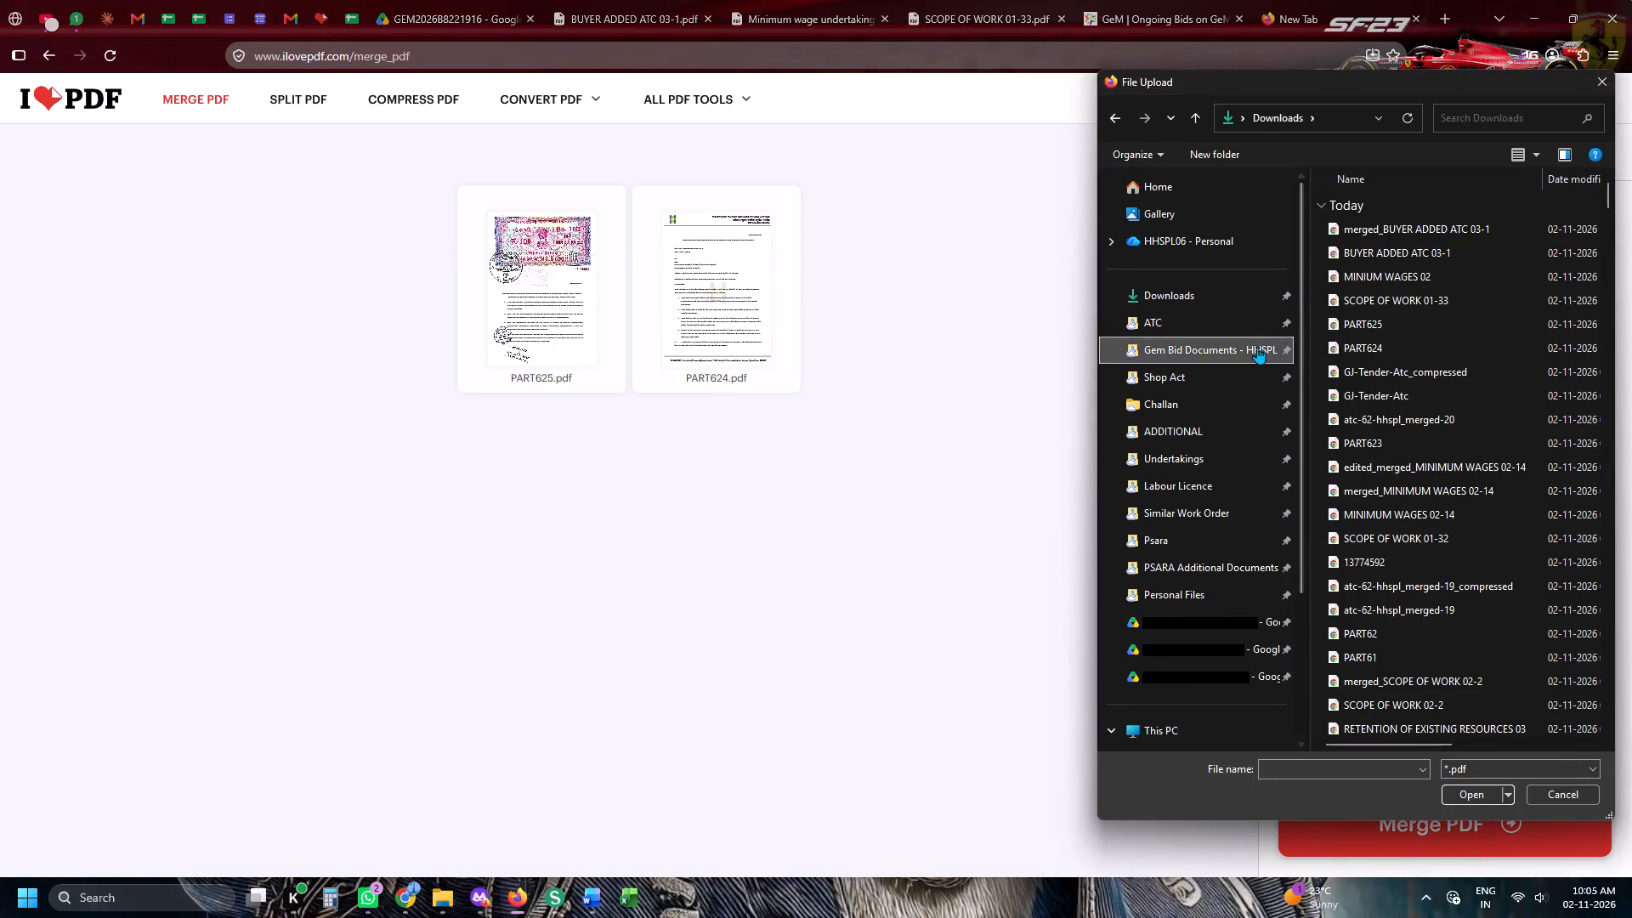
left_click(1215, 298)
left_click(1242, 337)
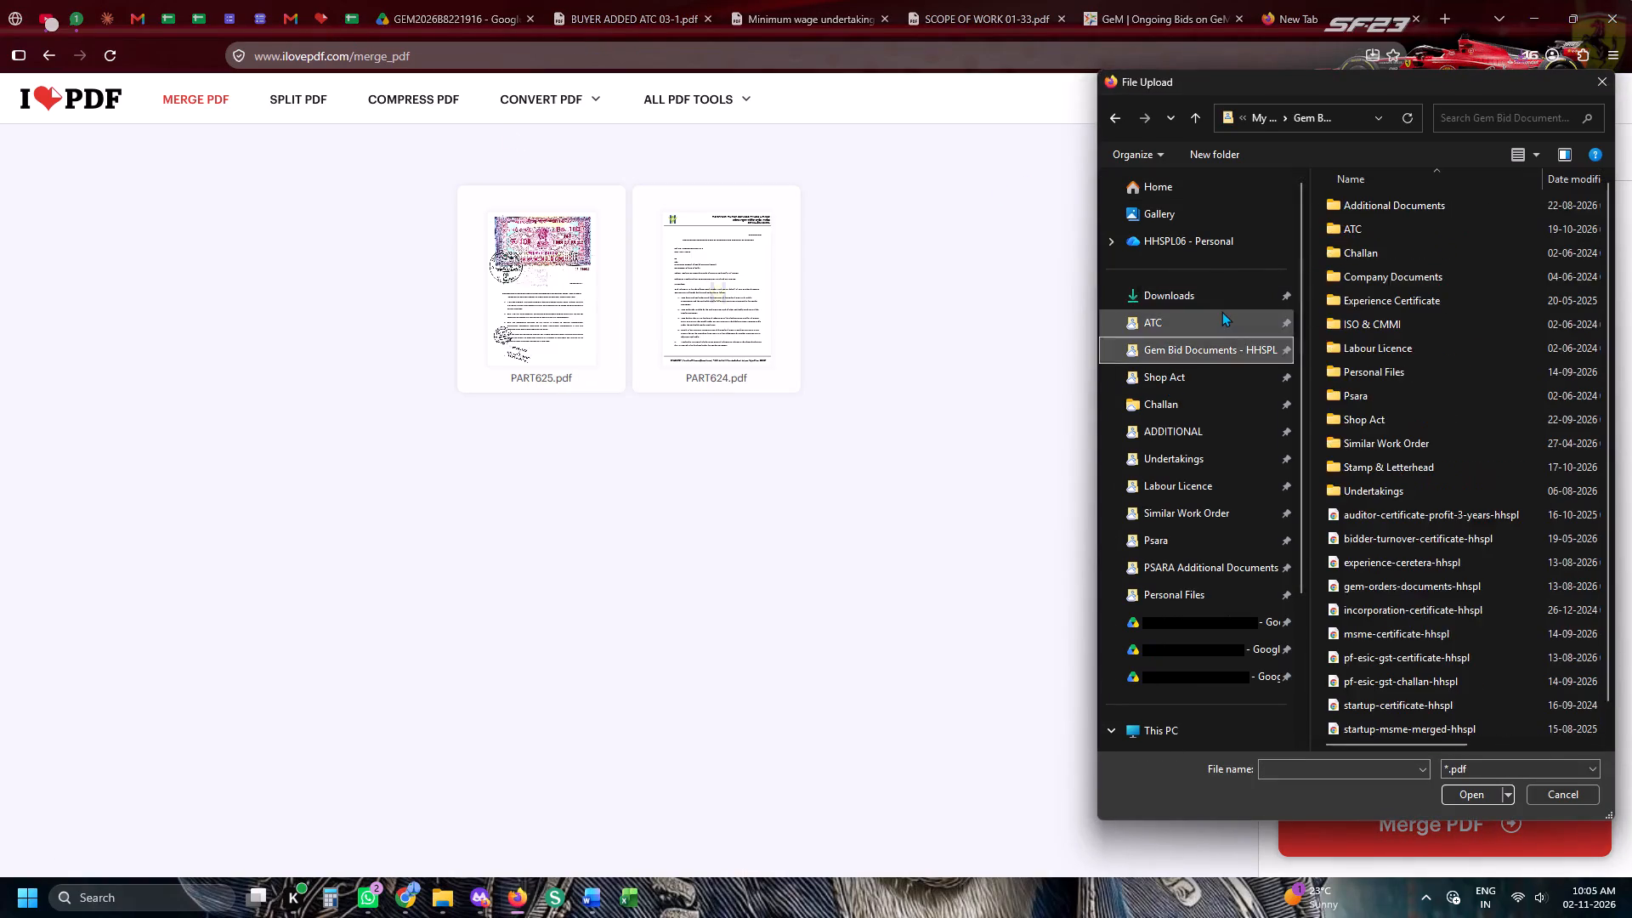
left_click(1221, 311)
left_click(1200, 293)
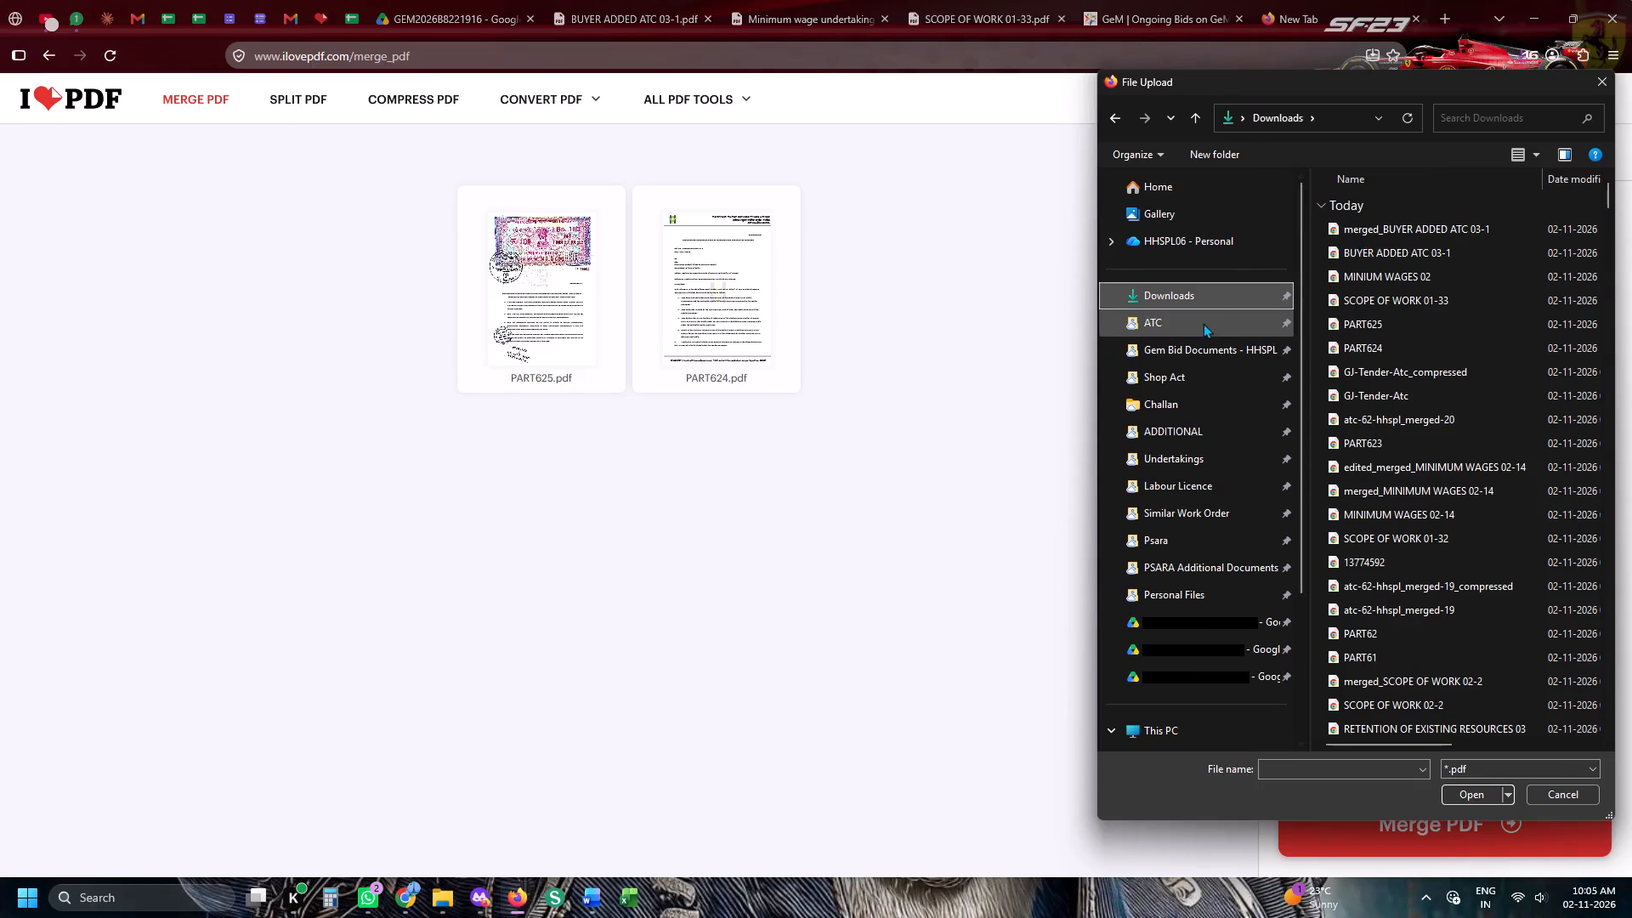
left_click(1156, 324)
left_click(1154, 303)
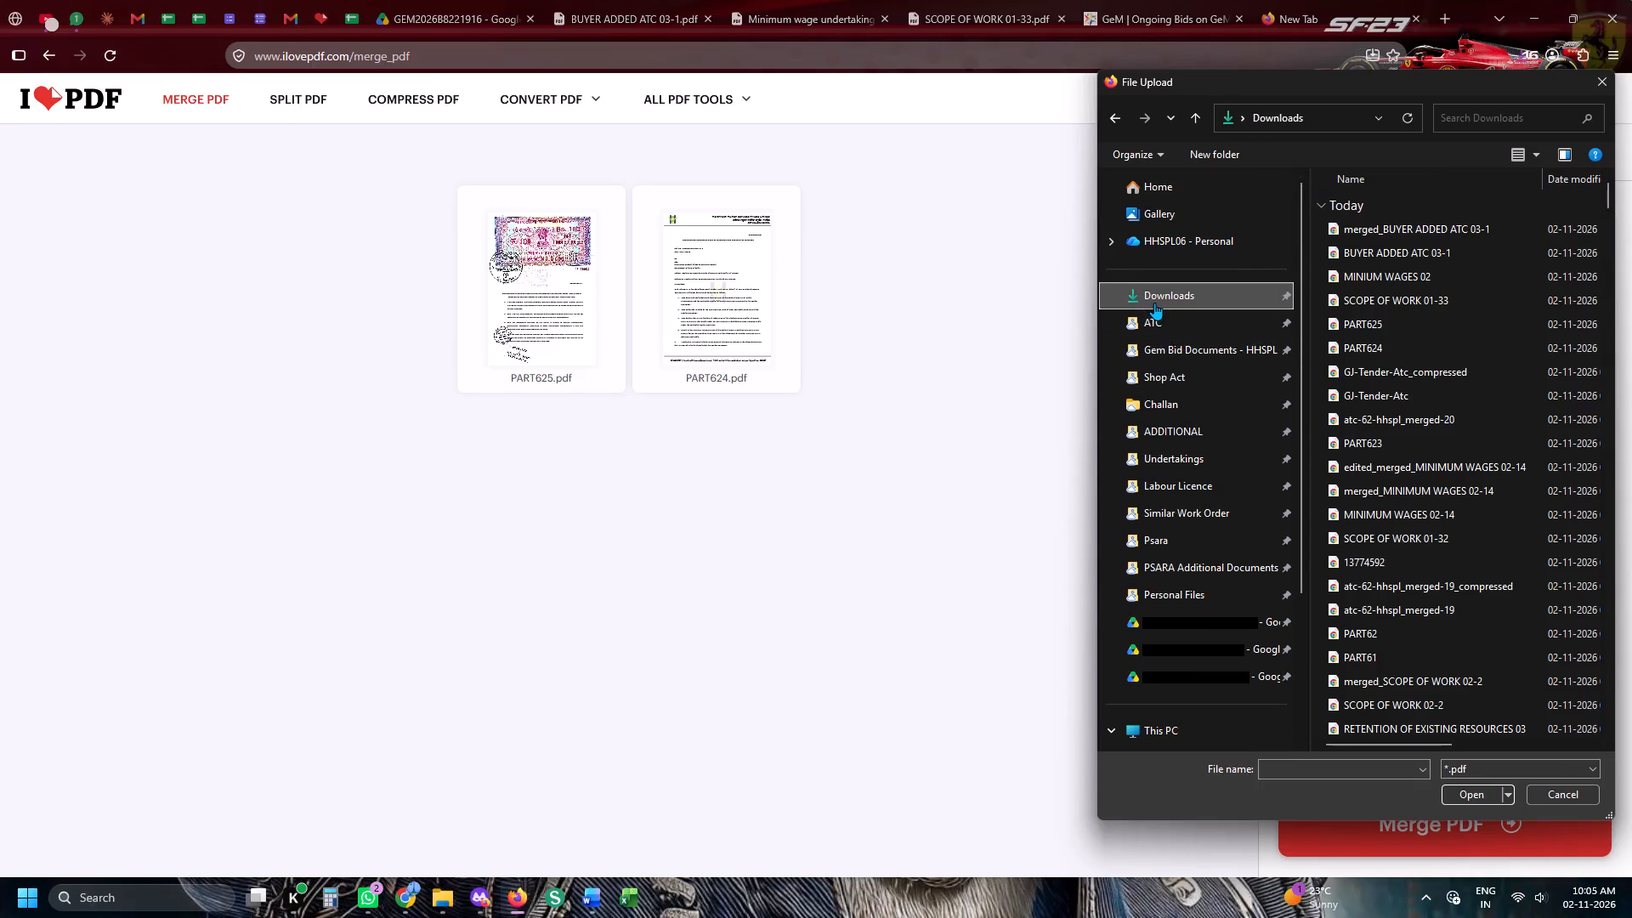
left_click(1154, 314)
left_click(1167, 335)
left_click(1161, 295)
Switch back to Sejda PDF Desktop and open the merged_BUYER ADDED ATC 03-1 PDF for editing.
key("alt+Tab")
scroll(619, 450, "down", 19)
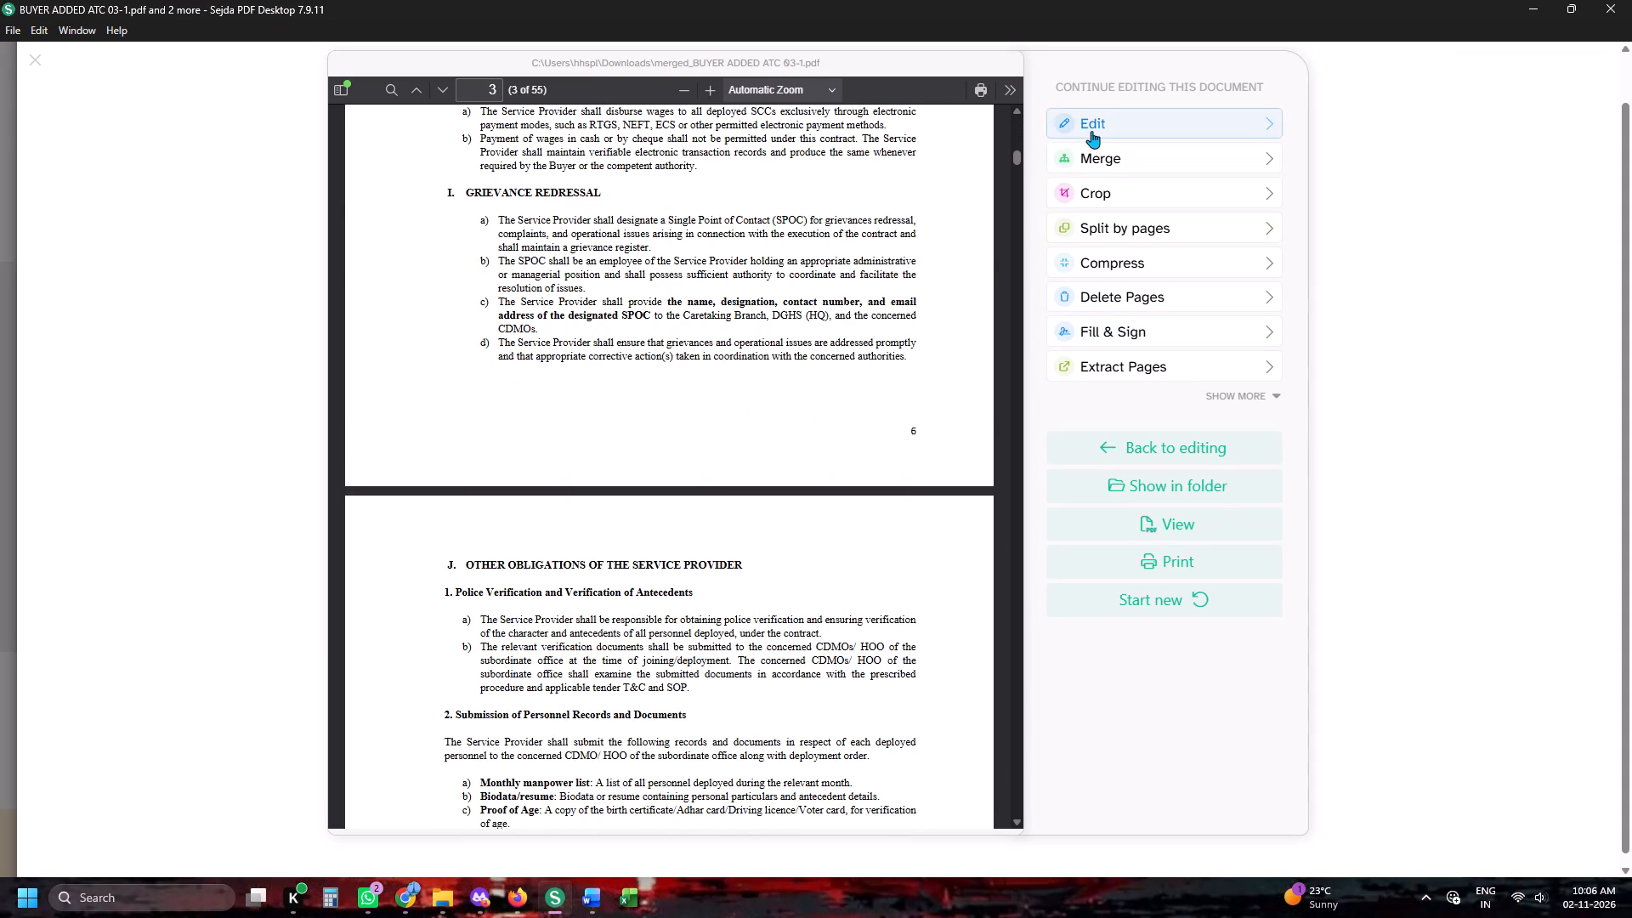
left_click(1091, 131)
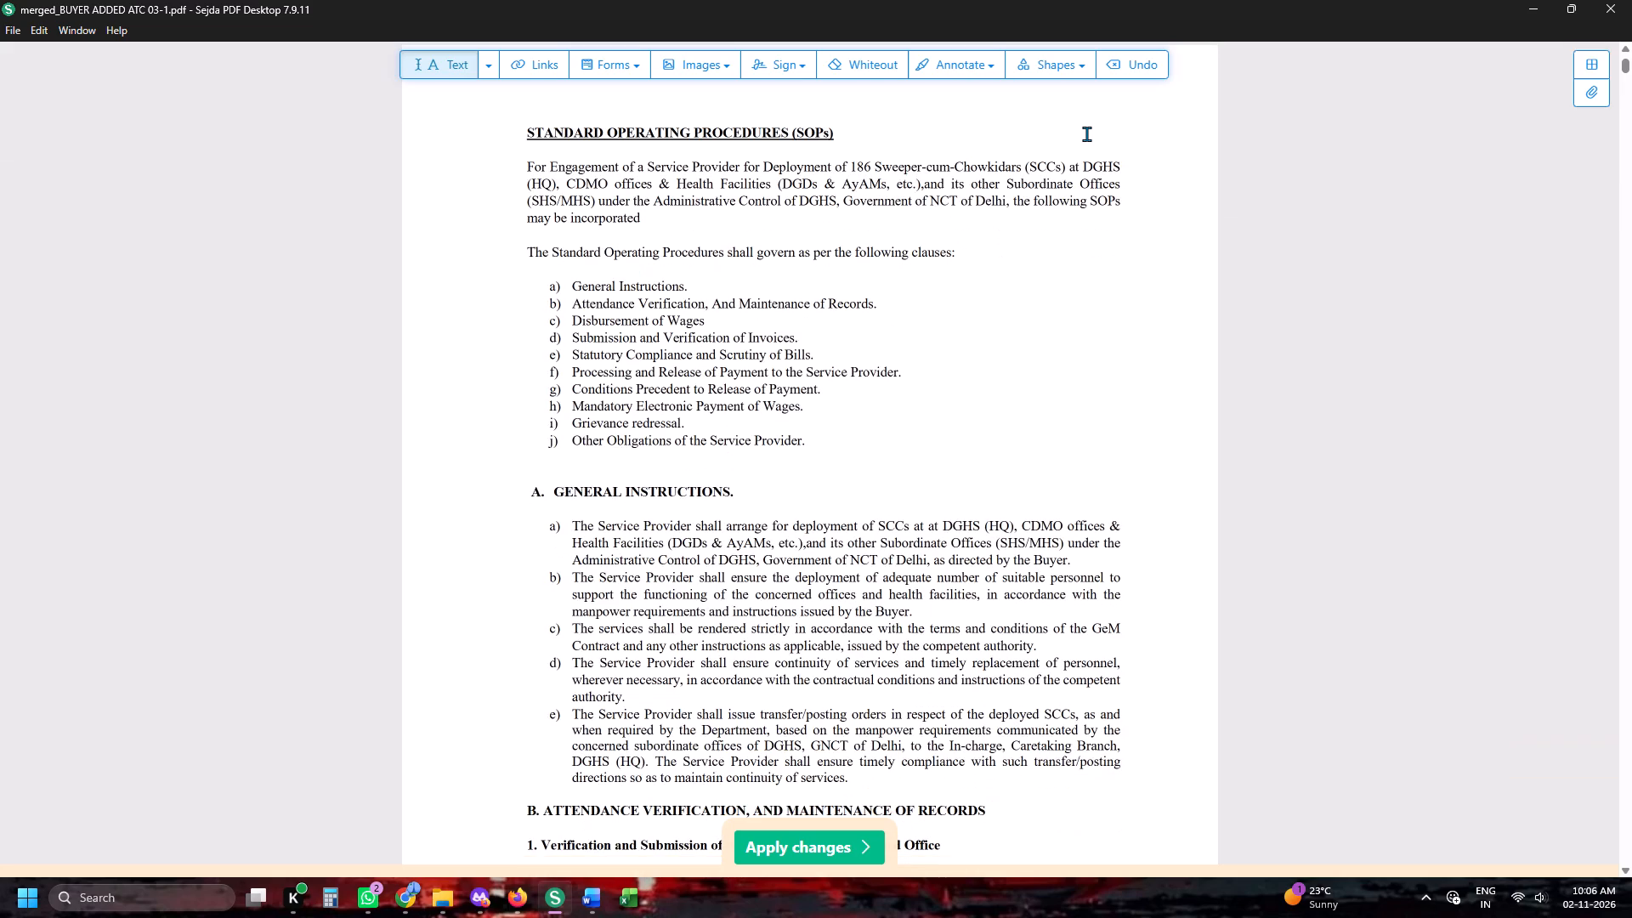
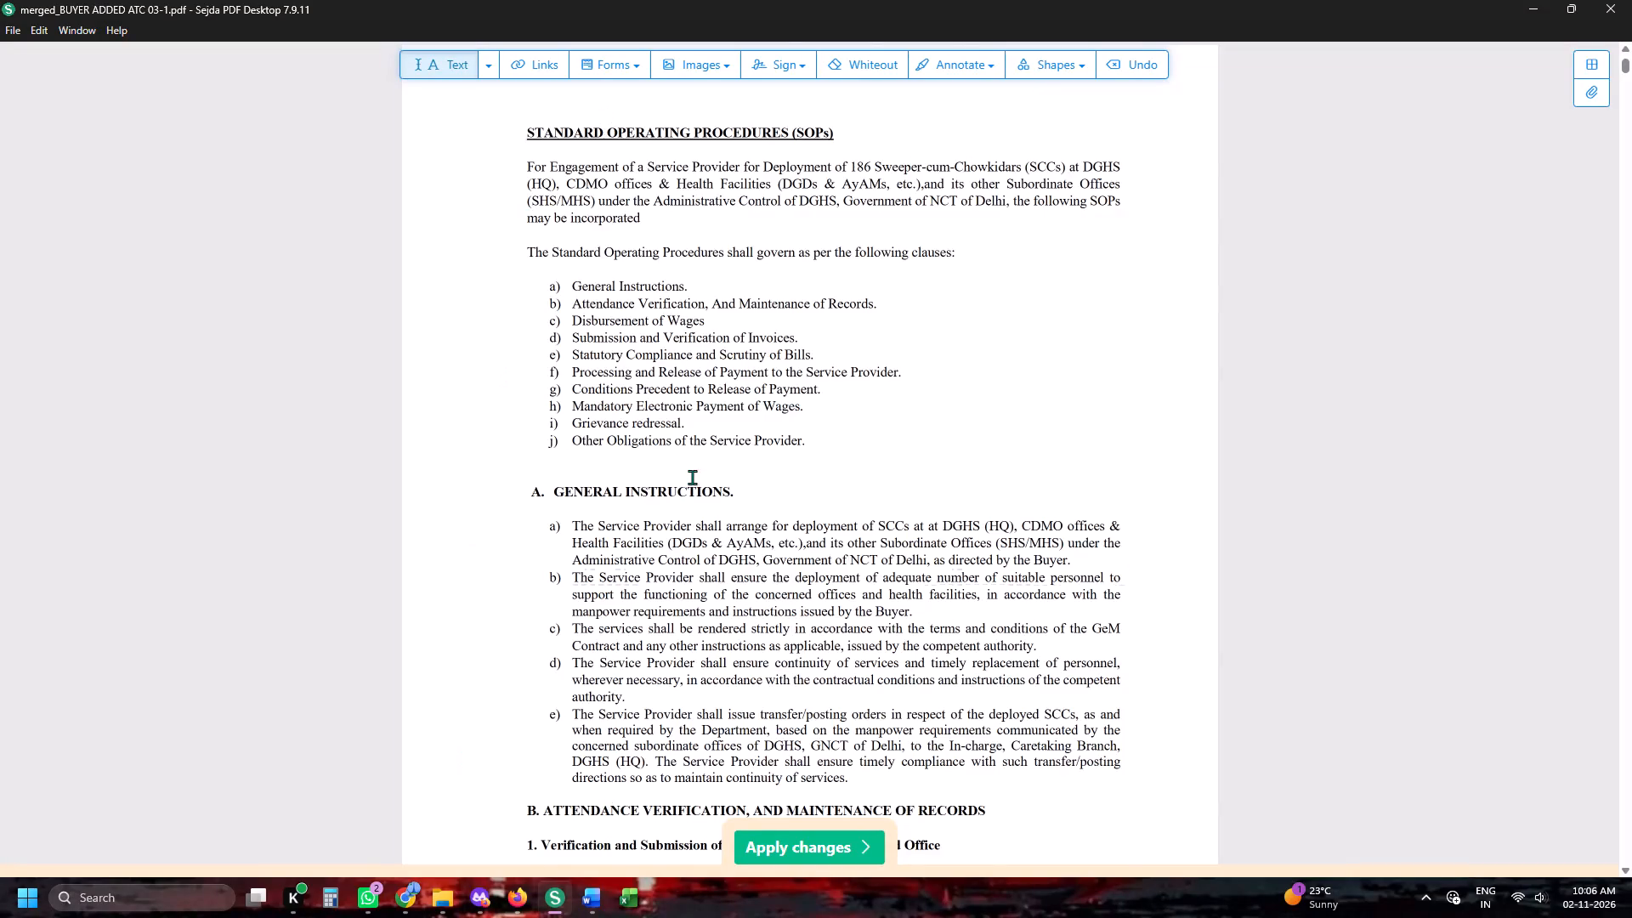
Place the saved company stamp and director signature at the bottom of page 1 and repeat it on all pages.
scroll(708, 425, "down", 10)
scroll(727, 454, "up", 15)
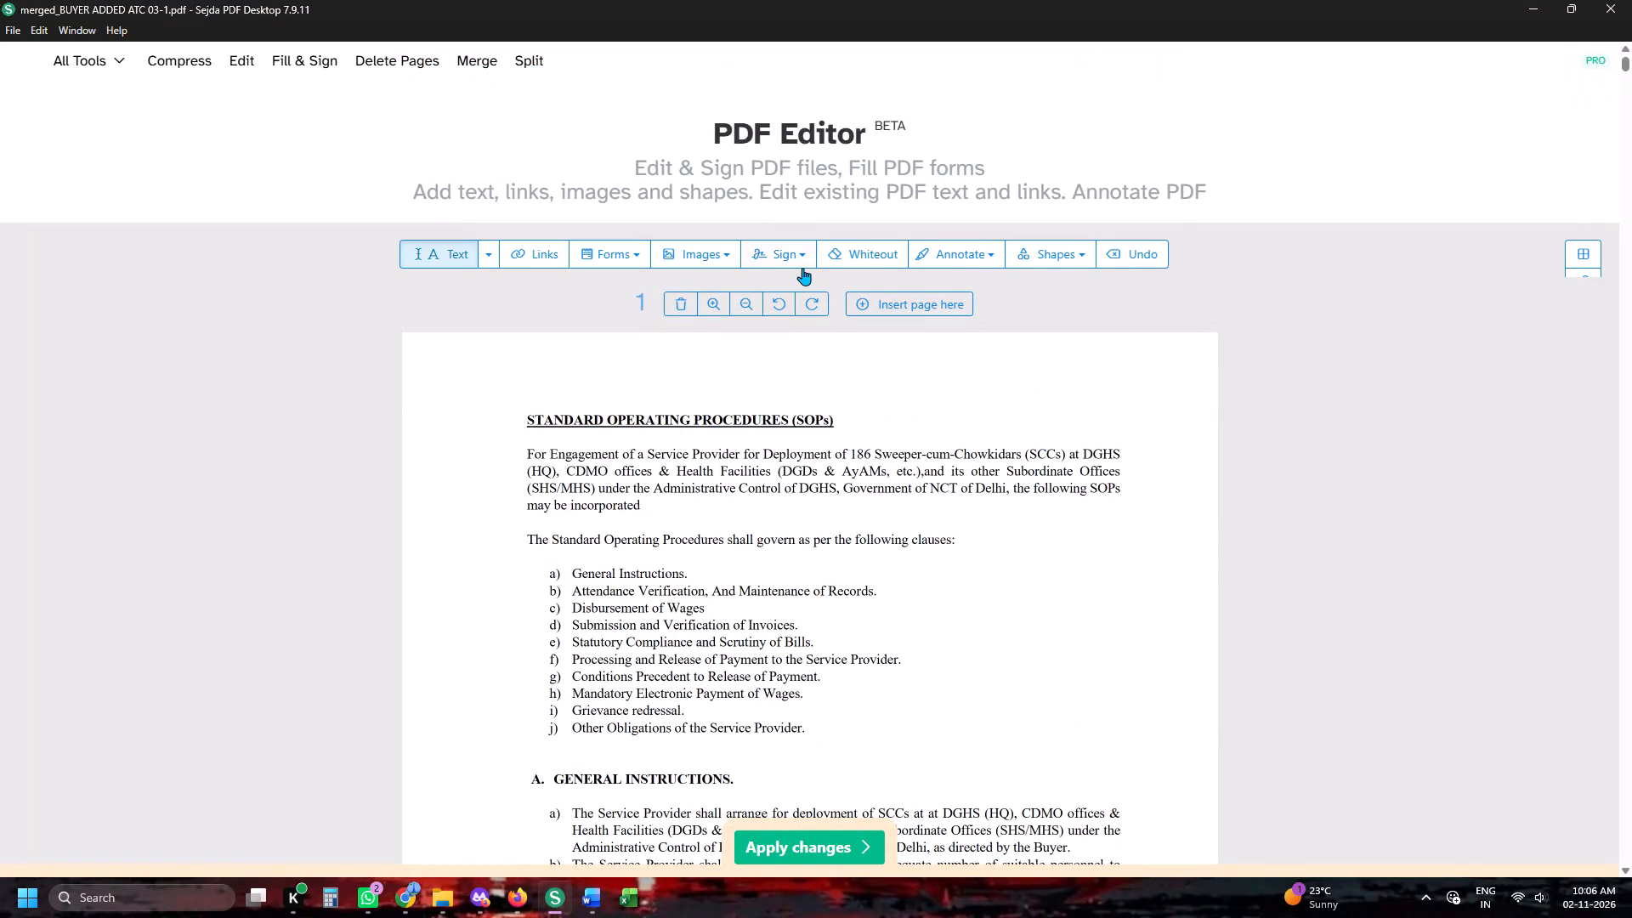
double_click(802, 268)
left_click(793, 256)
left_click(831, 365)
key("space")
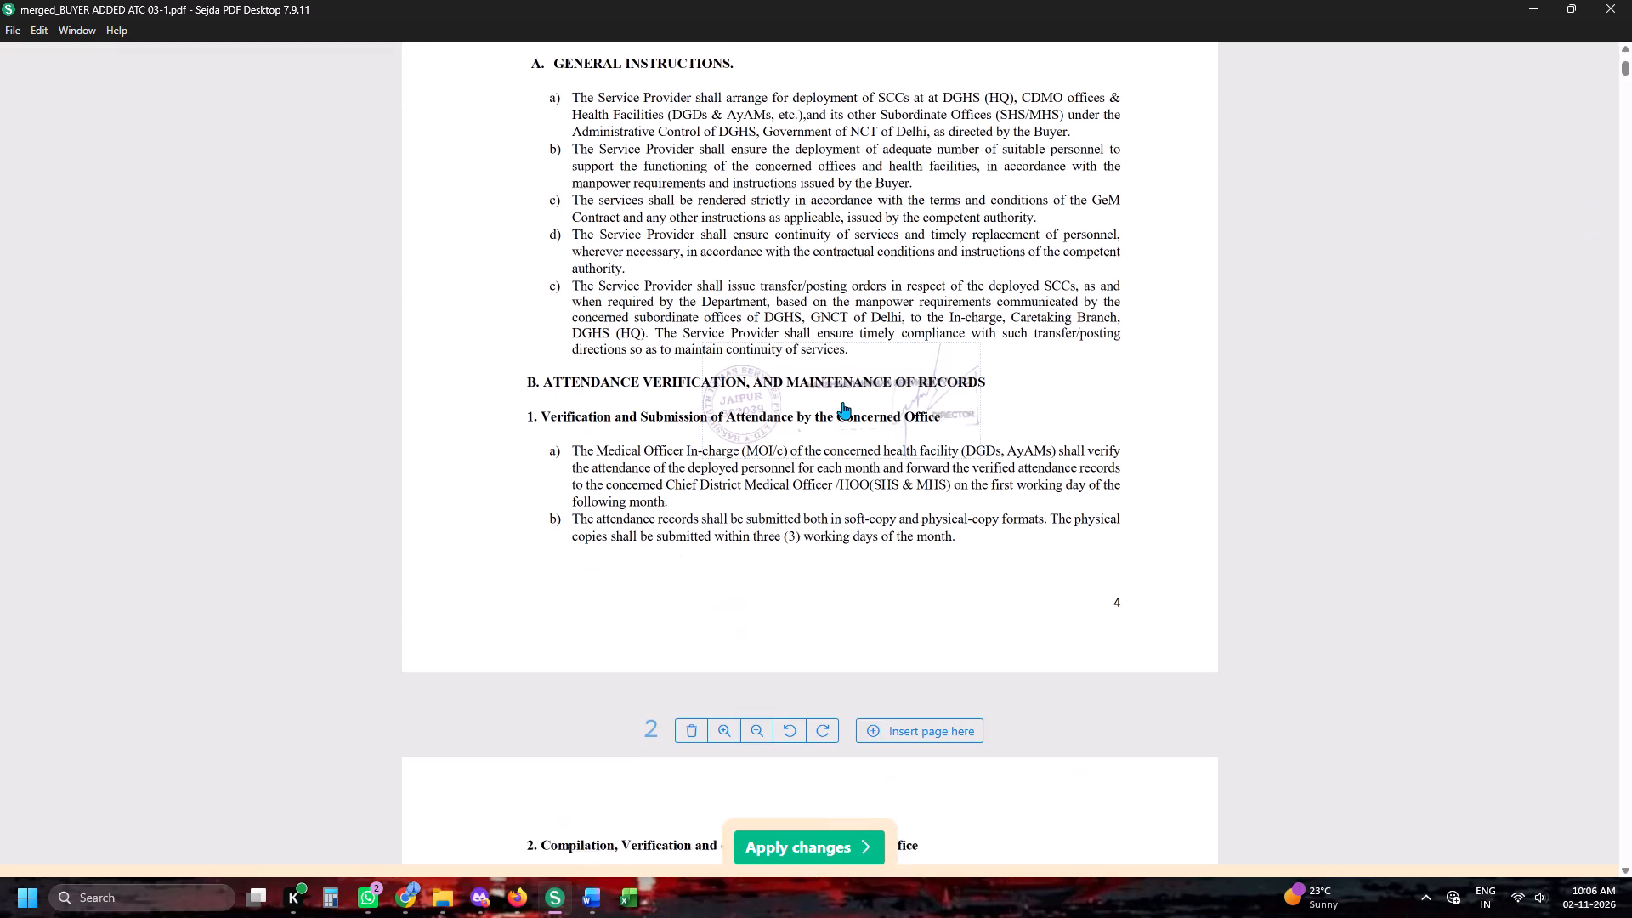
left_click(995, 581)
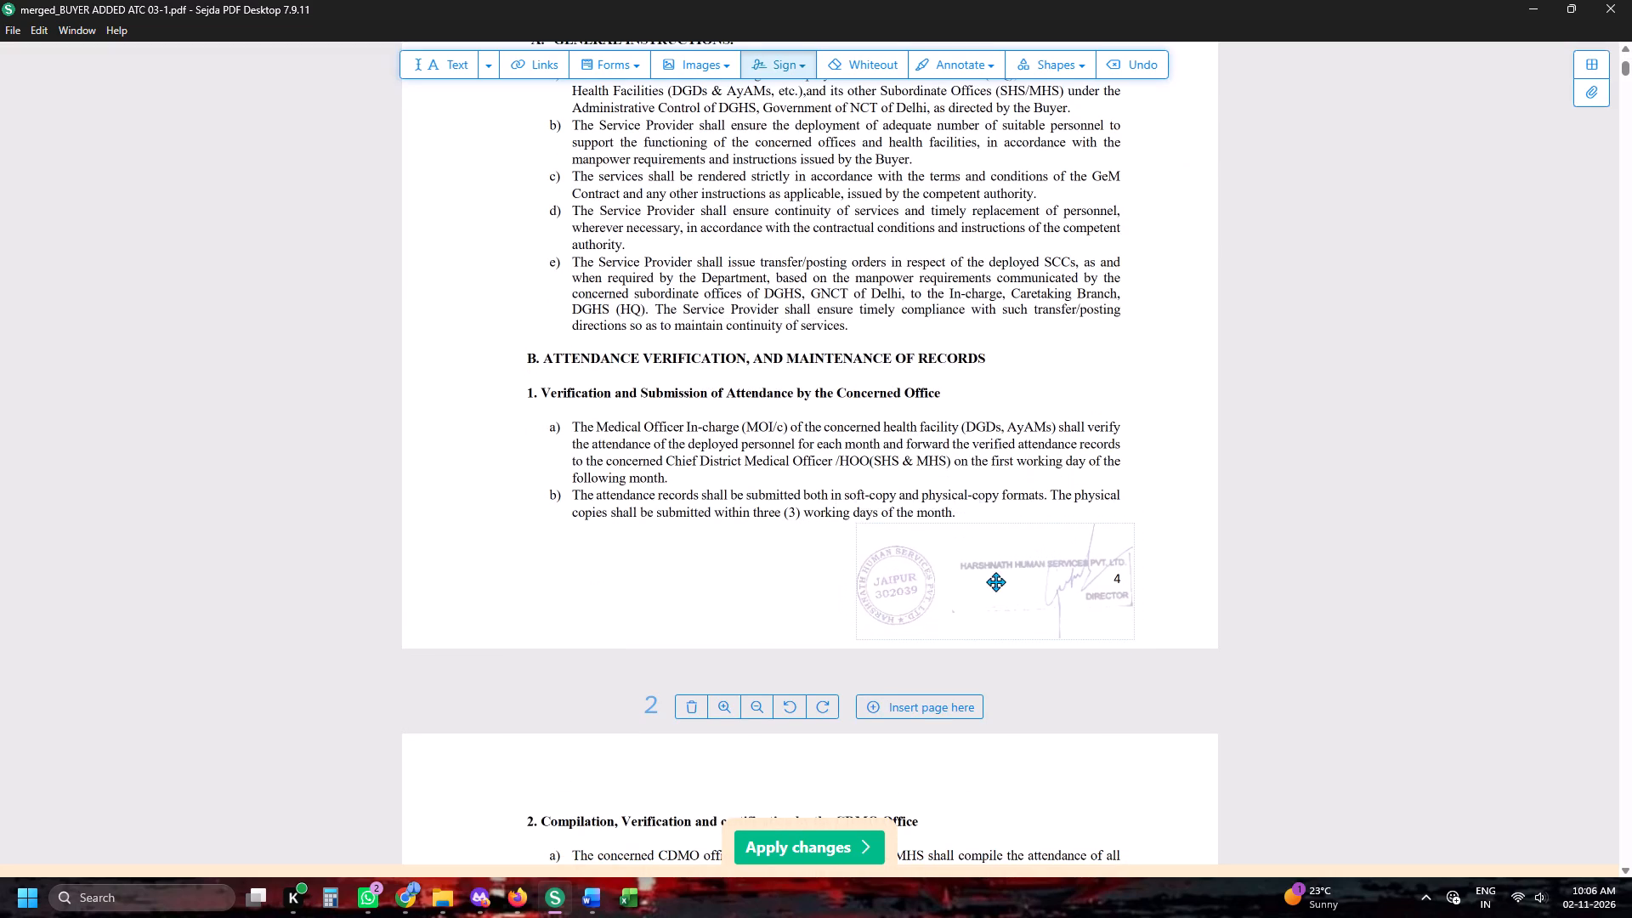
left_click(924, 518)
left_click(928, 548)
Review the stamped pages from page 2 through Annexure-II, checking stamp placement and looking for annexure forms.
key("space")
key("space")
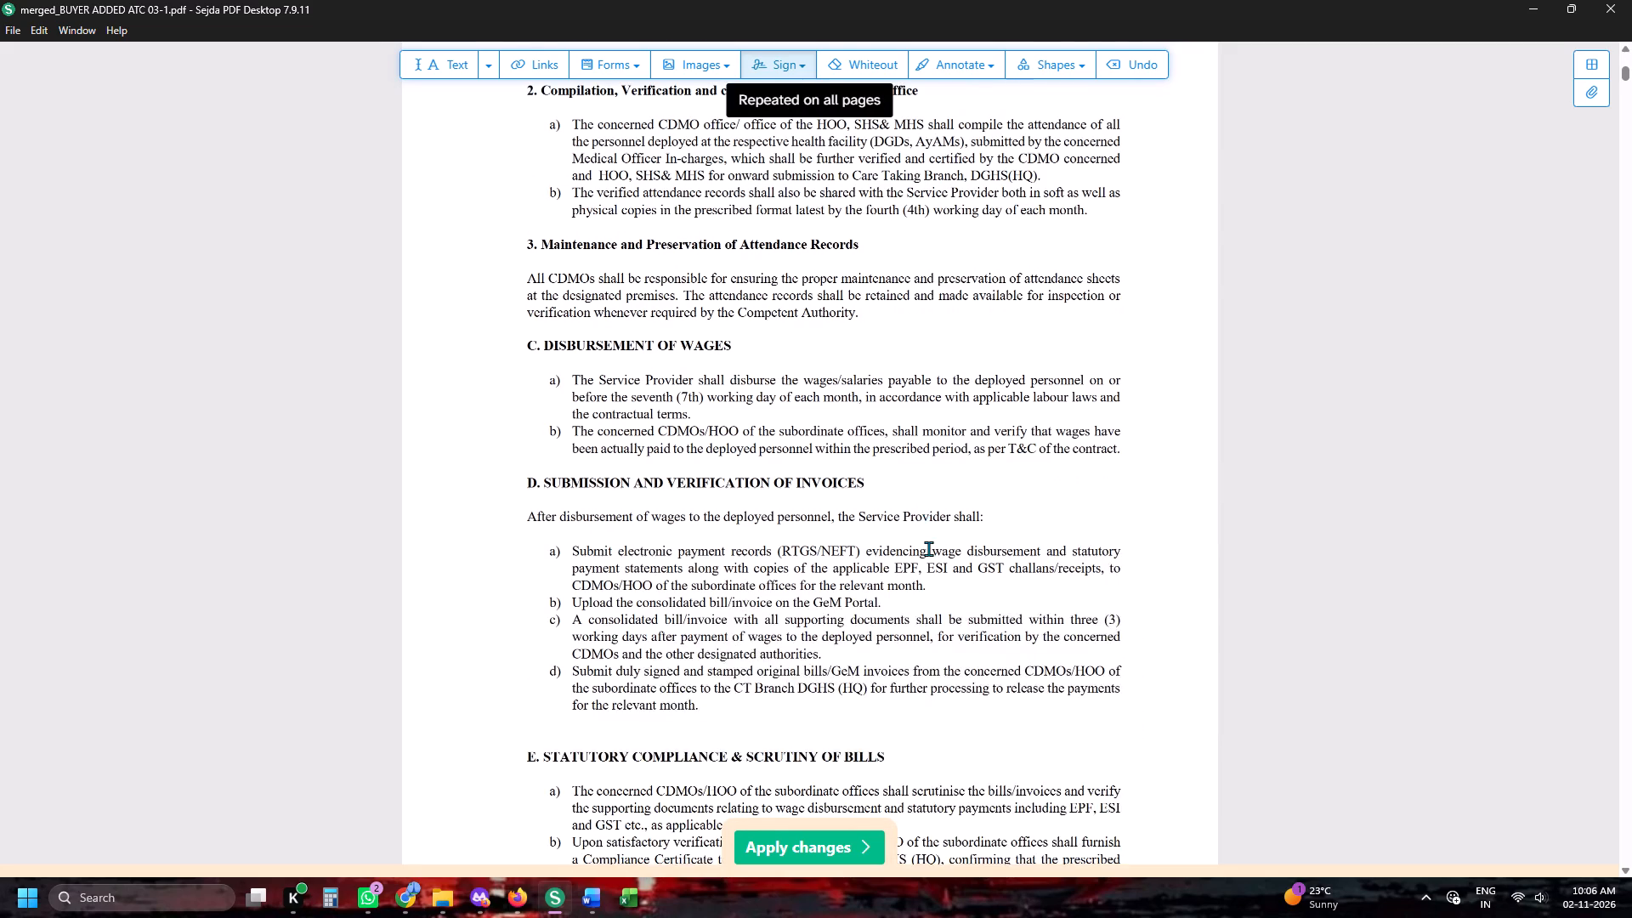
key("space")
key("space")
key("space")
key("space")
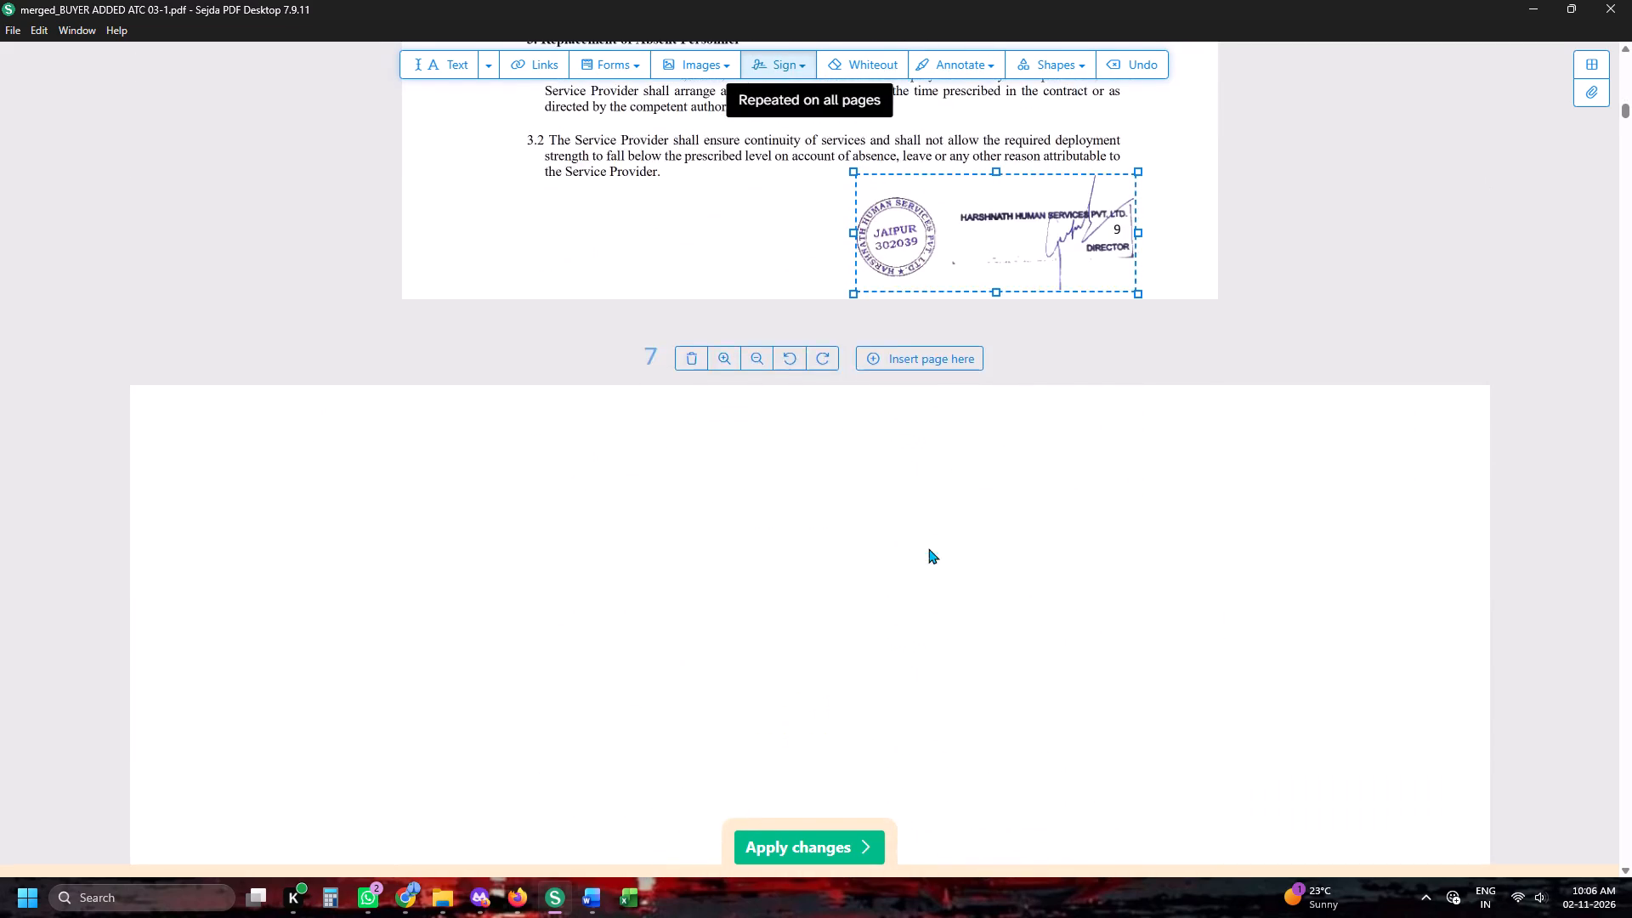
key("space")
key("space")
key("space")
key("space")
key("space")
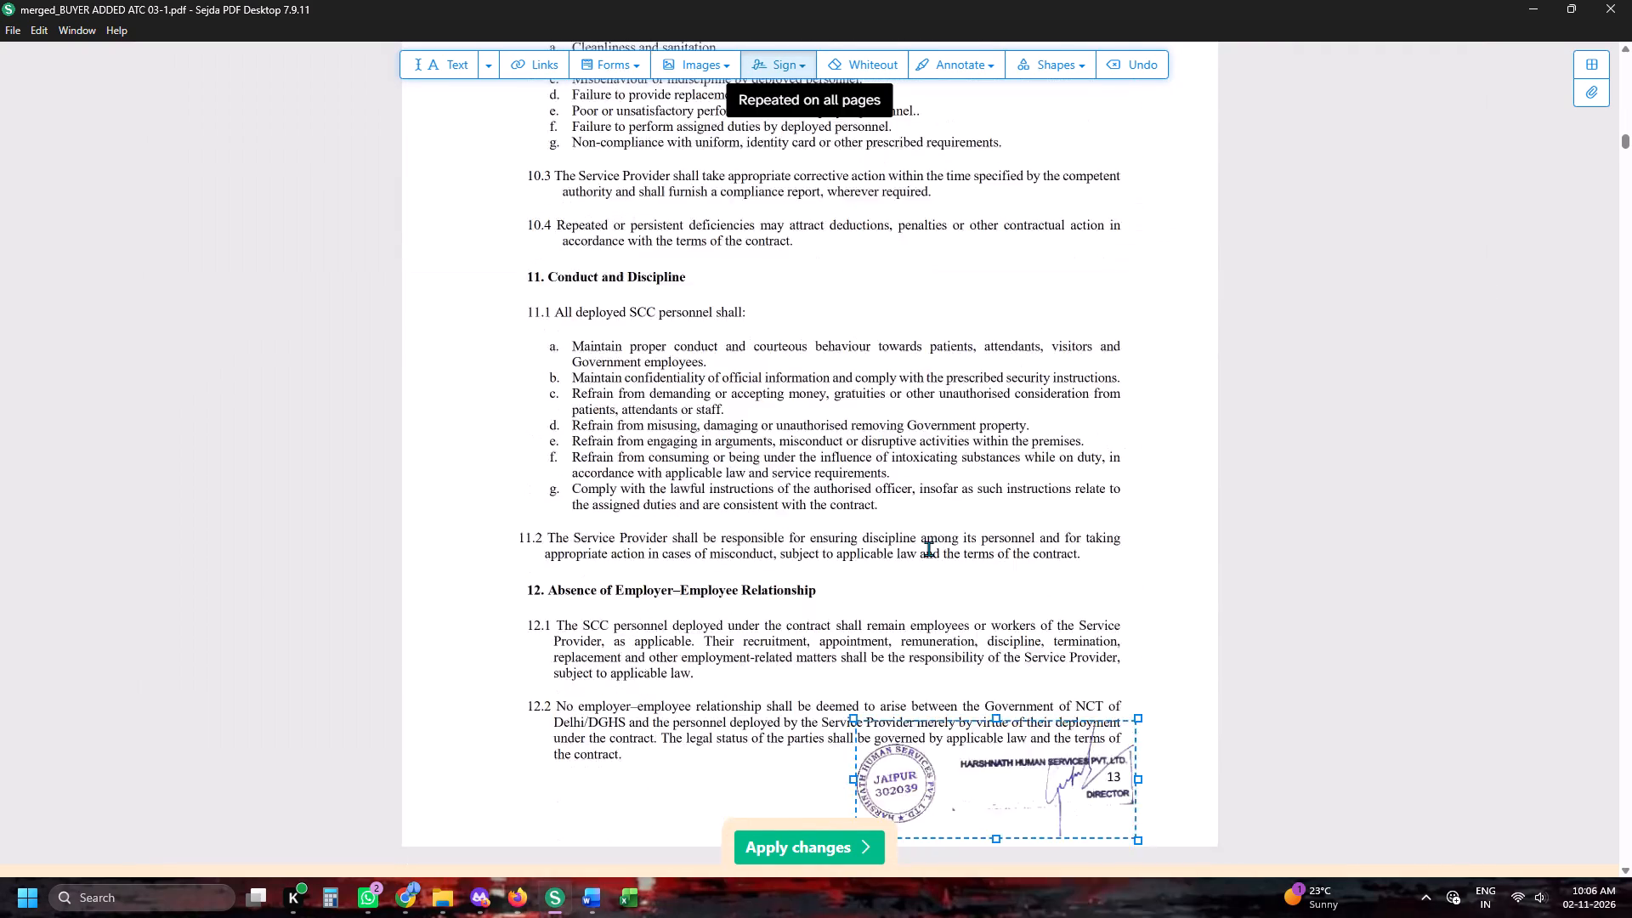
key("space")
key("space")
key("space")
key("space")
key("space")
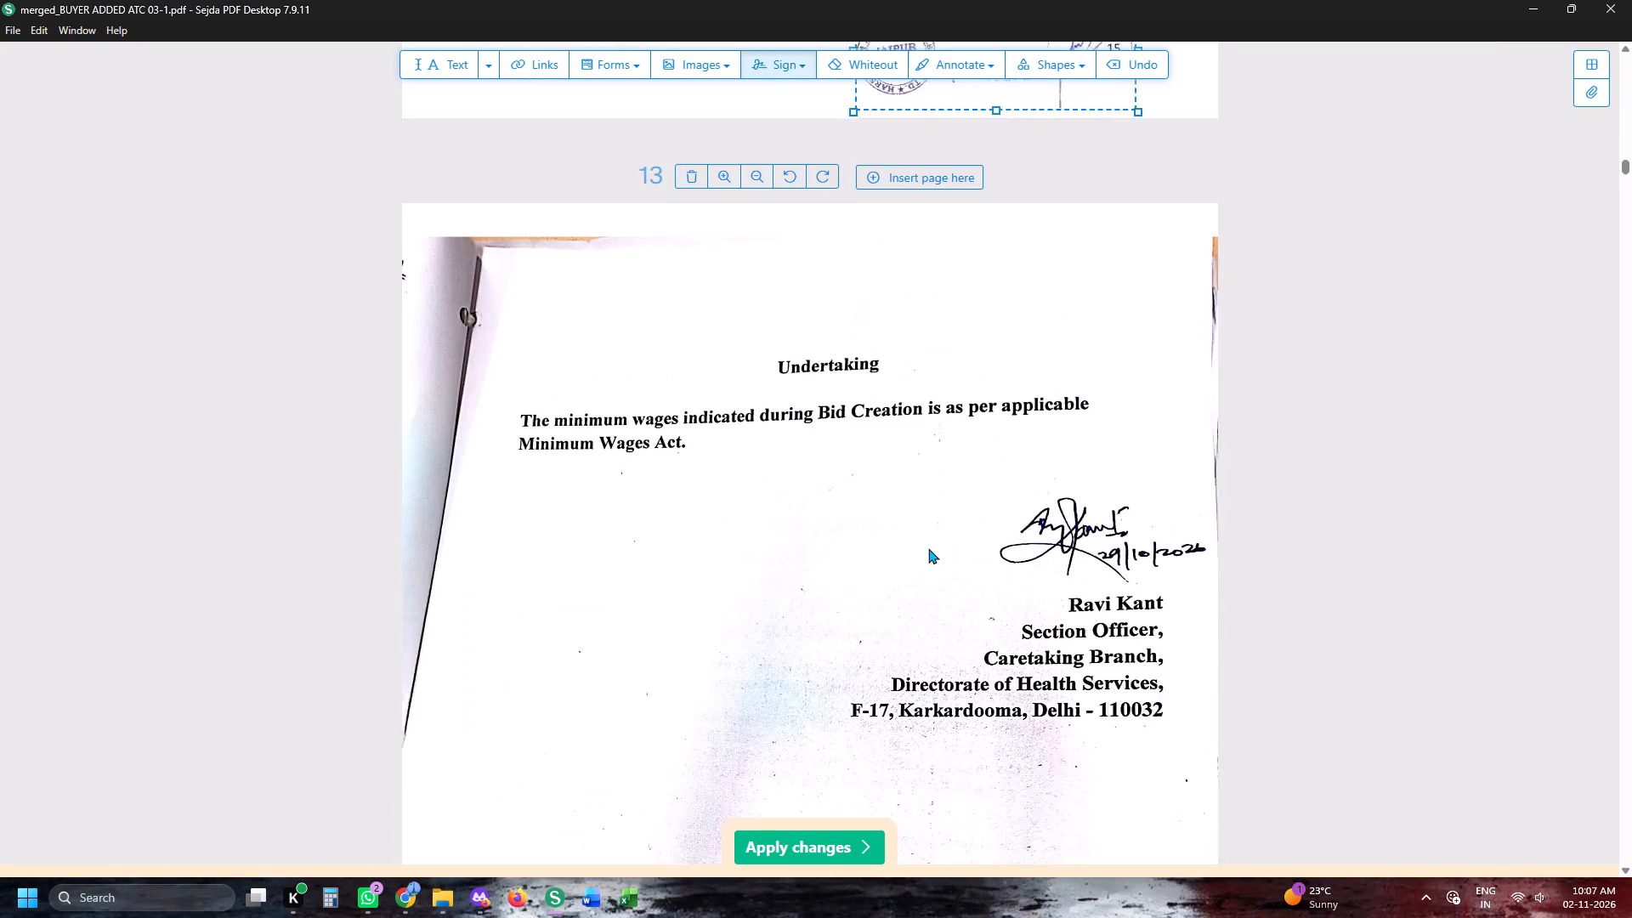
key("space")
key("space")
key("space")
key("space")
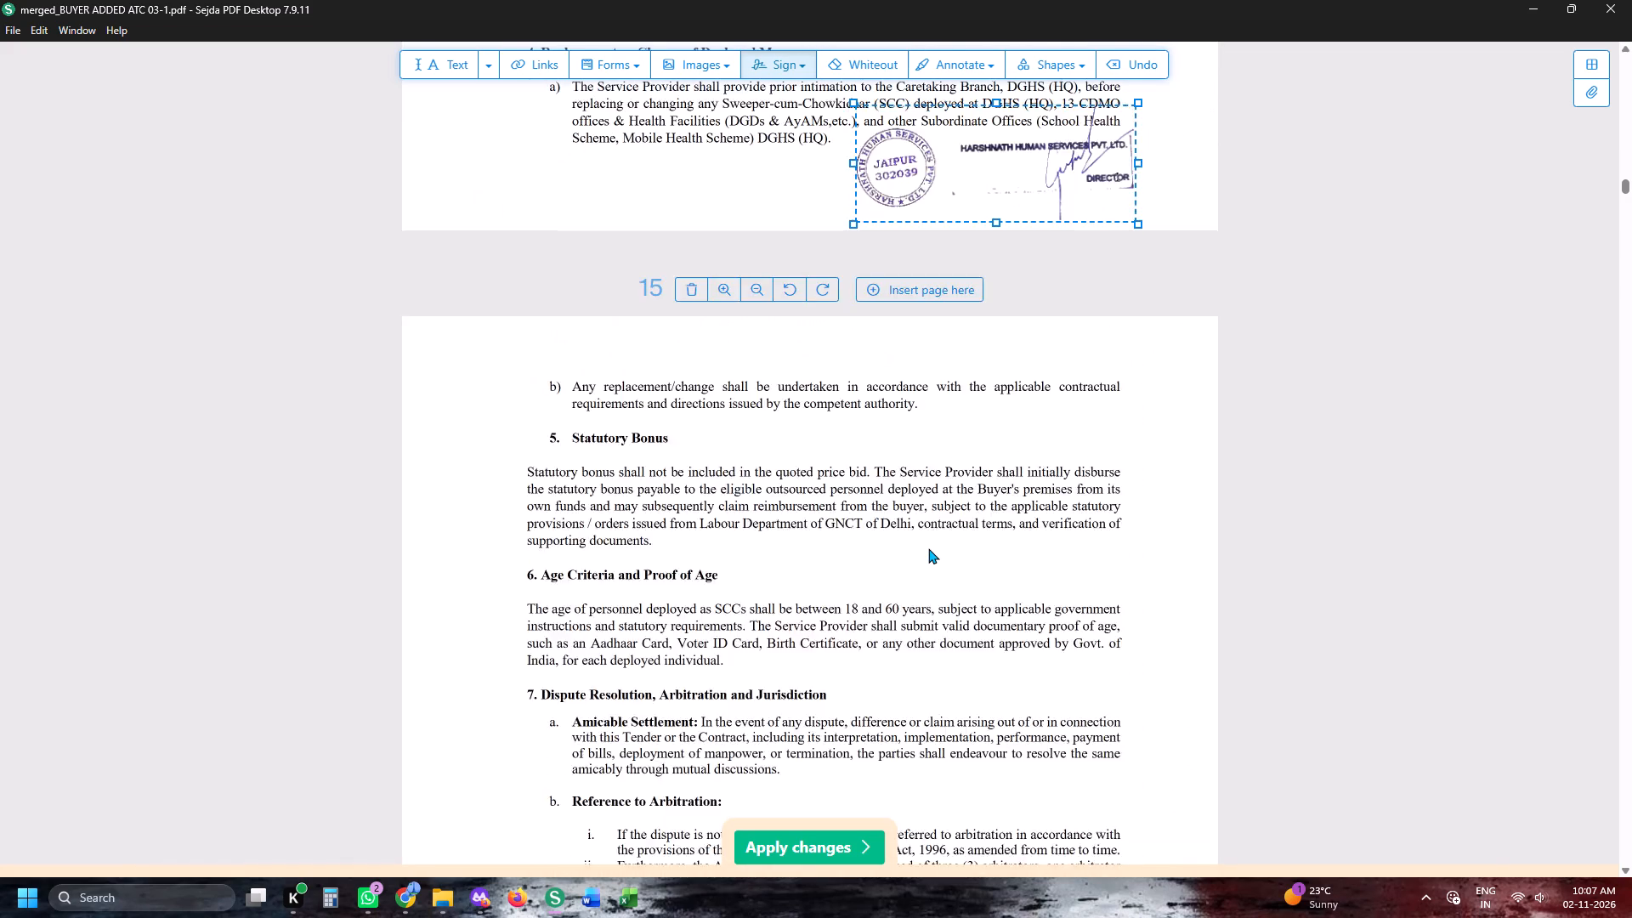
key("space")
key("space")
key("space")
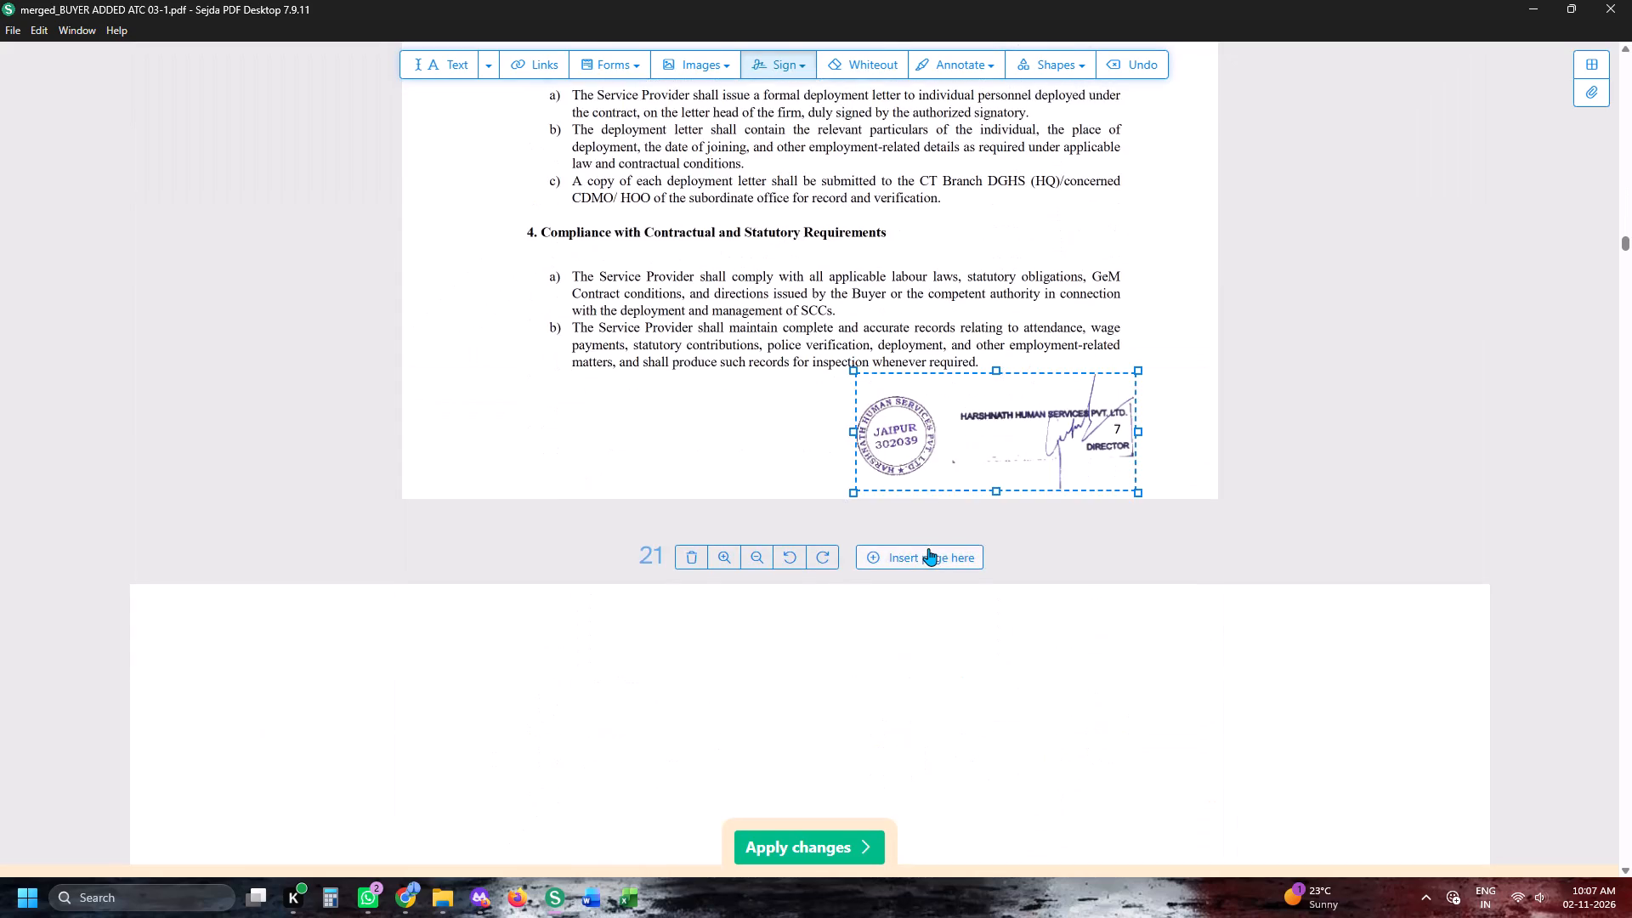
key("space")
key("space")
key("space")
key("space")
key("space")
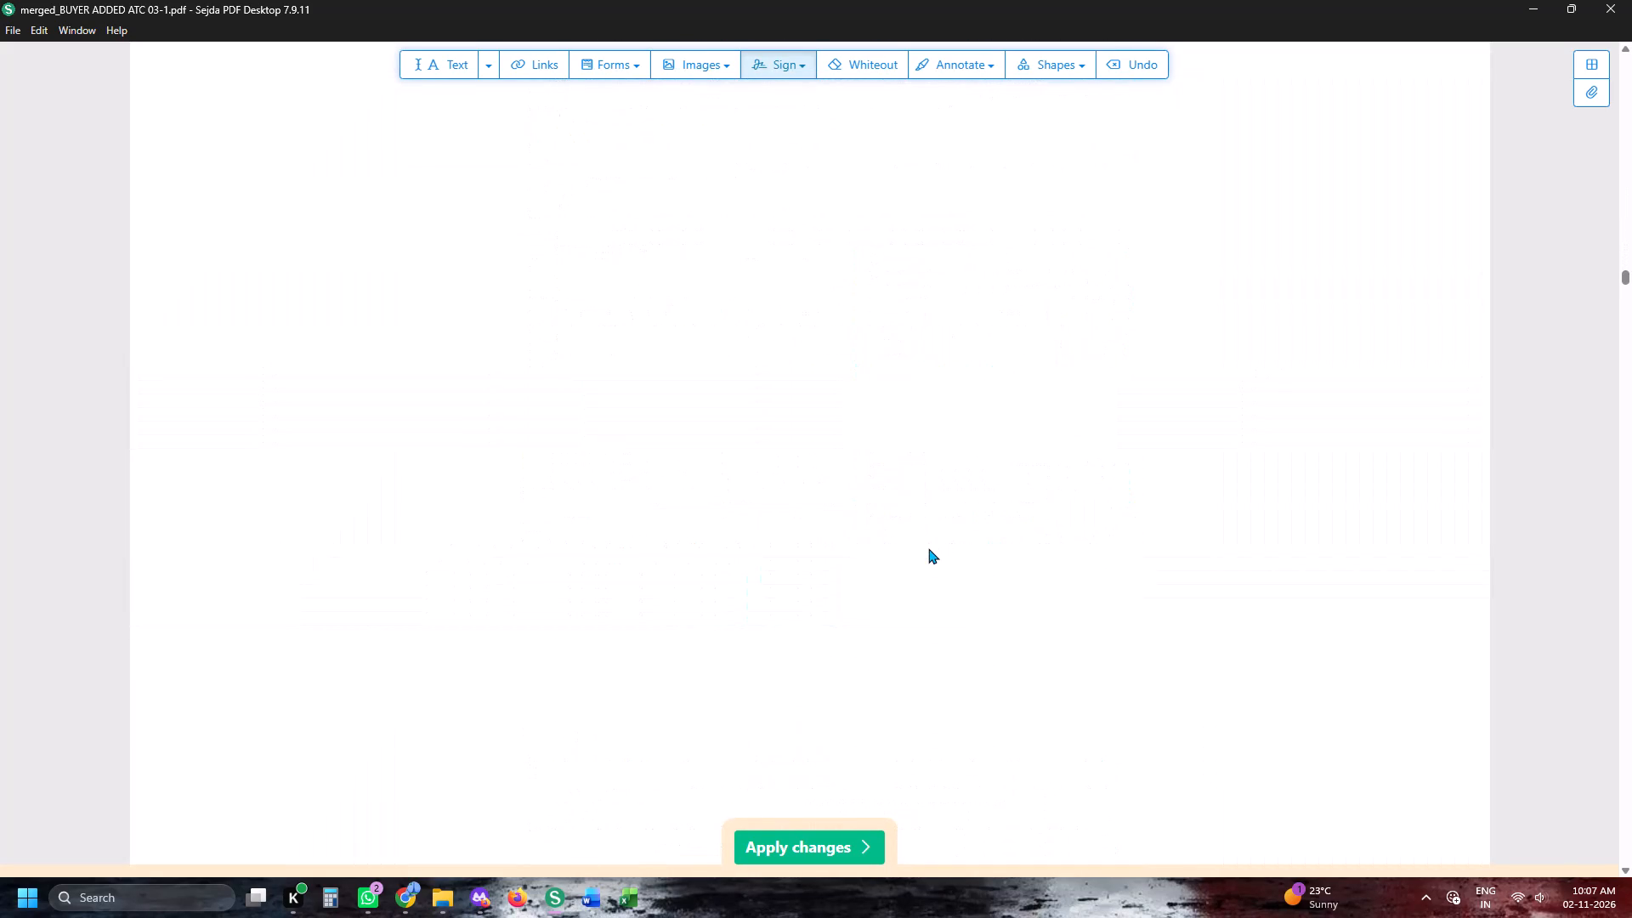
key("space")
key("space")
key("space")
key("space")
key("space")
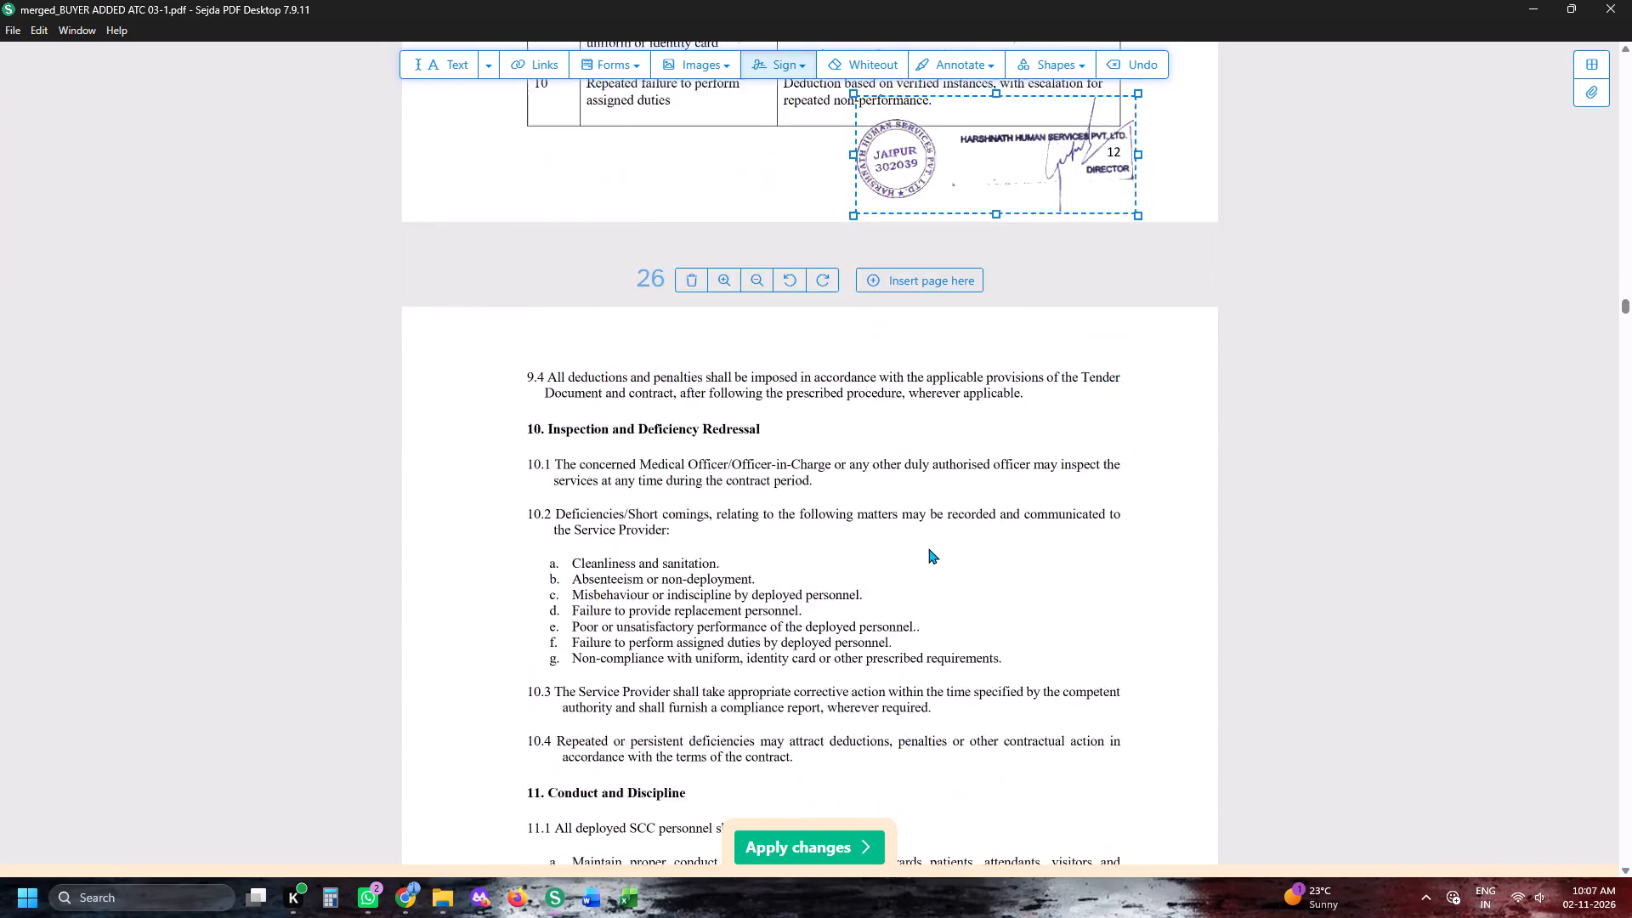
key("space")
key("space")
key("space")
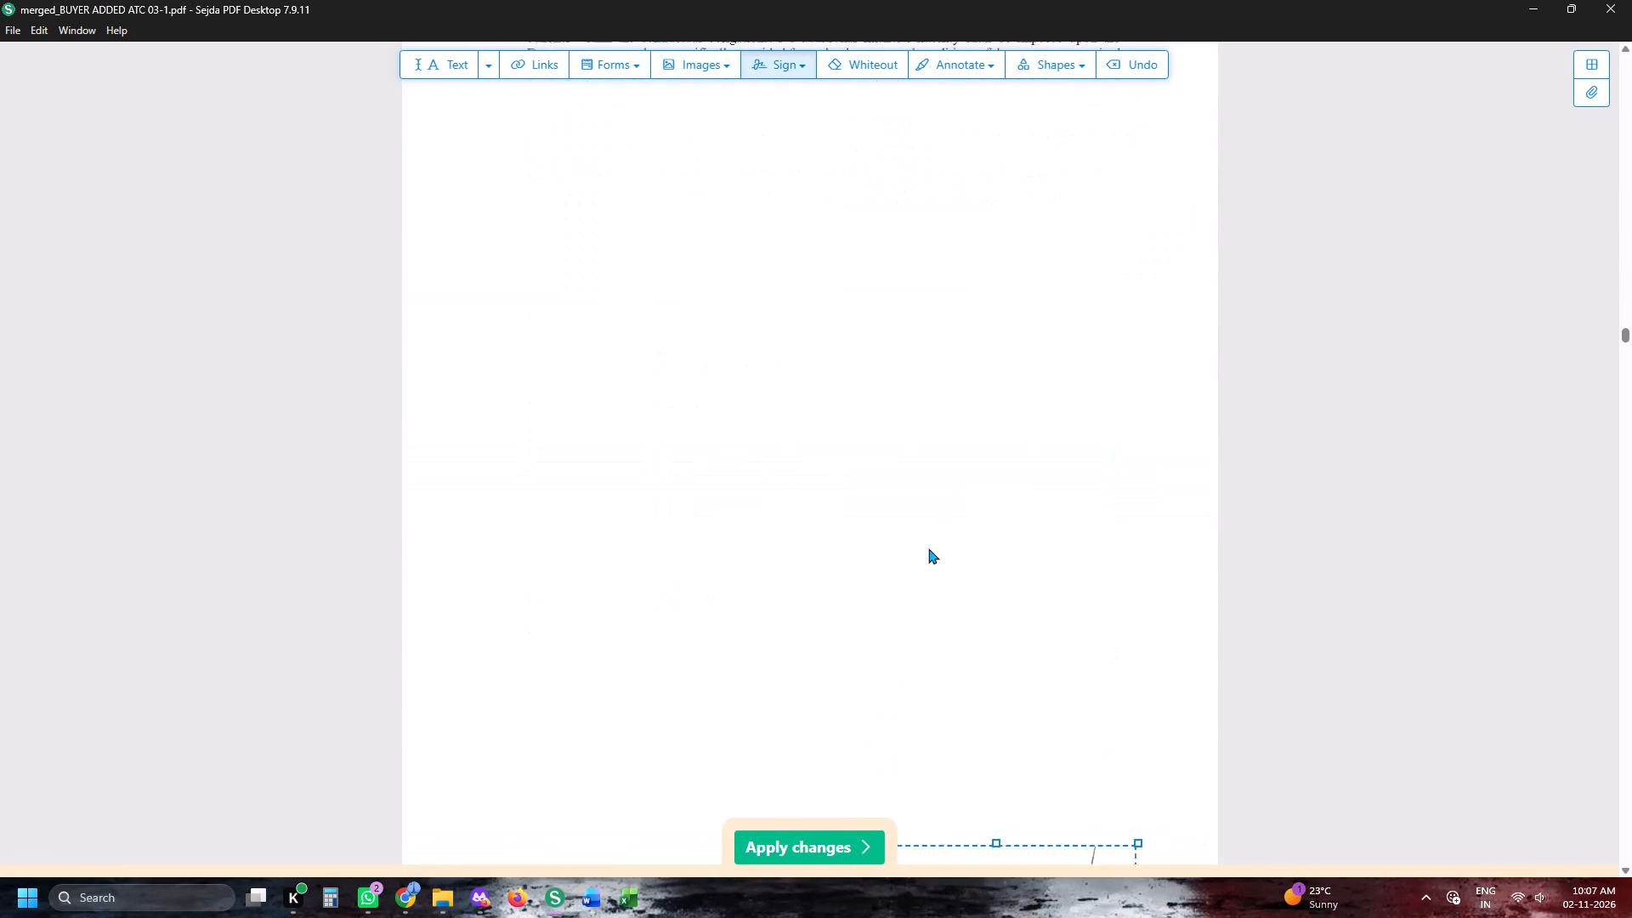
key("space")
key("space")
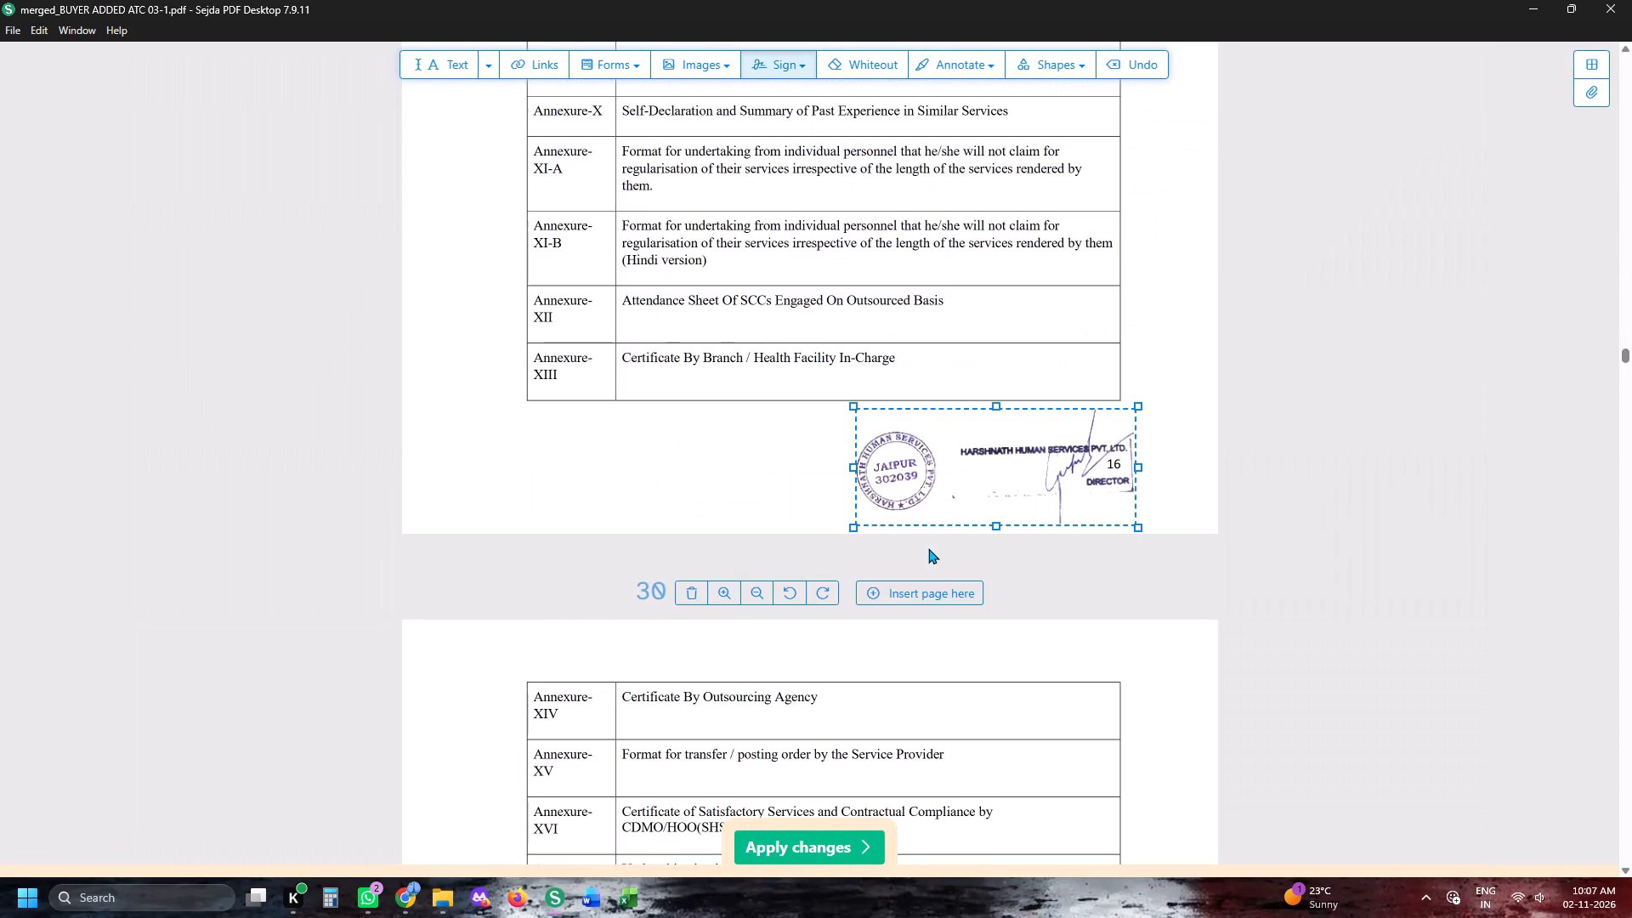
key("space")
key("space")
key("space")
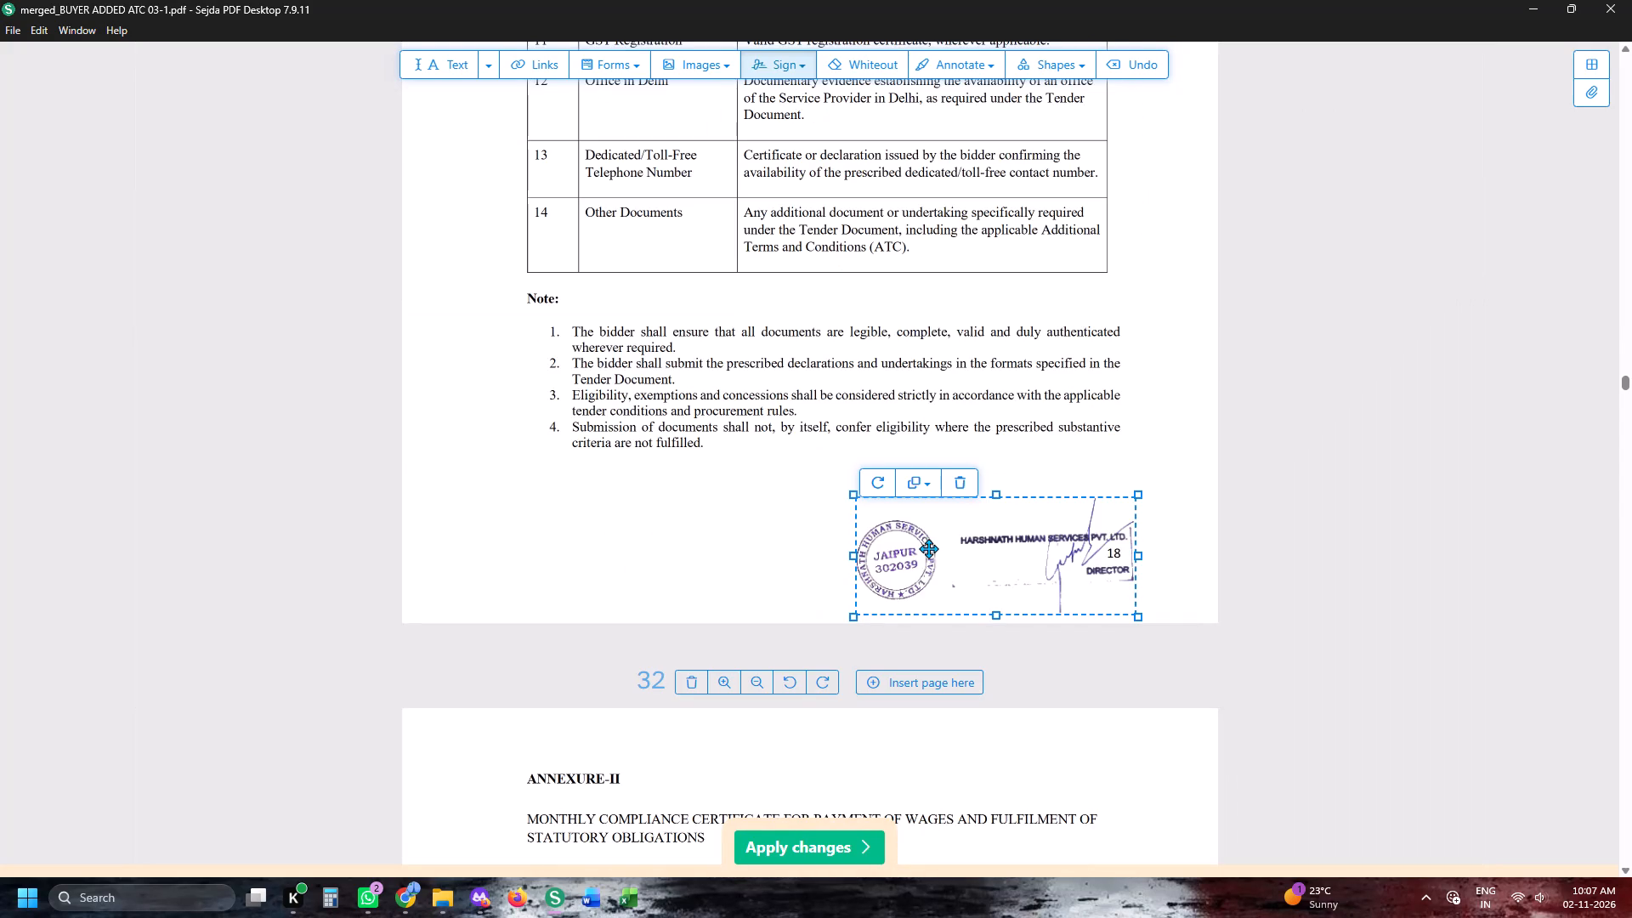
key("space")
key("space")
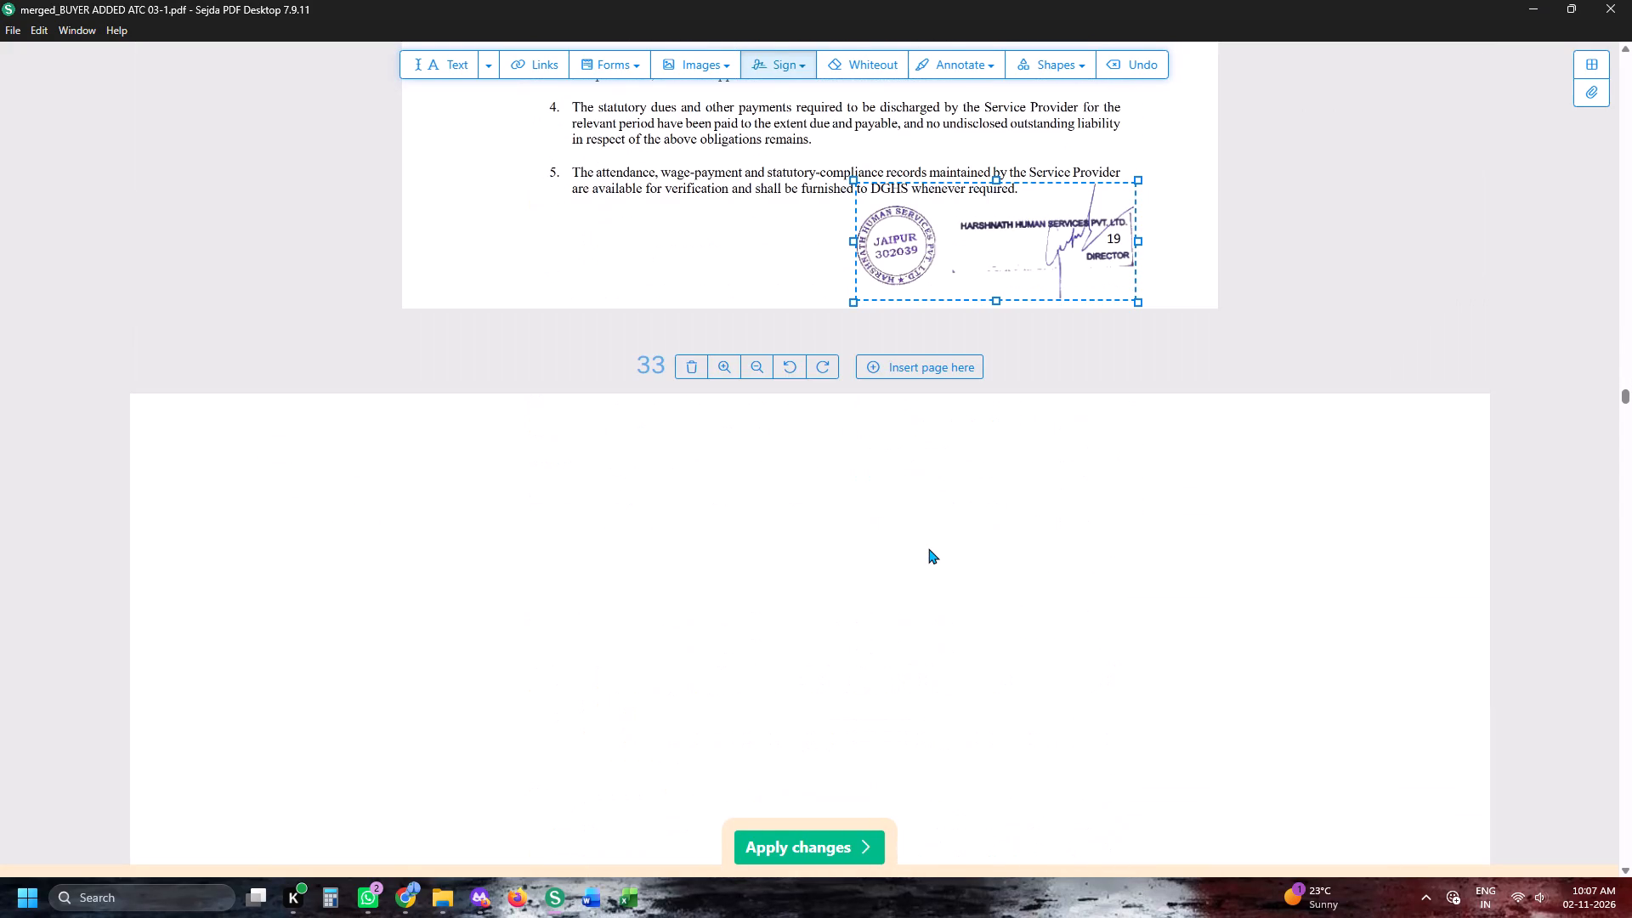
Delete the two pages of the Annexure-II monthly compliance certificate, starting at page 32.
scroll(928, 548, "up", 10)
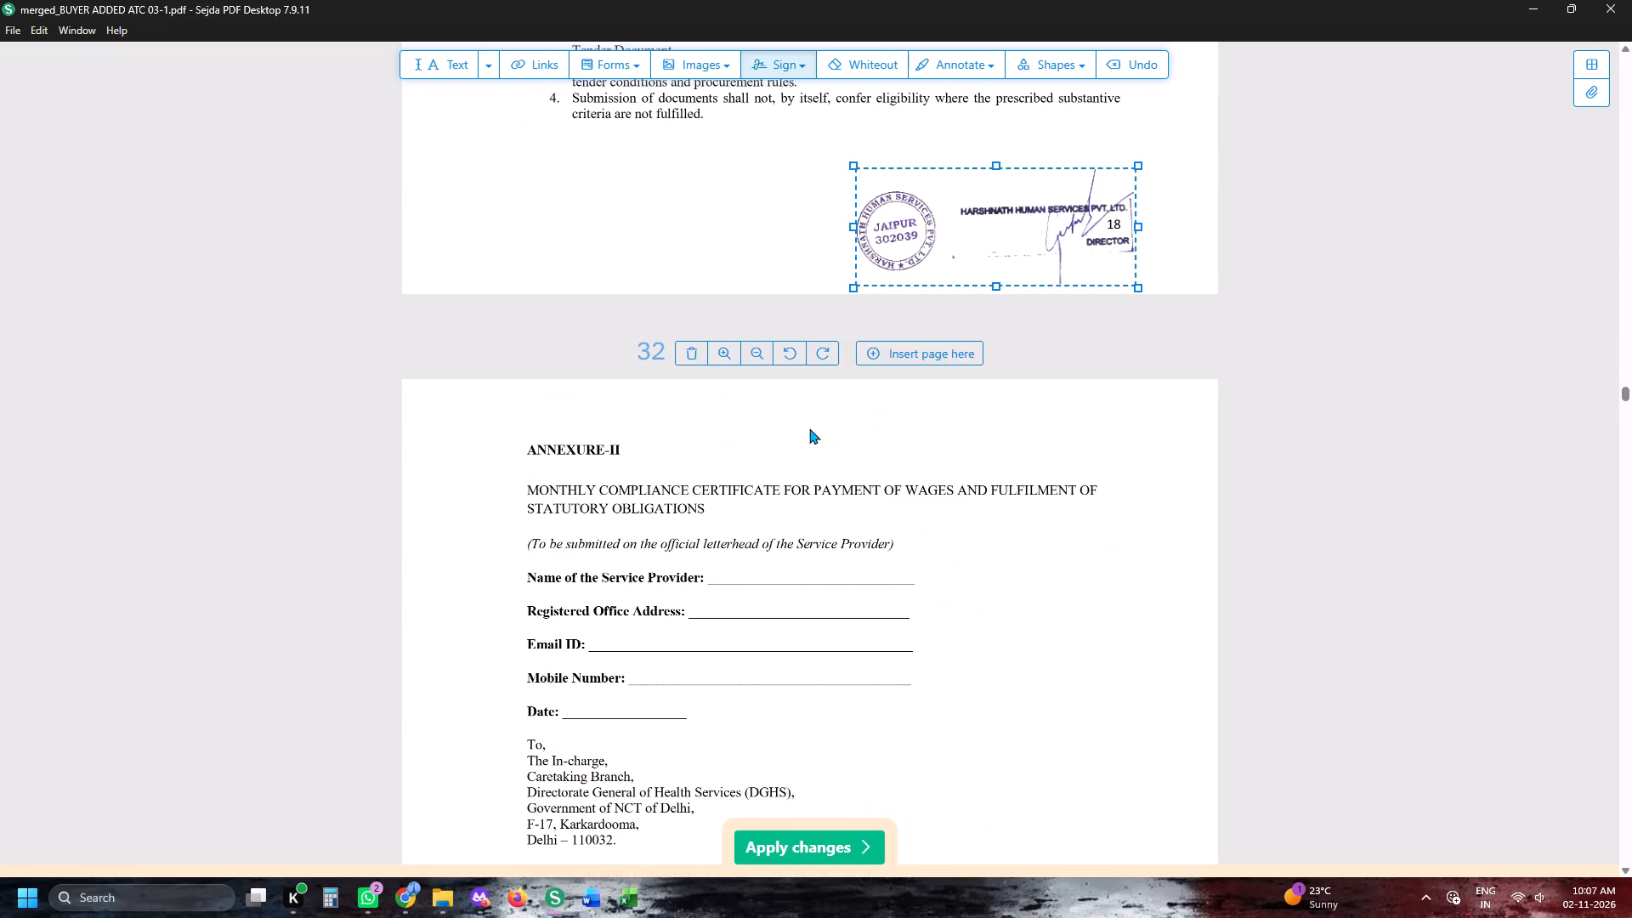
left_click(692, 361)
left_click(692, 361)
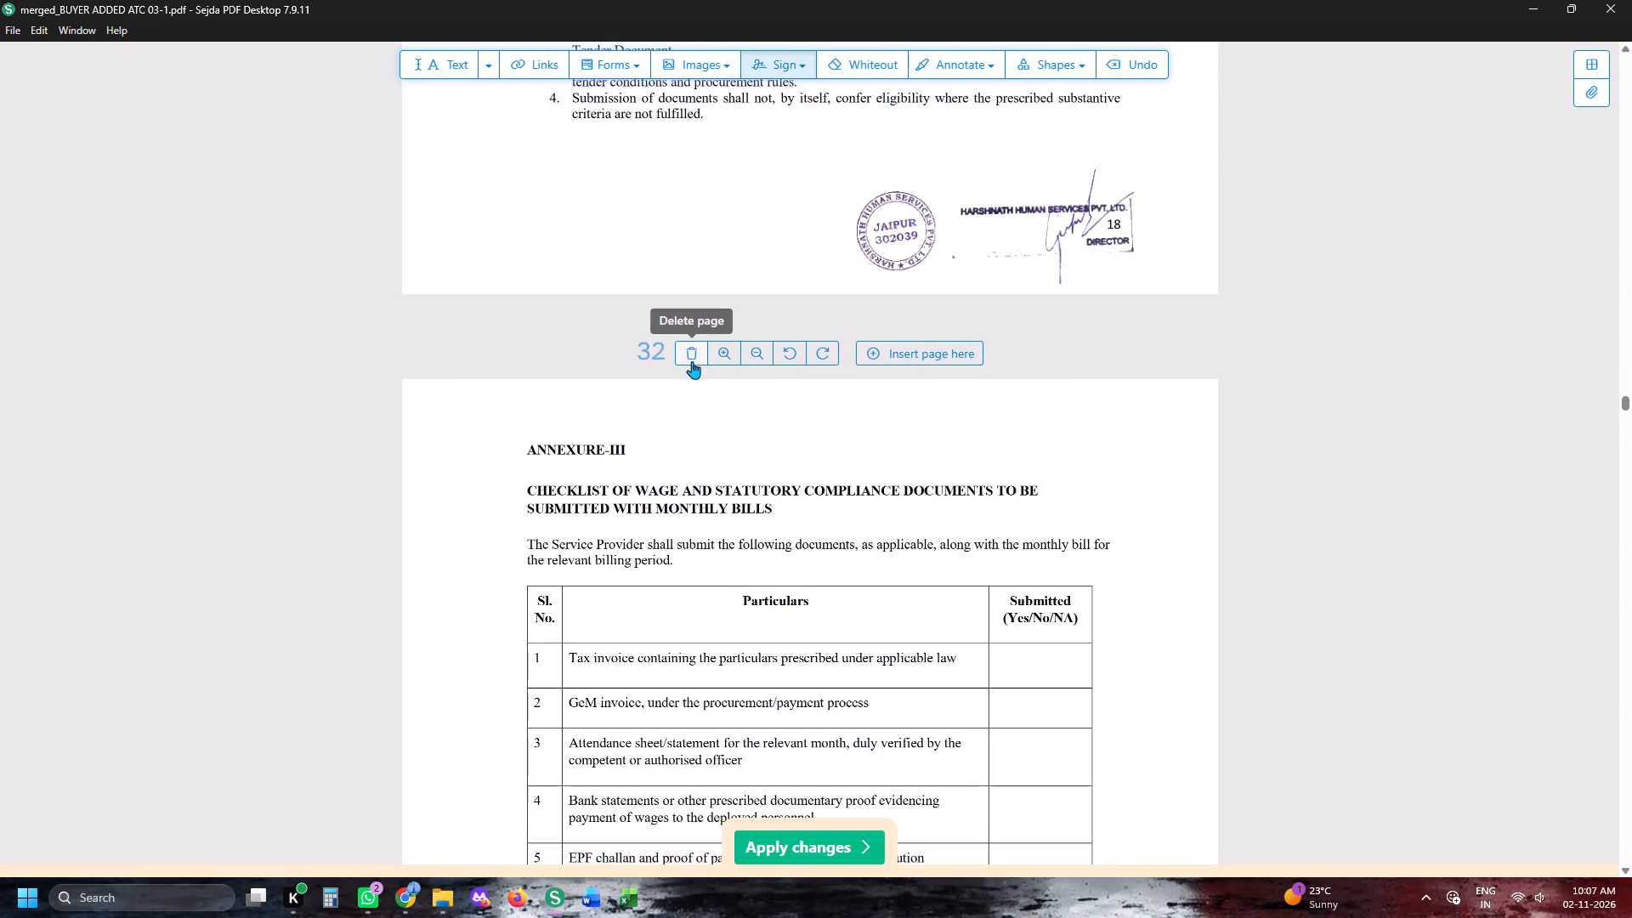
In the Annexure-III checklist's Submitted column, enter "yes" for the tax invoice and "NA" for the GeM invoice.
scroll(706, 362, "down", 3)
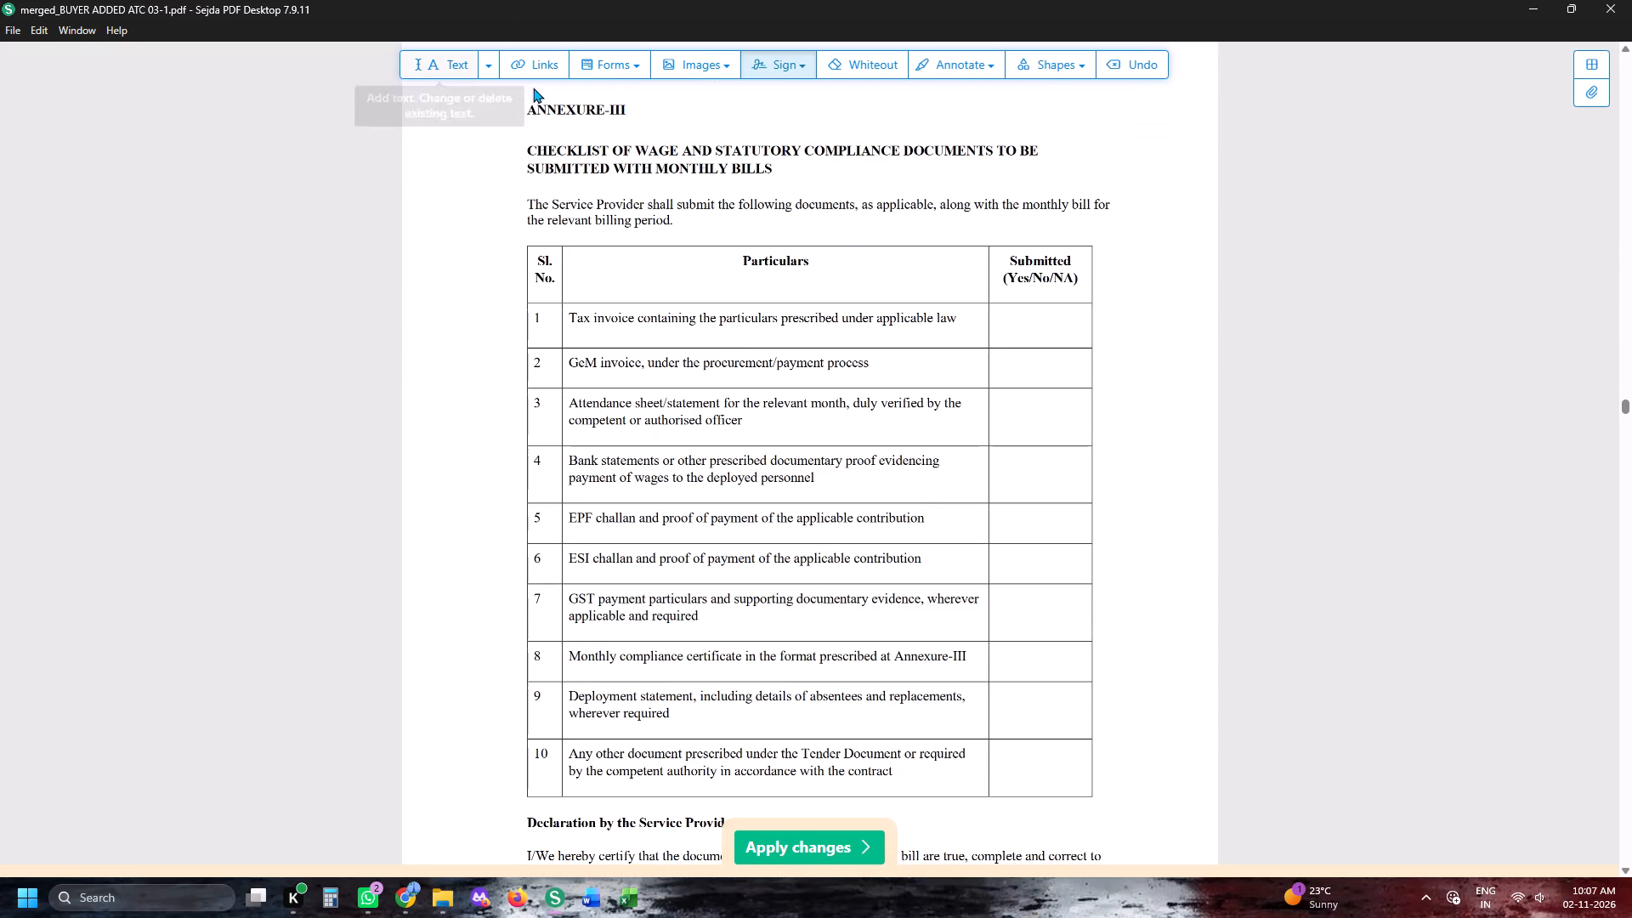
left_click(416, 74)
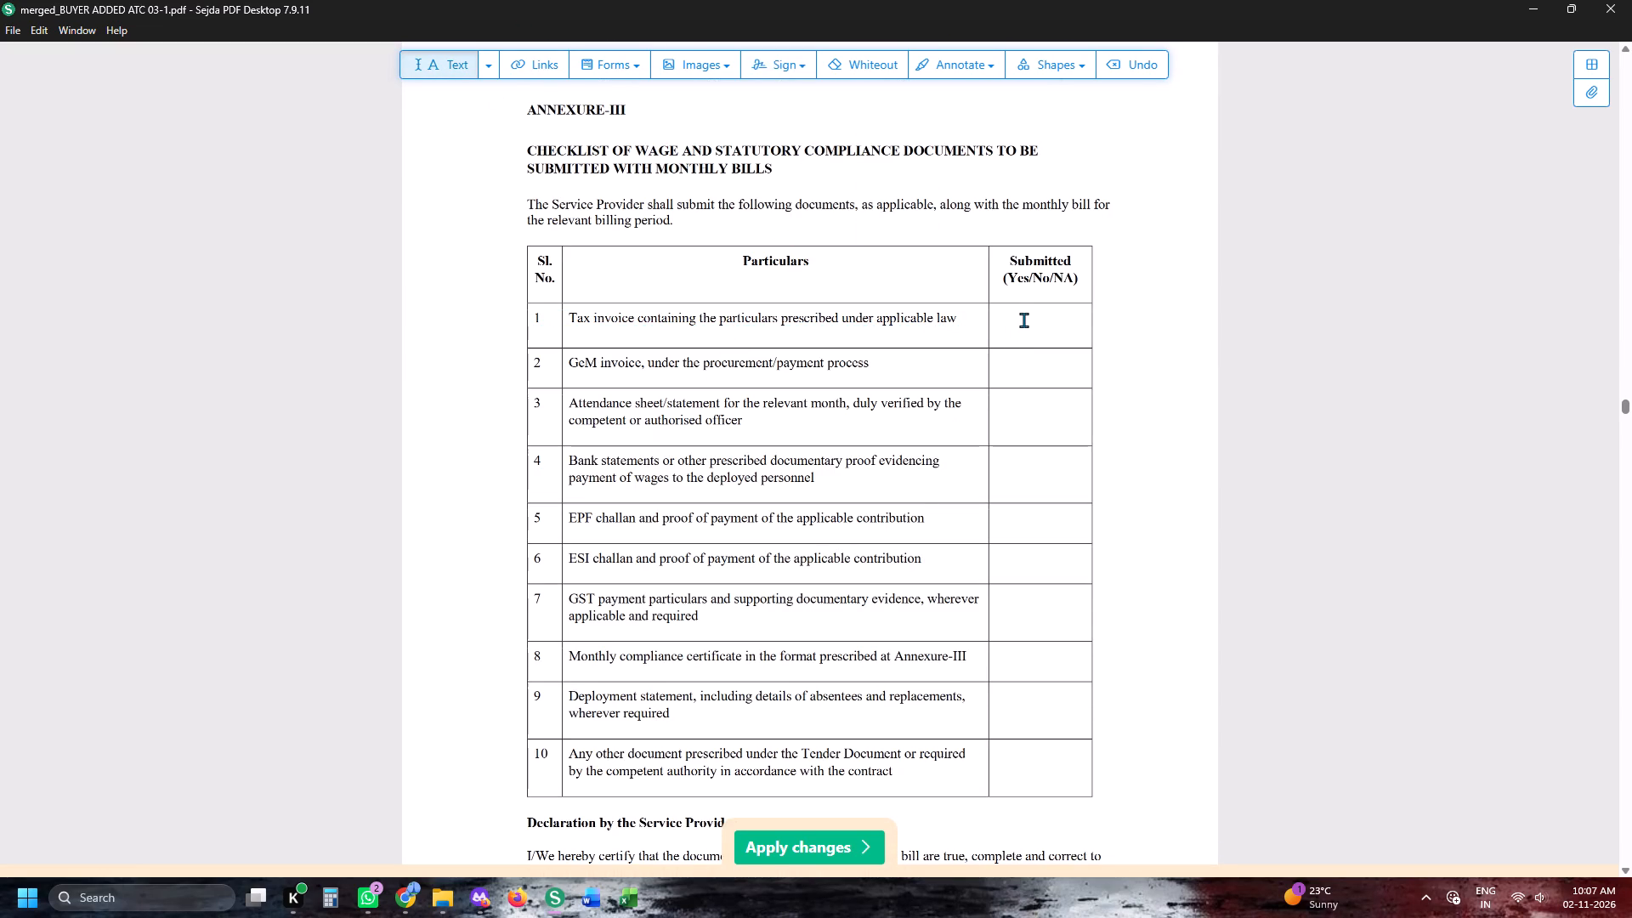
left_click(1023, 315)
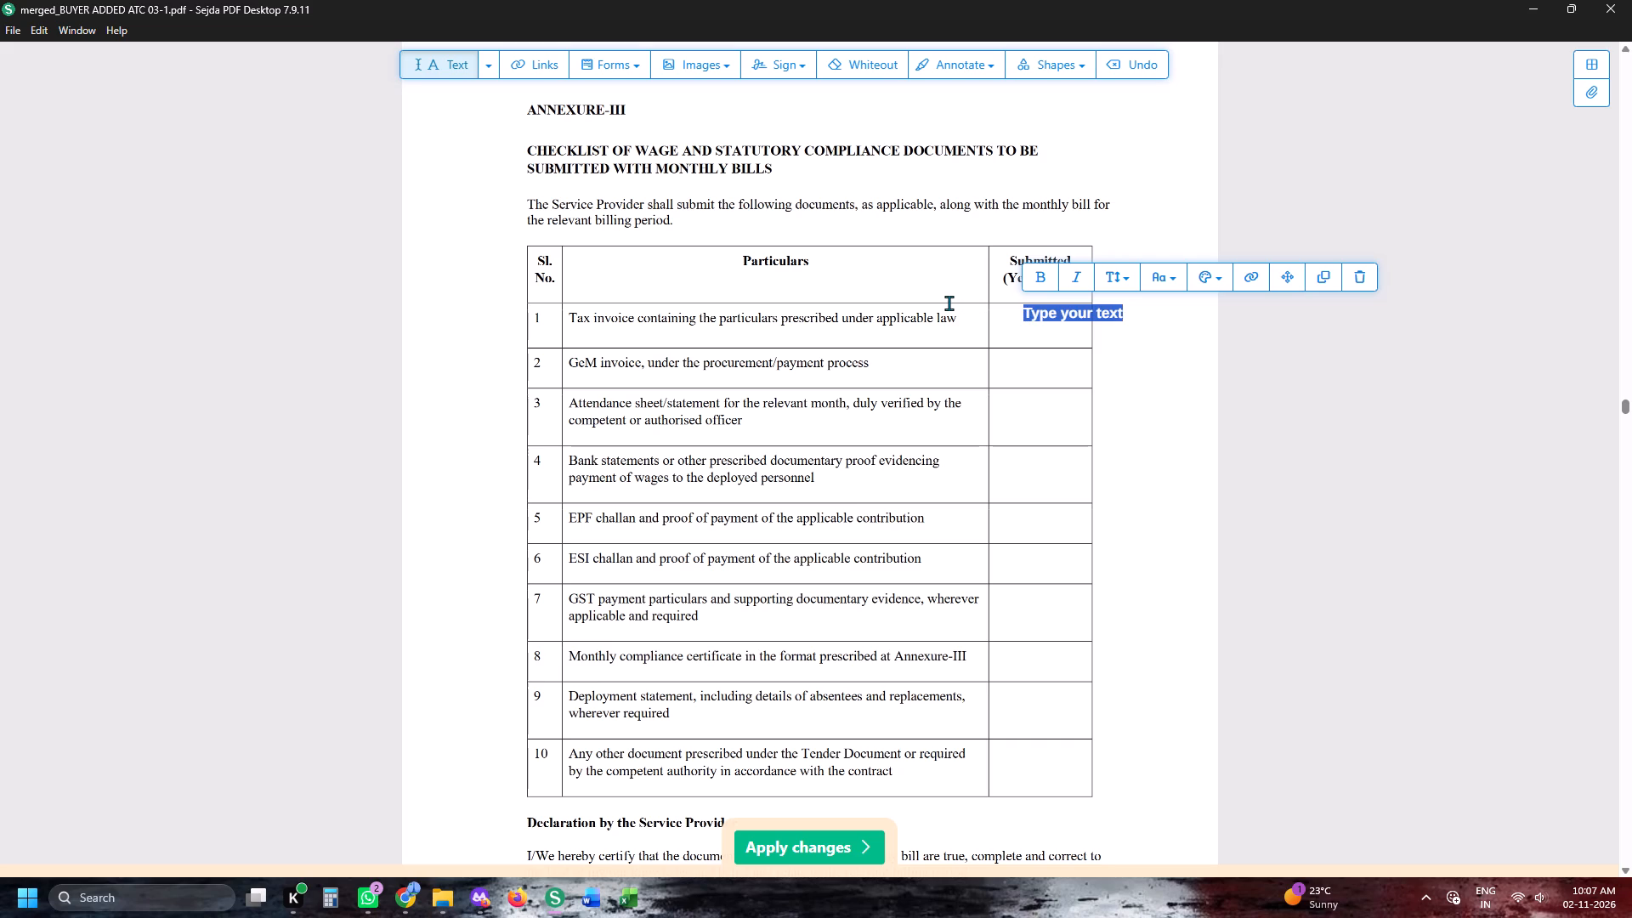
type("yes")
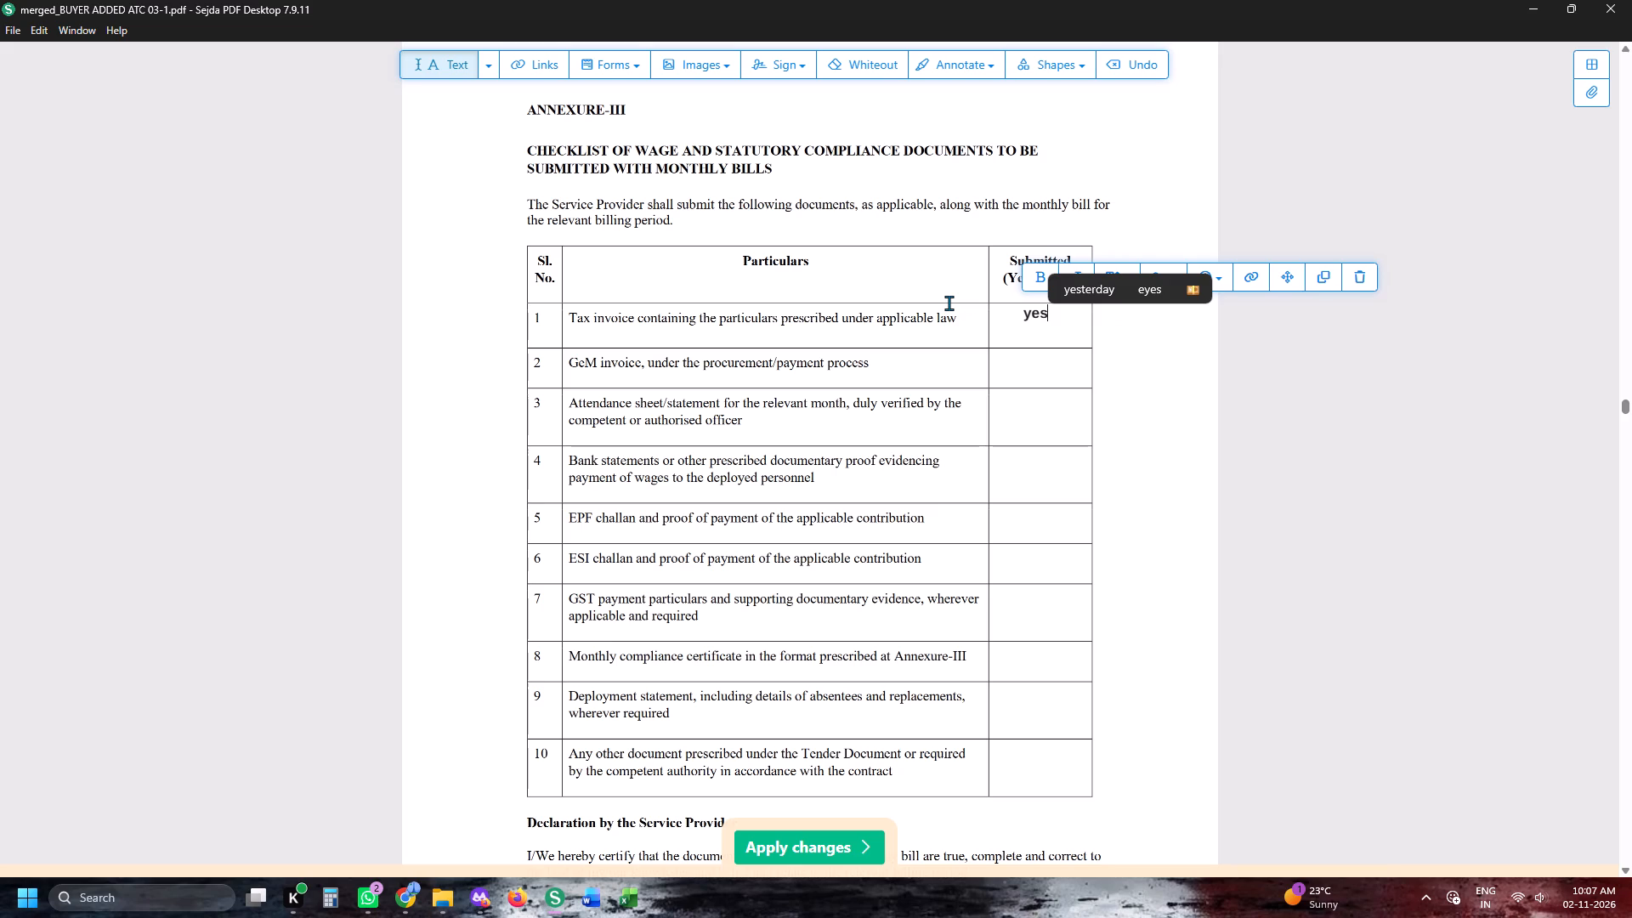
left_click(1043, 326)
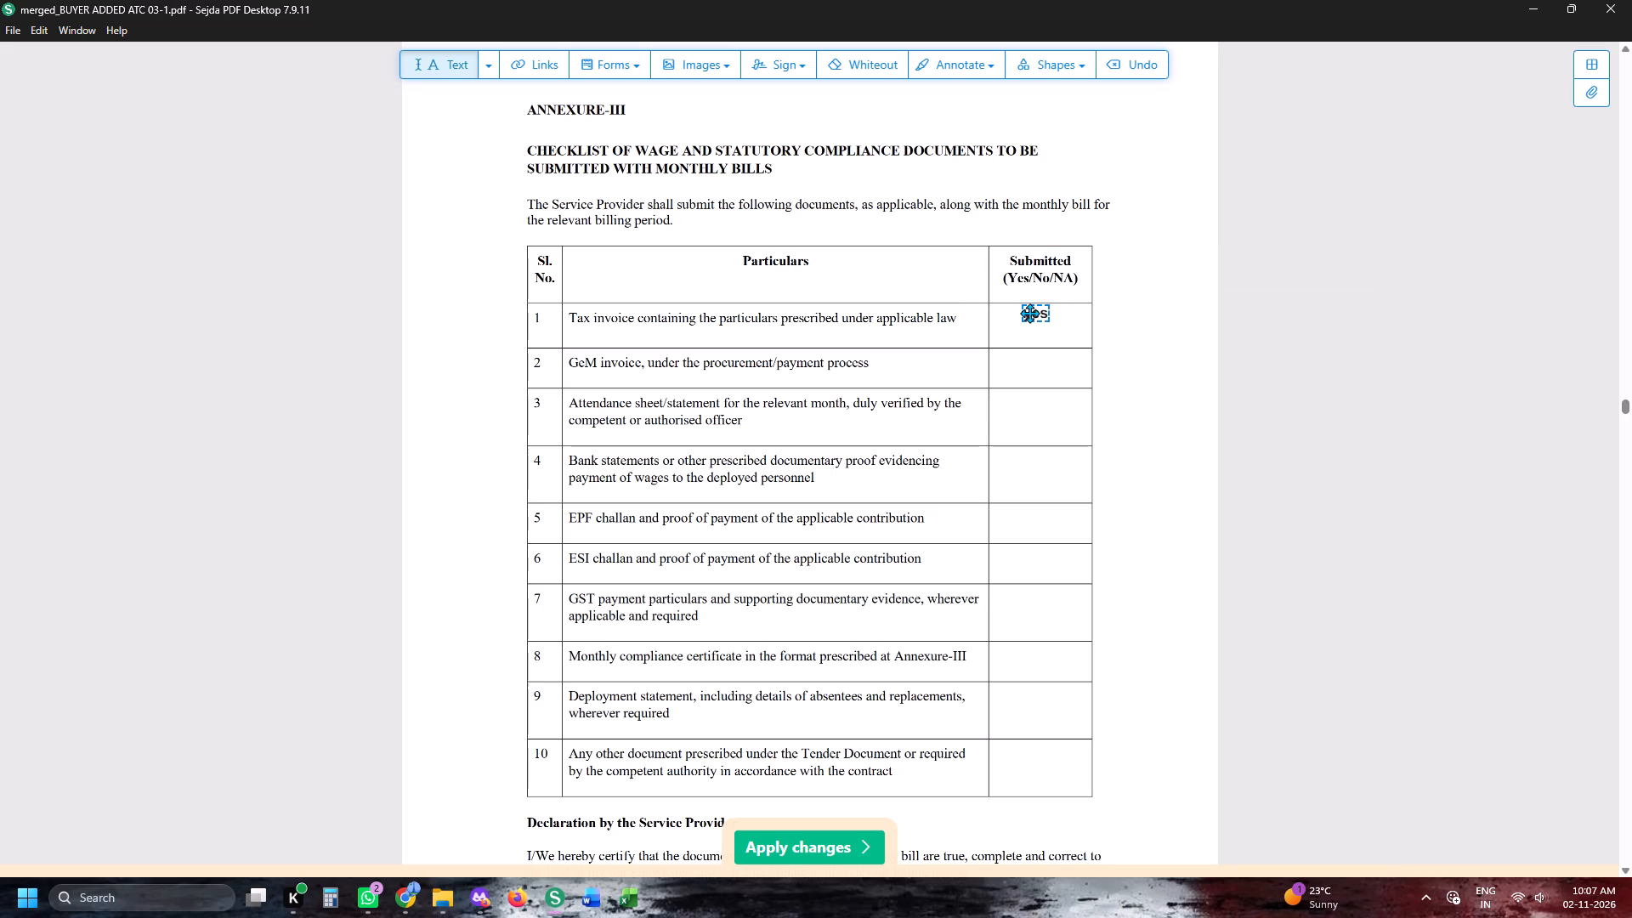
double_click(1029, 313)
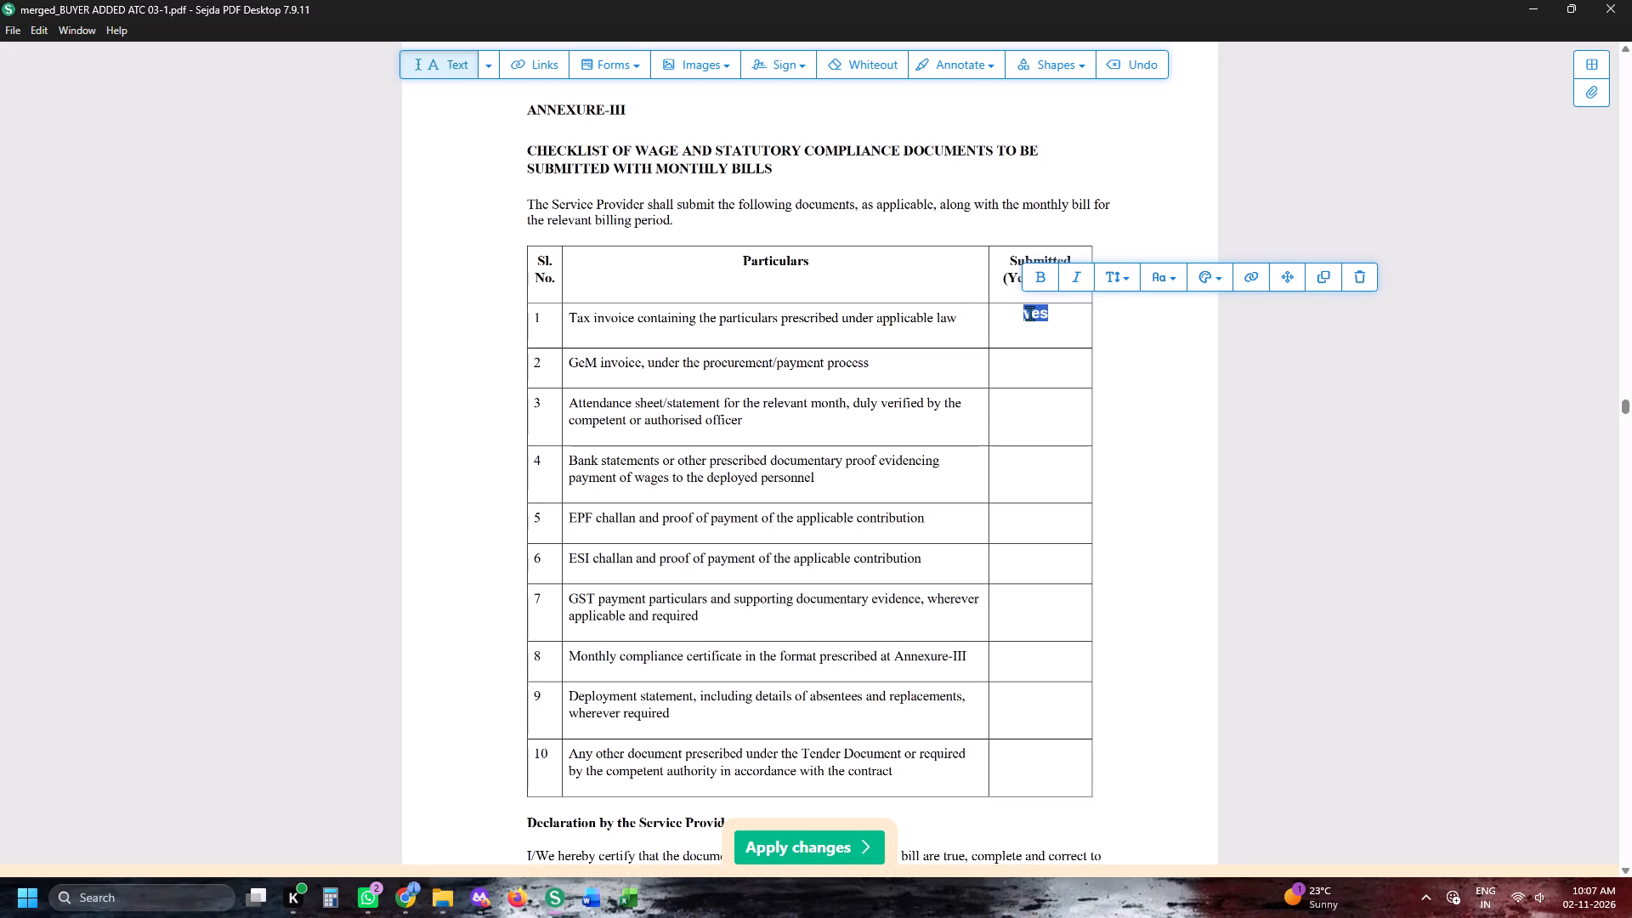
key("ctrl+c")
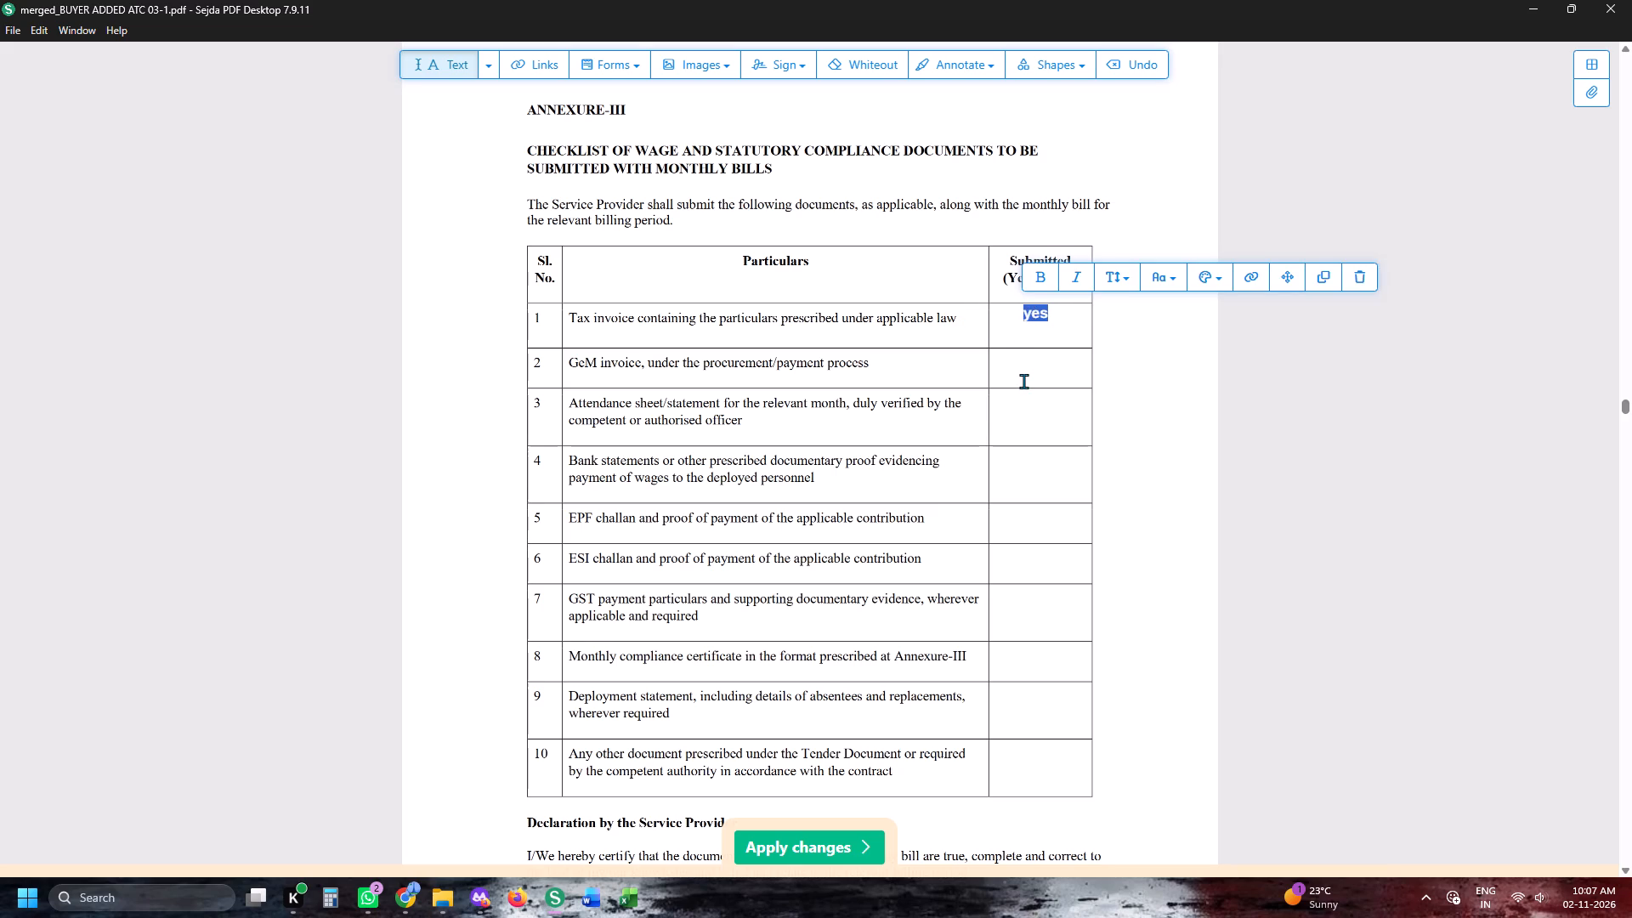
left_click(1023, 369, "ctrl")
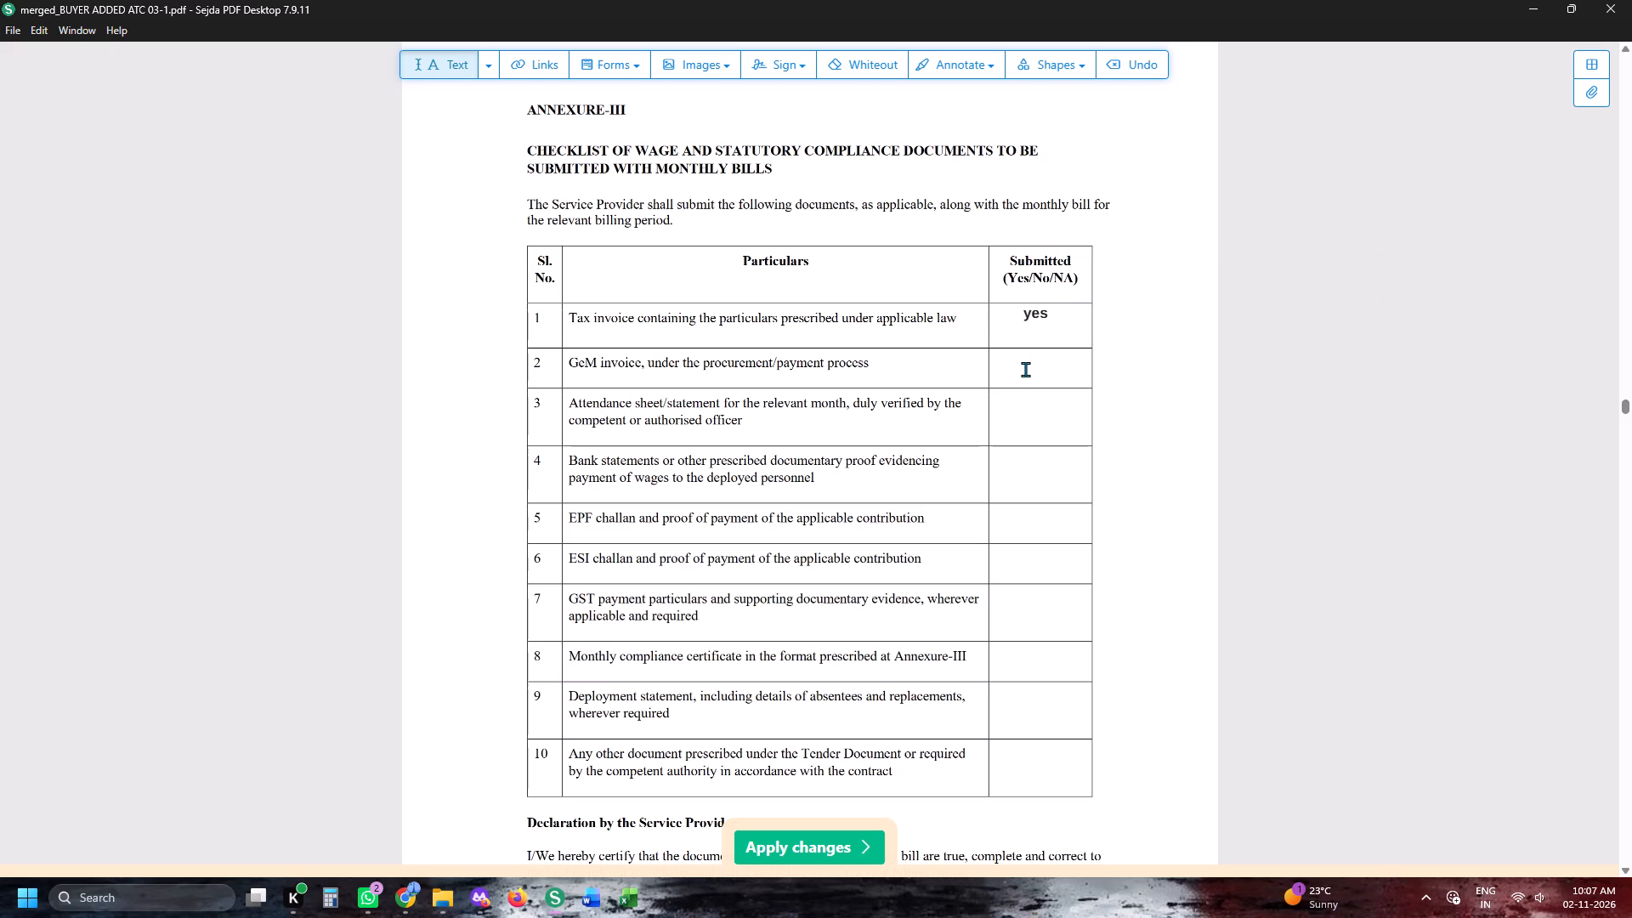
left_click(1025, 369)
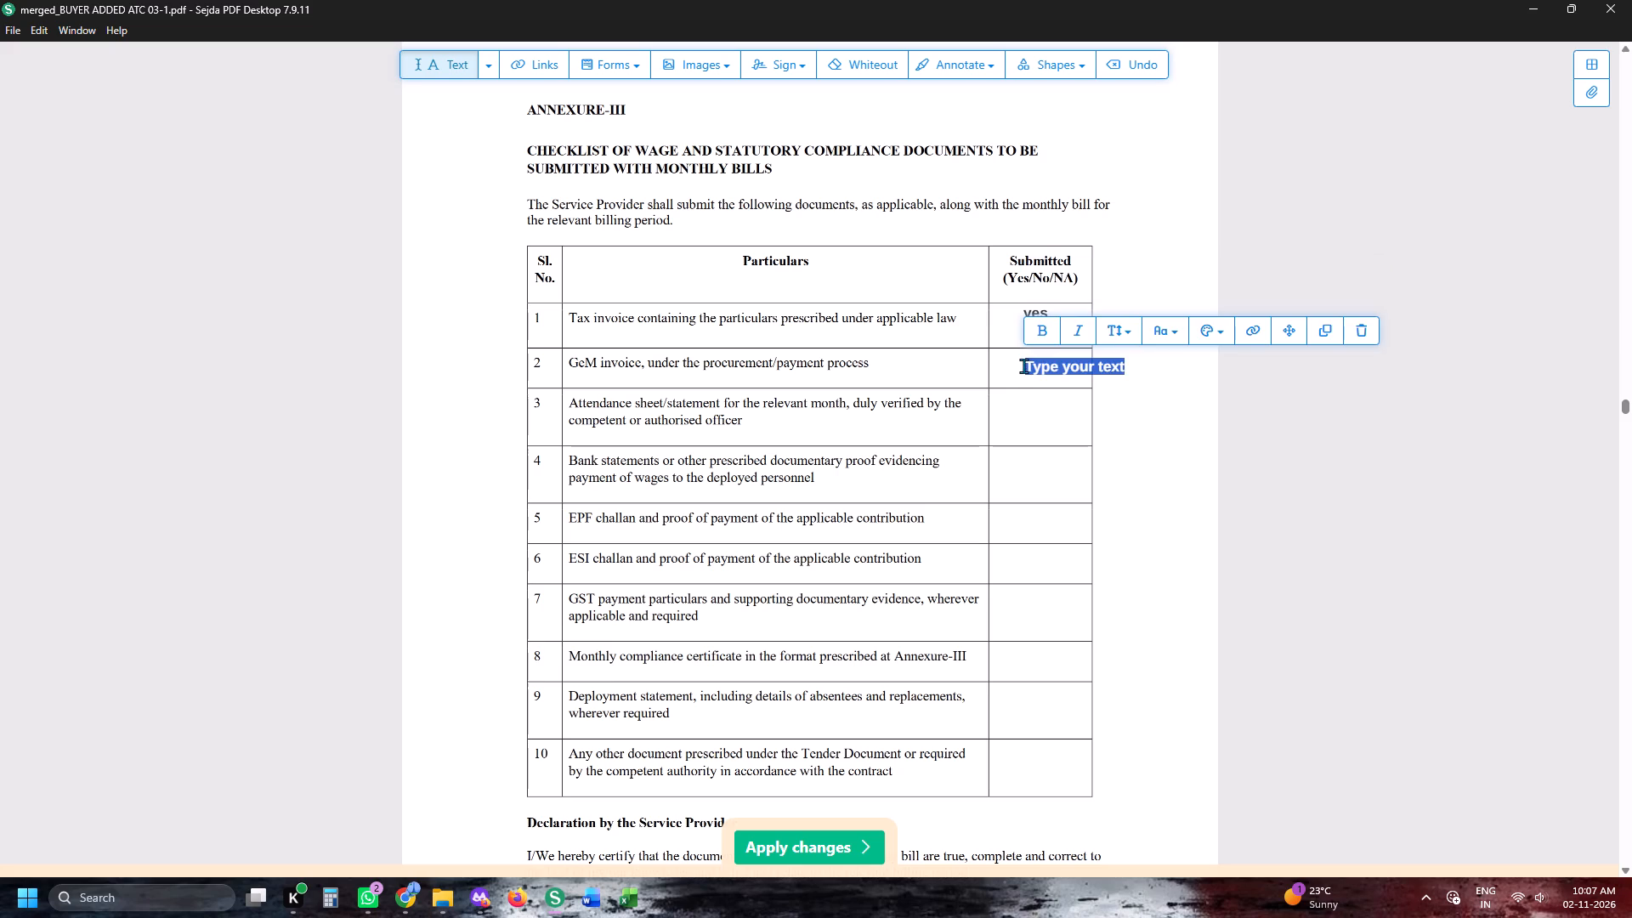
key("shift+n")
key("shift+a")
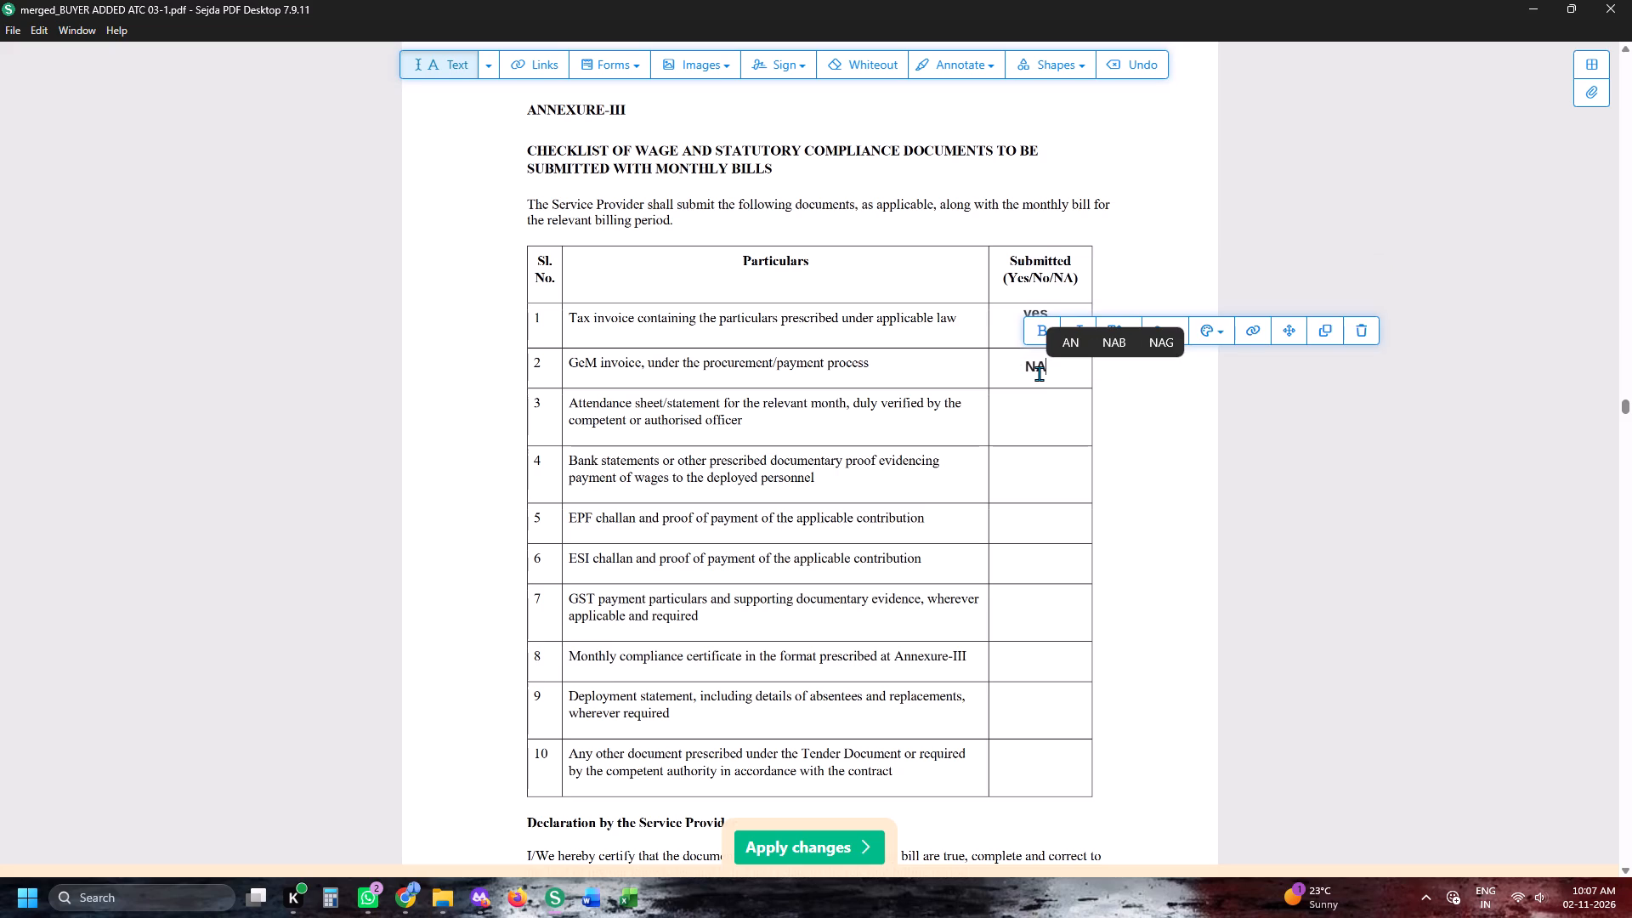
double_click(1039, 373)
key("ctrl+c")
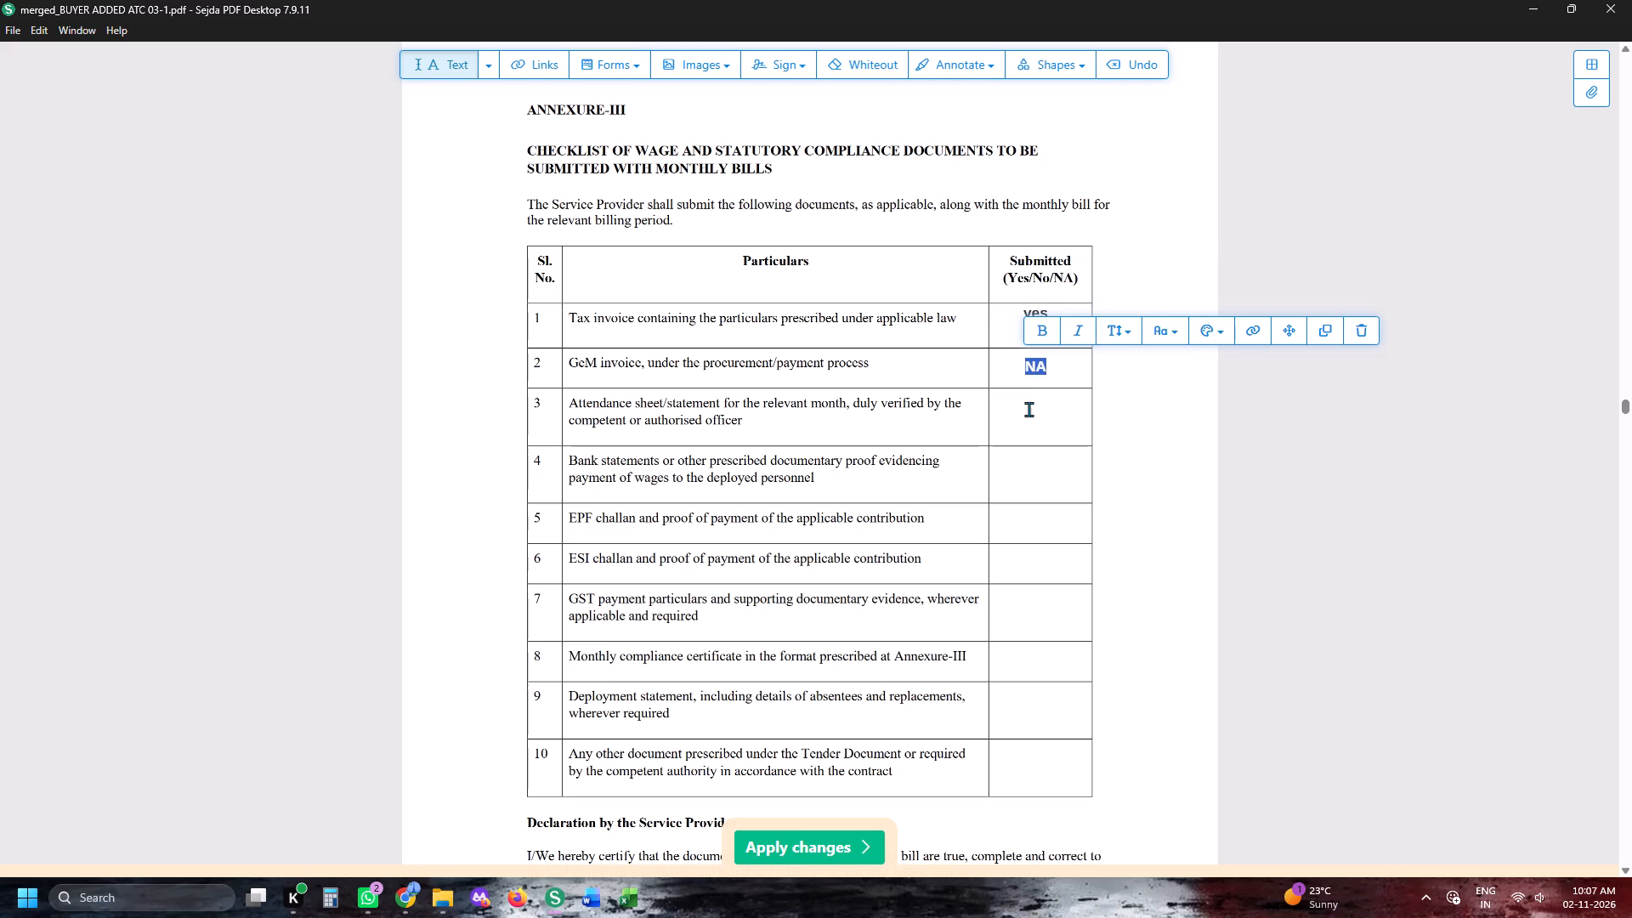
In the Submitted column, enter "NA" for row 4 bank statements and "yes" for rows 5, 6 and 7 (EPF, ESI, GST).
left_click(1029, 472)
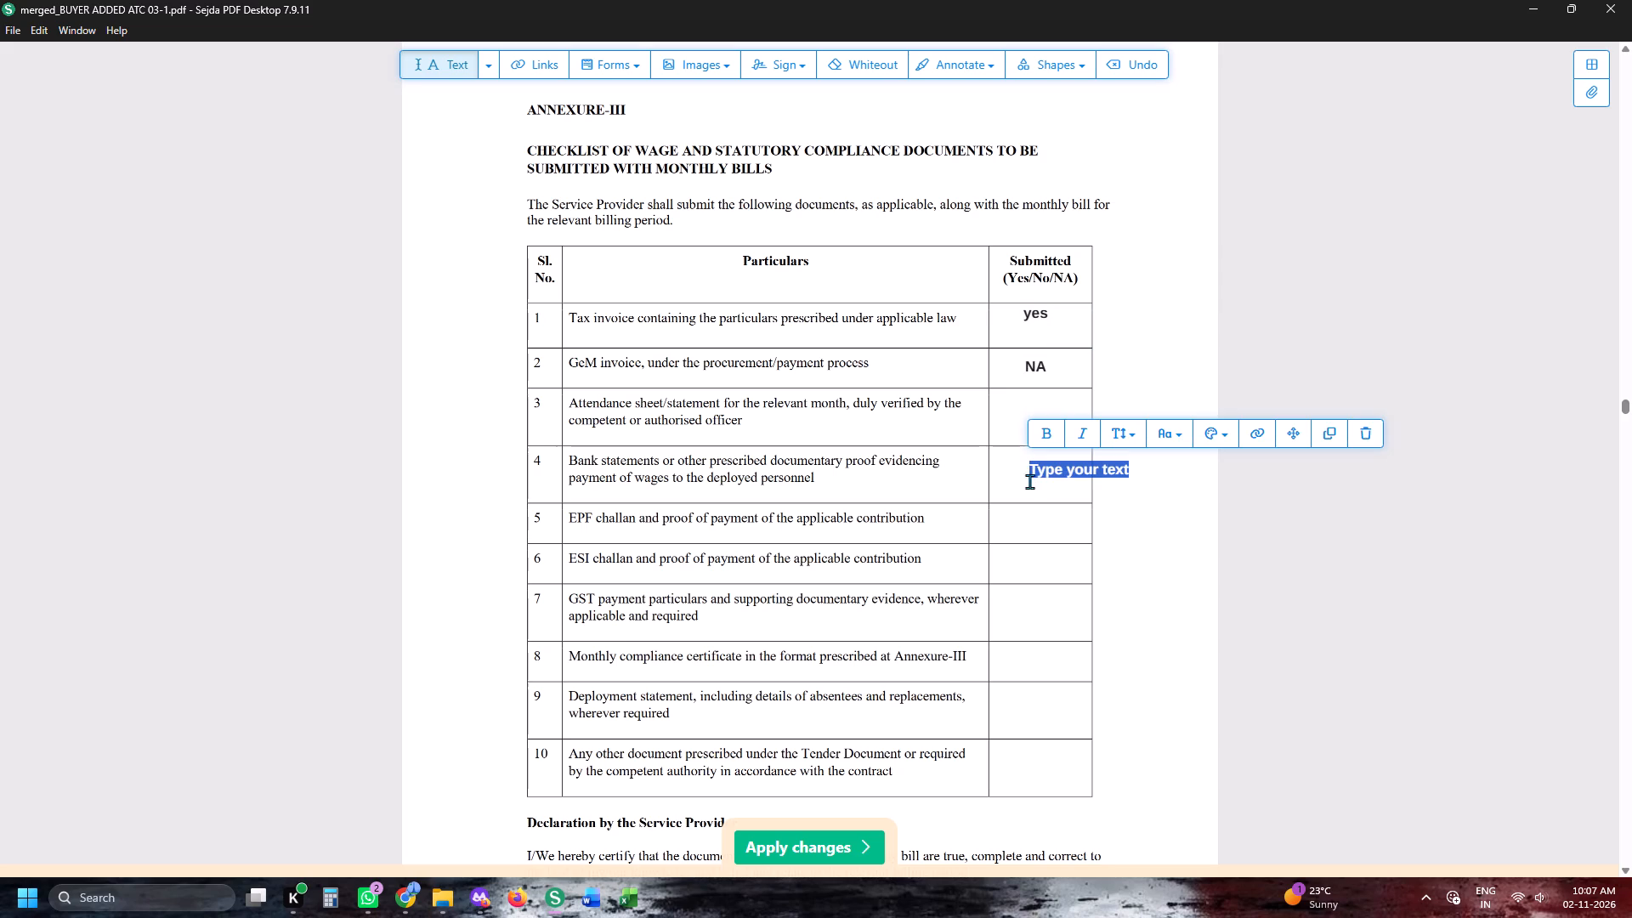
key("ctrl+v")
left_click(1028, 527)
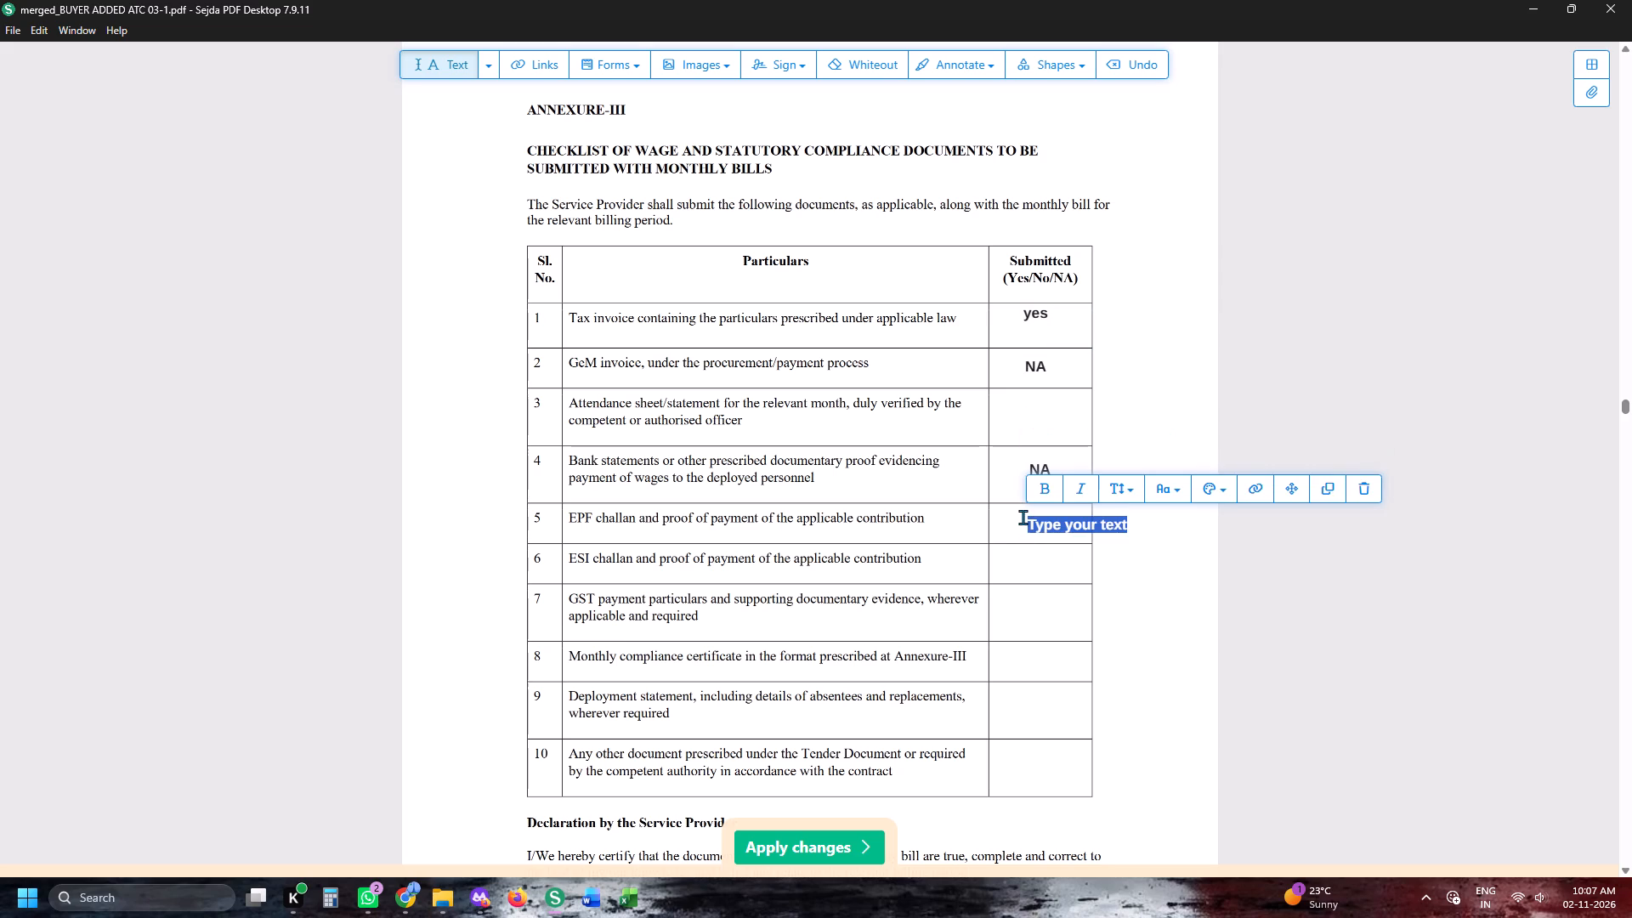
type("yes")
left_click(1030, 558)
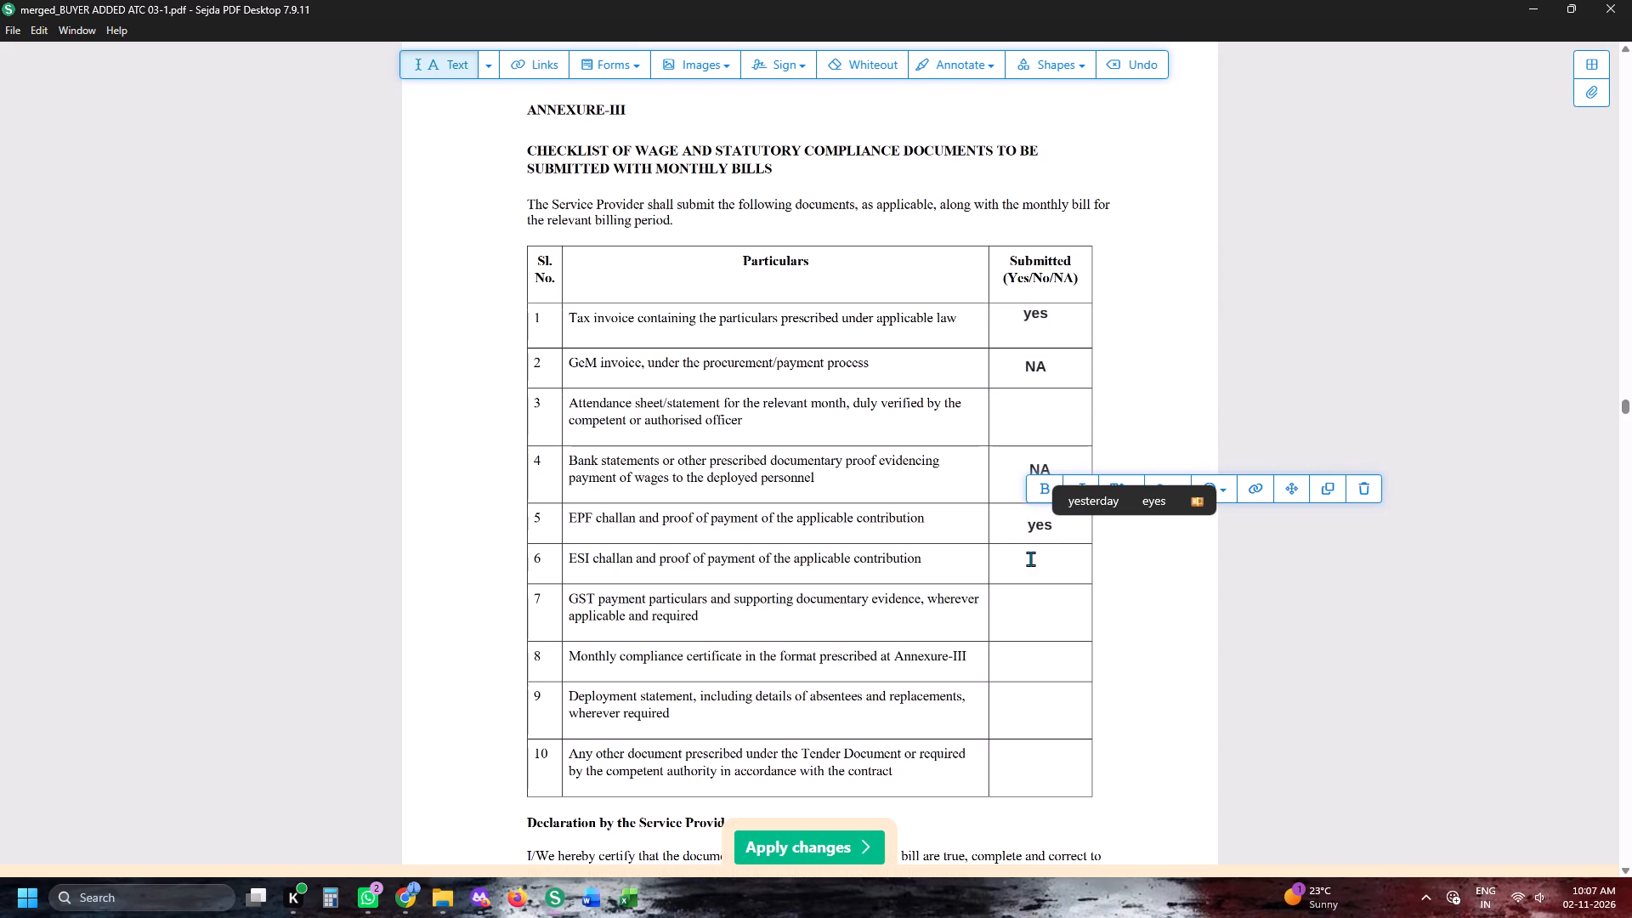
type("yes")
scroll(1024, 547, "down", 1)
left_click(1035, 496)
type("yes")
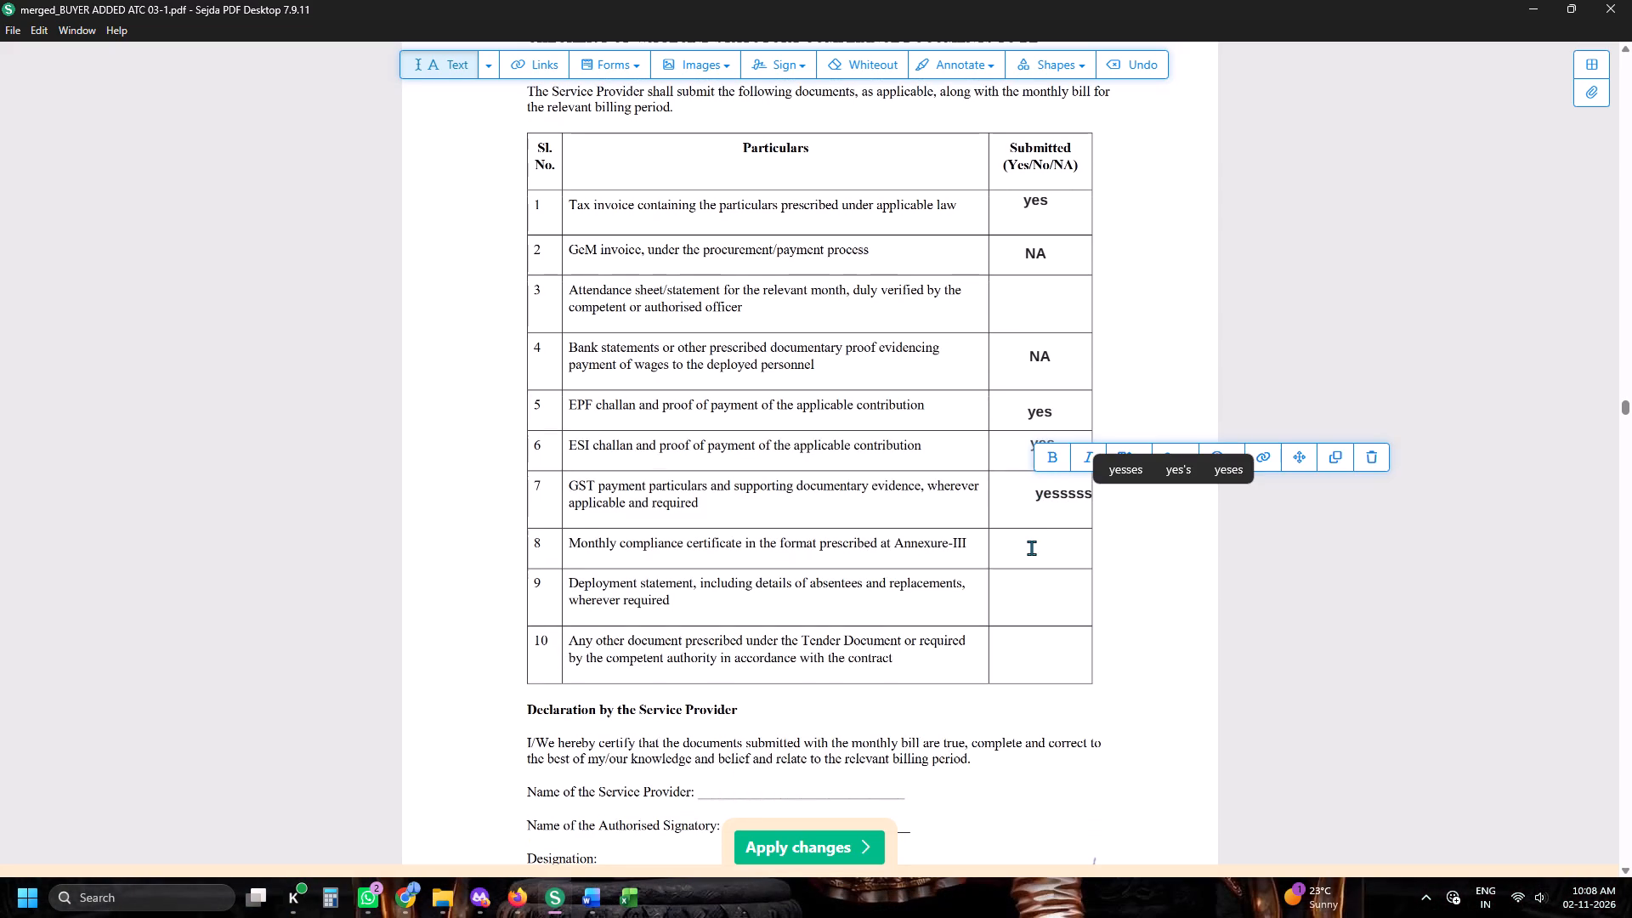
double_click(1060, 494)
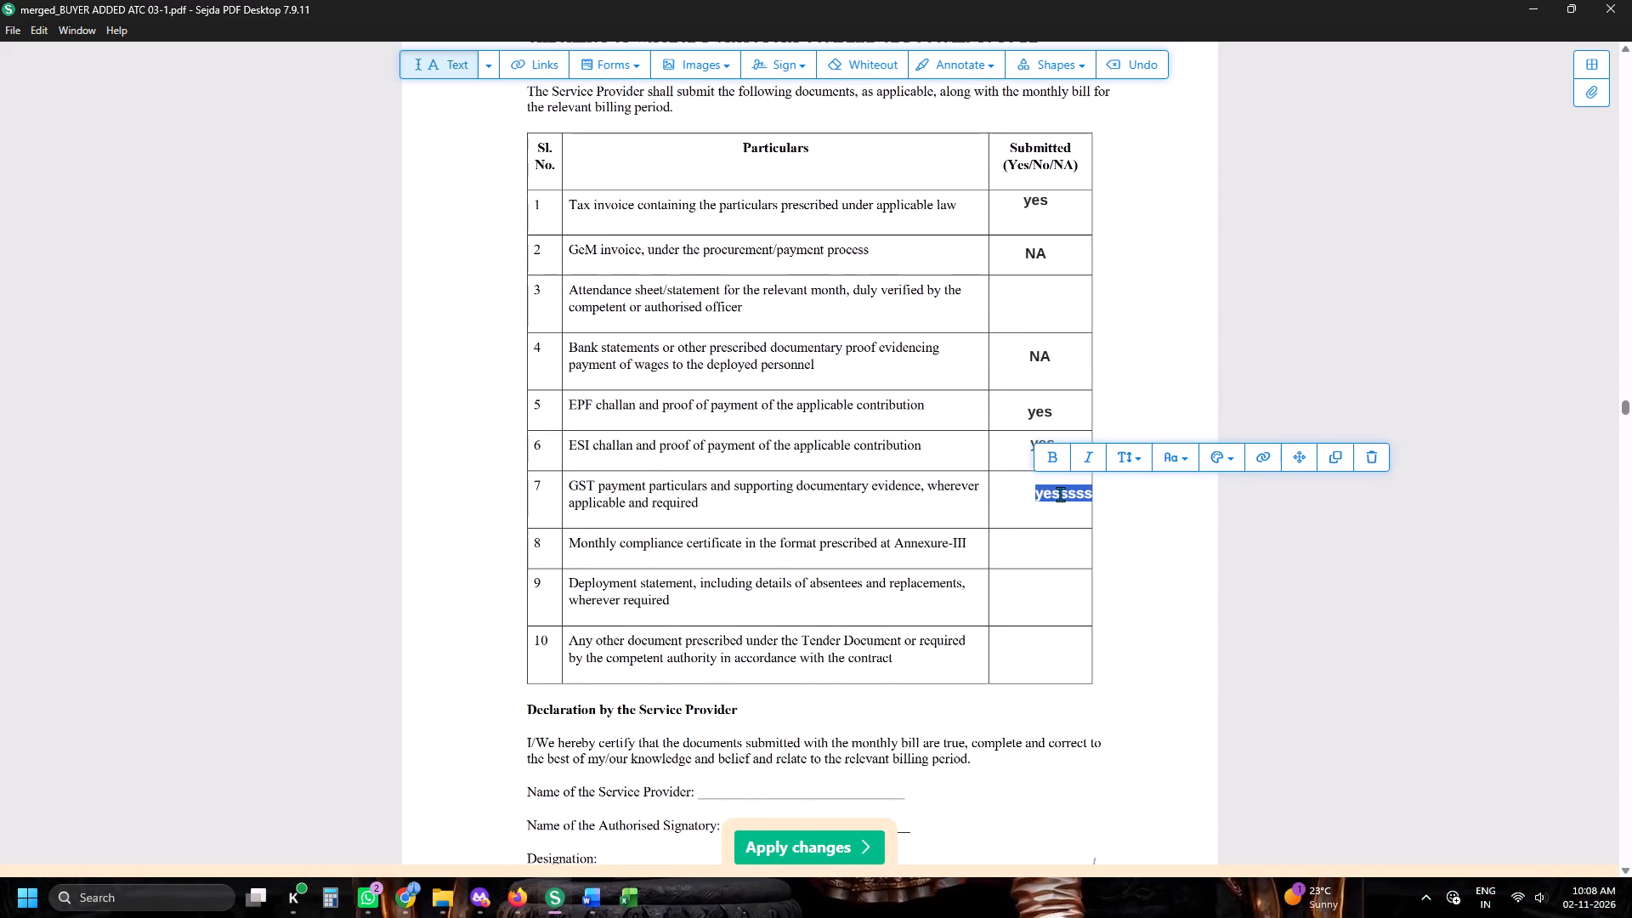
type("yes")
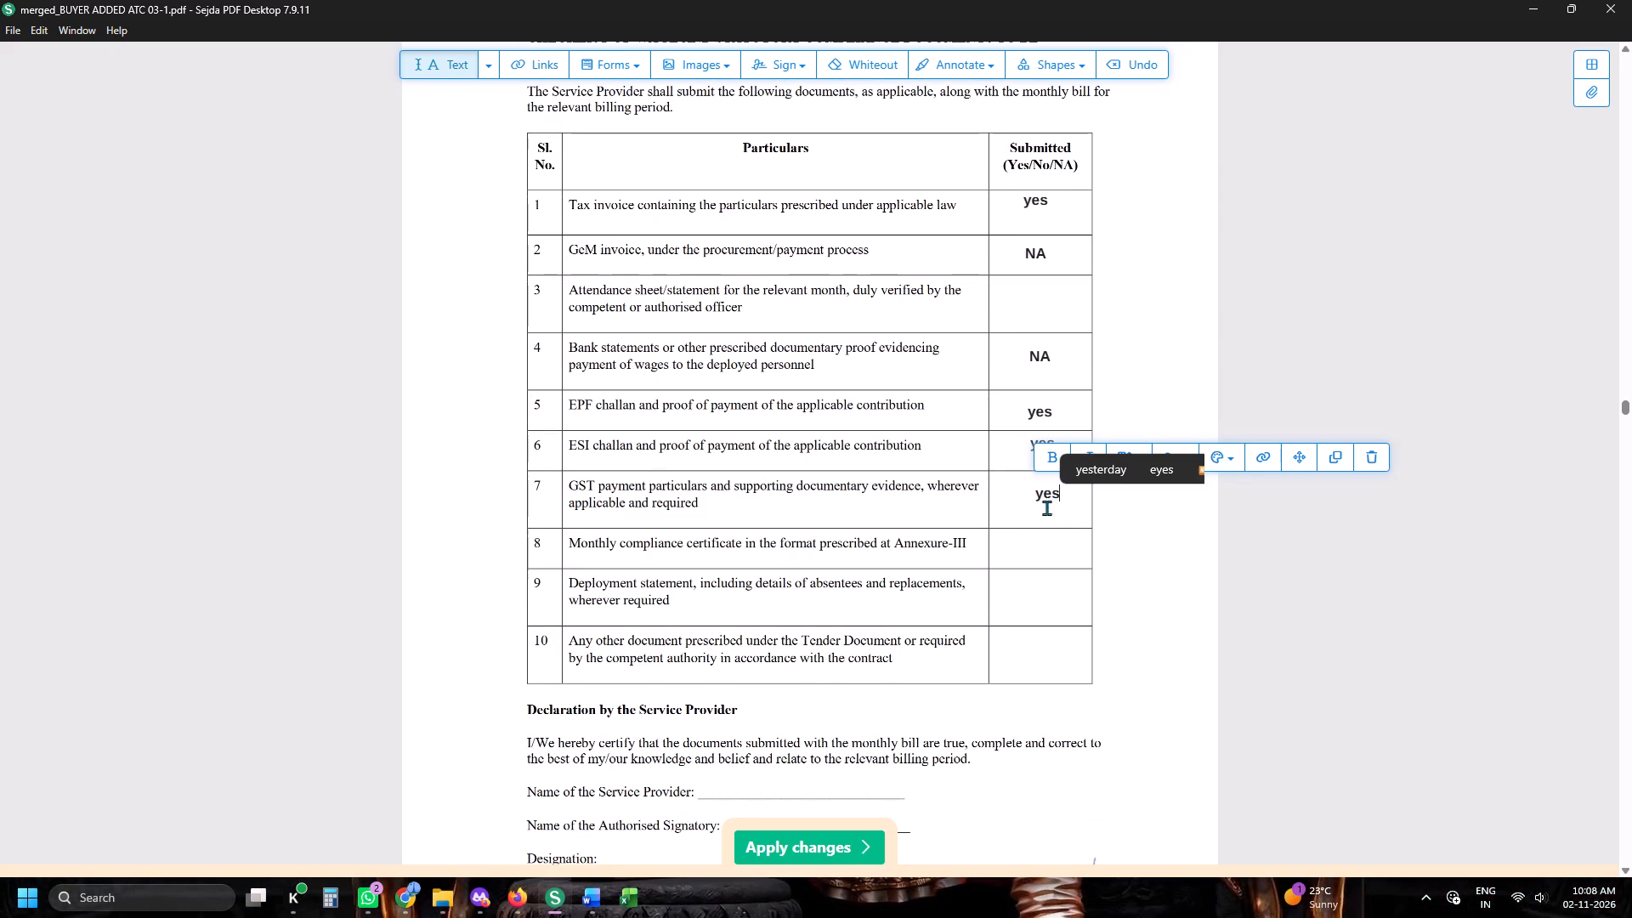
In the Annexure-III checklist's Submitted column, enter "NA" for row 8, the monthly compliance certificate.
left_click(1022, 546)
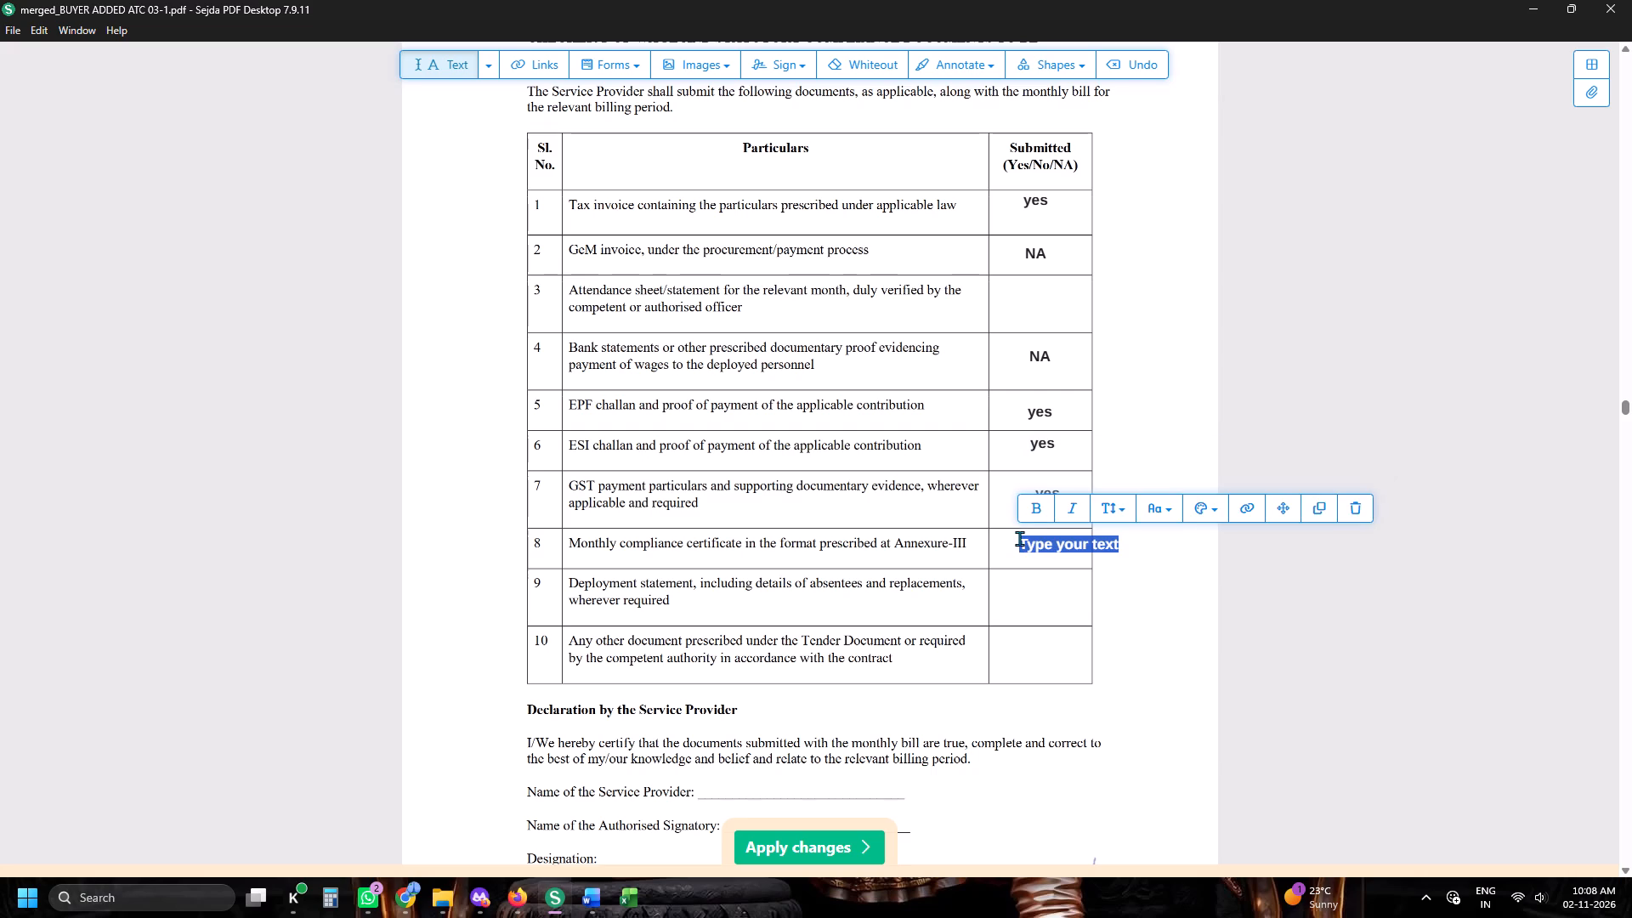
key("ctrl+n")
key("ctrl+n")
left_click(1035, 558)
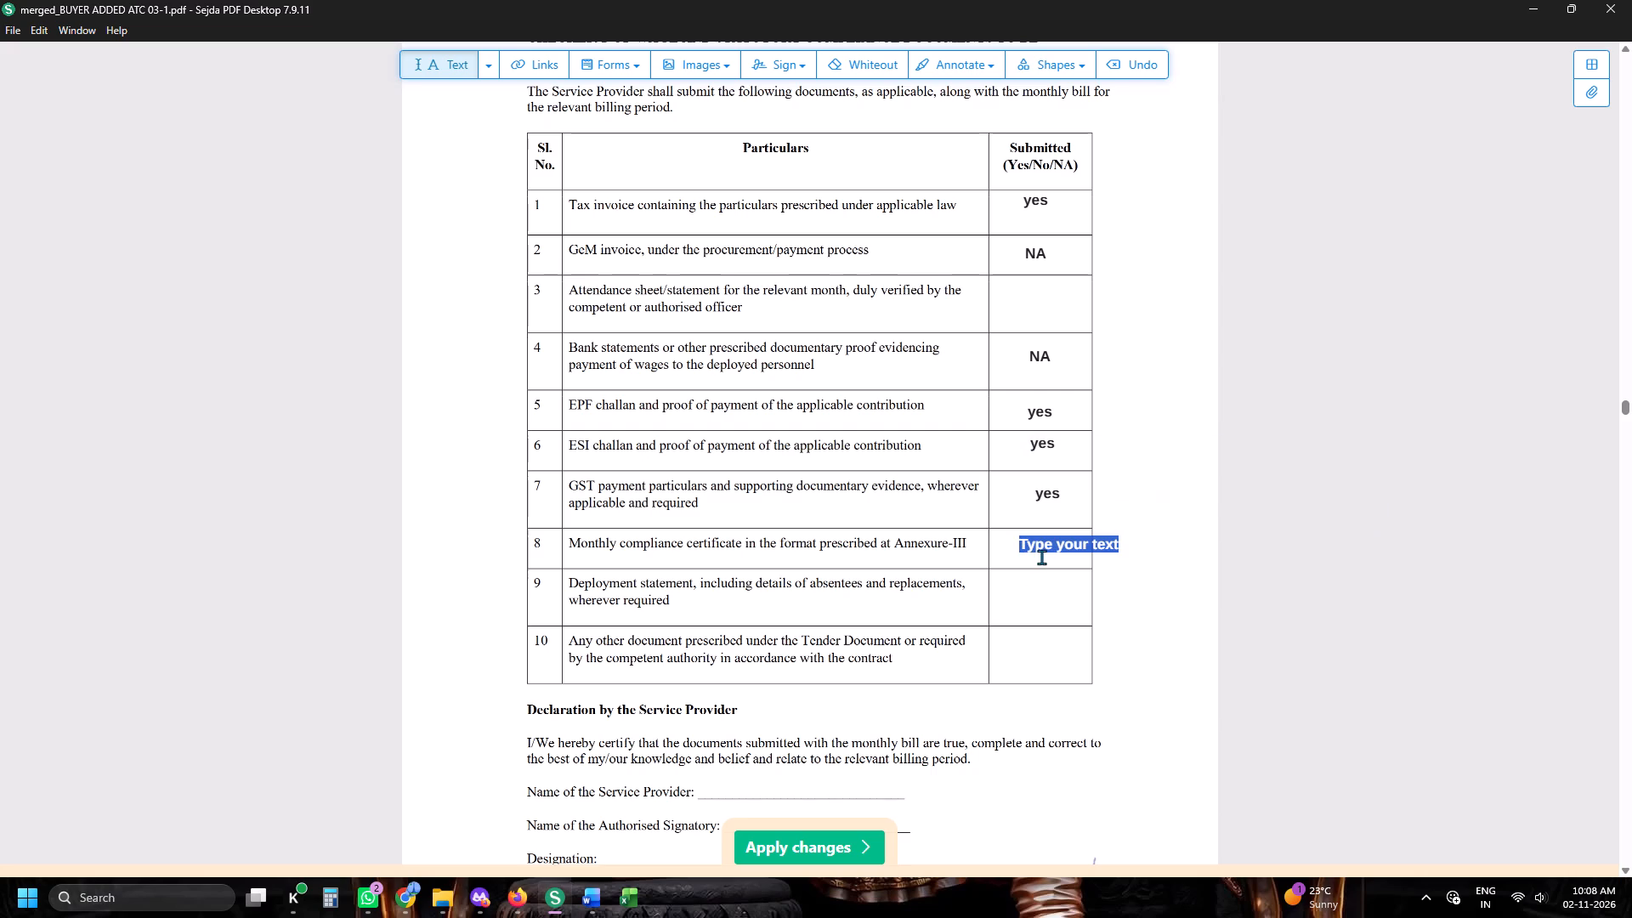
left_click(1041, 557)
left_click(1391, 528)
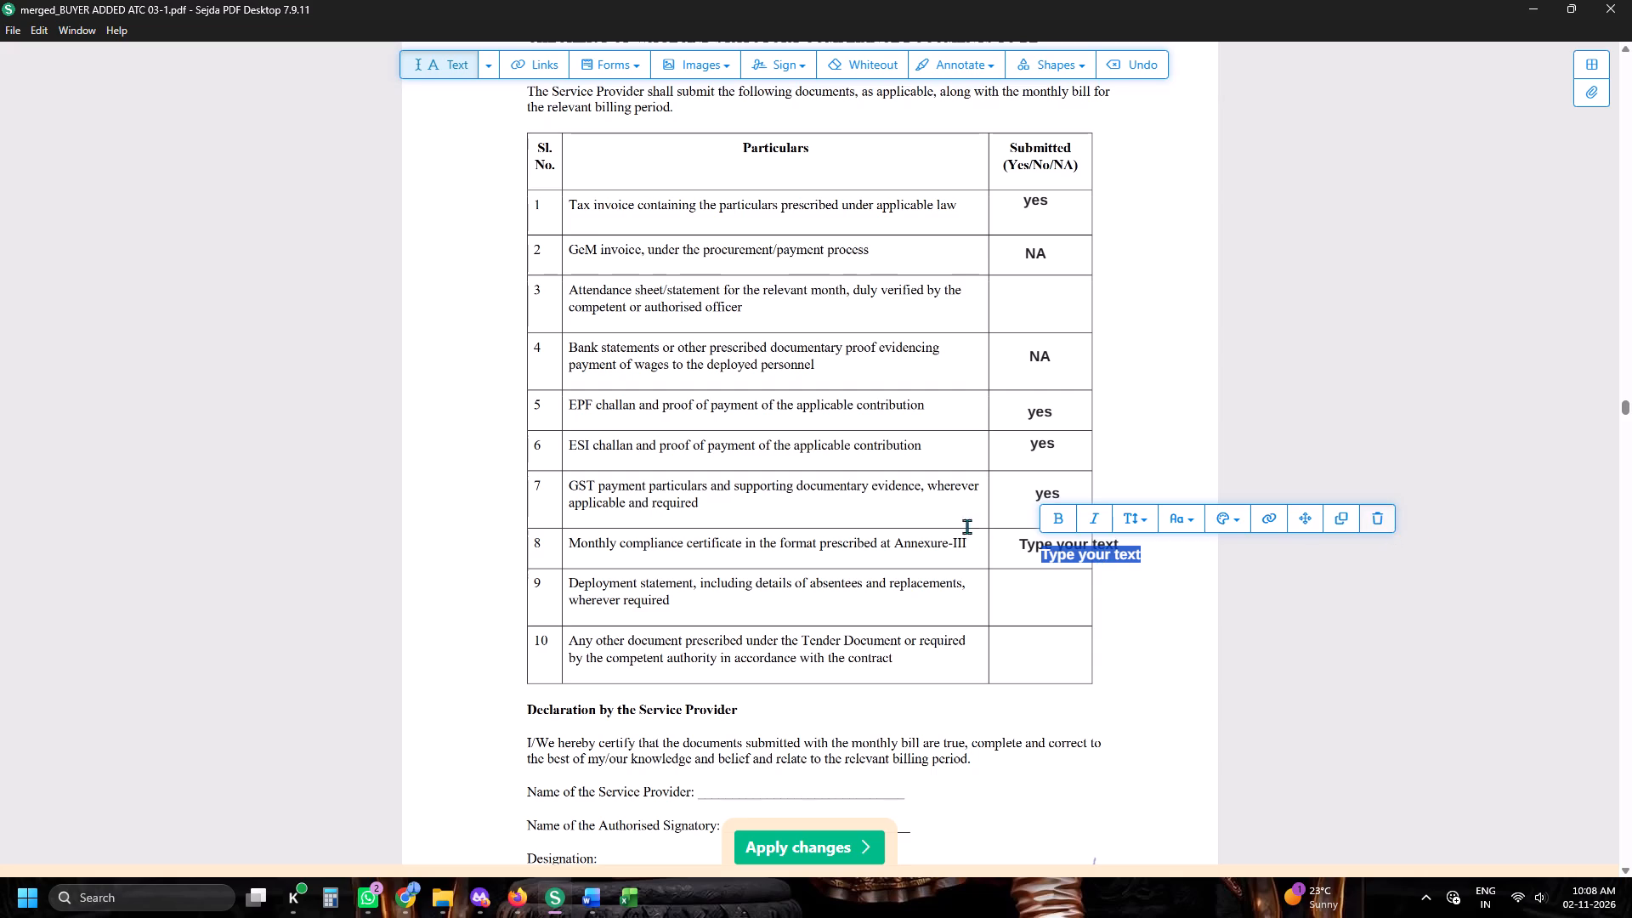
double_click(1045, 538)
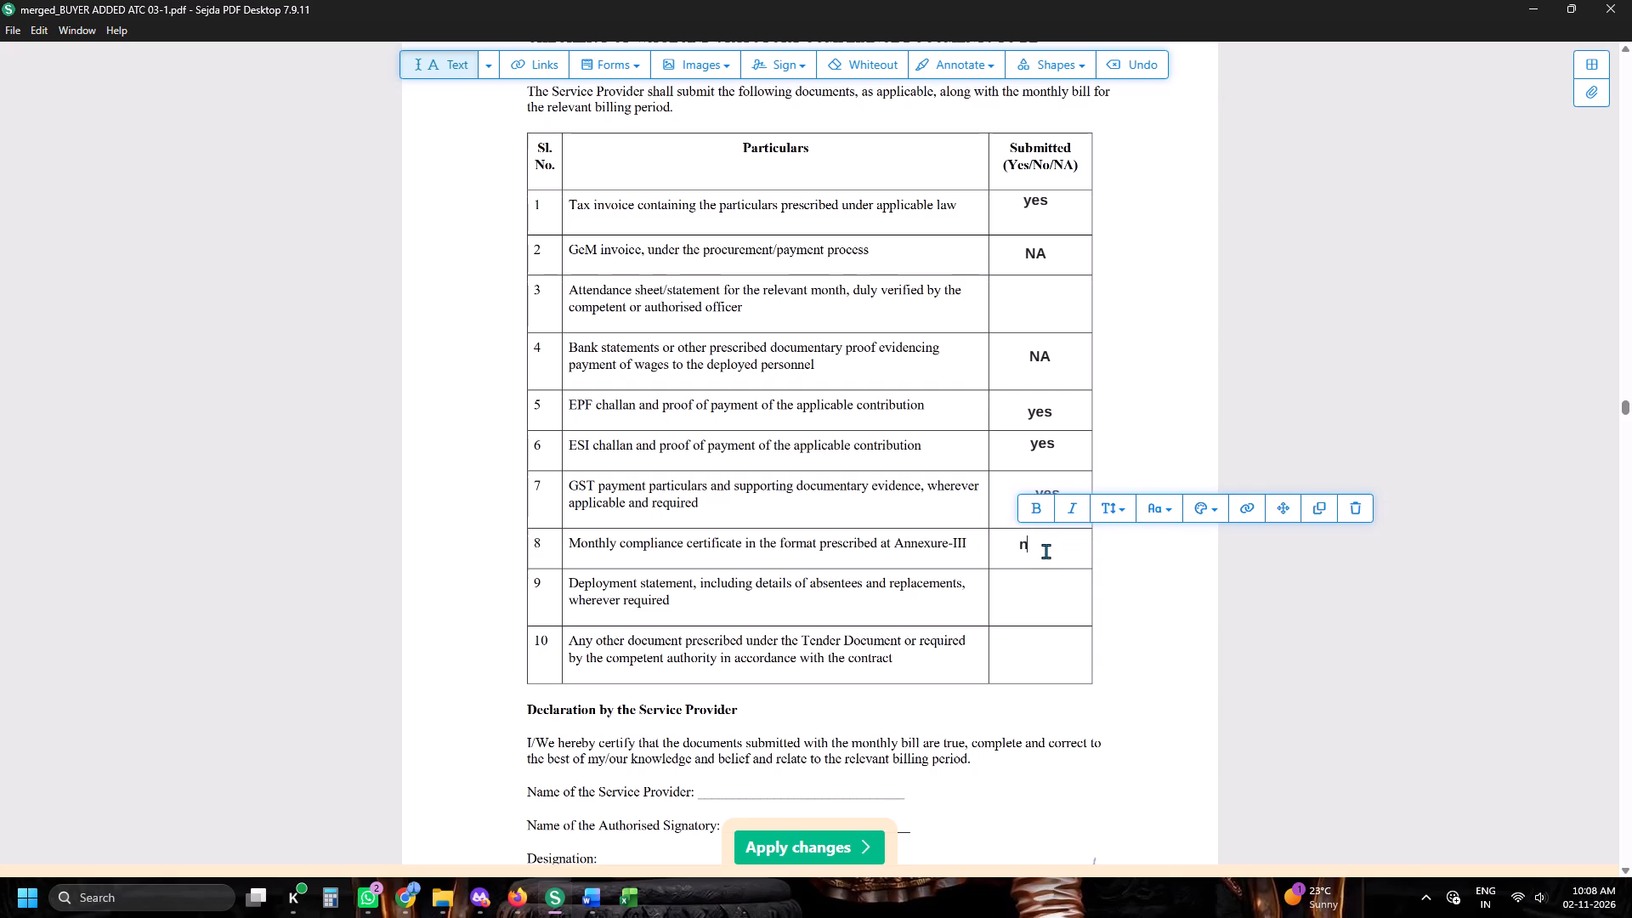
key("n")
key("a")
key("BackSpace")
key("BackSpace")
type("NA")
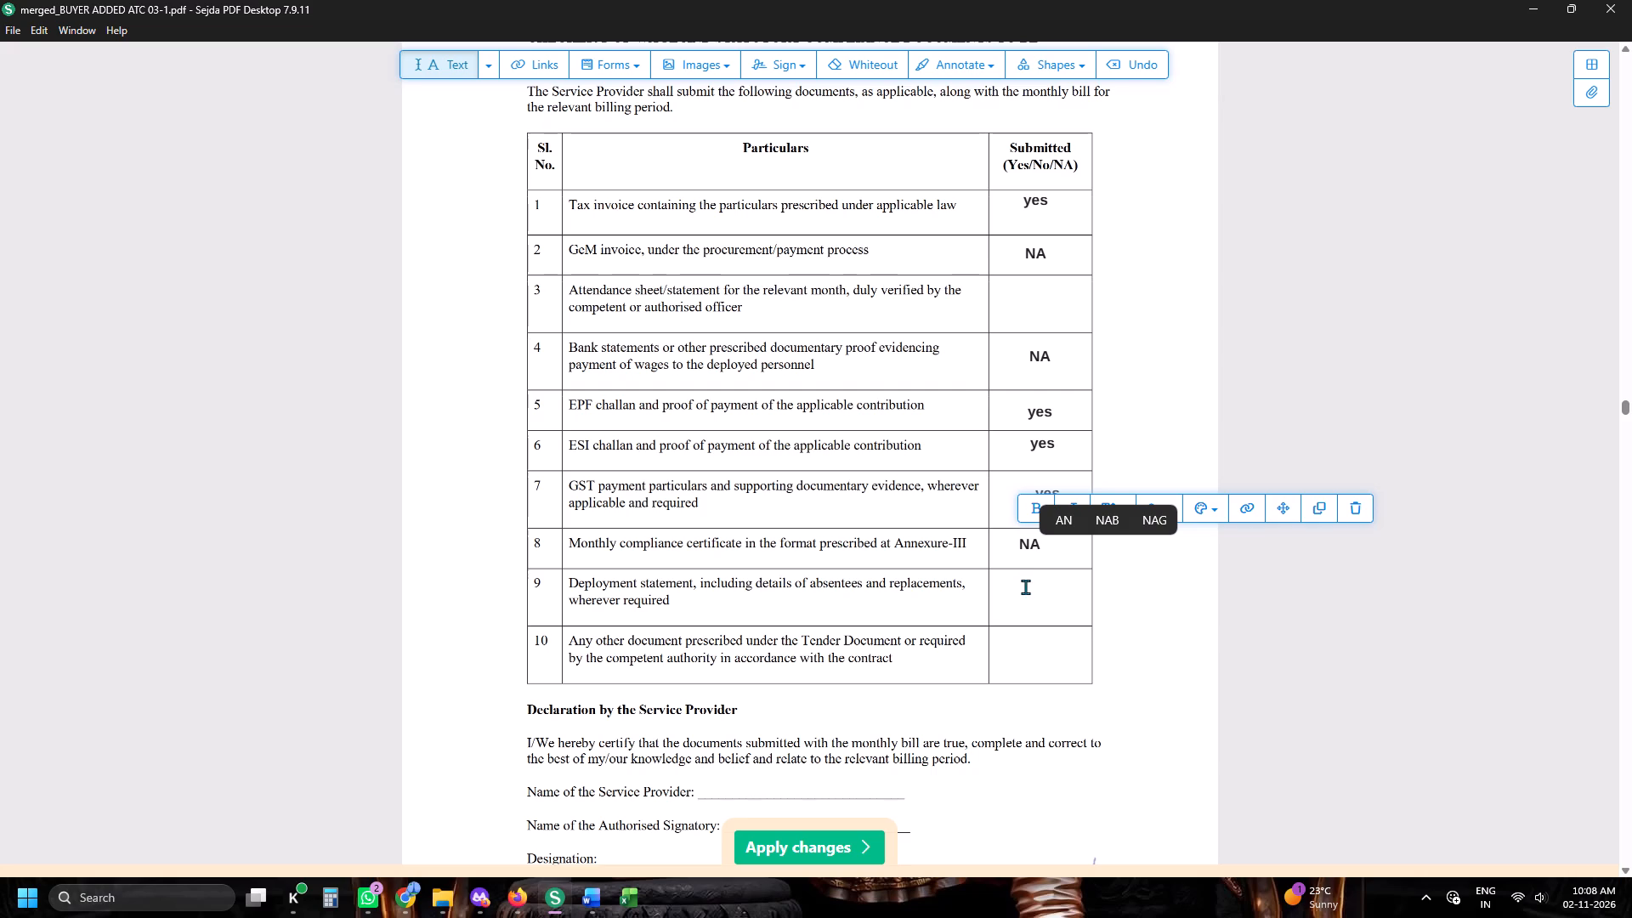
In the Submitted column, enter "yes" for row 9 deployment statement and row 10 any other document.
left_click(1029, 593)
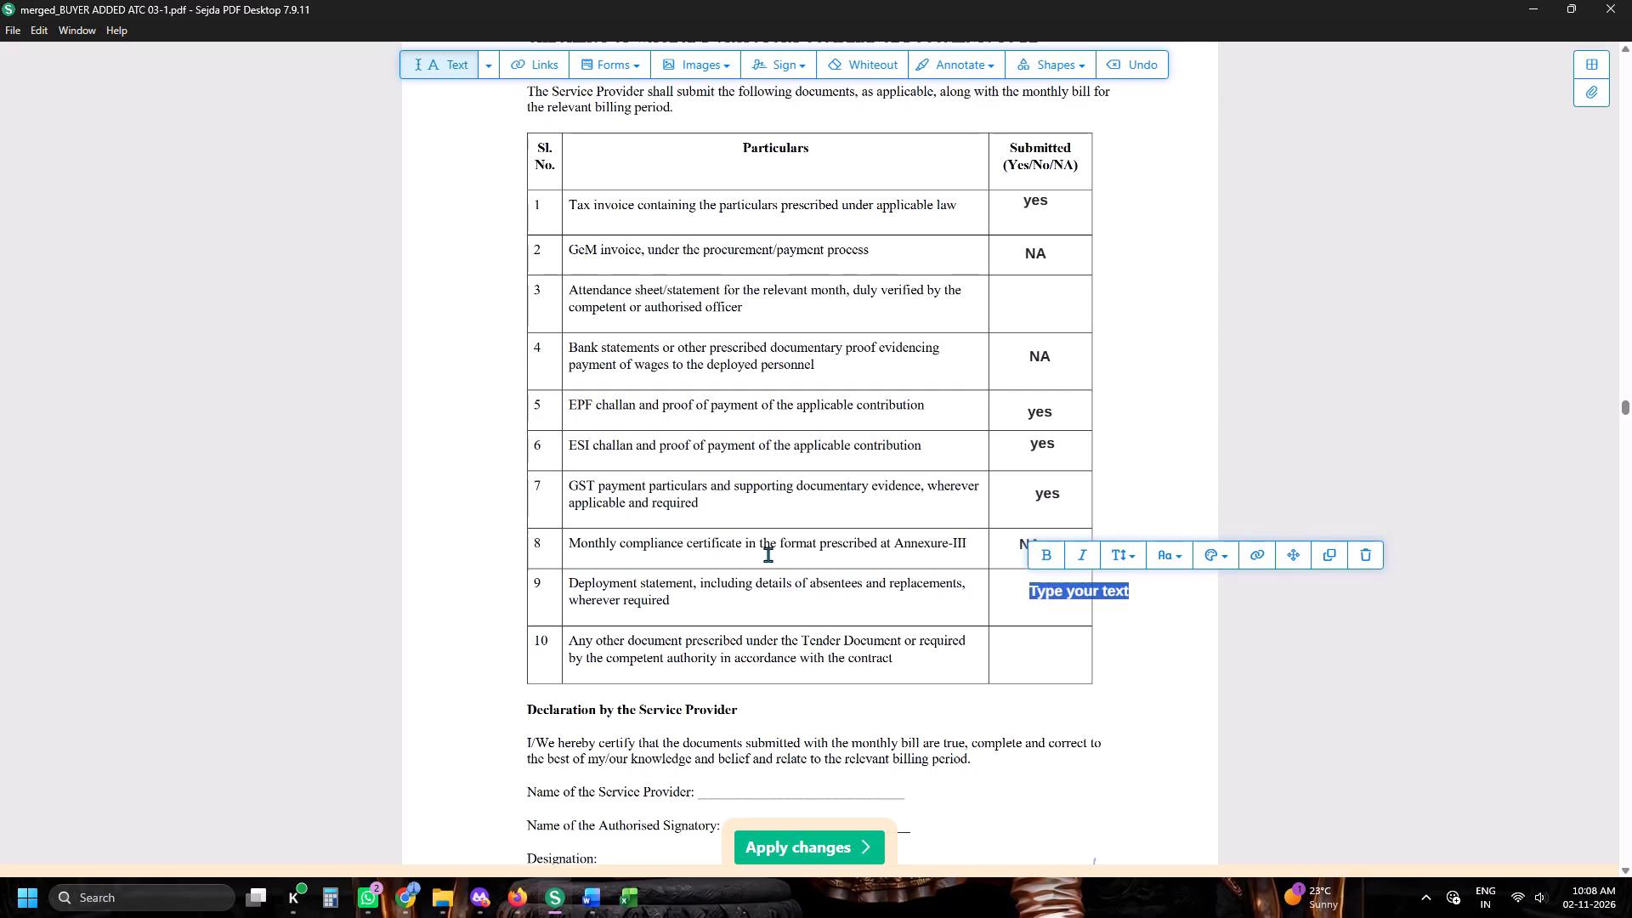
type("yes")
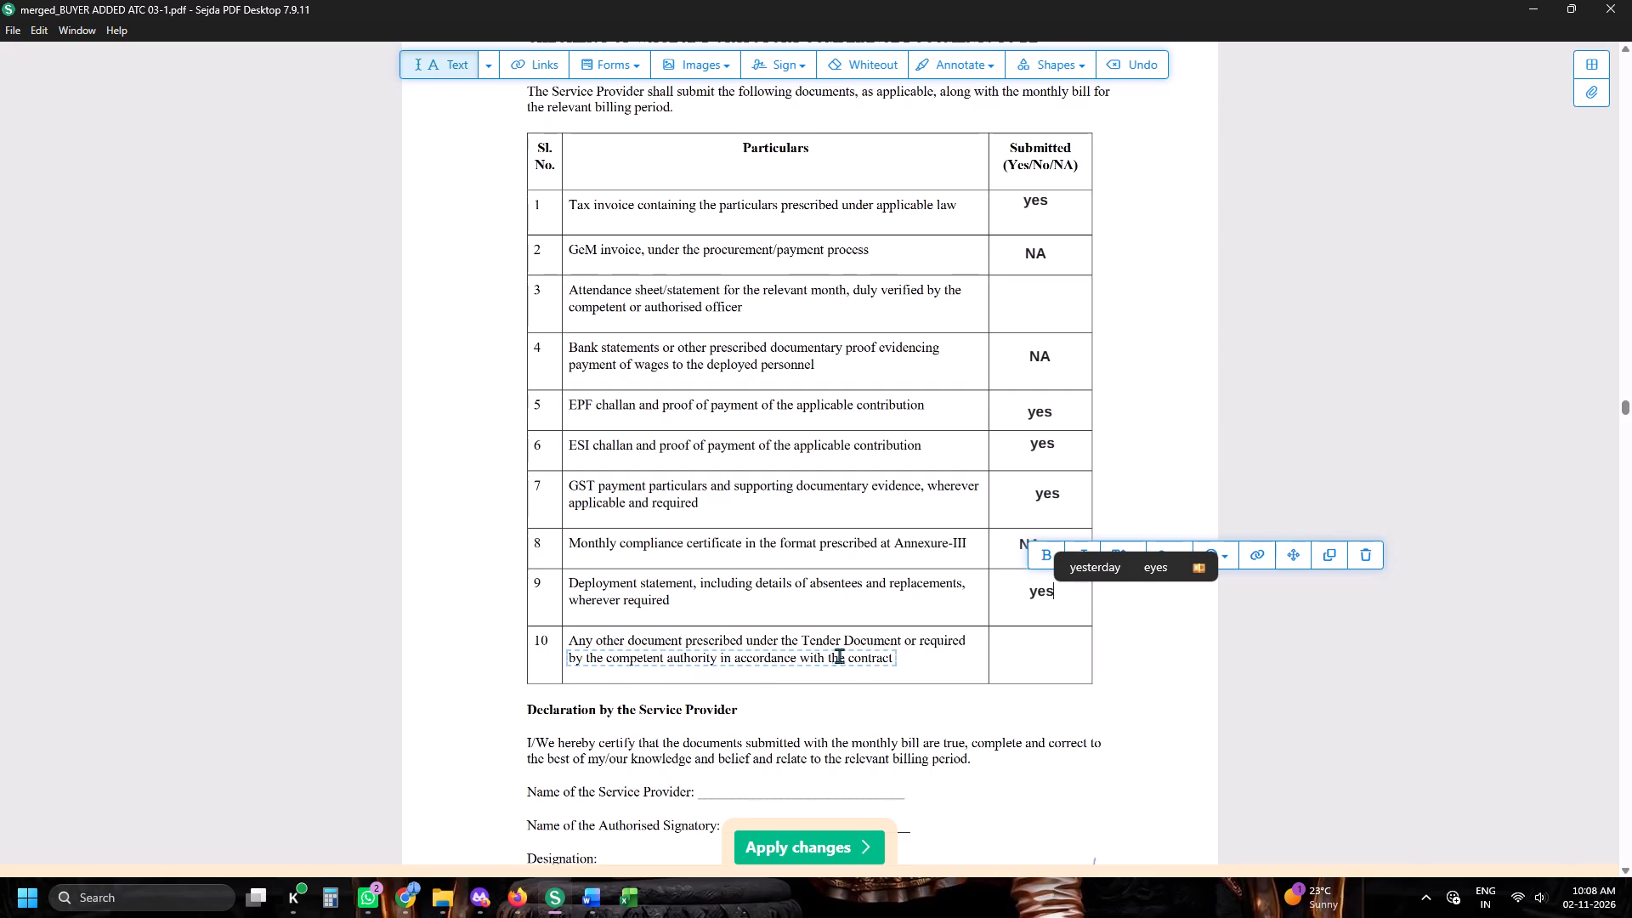
left_click_drag(1030, 656, 1015, 660)
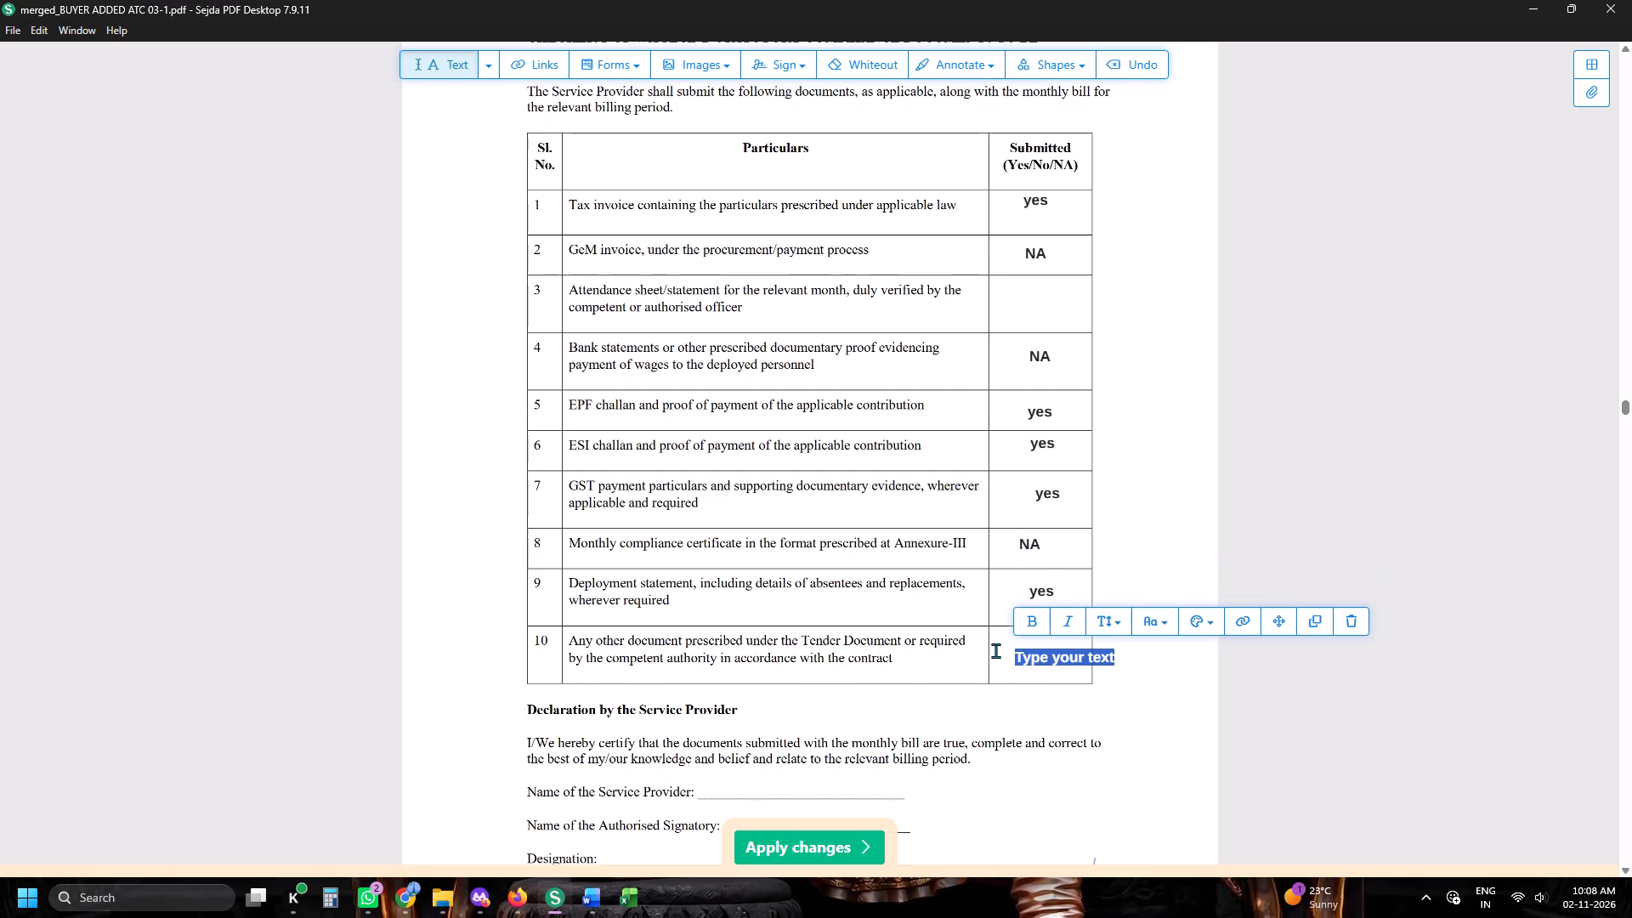
type("ey")
key("s")
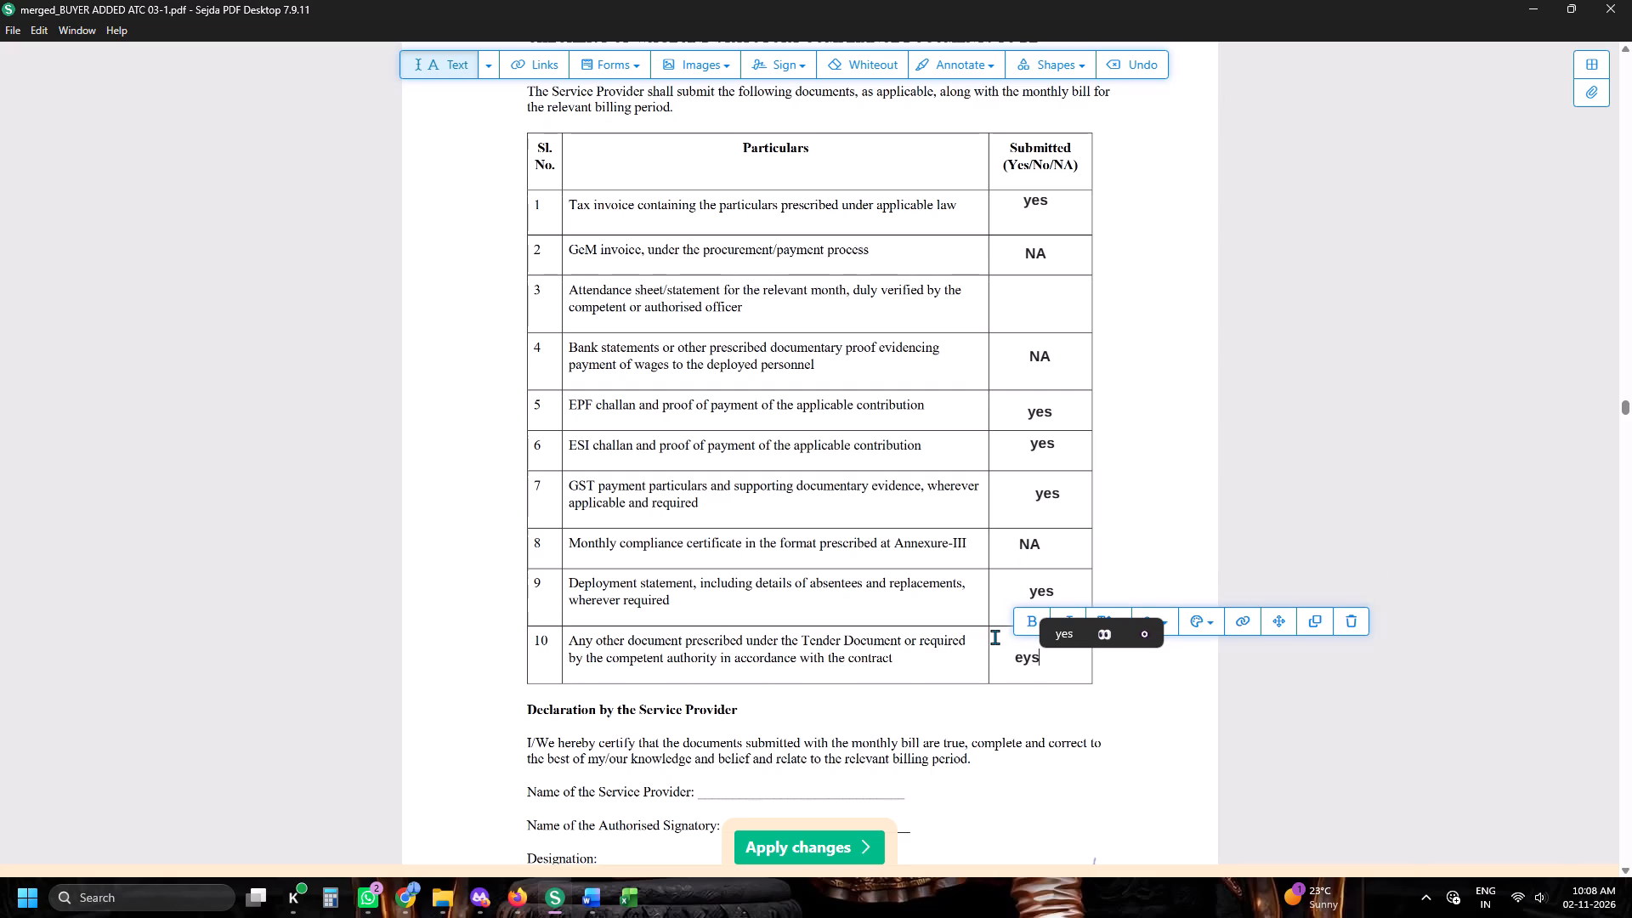
key("BackSpace")
key("BackSpace")
key("BackSpace")
type("yes")
left_click(1095, 450)
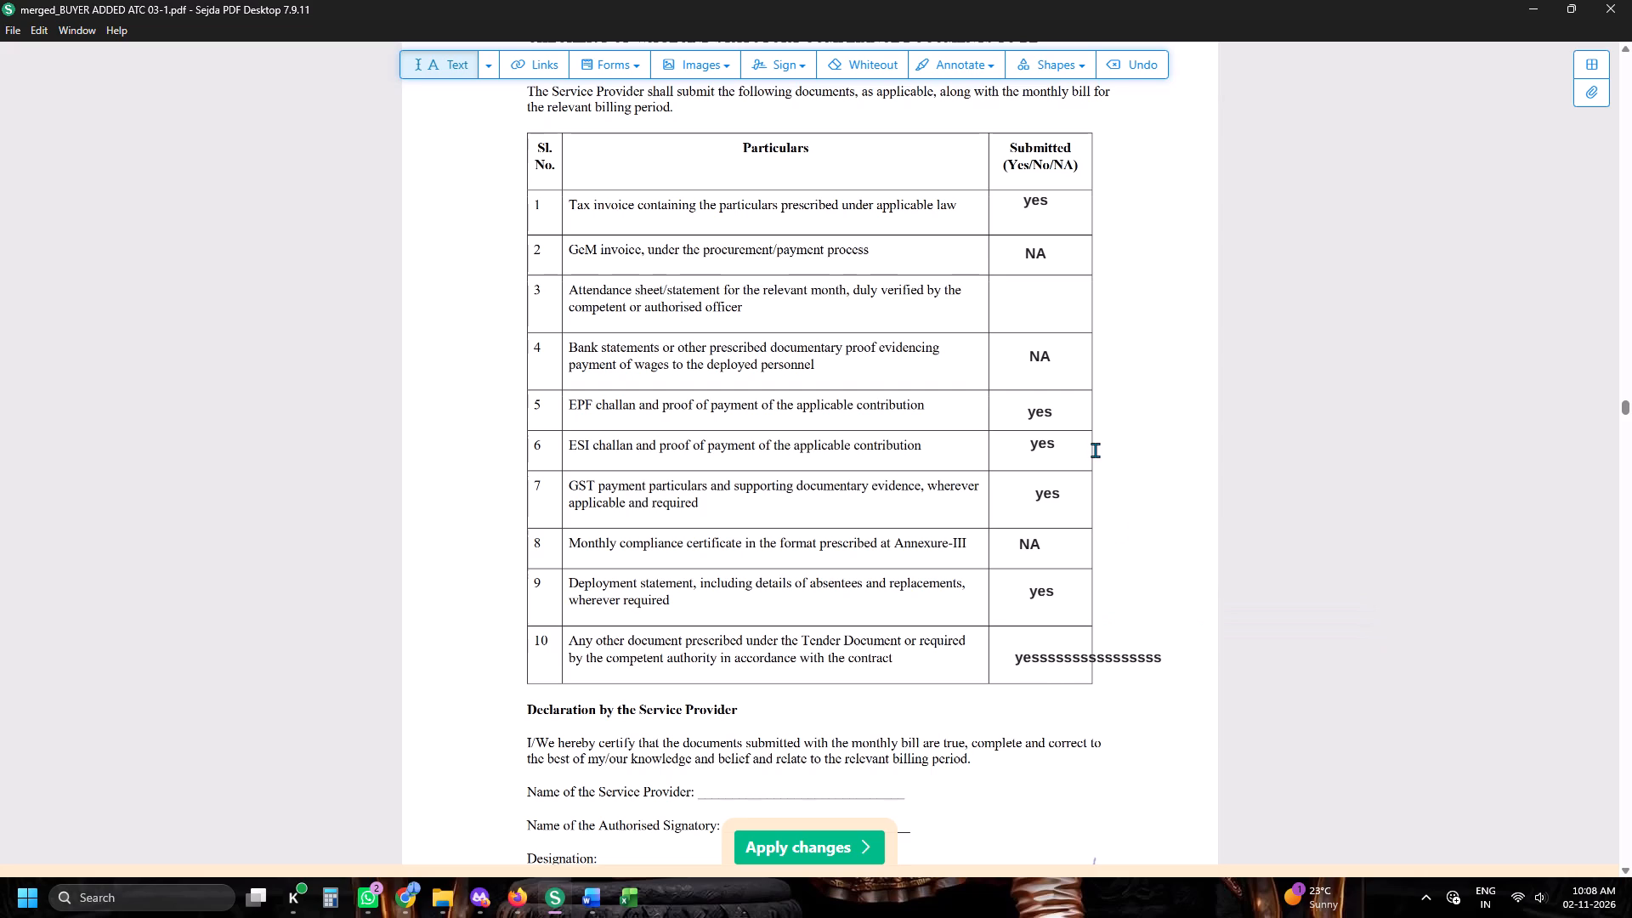
double_click(1068, 654)
type("yes")
Enter "yes" in the Submitted column for row 3, the attendance sheet/statement.
scroll(1131, 456, "down", 2)
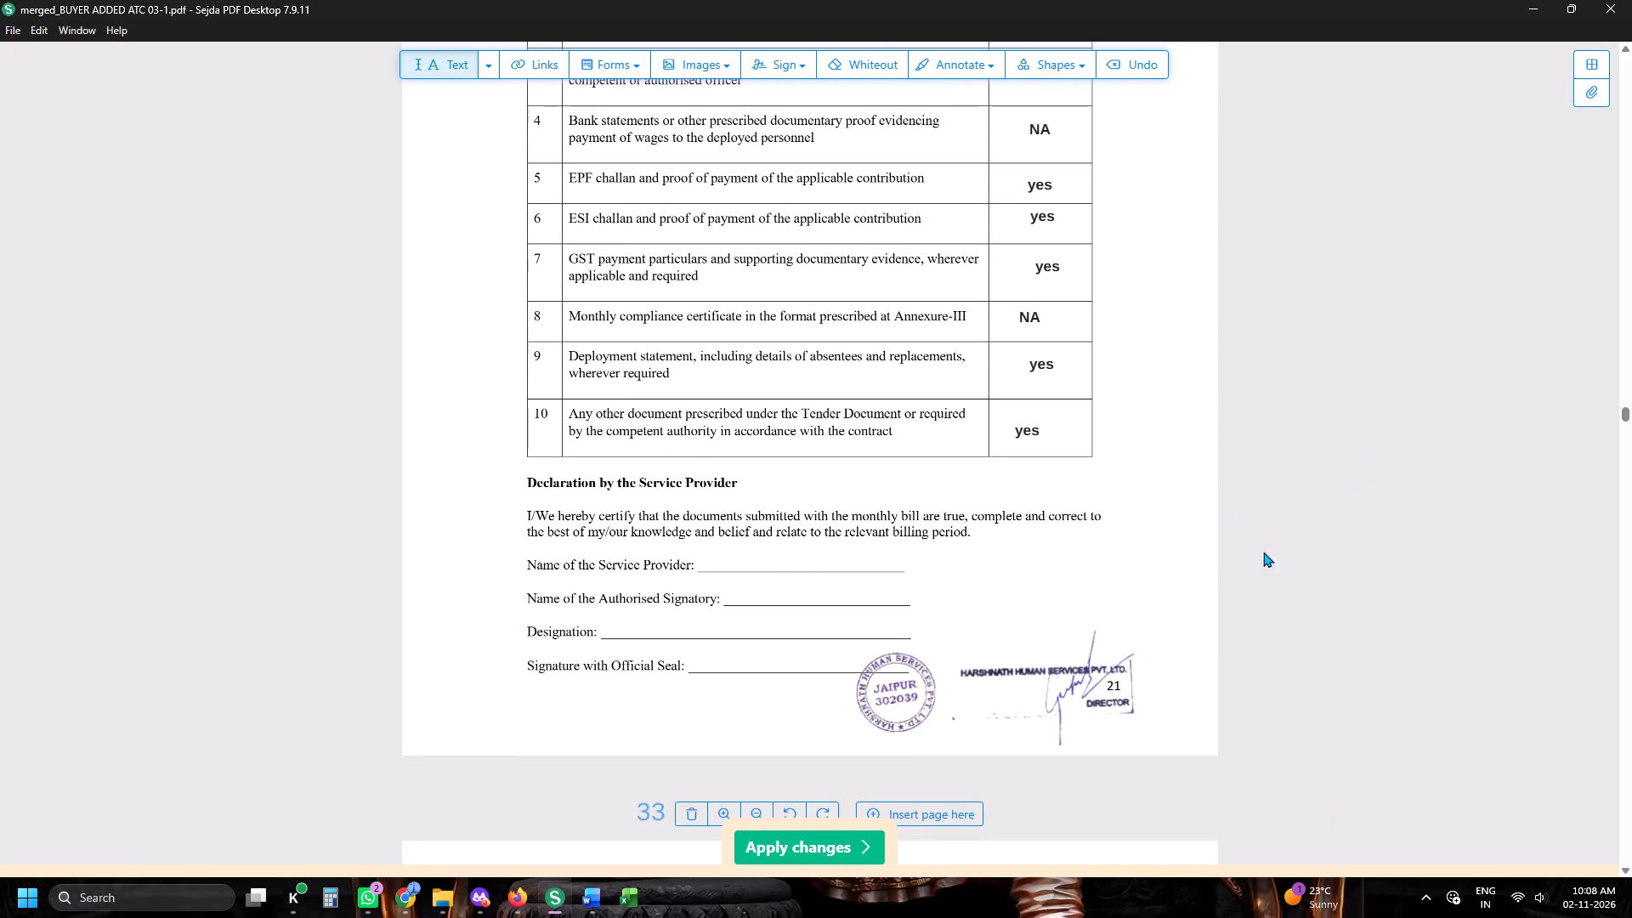
scroll(1078, 285, "up", 1)
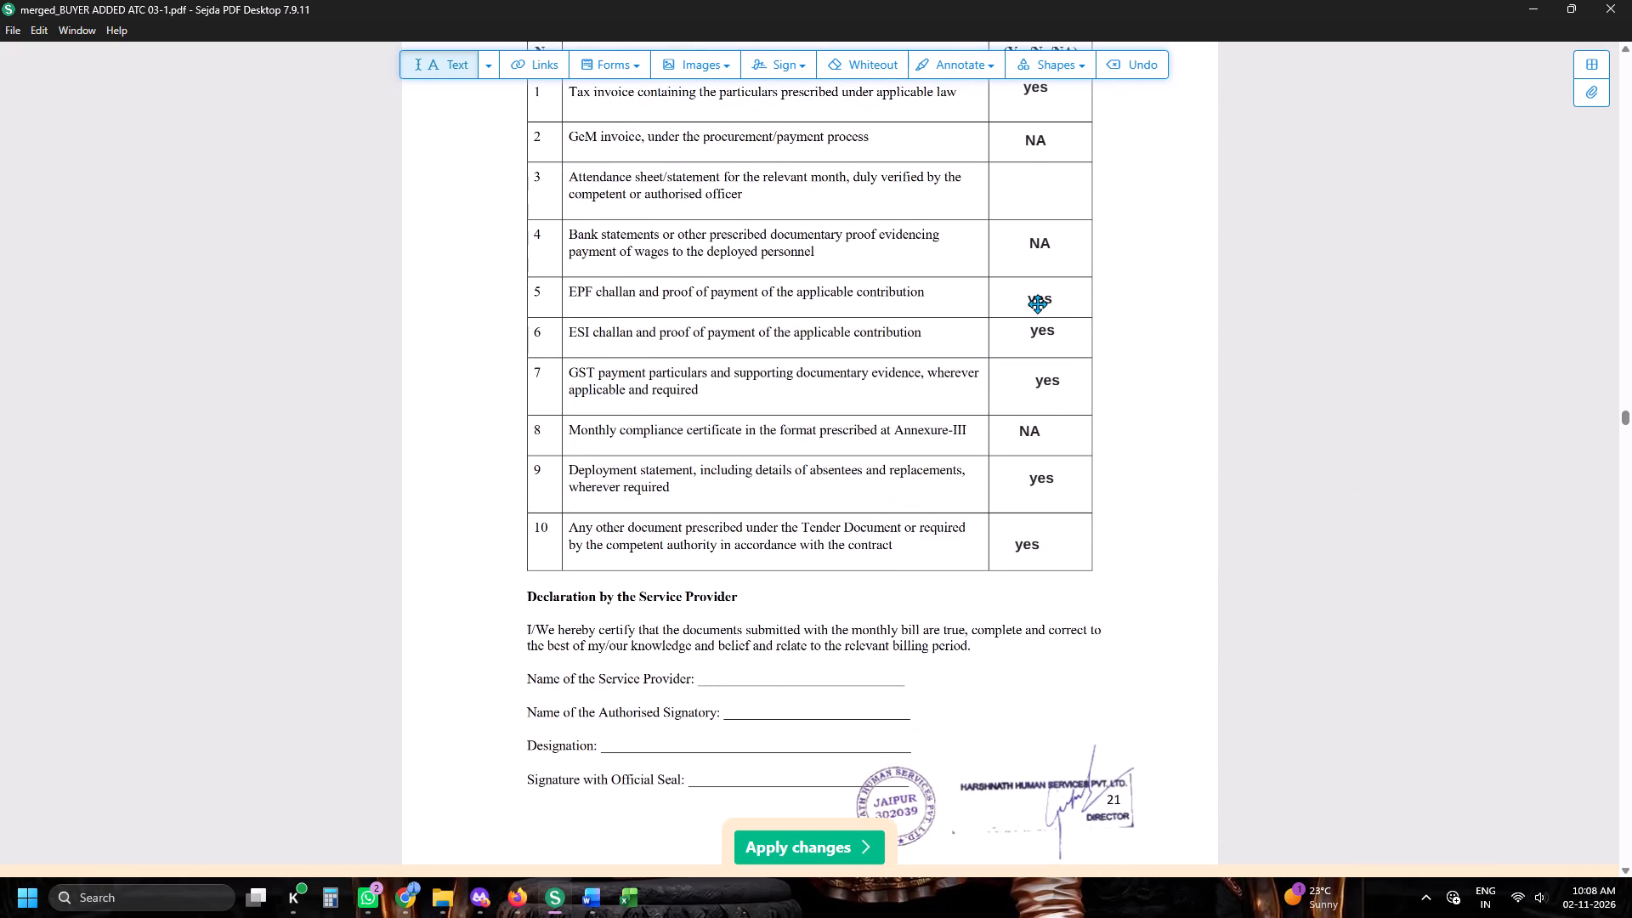
left_click(1021, 191)
type("ye")
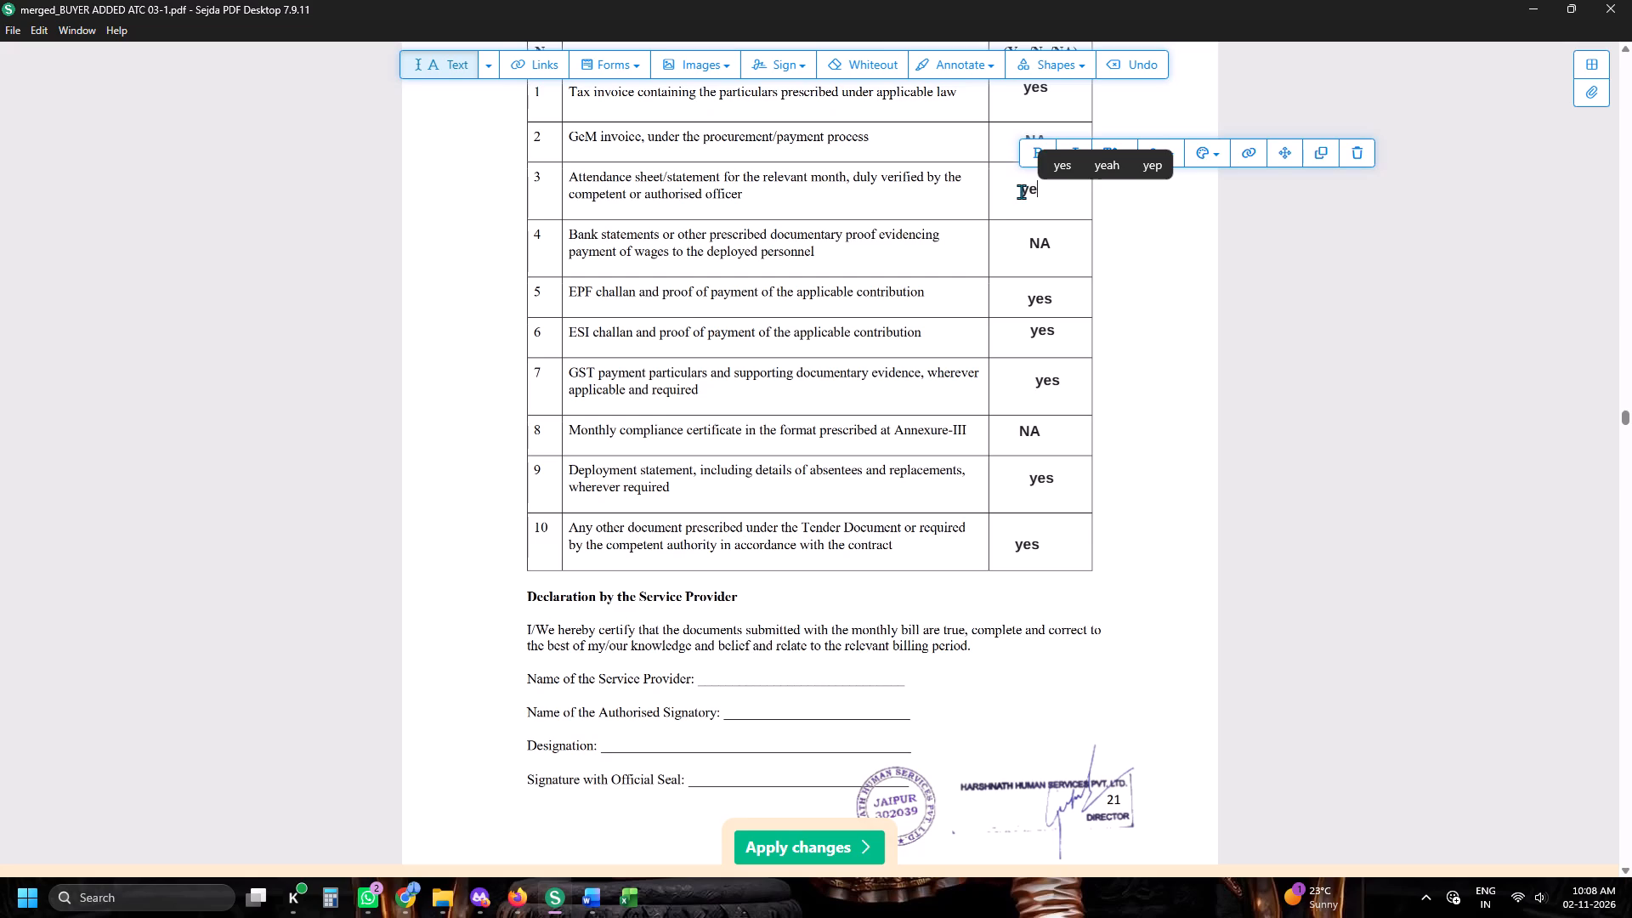
key("s")
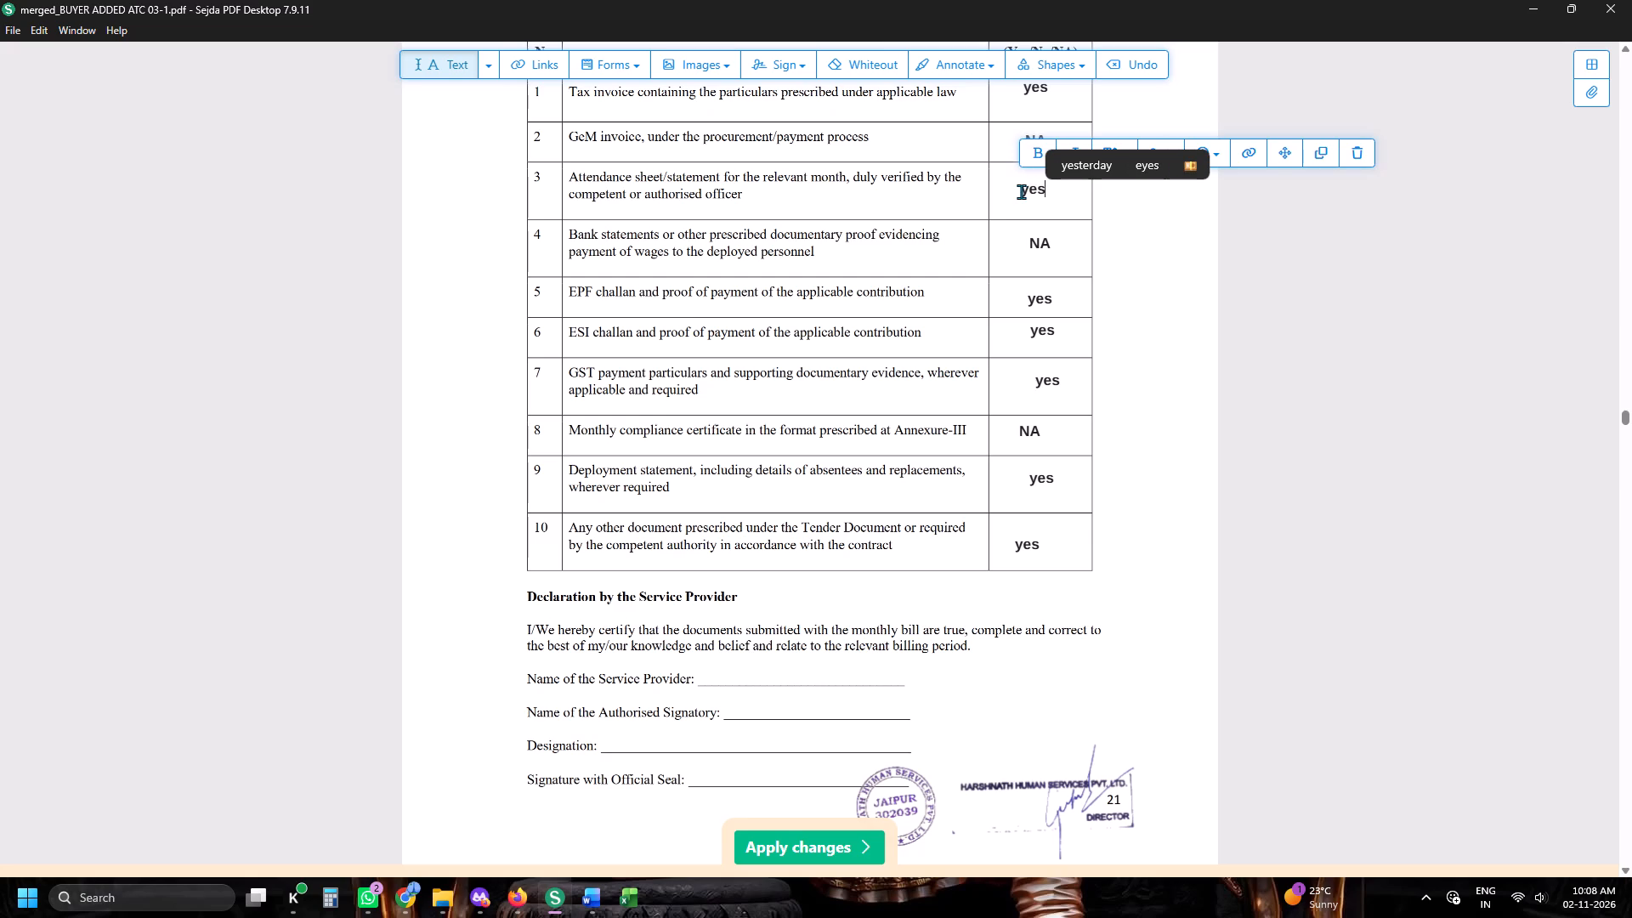
left_click(1148, 336)
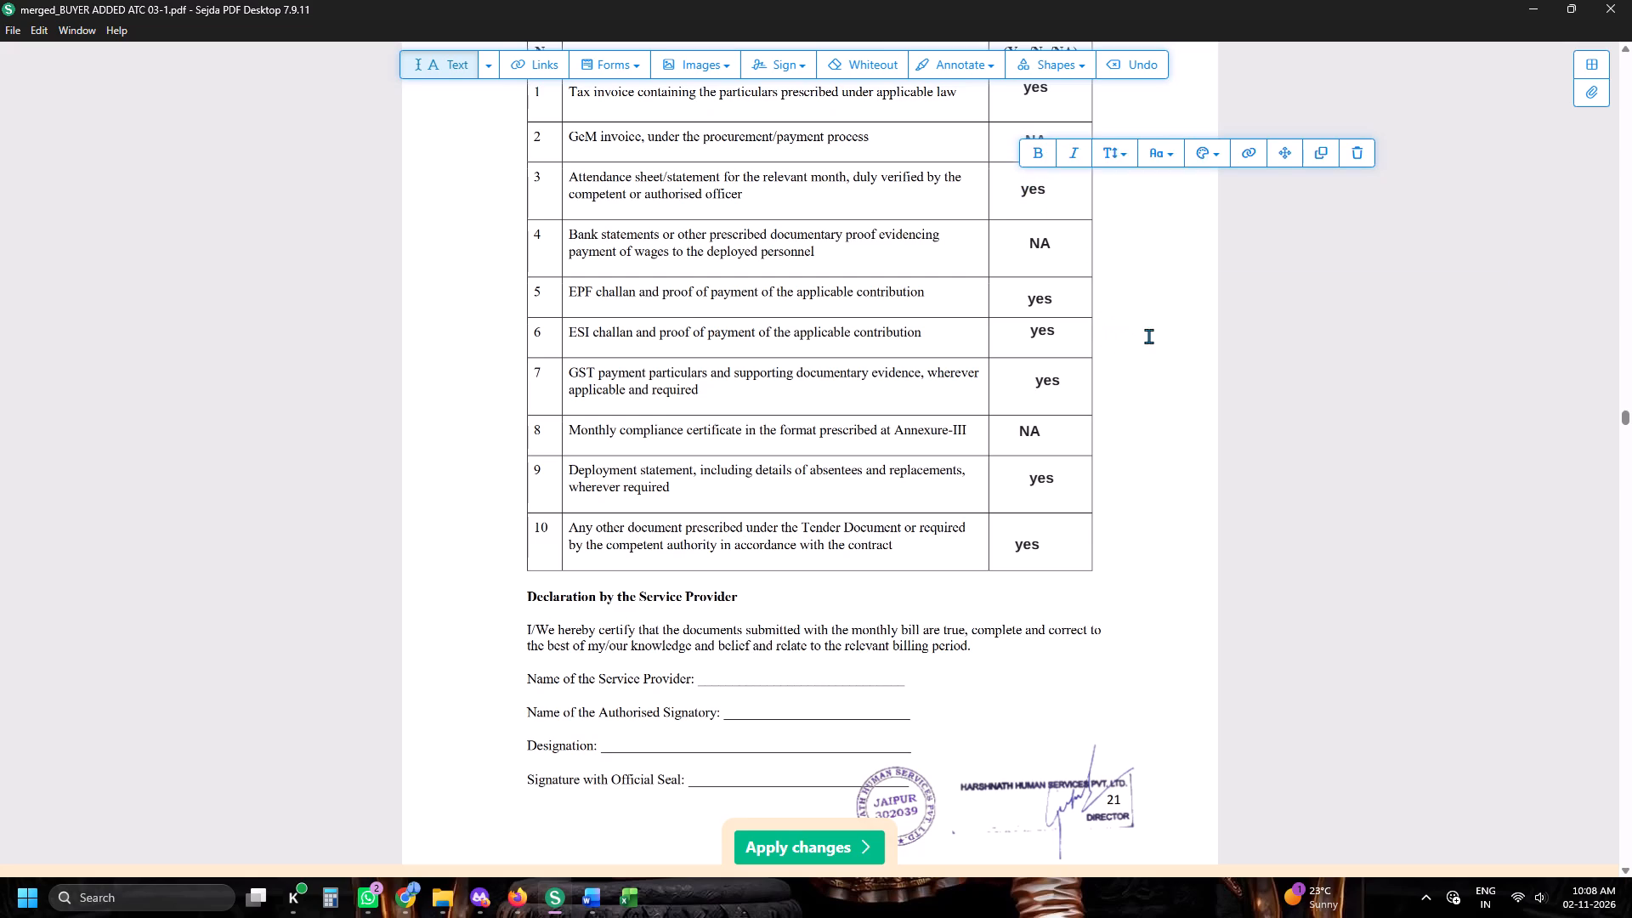
left_click(1485, 302)
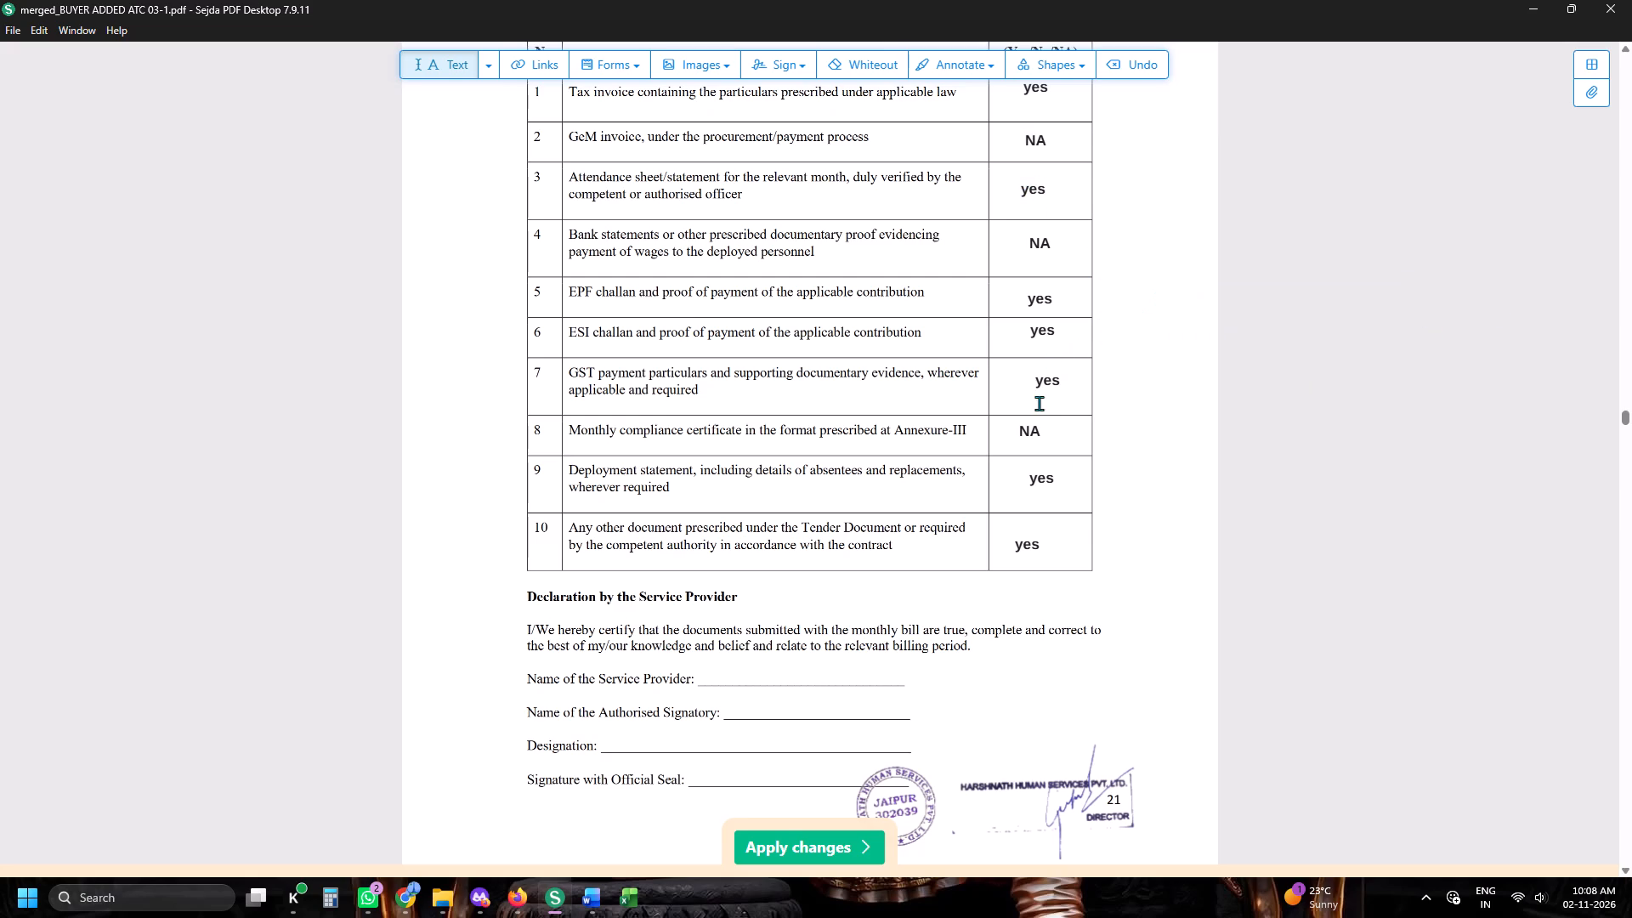
Line up the Submitted column's entries by nudging those in rows 3, 4, 5, 7, 8 and 10 toward the column's centre.
left_click_drag(1029, 428, 1043, 430)
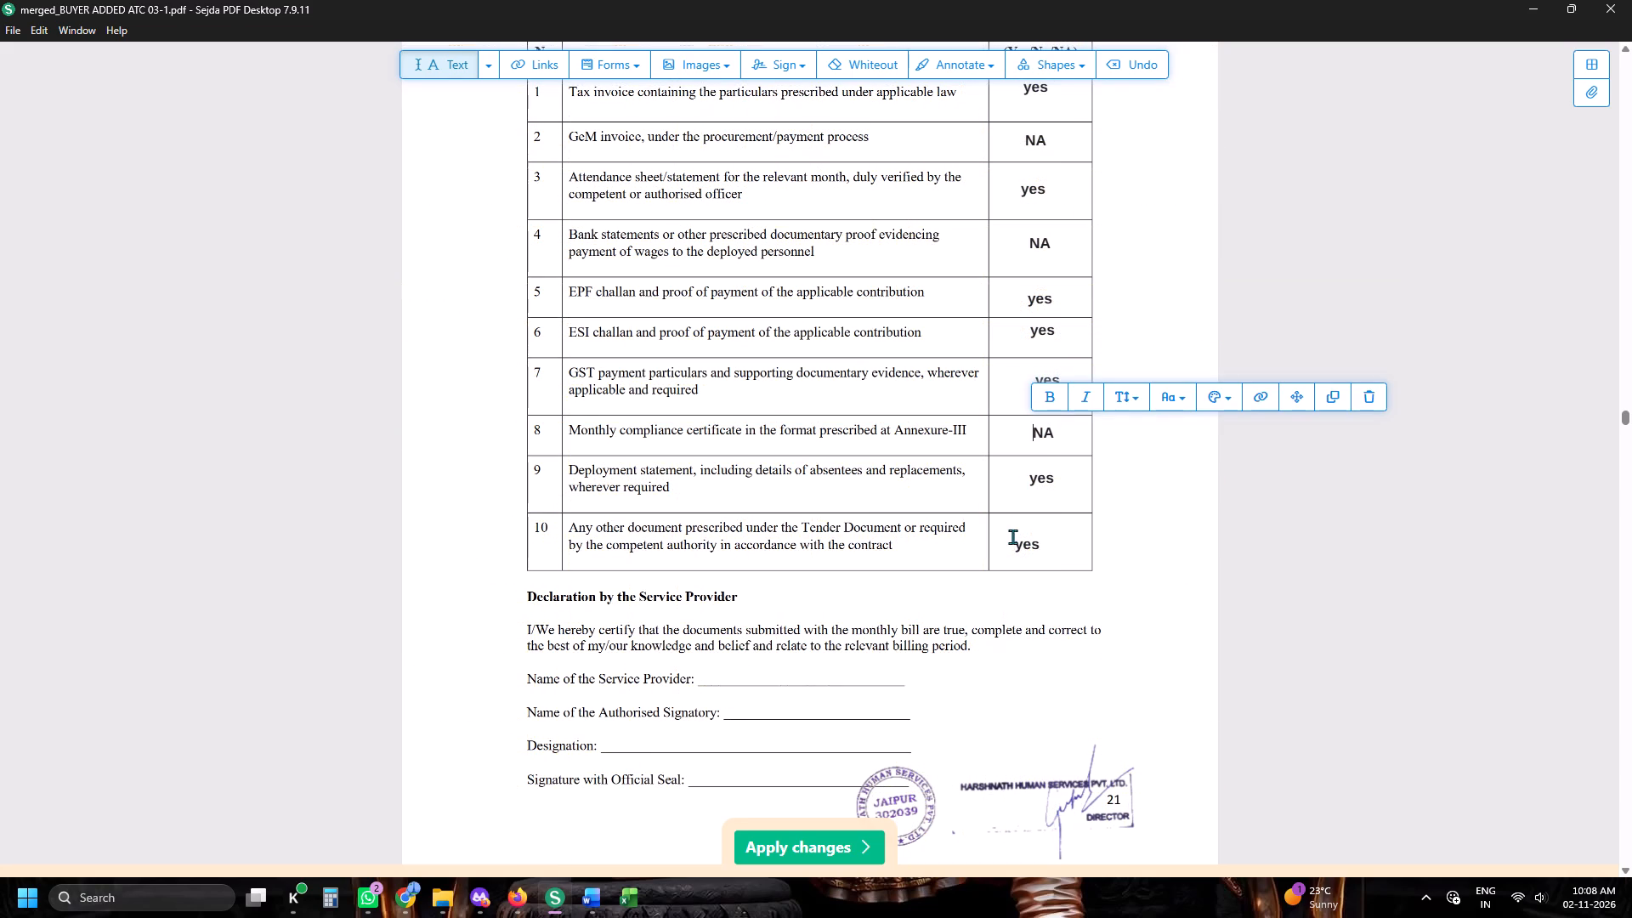
left_click_drag(1030, 544, 1045, 543)
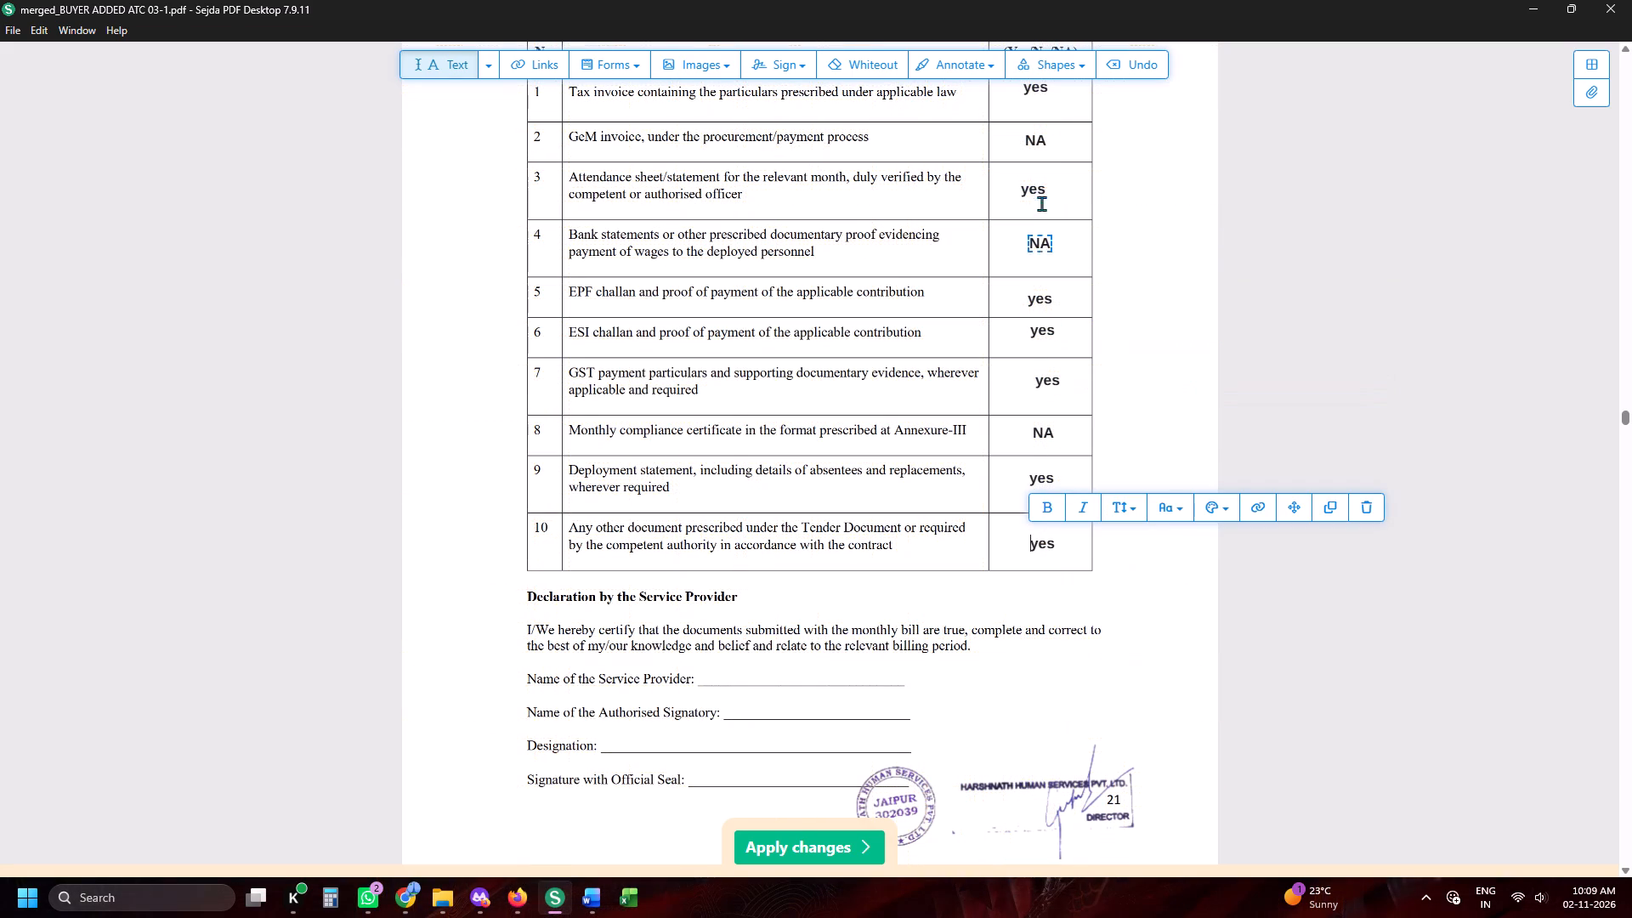
left_click_drag(1028, 188, 1038, 185)
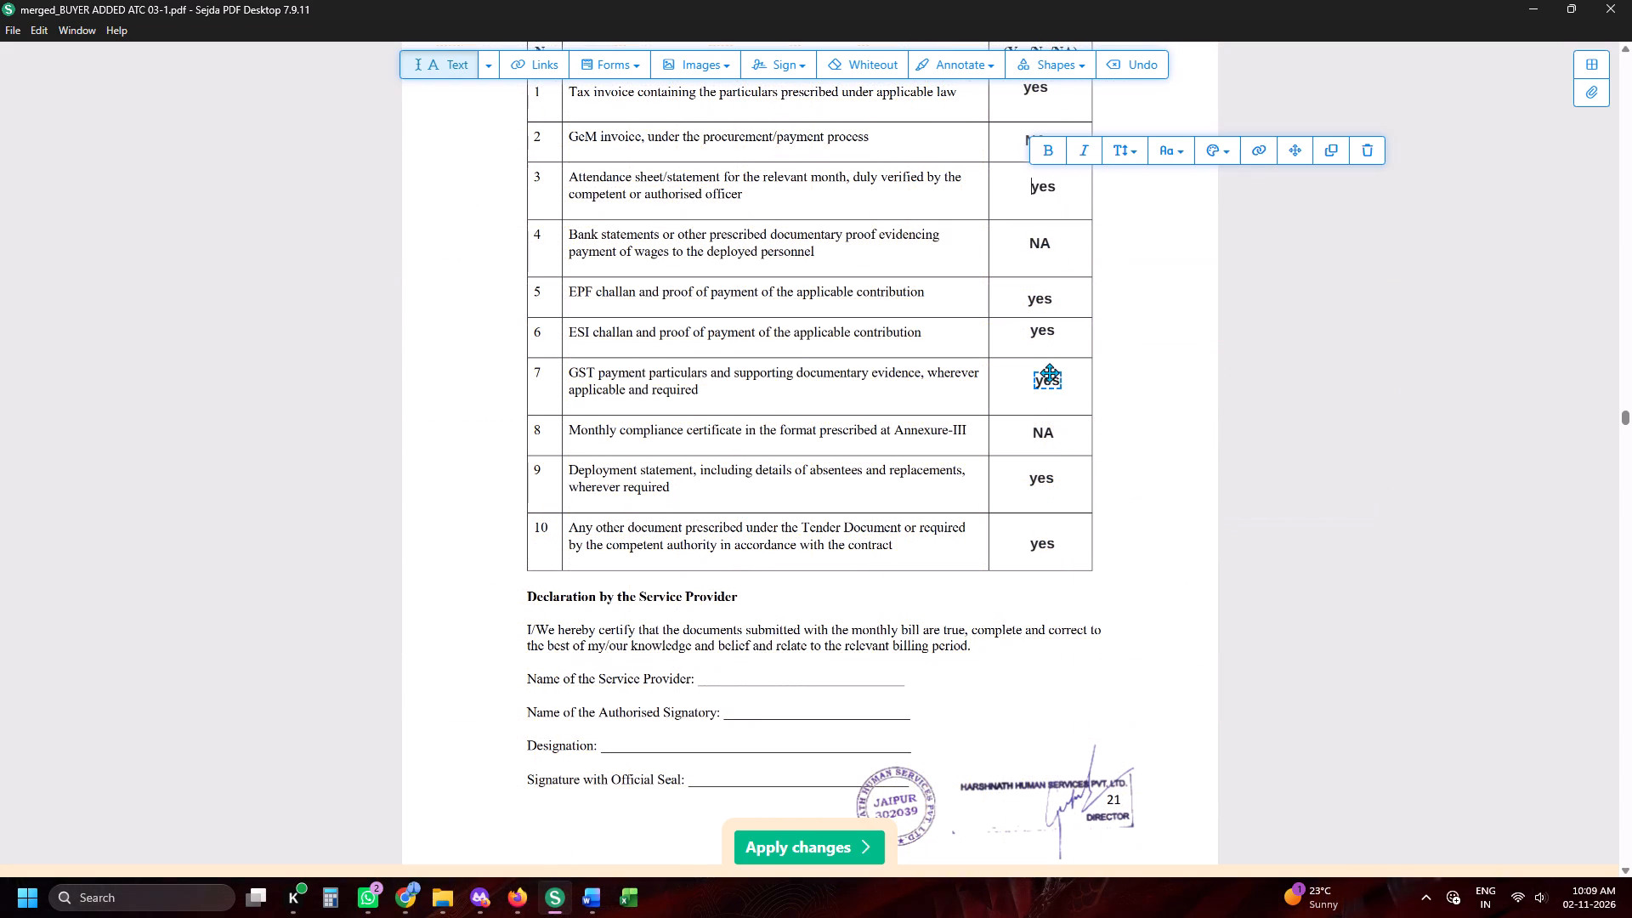
left_click_drag(1048, 382, 1040, 383)
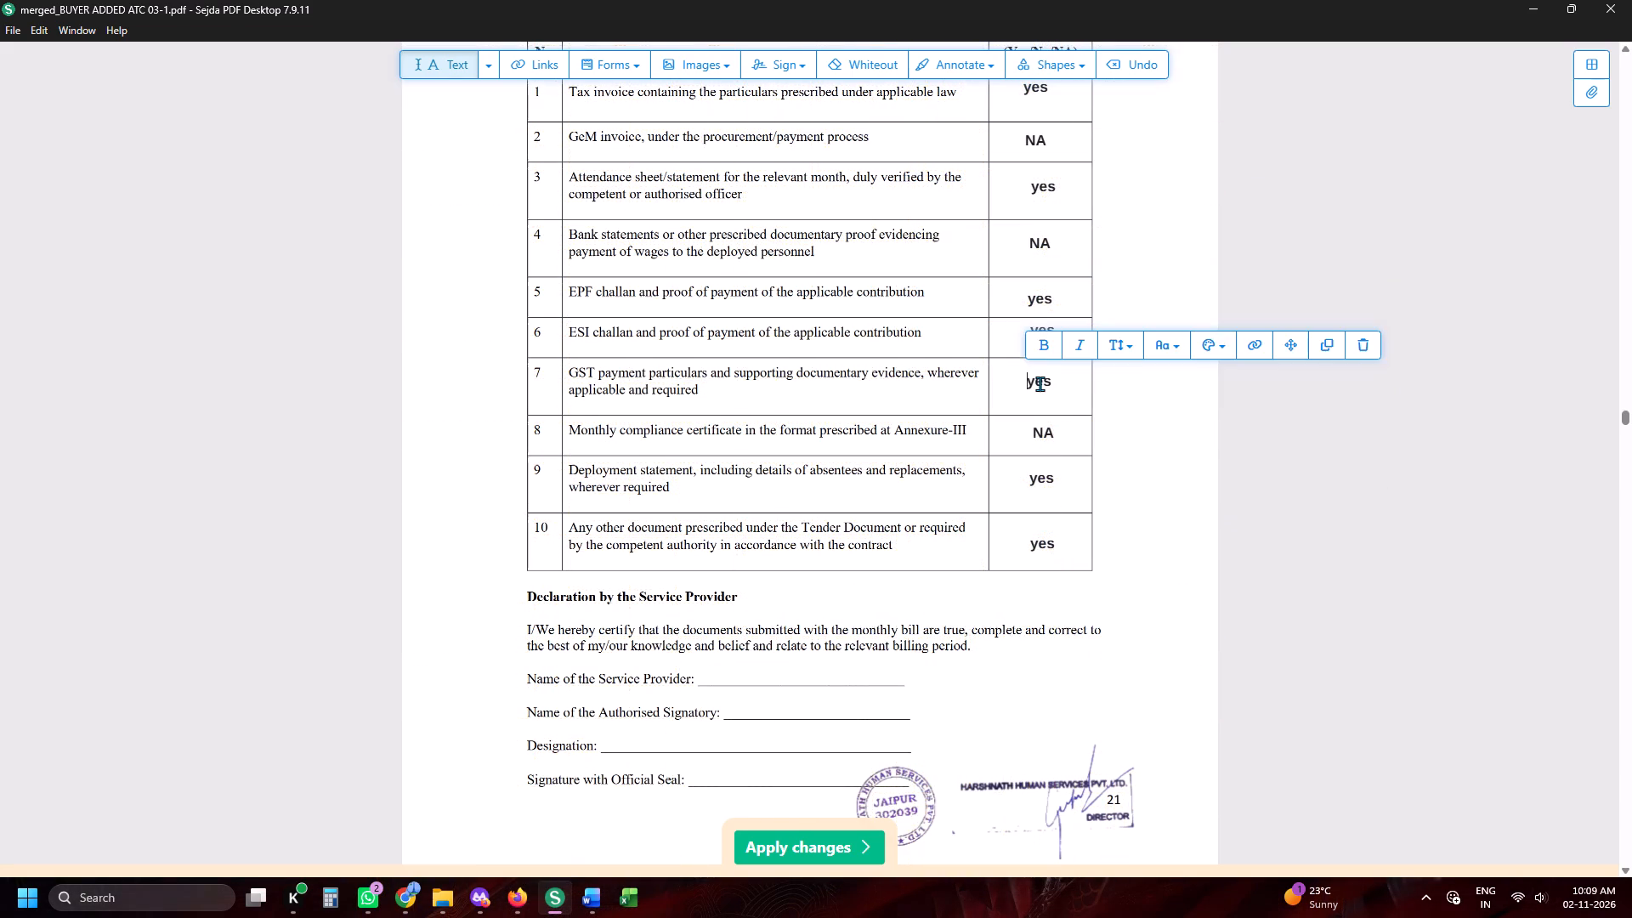
scroll(1040, 383, "up", 2)
left_click_drag(1049, 418, 1034, 422)
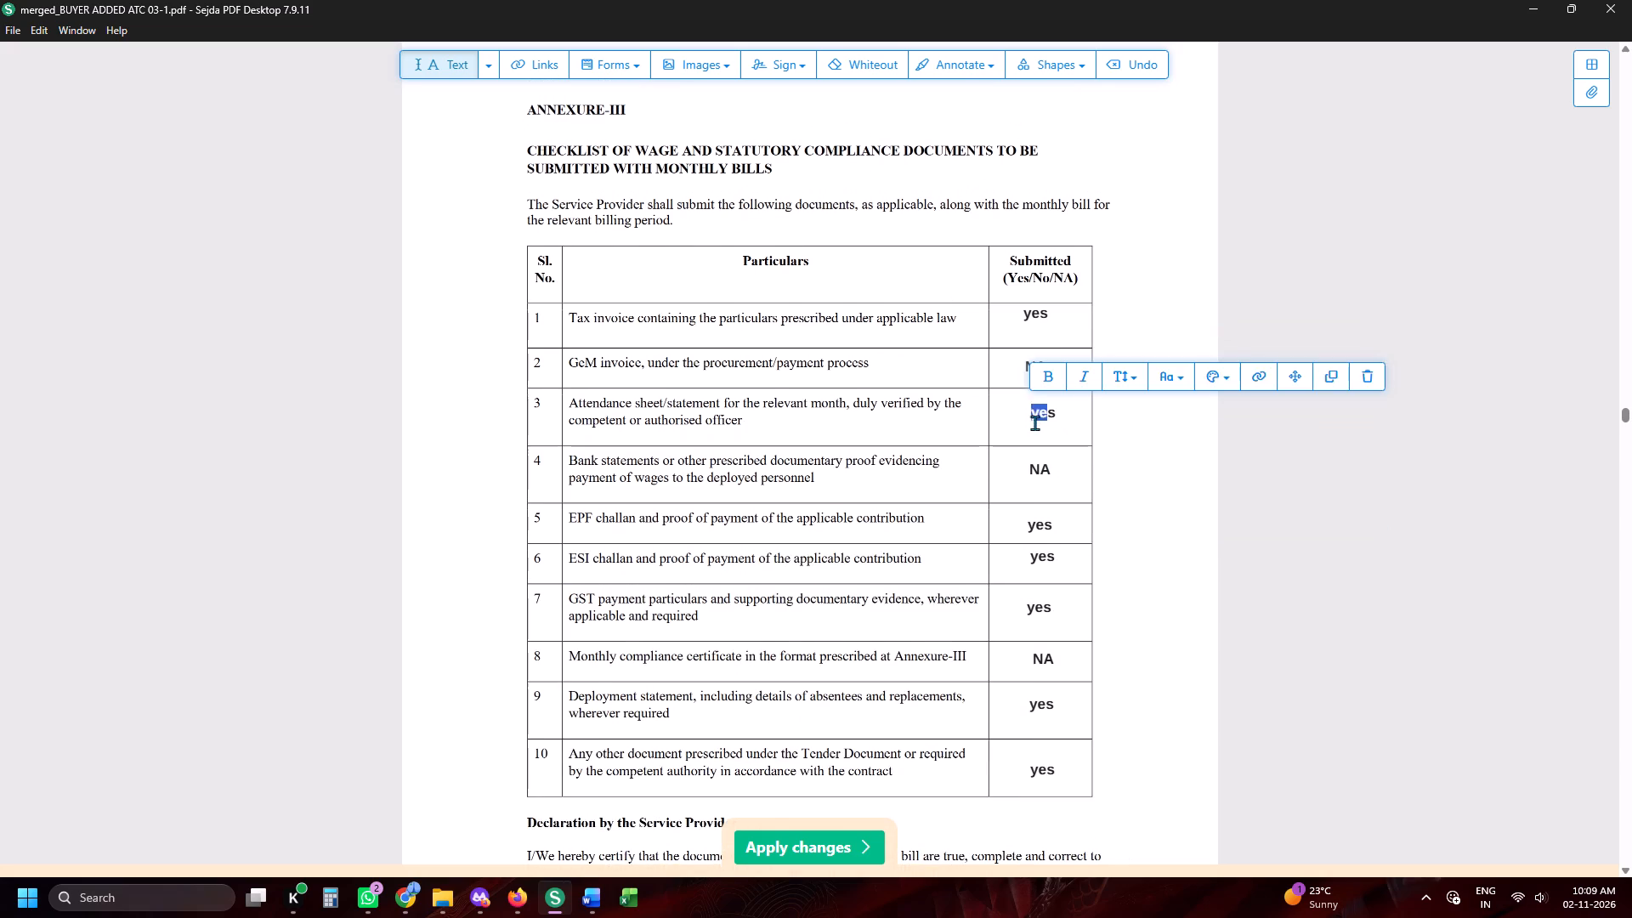
left_click_drag(1034, 422, 1034, 422)
left_click_drag(1043, 407, 1033, 409)
left_click_drag(1040, 472, 1033, 473)
left_click(1040, 526)
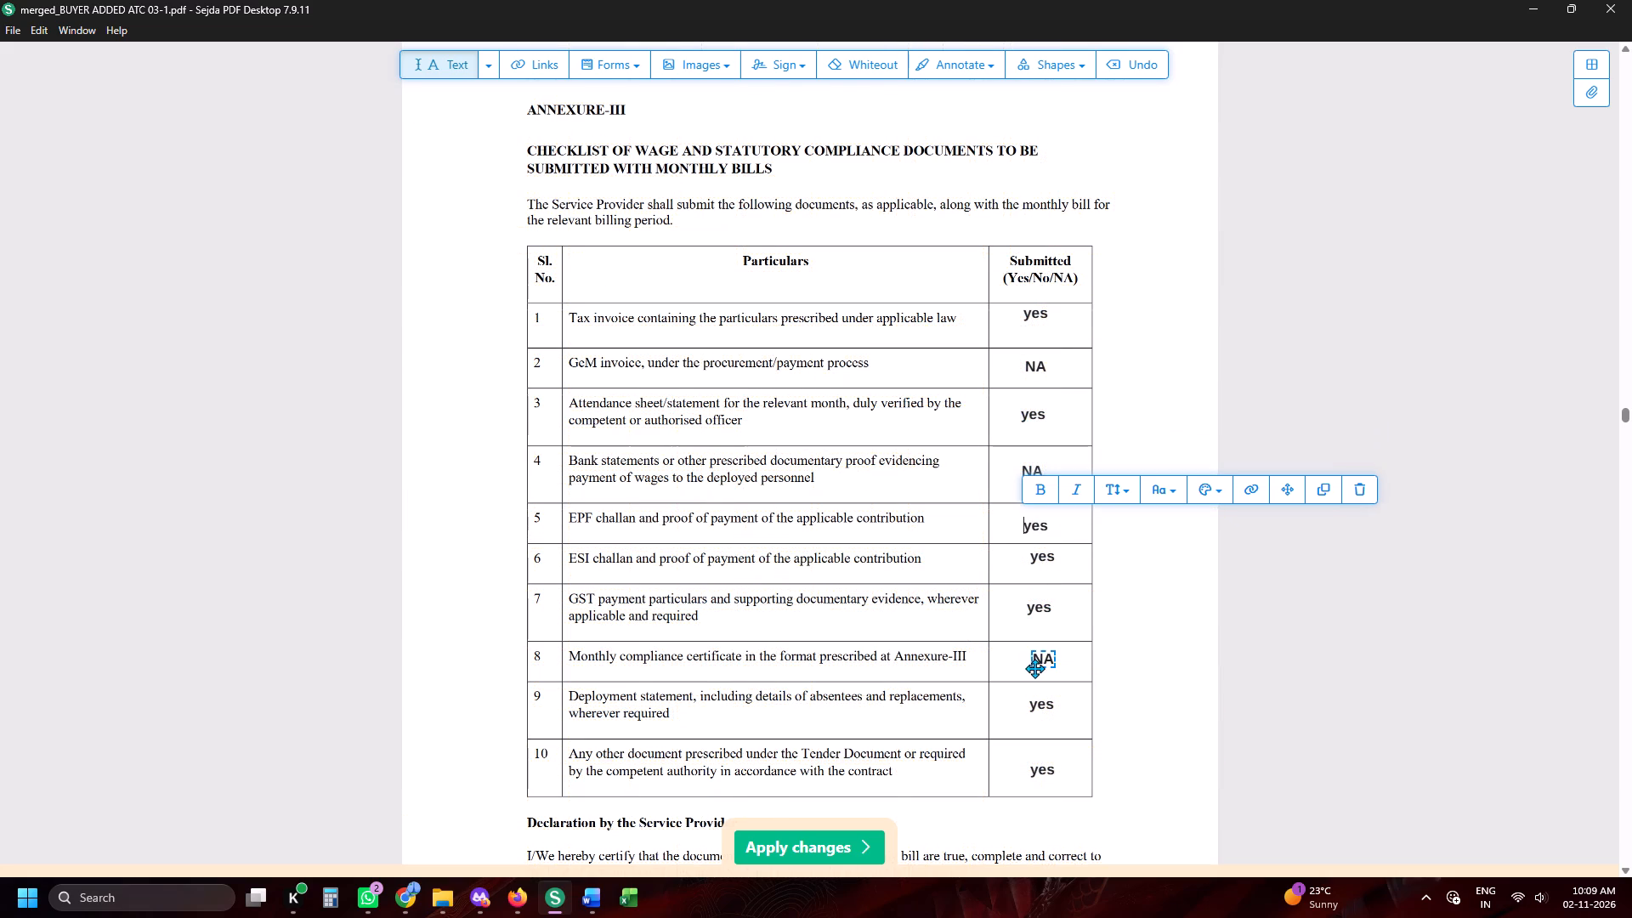
left_click_drag(1036, 668, 1027, 668)
Delete the seven pages from Annexure-IV up to the start of Annexure-IX, beginning at page 33.
scroll(1005, 570, "down", 6)
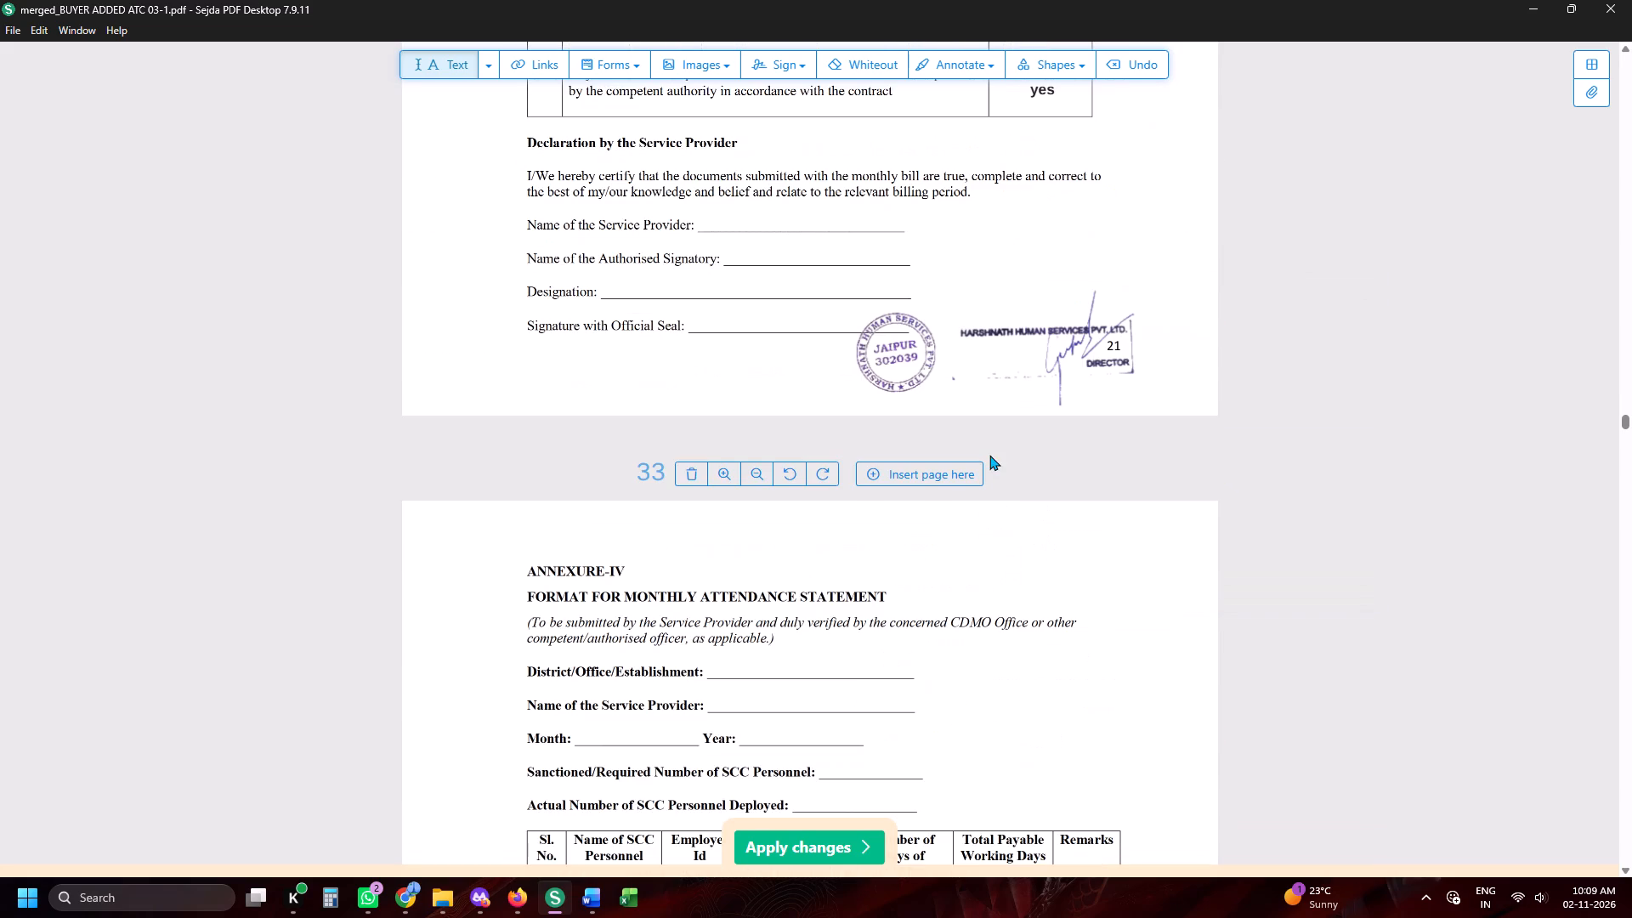
scroll(989, 455, "down", 2)
double_click(701, 255)
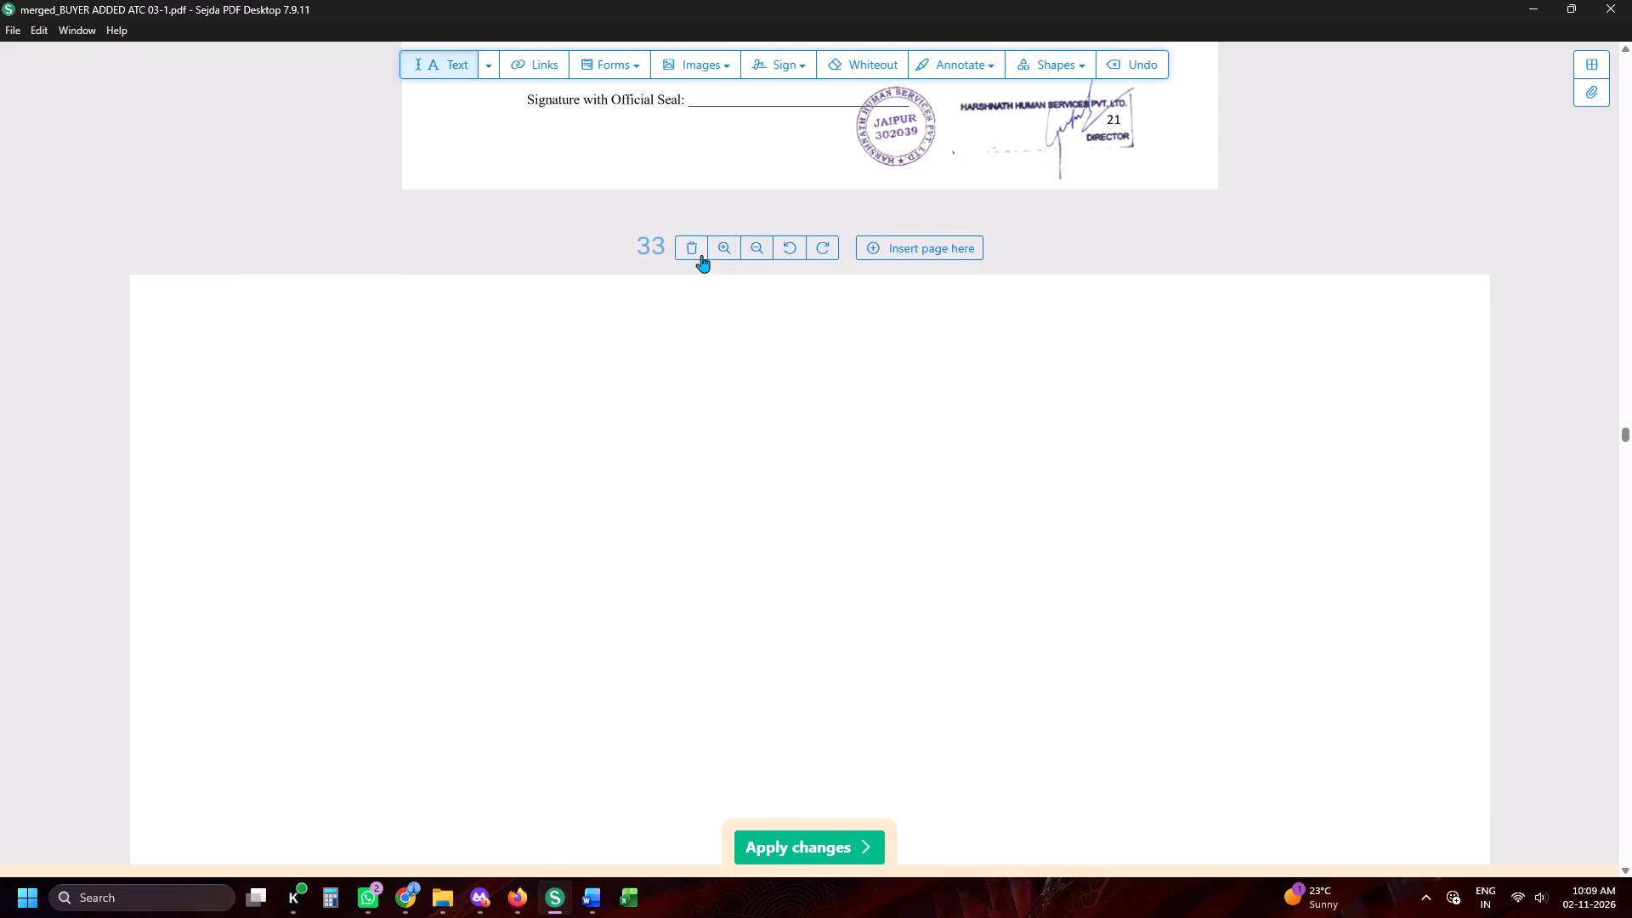
left_click(701, 255)
left_click(701, 255)
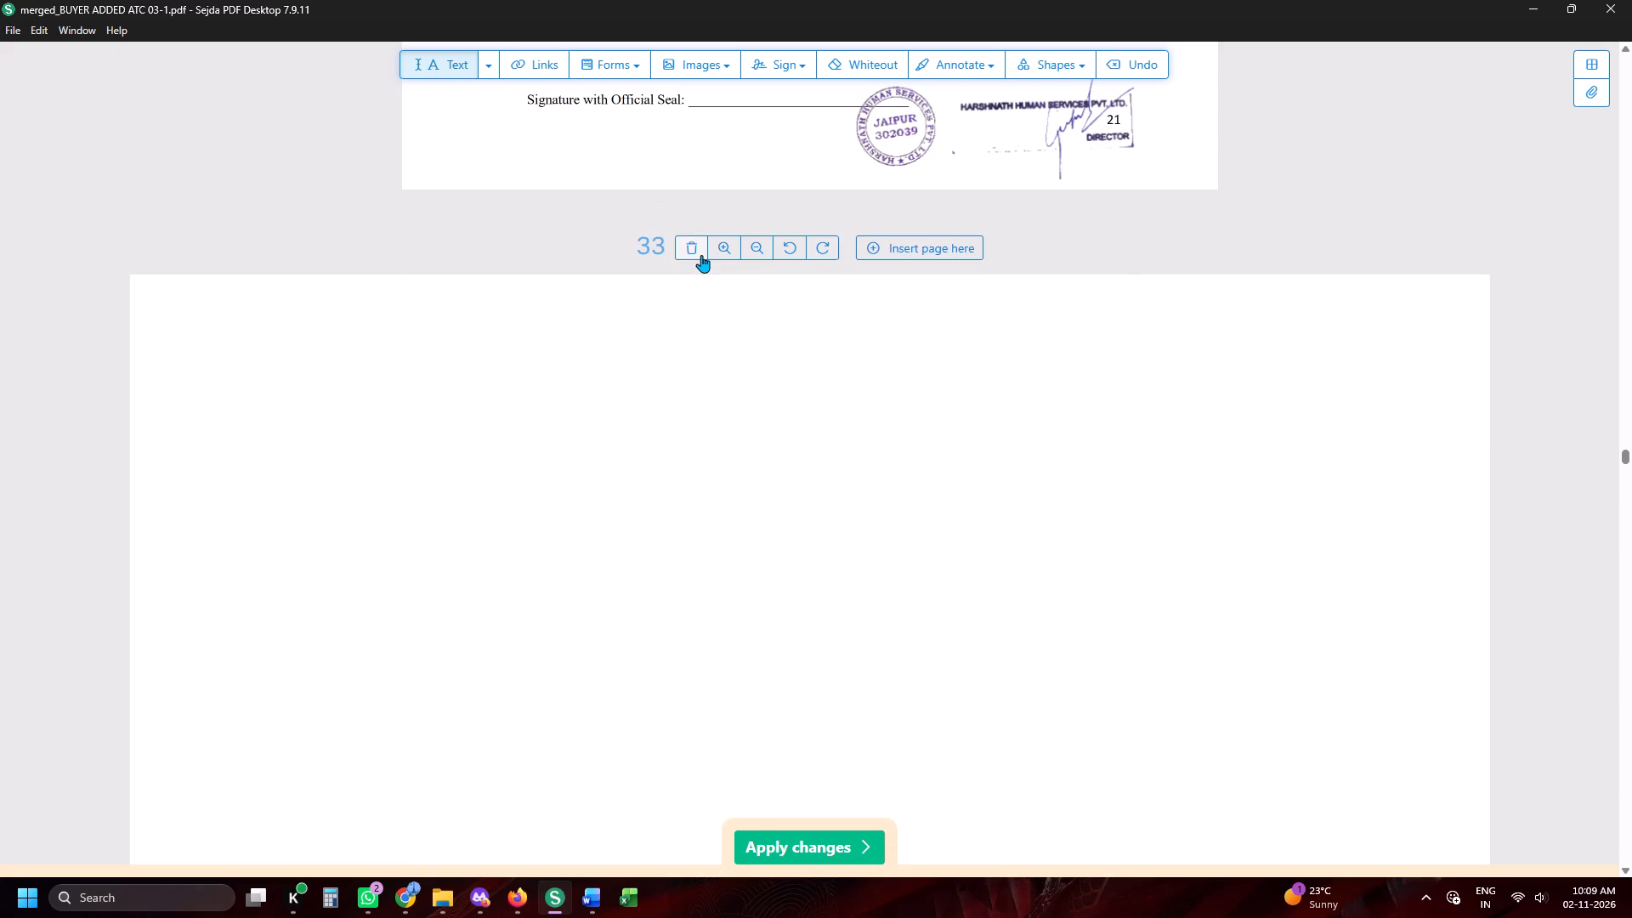
left_click(701, 255)
left_click(701, 255)
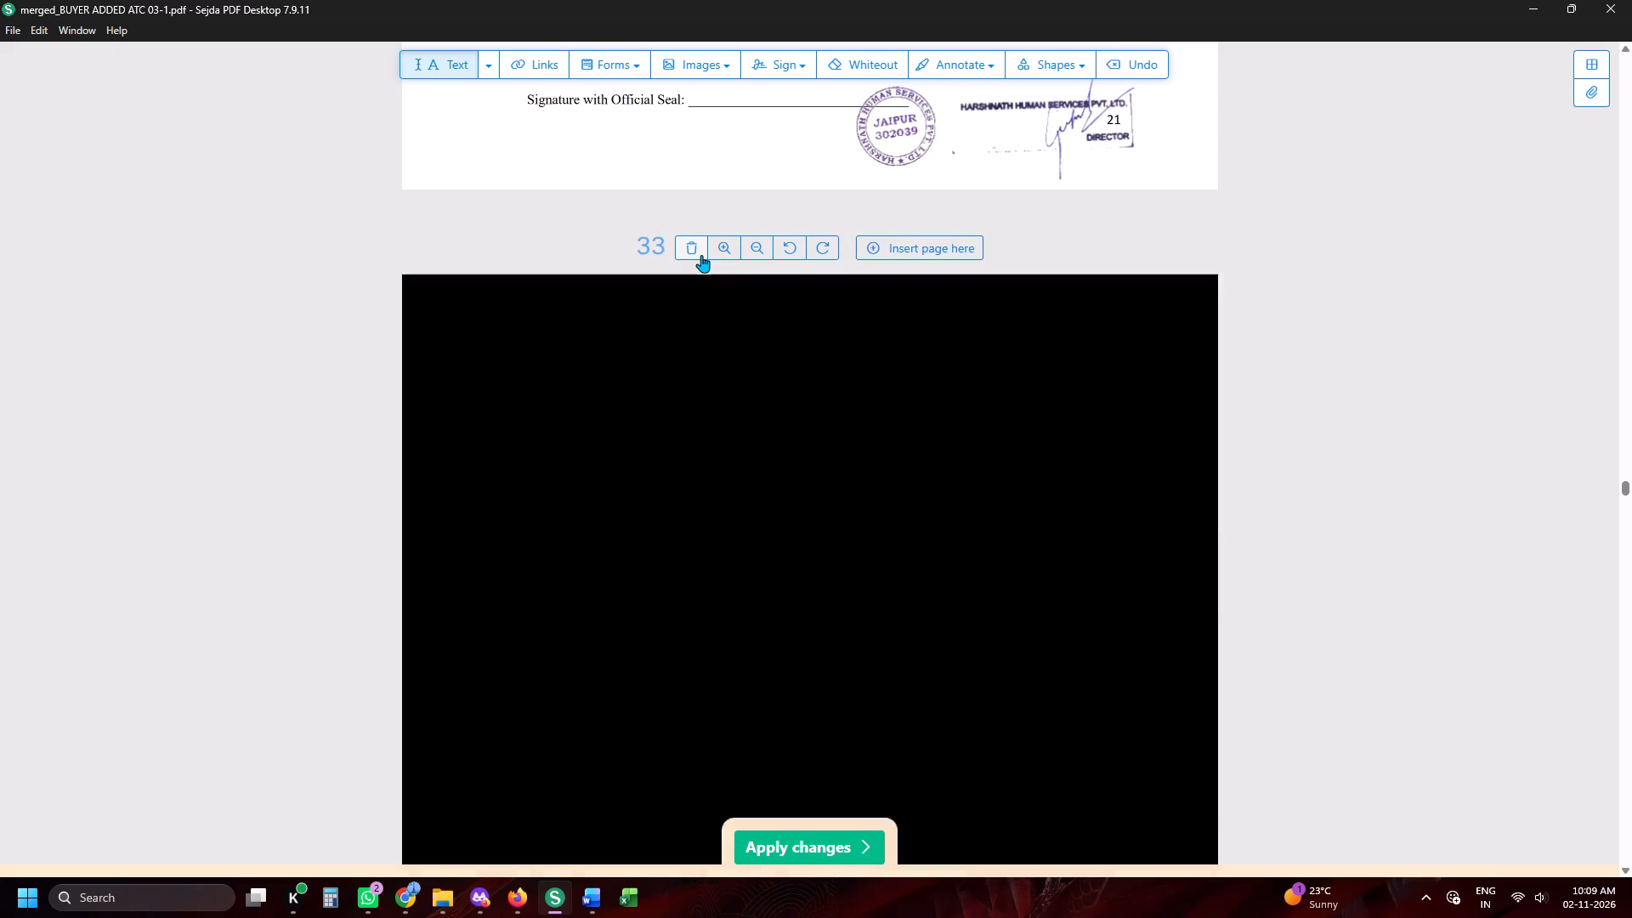
left_click(701, 255)
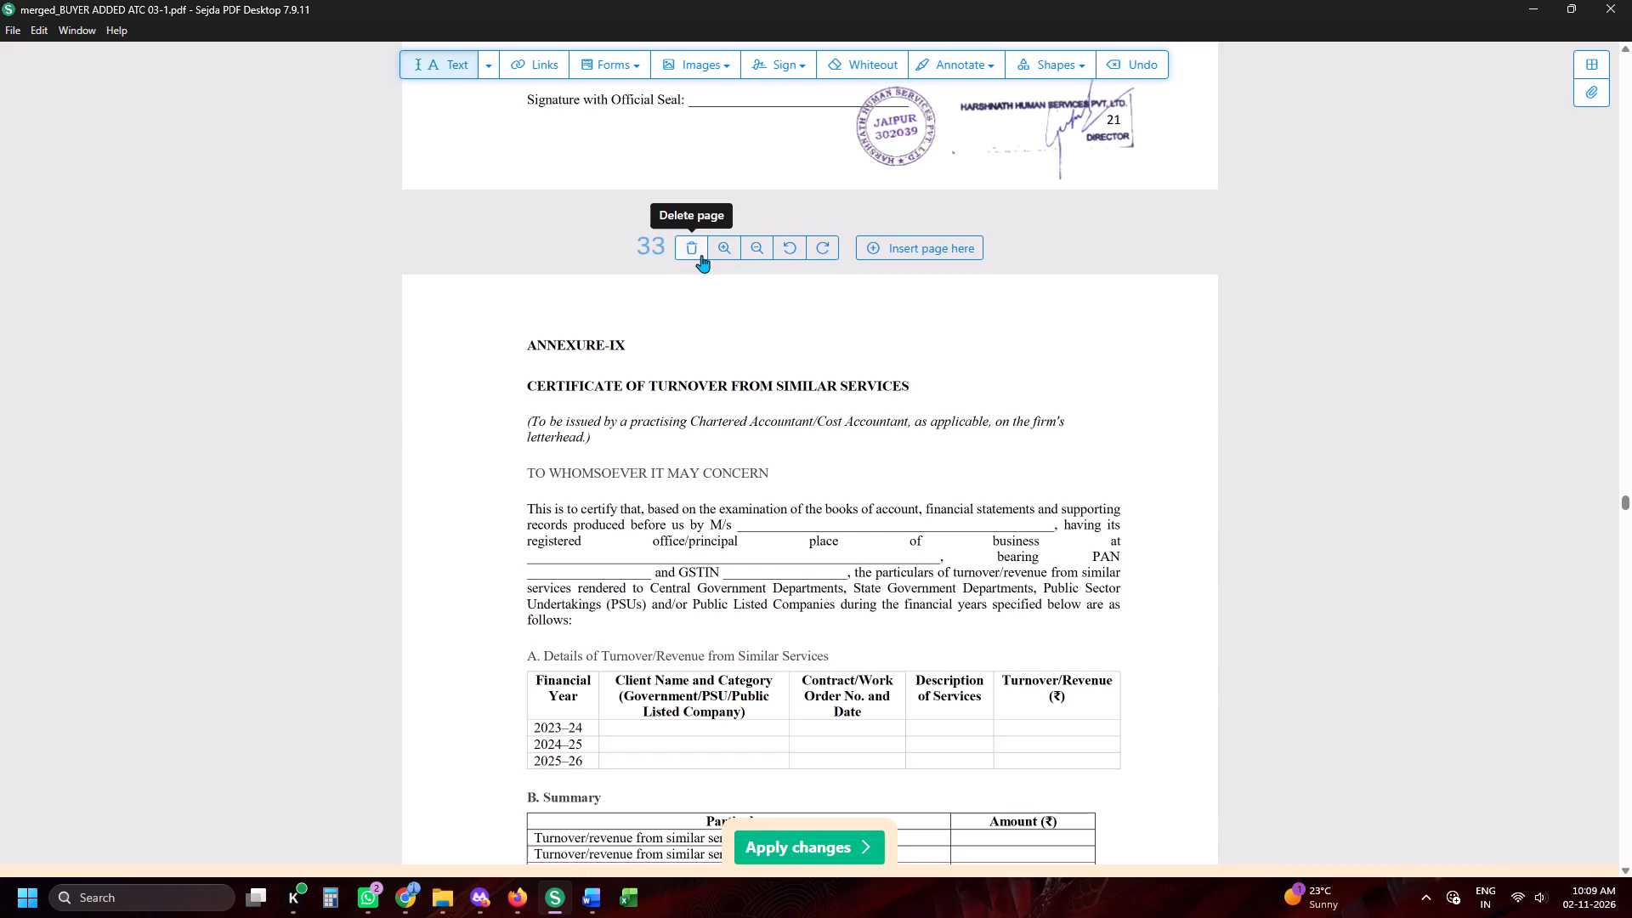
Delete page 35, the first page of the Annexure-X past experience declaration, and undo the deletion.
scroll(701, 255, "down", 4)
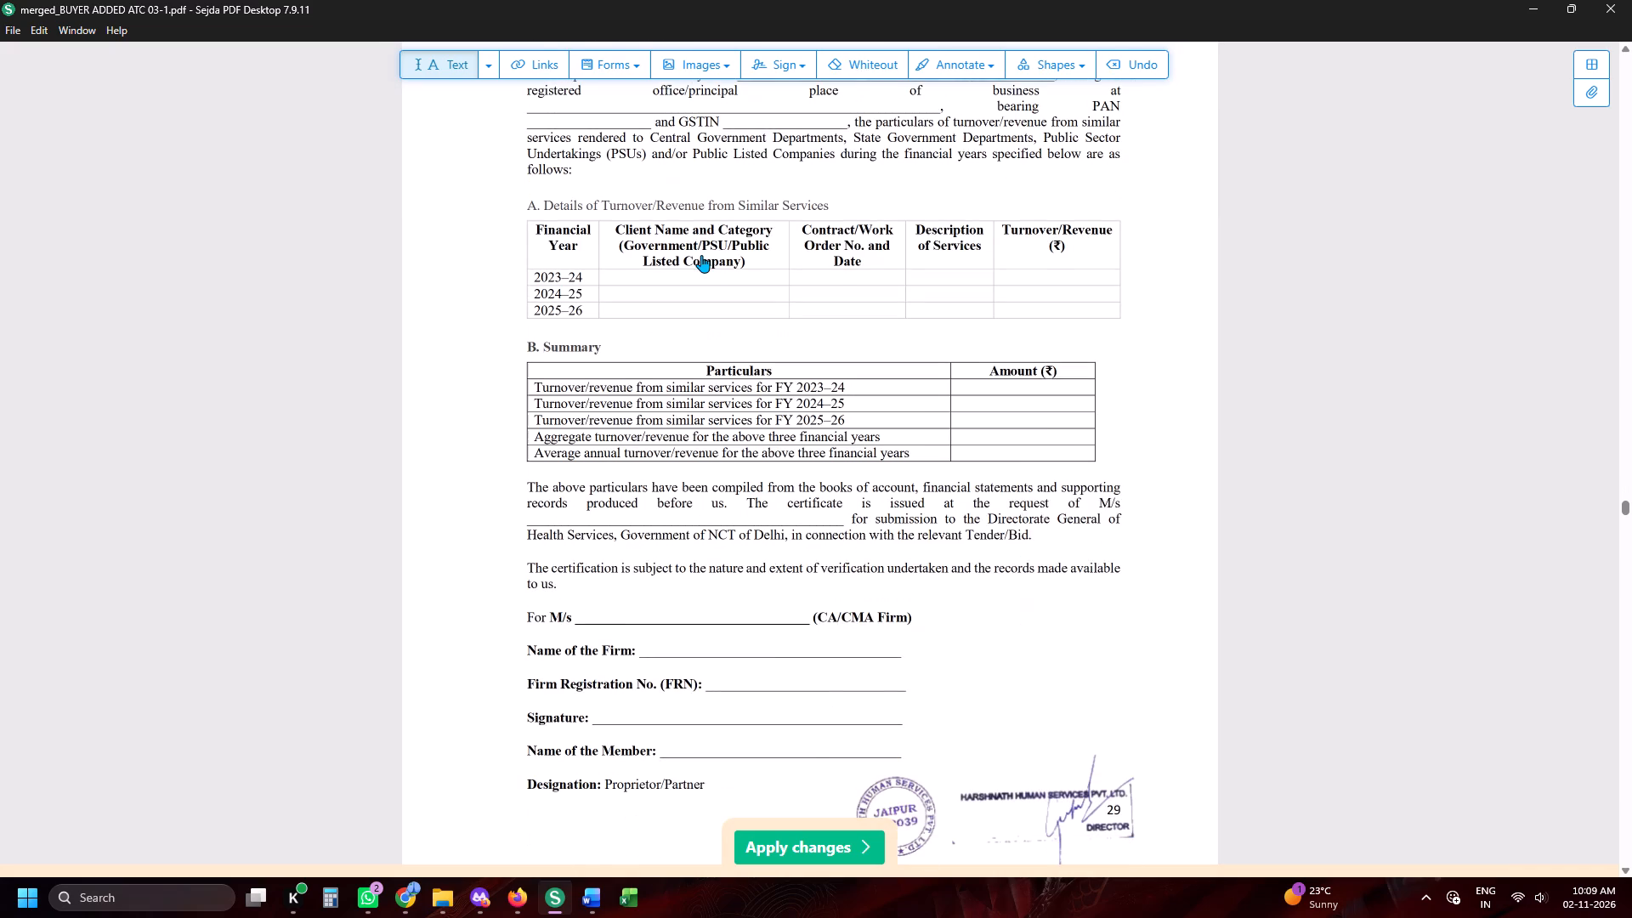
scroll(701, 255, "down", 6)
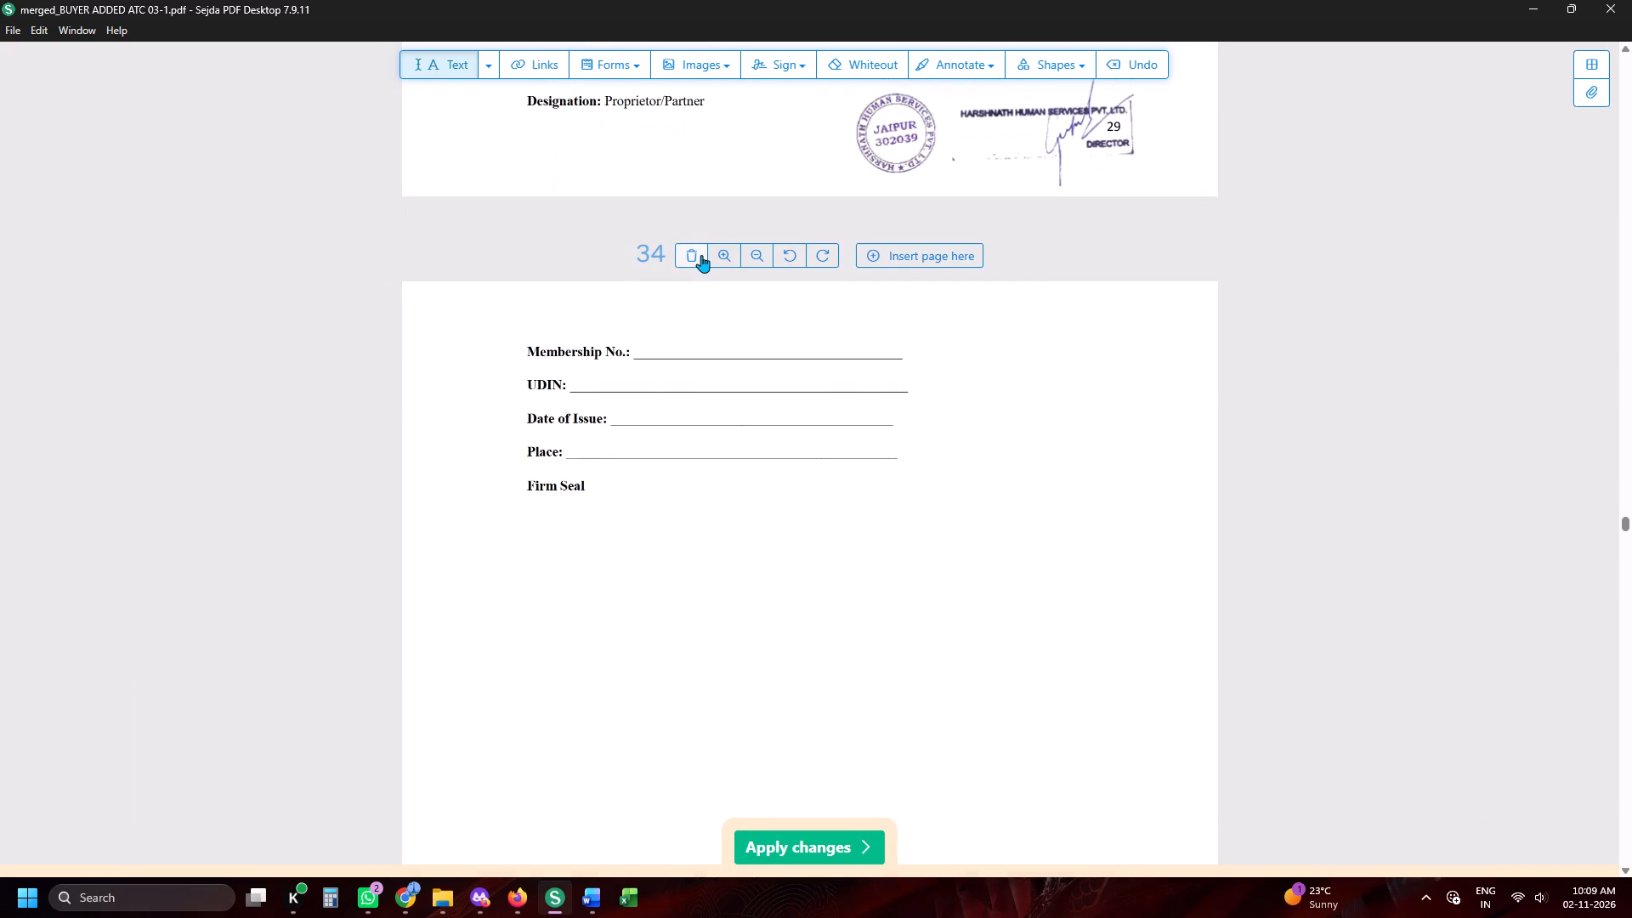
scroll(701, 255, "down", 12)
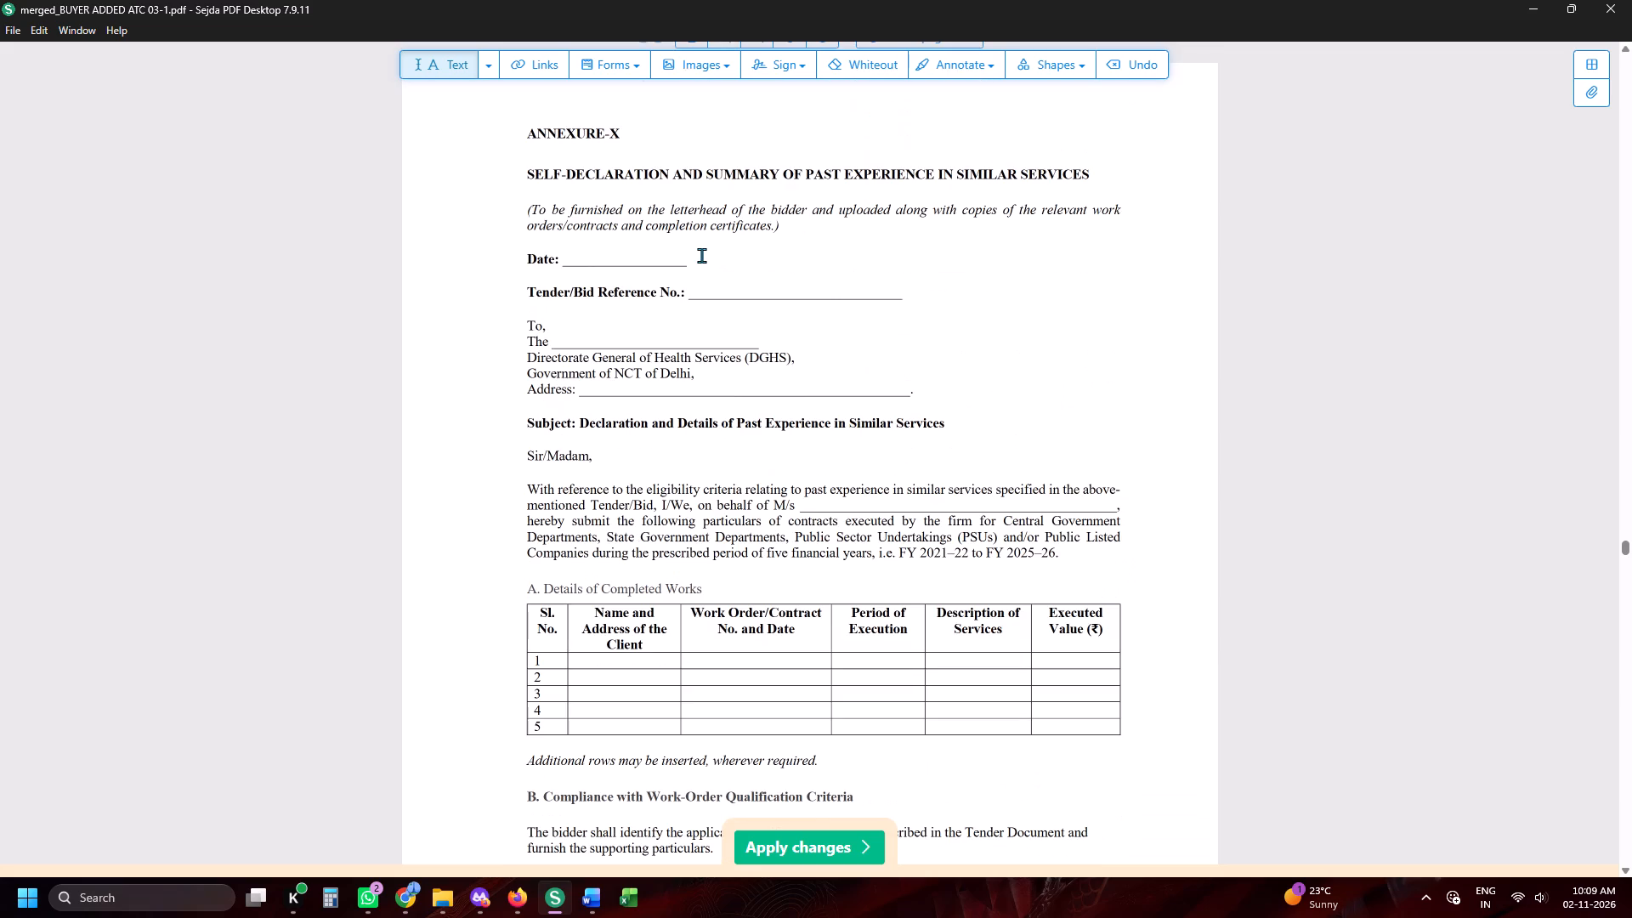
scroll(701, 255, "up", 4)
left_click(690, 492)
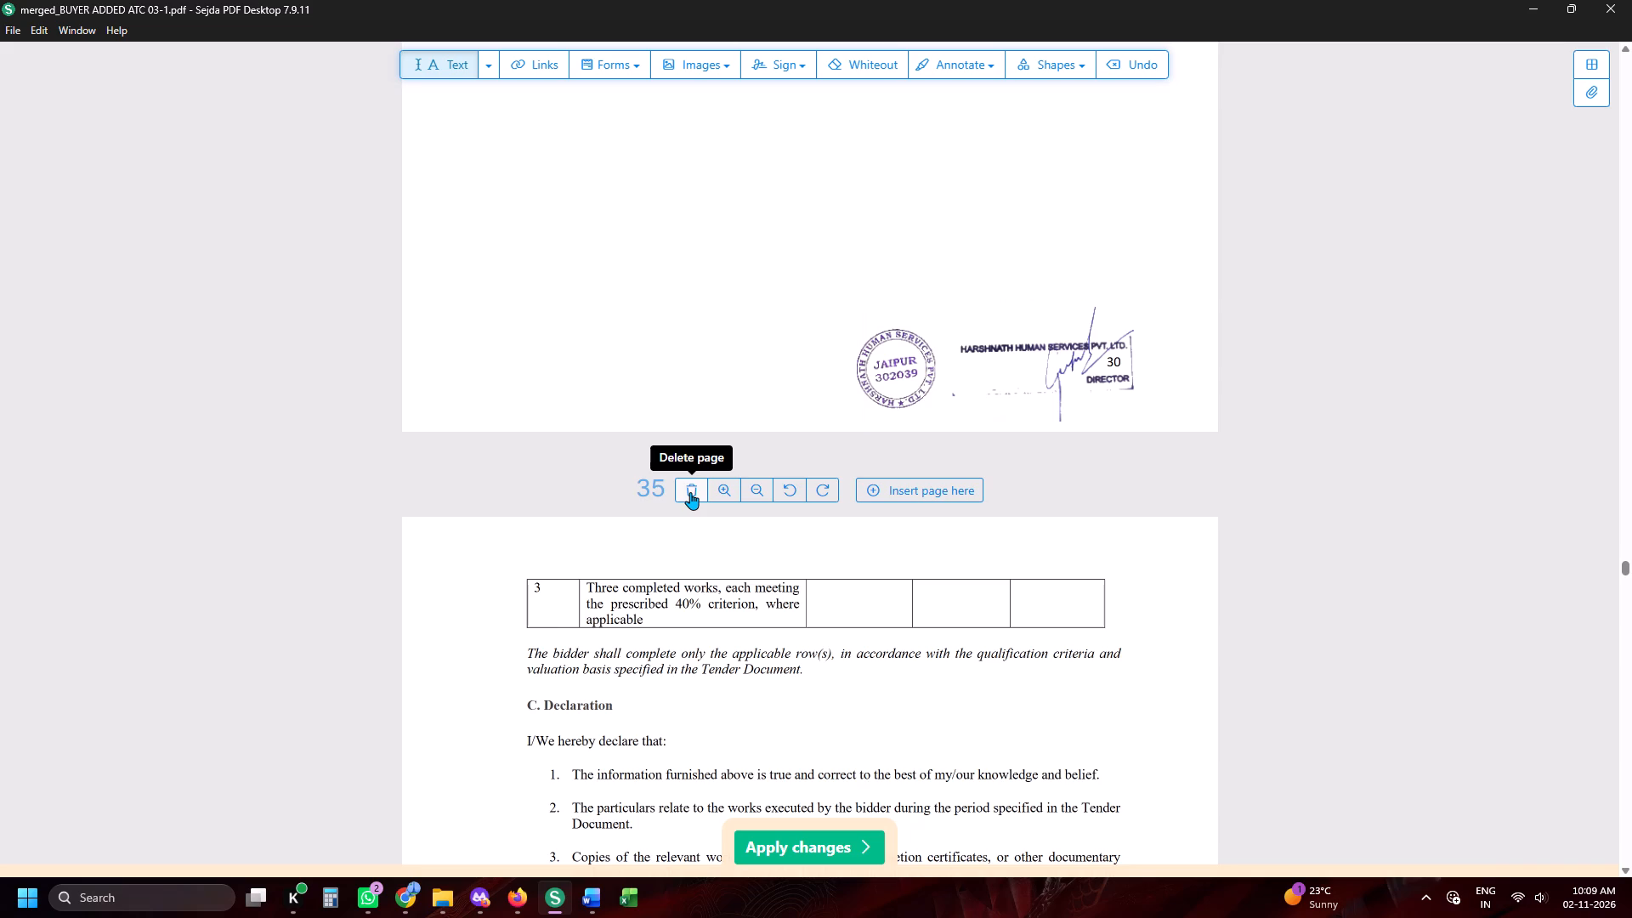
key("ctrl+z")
Delete the two-page Annexure-X past experience declaration and the Annexure-XI-A undertaking by outsourced personnel, beginning at page 35.
scroll(796, 479, "down", 5)
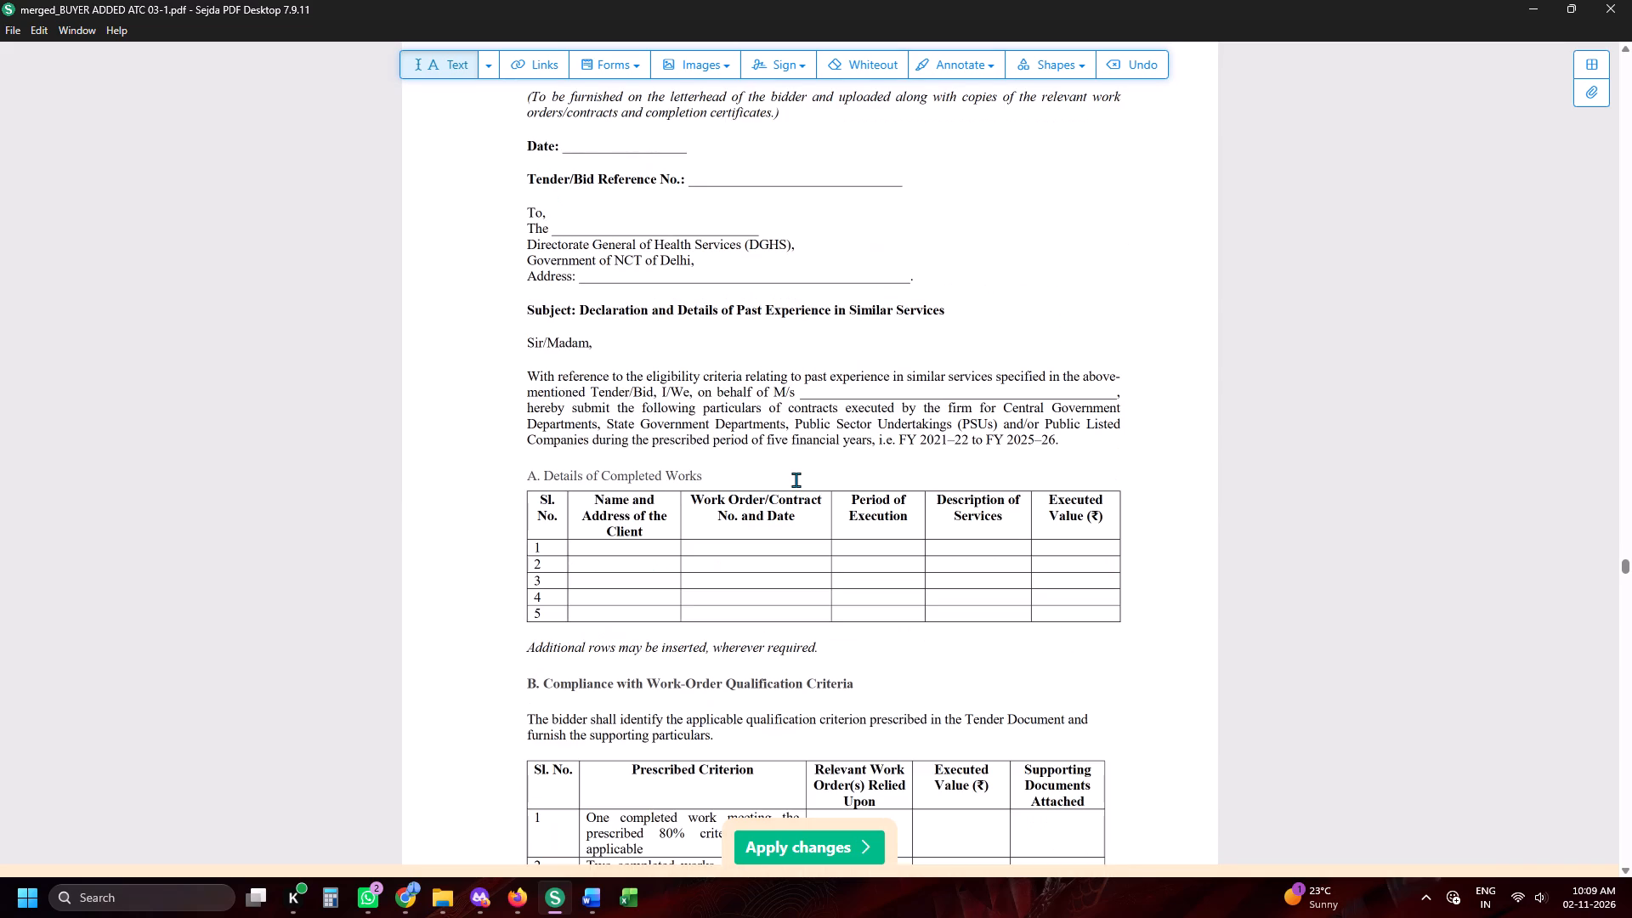
scroll(796, 479, "down", 3)
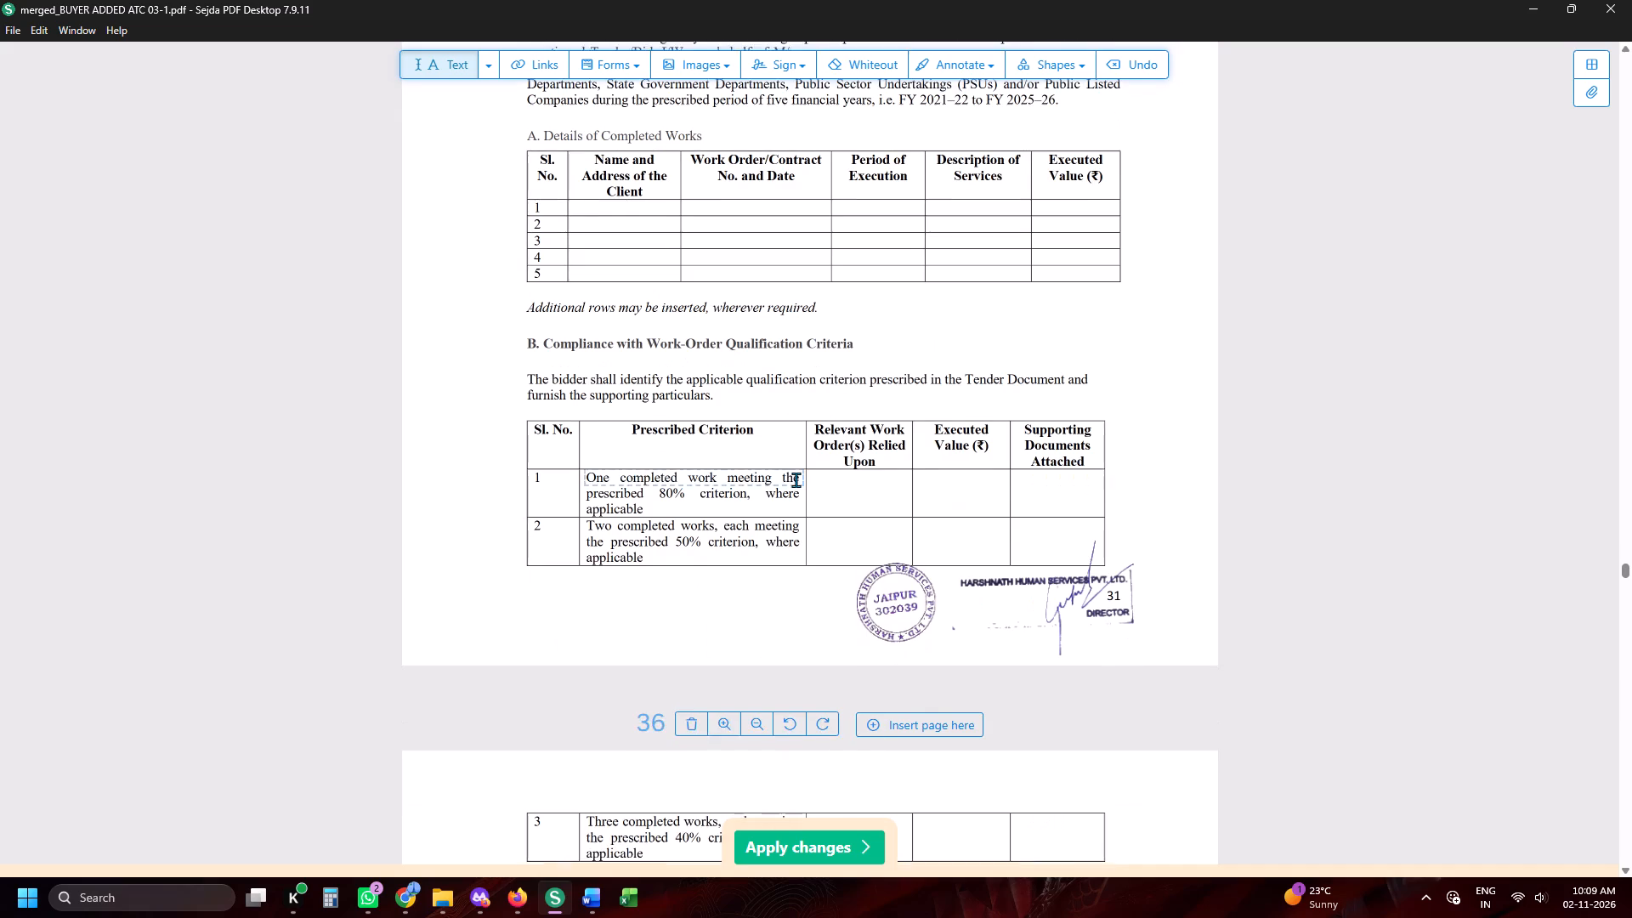
scroll(796, 479, "down", 4)
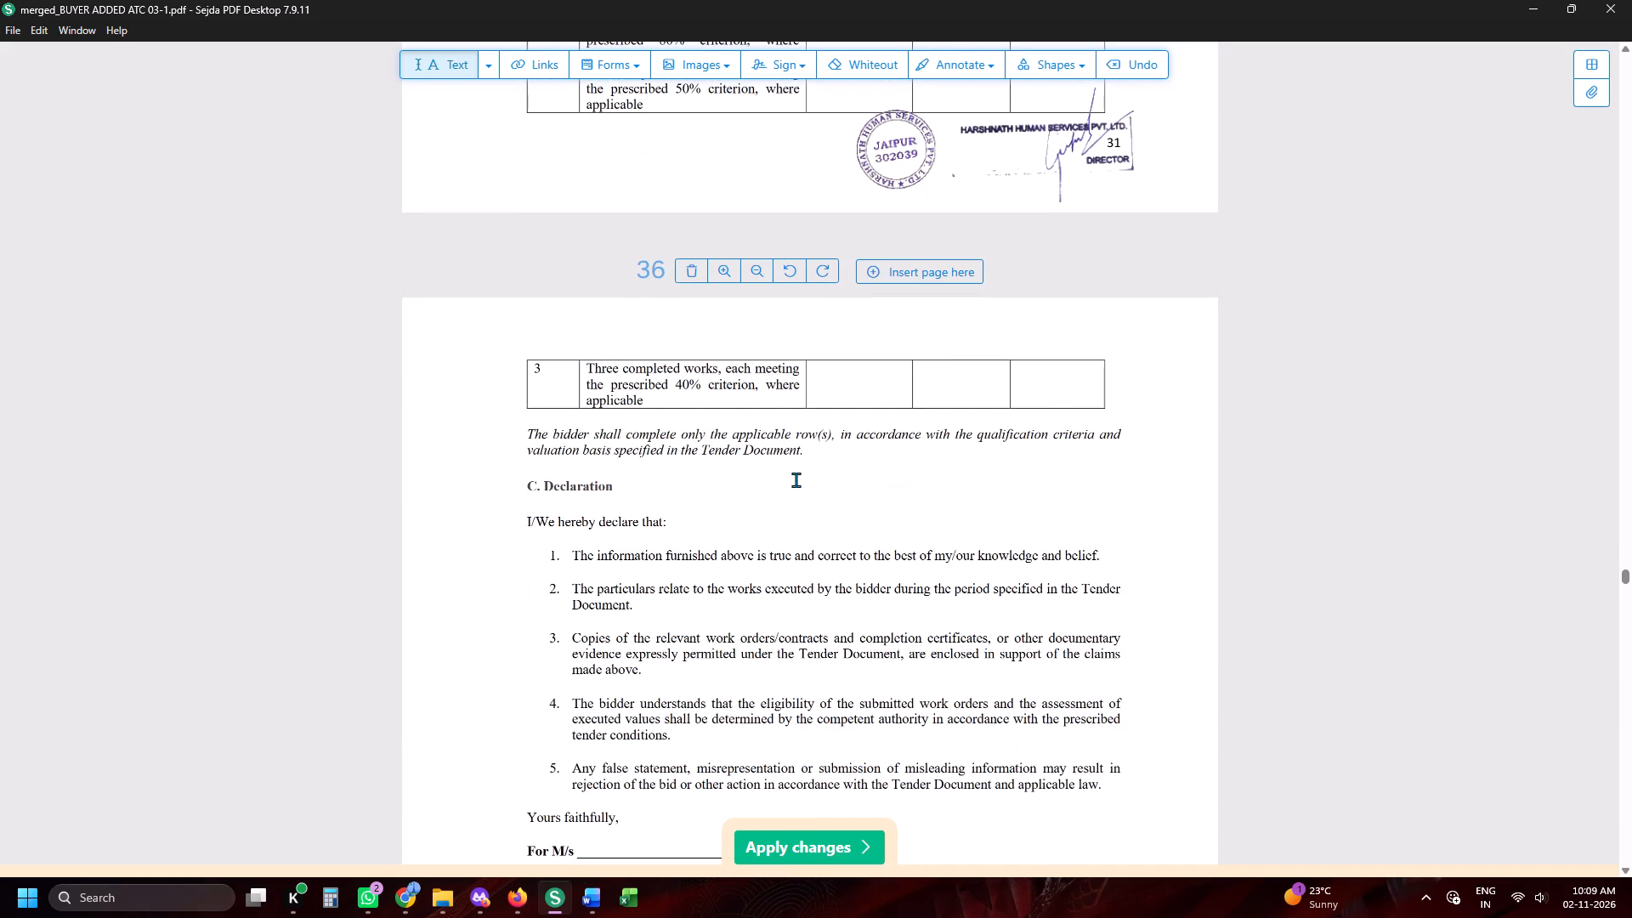
scroll(796, 479, "up", 2)
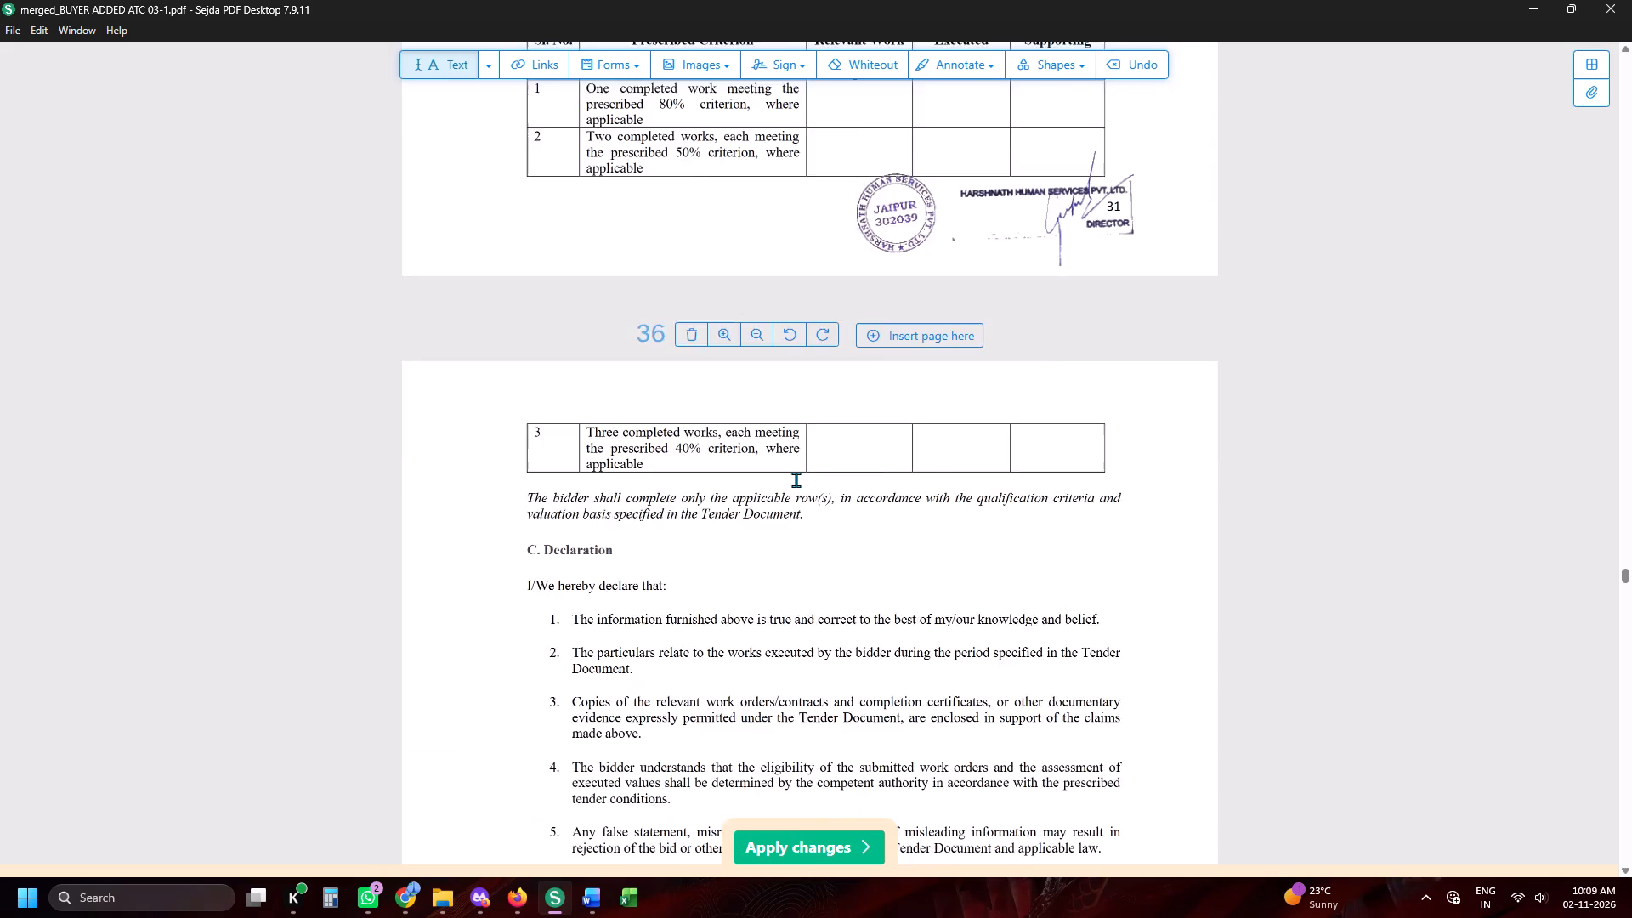
scroll(796, 479, "up", 7)
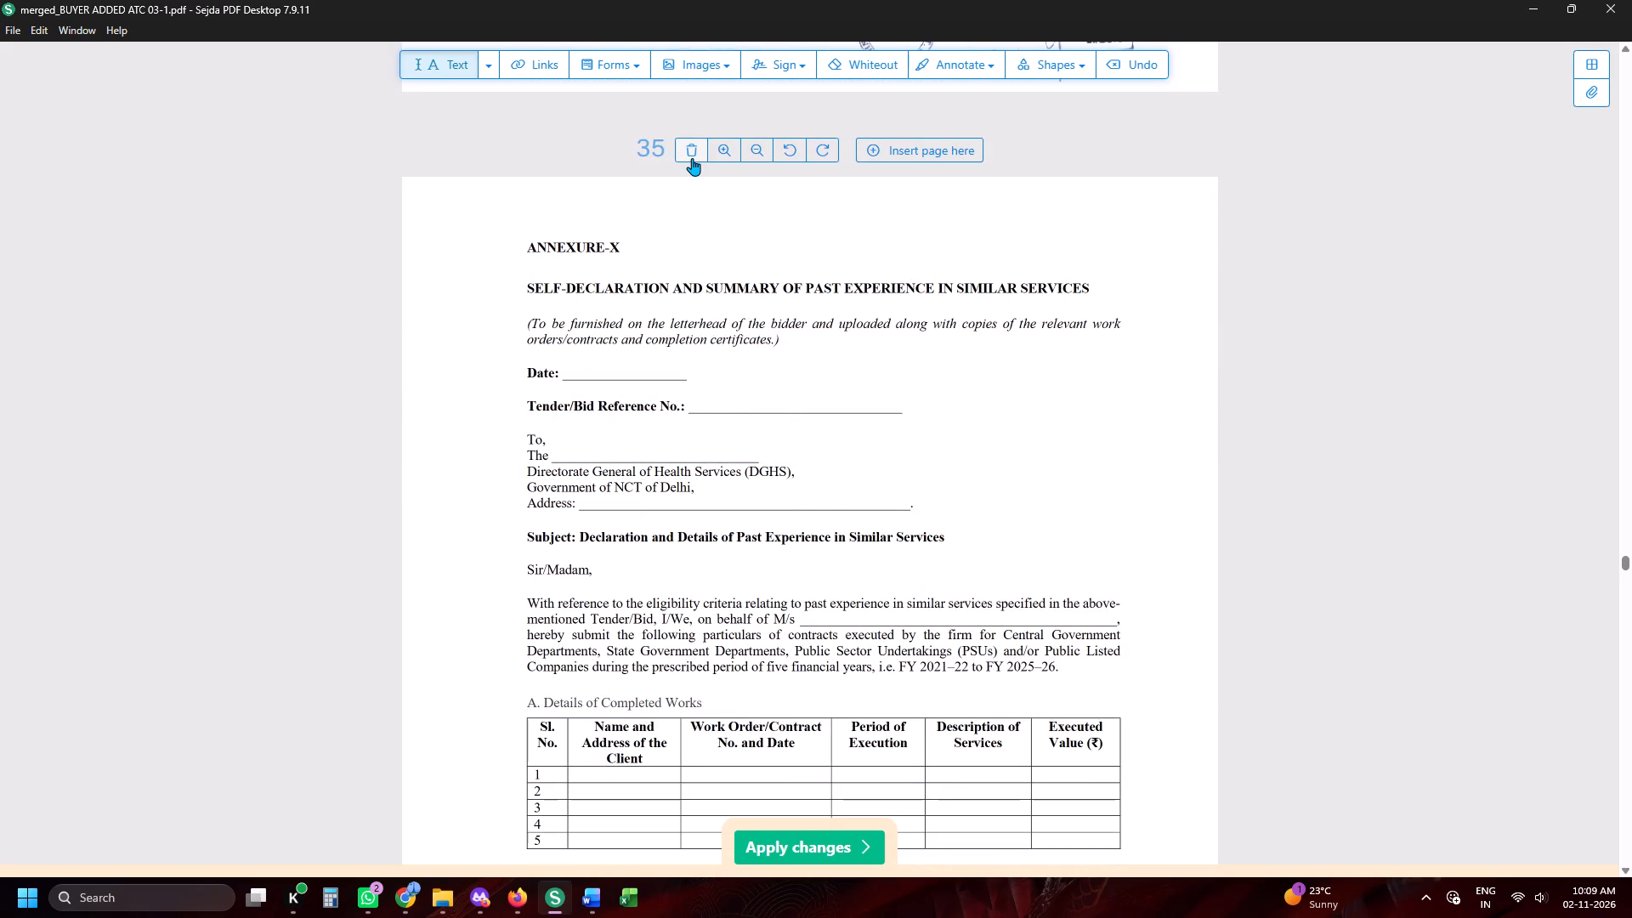
left_click(692, 158)
left_click(692, 158)
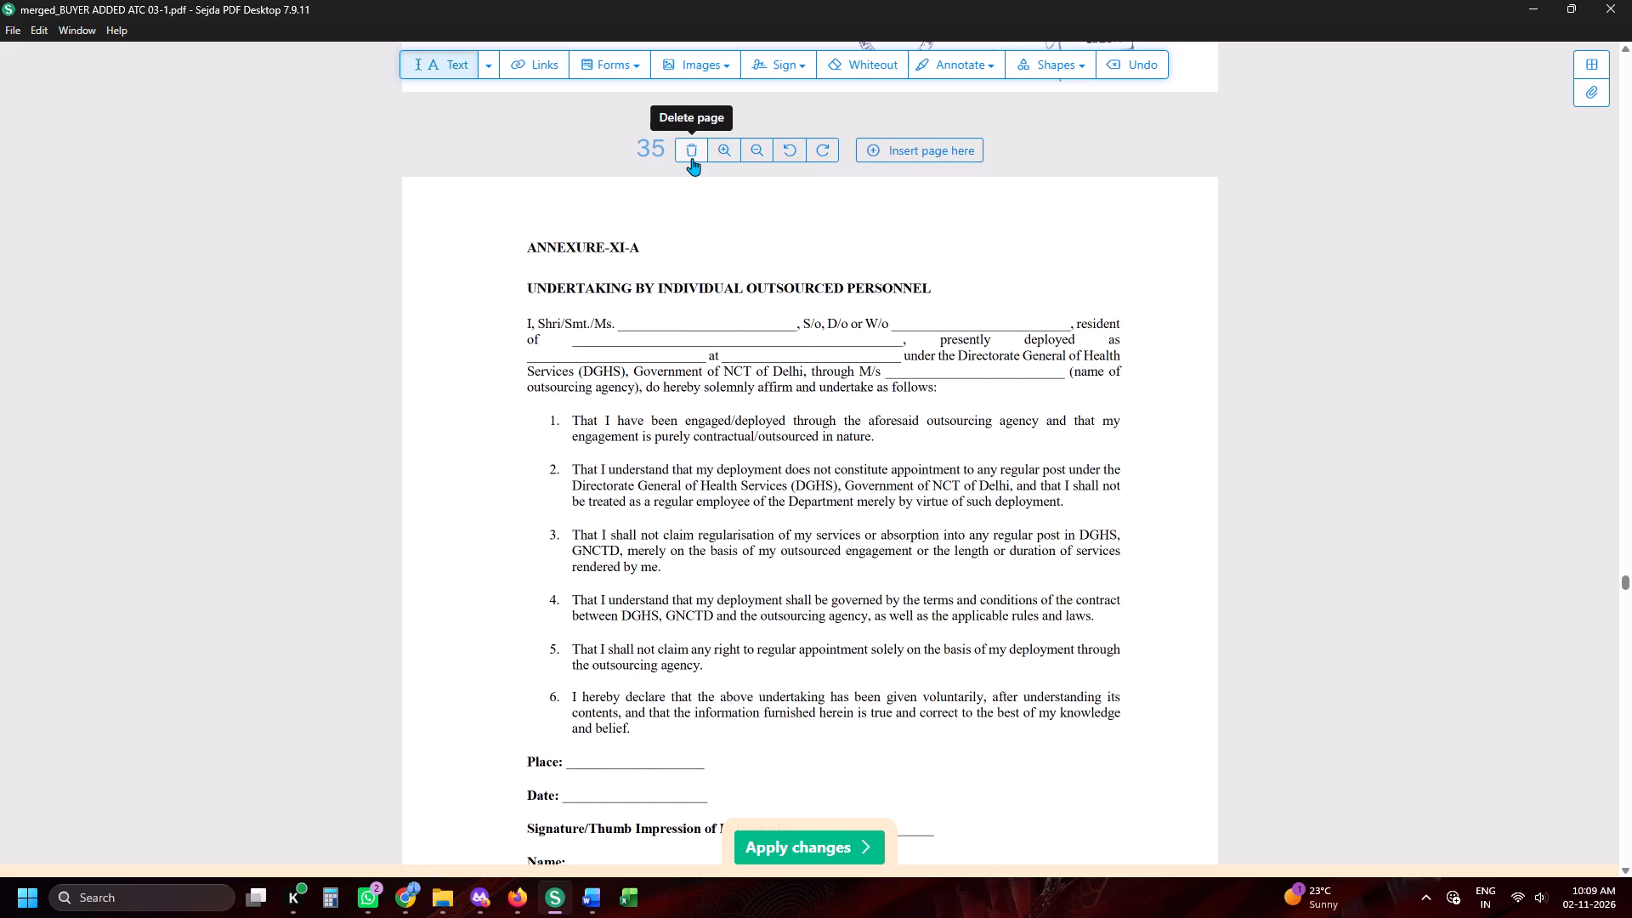
left_click(692, 158)
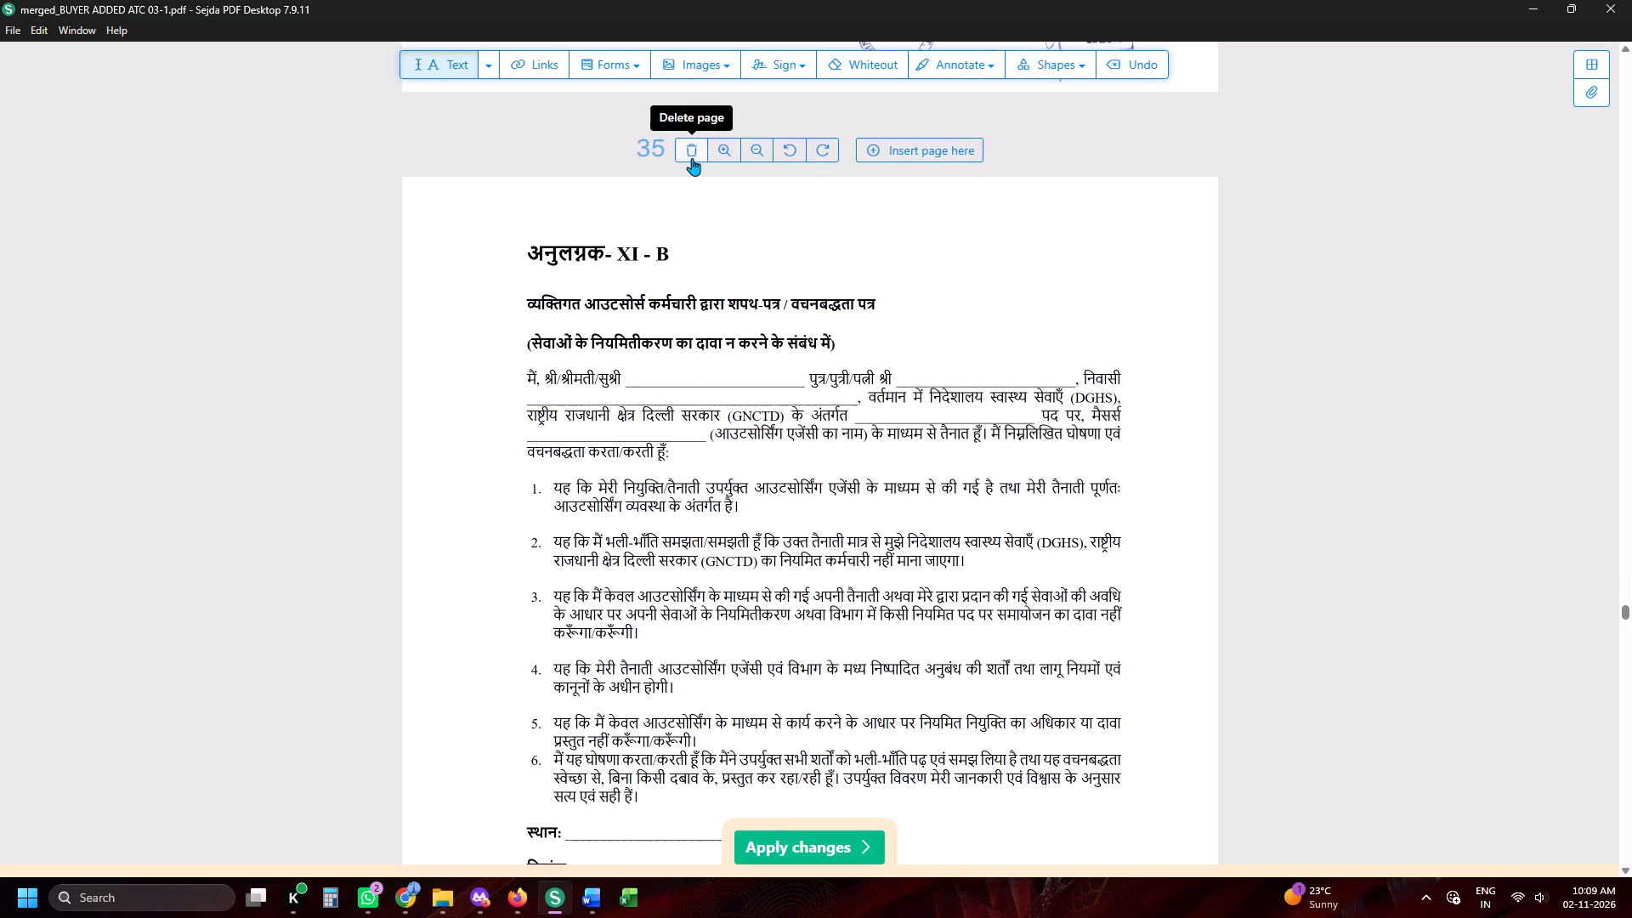
Delete three consecutive pages beginning at page 38, starting with the Annexure-XIV outsourcing agency certificate and the Annexure-XV transfer/posting order.
scroll(692, 158, "down", 10)
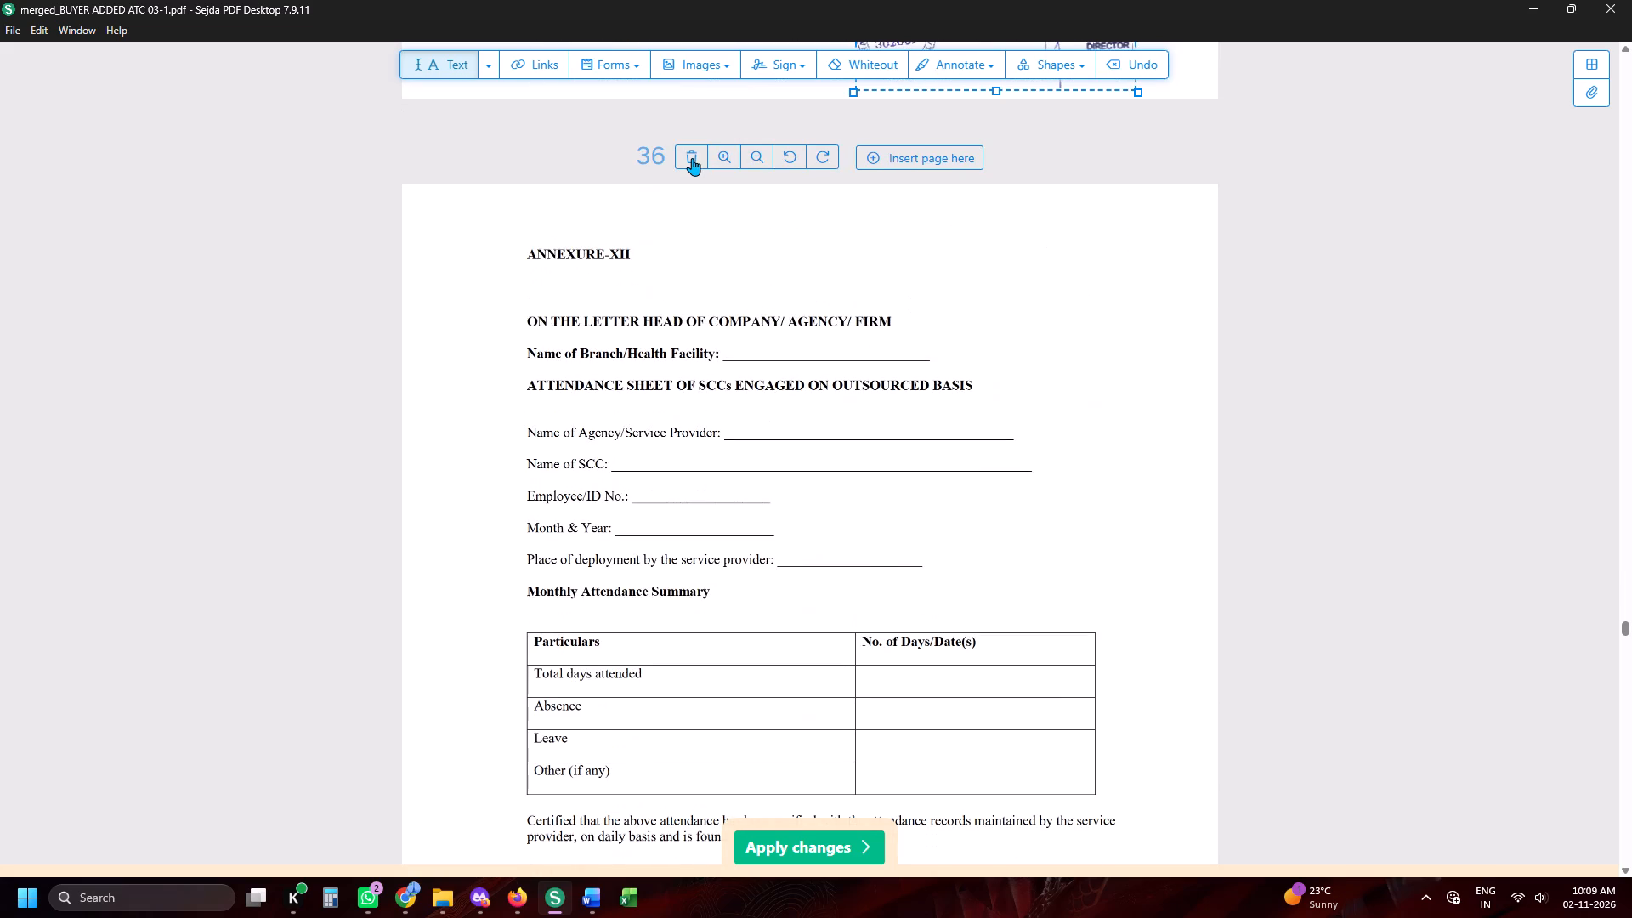
scroll(692, 158, "down", 12)
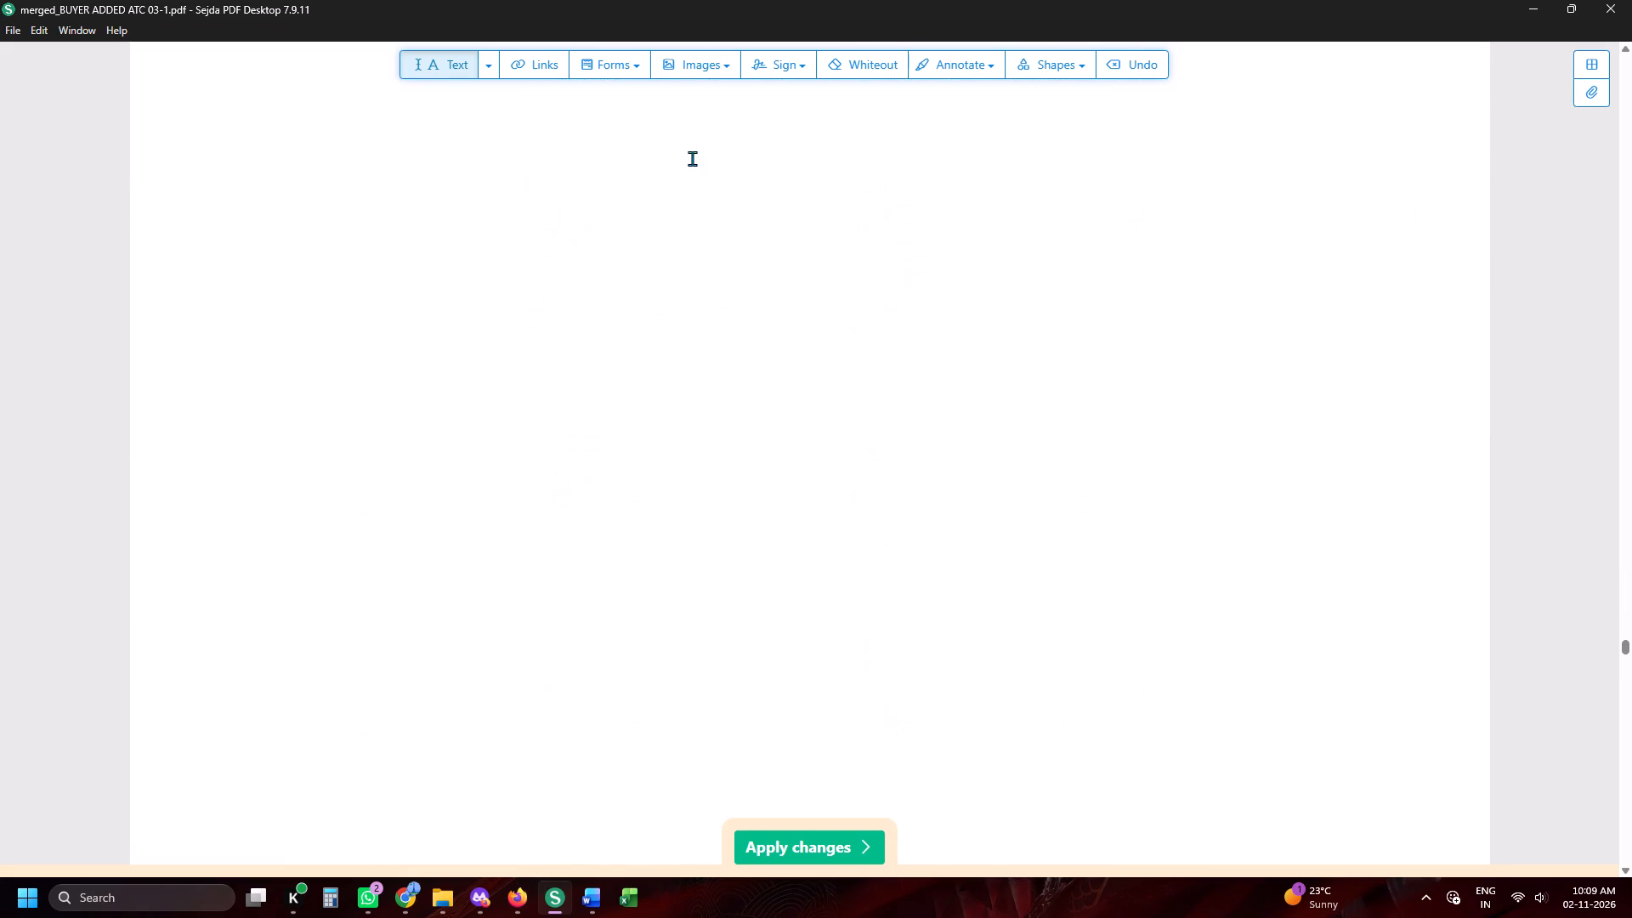
scroll(692, 158, "up", 3)
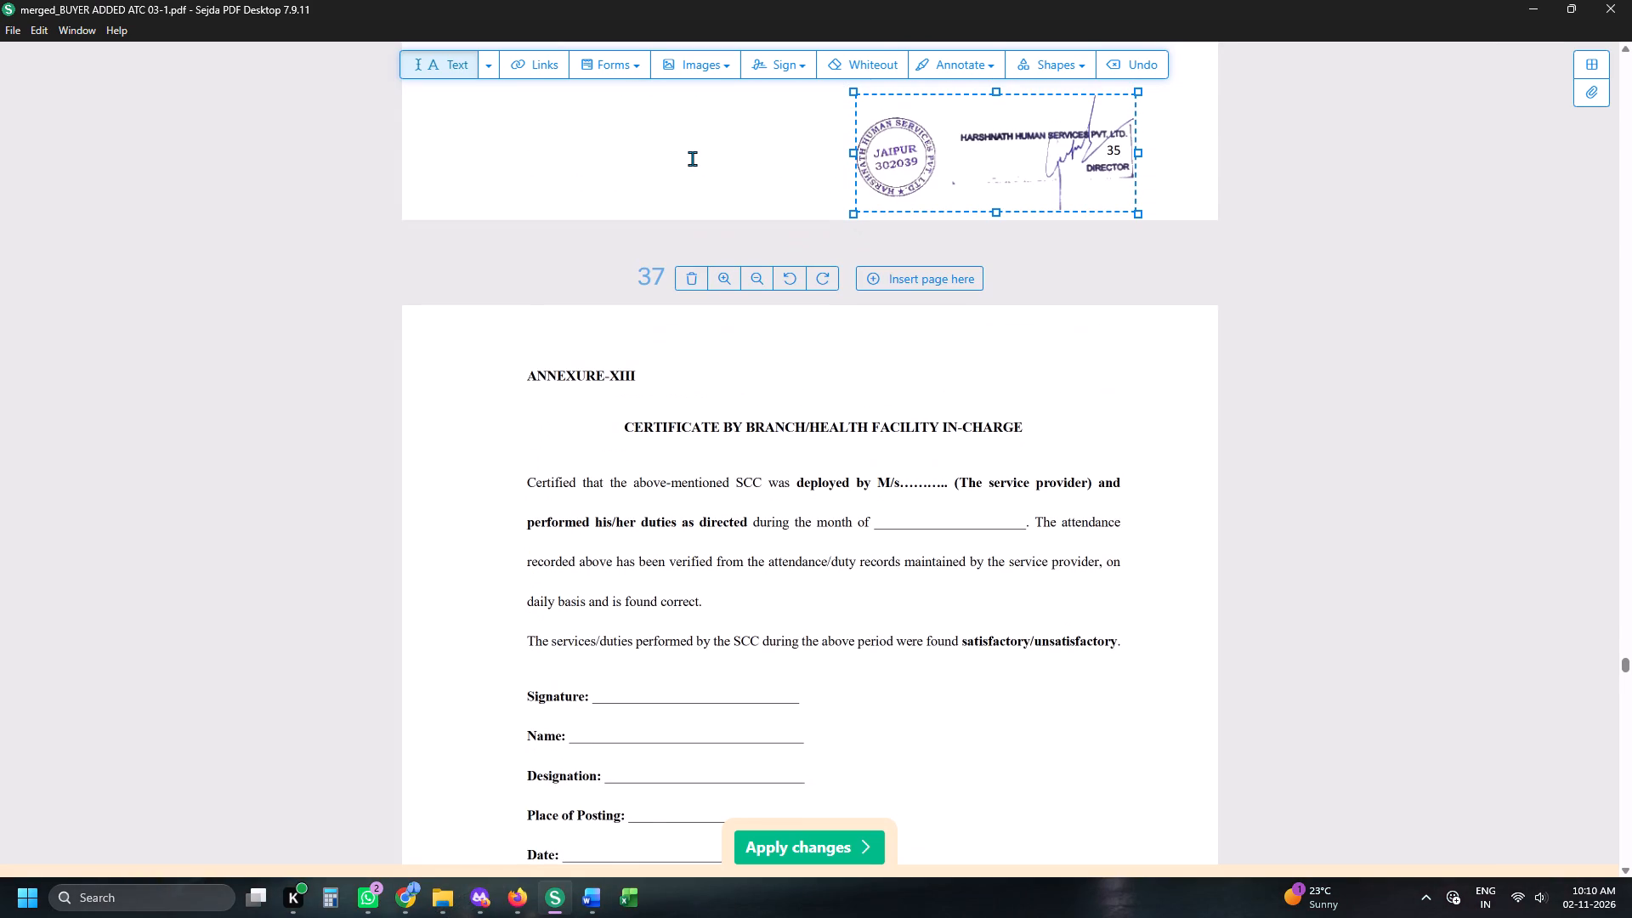
scroll(692, 158, "down", 11)
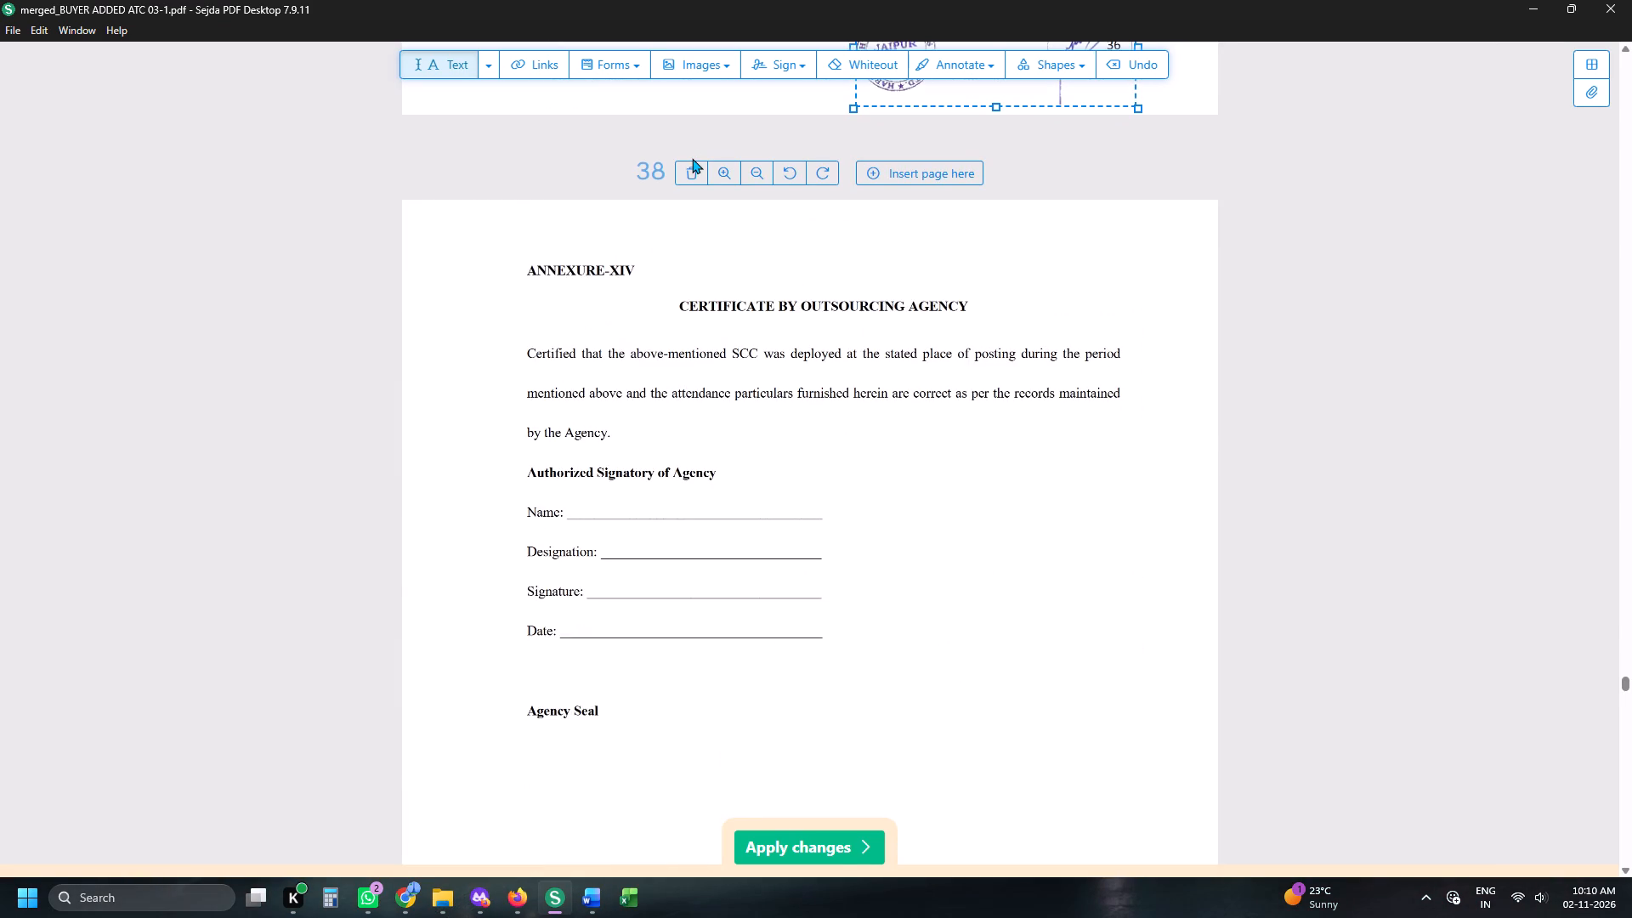
left_click(689, 180)
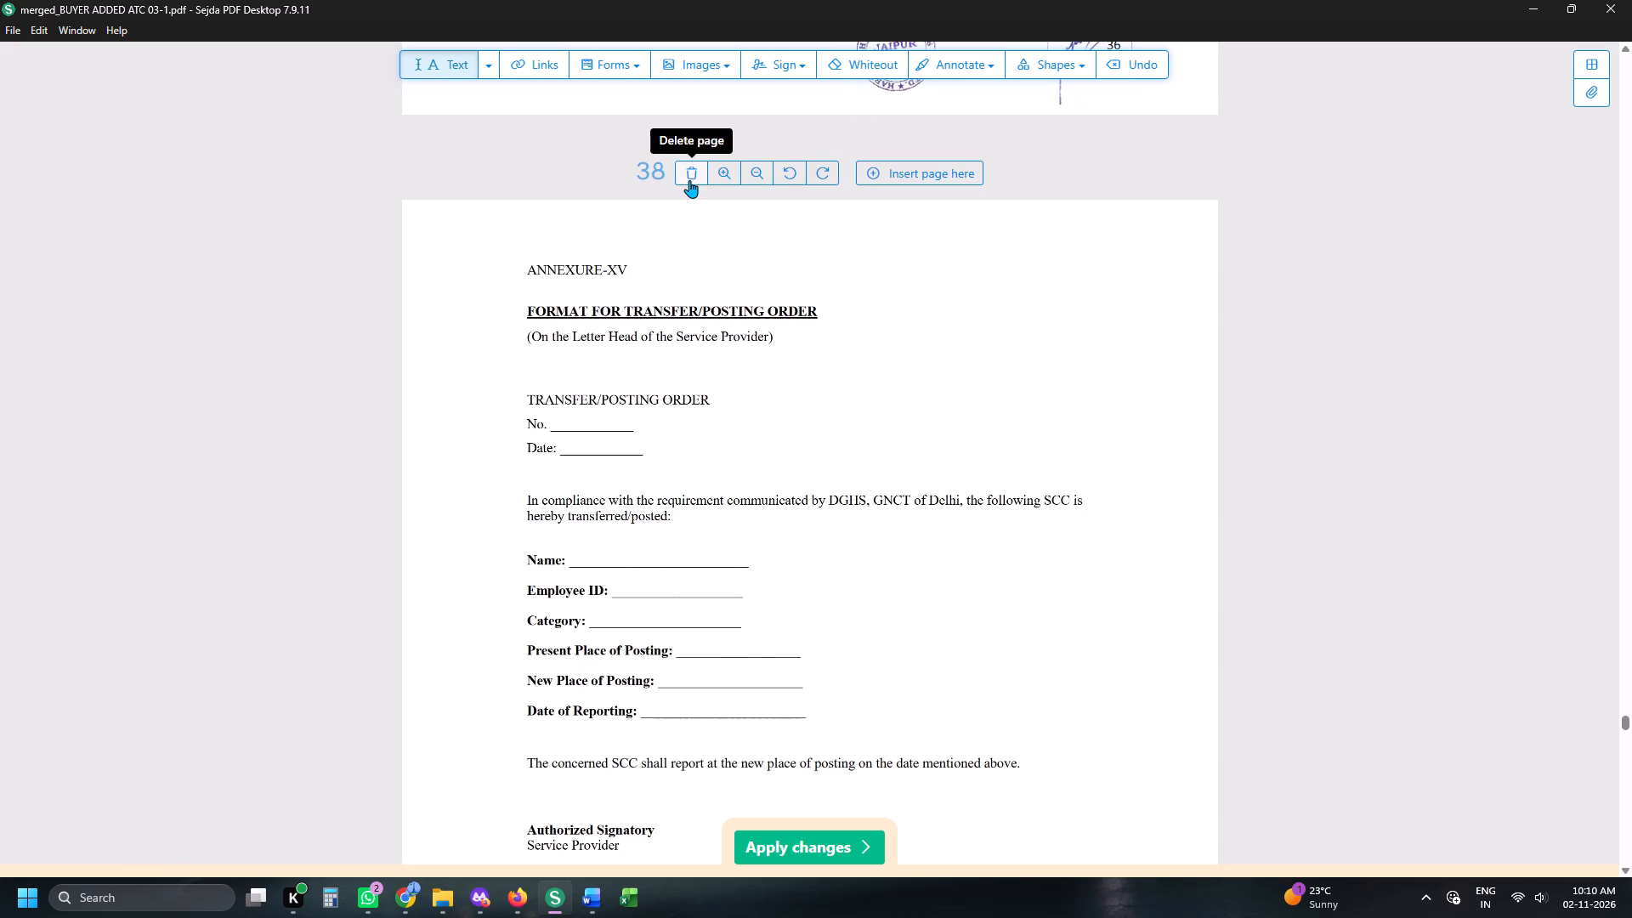
left_click(689, 180)
left_click(689, 180)
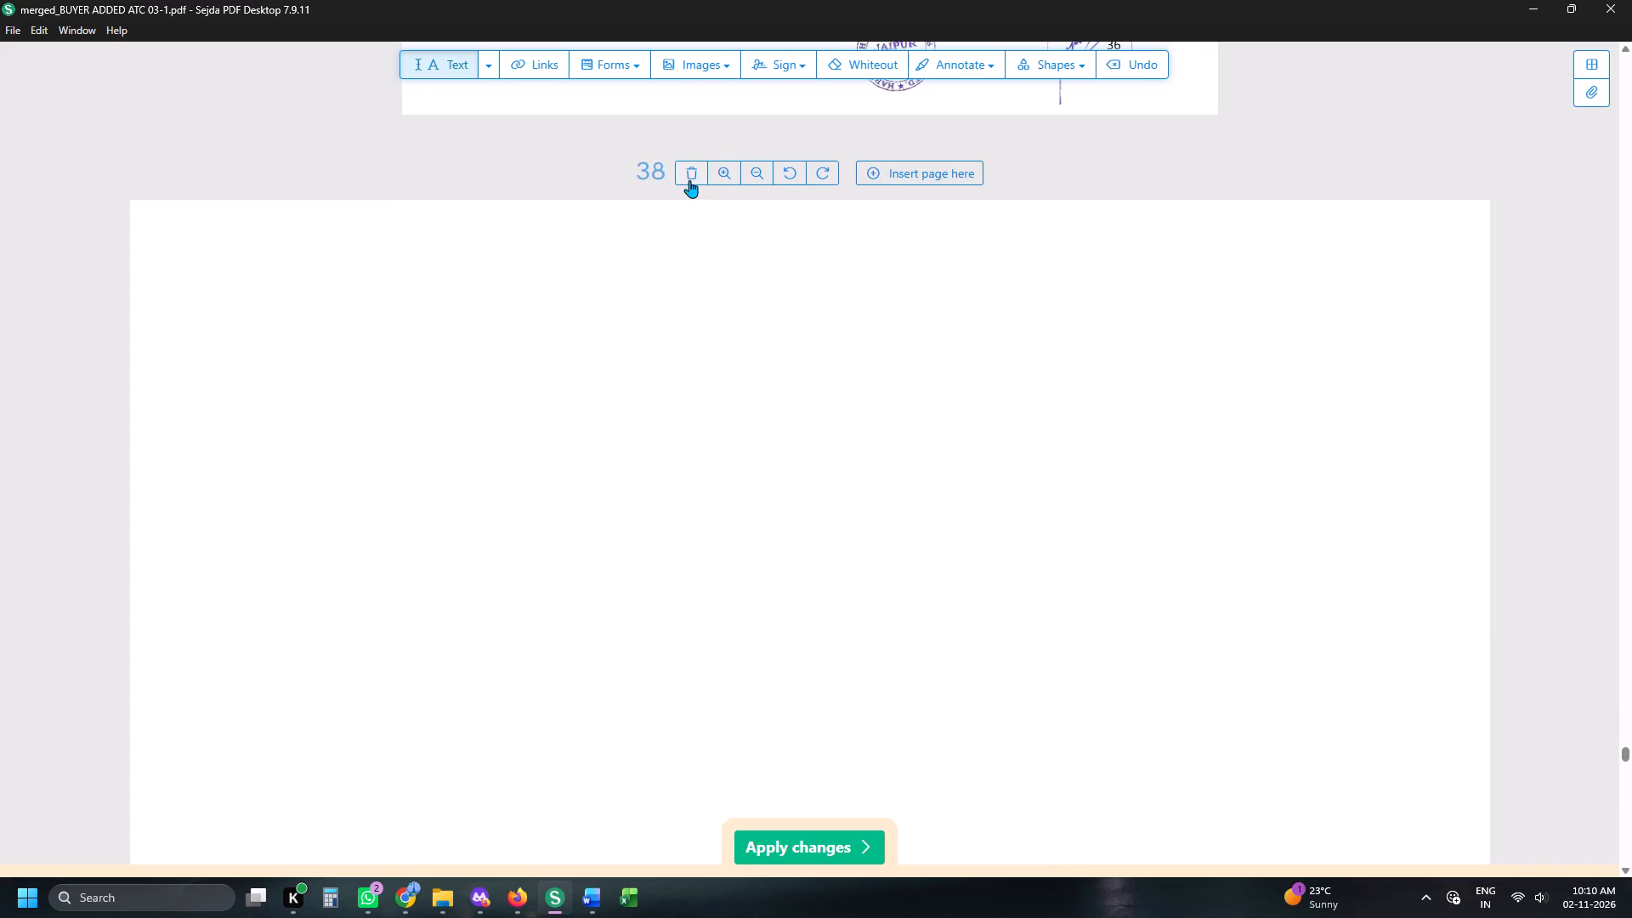
Review the remaining final pages, through the undertaking on financial liquidity and timely wage payment.
scroll(689, 180, "down", 4)
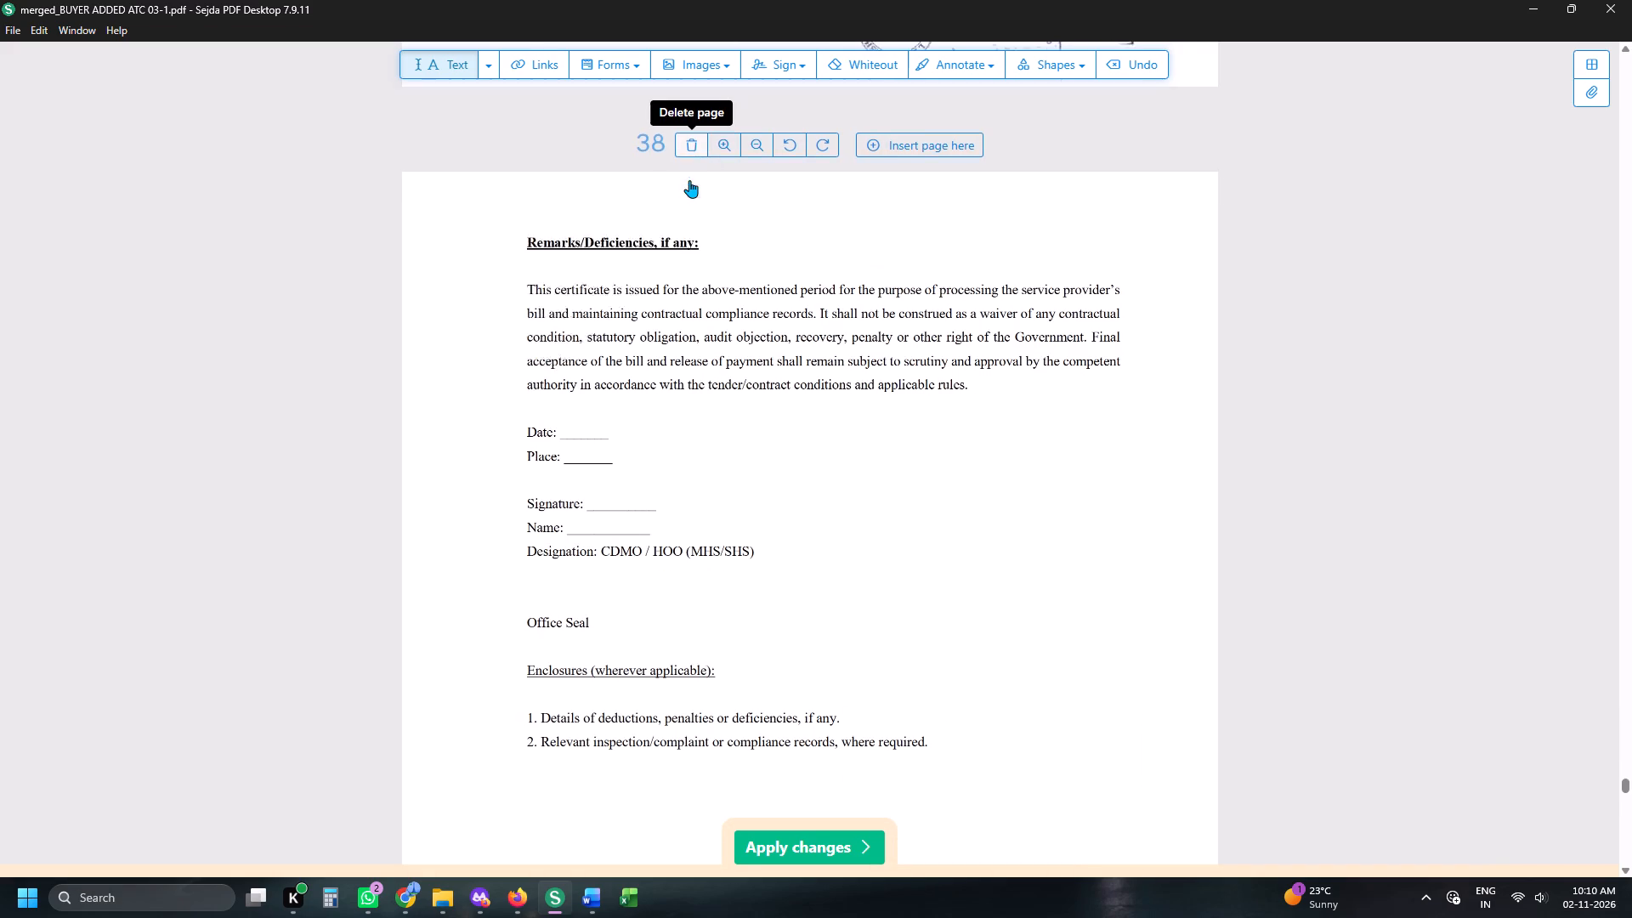
scroll(689, 180, "down", 13)
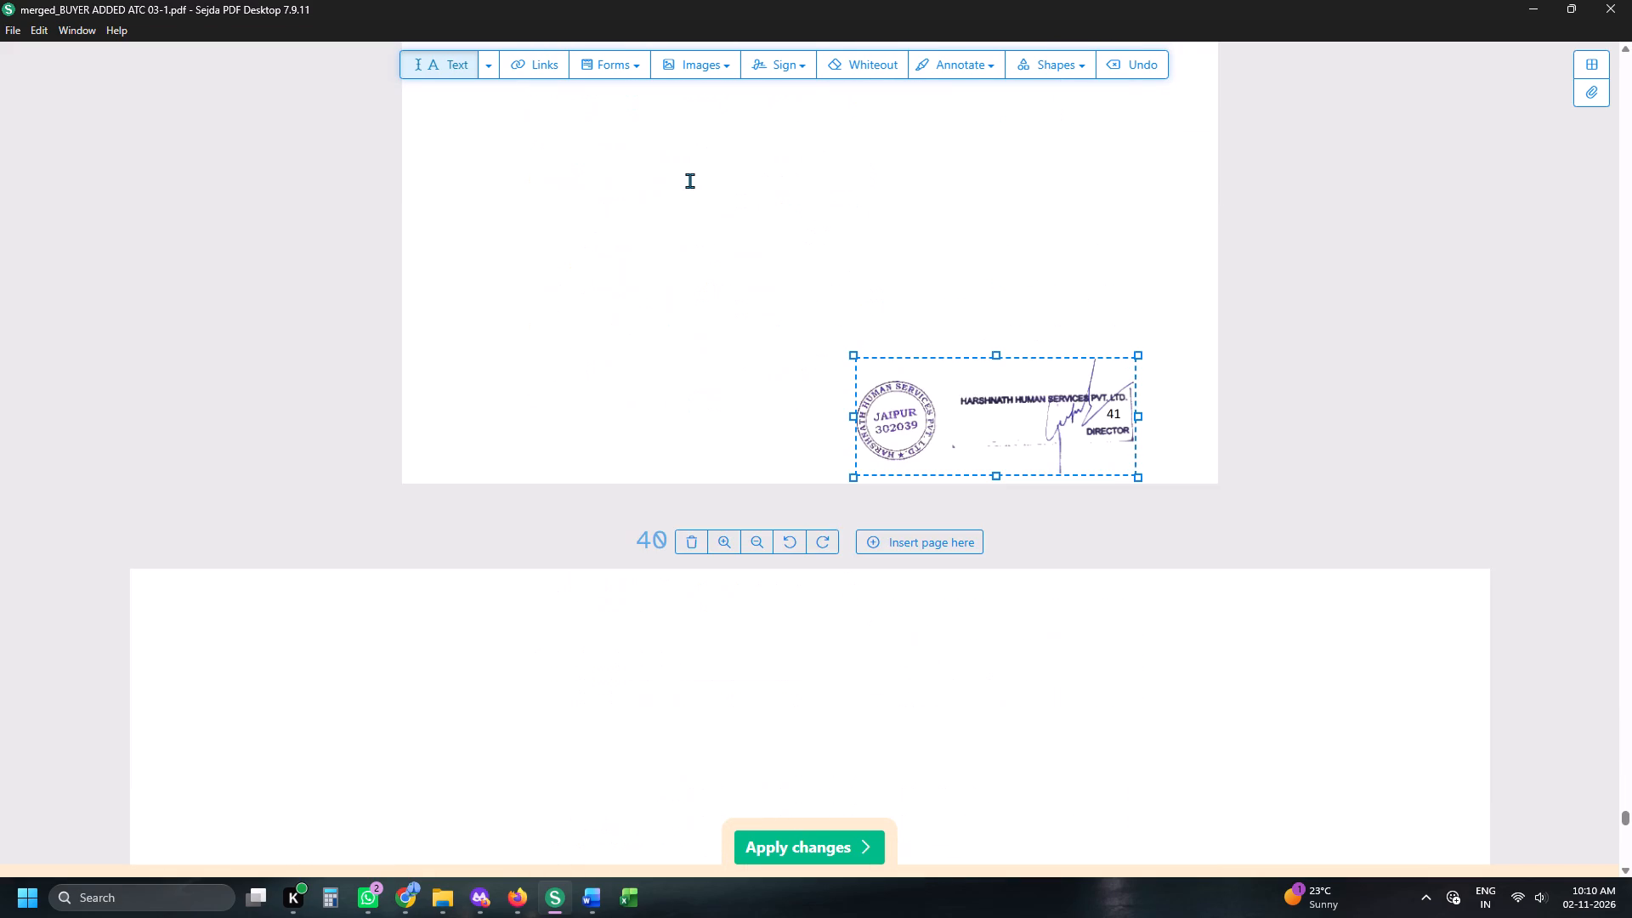
scroll(689, 180, "down", 6)
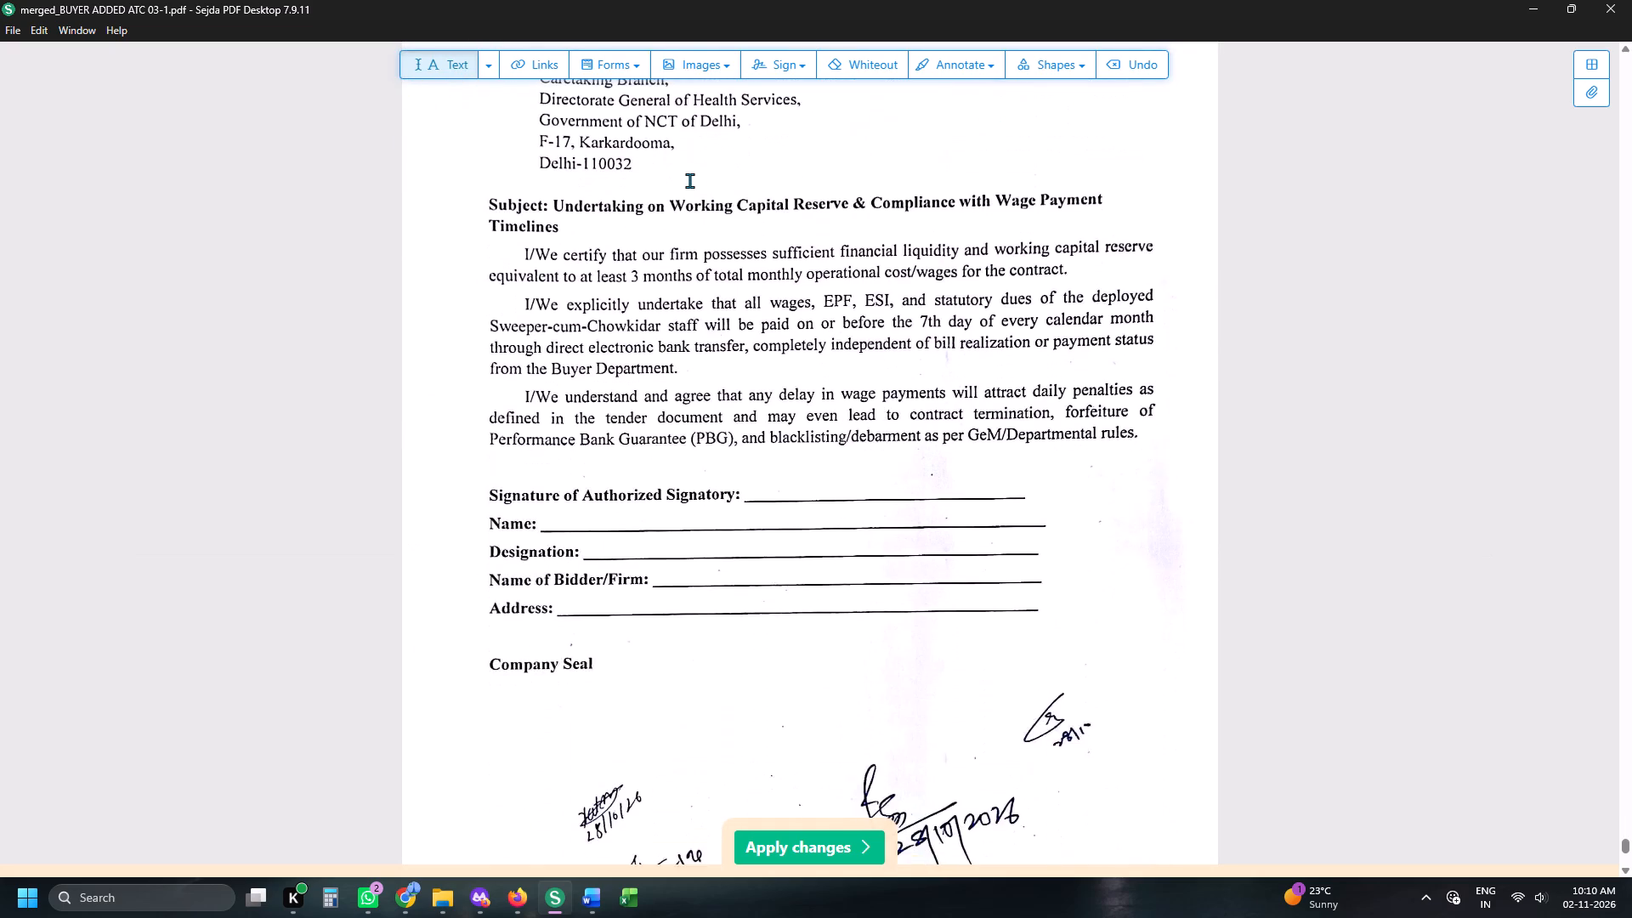
scroll(689, 180, "up", 3)
scroll(689, 180, "down", 5)
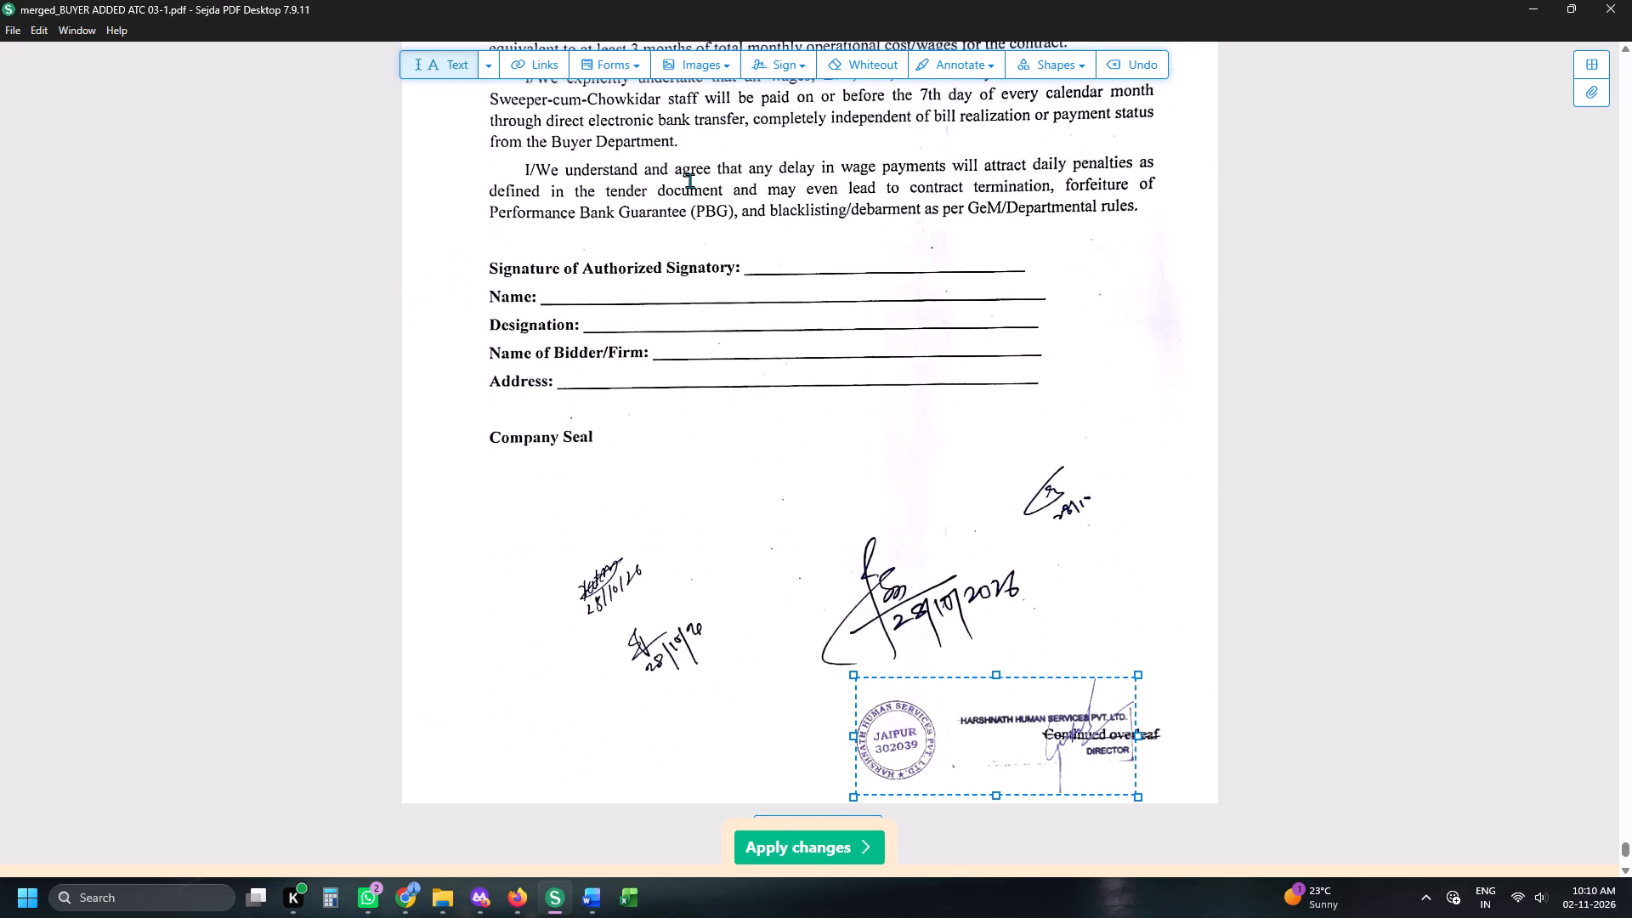
scroll(689, 180, "up", 4)
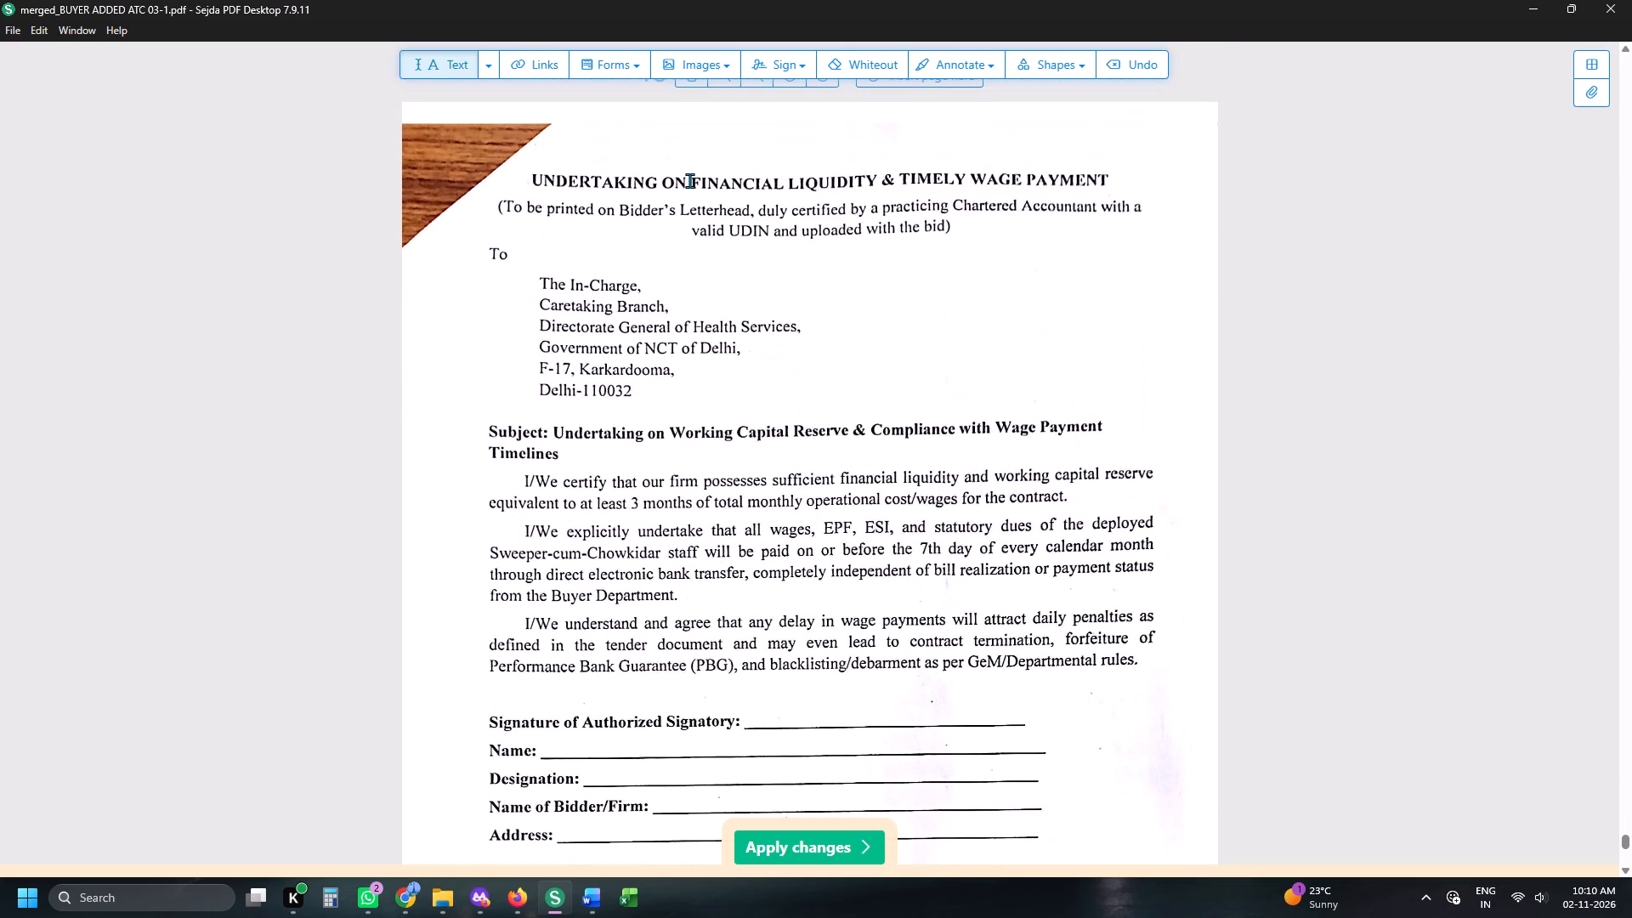
Check the remaining annexures back to the Annexure-IX turnover certificate and the Annexure-III compliance checklist with its service provider declaration.
scroll(689, 180, "up", 19)
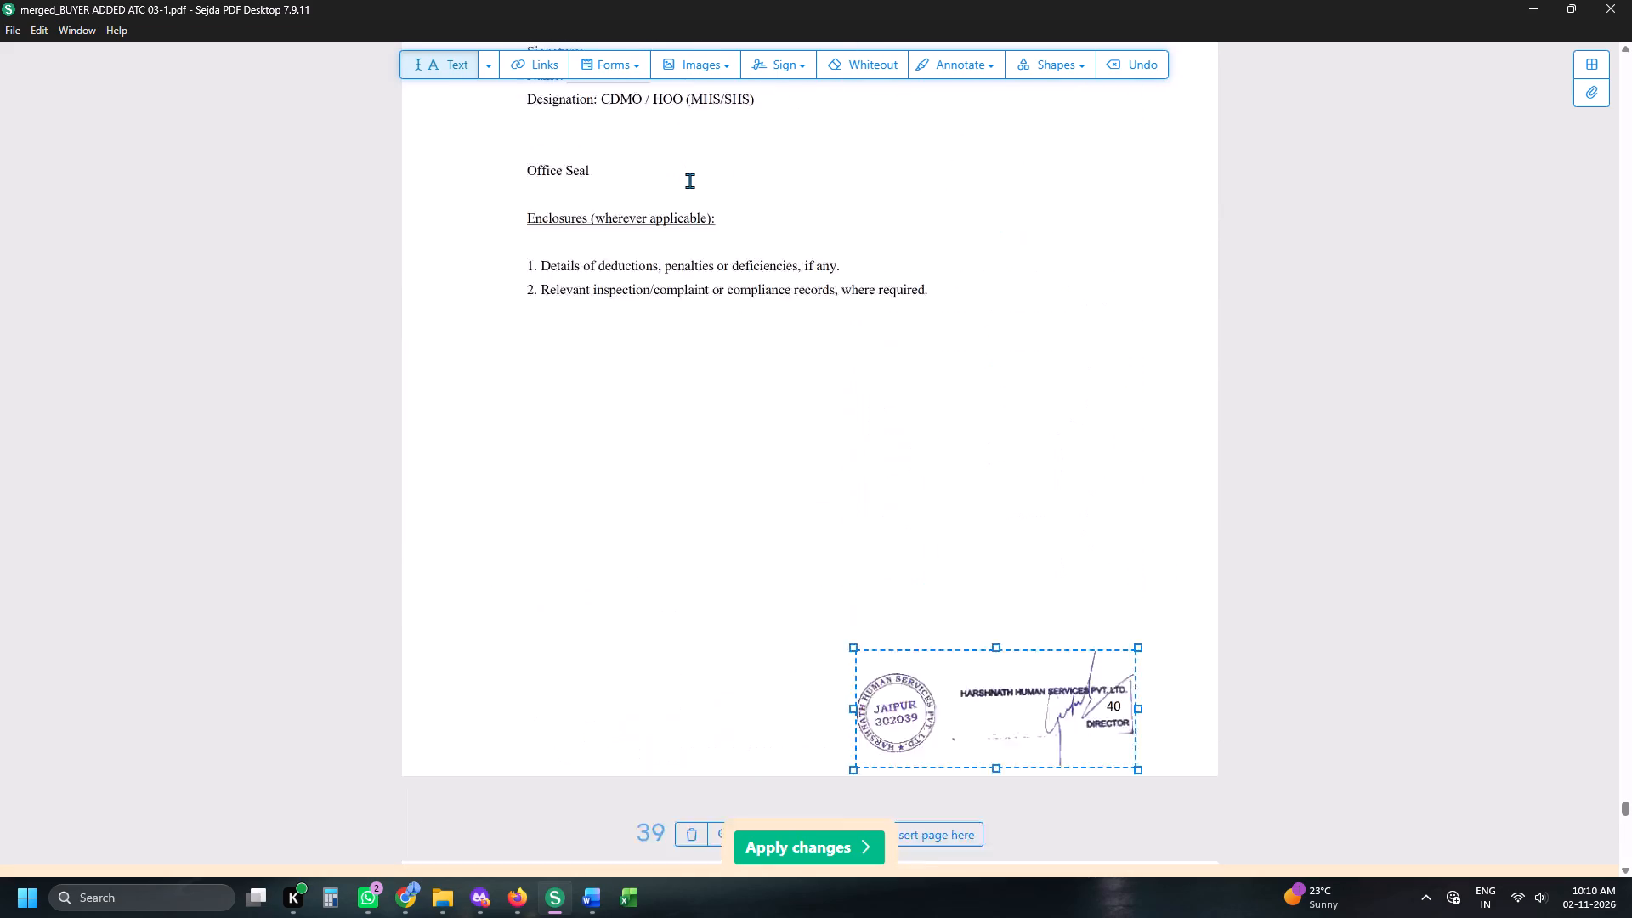
scroll(689, 180, "up", 12)
middle_click(689, 180)
scroll(689, 180, "up", 4)
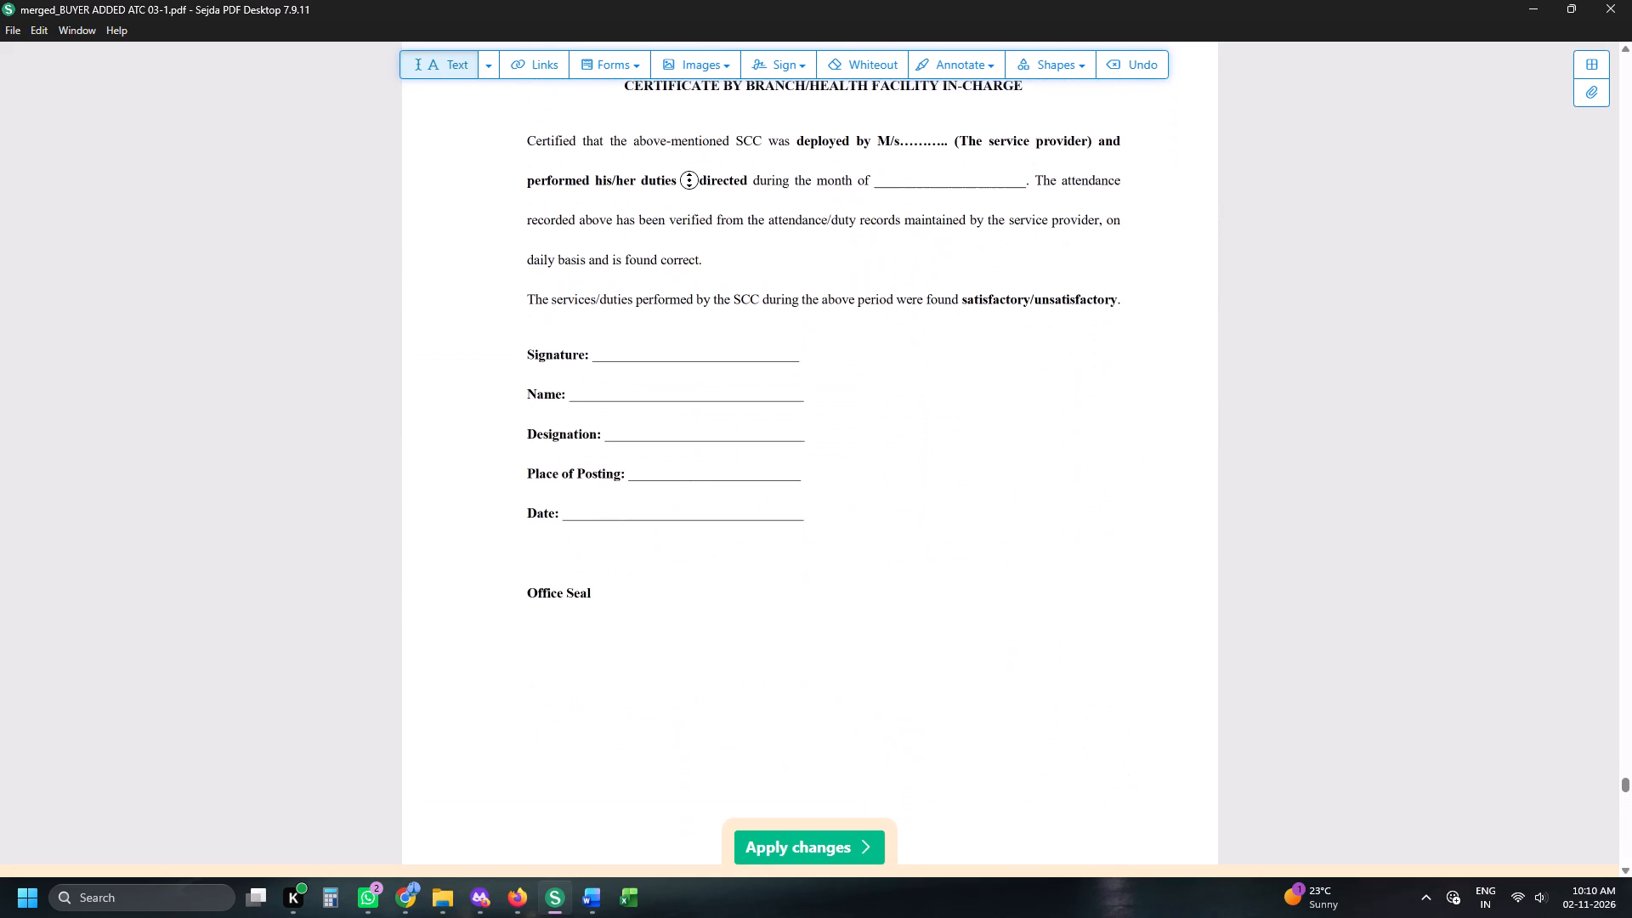
middle_click(689, 180)
scroll(689, 180, "up", 17)
scroll(689, 180, "up", 14)
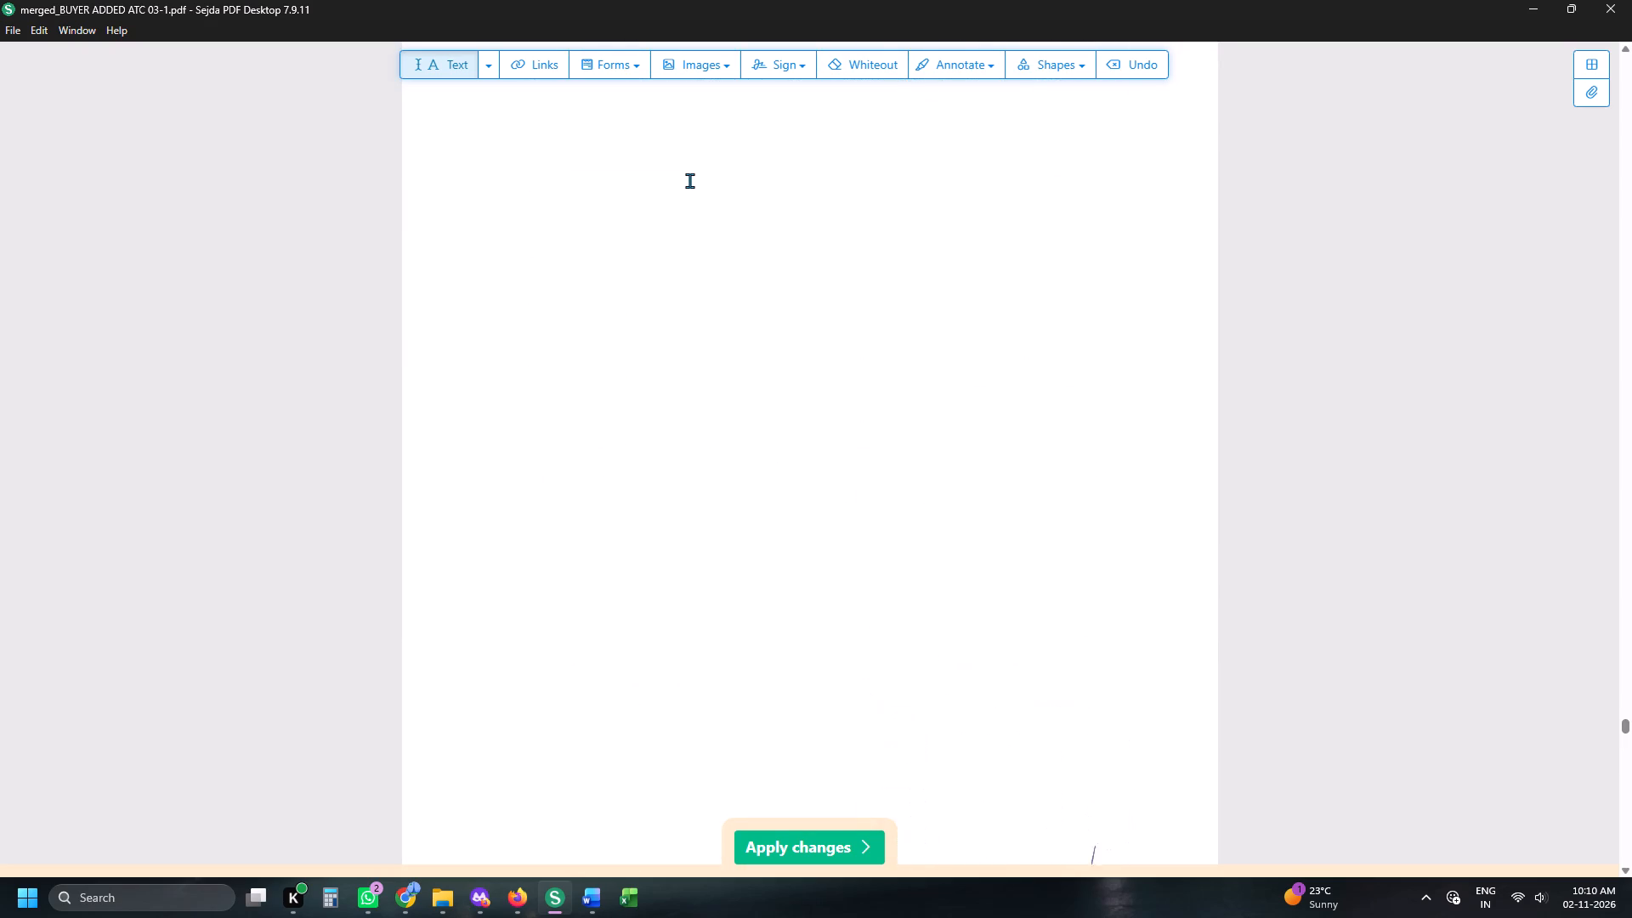
scroll(689, 180, "up", 2)
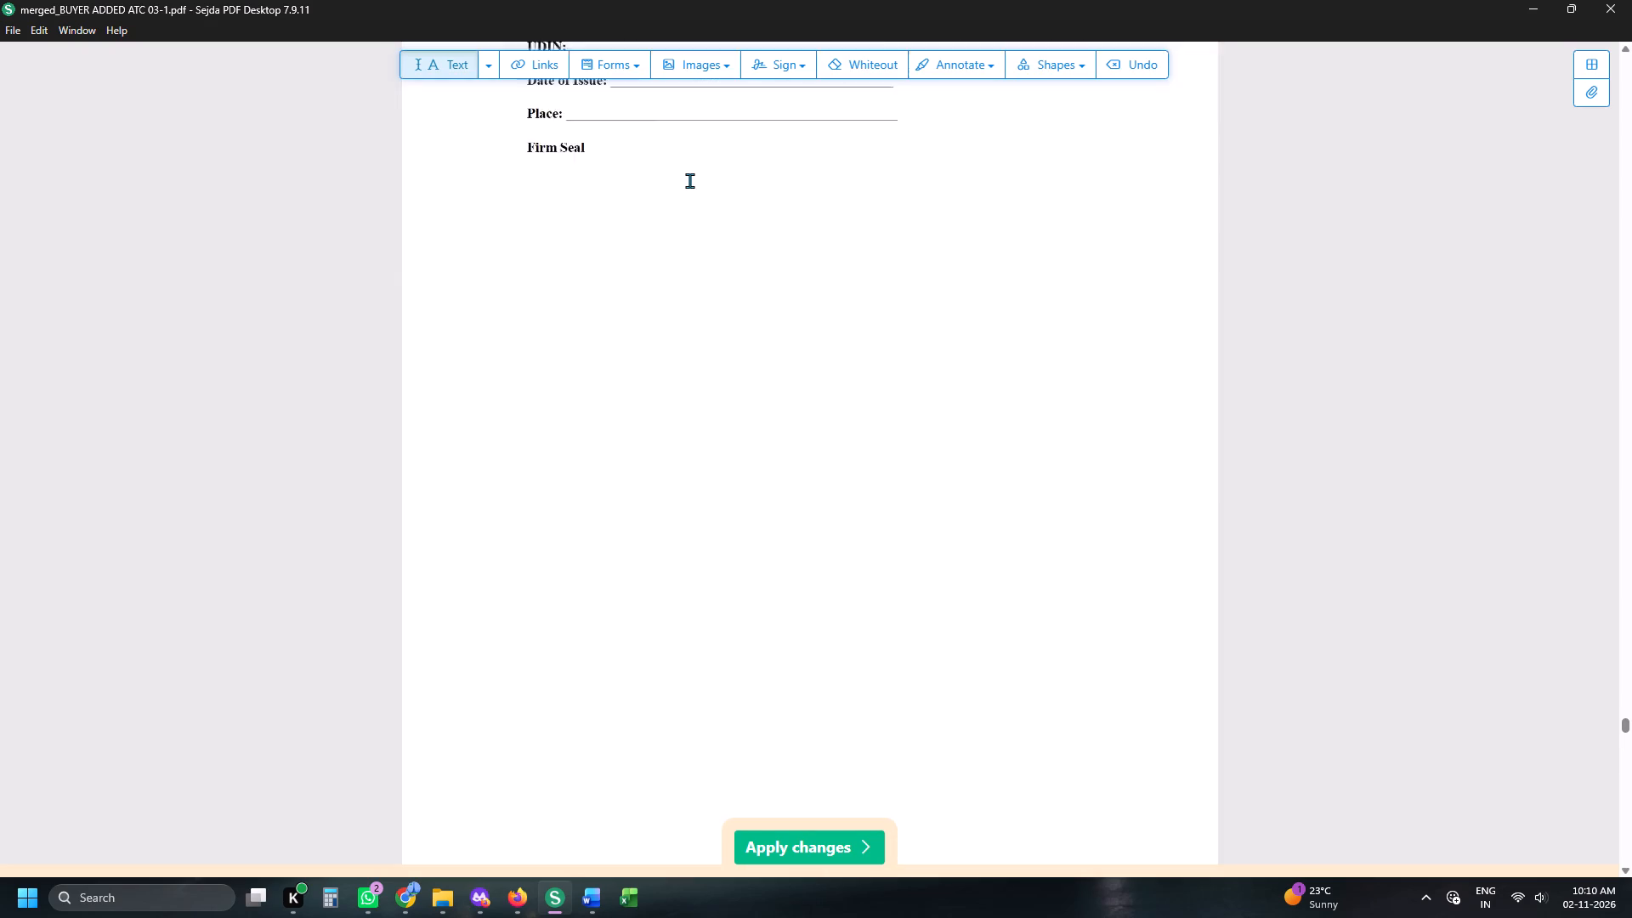
scroll(689, 180, "up", 8)
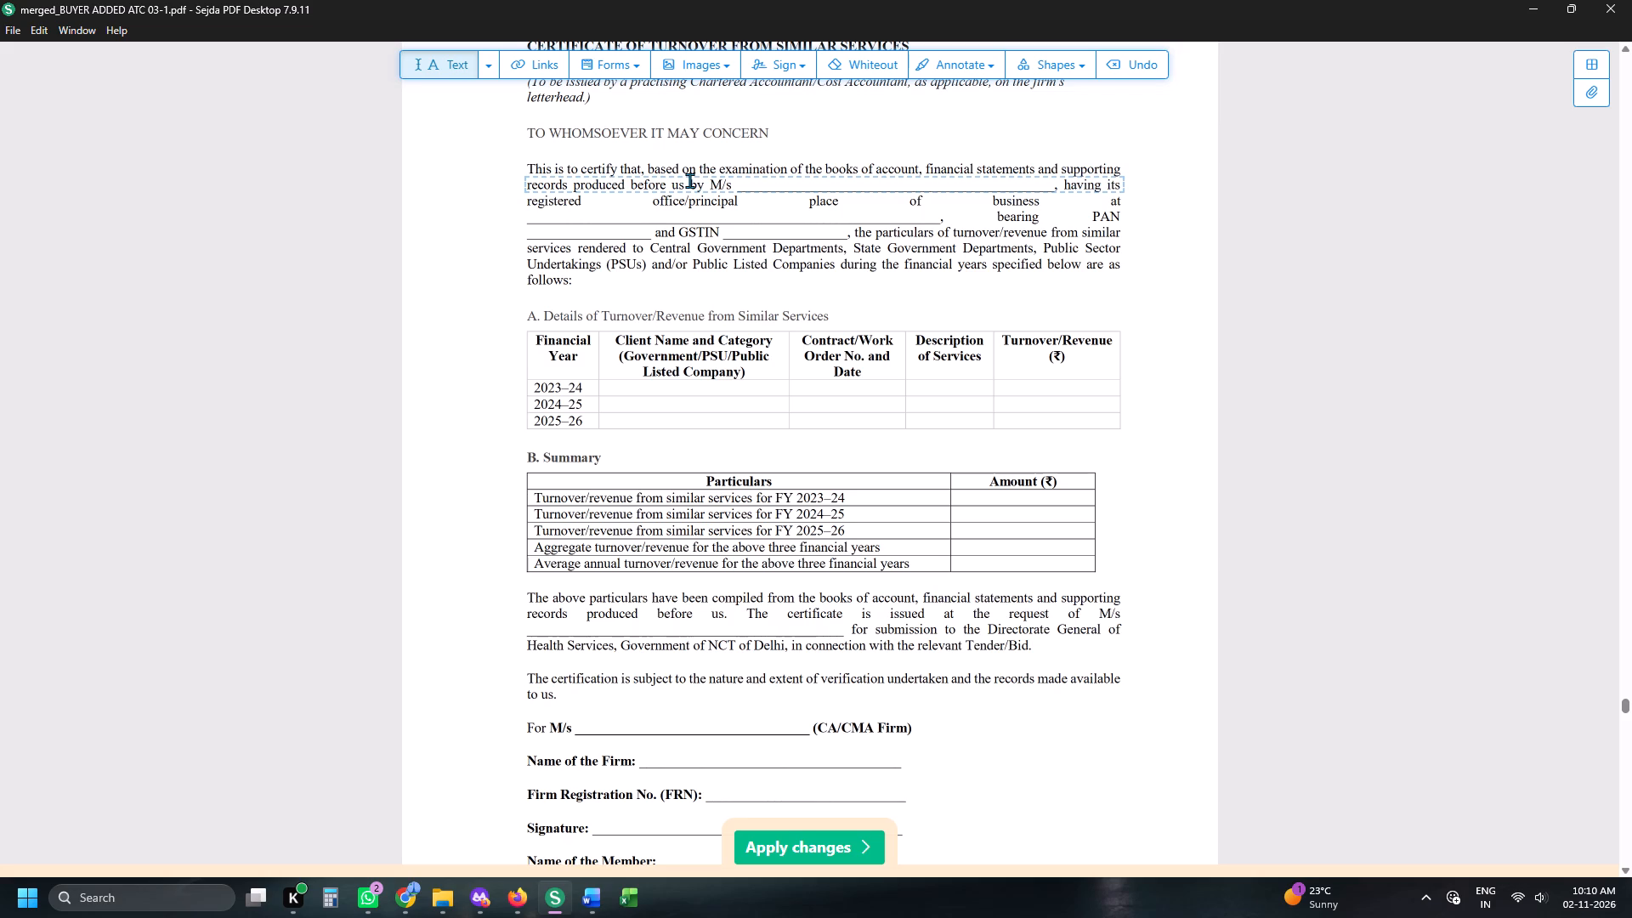
scroll(689, 180, "down", 1)
scroll(689, 180, "up", 3)
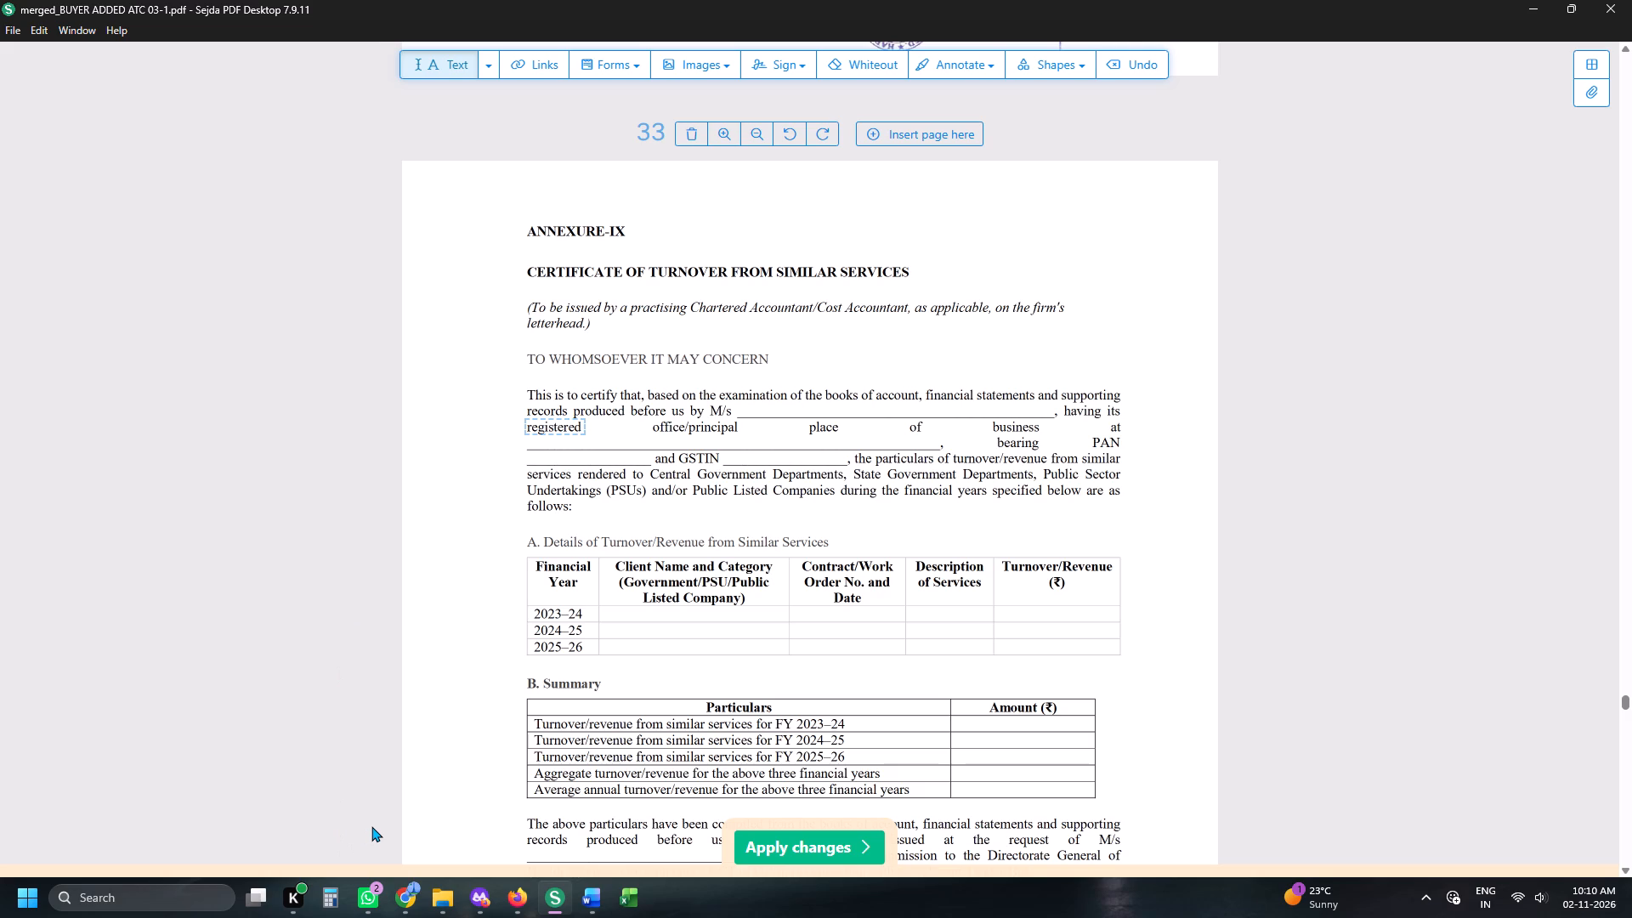
scroll(371, 826, "up", 10)
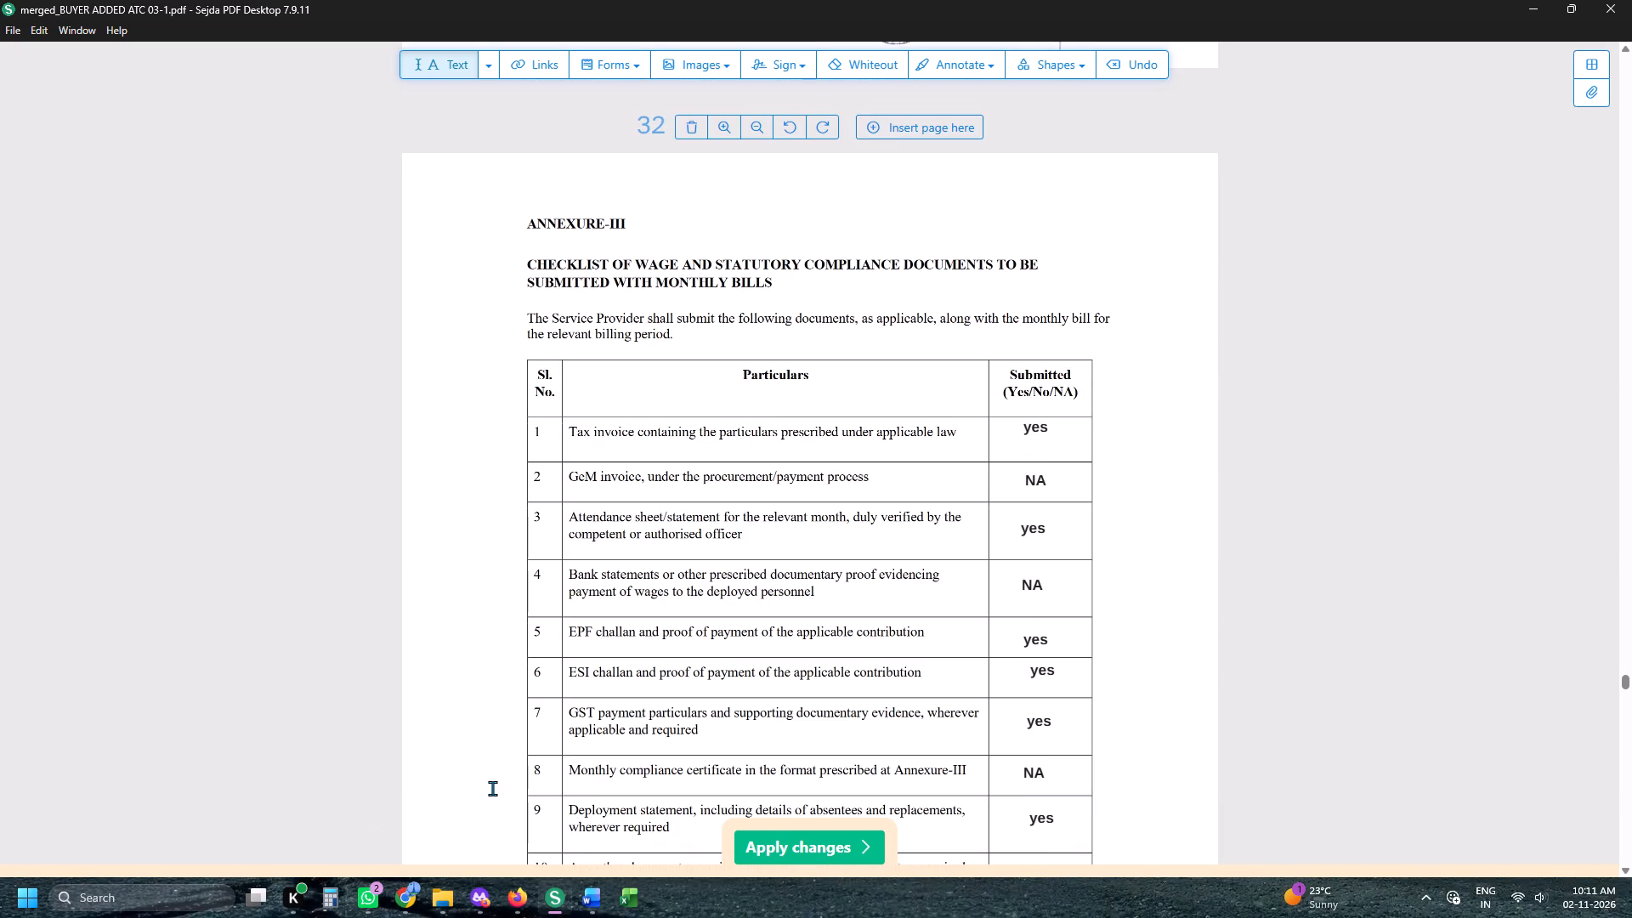
scroll(877, 558, "down", 7)
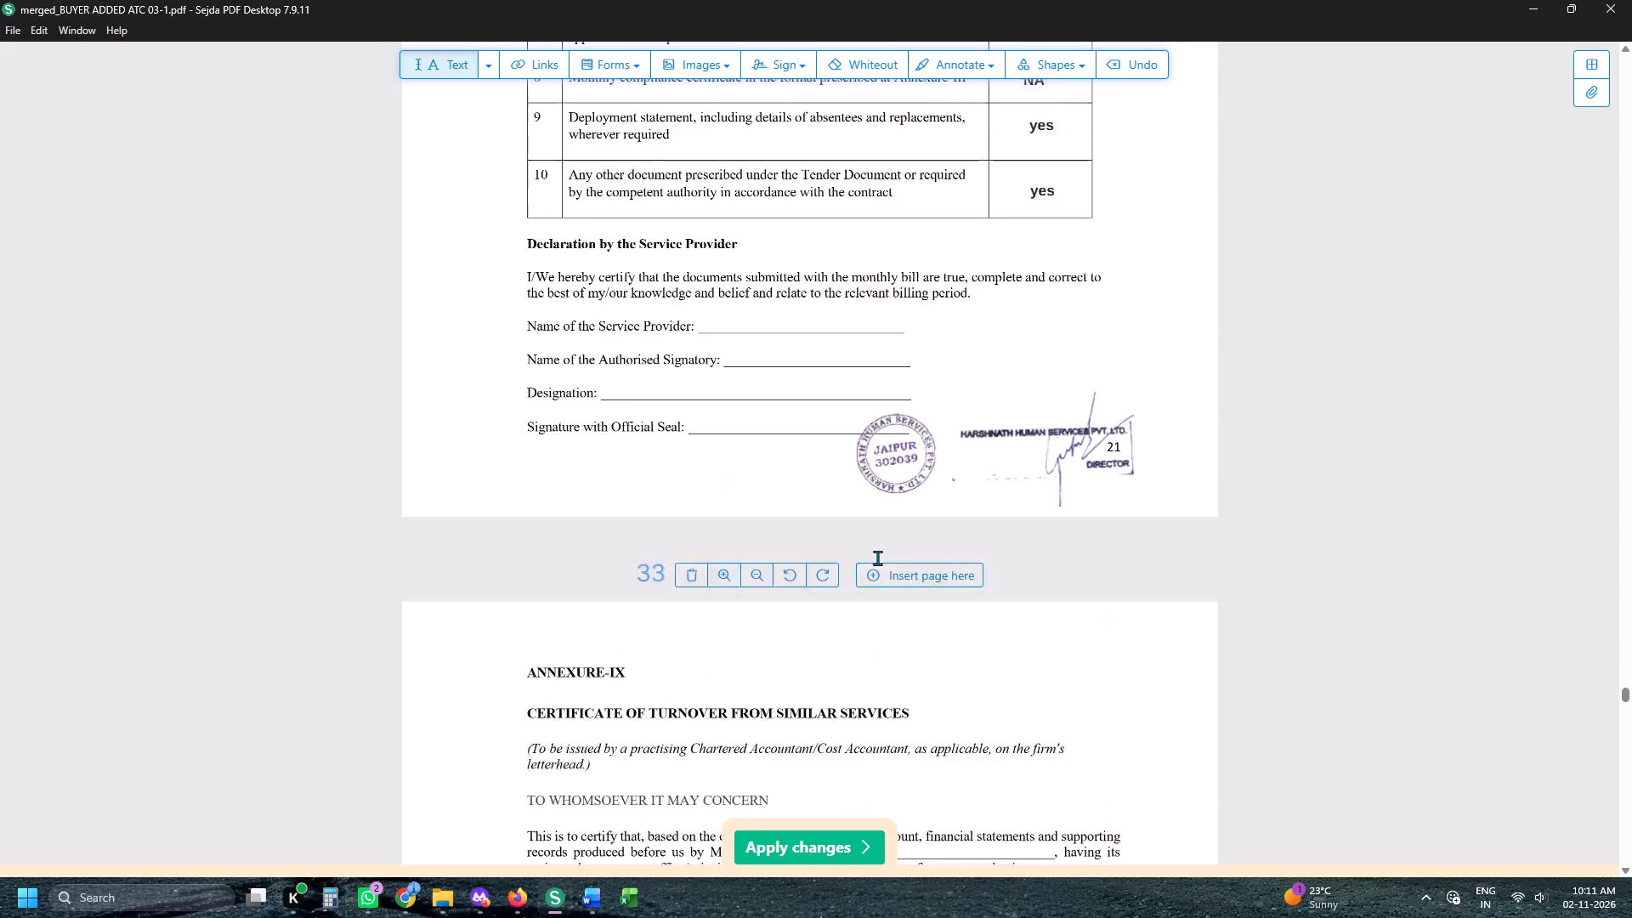
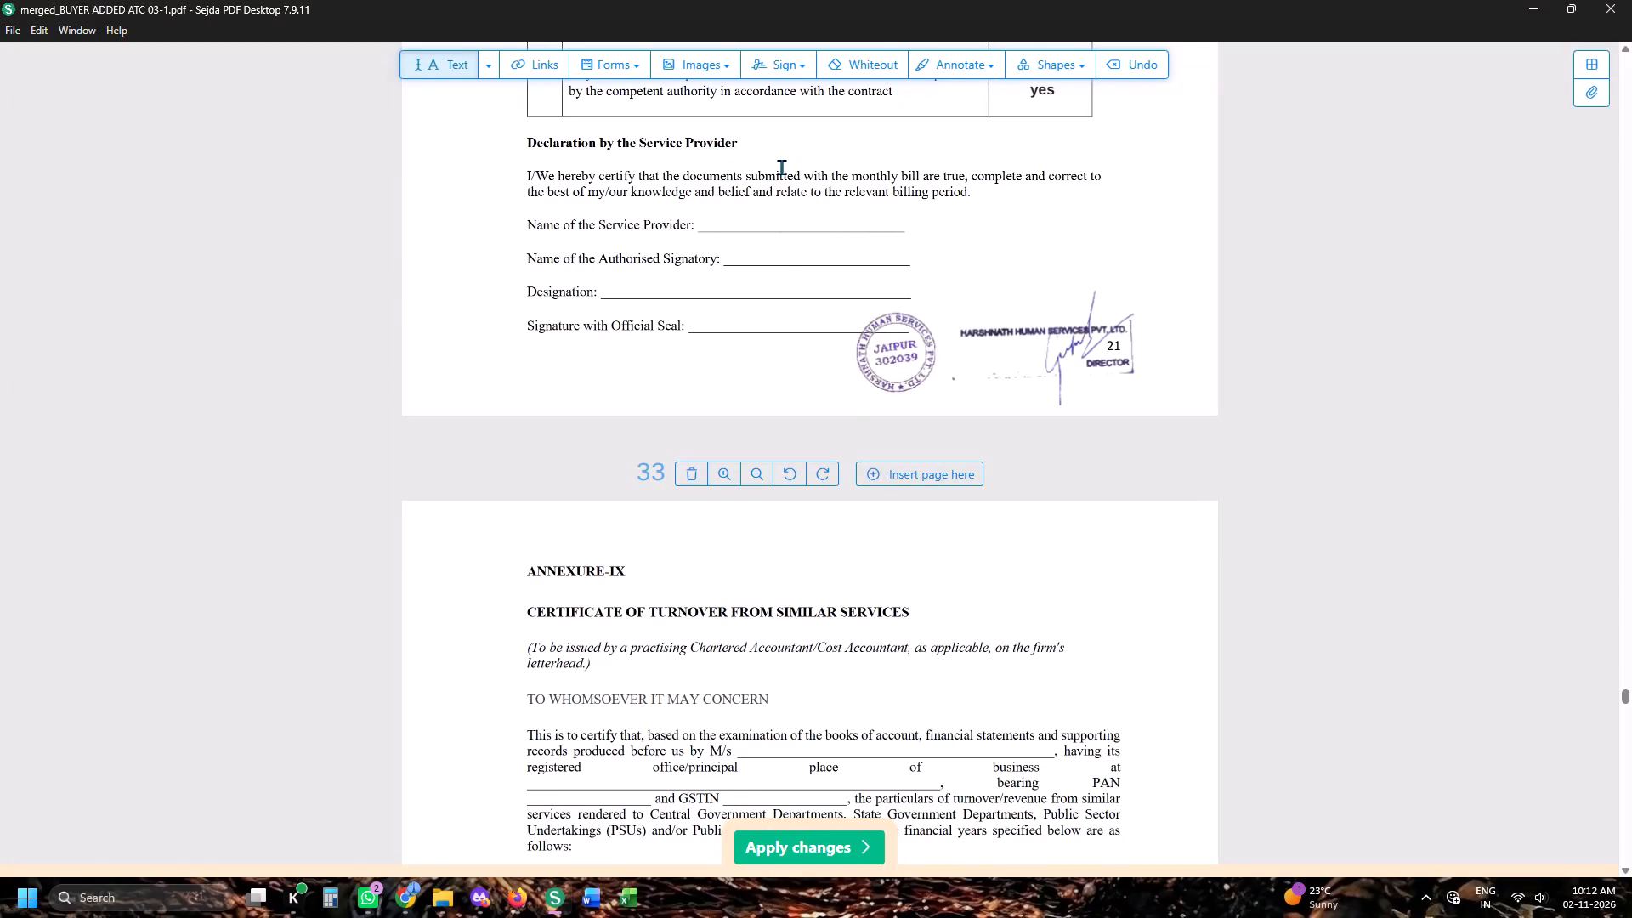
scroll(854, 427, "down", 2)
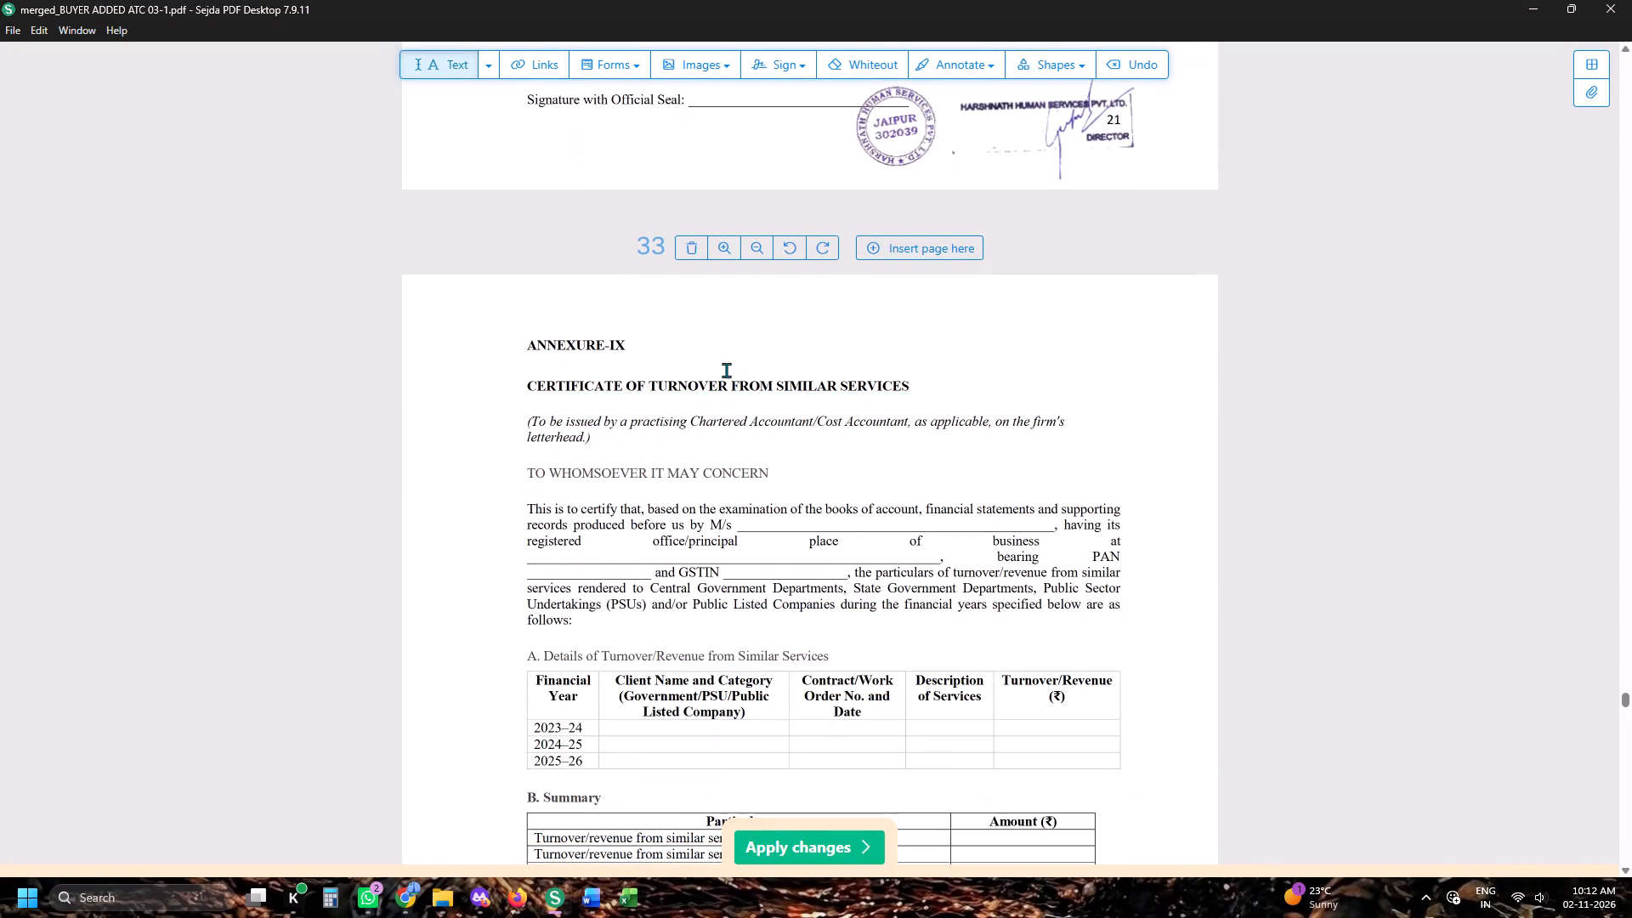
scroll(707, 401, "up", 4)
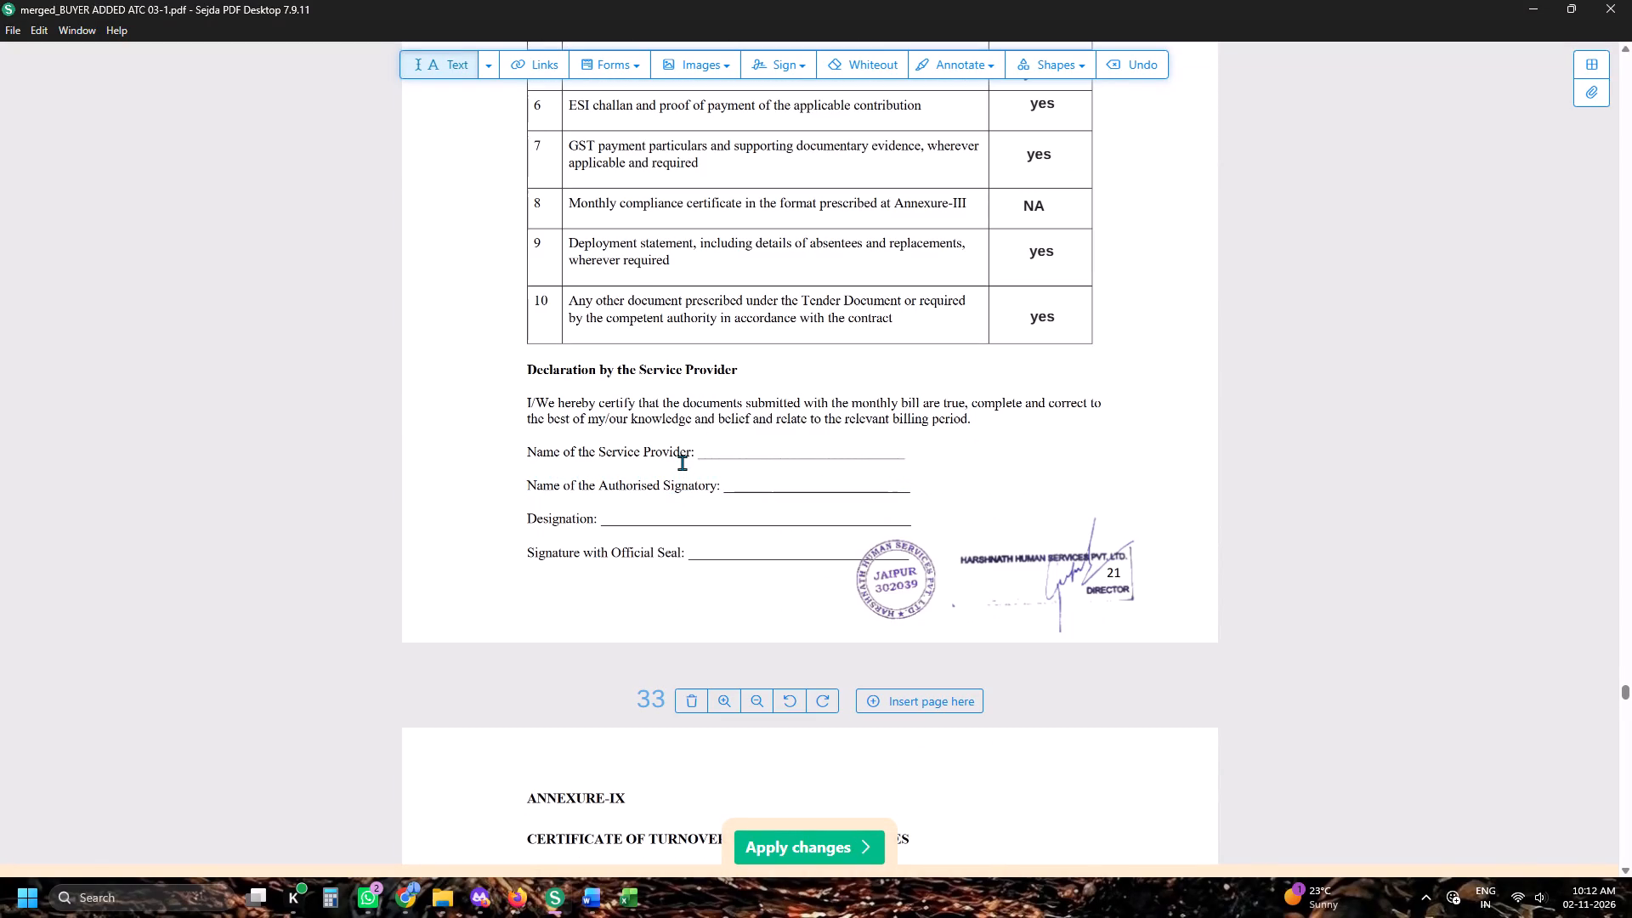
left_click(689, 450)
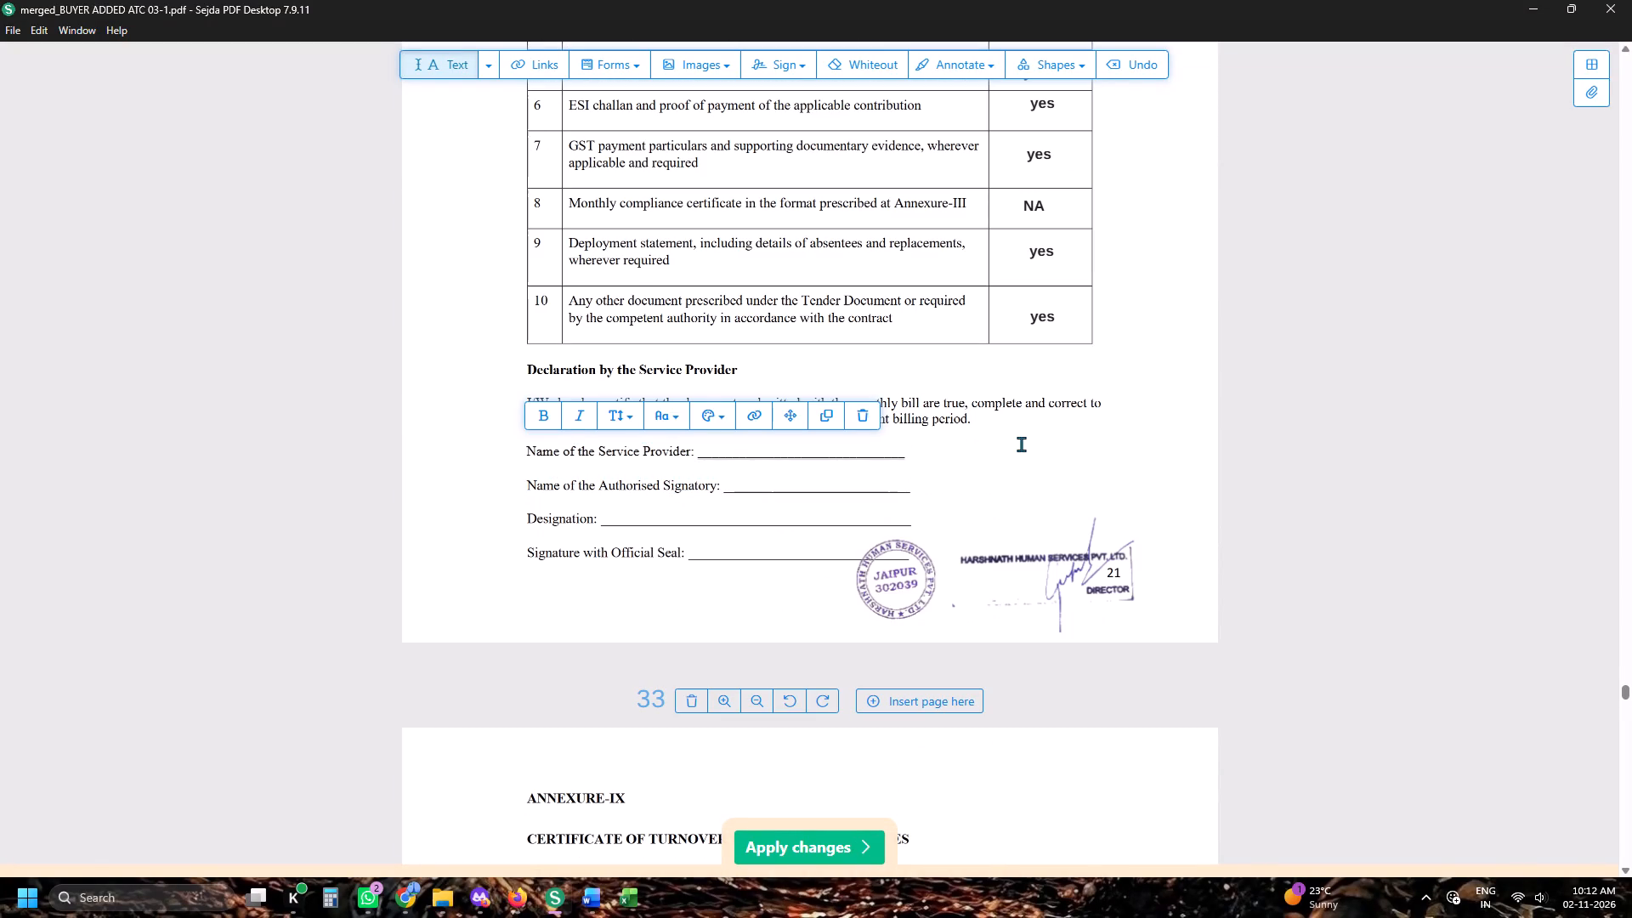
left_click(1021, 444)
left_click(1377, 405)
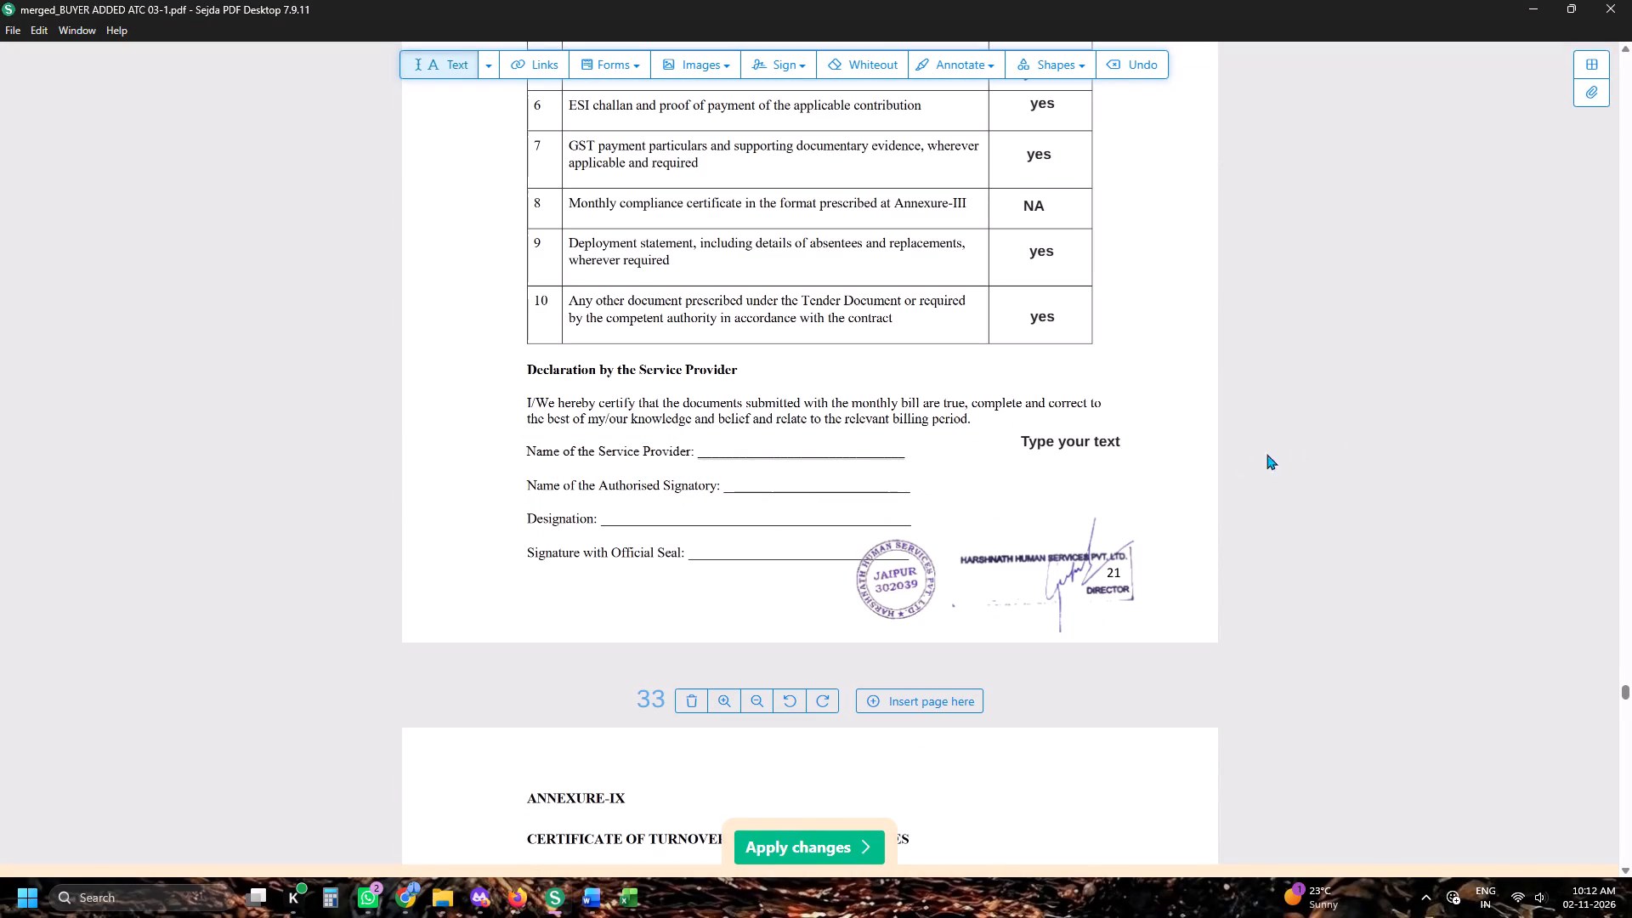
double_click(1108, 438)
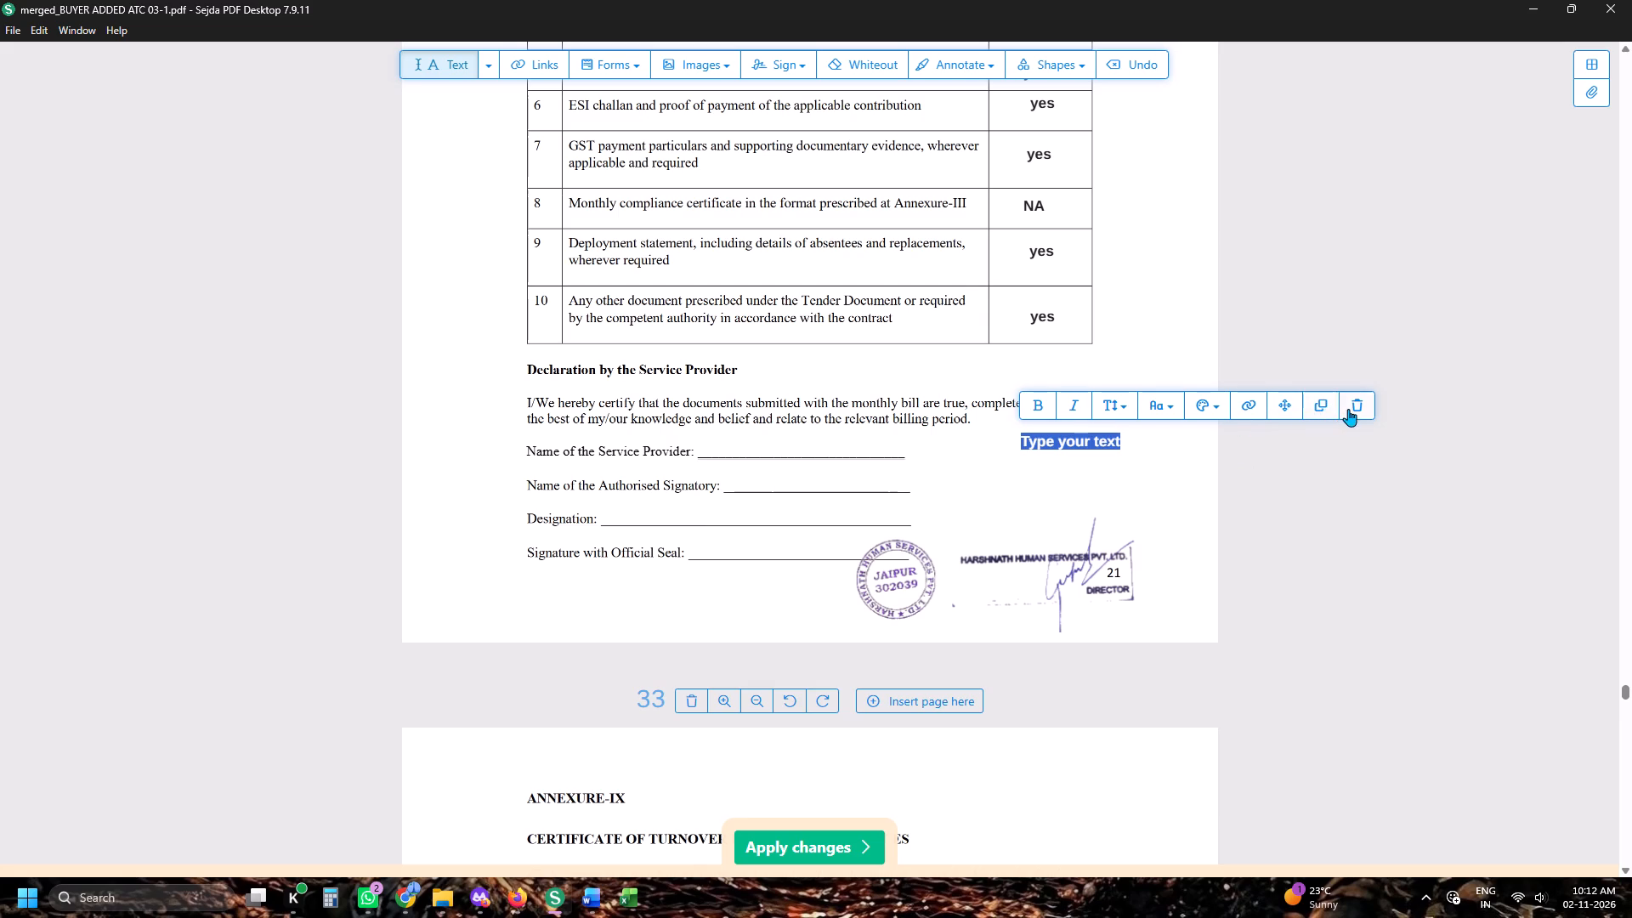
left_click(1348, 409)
Review the pages from the Annexure-IX turnover certificate through Annexure-XI-B and the Annexure-XII attendance sheet for pages still to remove.
scroll(791, 456, "down", 4)
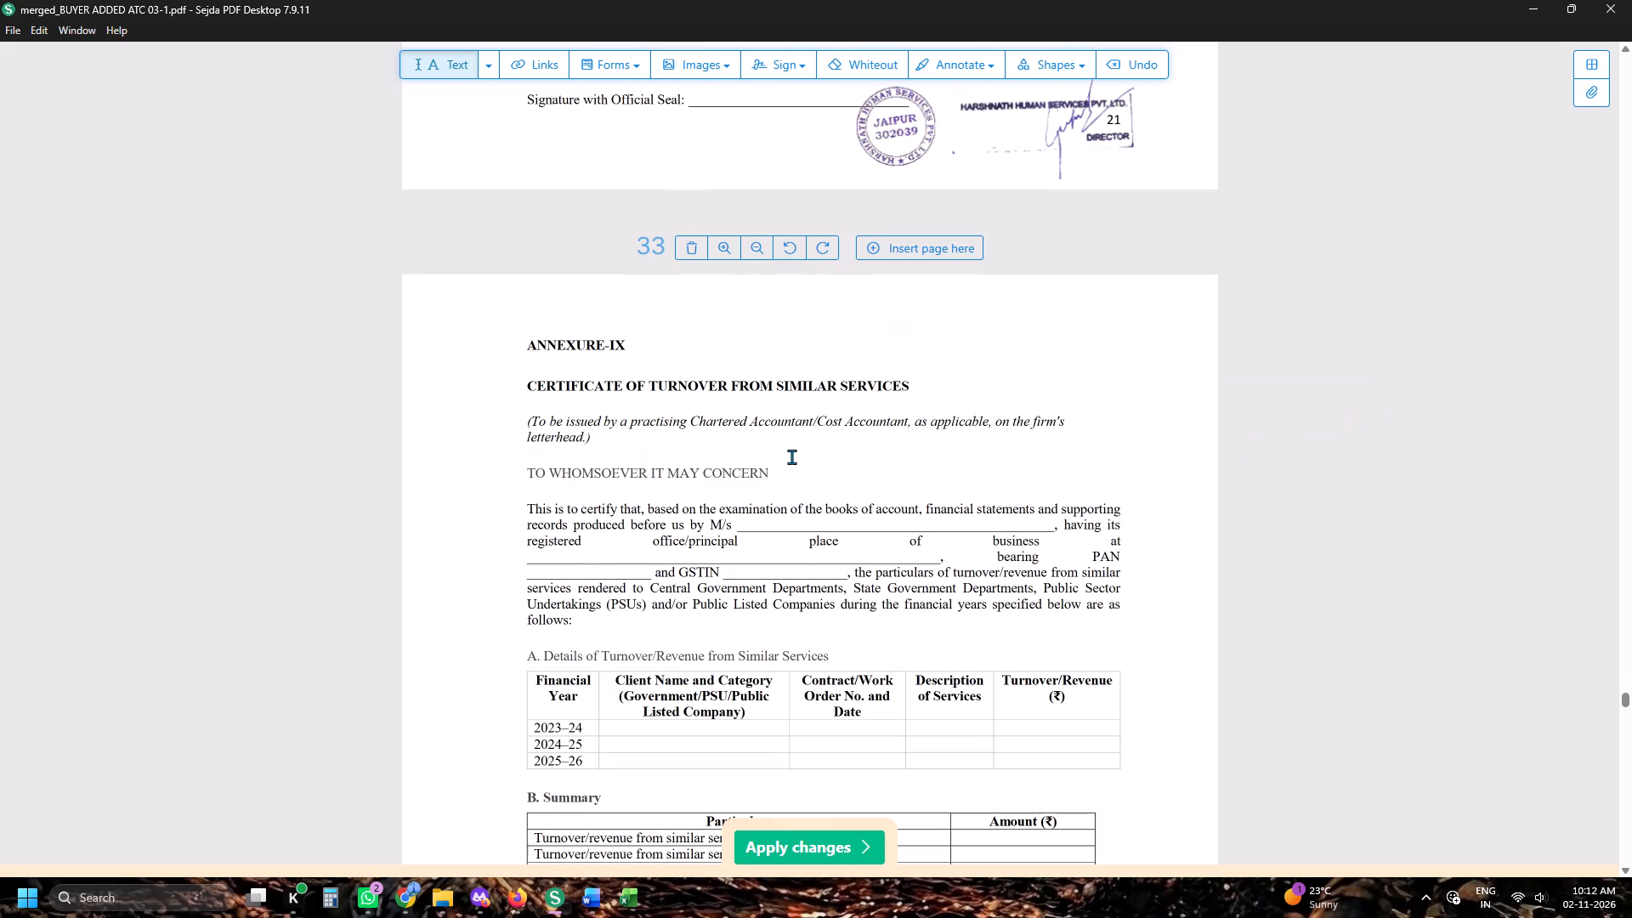
scroll(791, 456, "down", 3)
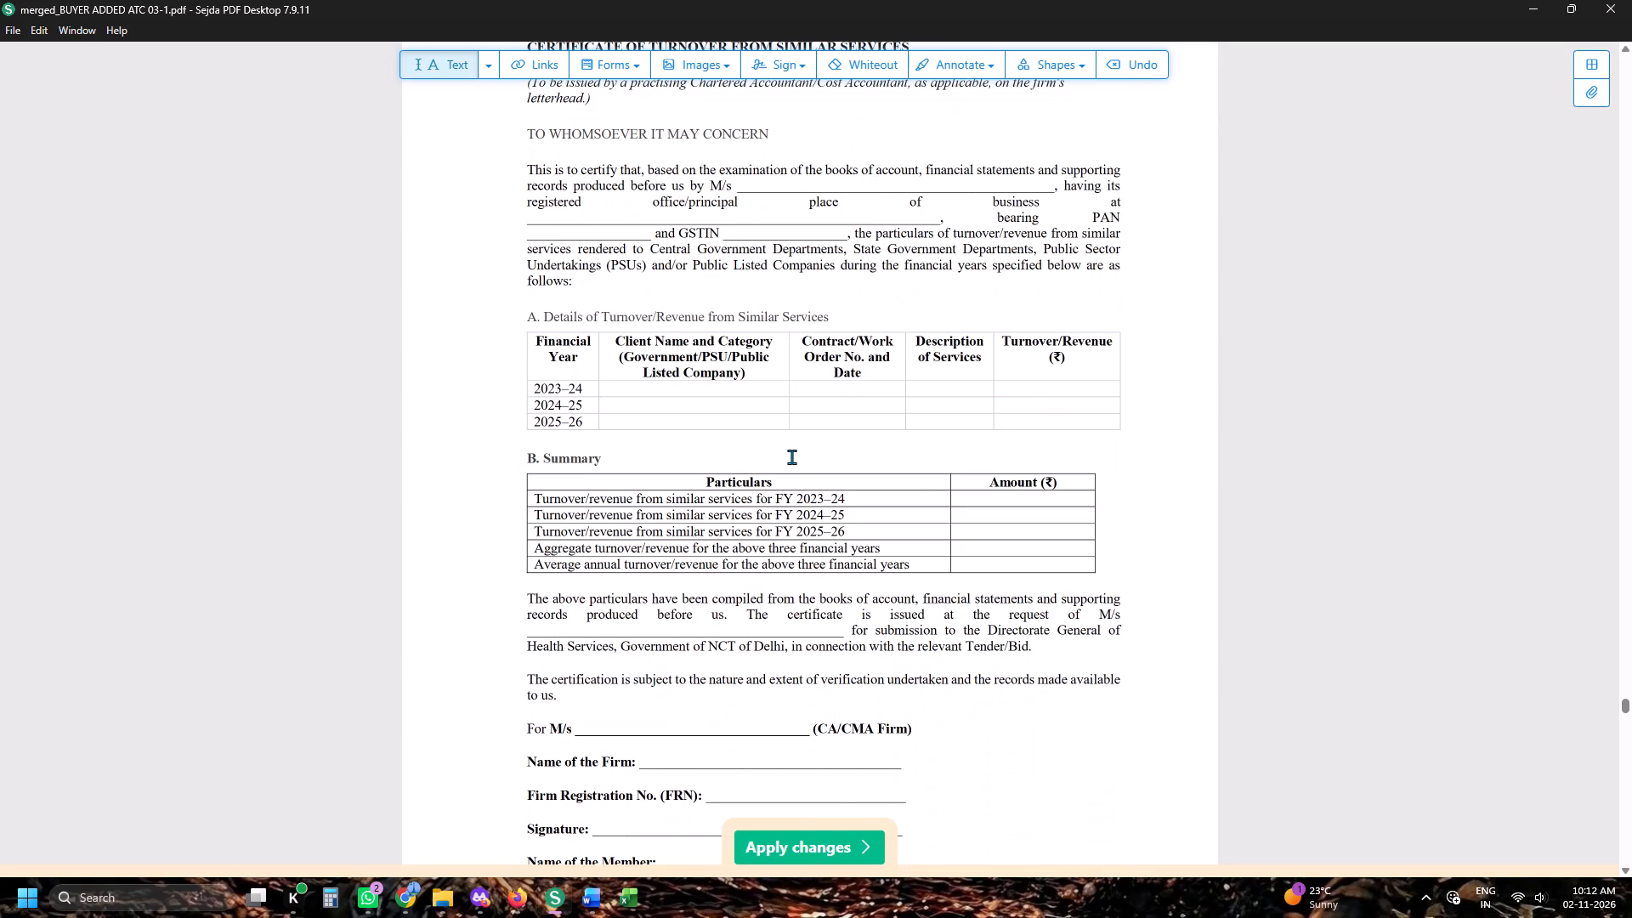
scroll(791, 456, "down", 11)
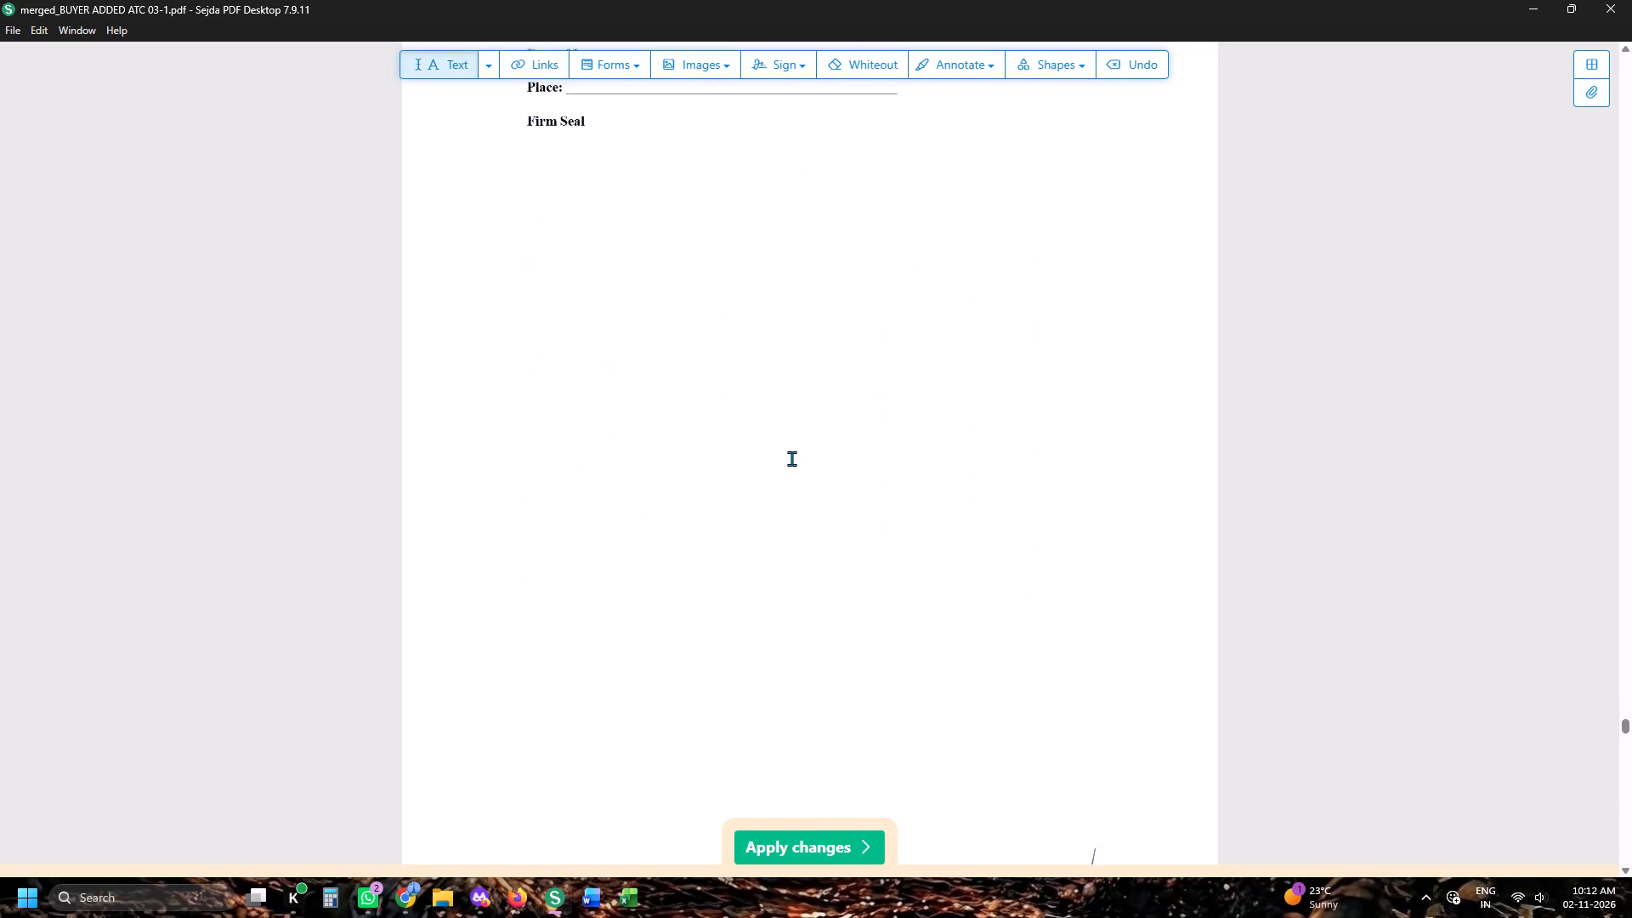
scroll(791, 458, "down", 7)
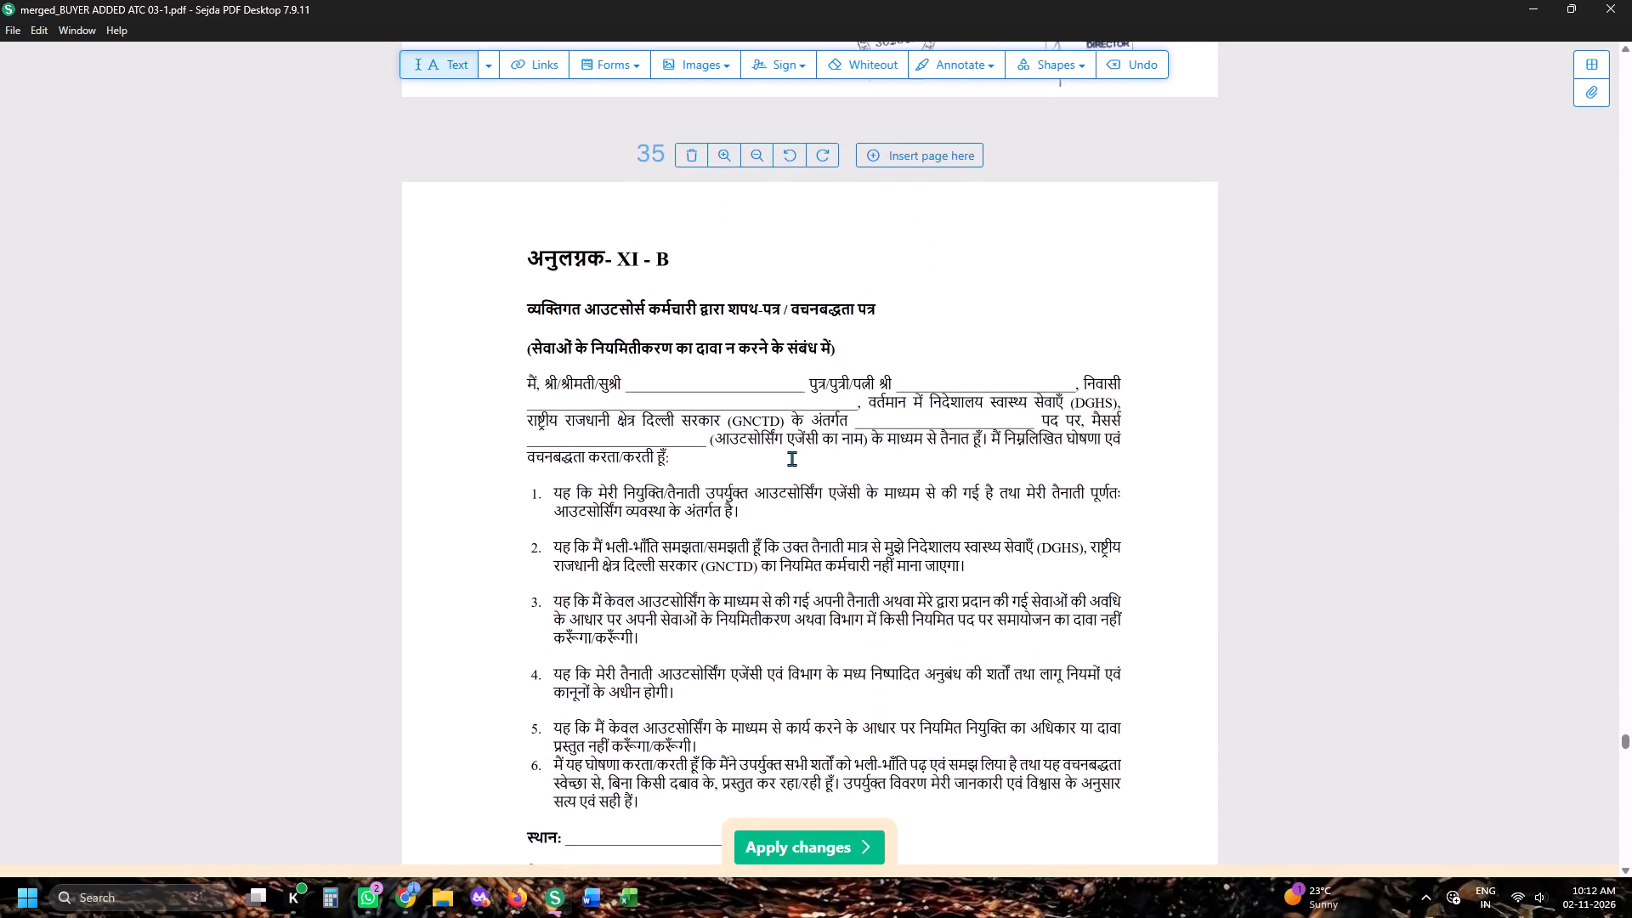
scroll(791, 458, "down", 8)
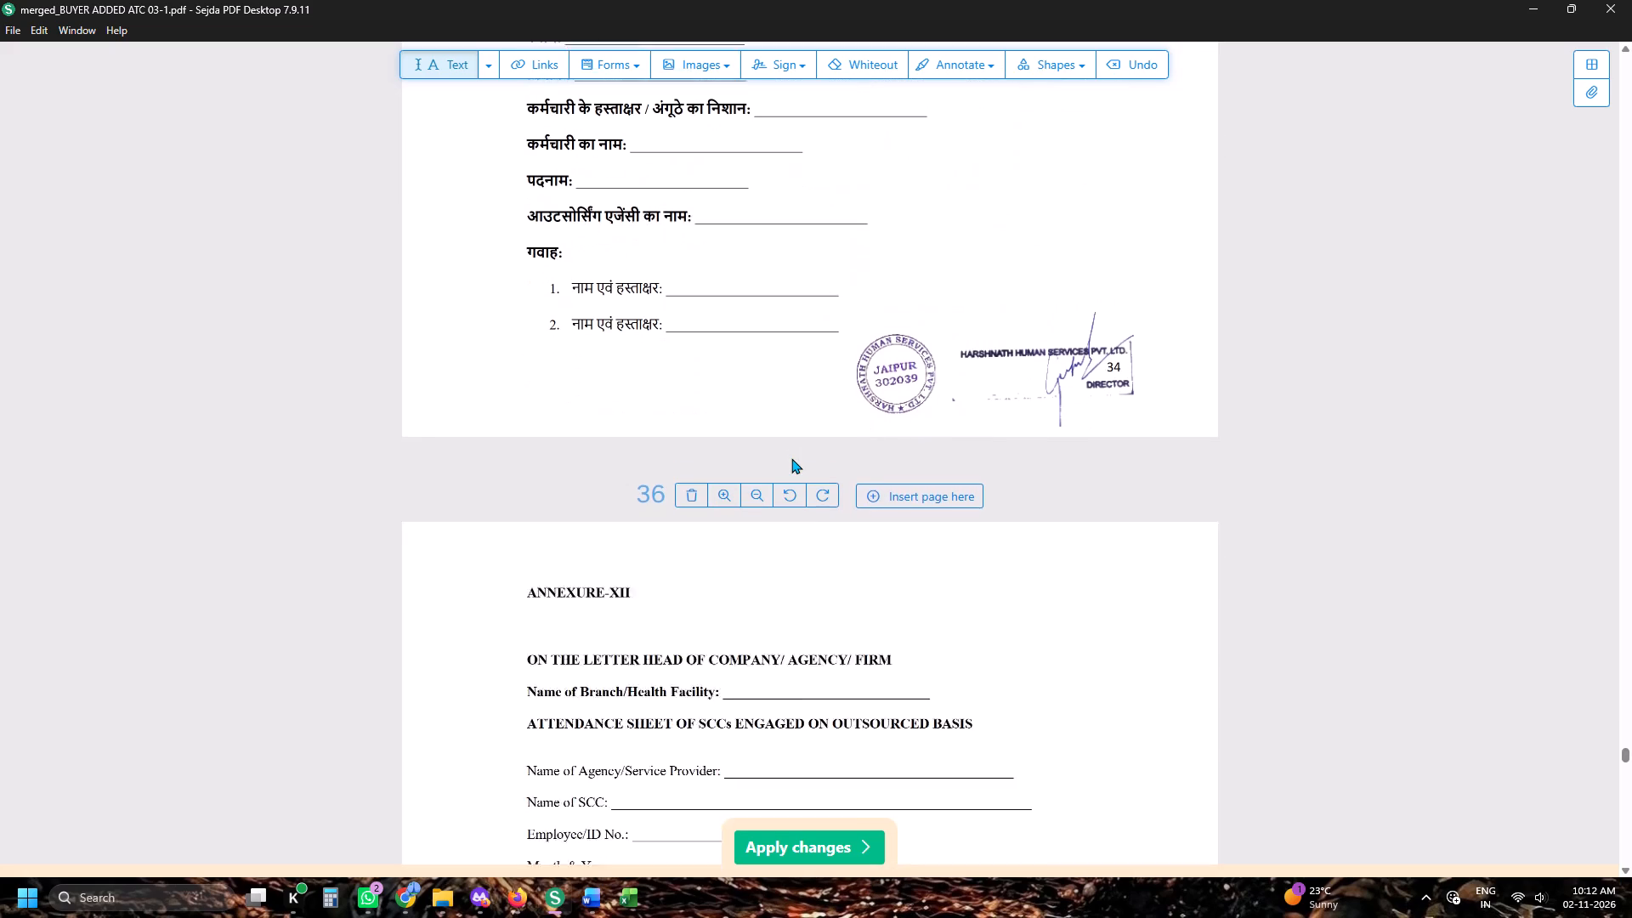
scroll(791, 458, "down", 6)
scroll(791, 458, "up", 4)
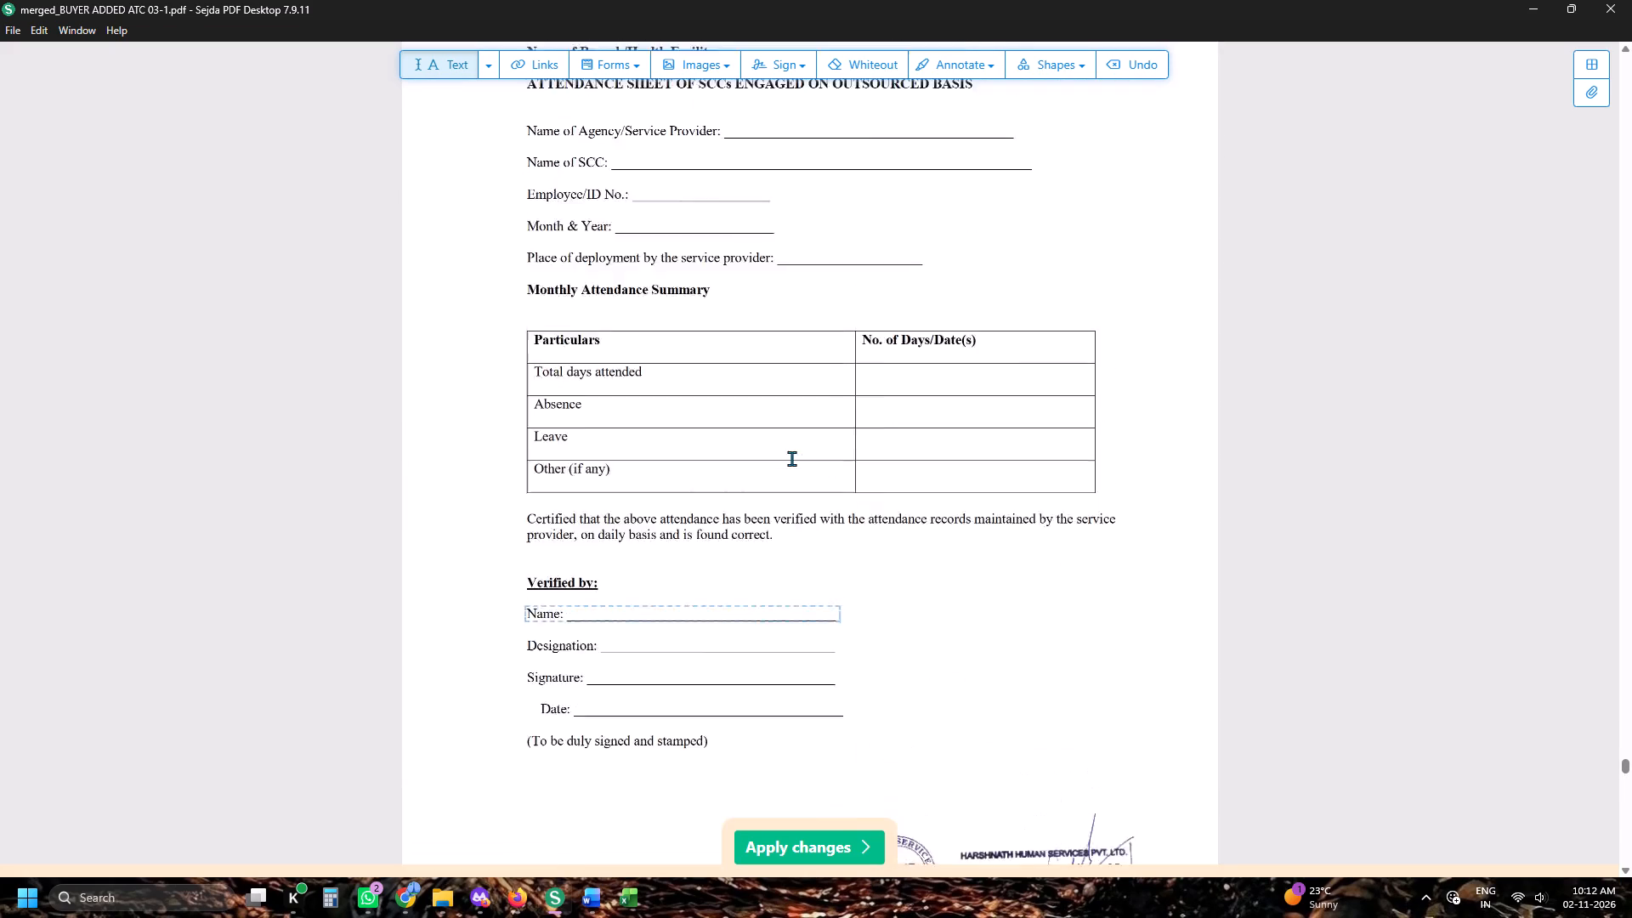
scroll(791, 458, "up", 12)
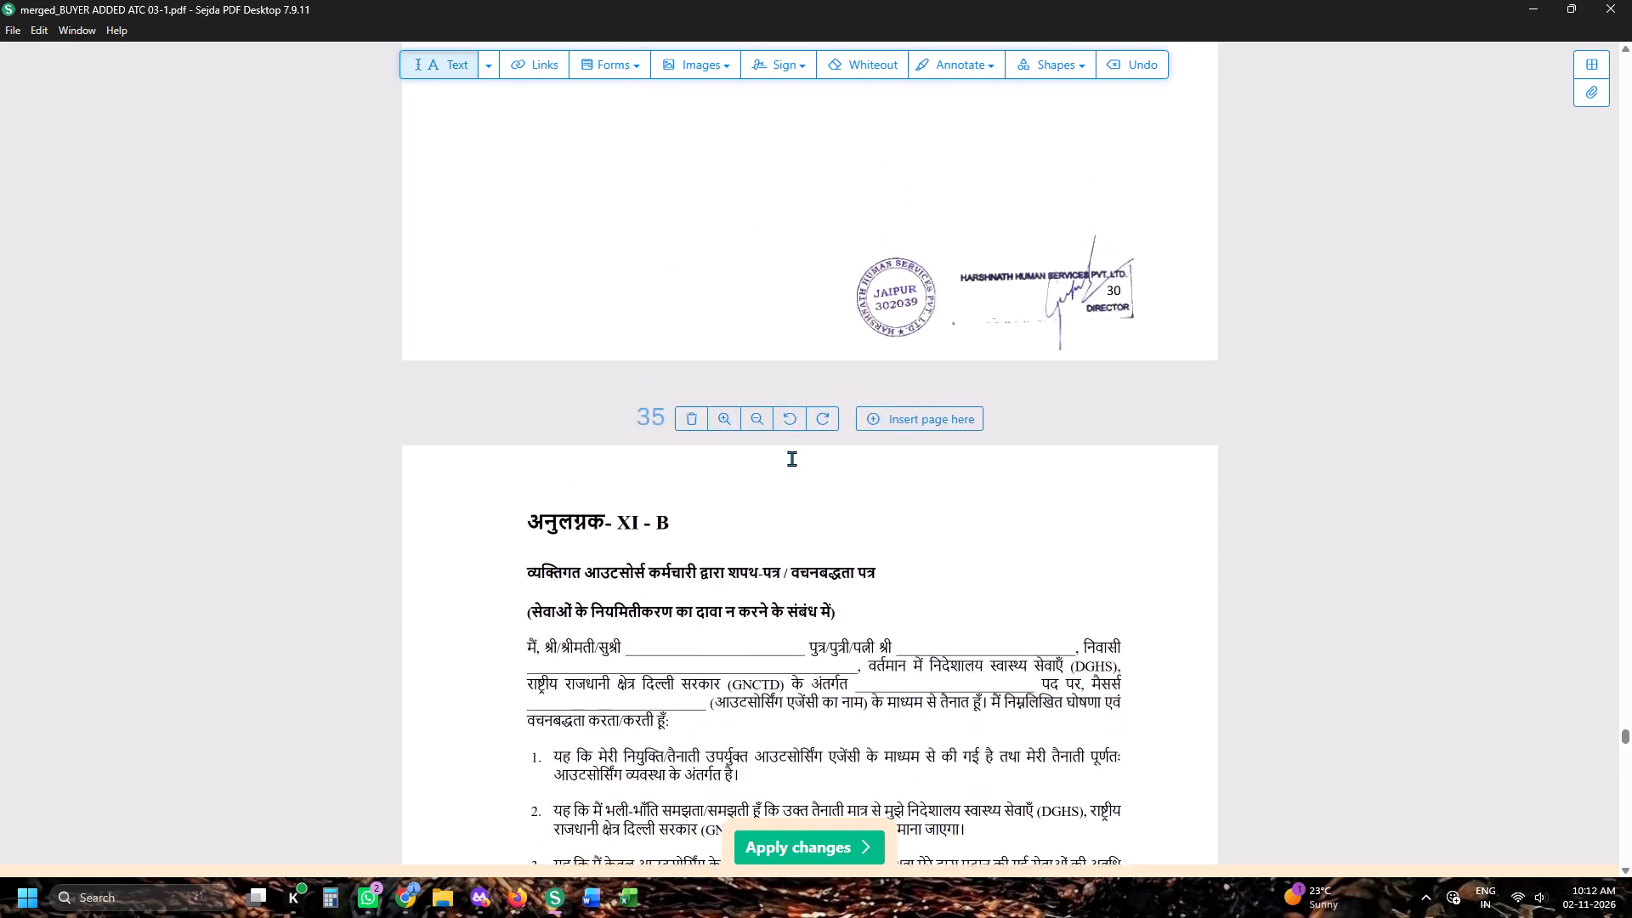
scroll(791, 458, "up", 3)
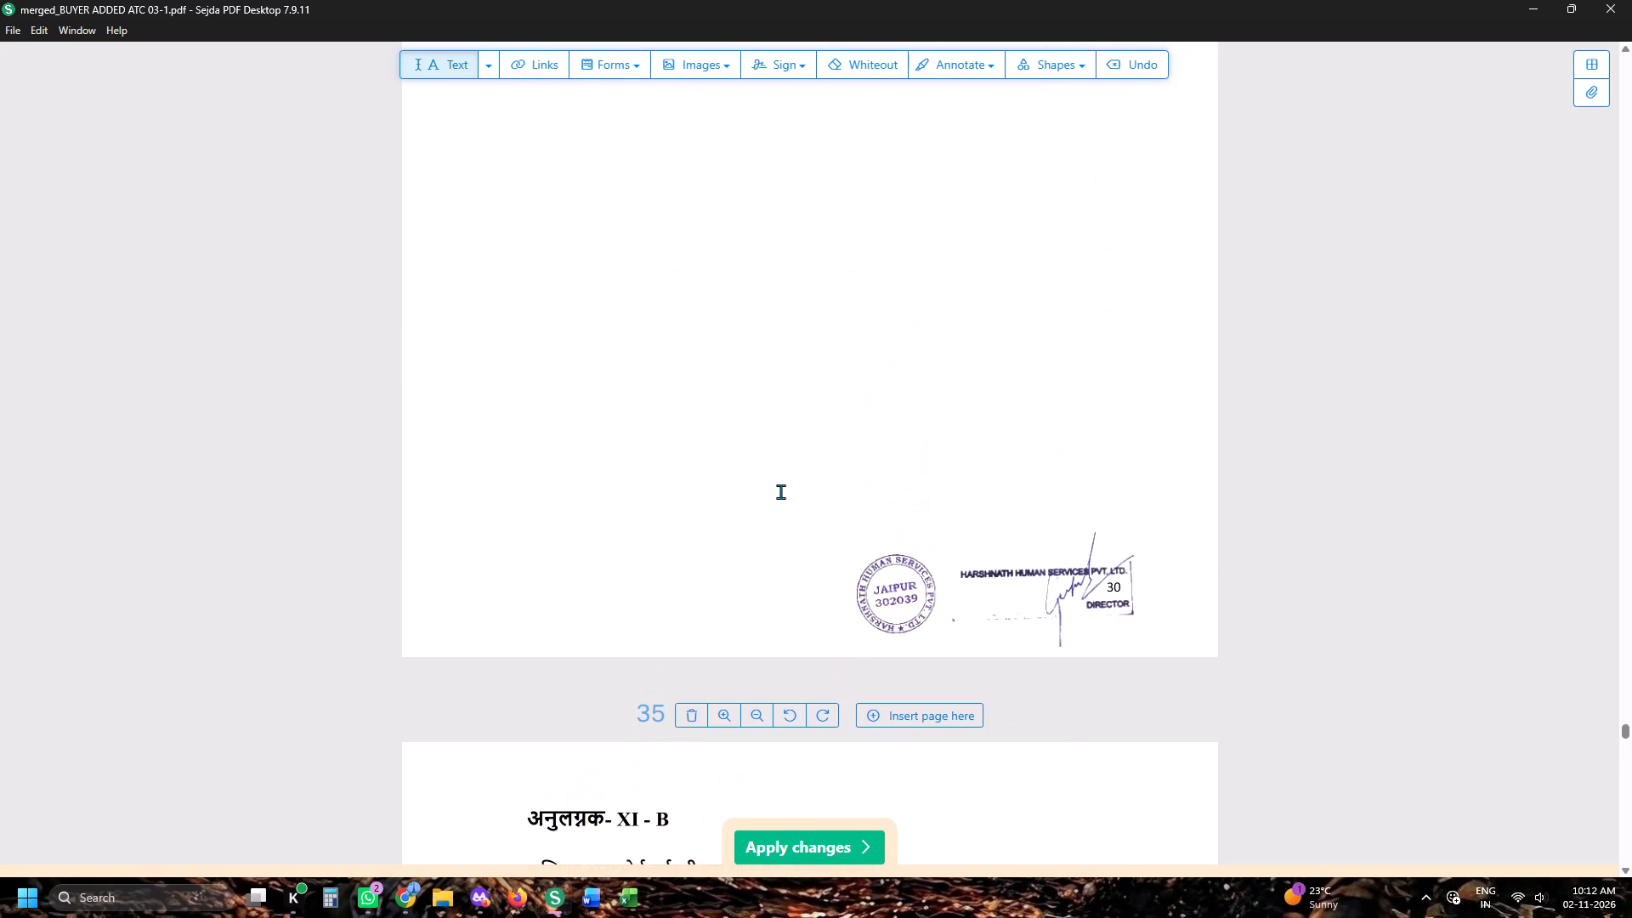
middle_click_drag(780, 491, 766, 562)
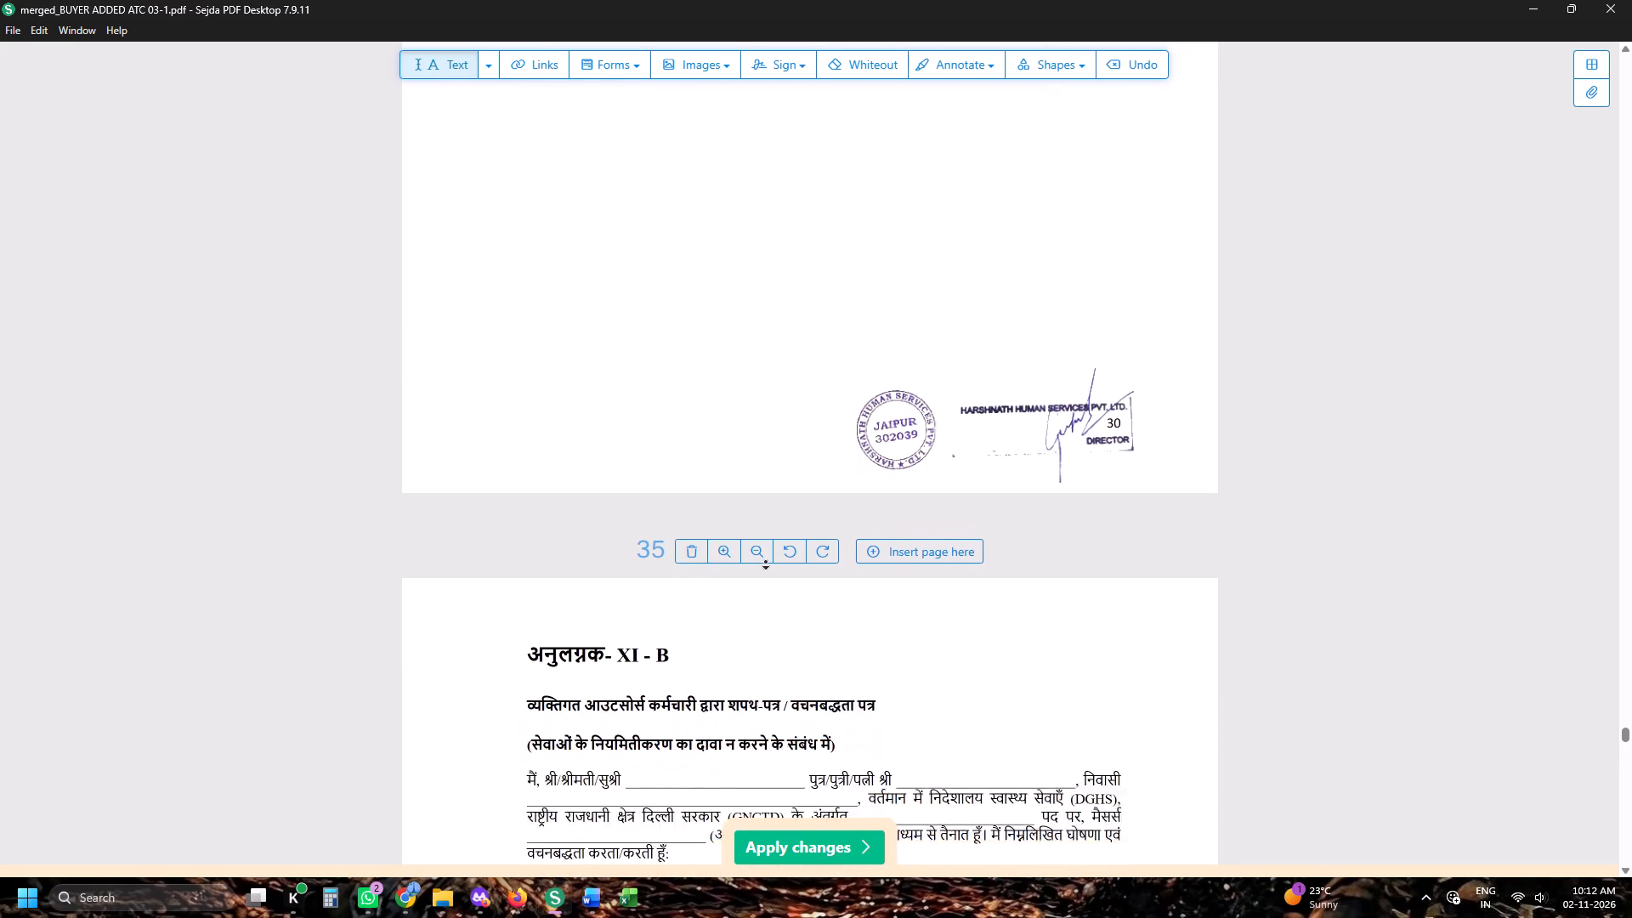
middle_click_drag(766, 562, 757, 305)
scroll(766, 562, "down", 2)
scroll(766, 562, "up", 3)
left_click_drag(766, 562, 757, 305)
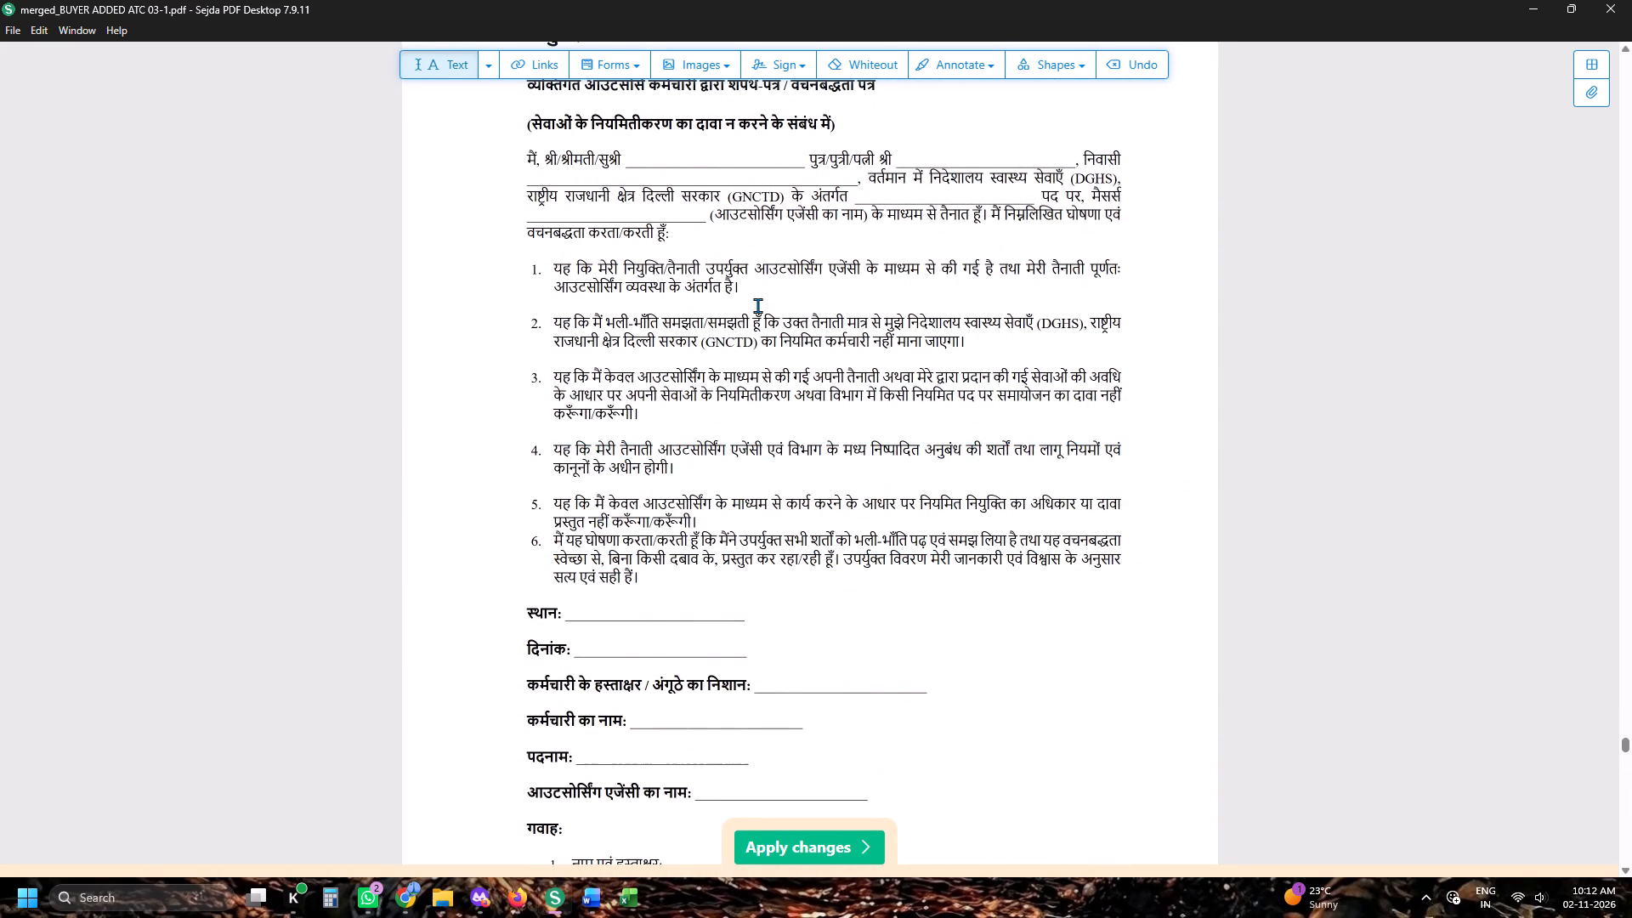
left_click_drag(757, 305, 751, 229)
middle_click_drag(757, 305, 751, 229)
scroll(751, 229, "up", 3)
middle_click_drag(749, 236, 748, 157)
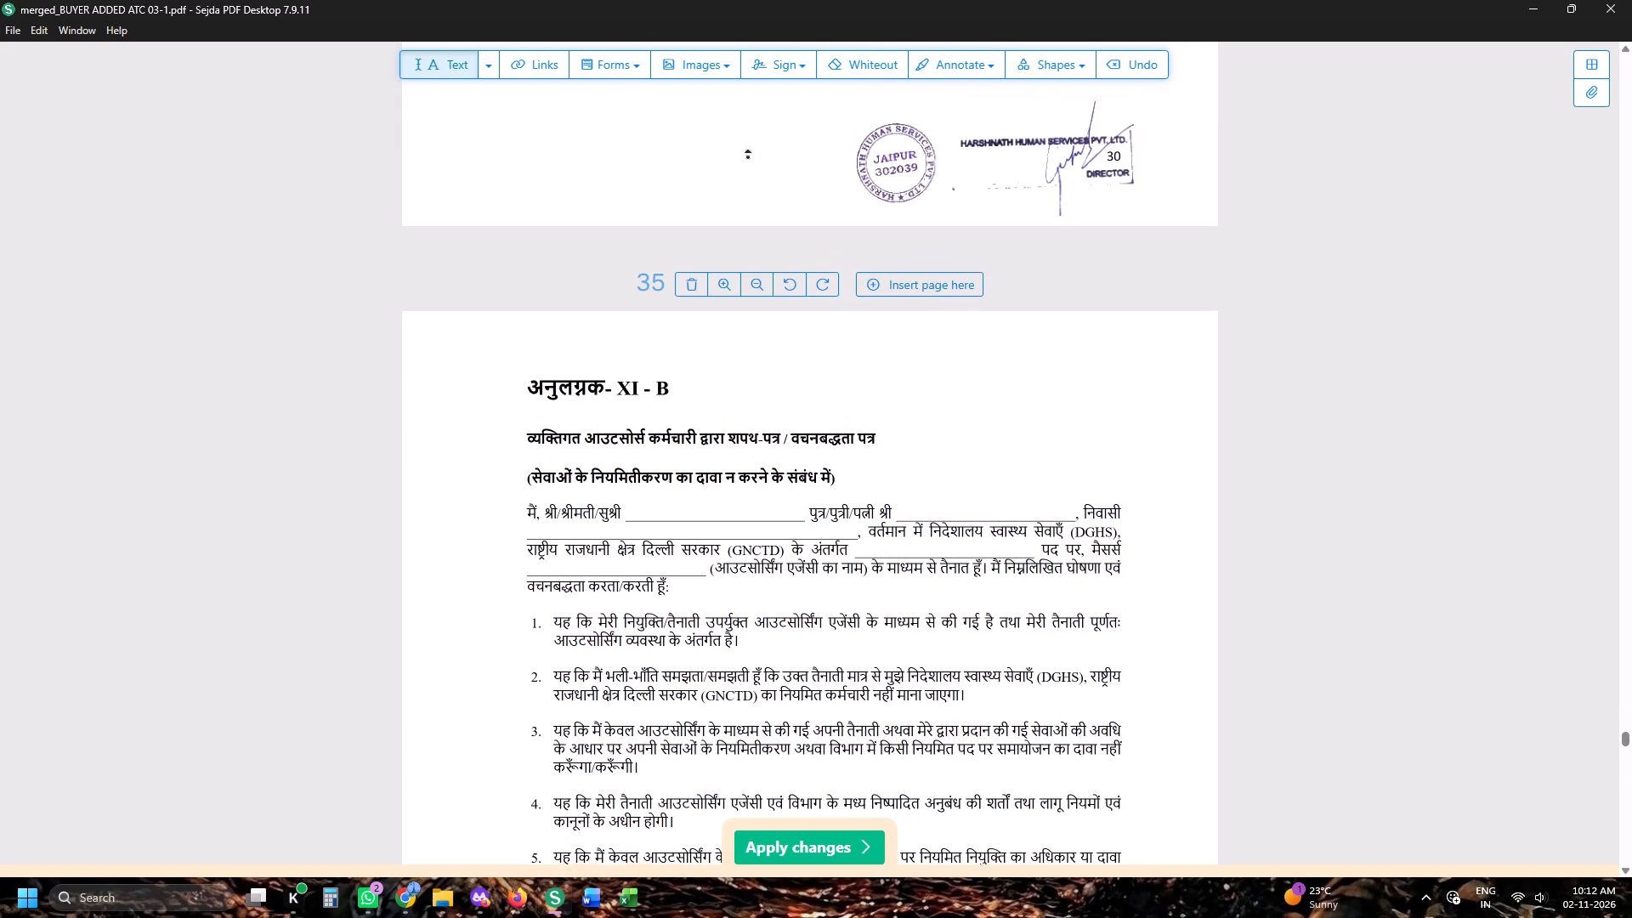
middle_click_drag(748, 157, 748, 129)
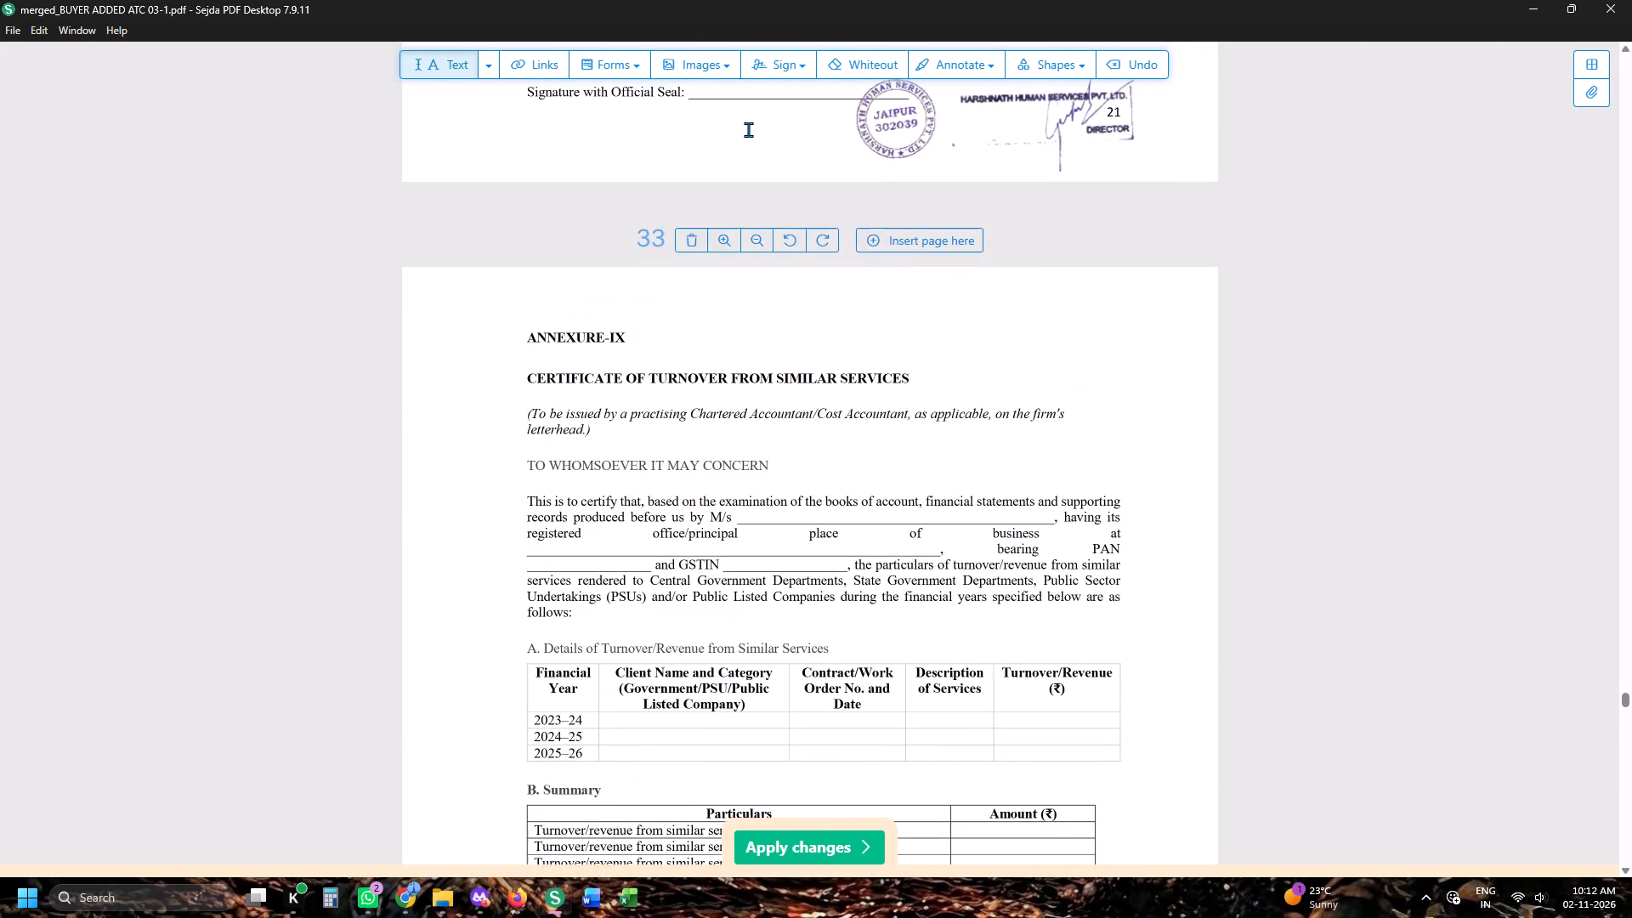
scroll(745, 219, "up", 5)
scroll(749, 386, "up", 5)
Delete the two-page Annexure-IX certificate of turnover from similar services, beginning at page 33.
scroll(774, 505, "down", 7)
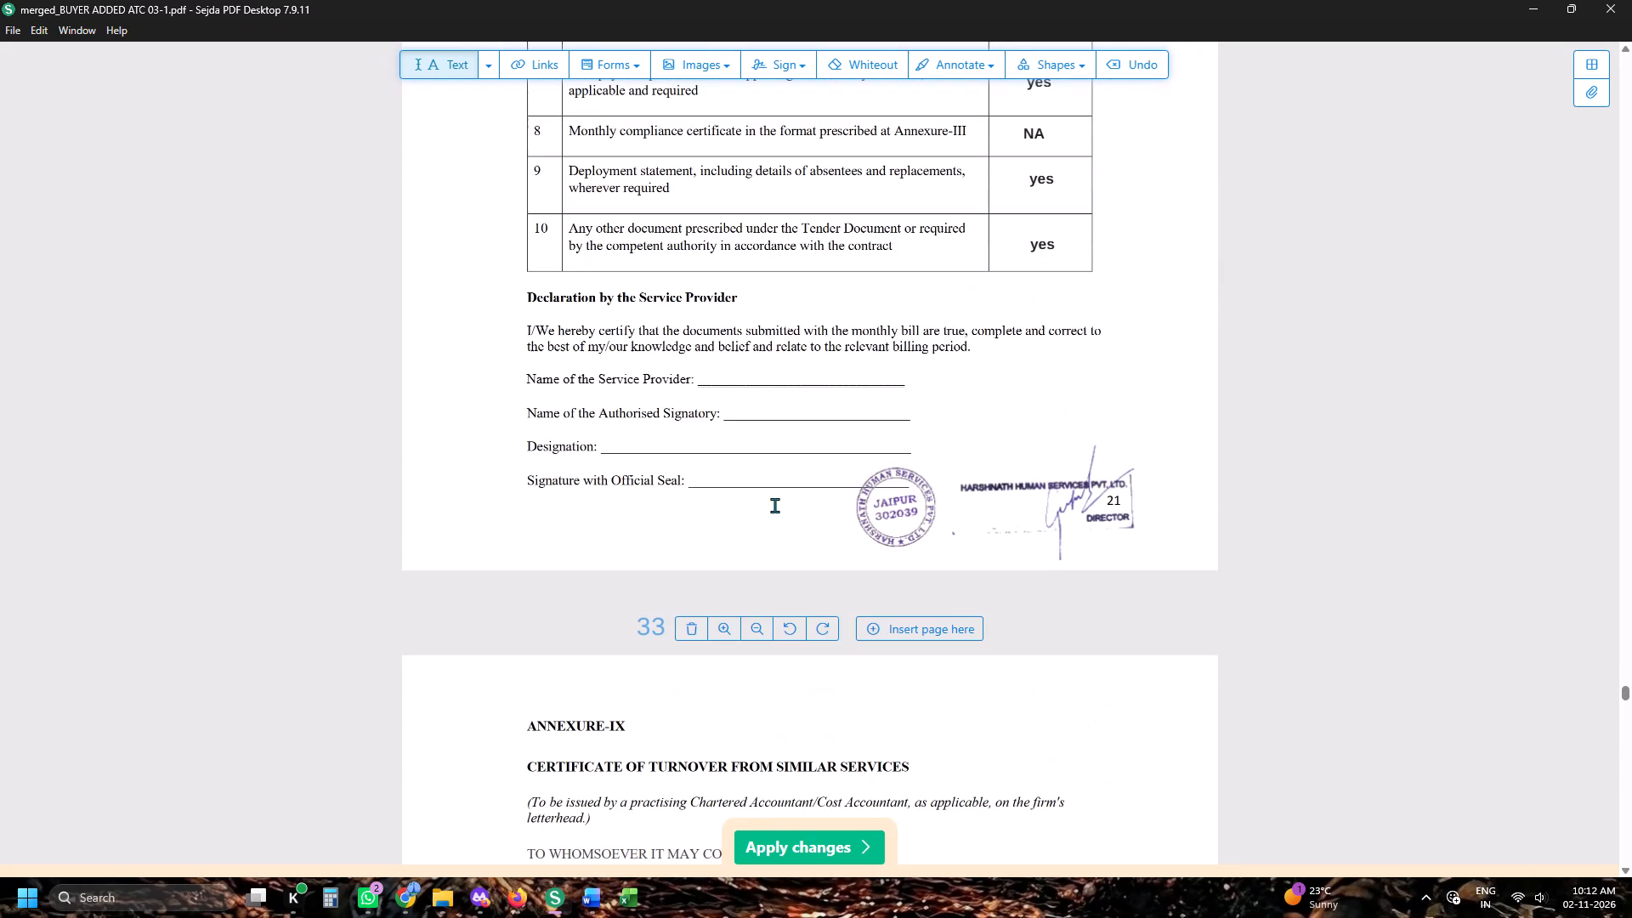
scroll(774, 505, "down", 5)
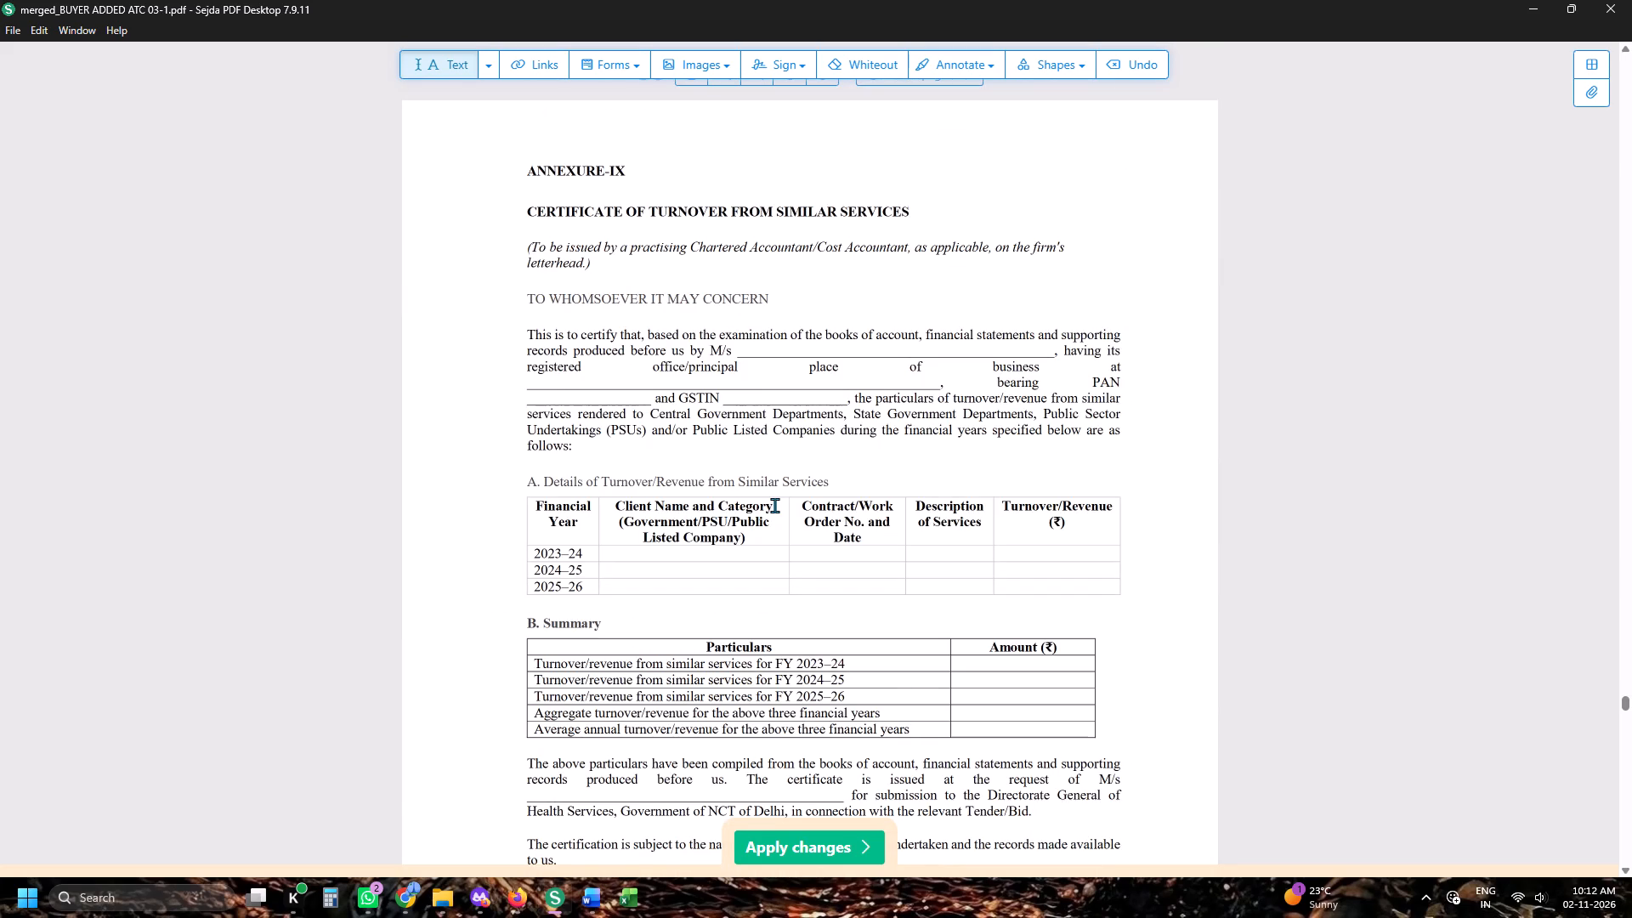
scroll(774, 505, "down", 6)
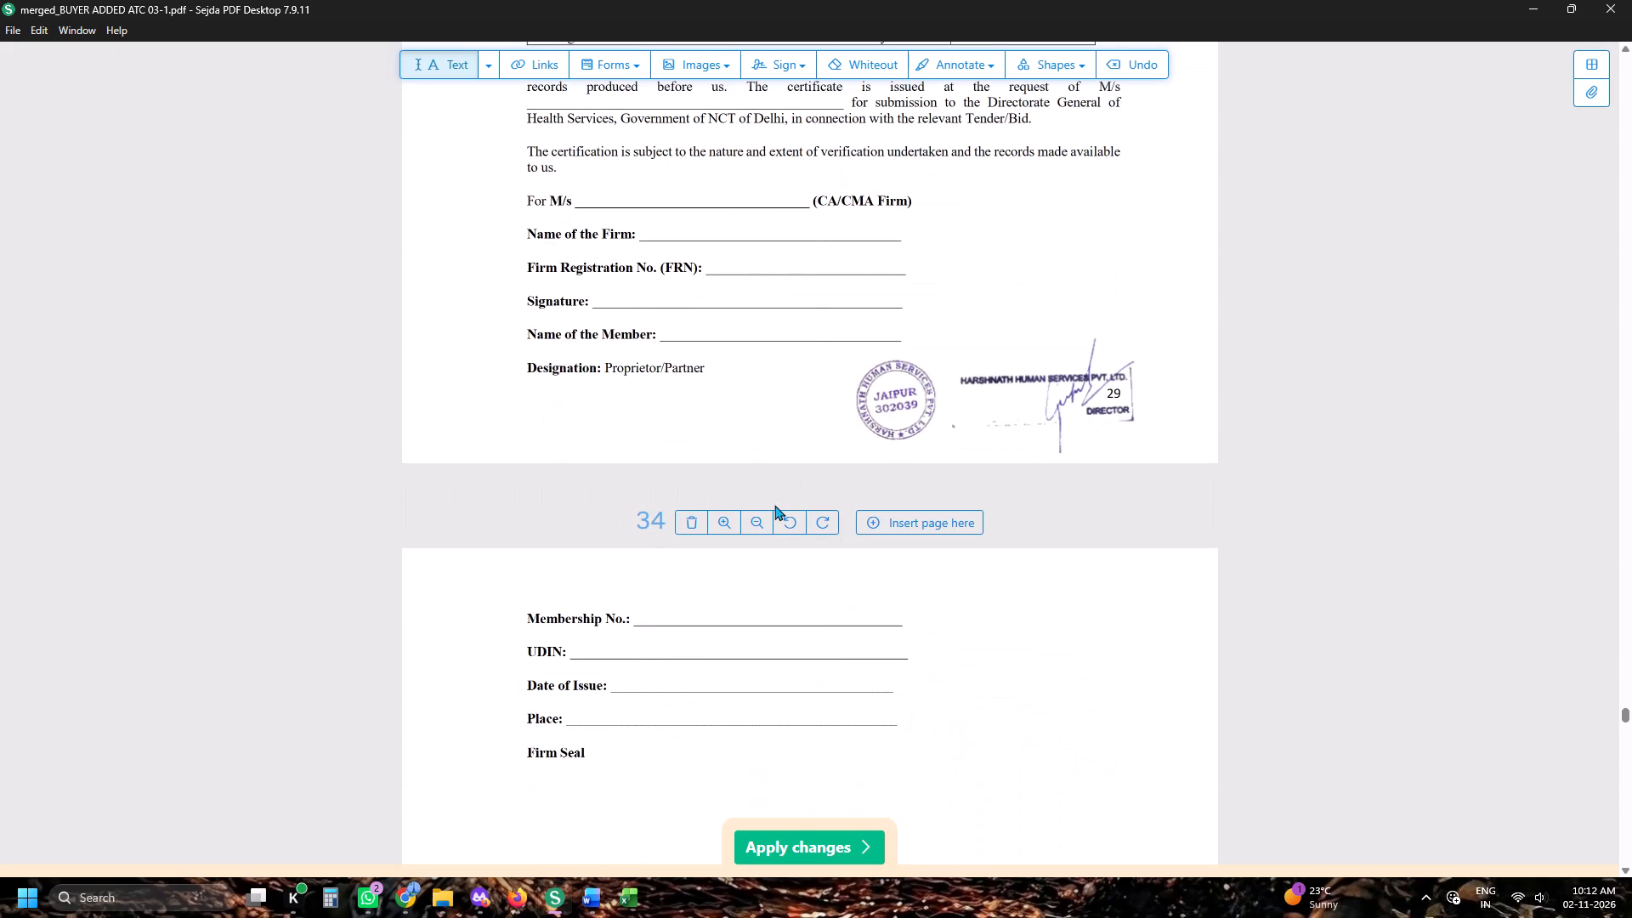
scroll(774, 505, "up", 8)
left_click(683, 299)
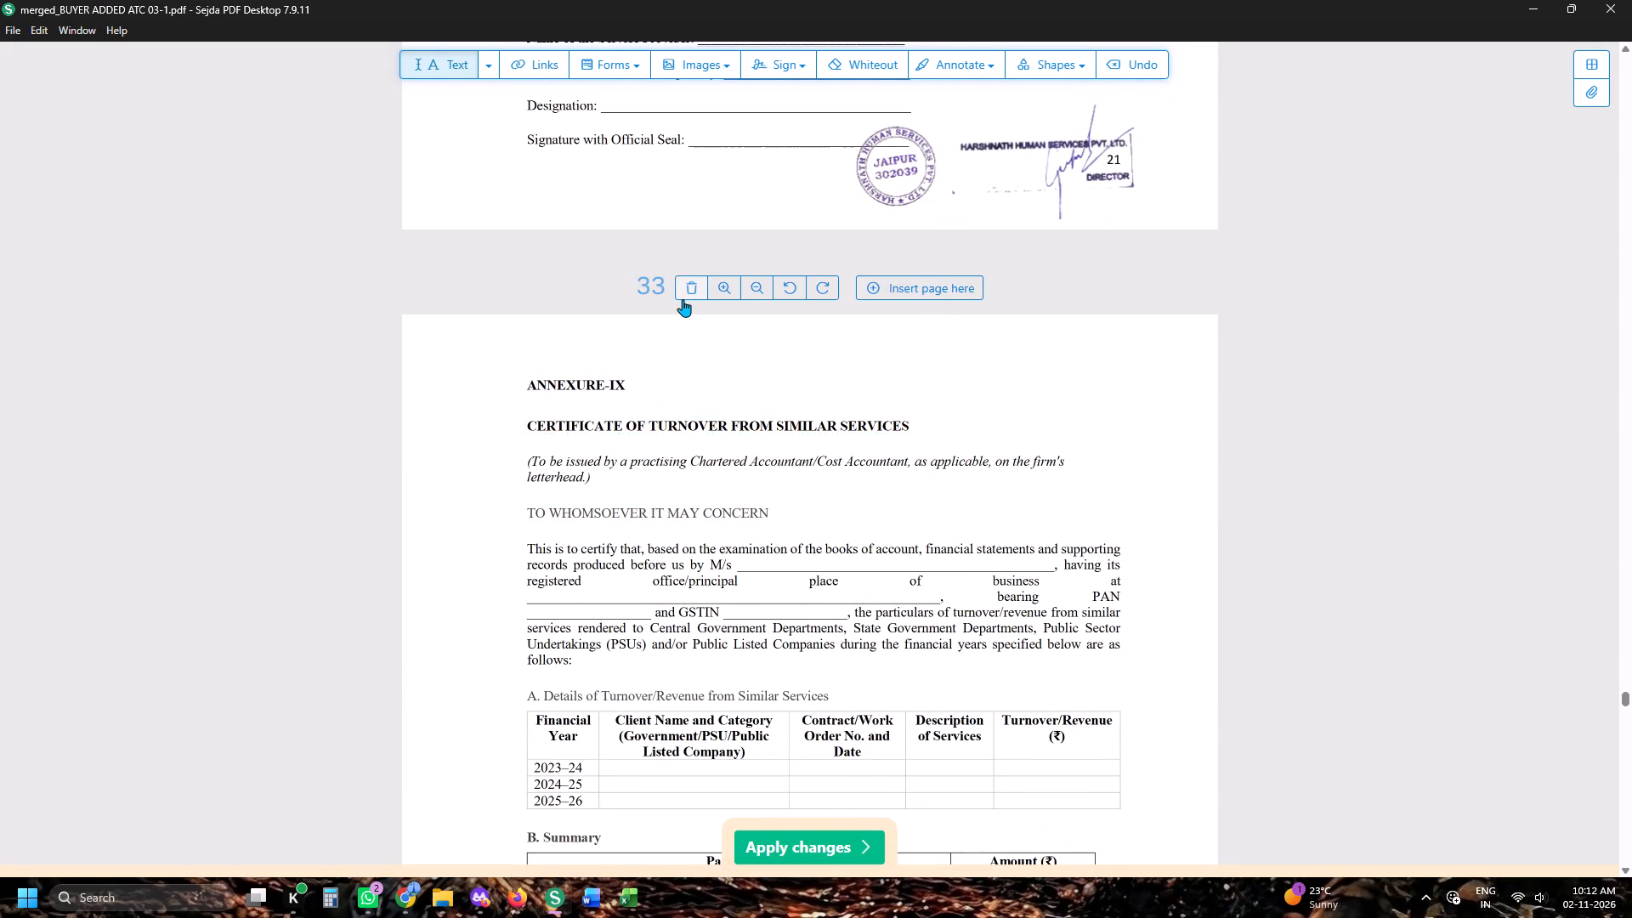
left_click(688, 292)
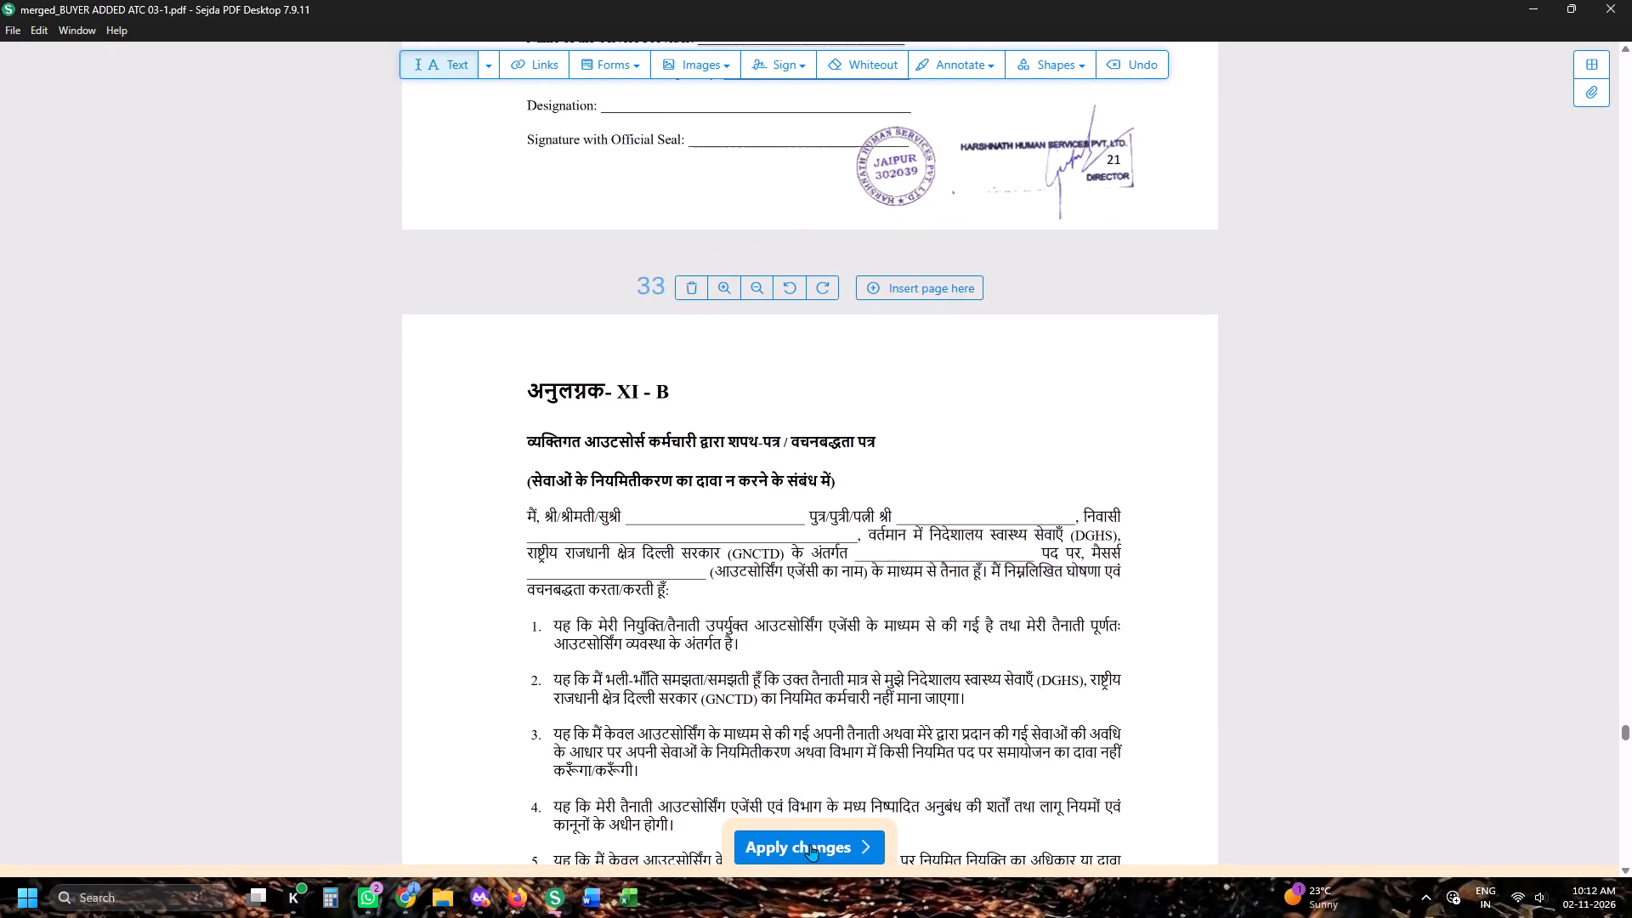
Apply the changes and save the PDF in Downloads as edited_merged_BUYER ADDED ATC 03-1.
scroll(811, 791, "up", 7)
scroll(811, 788, "down", 8)
left_click(783, 847)
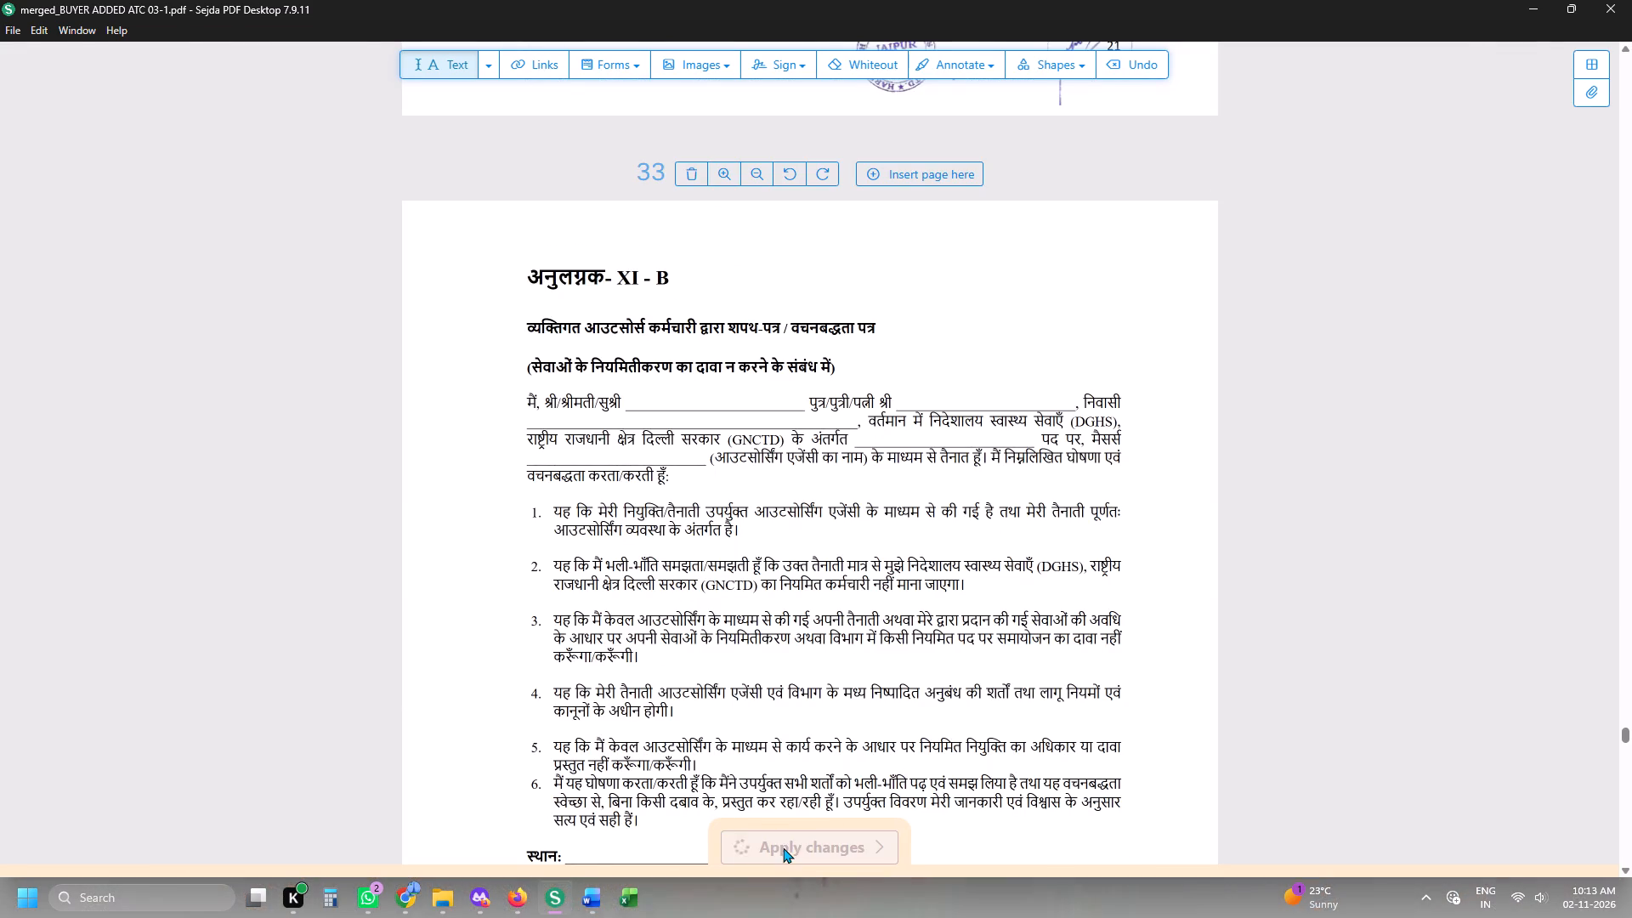
left_click(119, 202)
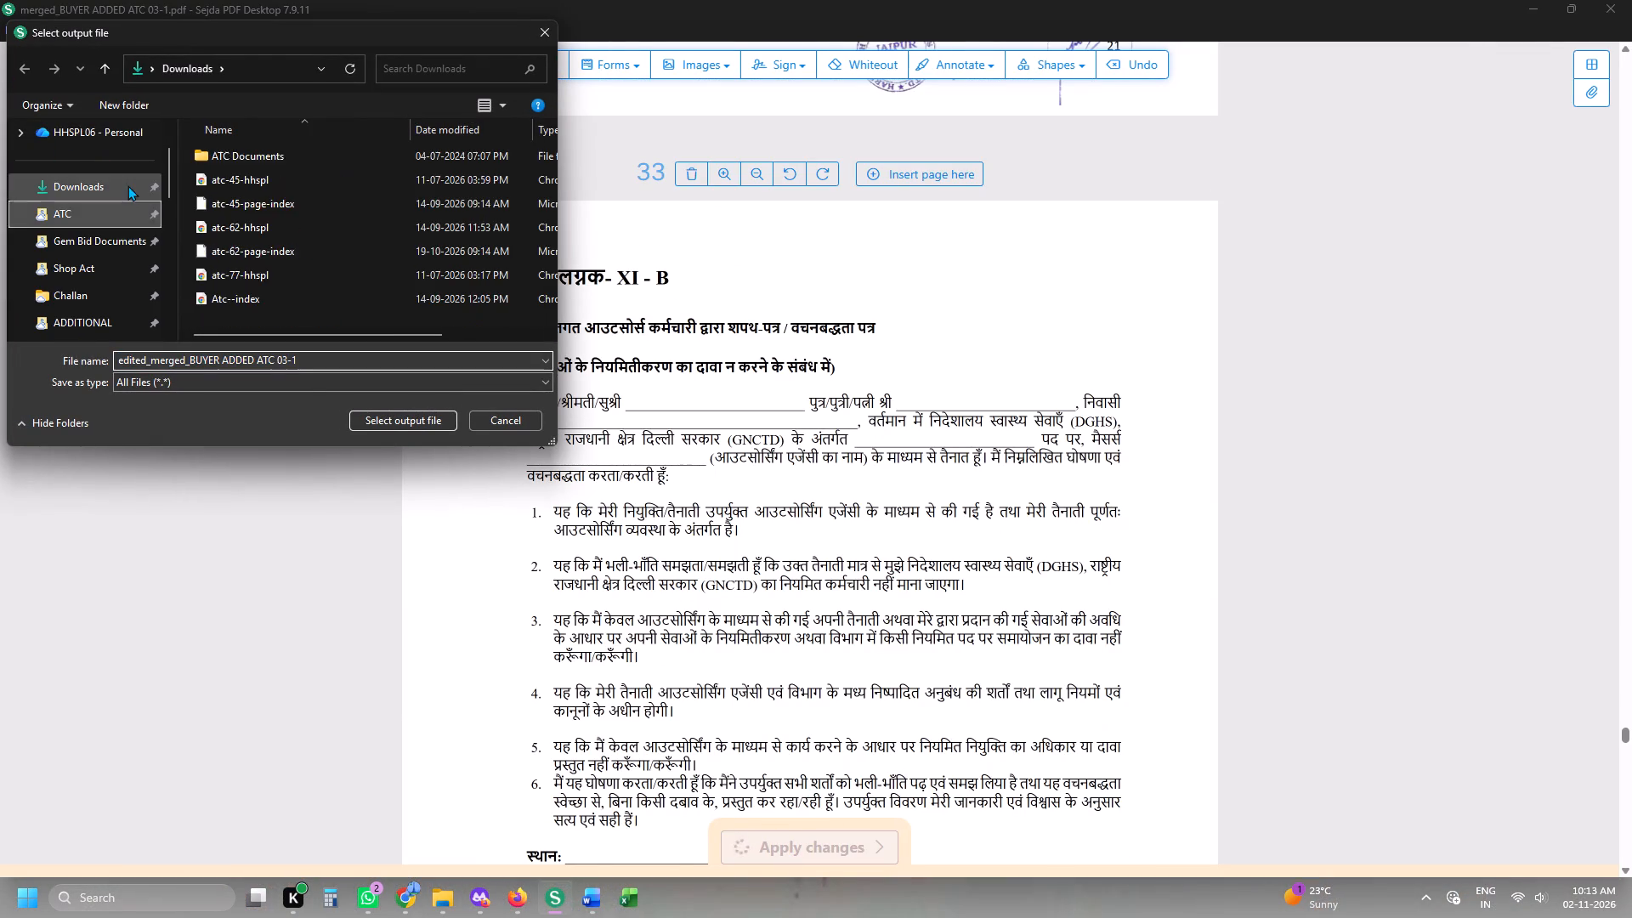
left_click(127, 185)
left_click(360, 417)
Switch to the iLovePDF merge page in Firefox and add edited_merged_BUYER ADDED ATC 03-1 from Downloads.
left_click(521, 916)
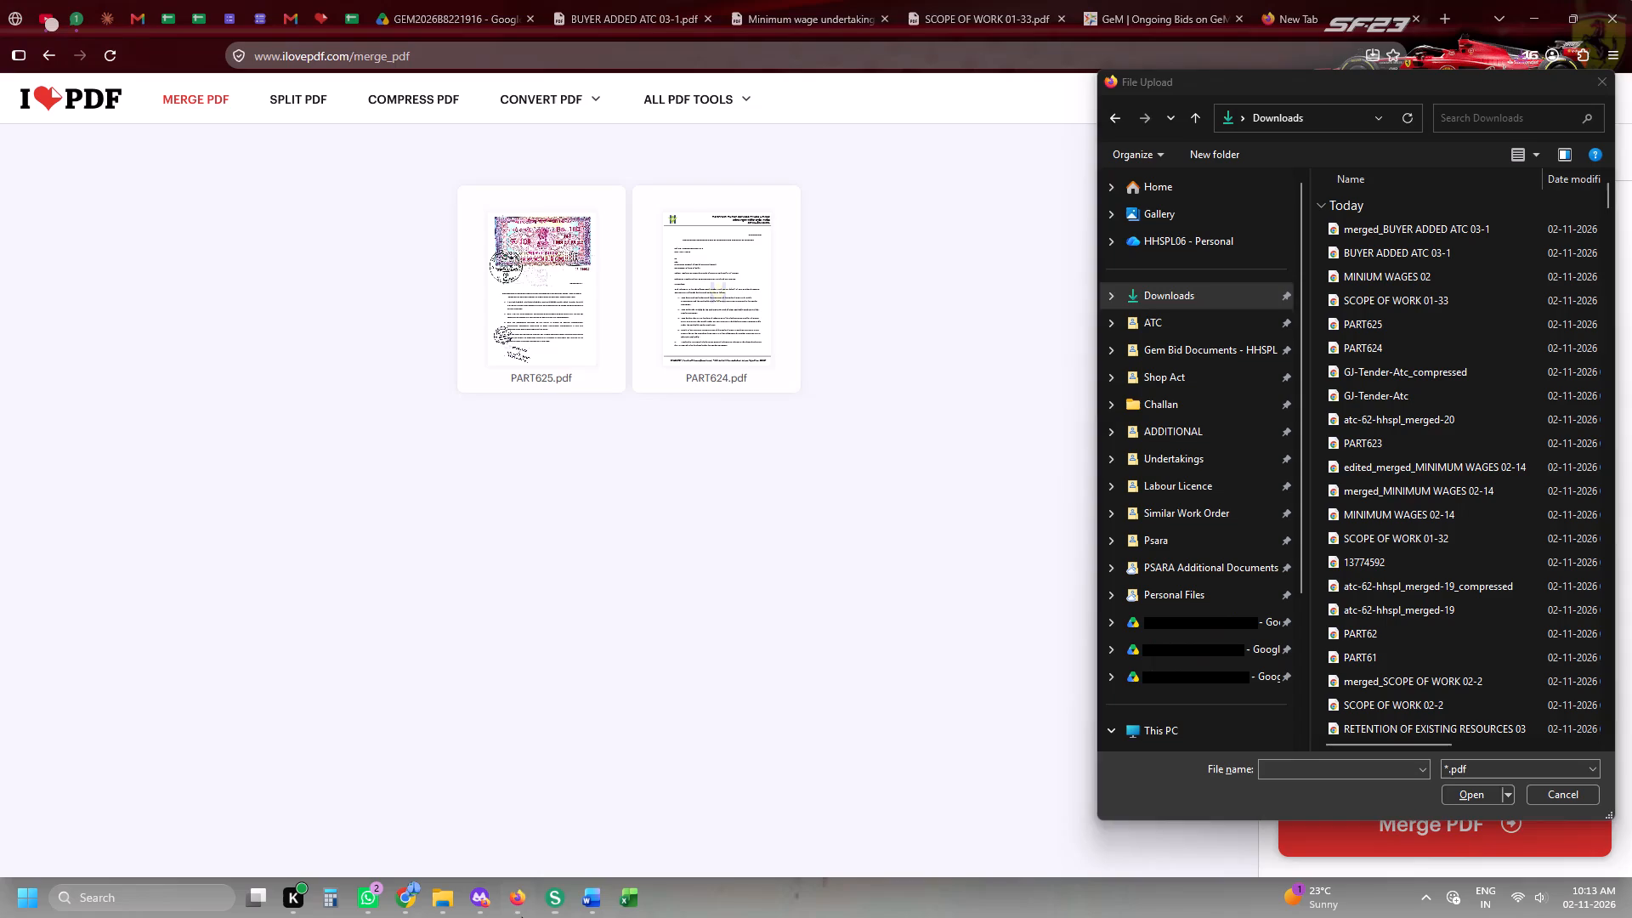
left_click(1209, 348)
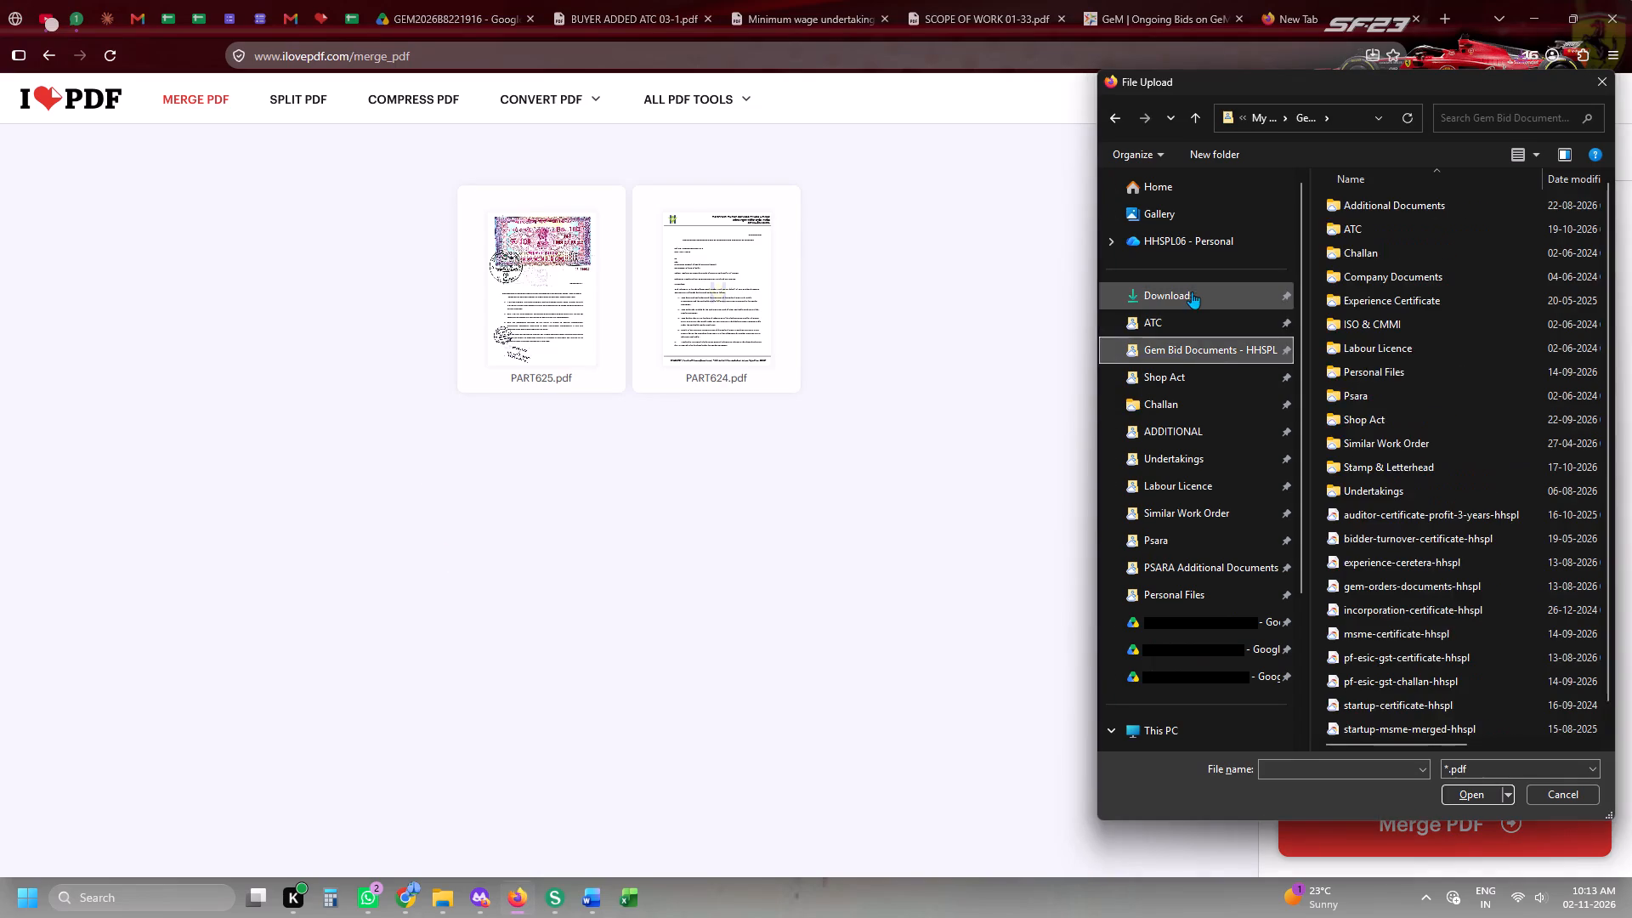
left_click(1192, 288)
left_click(1204, 346)
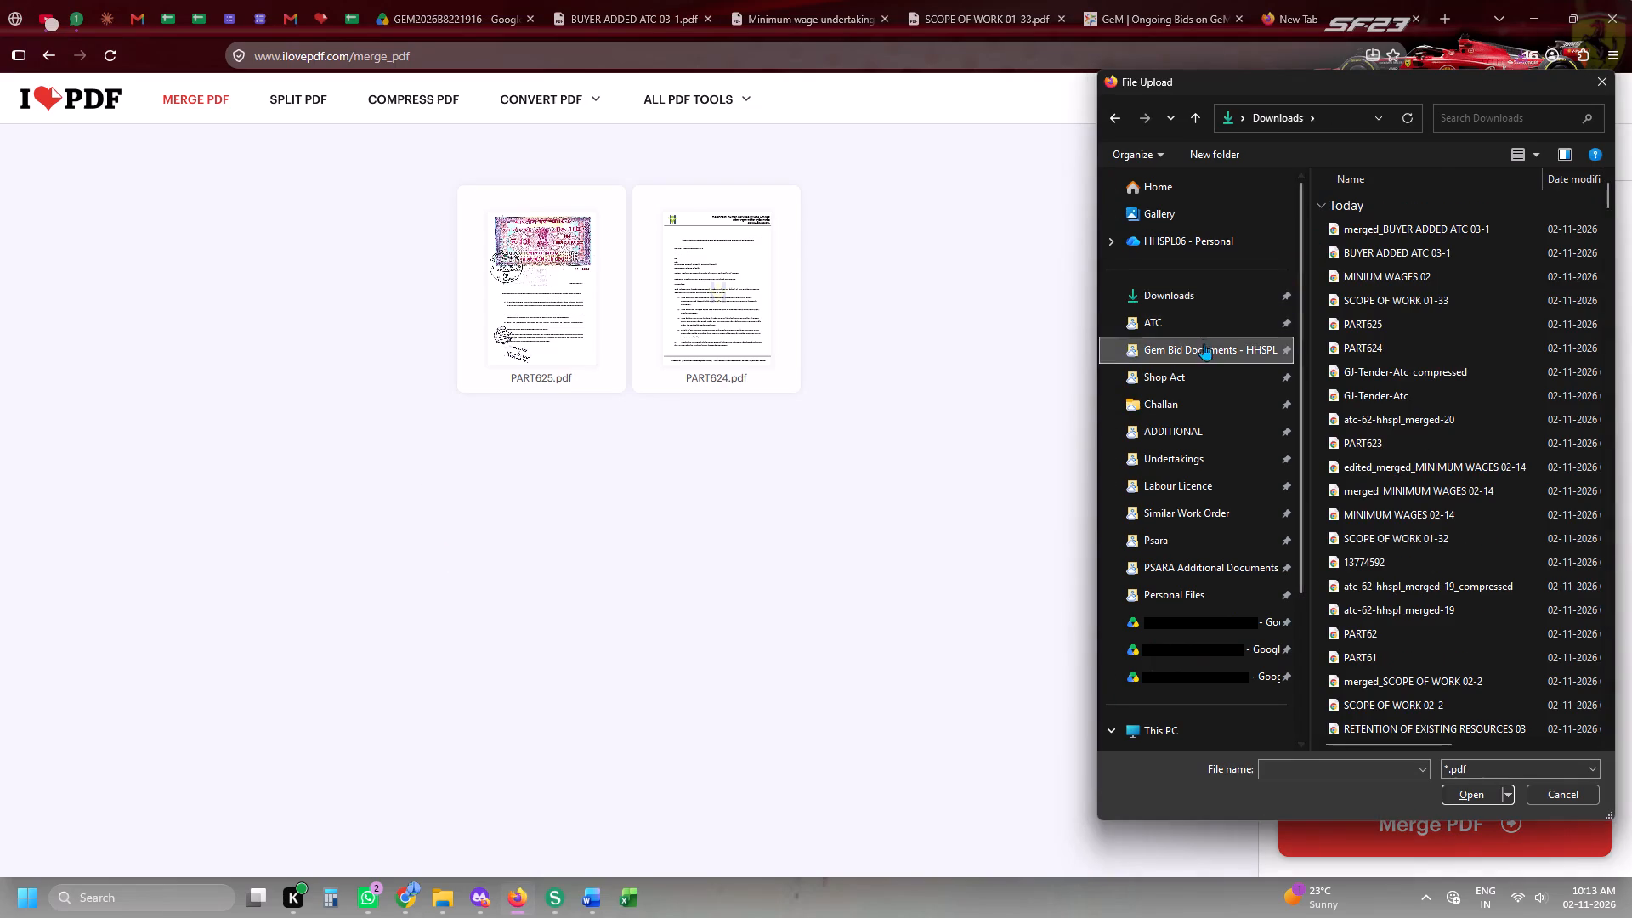
left_click(1191, 295)
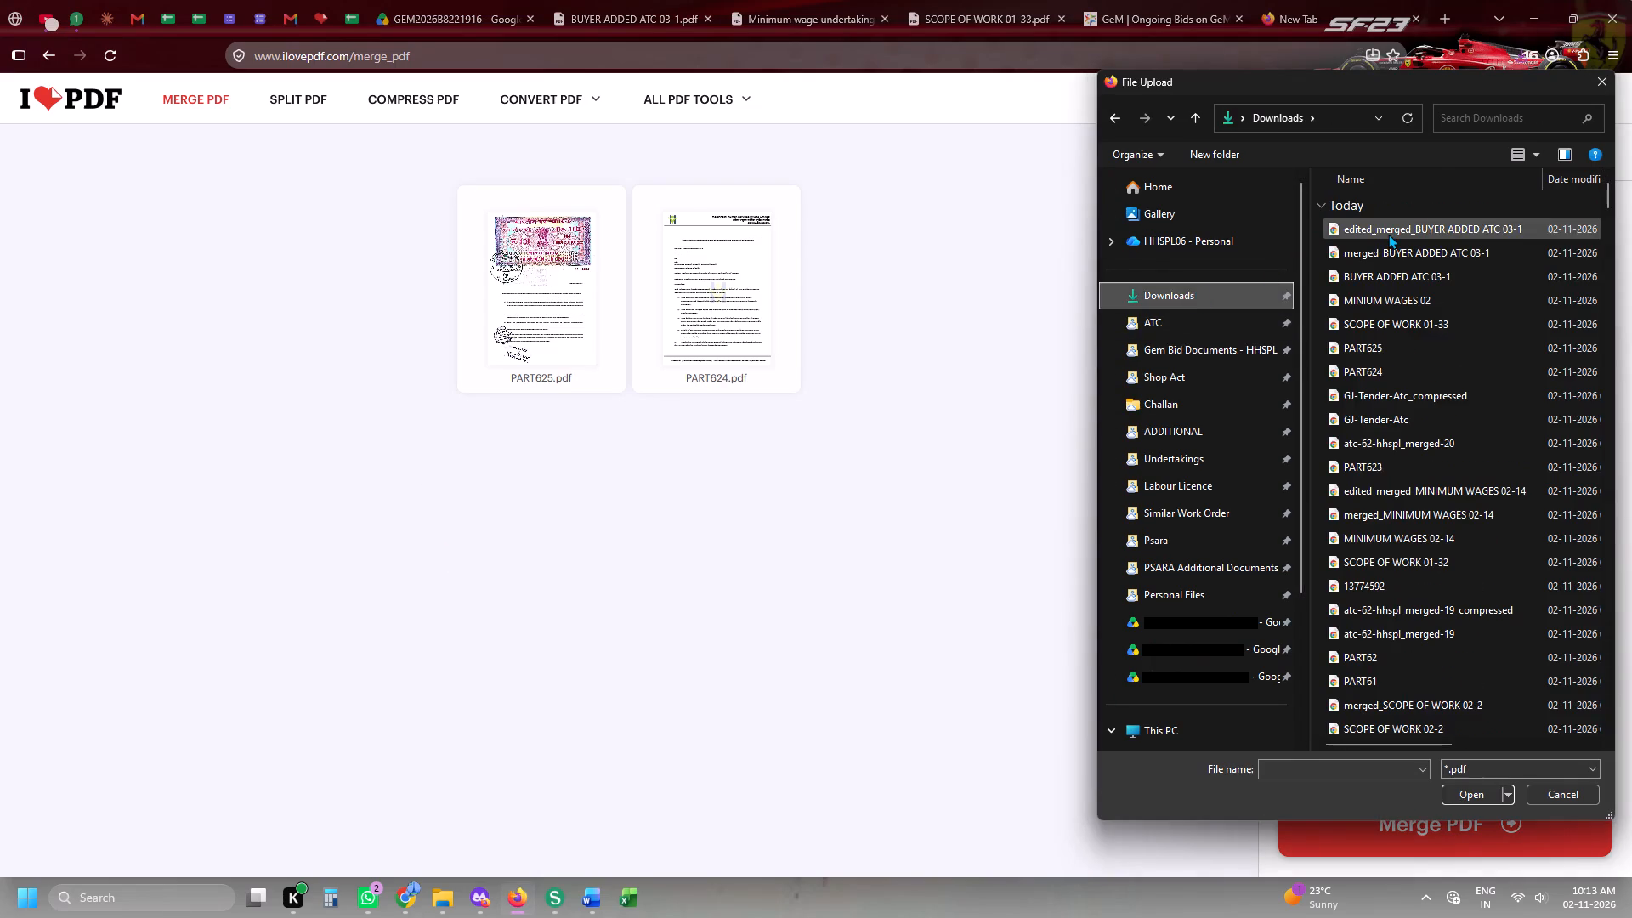
double_click(1388, 234)
Move the edited buyer ATC file to the first place in the merge order, ahead of PART625.pdf and PART624.pdf.
left_click_drag(822, 291, 467, 285)
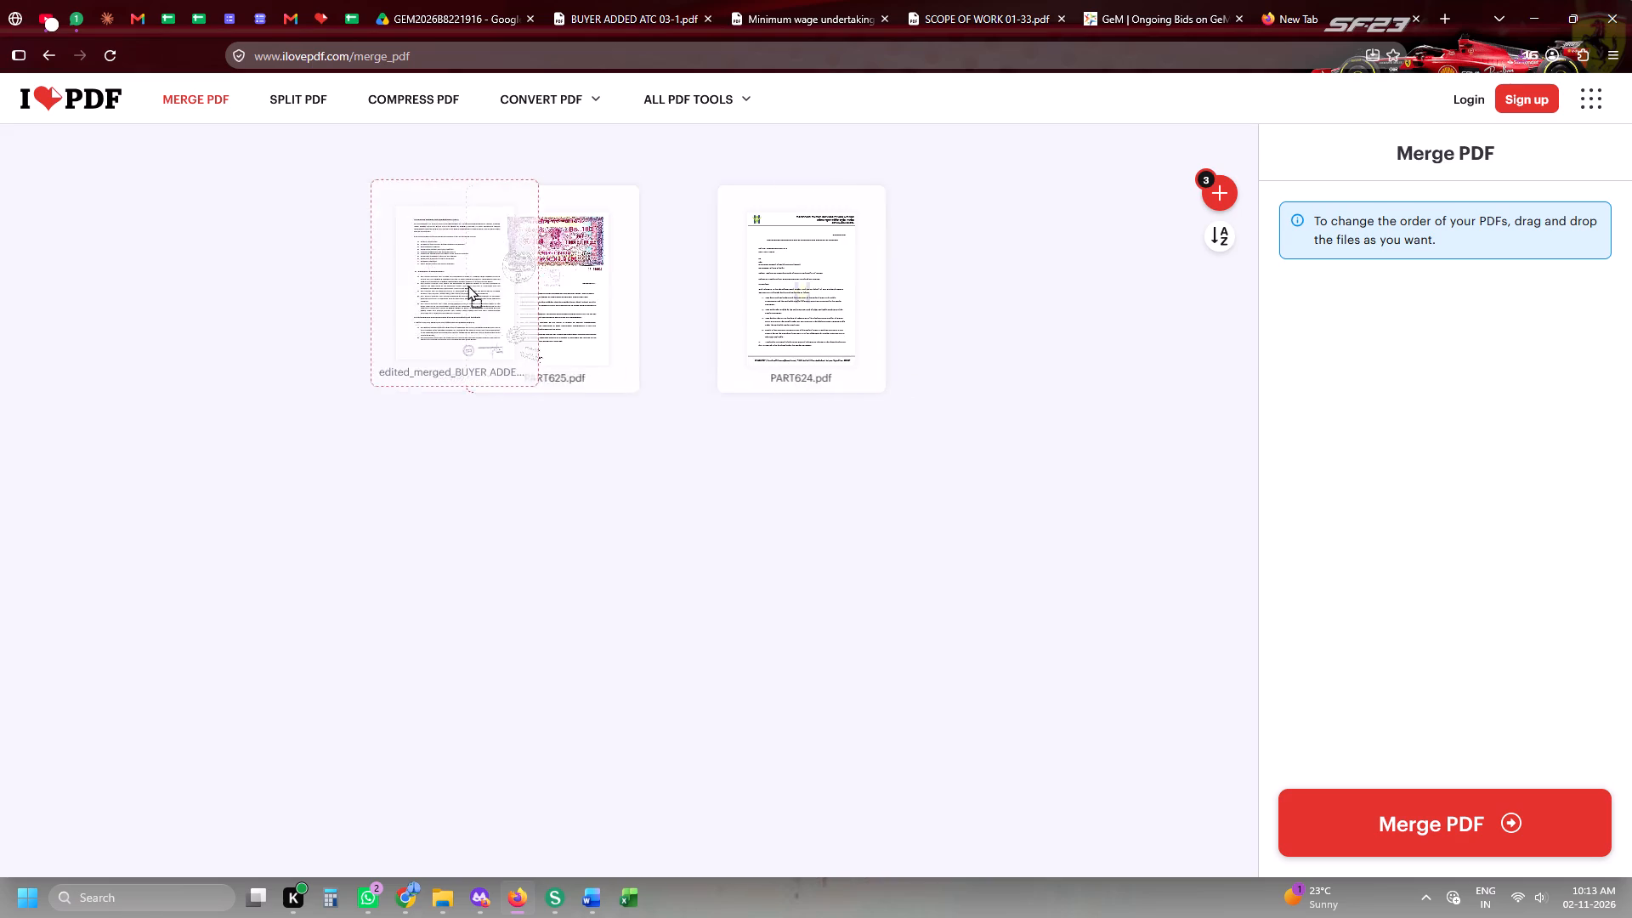
left_click_drag(467, 285, 458, 282)
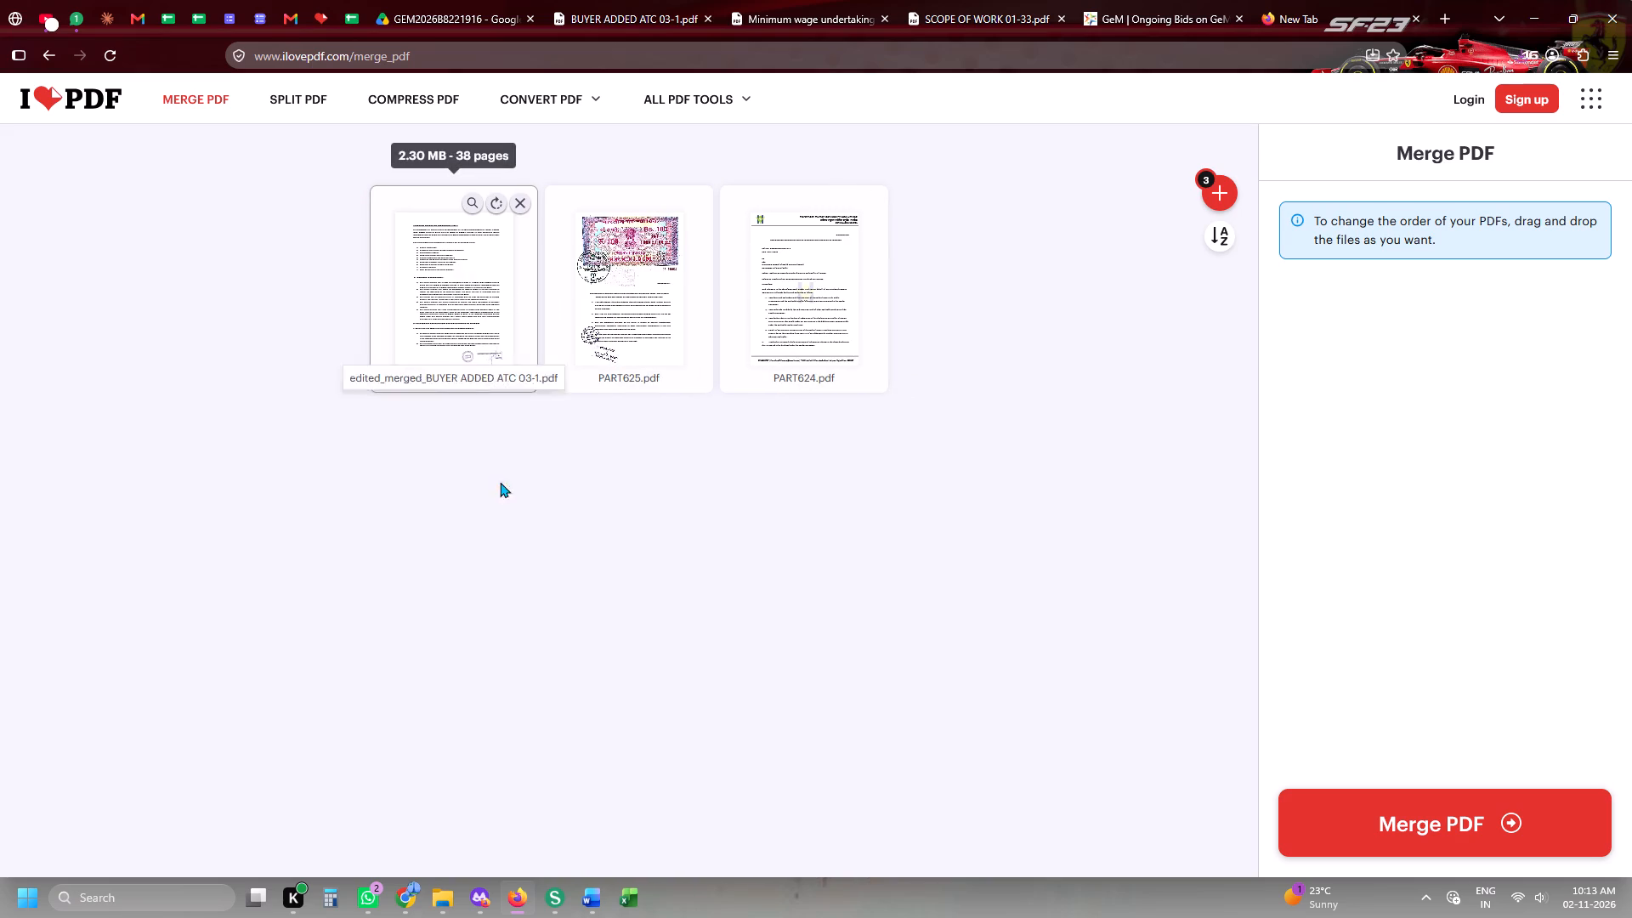